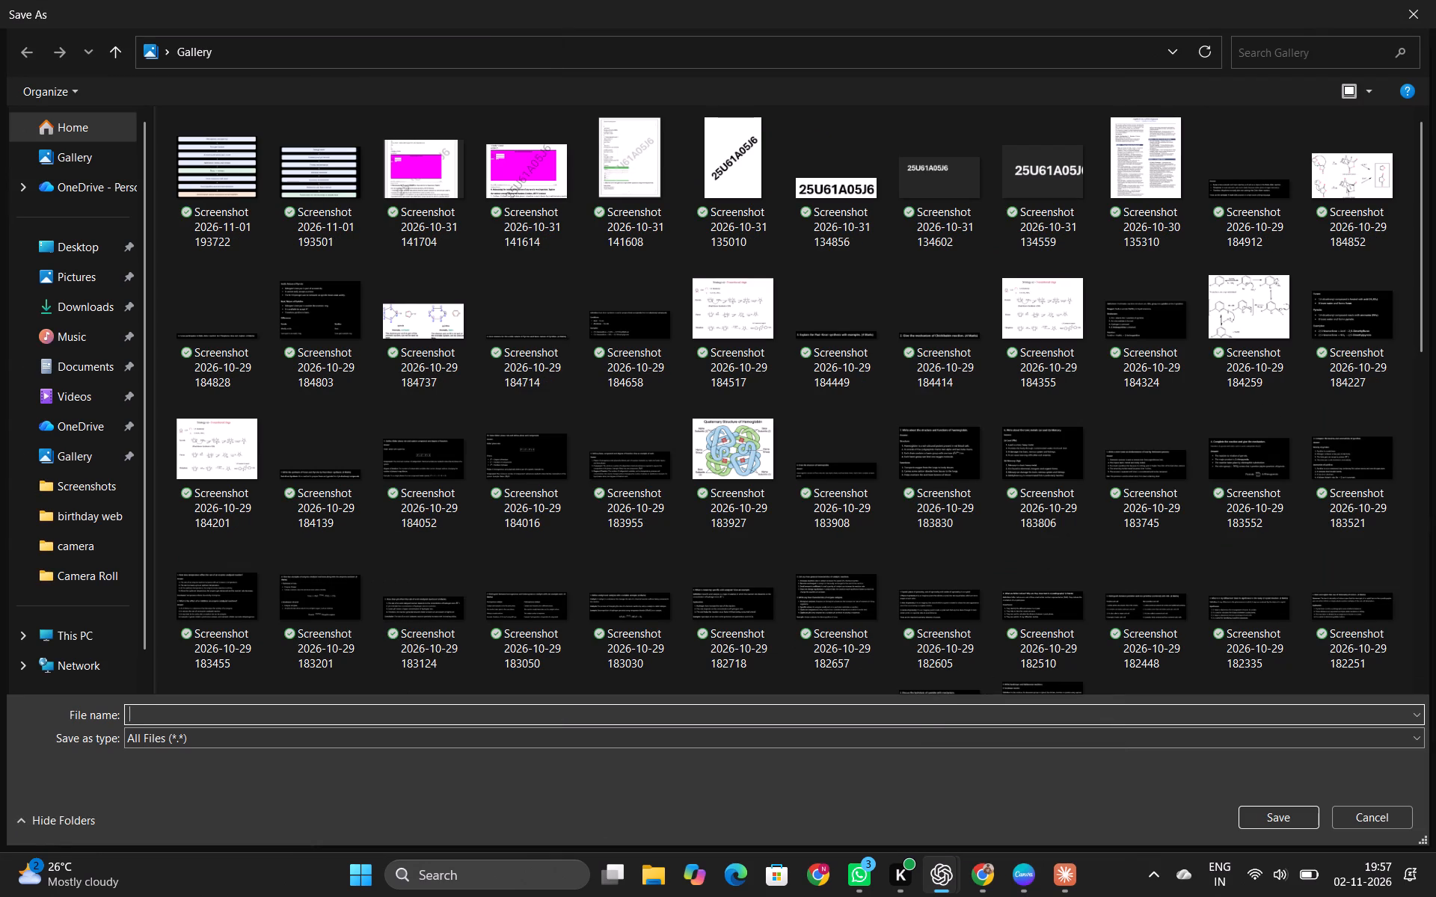
pyautogui.write('pic 1')
pyautogui.press('Return')
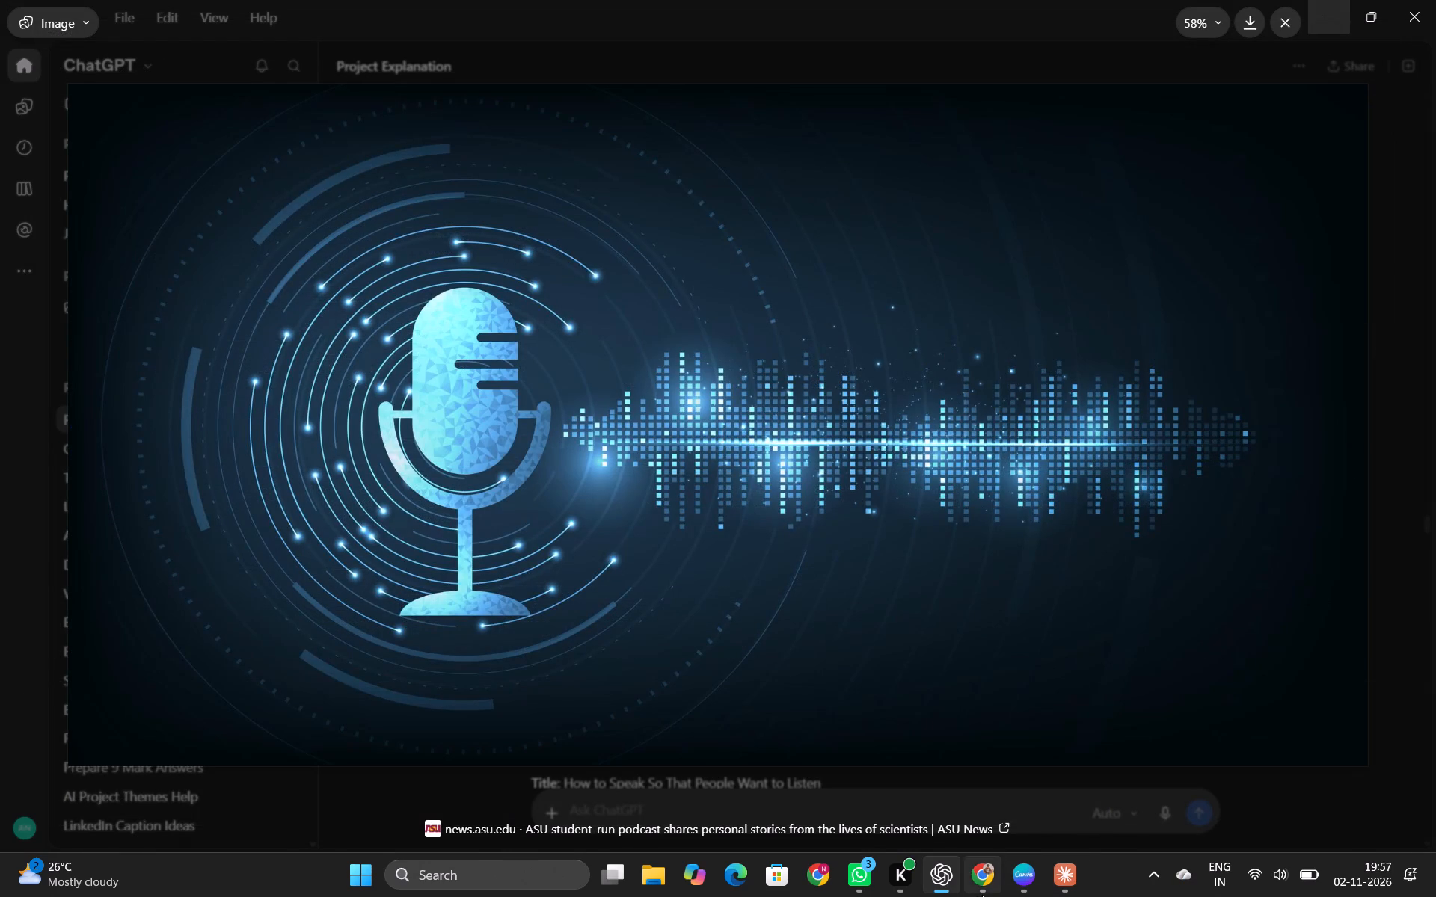
# Switch back to the Canva presentation.
pyautogui.click(1018, 891)
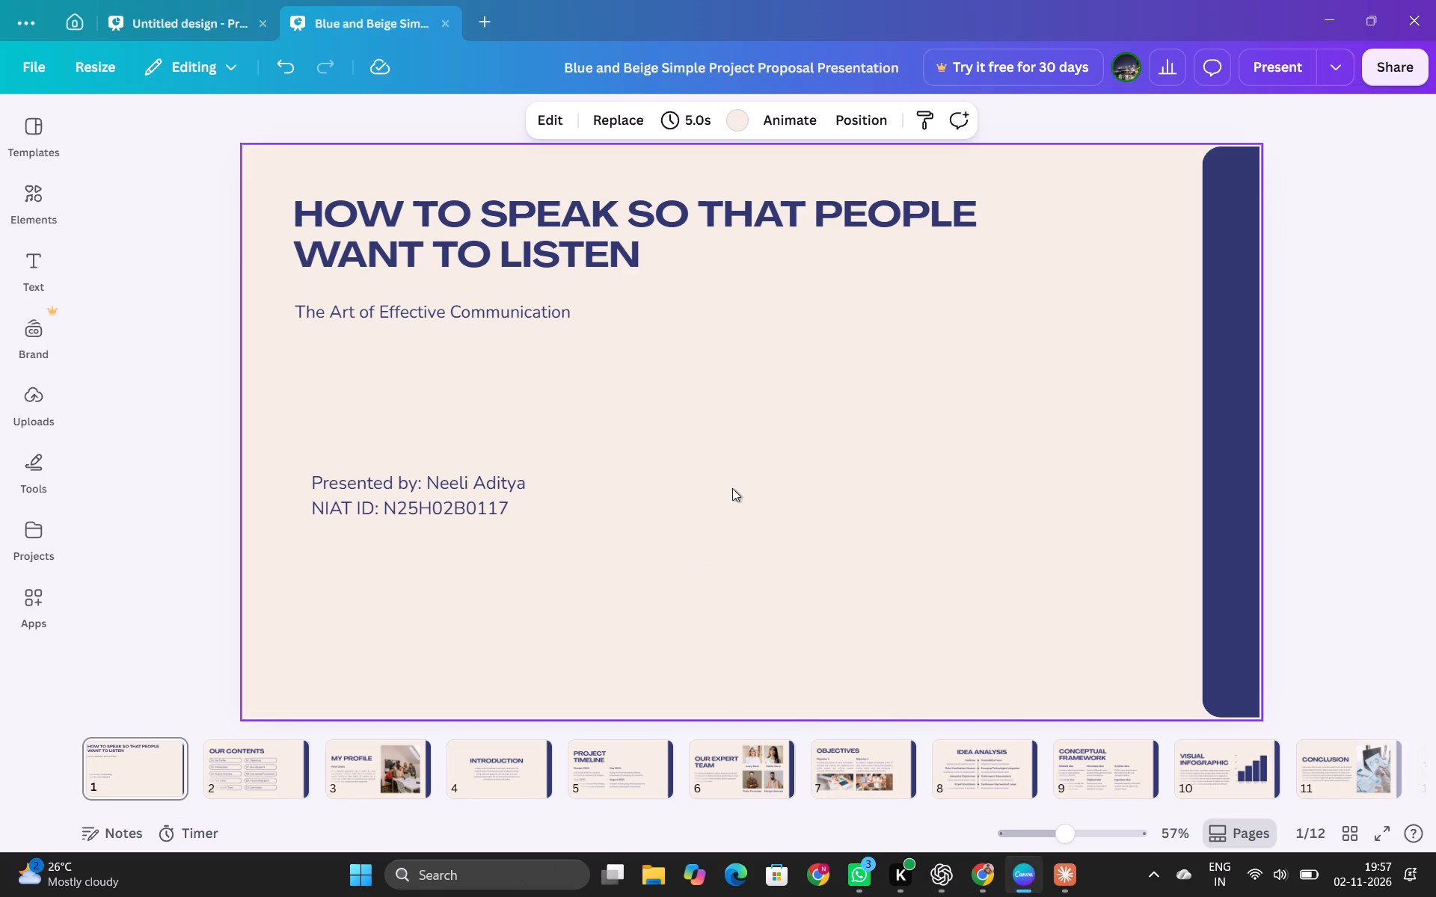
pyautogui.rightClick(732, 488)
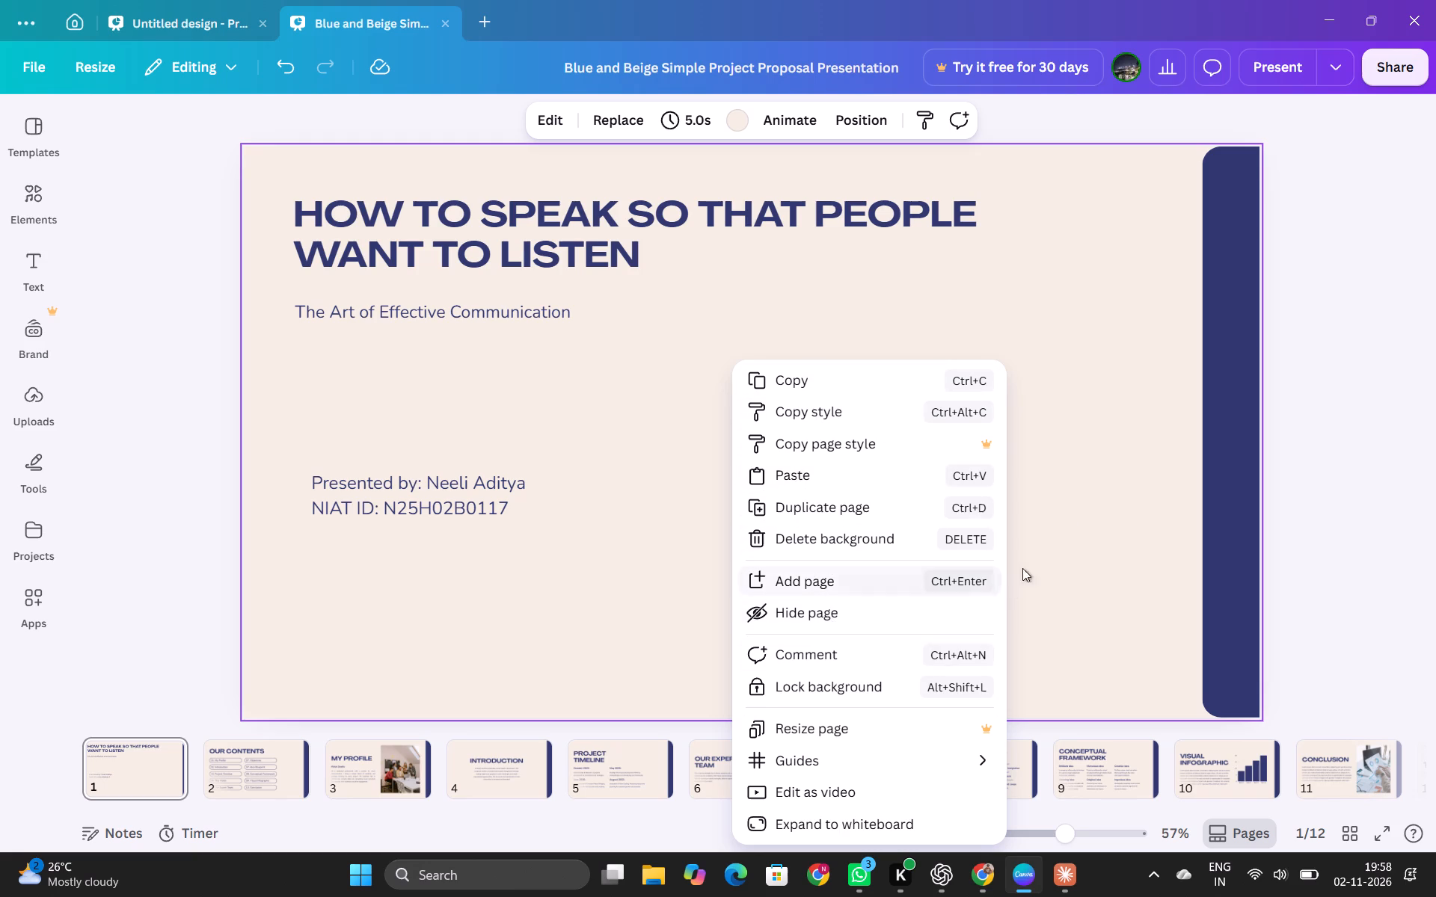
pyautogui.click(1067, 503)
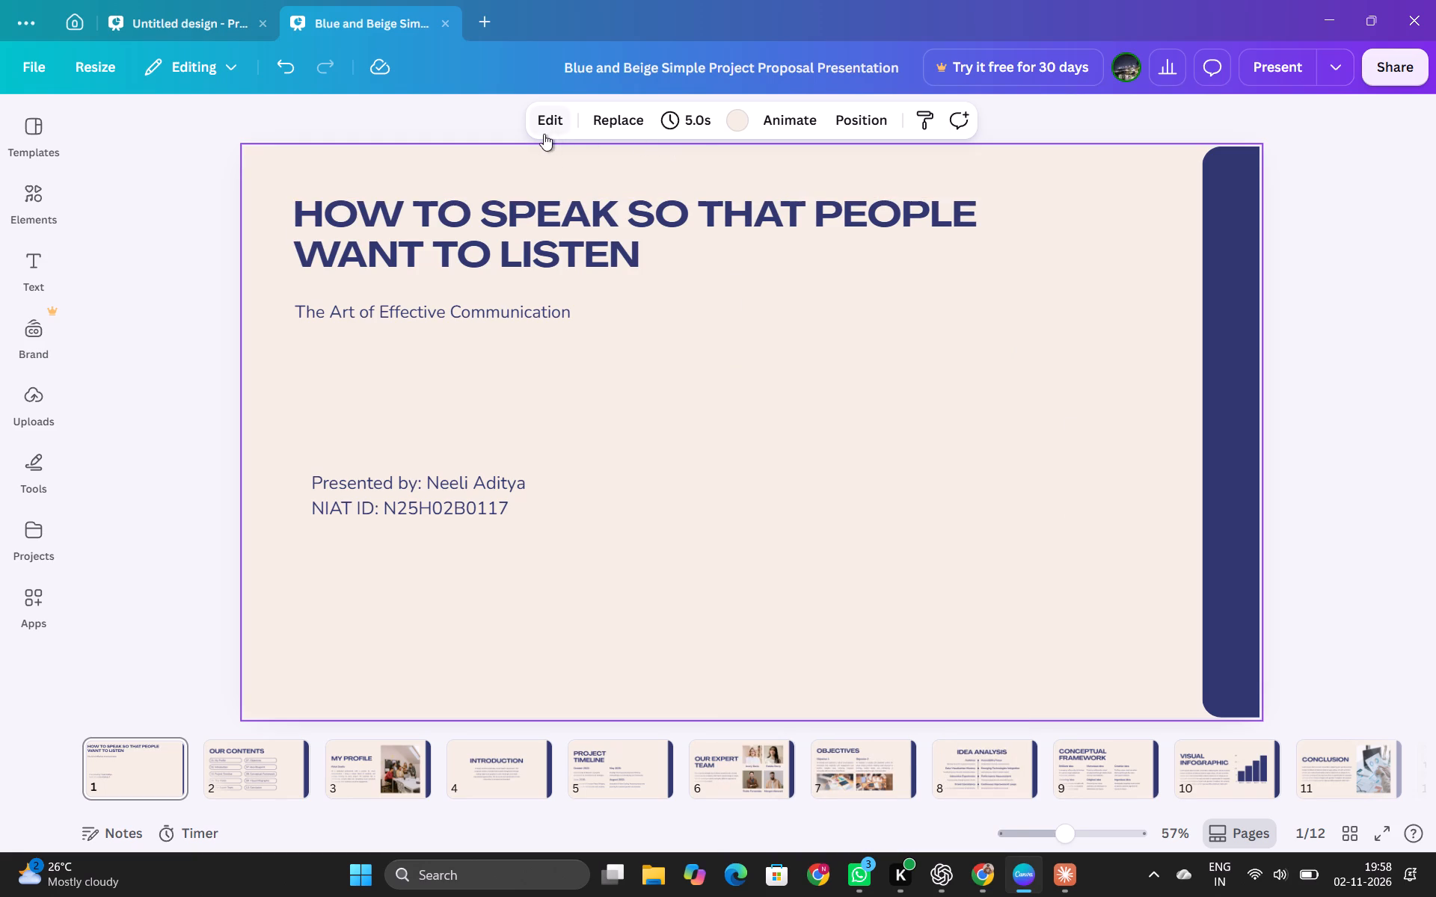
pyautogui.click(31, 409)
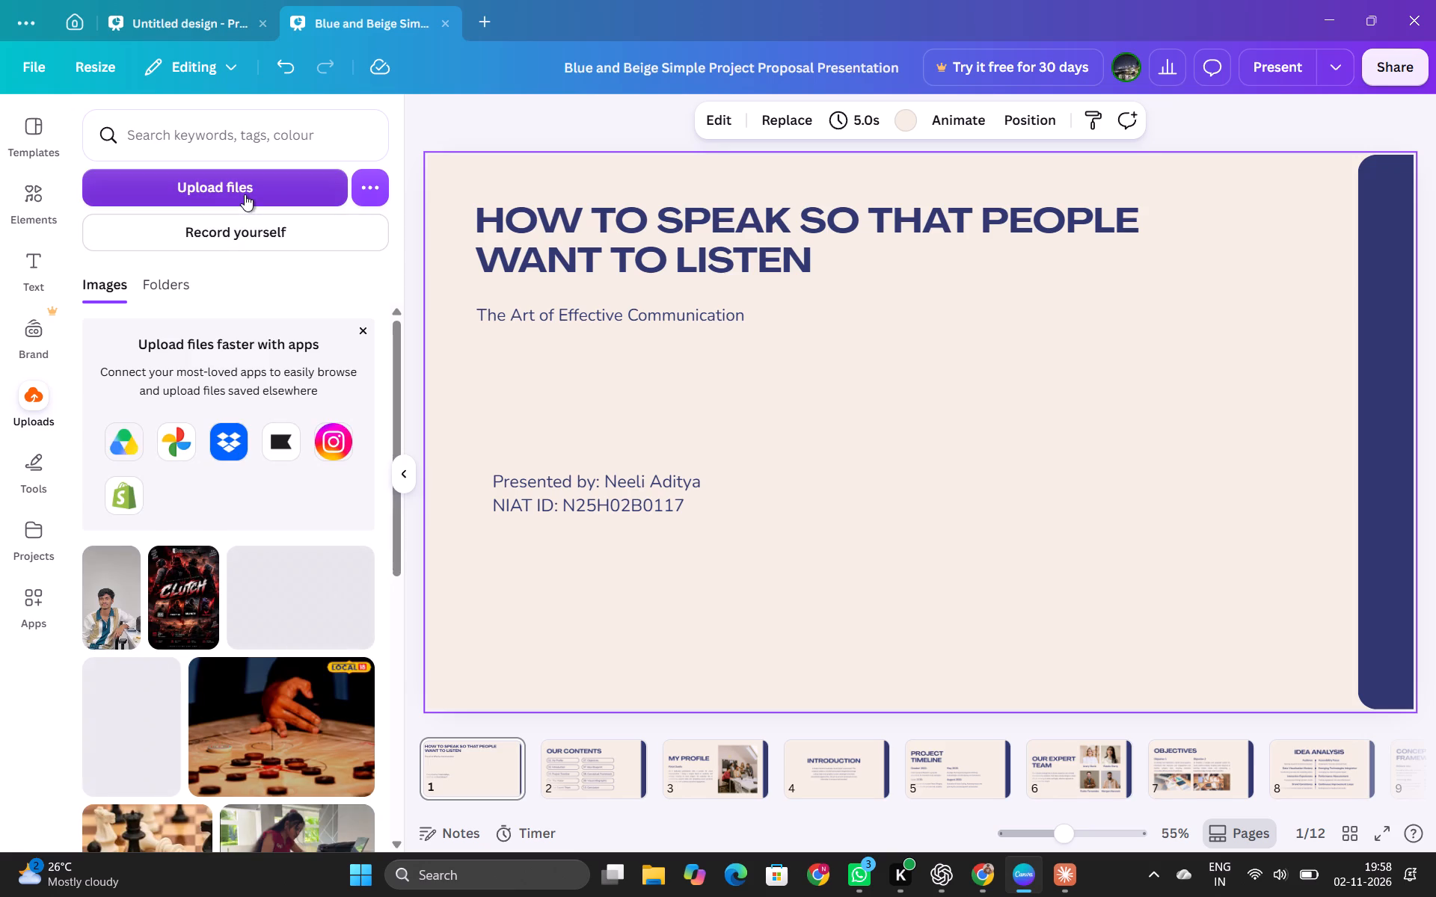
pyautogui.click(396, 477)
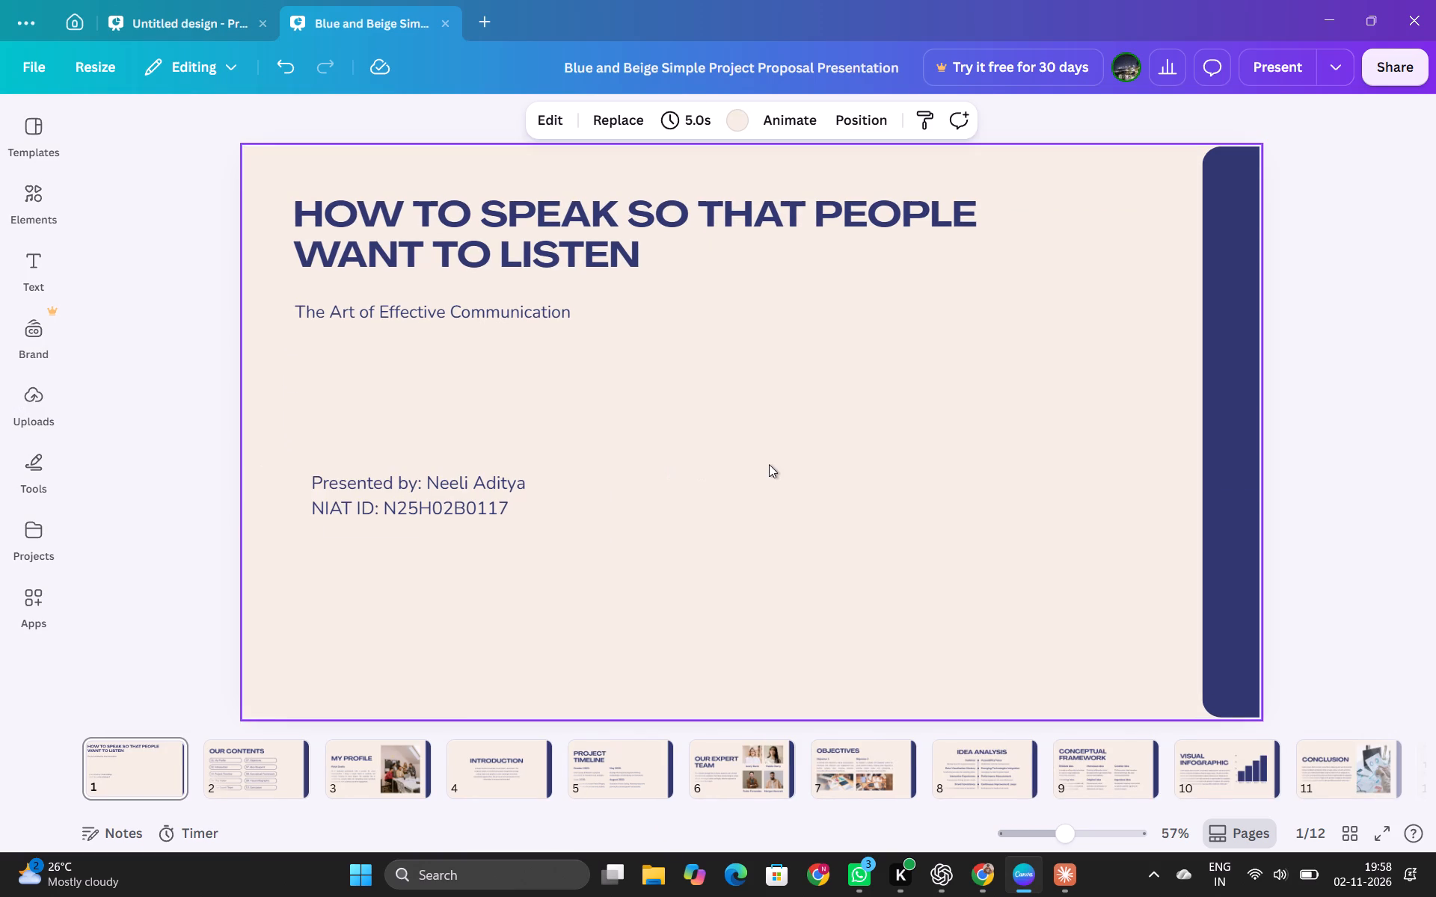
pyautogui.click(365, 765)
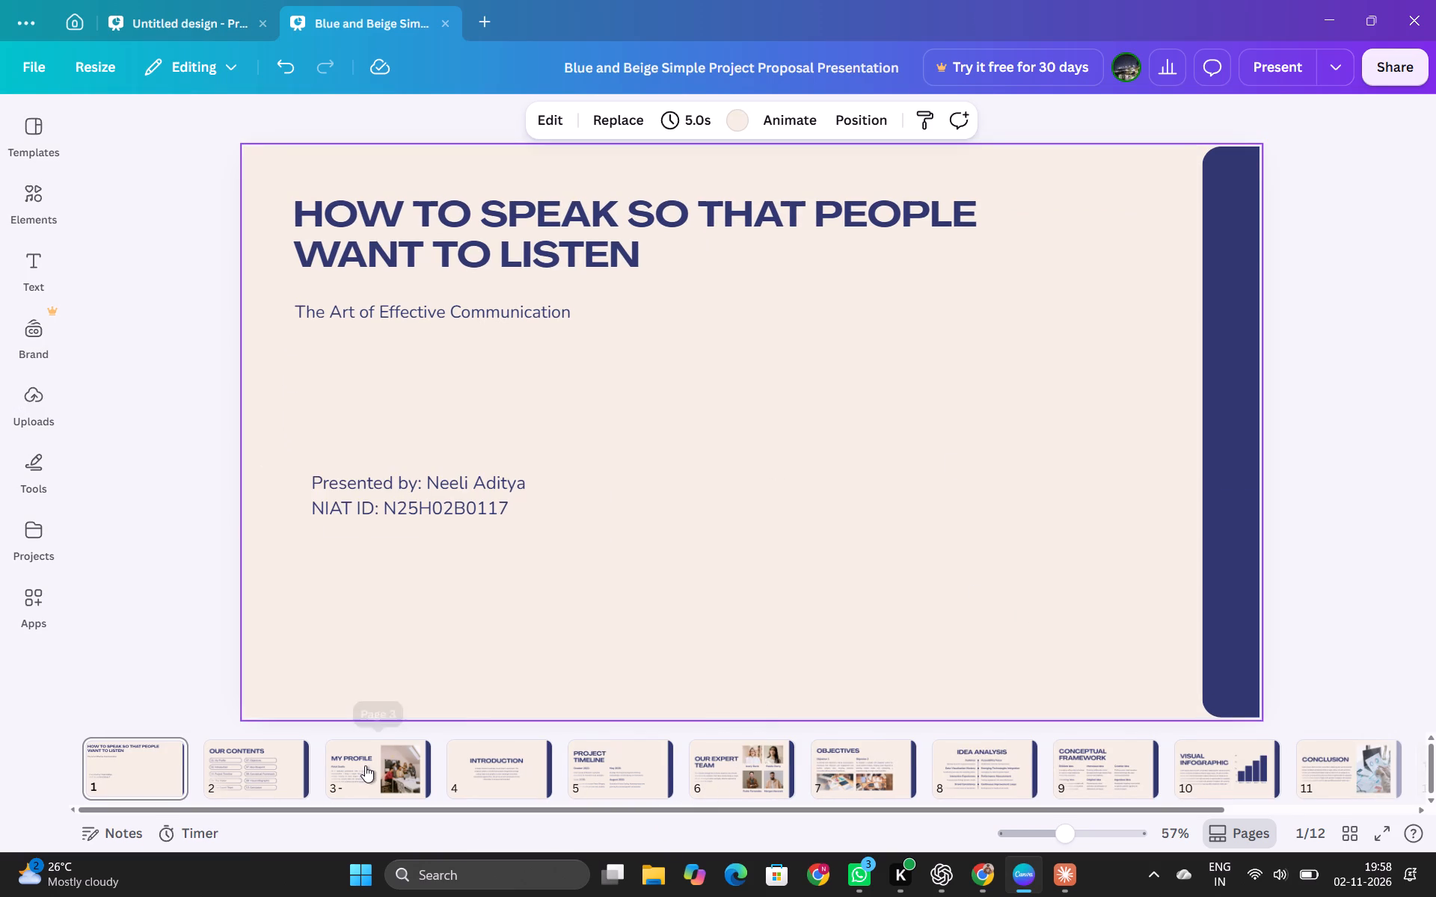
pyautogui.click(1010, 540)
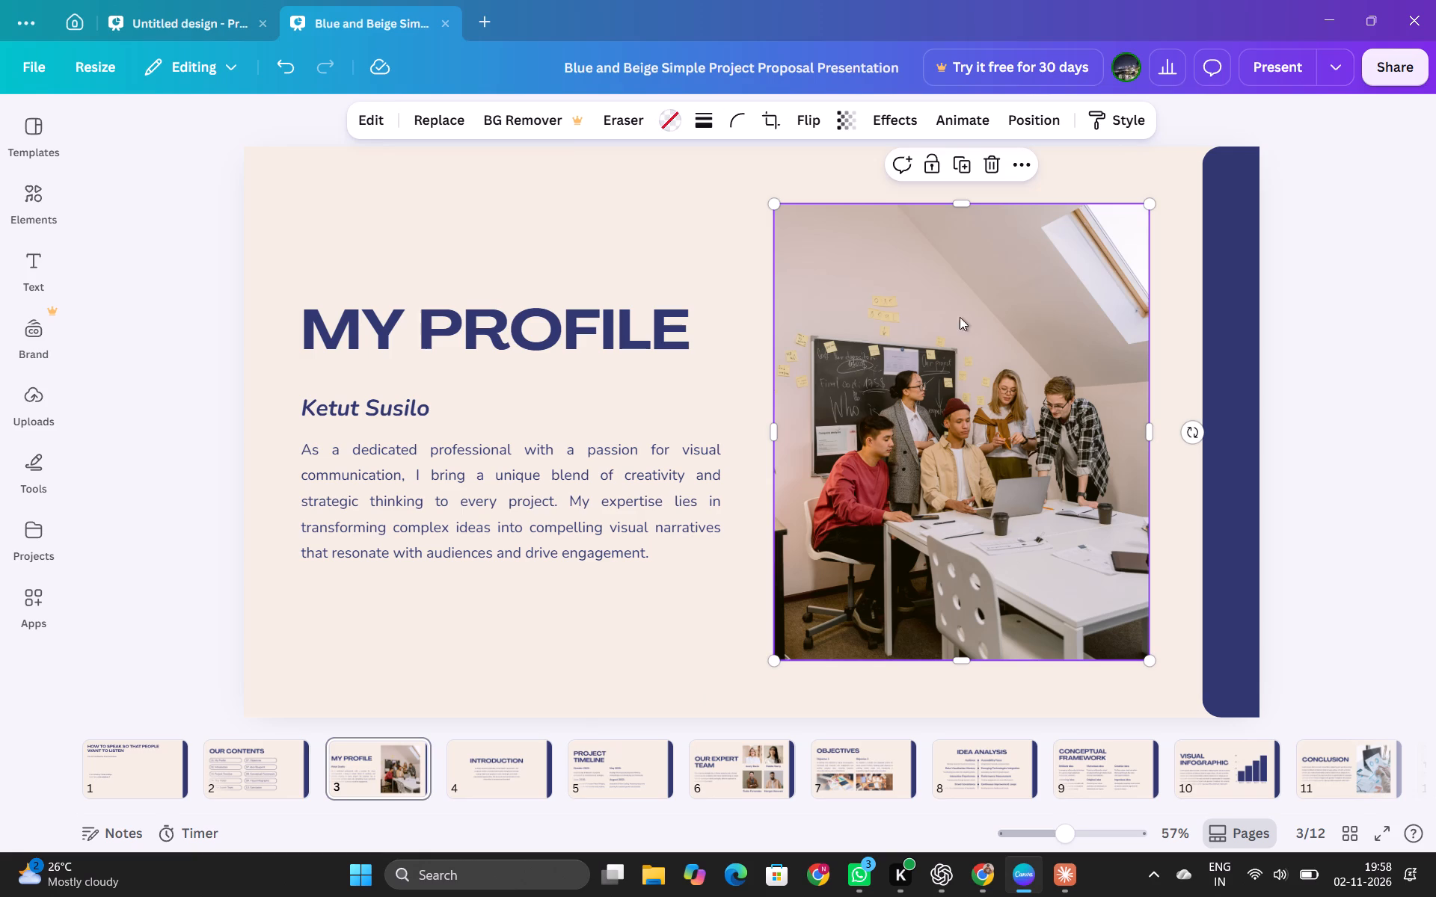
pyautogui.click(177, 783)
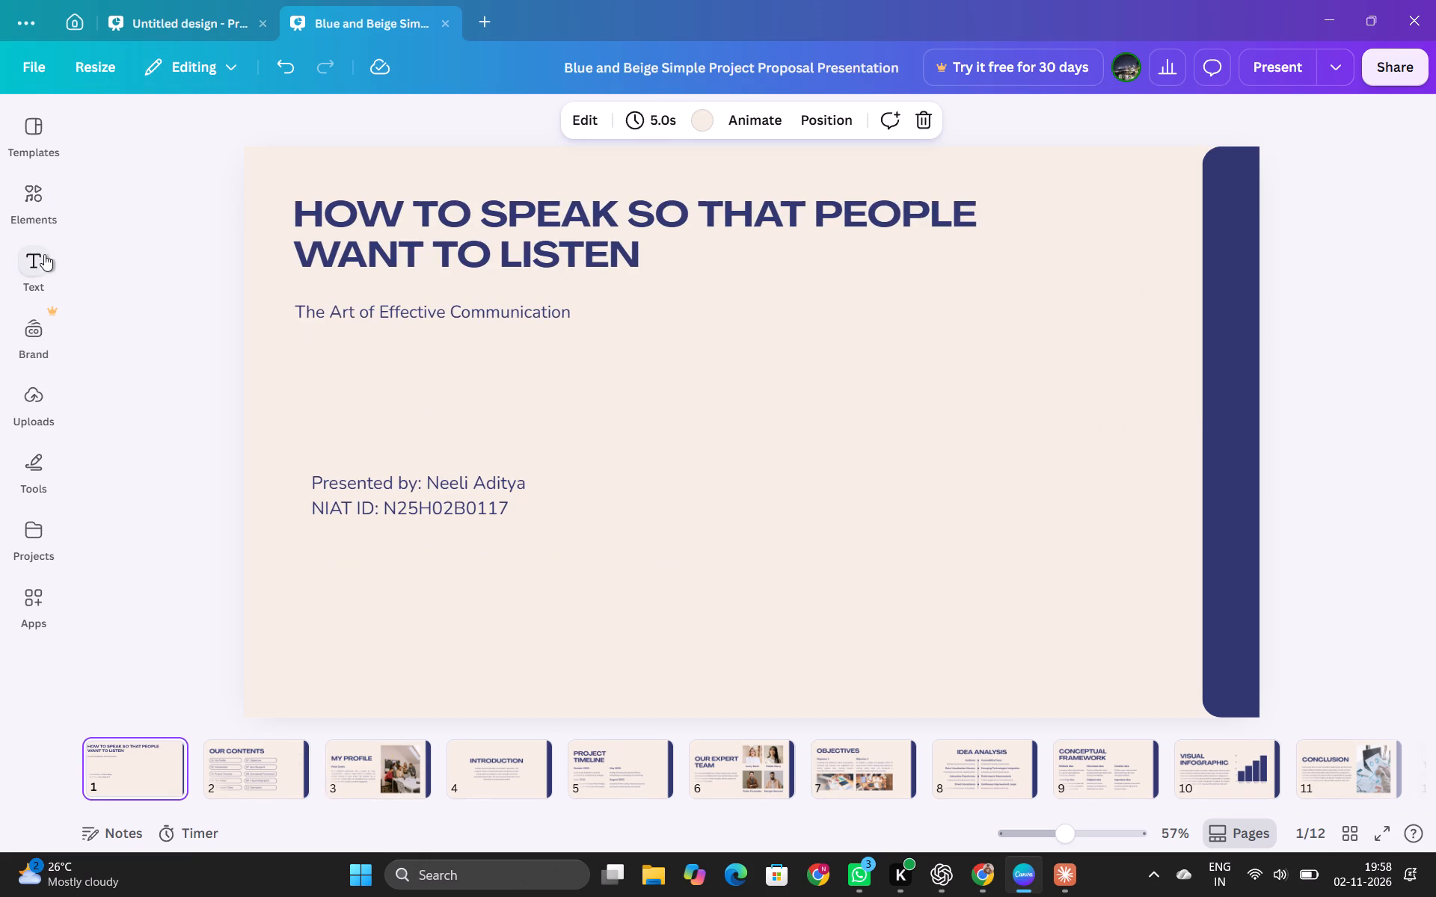
# Start a file upload and look through the Downloads, Gallery and Pictures folders for the saved pic 1 image.
pyautogui.click(37, 390)
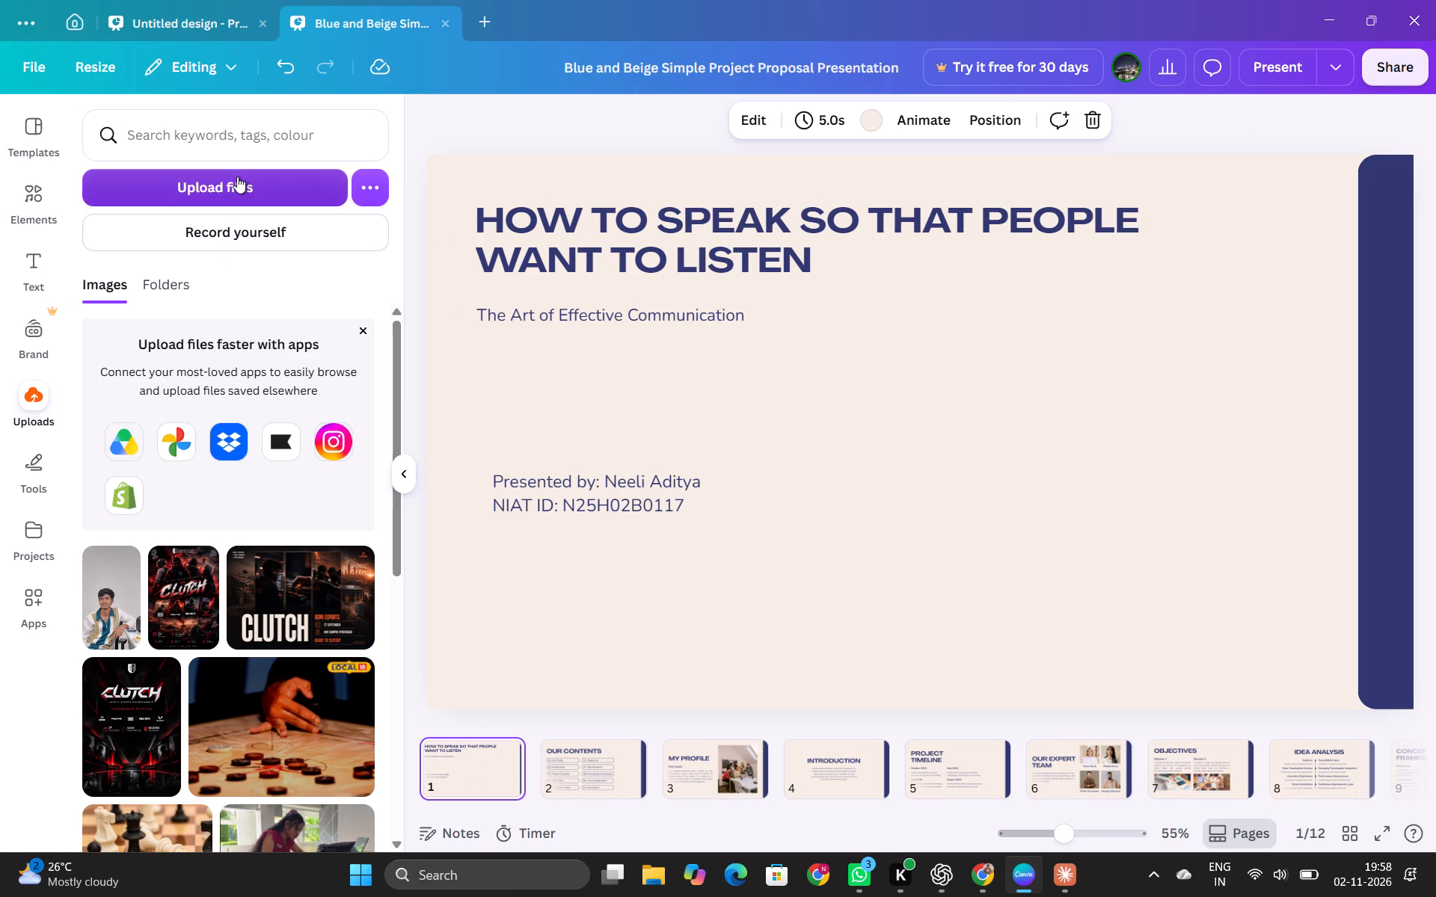
pyautogui.click(237, 176)
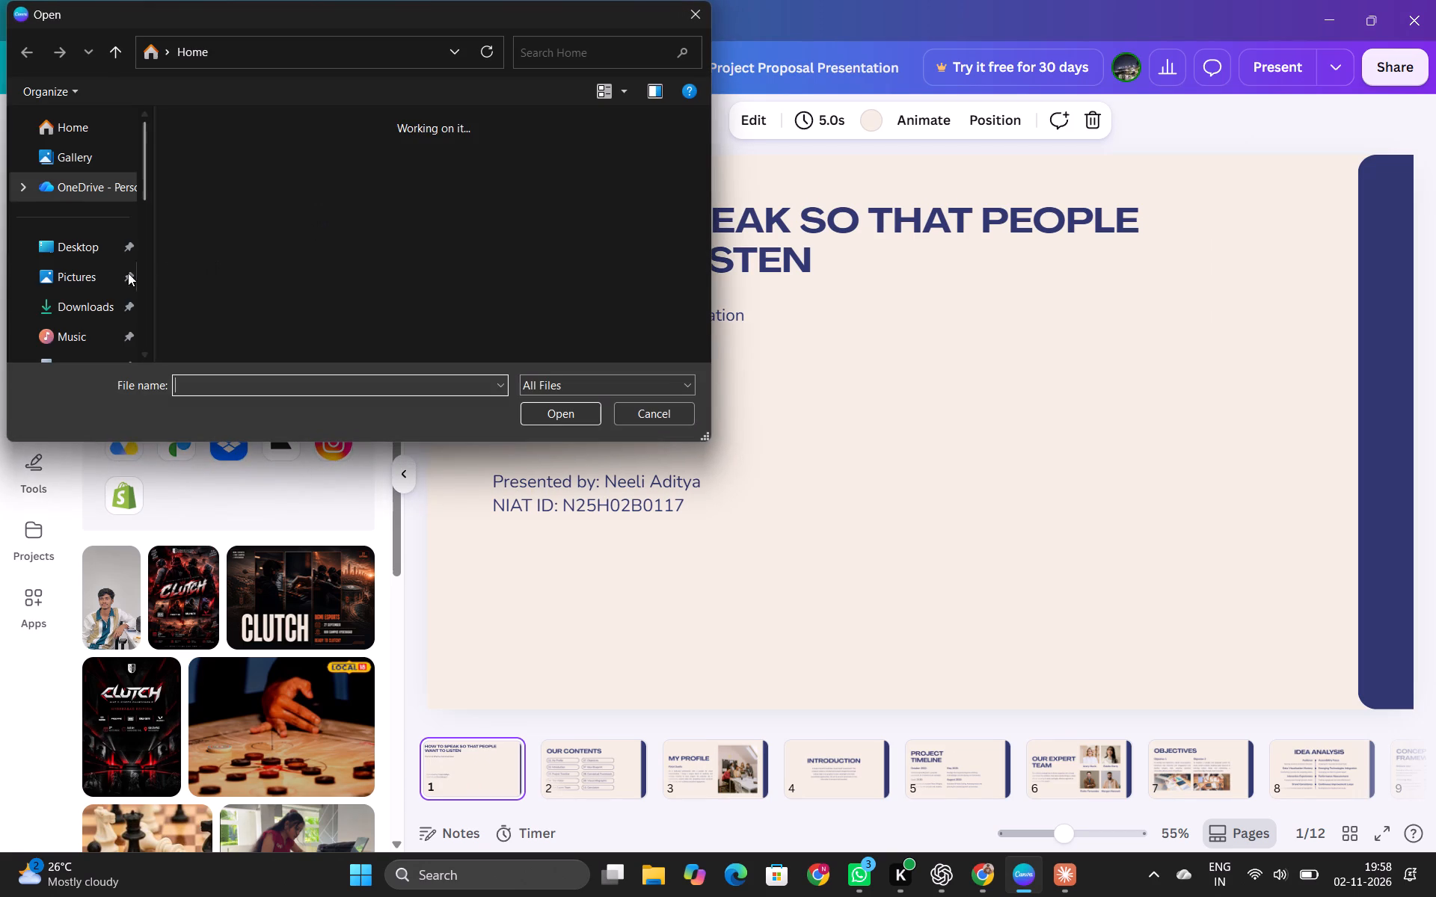
pyautogui.click(112, 307)
pyautogui.click(223, 158)
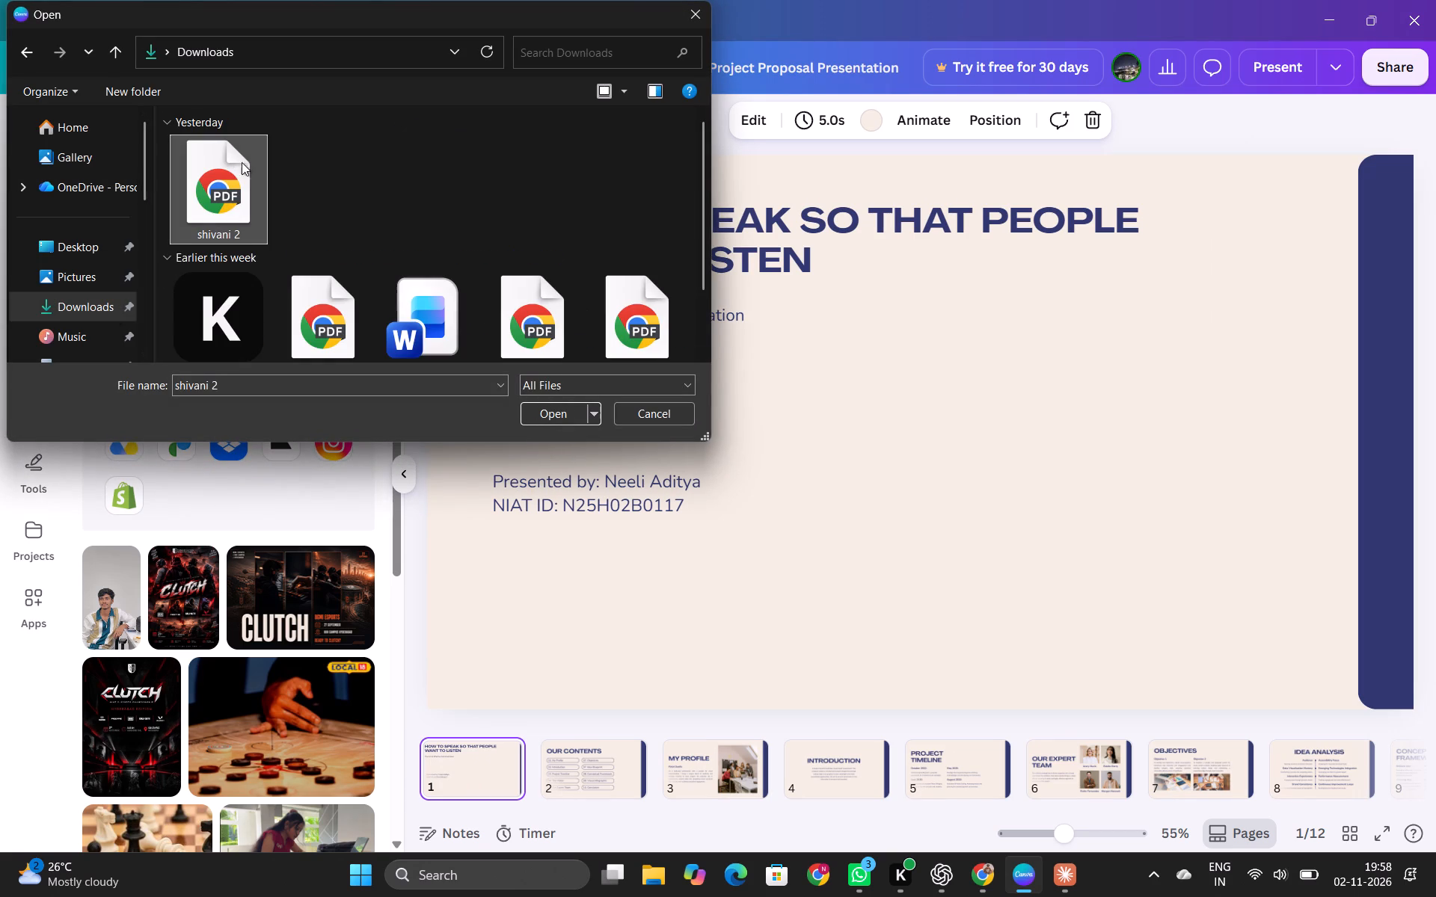
pyautogui.scroll(-5, 479, 241)
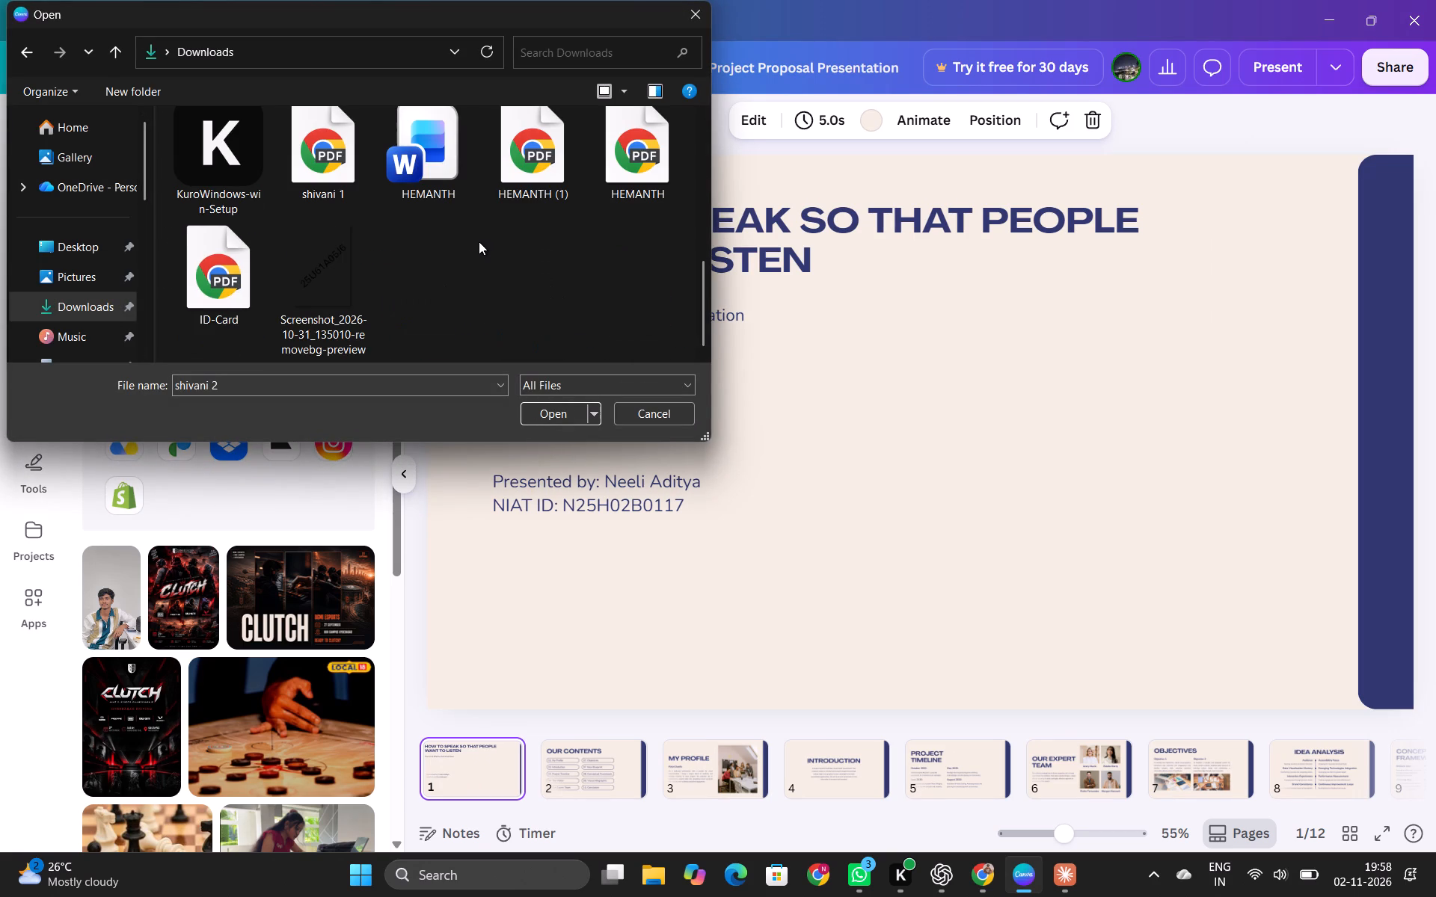
pyautogui.scroll(7, 479, 241)
pyautogui.click(95, 147)
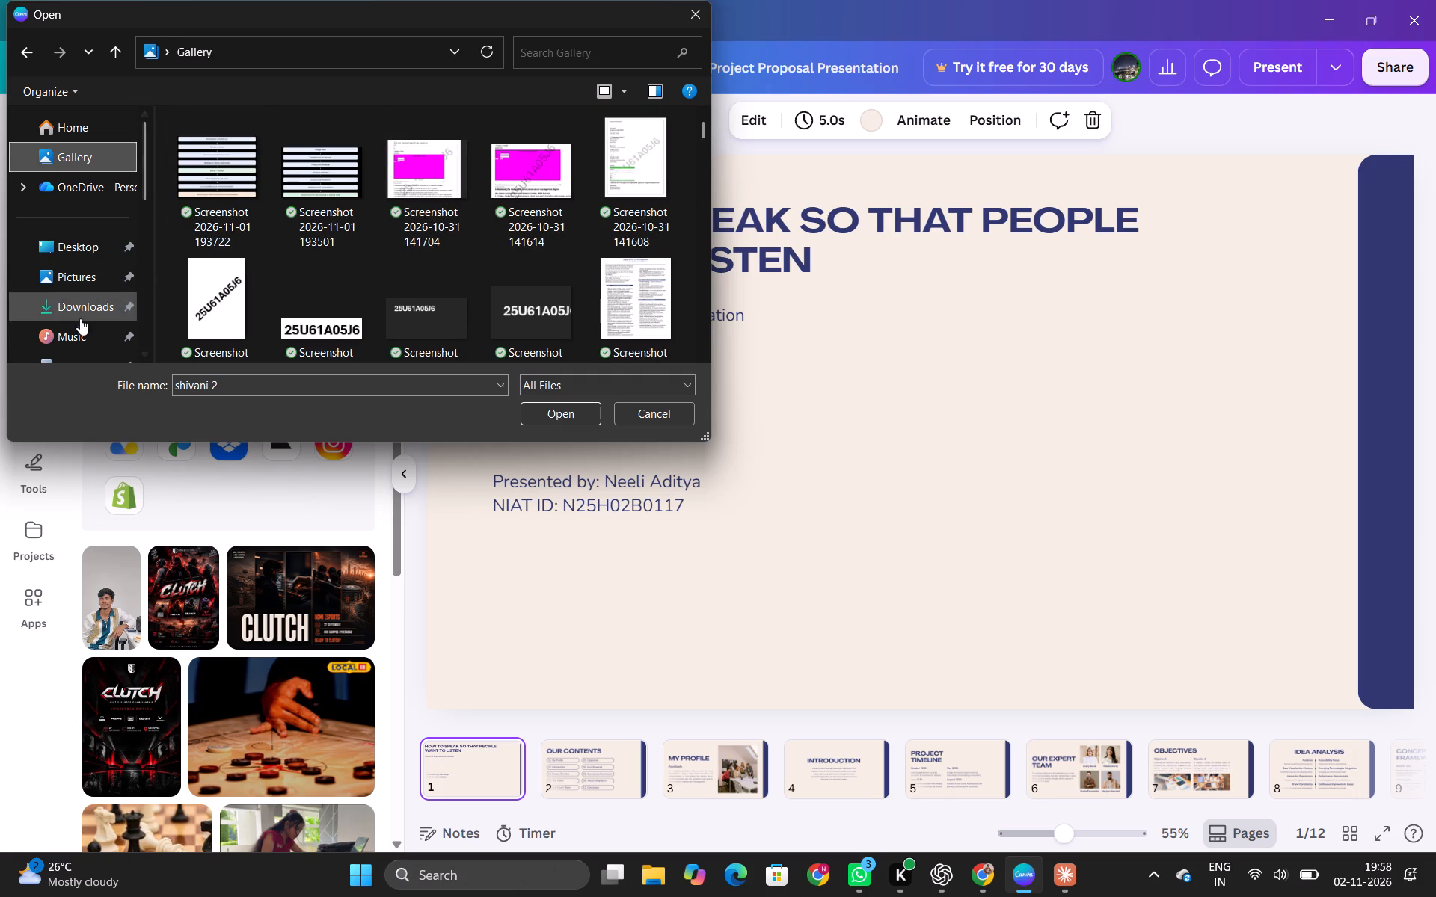
pyautogui.moveTo(89, 339); pyautogui.dragTo(93, 302)
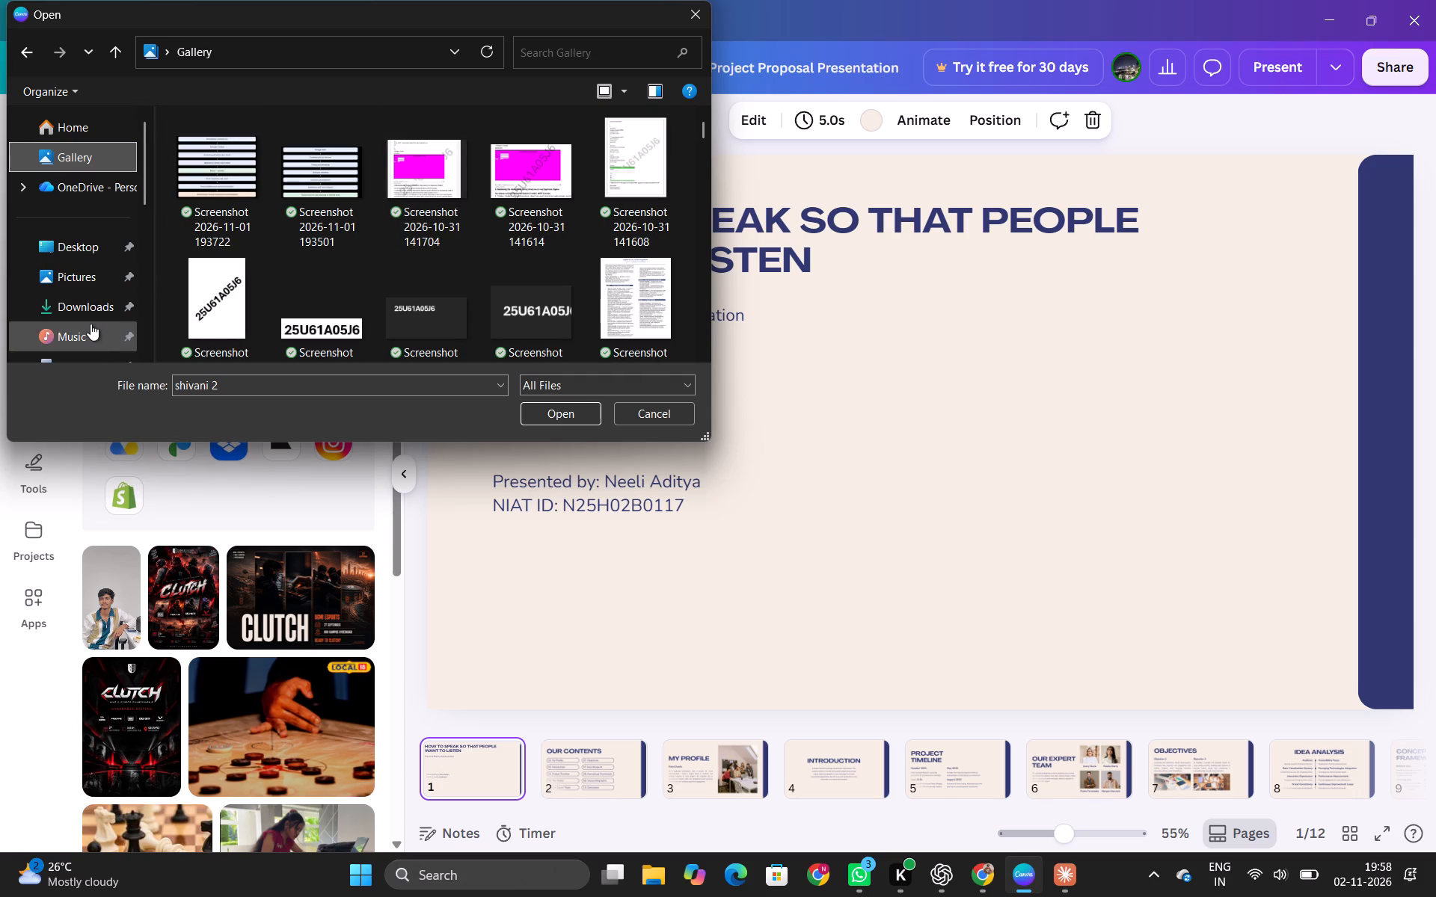
pyautogui.click(90, 321)
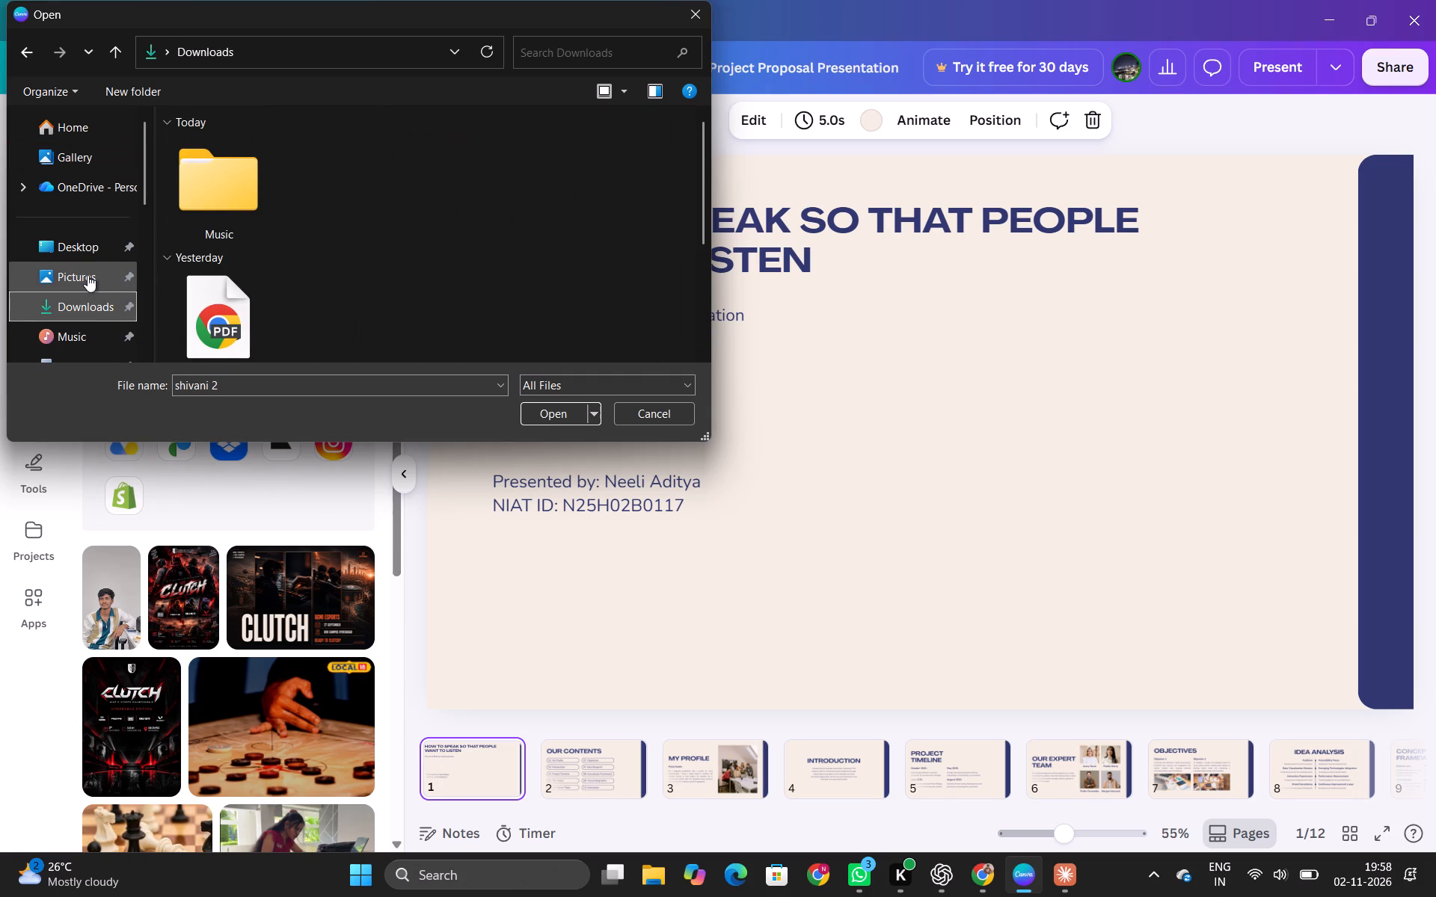
pyautogui.click(88, 275)
pyautogui.click(99, 324)
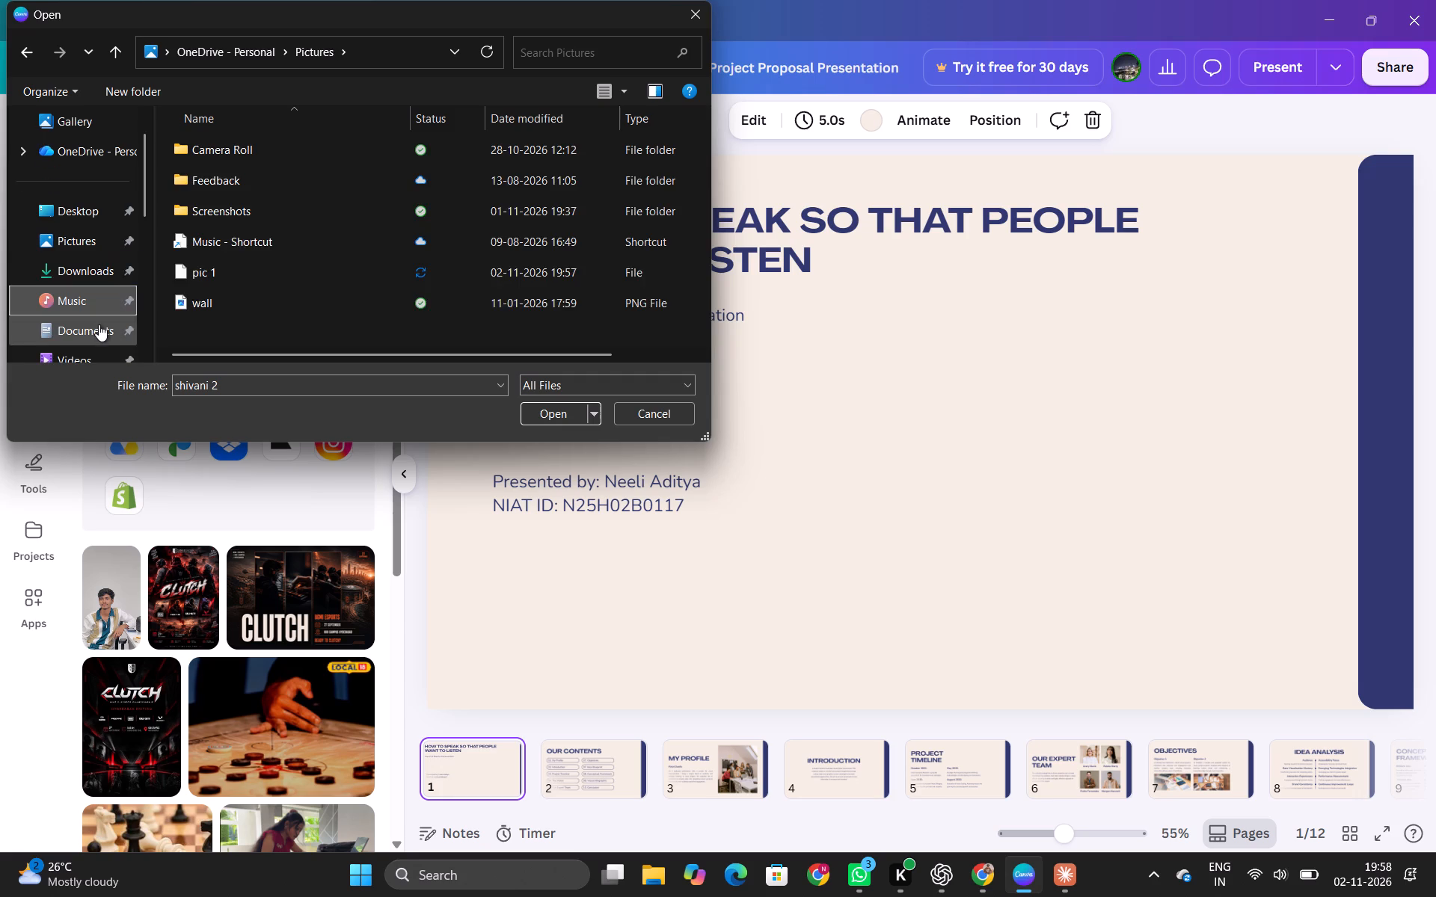
# Delete the Music folder from Downloads.
pyautogui.click(111, 271)
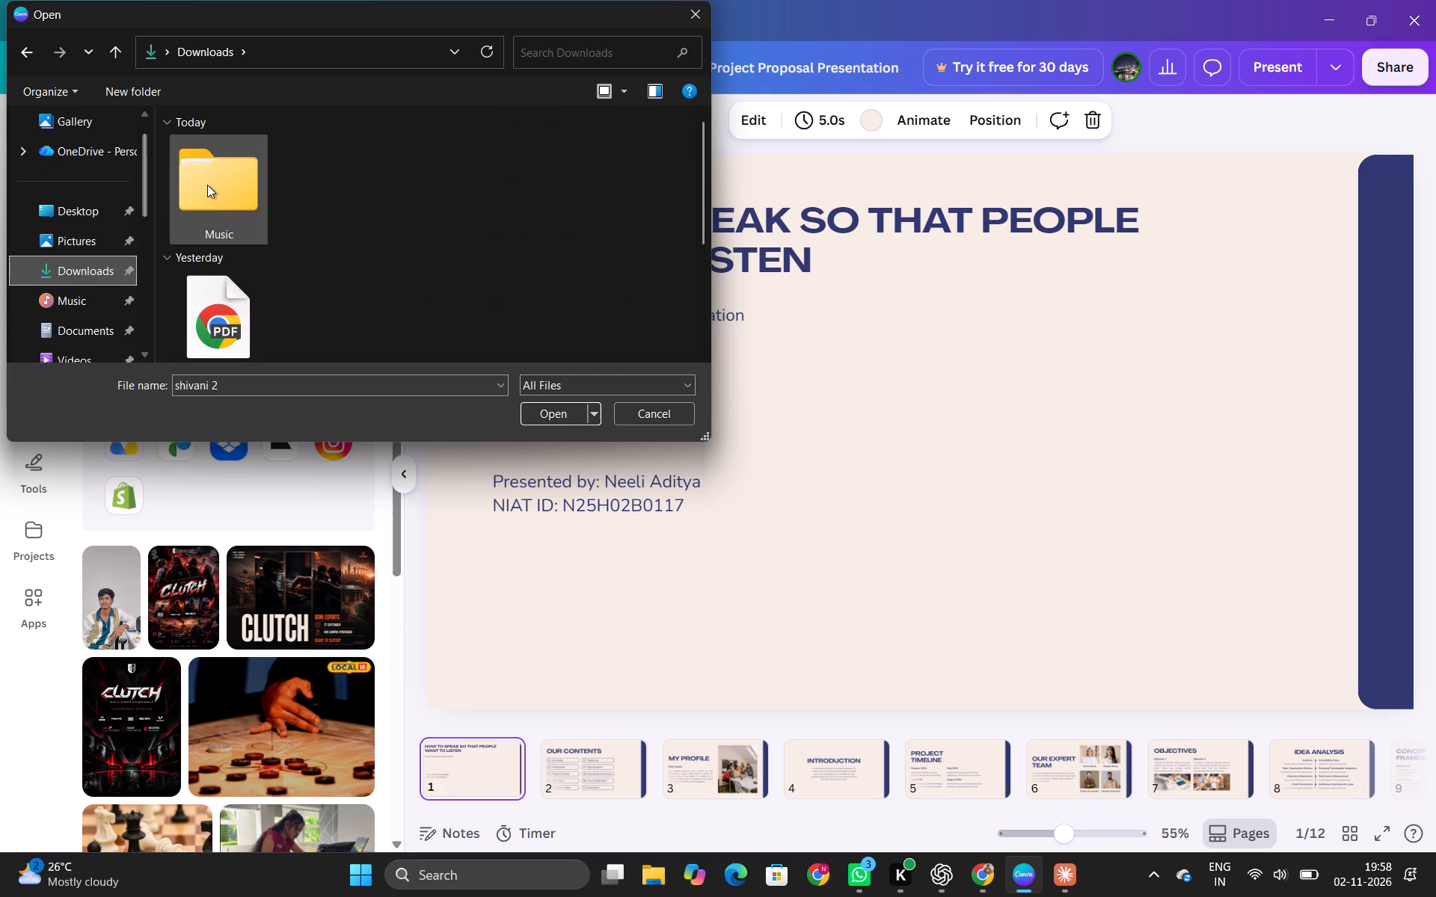
pyautogui.rightClick(210, 184)
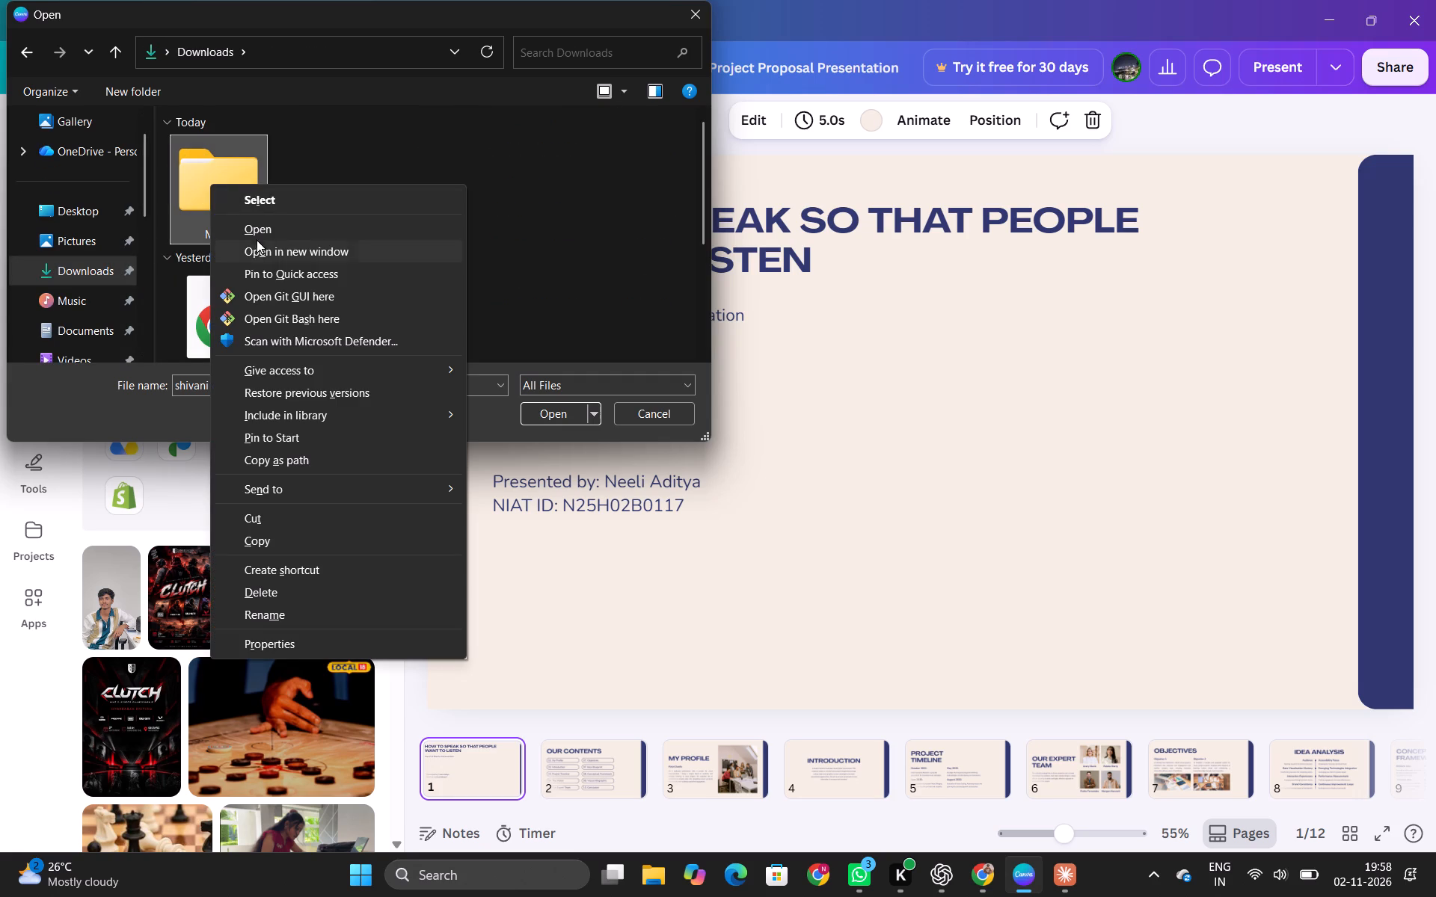
pyautogui.click(261, 588)
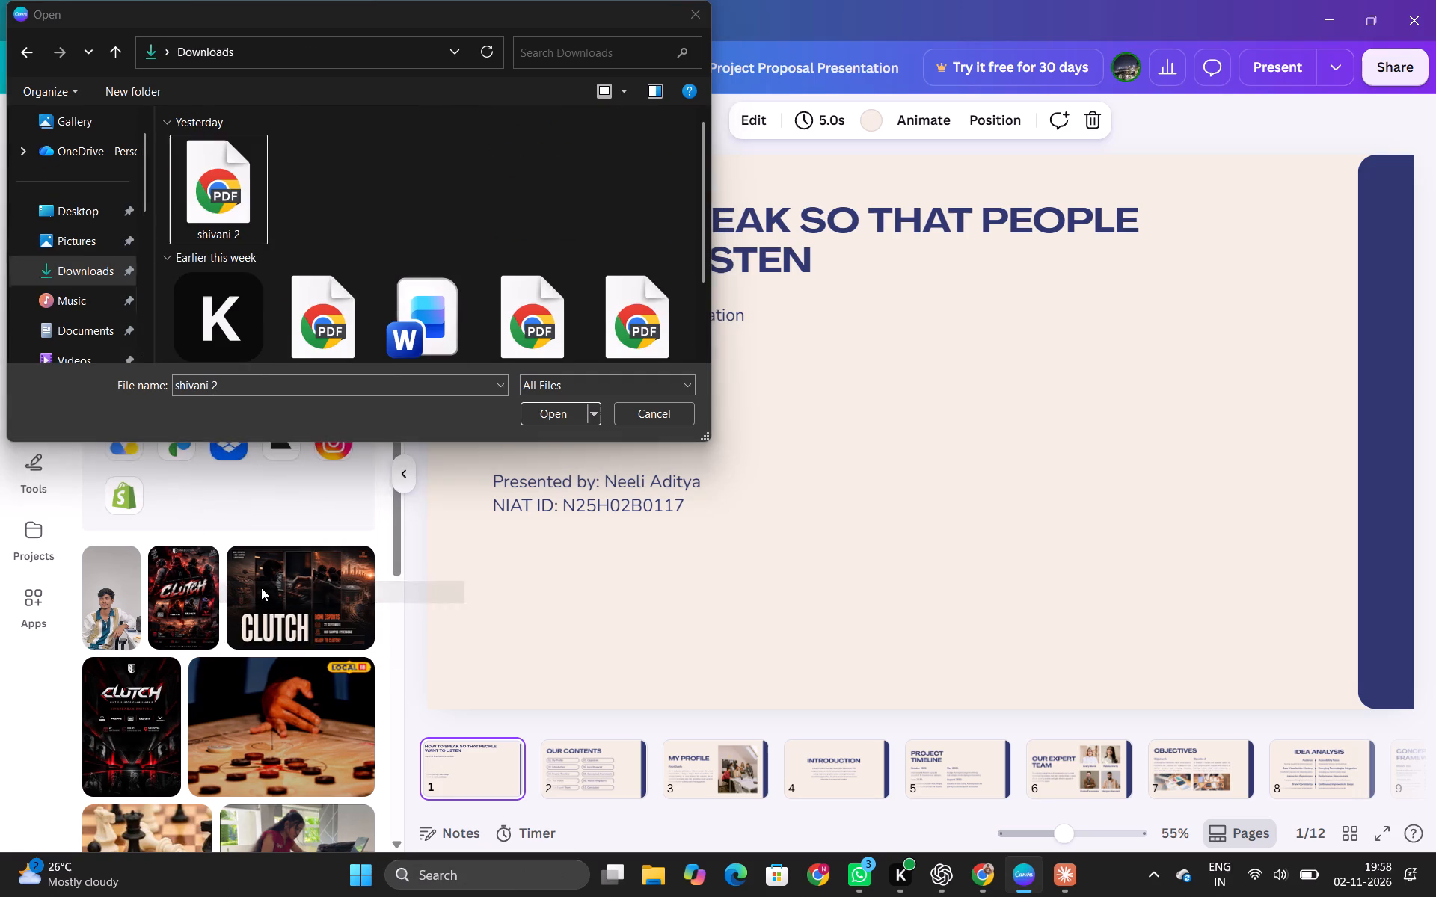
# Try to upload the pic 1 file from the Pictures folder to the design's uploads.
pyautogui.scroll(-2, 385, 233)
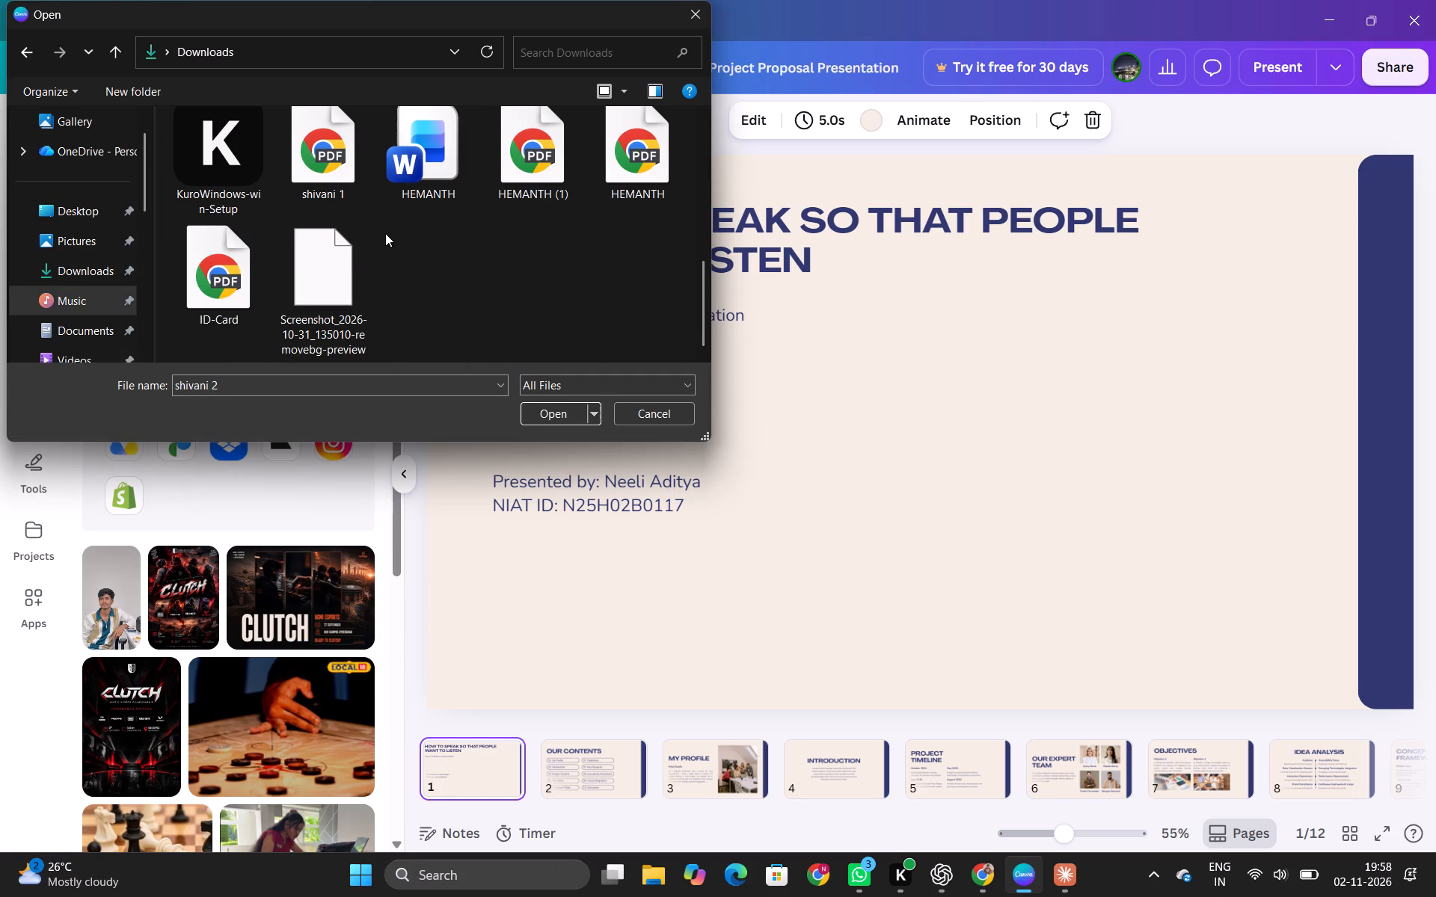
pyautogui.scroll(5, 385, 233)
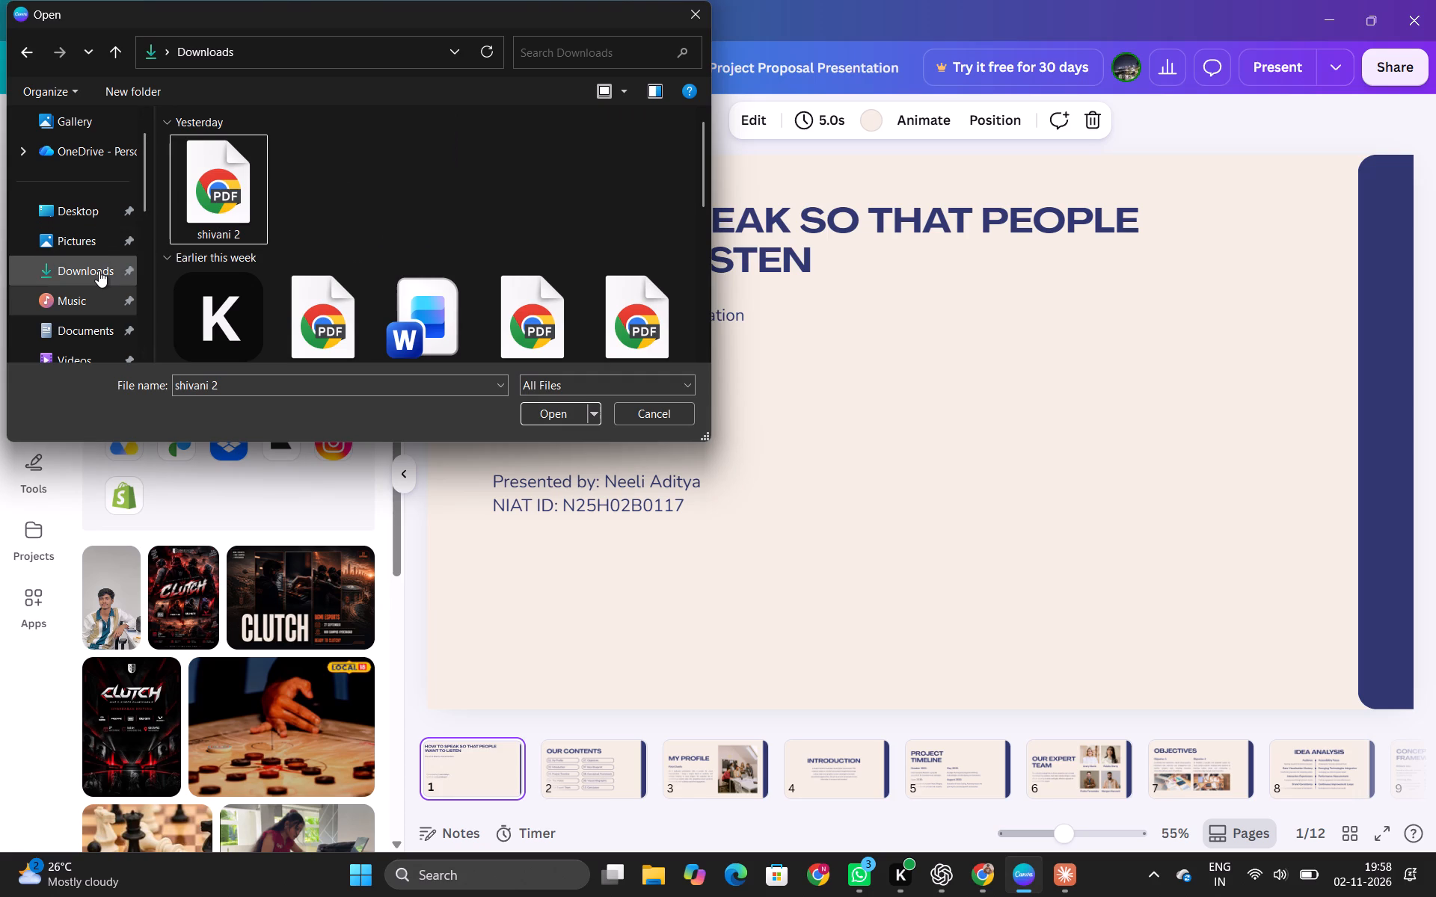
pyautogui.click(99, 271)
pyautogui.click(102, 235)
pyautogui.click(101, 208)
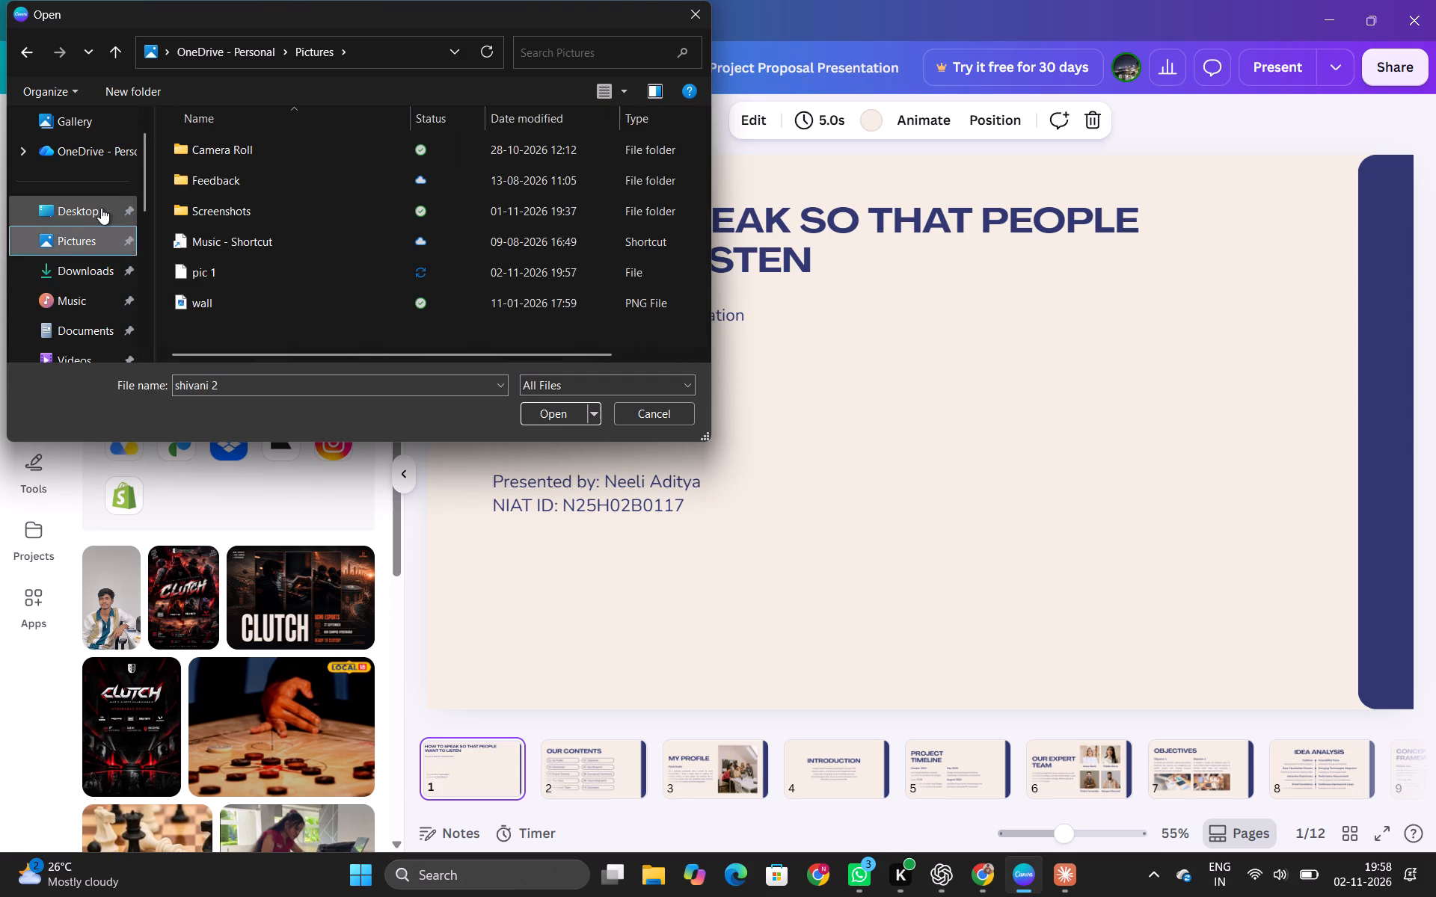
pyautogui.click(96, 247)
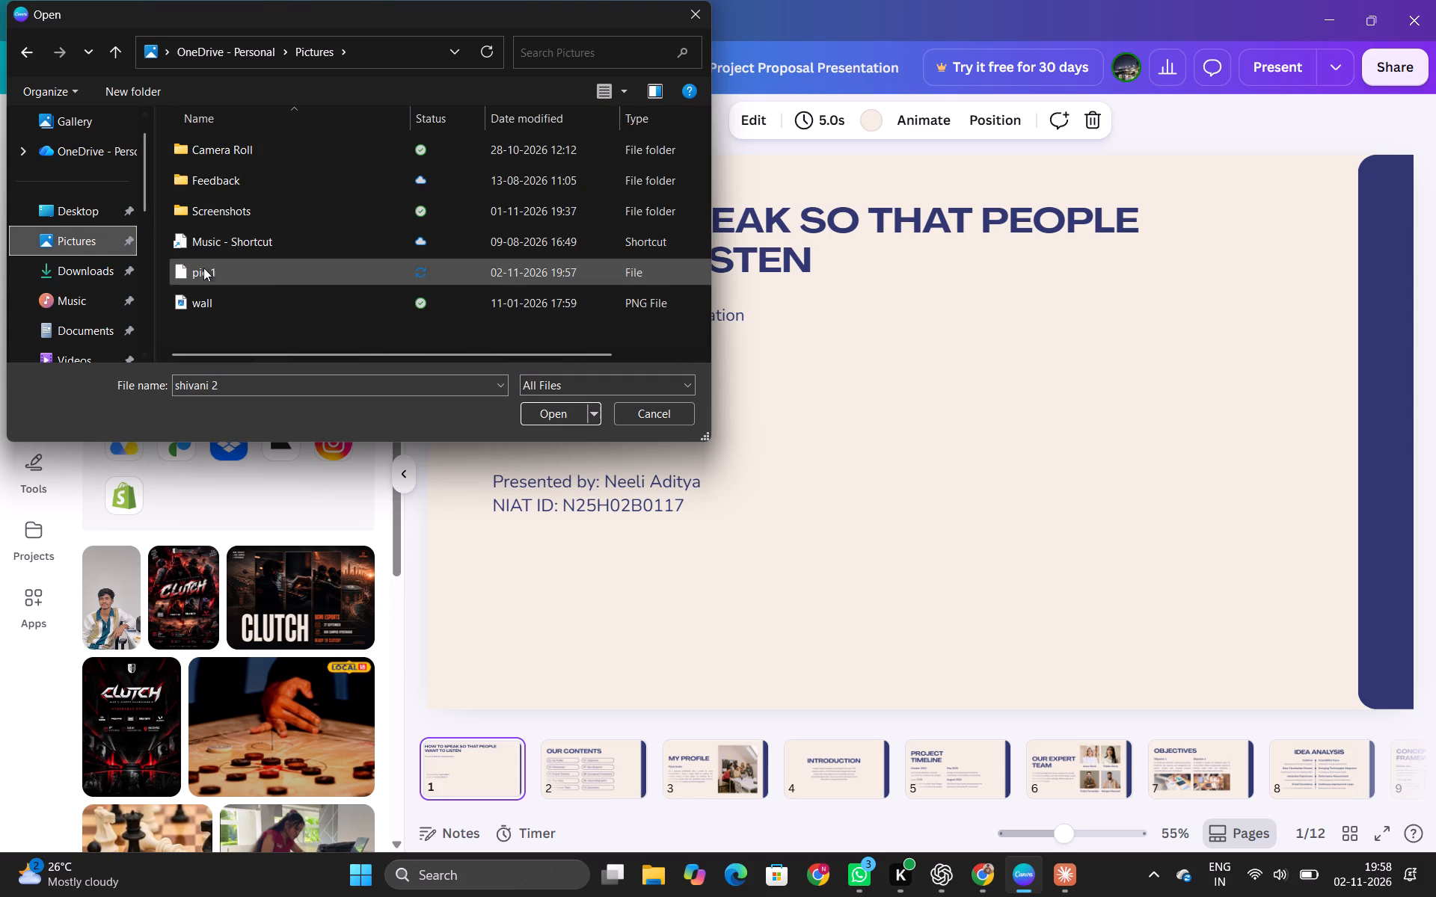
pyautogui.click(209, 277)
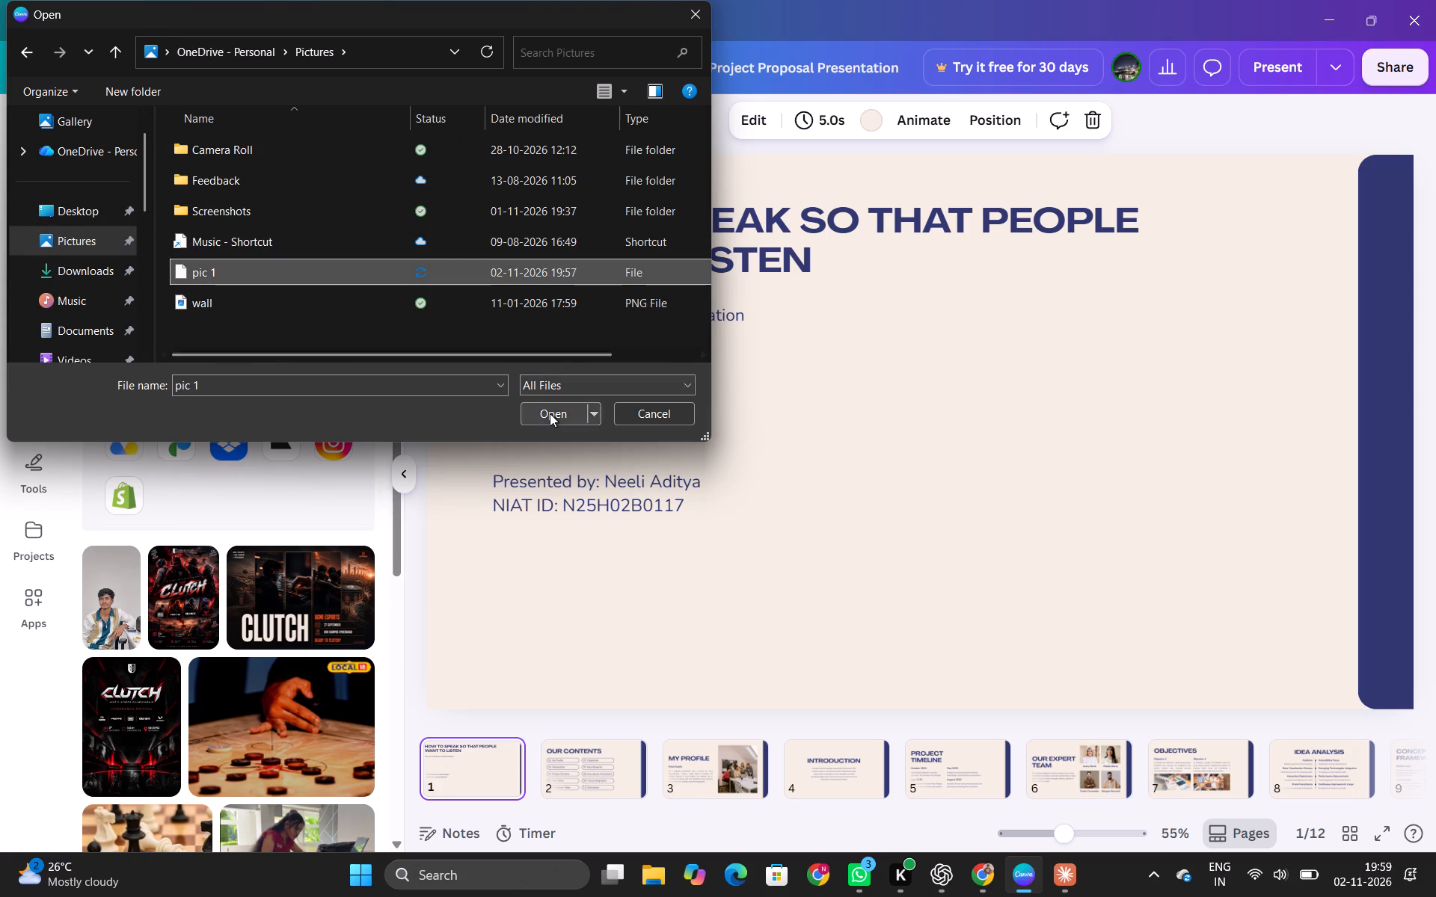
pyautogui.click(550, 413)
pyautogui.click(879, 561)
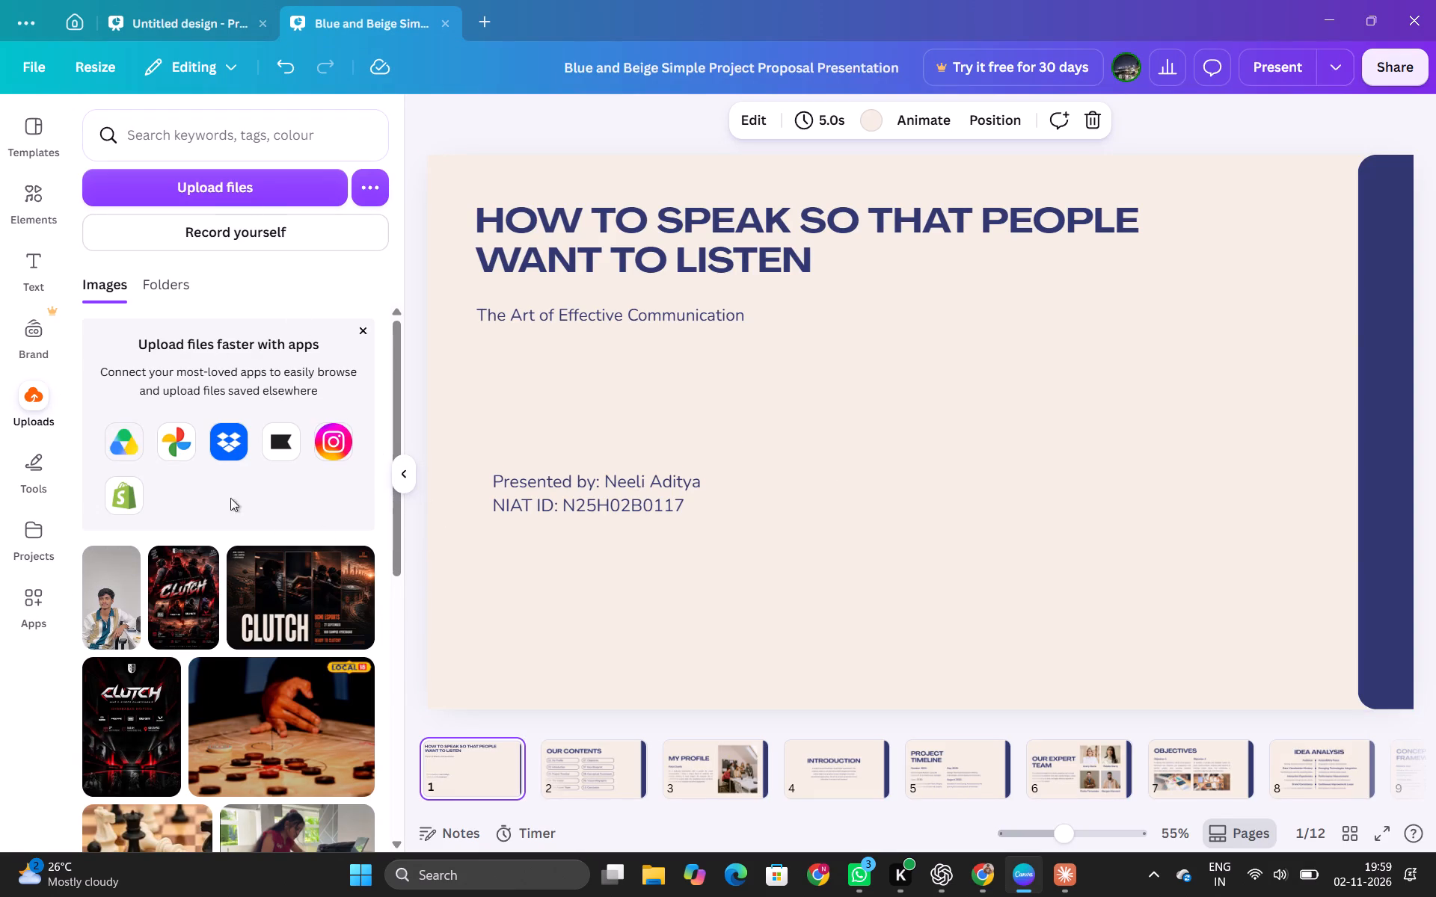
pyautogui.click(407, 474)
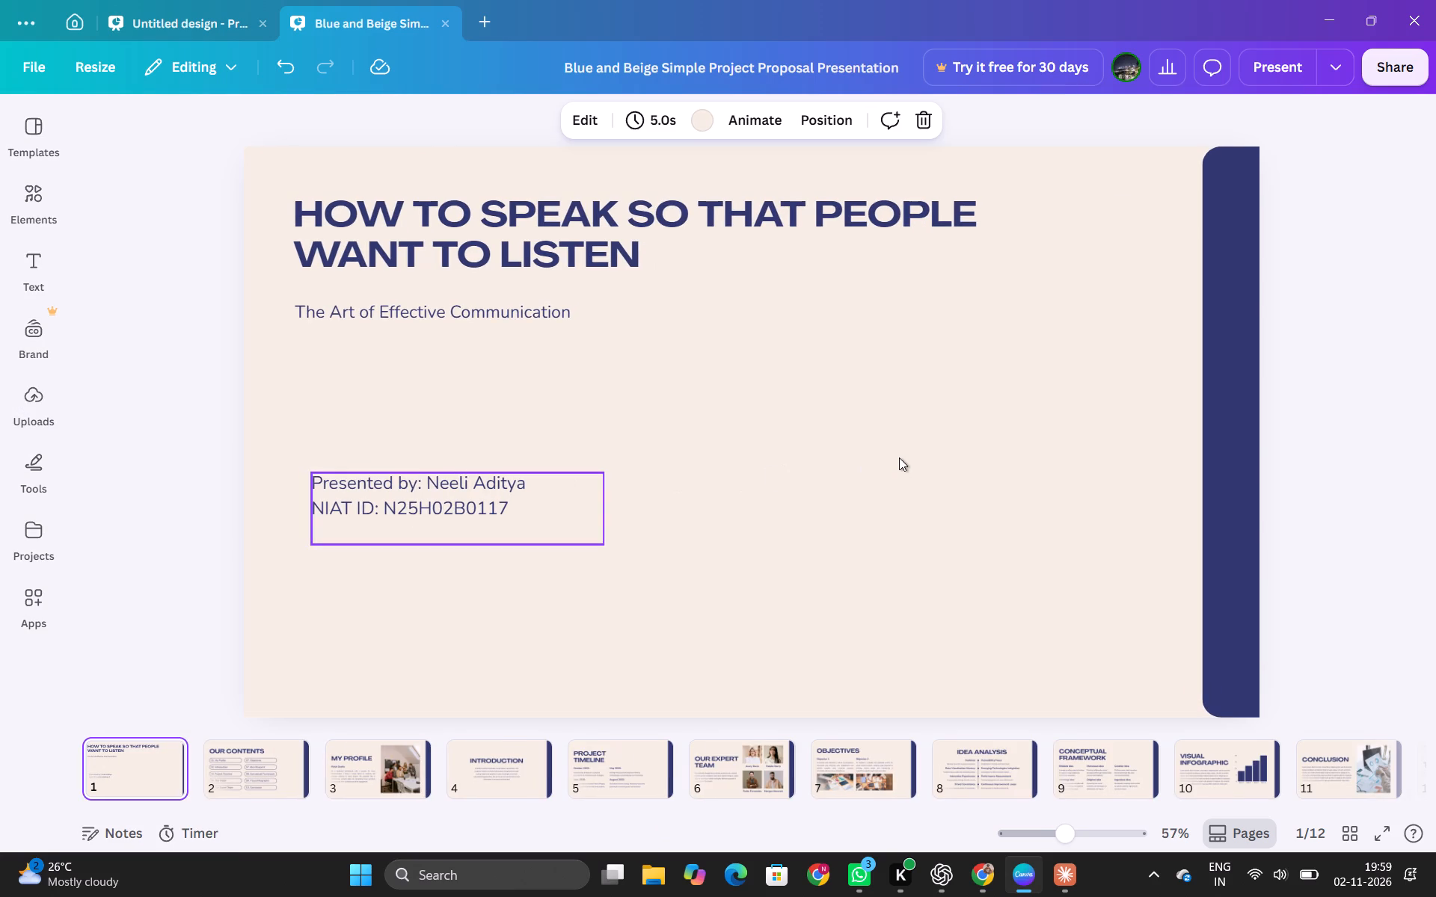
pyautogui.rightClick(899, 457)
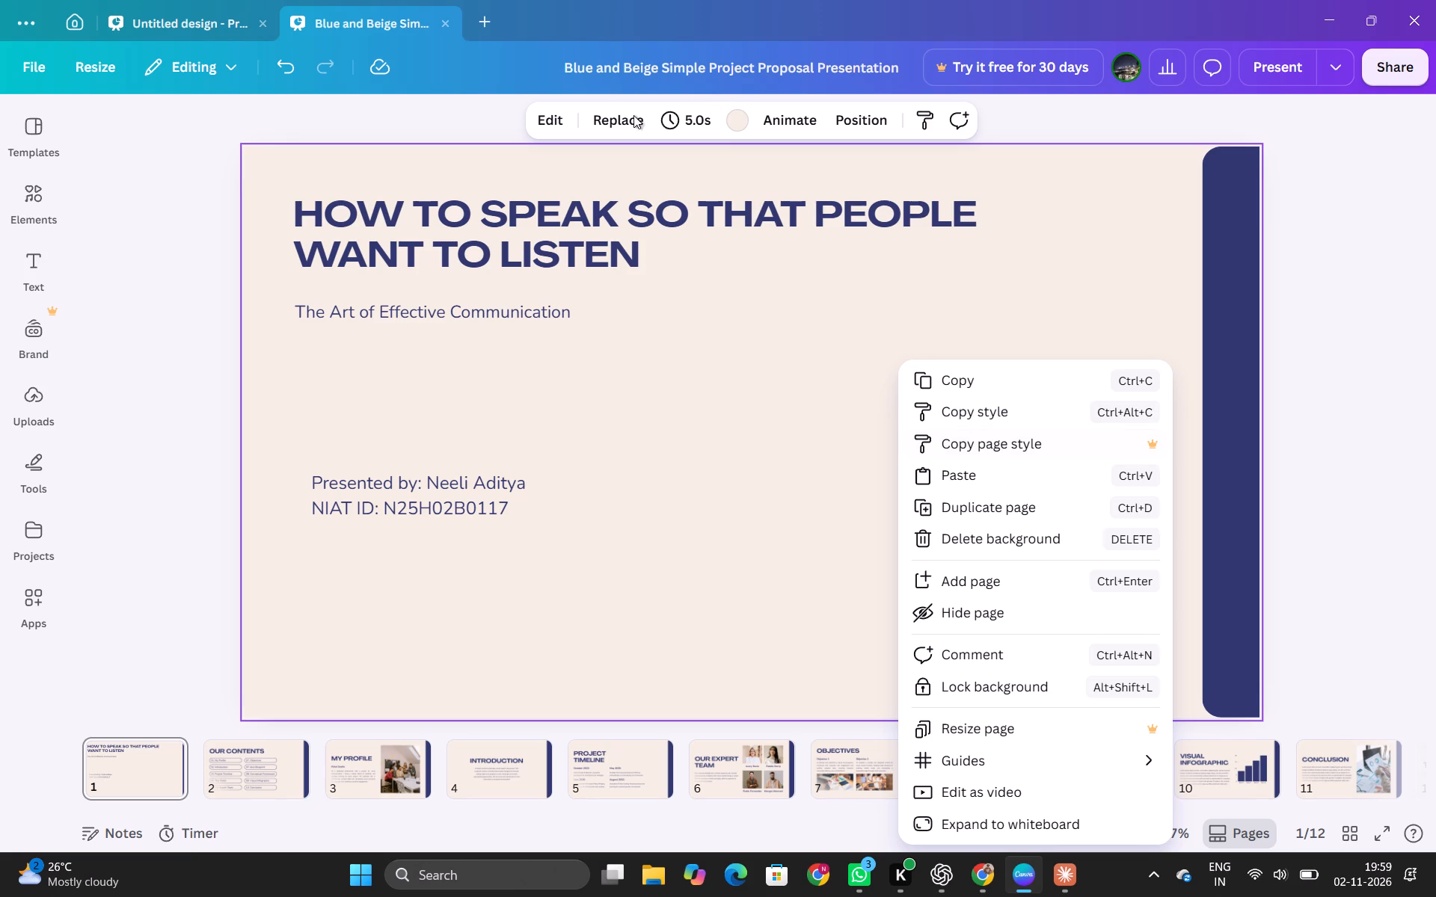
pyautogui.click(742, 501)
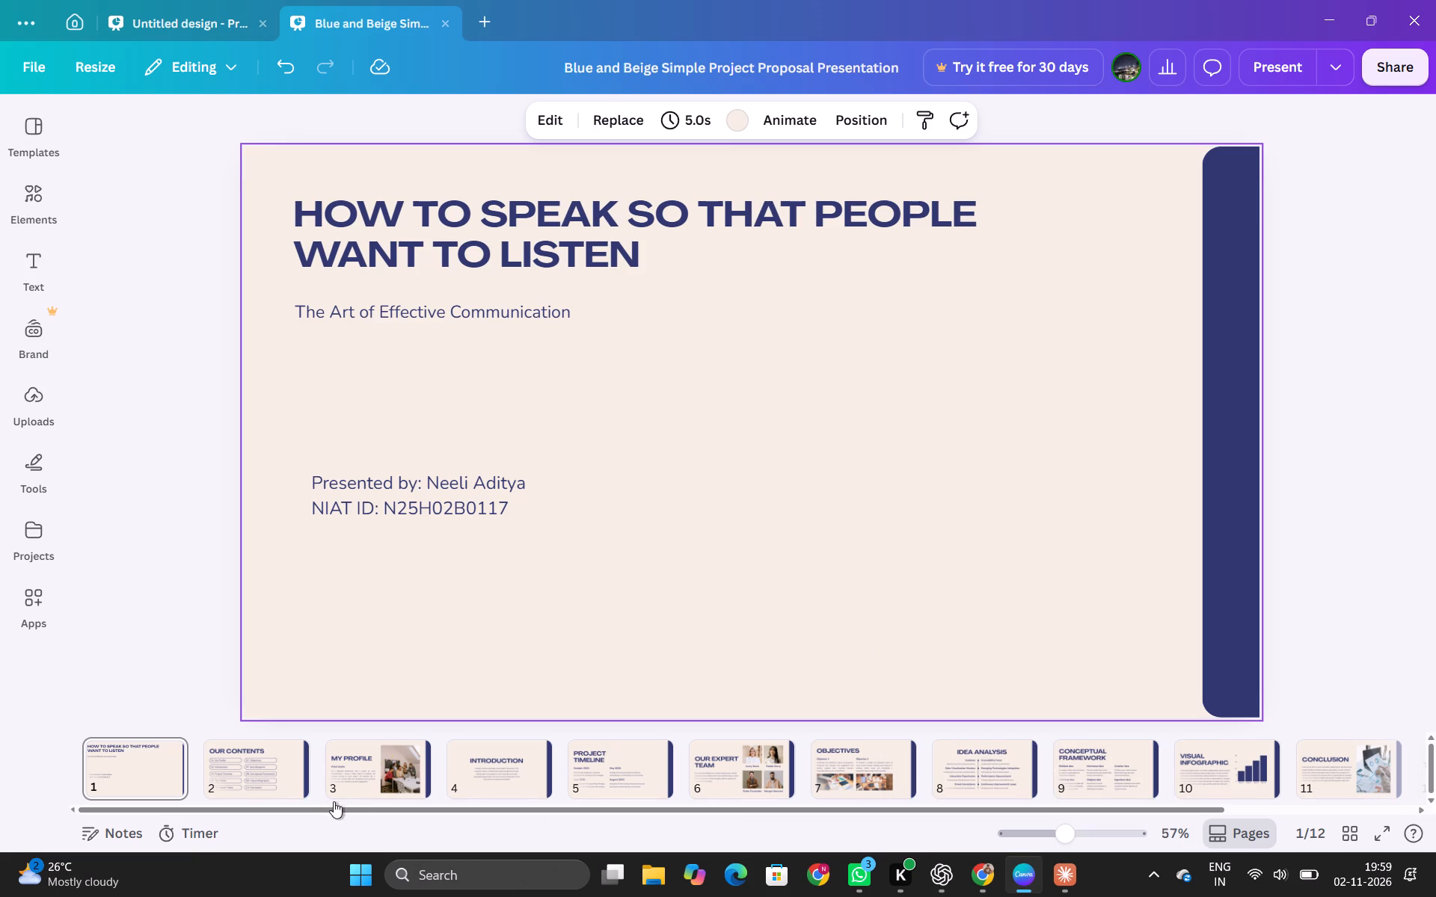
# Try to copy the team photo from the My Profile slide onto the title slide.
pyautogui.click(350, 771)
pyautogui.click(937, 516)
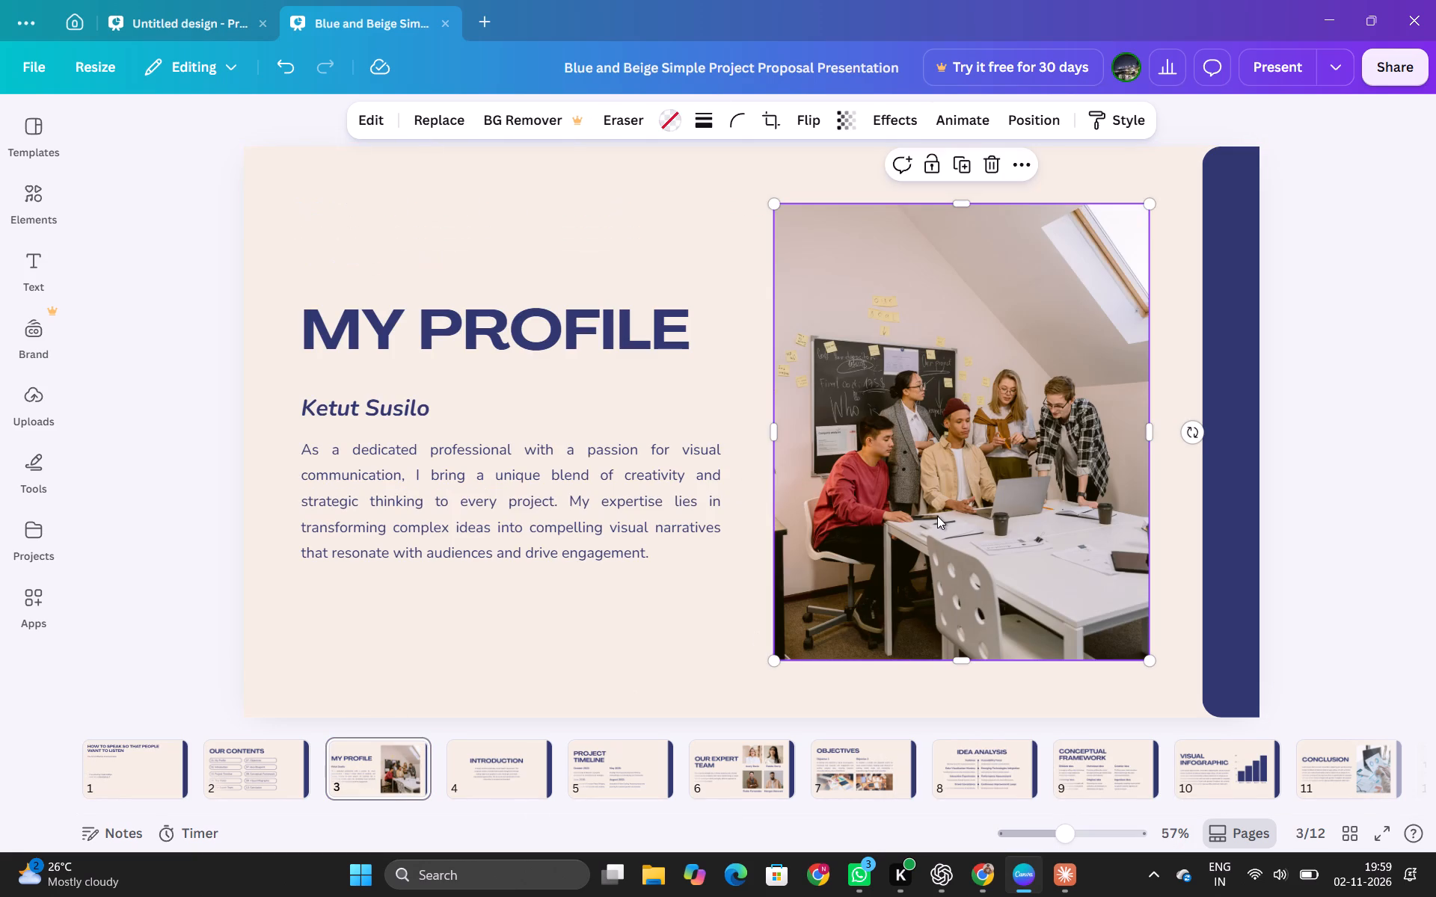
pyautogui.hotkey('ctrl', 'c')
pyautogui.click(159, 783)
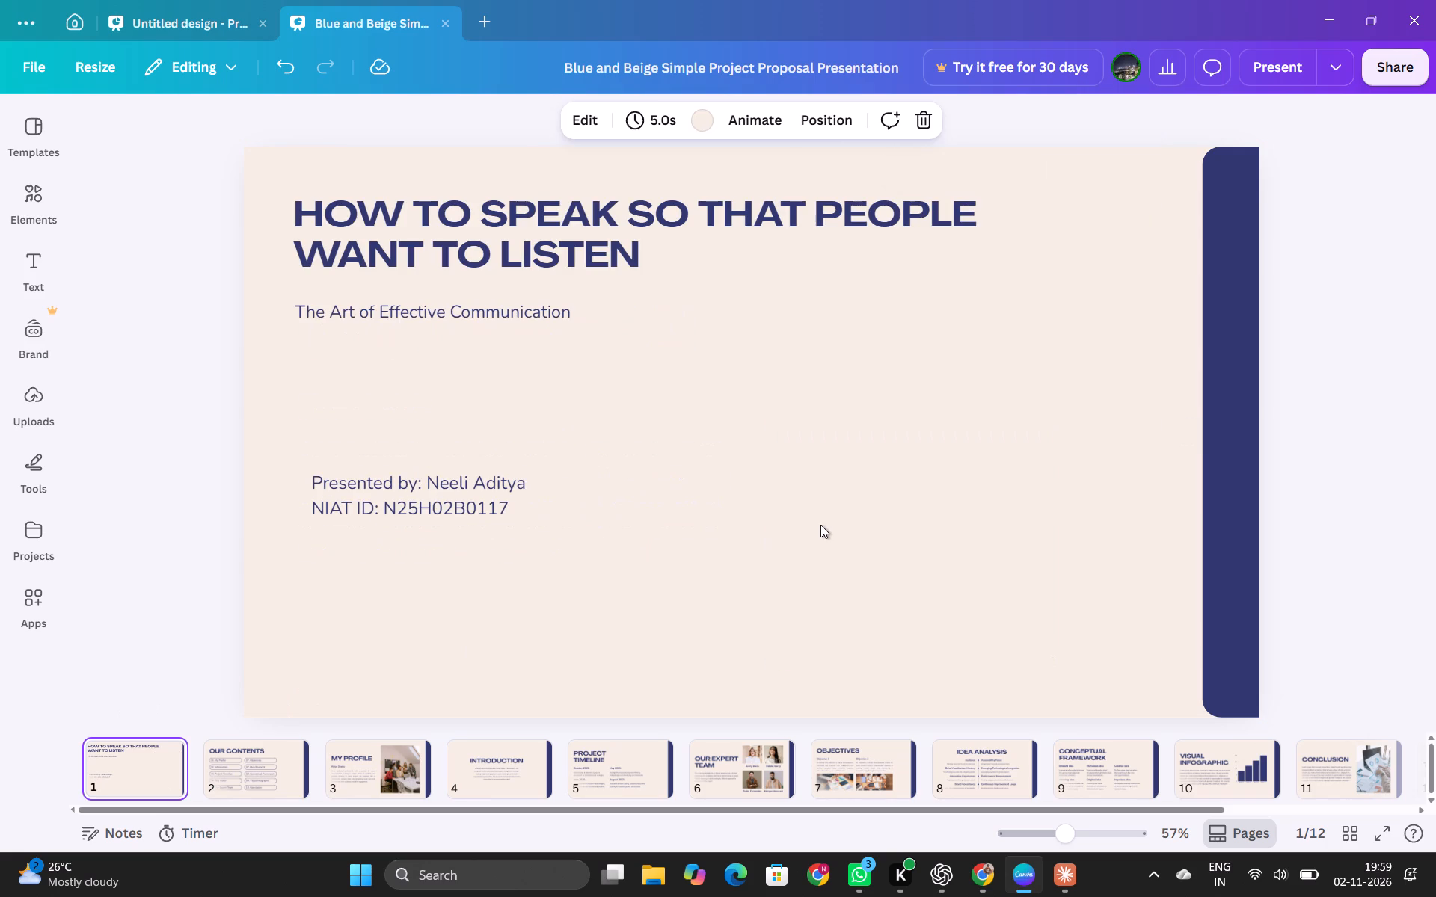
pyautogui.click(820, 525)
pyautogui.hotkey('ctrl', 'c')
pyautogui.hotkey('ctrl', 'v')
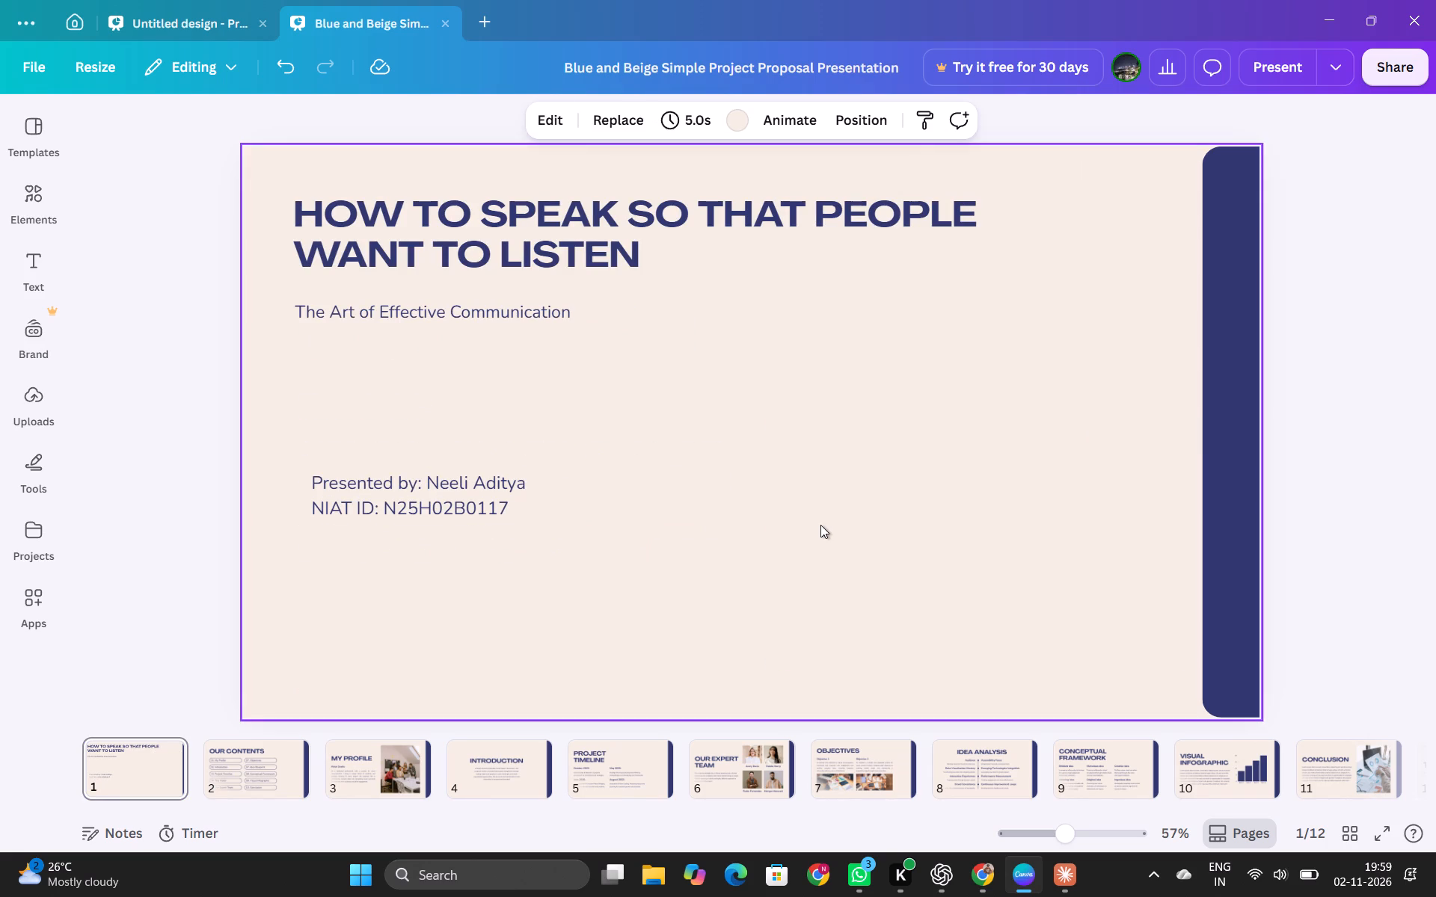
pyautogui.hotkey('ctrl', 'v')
# Copy the team photo from the My Profile slide onto the title slide and place it just below the heading's first line.
pyautogui.click(375, 777)
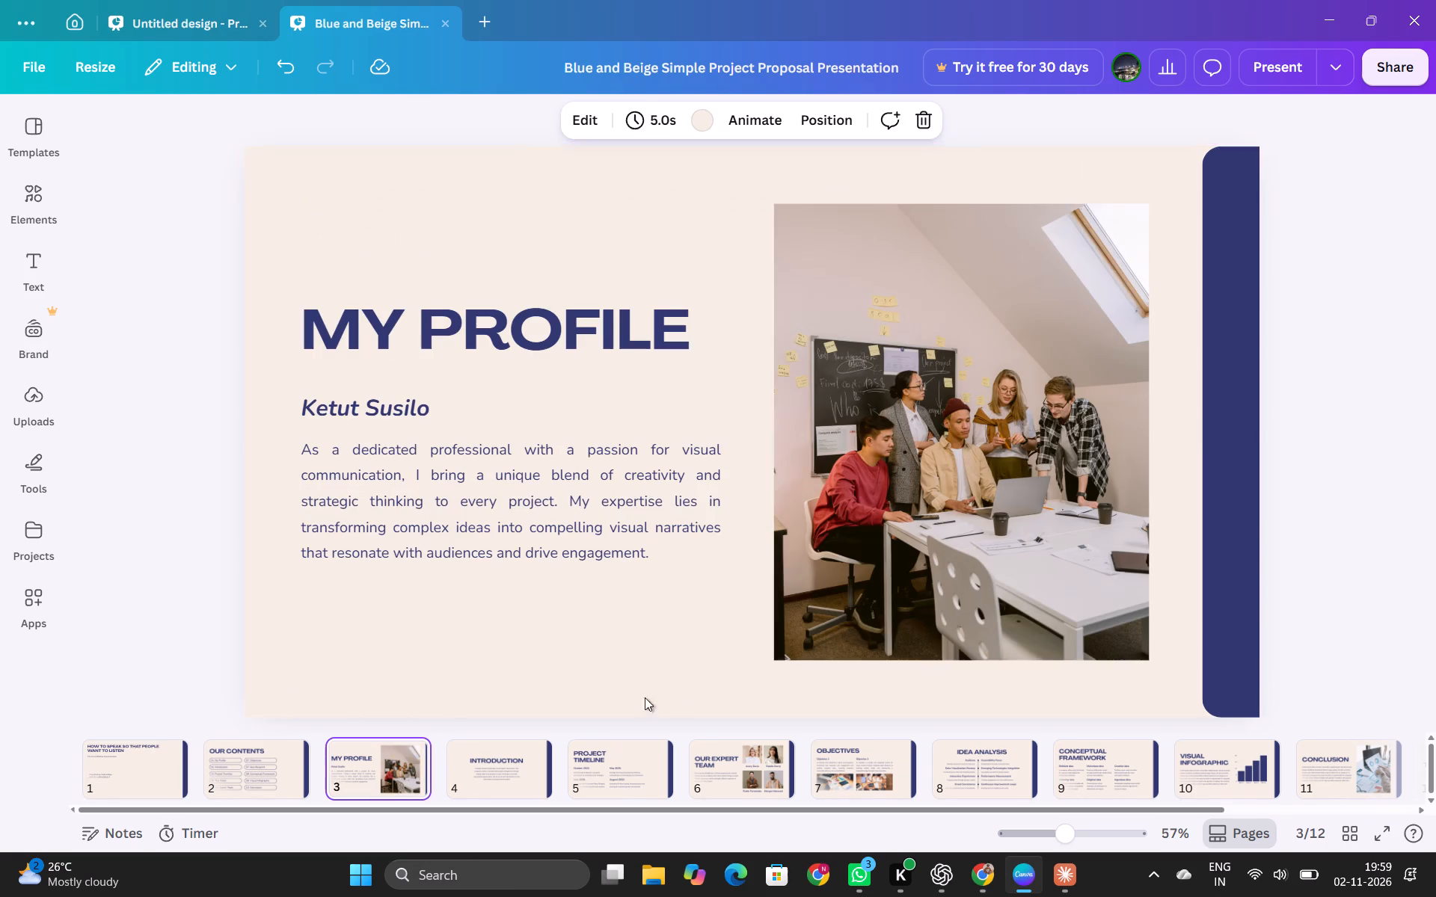
pyautogui.click(903, 609)
pyautogui.hotkey('ctrl', 'c')
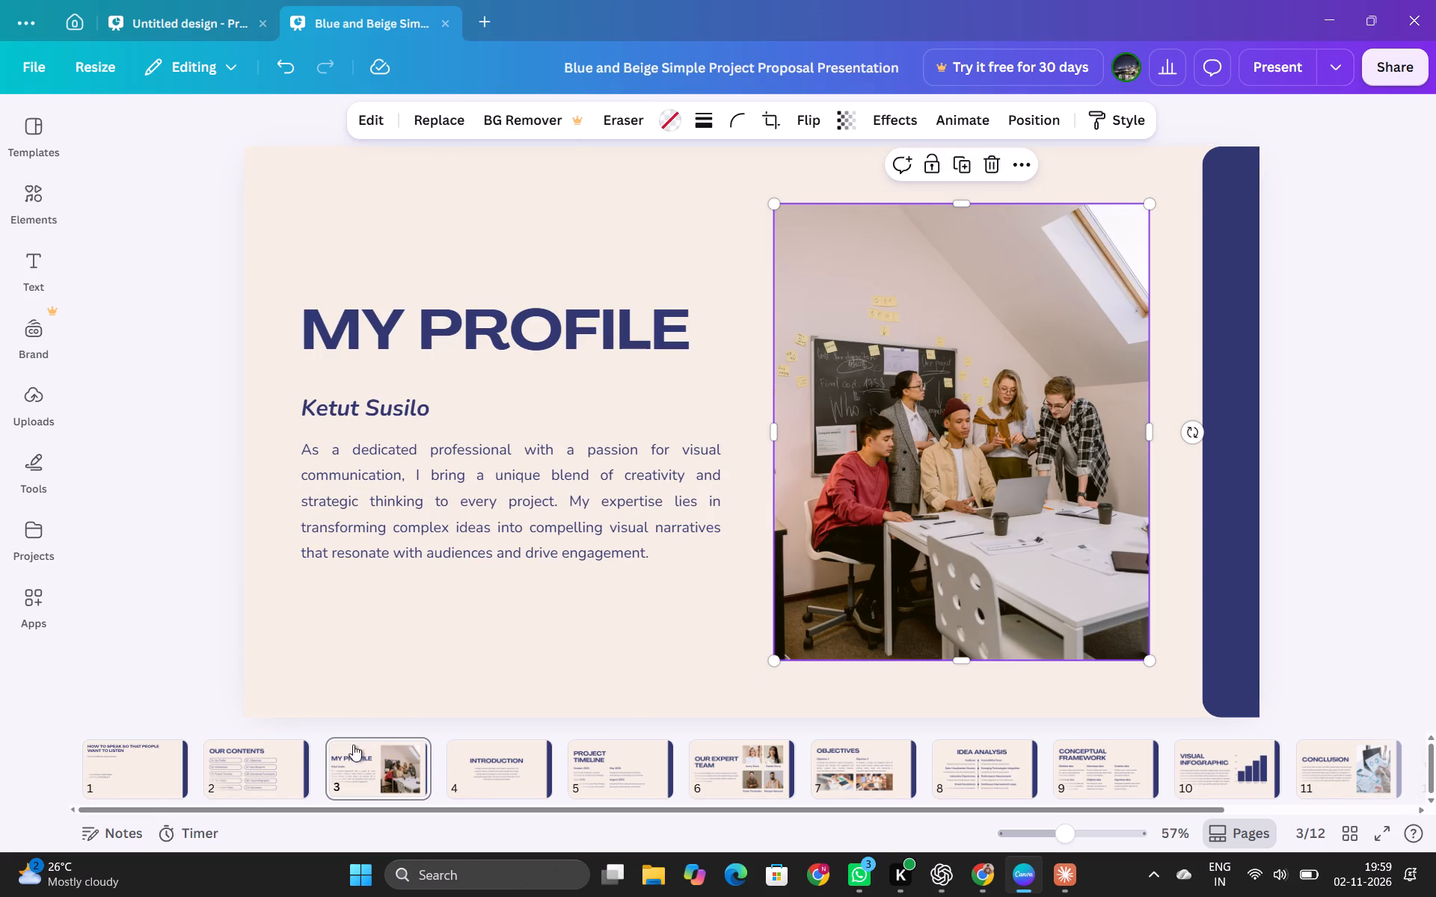
pyautogui.click(115, 770)
pyautogui.hotkey('ctrl', 'v')
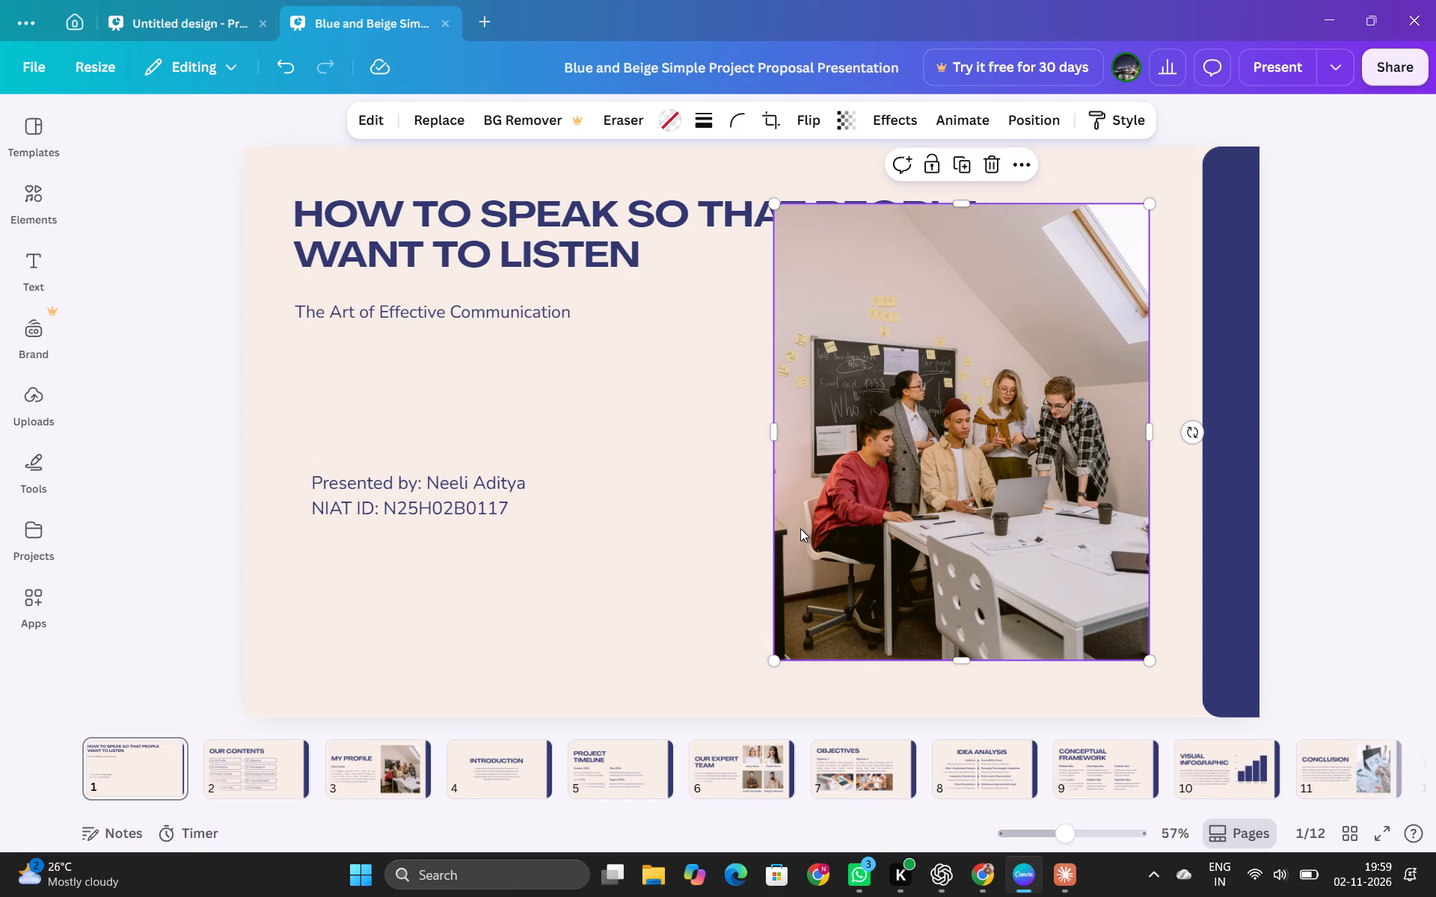
pyautogui.moveTo(1025, 483); pyautogui.dragTo(1027, 514)
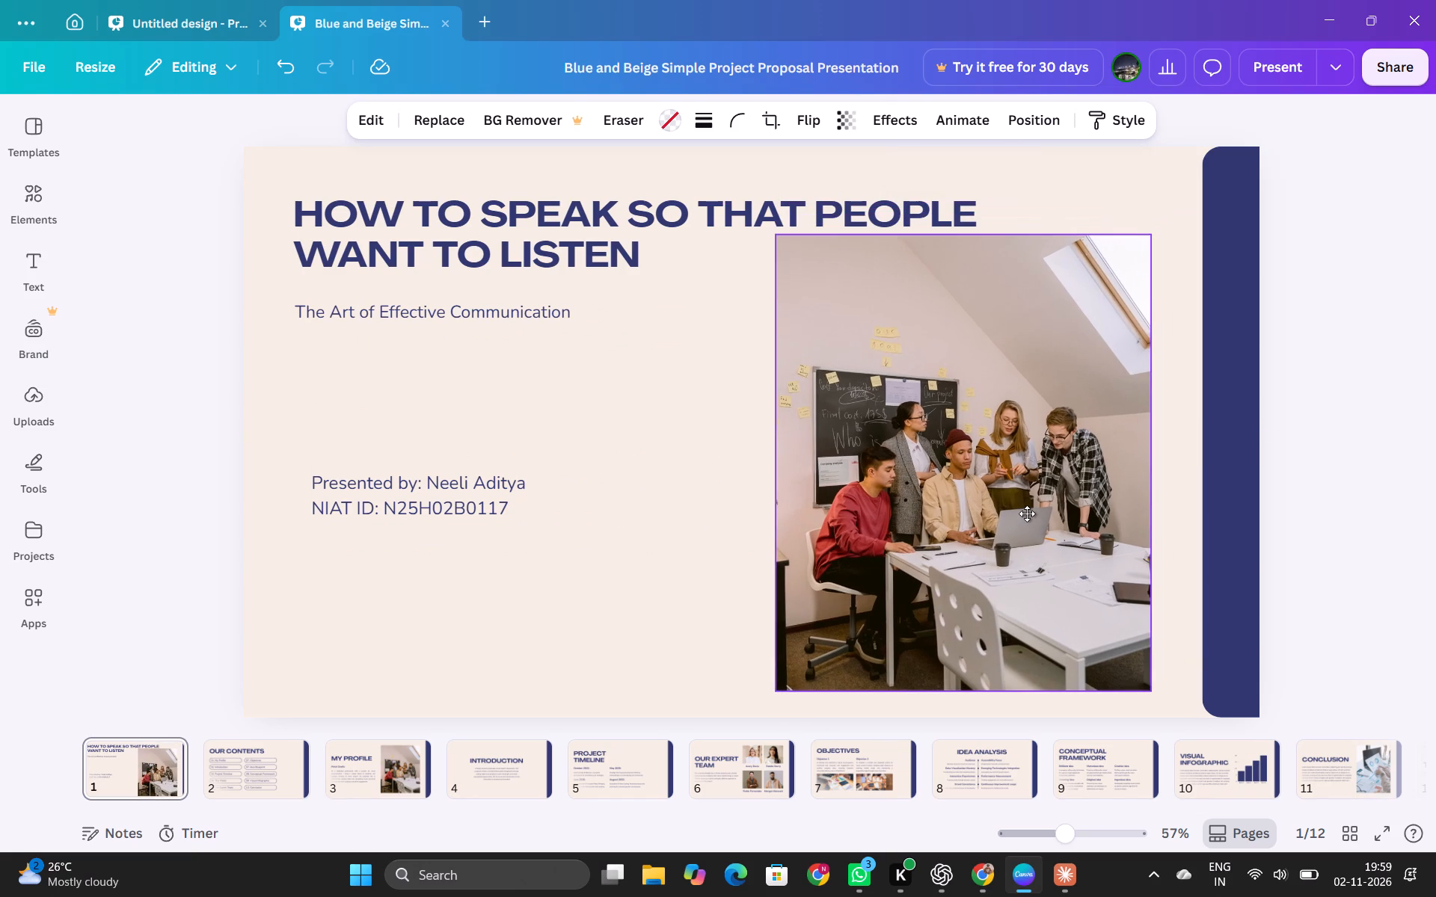
pyautogui.moveTo(1027, 514); pyautogui.dragTo(1005, 520)
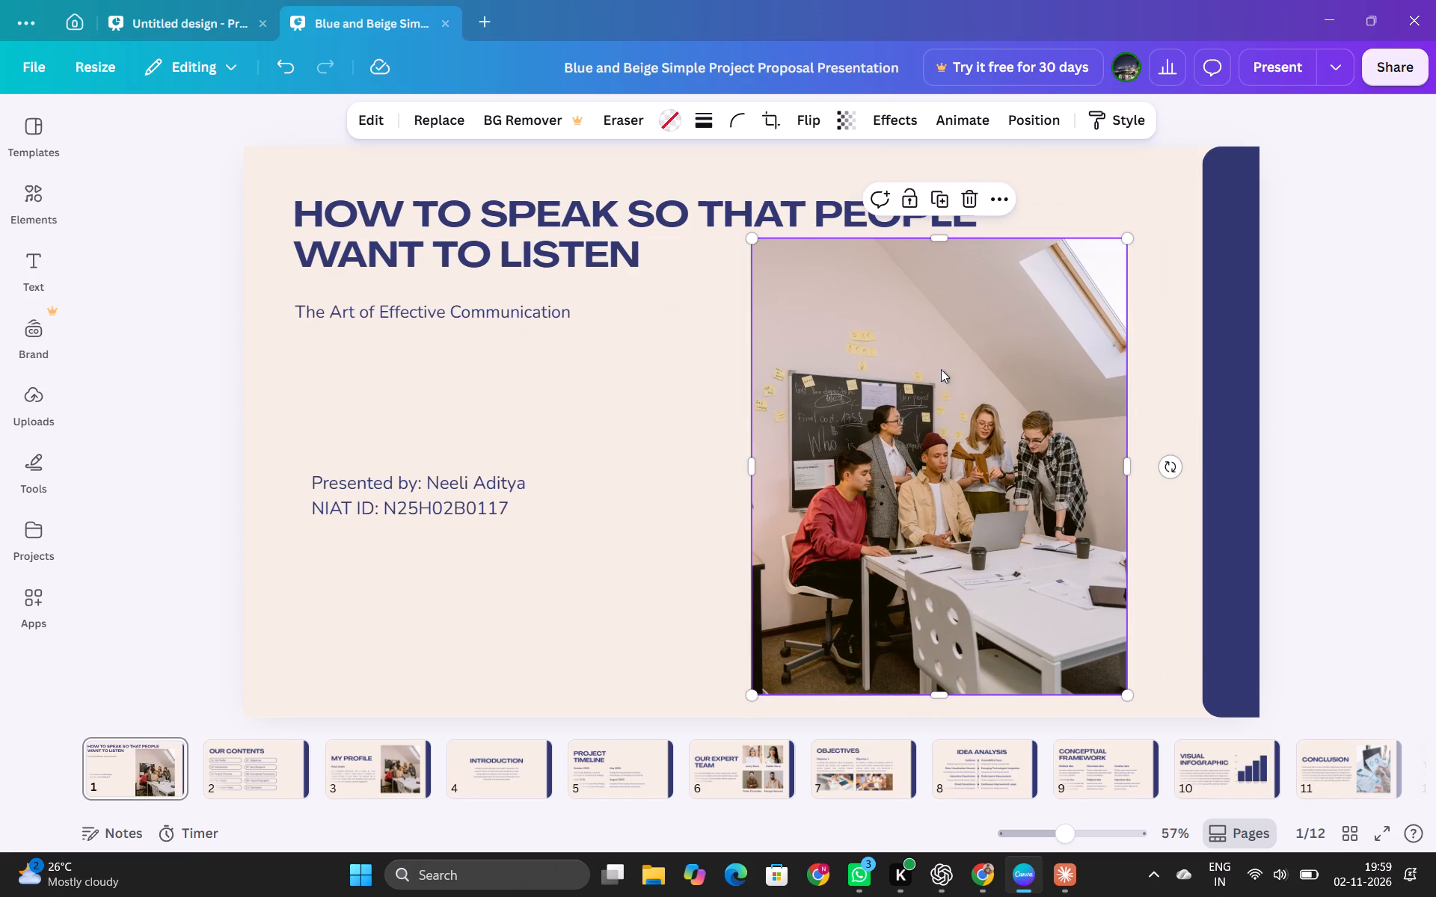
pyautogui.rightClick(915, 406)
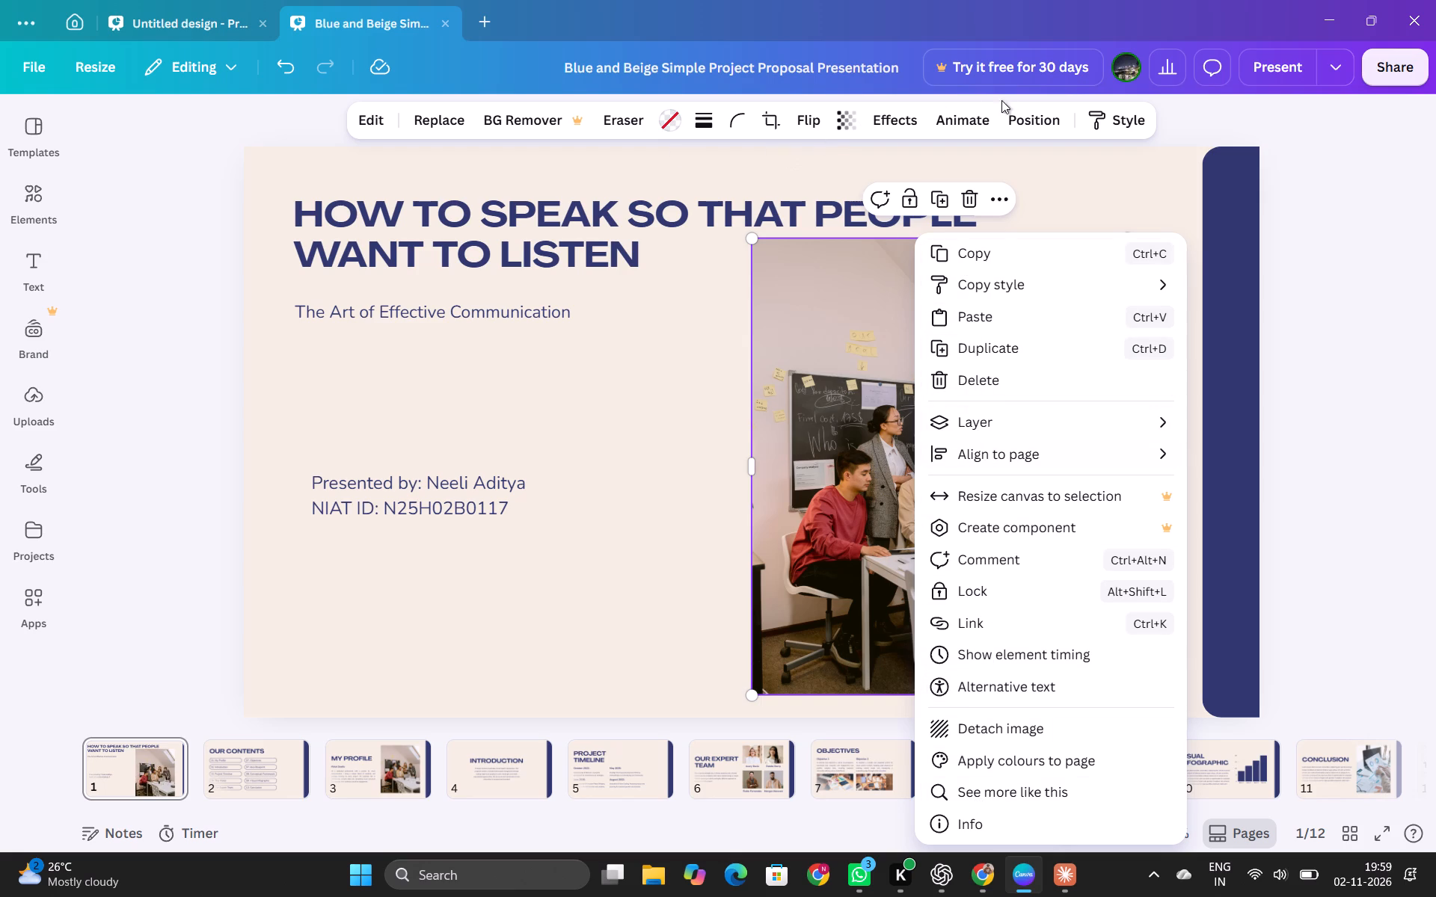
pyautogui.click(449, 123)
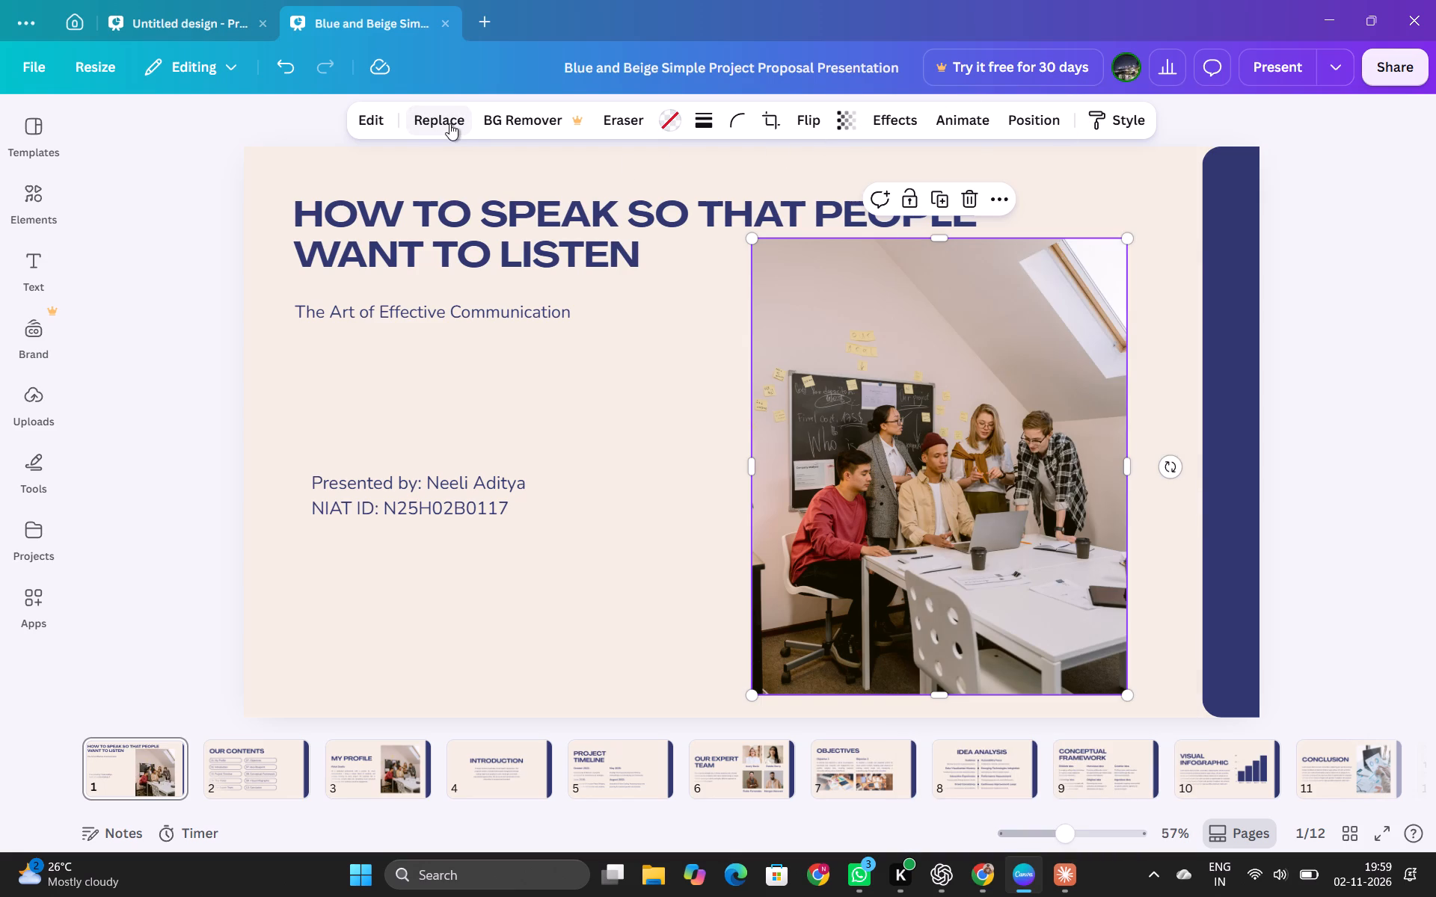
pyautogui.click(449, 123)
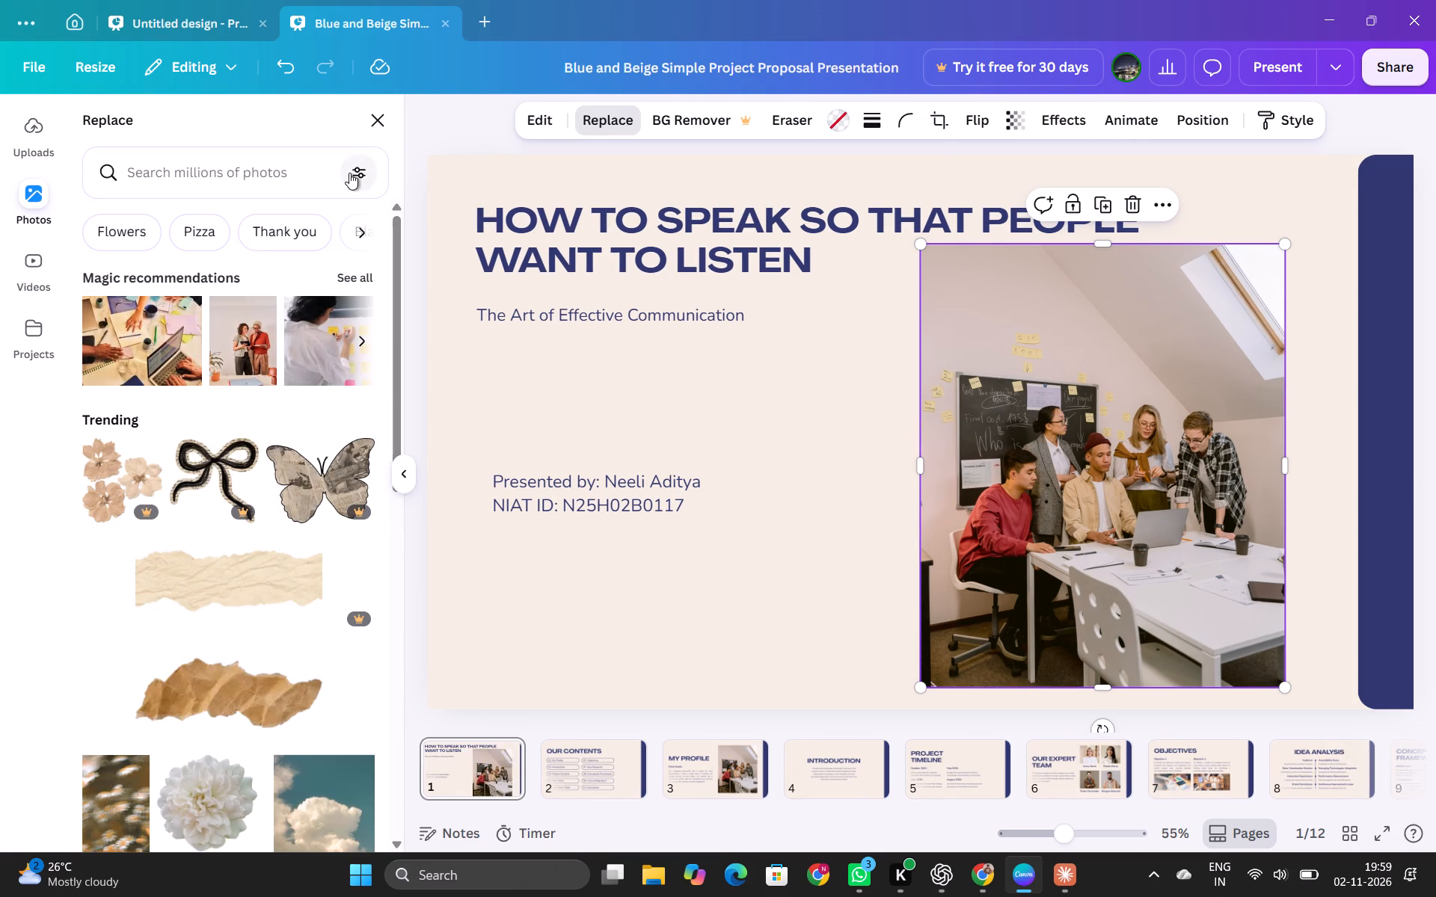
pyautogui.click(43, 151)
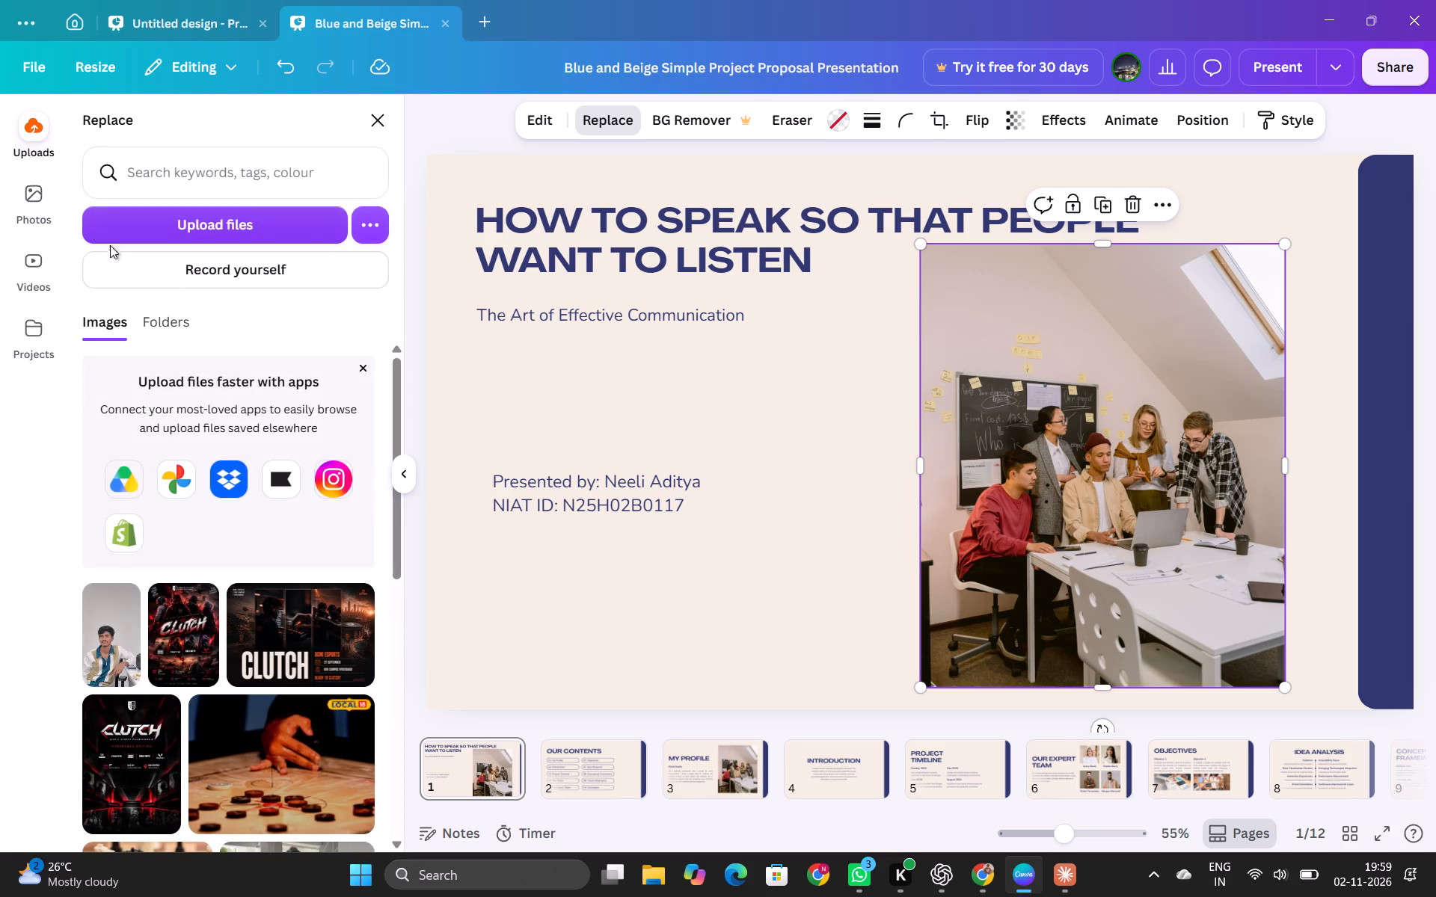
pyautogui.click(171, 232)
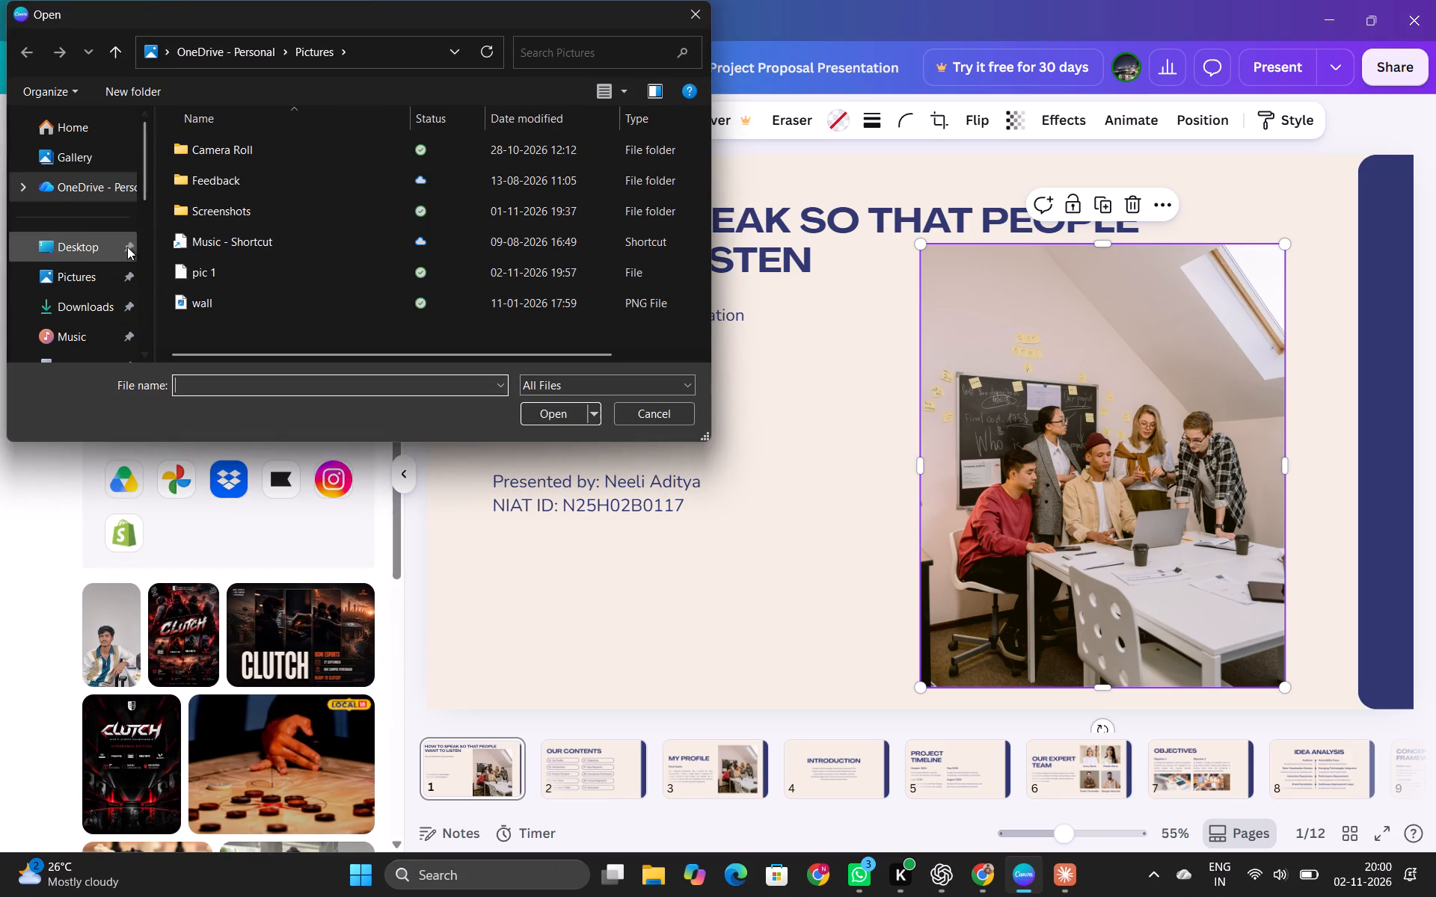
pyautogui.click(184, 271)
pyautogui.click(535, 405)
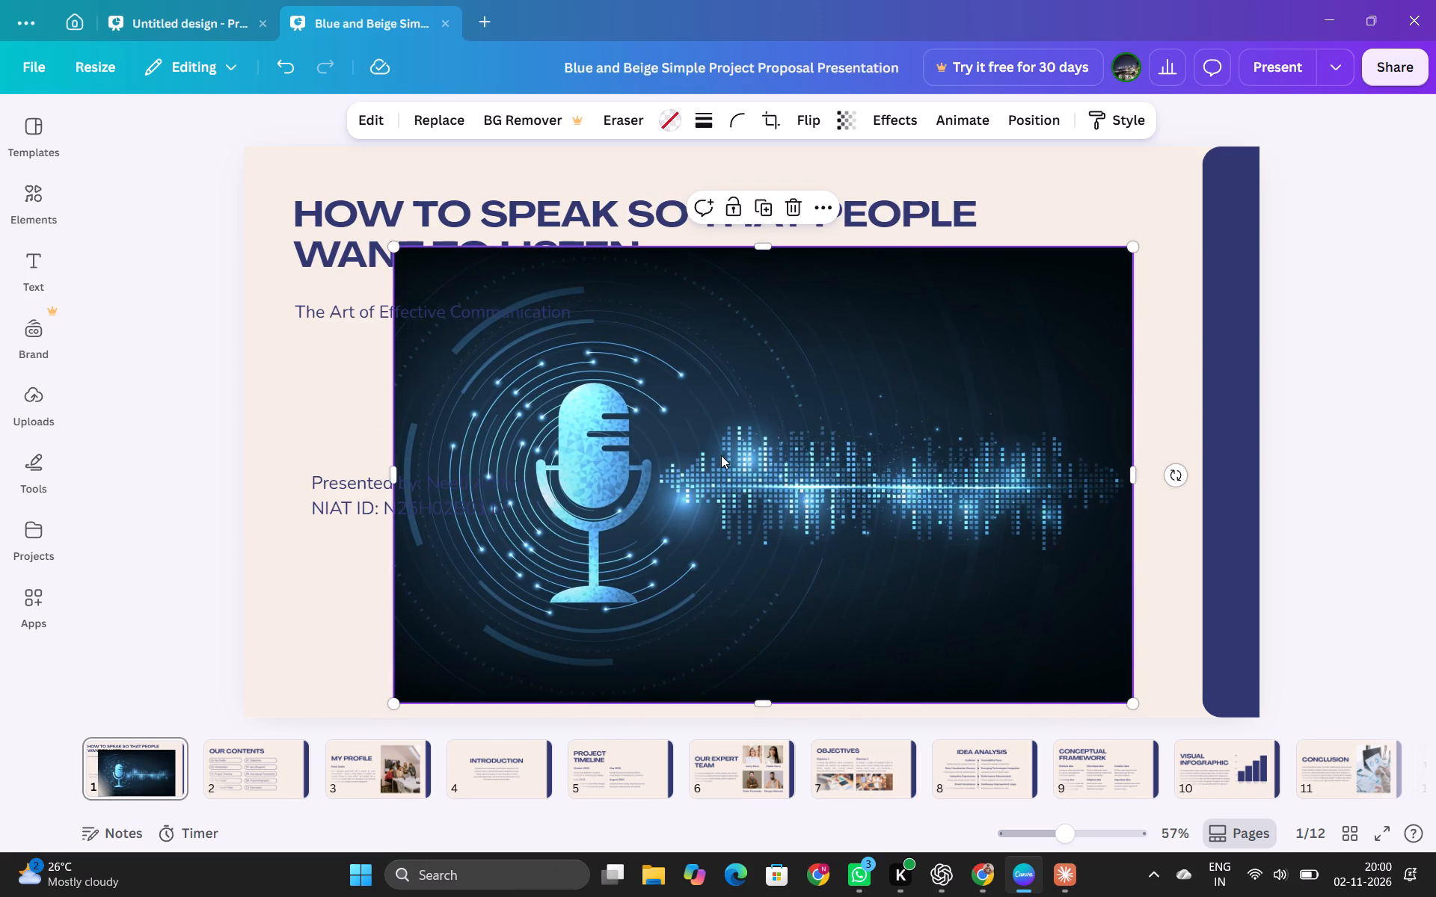
# Scale down the microphone image and position it below the title, between the presenter details and the navy side bar.
pyautogui.moveTo(395, 252); pyautogui.dragTo(595, 323)
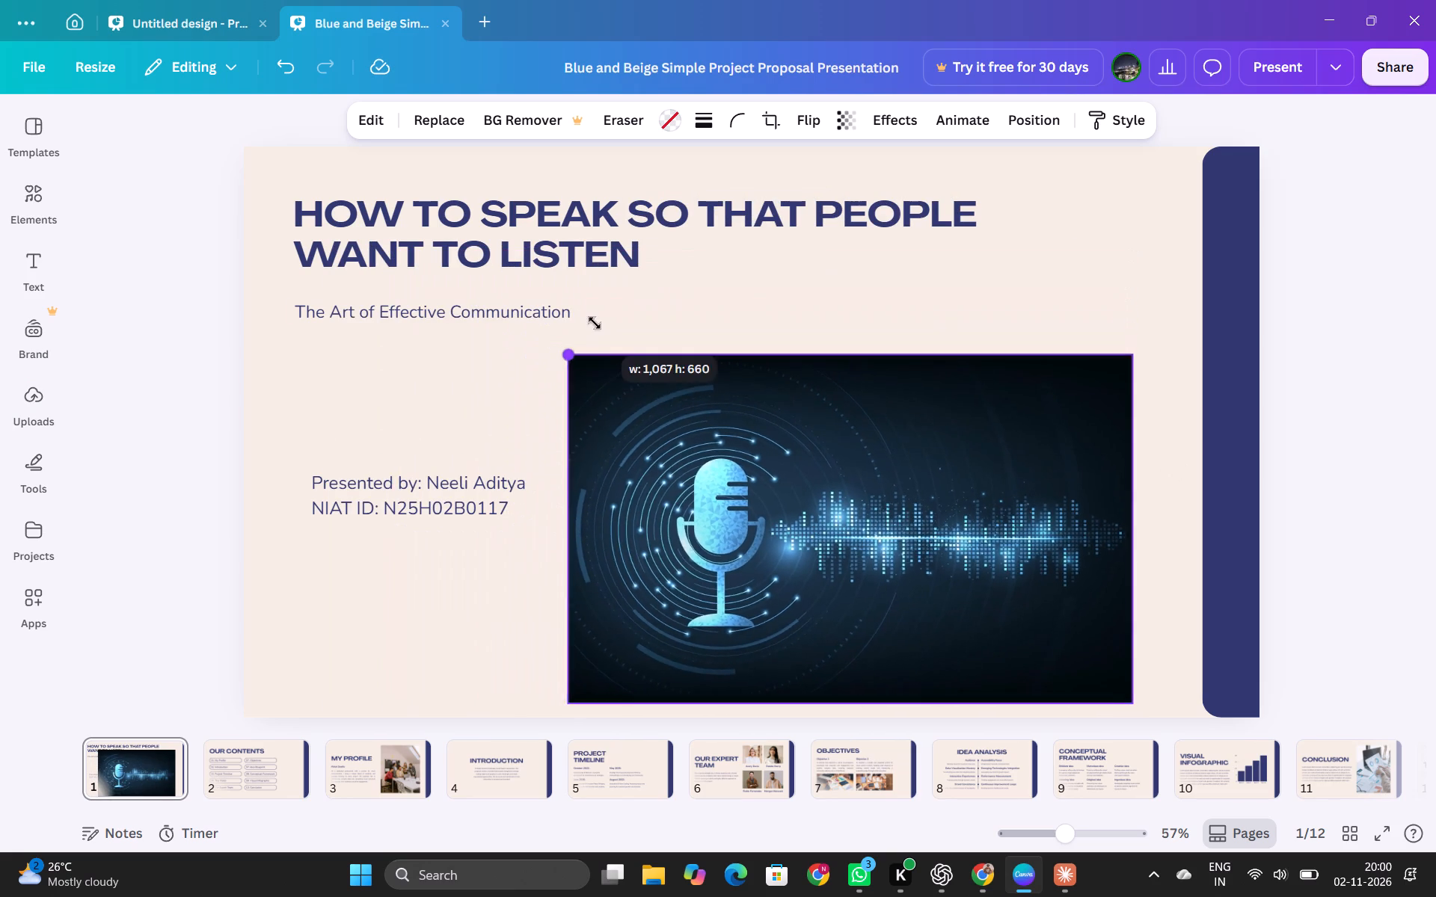
pyautogui.moveTo(595, 323); pyautogui.dragTo(666, 391)
pyautogui.moveTo(840, 543); pyautogui.dragTo(831, 469)
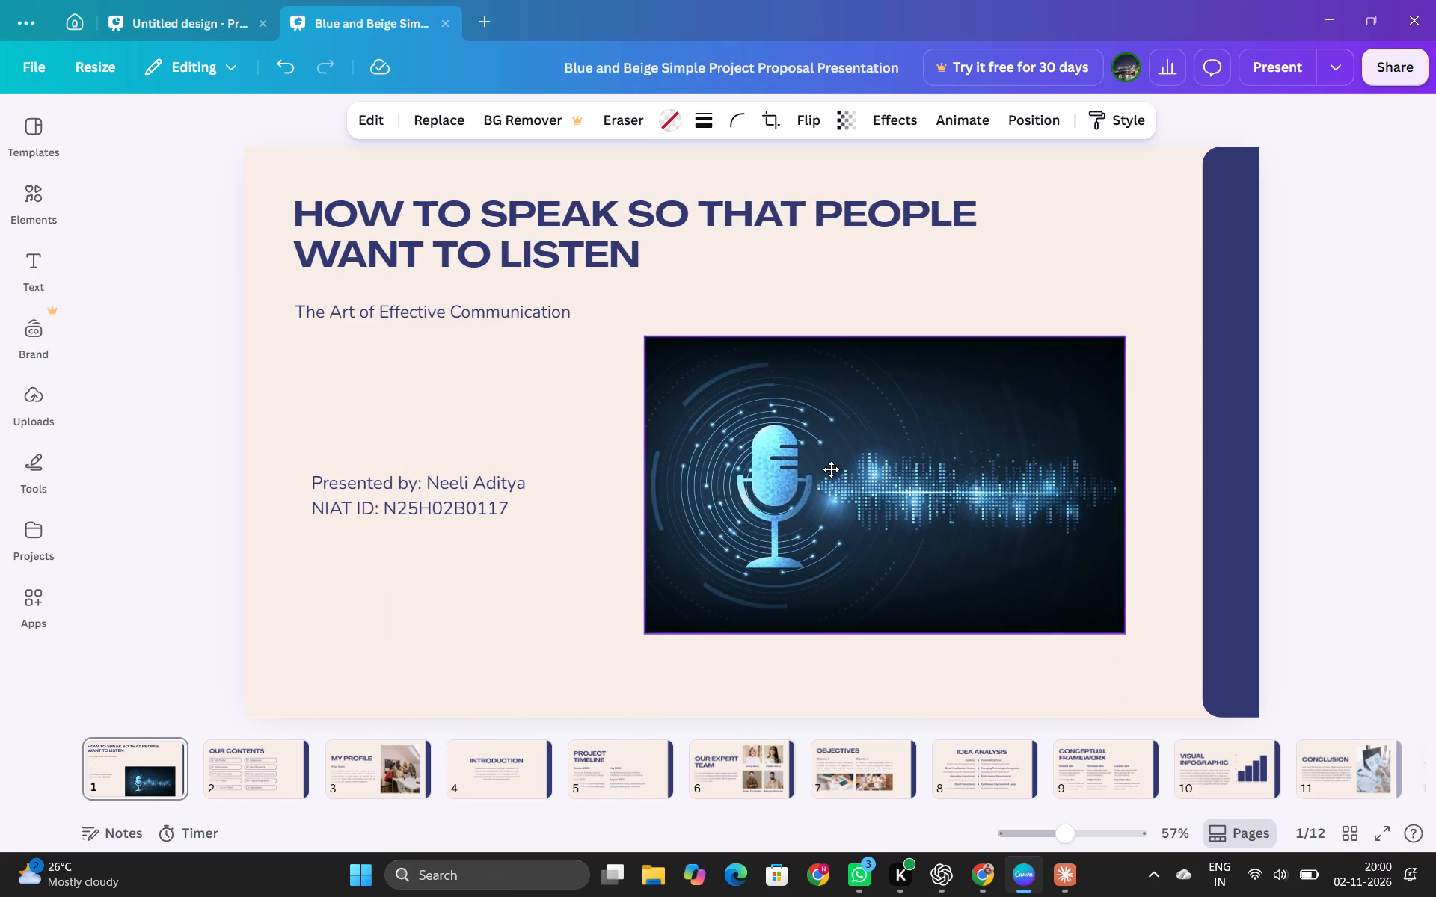
pyautogui.moveTo(831, 469); pyautogui.dragTo(828, 451)
pyautogui.moveTo(639, 312); pyautogui.dragTo(561, 300)
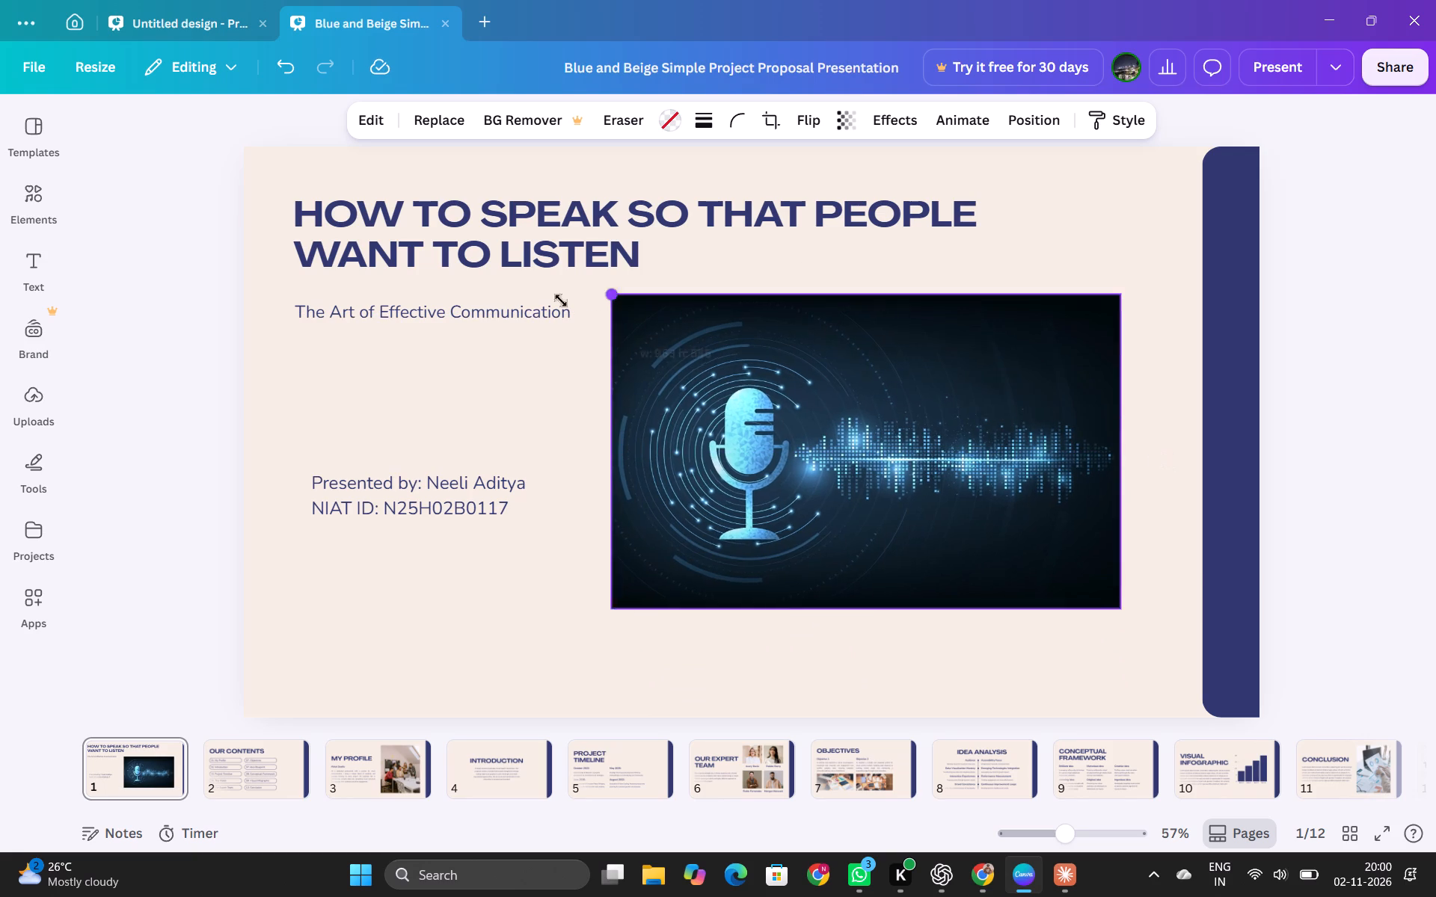
pyautogui.moveTo(561, 300); pyautogui.dragTo(540, 292)
pyautogui.moveTo(786, 394); pyautogui.dragTo(816, 437)
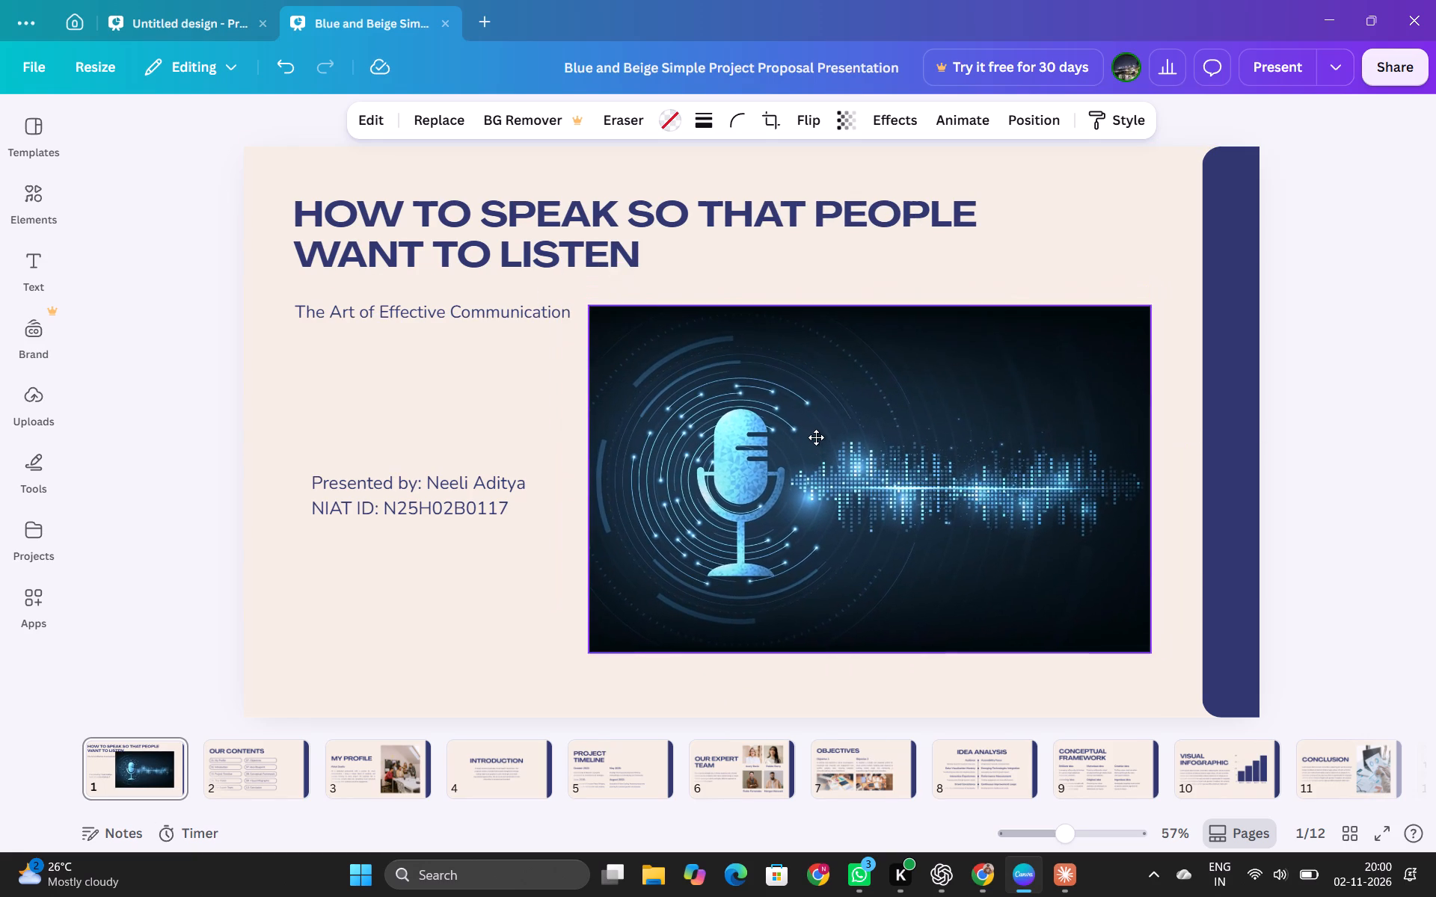
pyautogui.moveTo(816, 437); pyautogui.dragTo(820, 425)
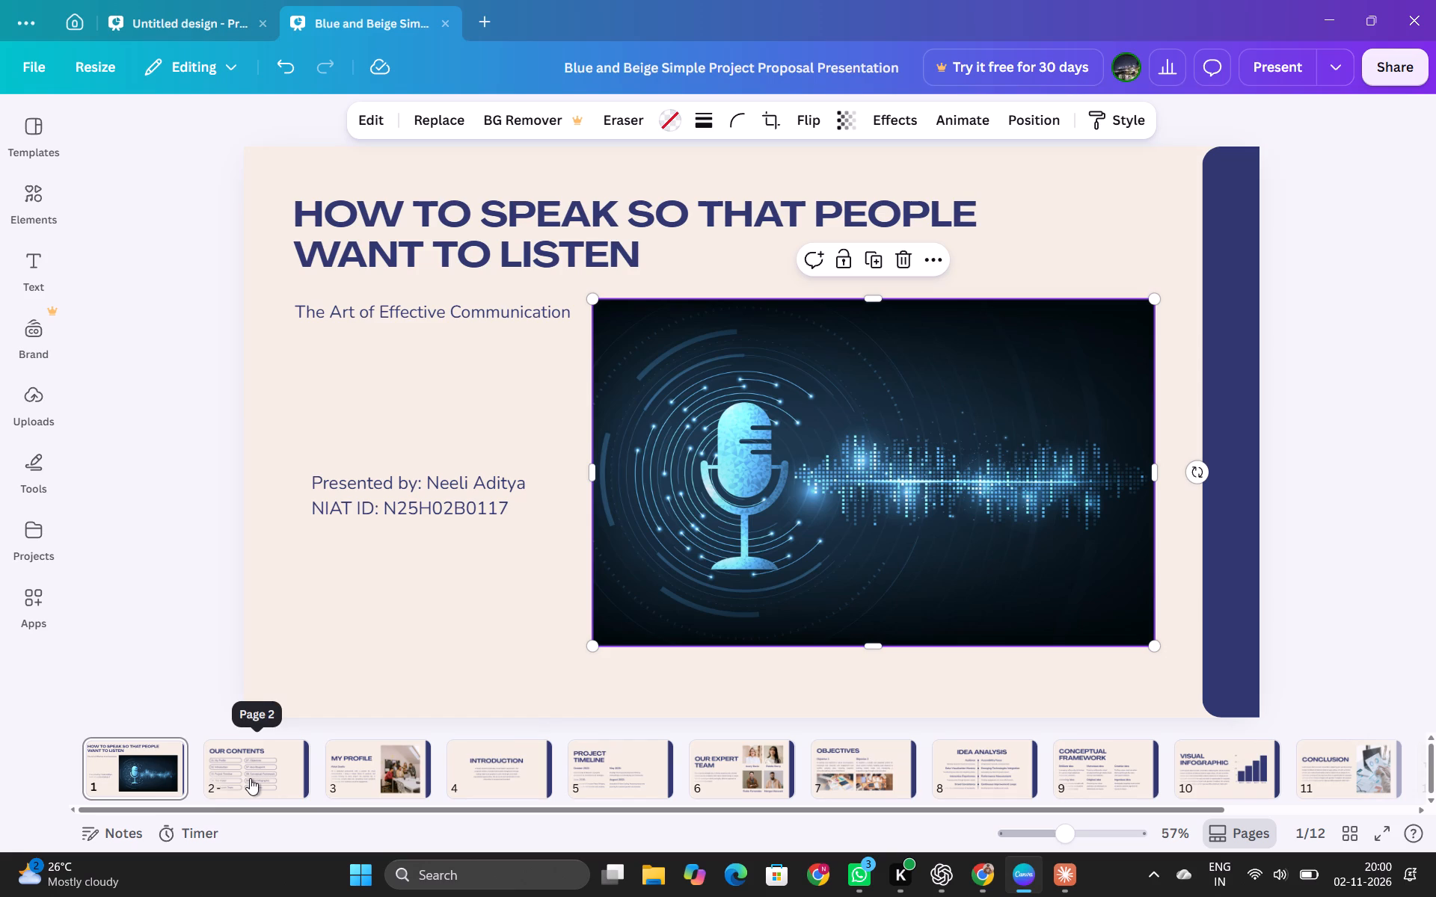
pyautogui.click(438, 638)
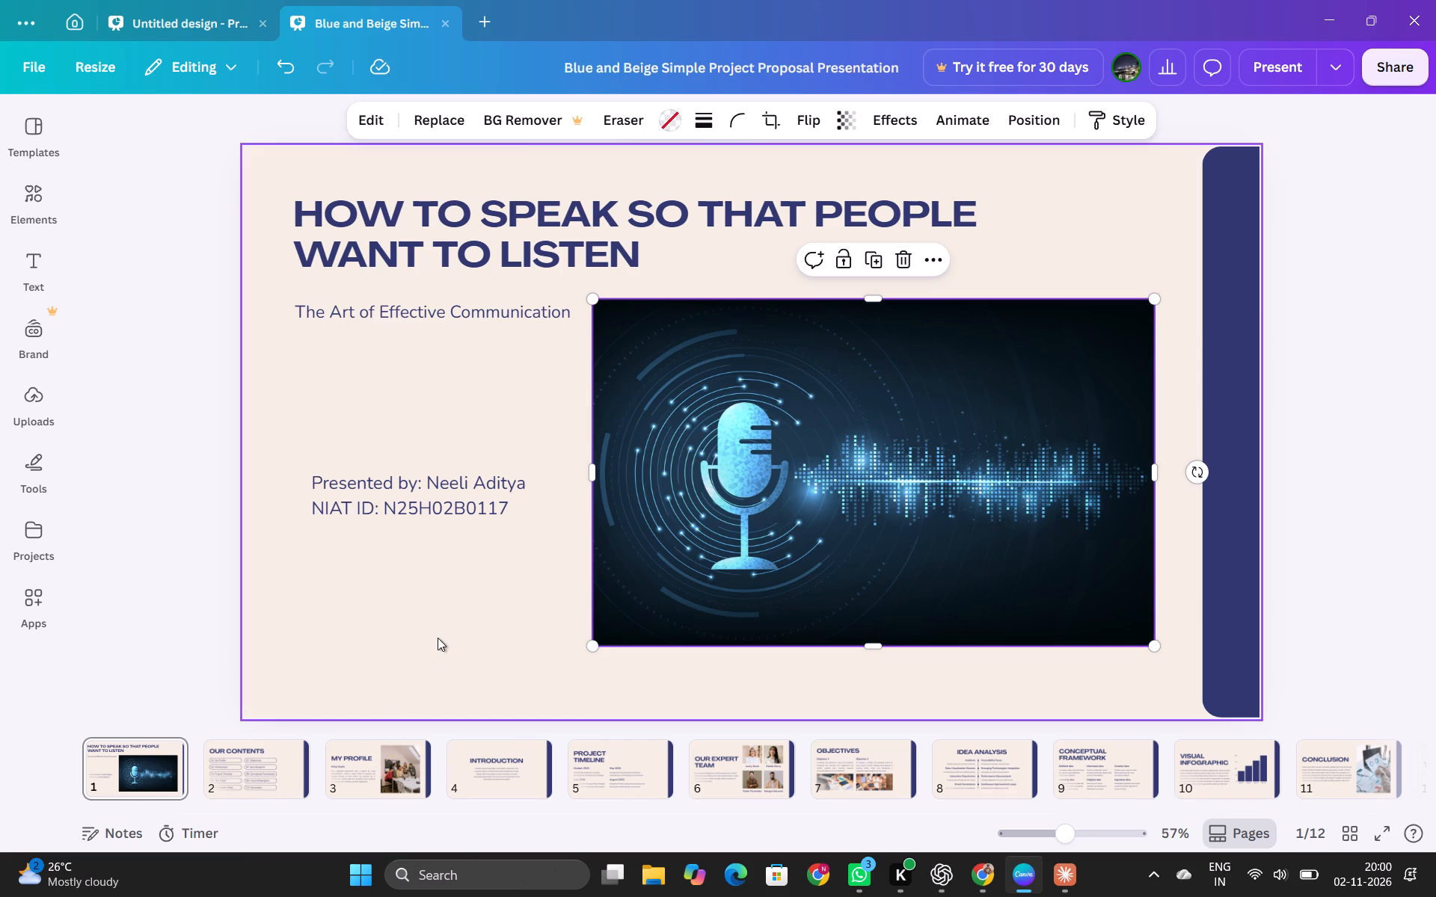
pyautogui.click(1389, 549)
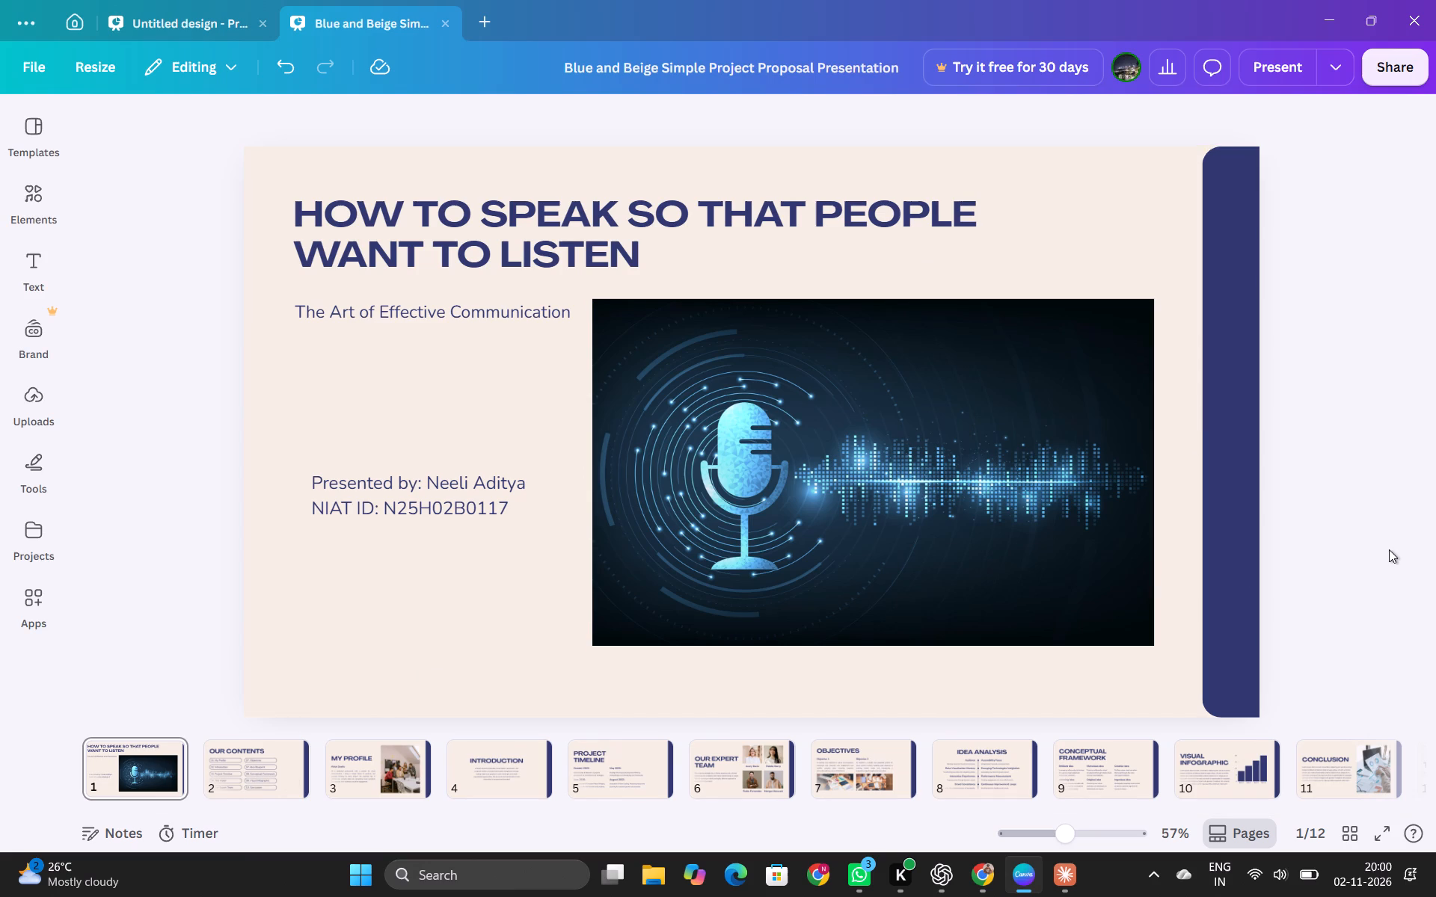
pyautogui.moveTo(987, 536); pyautogui.dragTo(991, 523)
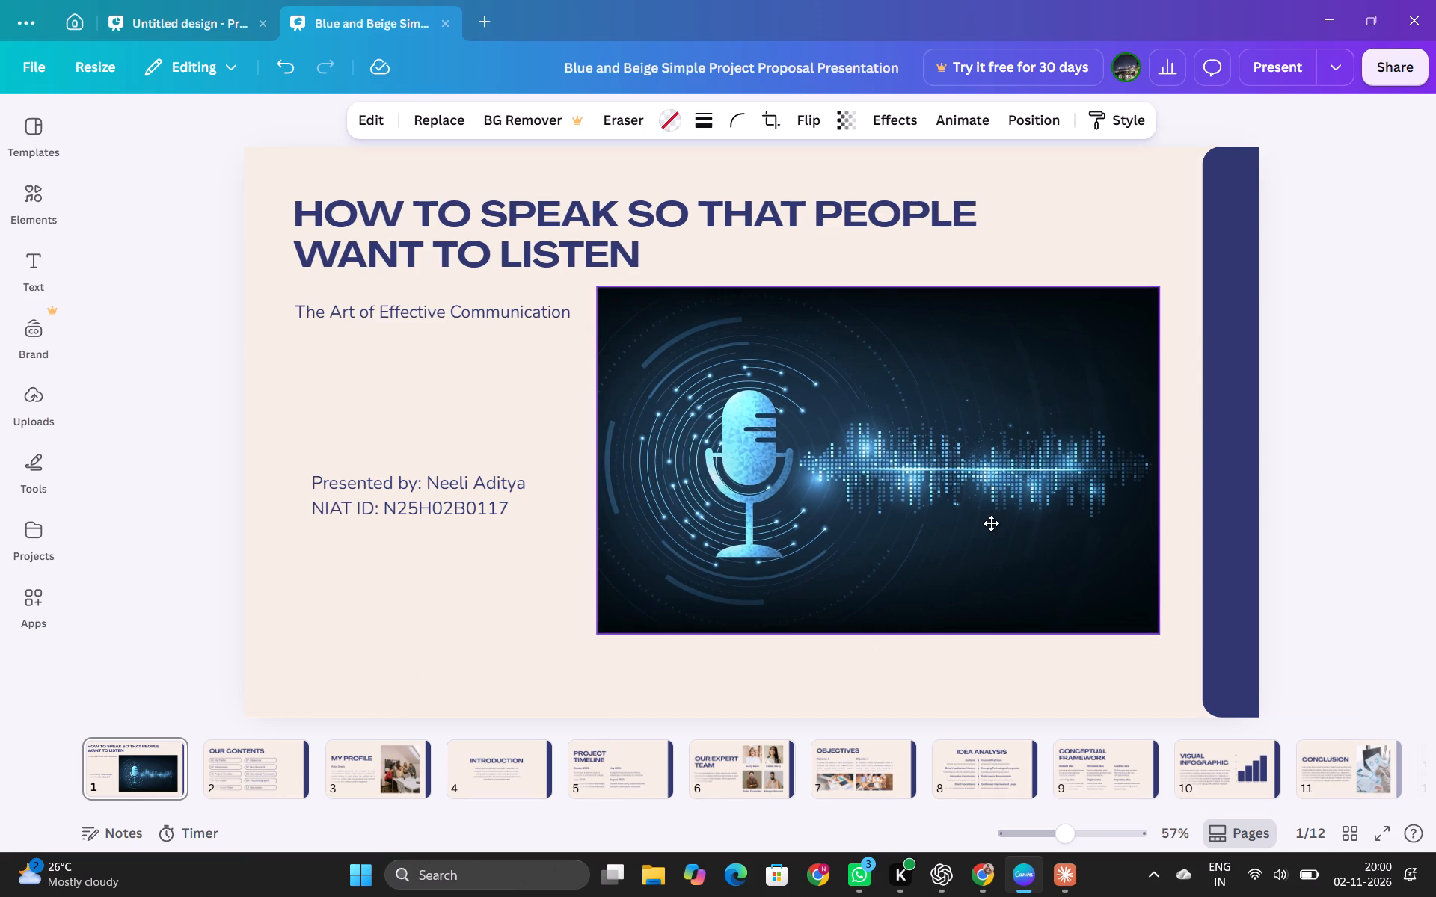
pyautogui.moveTo(991, 523); pyautogui.dragTo(1000, 523)
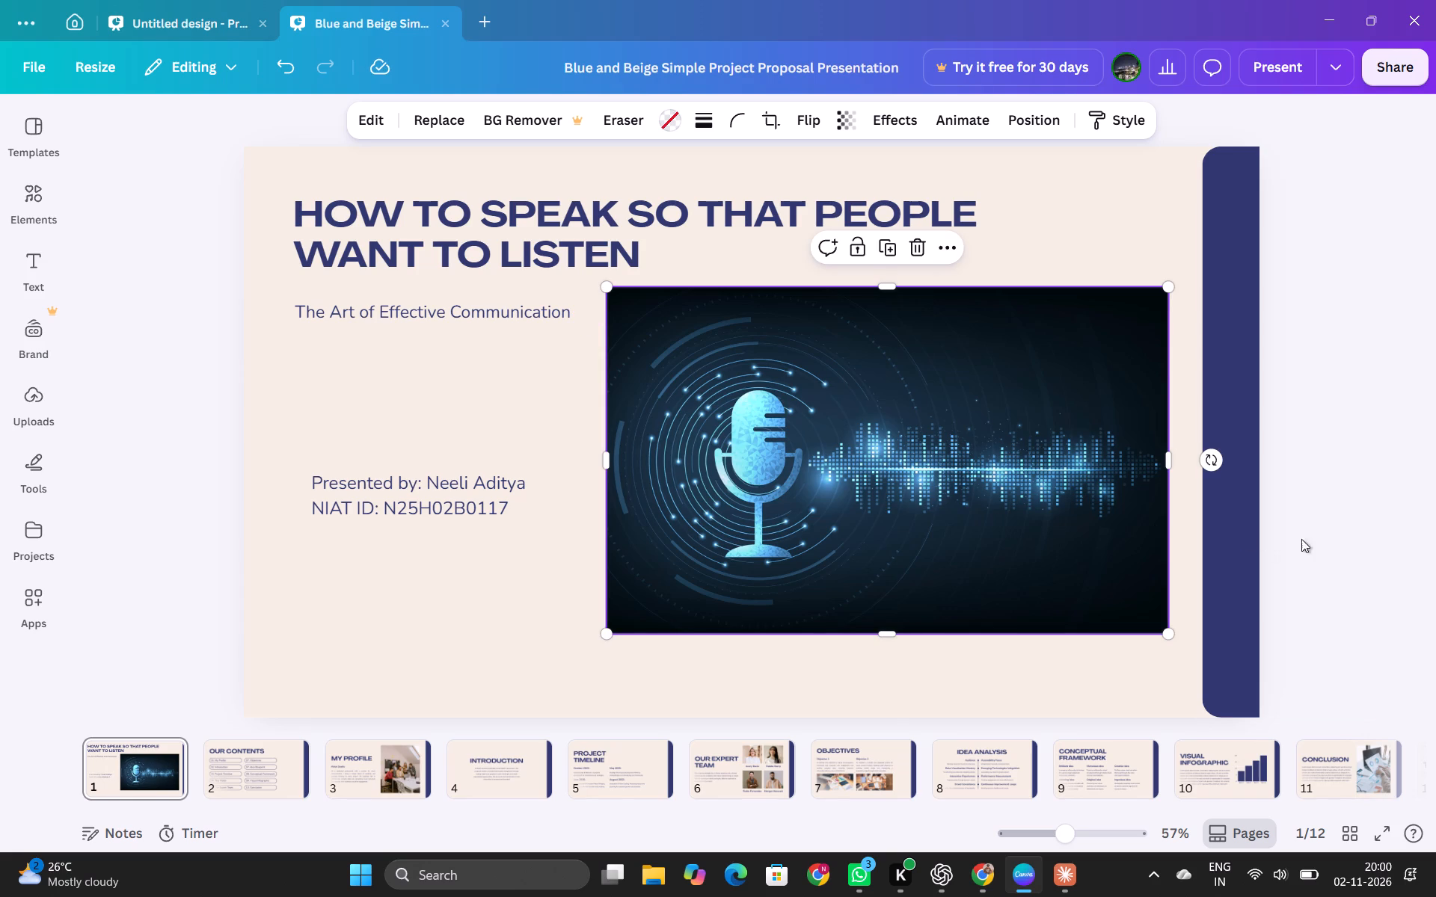
pyautogui.click(1345, 539)
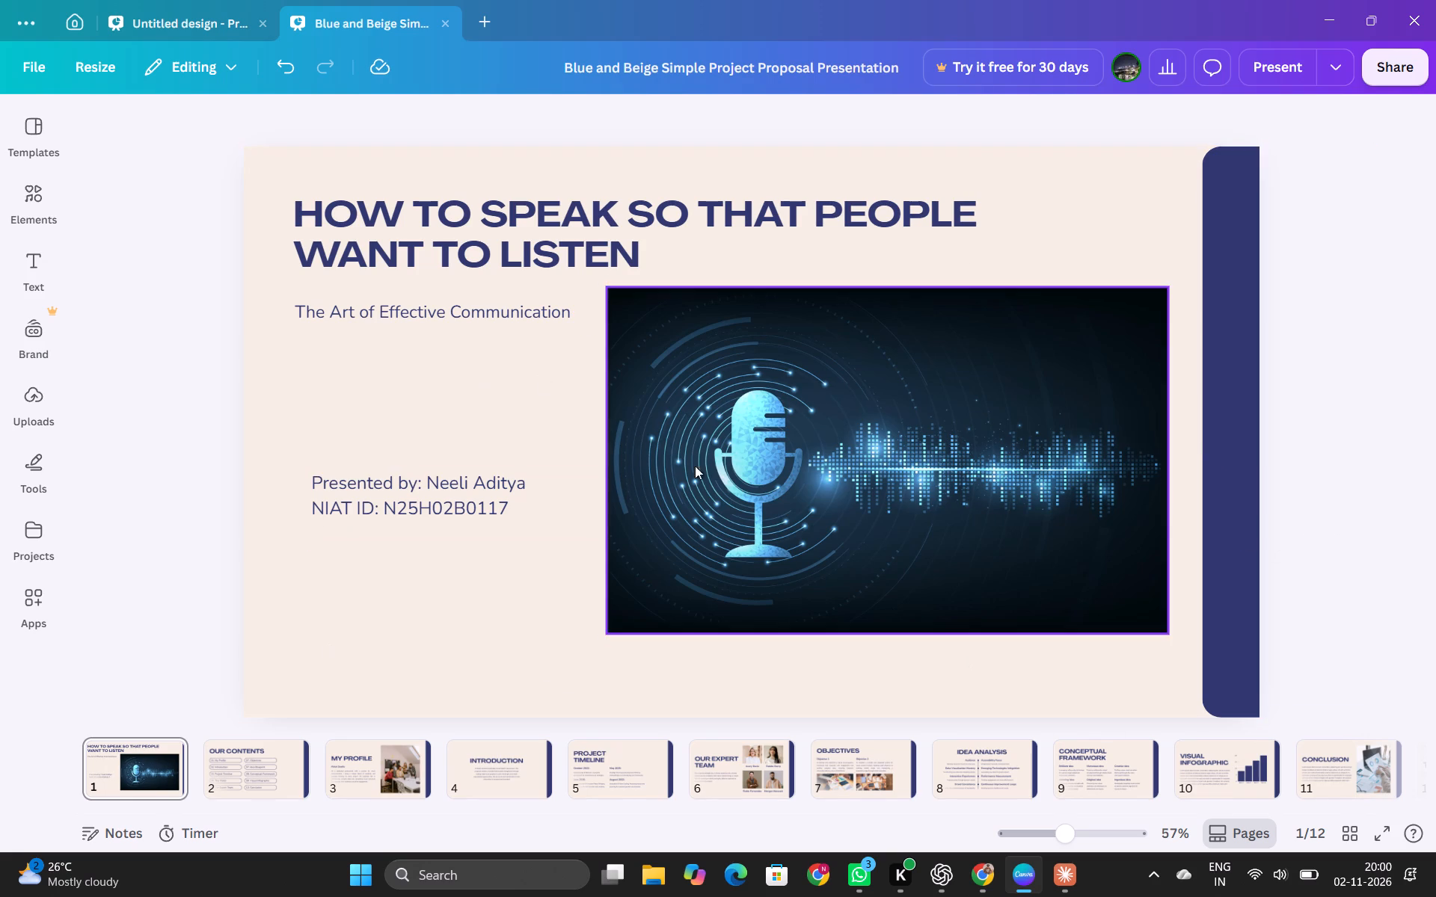
# Move the presenter details text lower on the title slide and align its left edge with the title.
pyautogui.moveTo(398, 493); pyautogui.dragTo(373, 483)
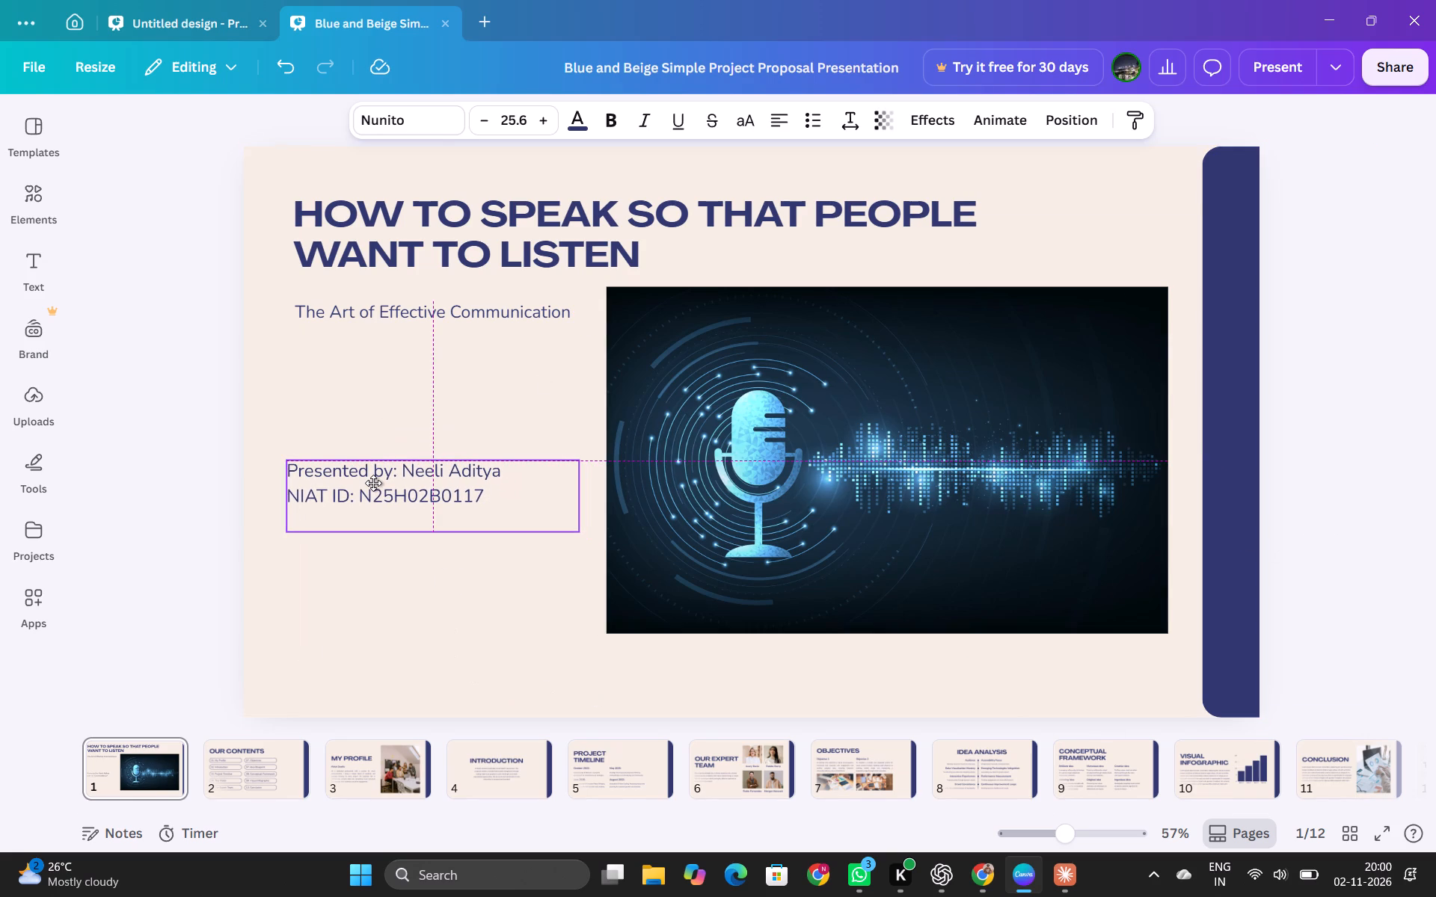
pyautogui.moveTo(373, 483); pyautogui.dragTo(388, 567)
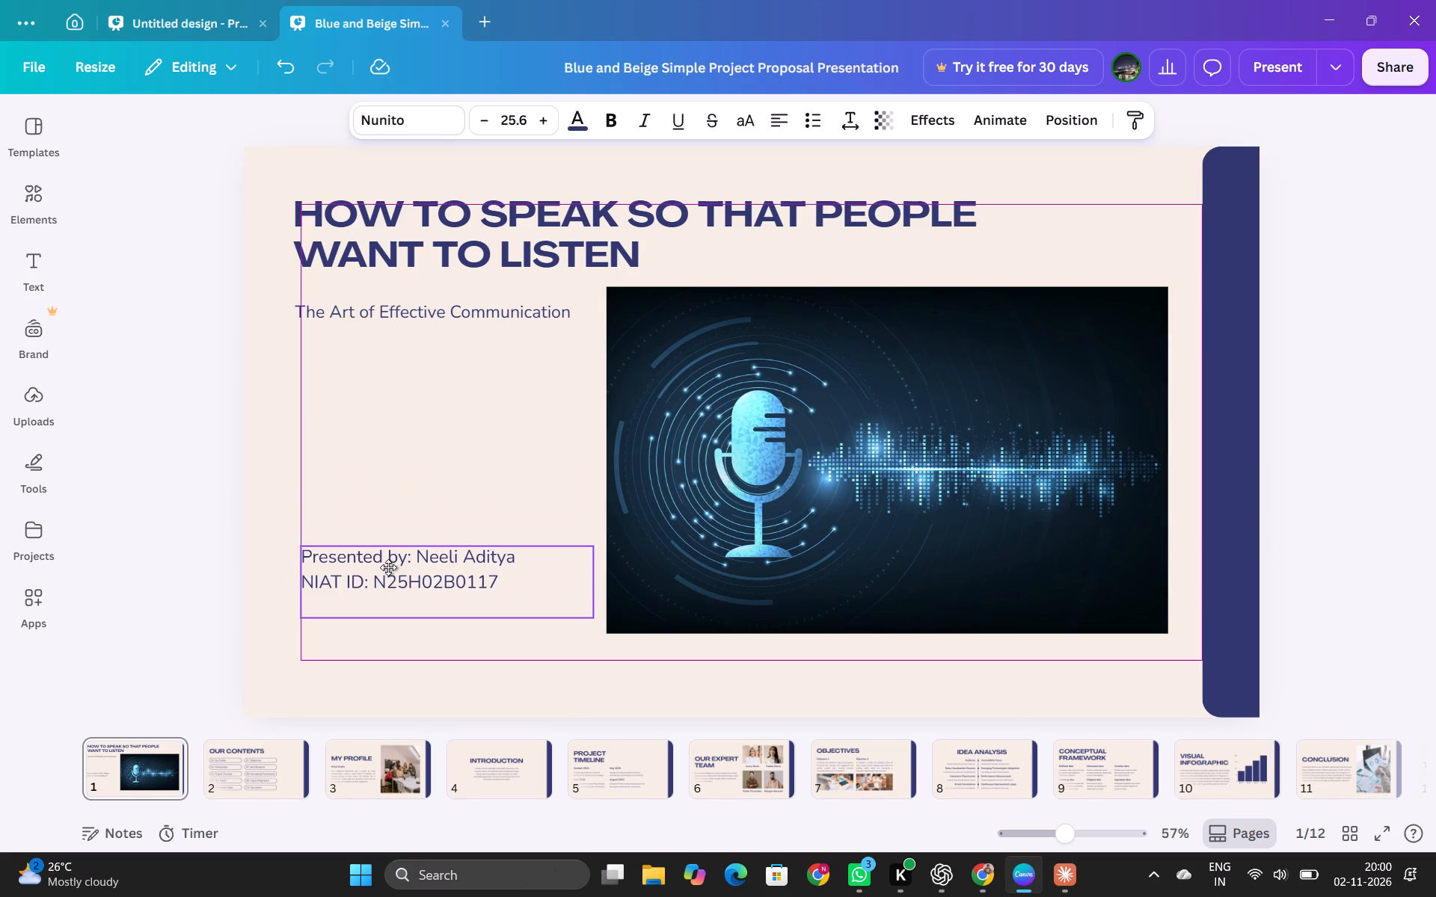
pyautogui.moveTo(388, 567); pyautogui.dragTo(378, 569)
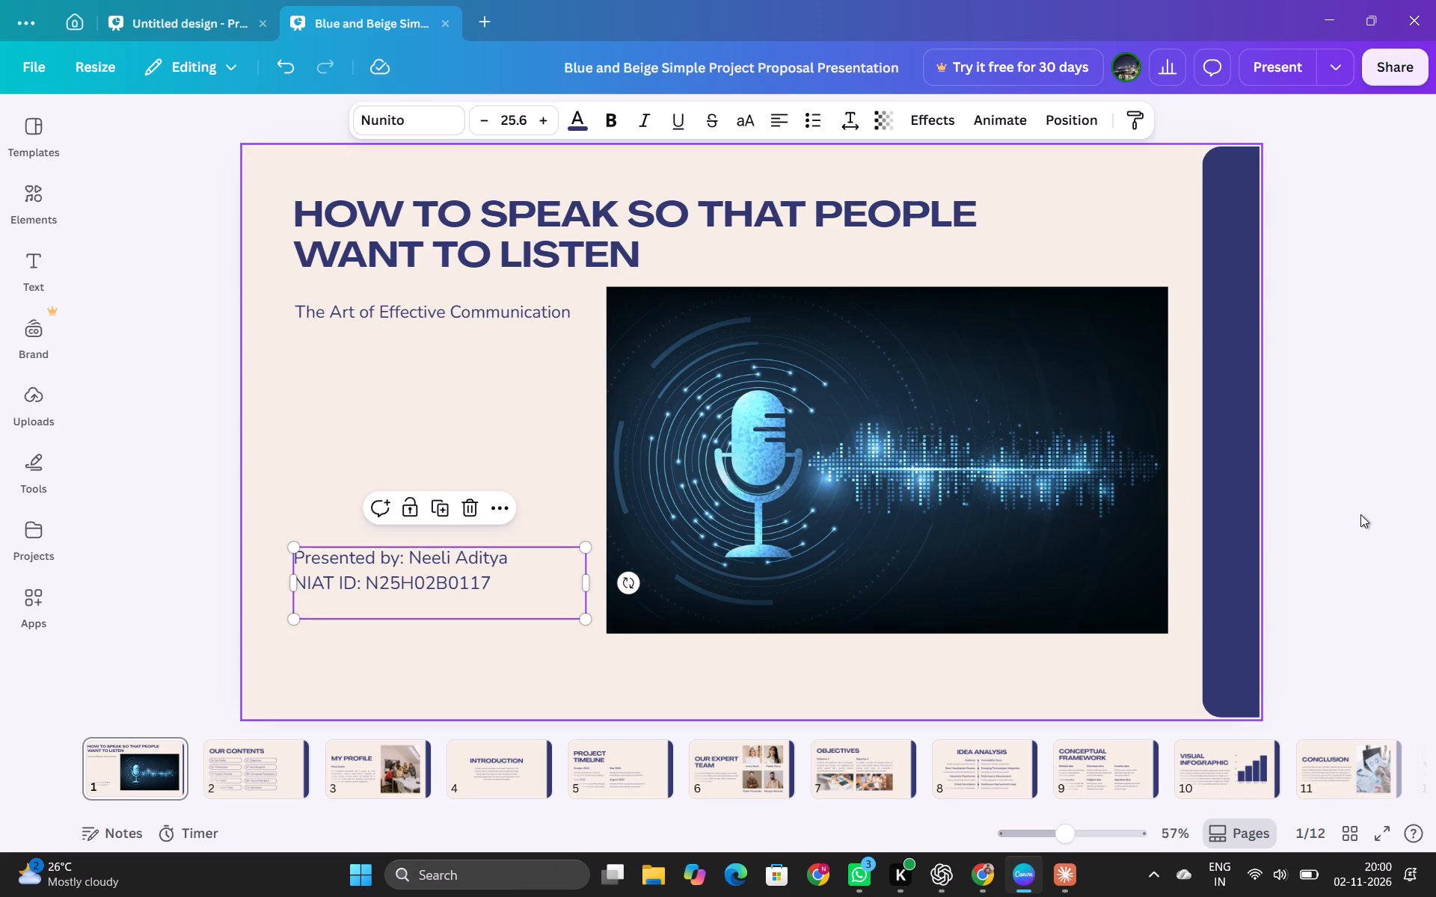
pyautogui.click(1360, 514)
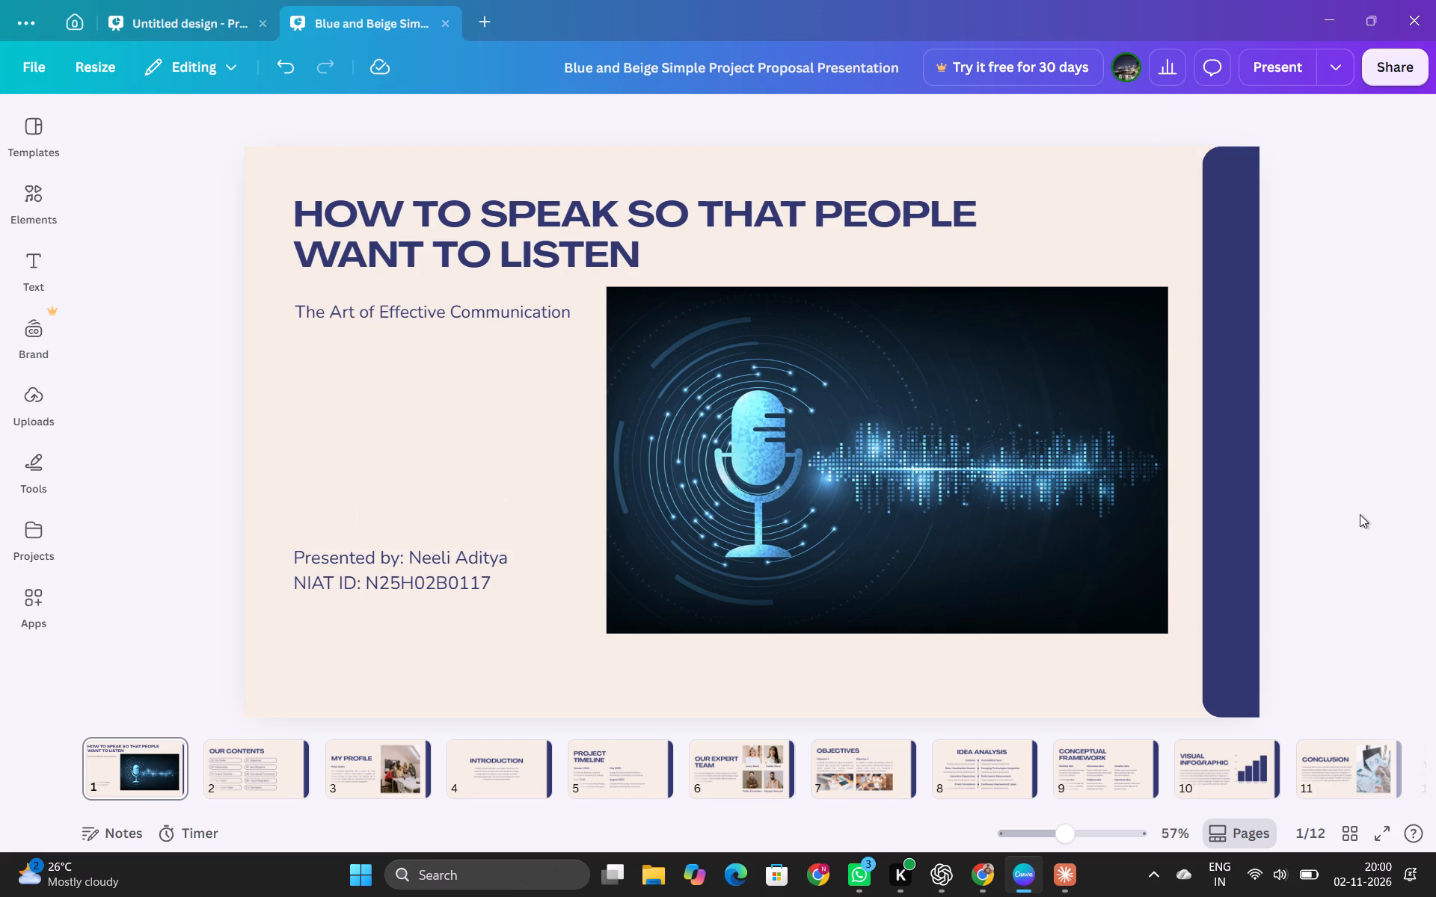
# Nudge the subtitle "The Art of Effective Communication" slightly up toward the title, keeping its left alignment.
pyautogui.click(486, 306)
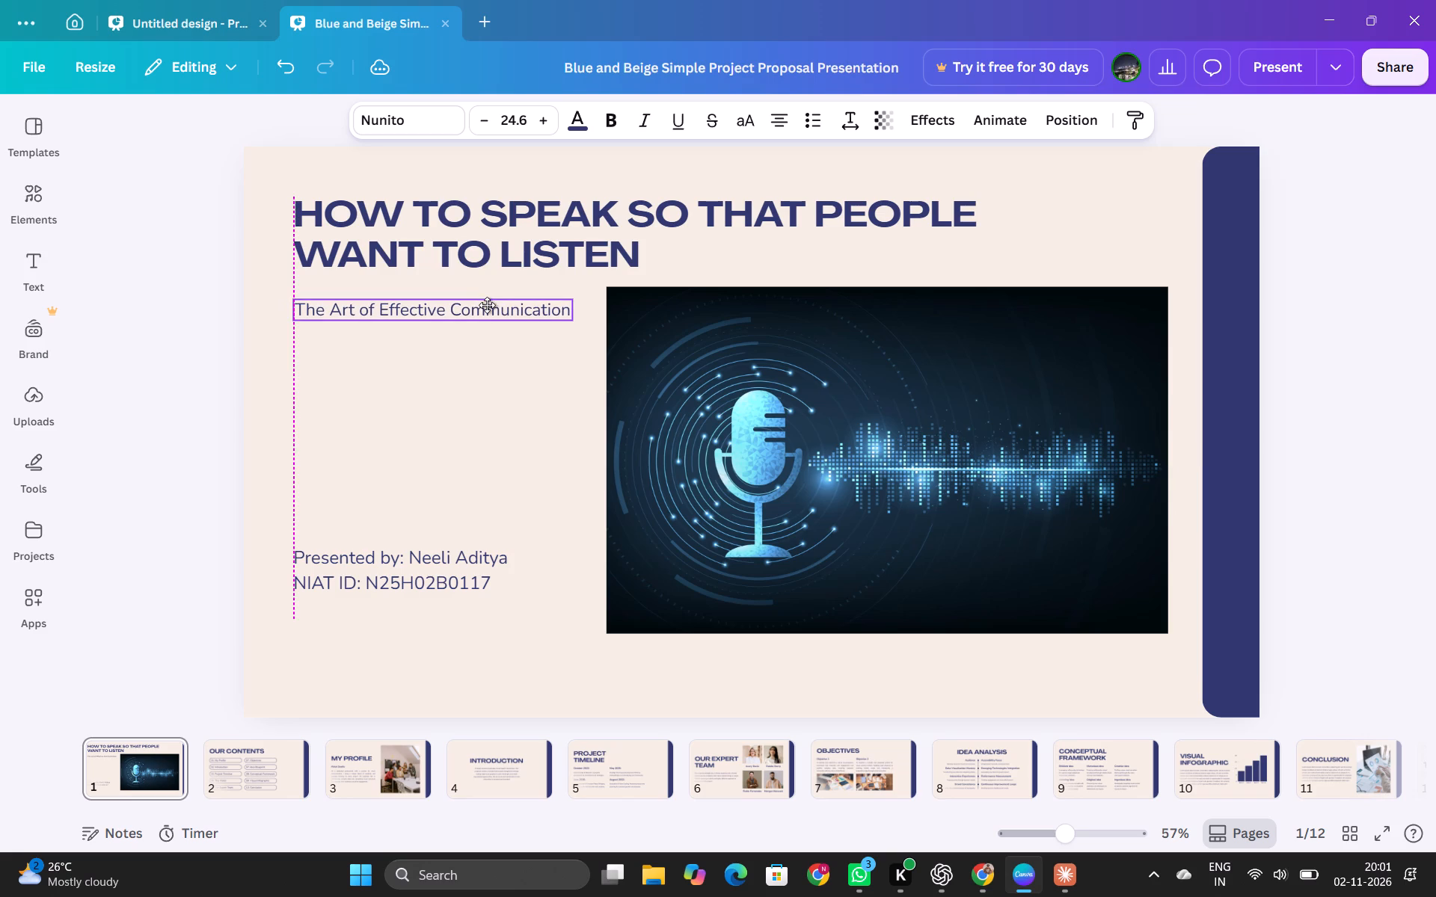
# Lower the presenter details to sit near the level of the microphone image's bottom edge, left-aligned with the title.
pyautogui.moveTo(438, 541); pyautogui.dragTo(437, 549)
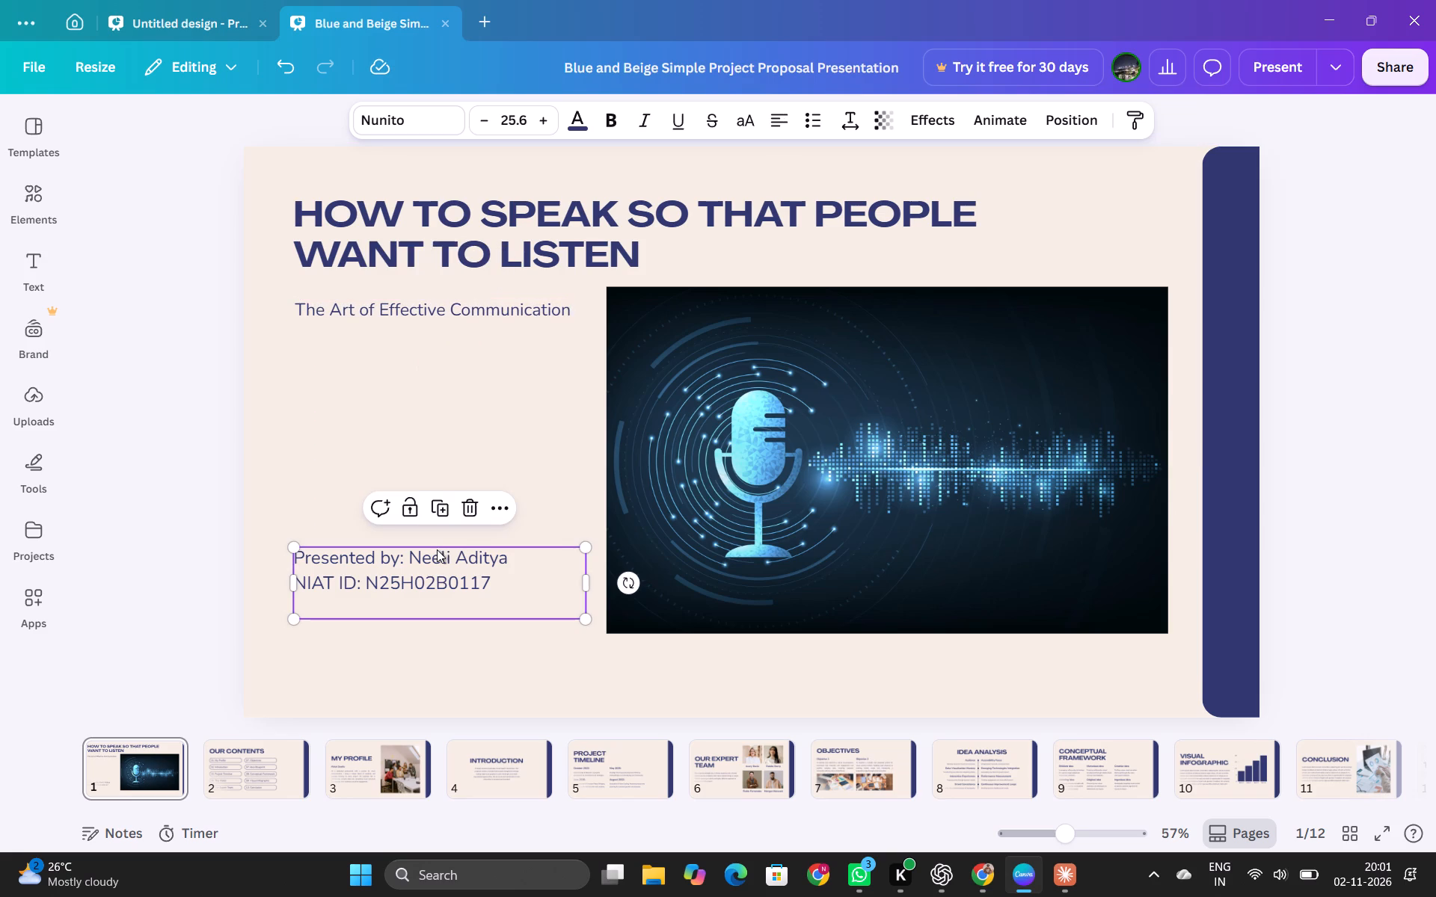
pyautogui.click(437, 549)
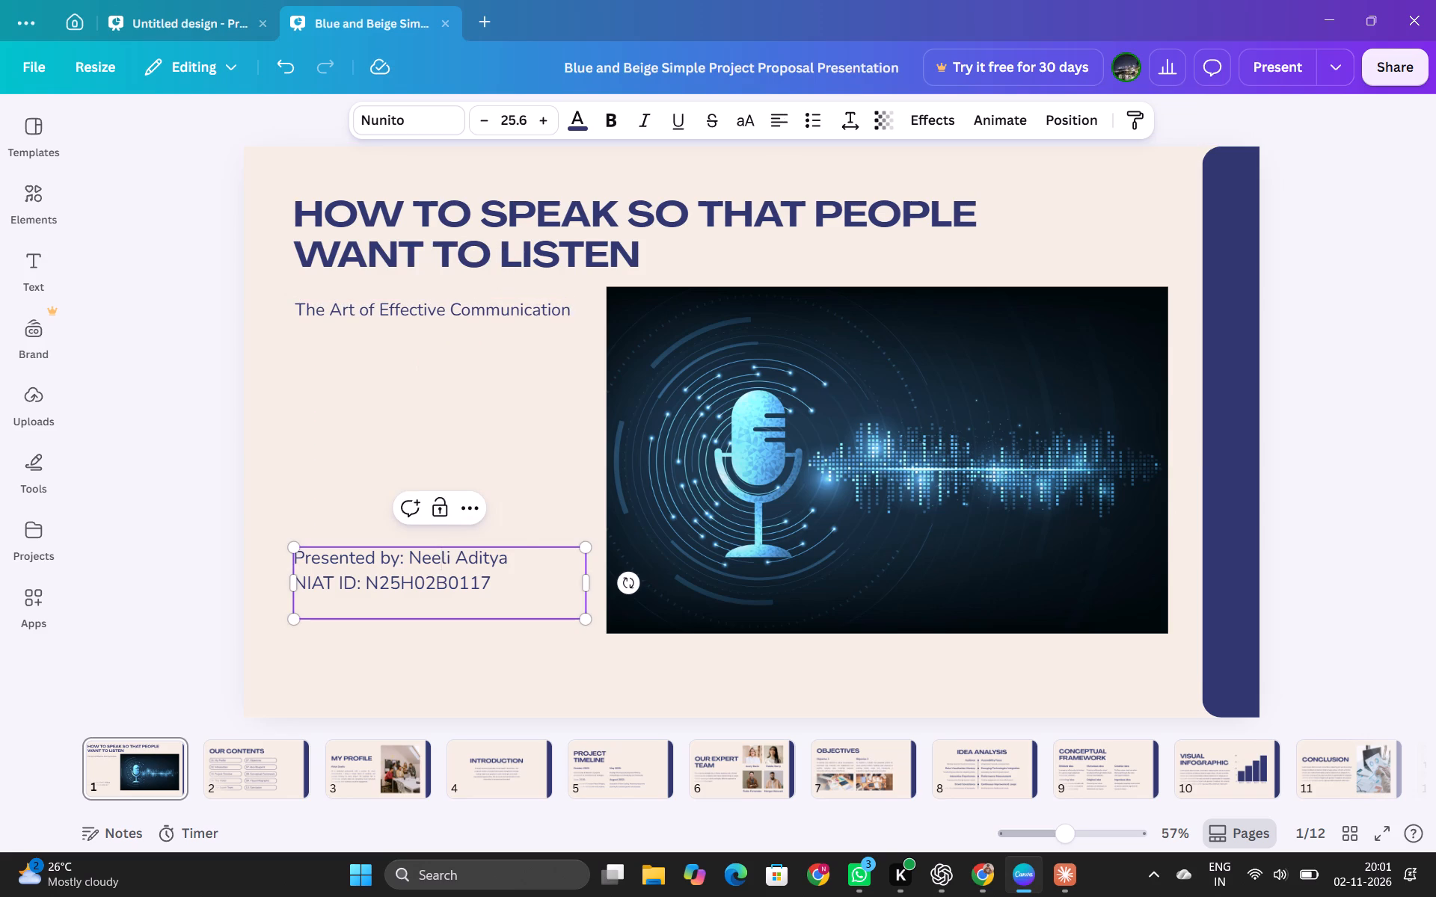
pyautogui.moveTo(521, 538); pyautogui.dragTo(479, 538)
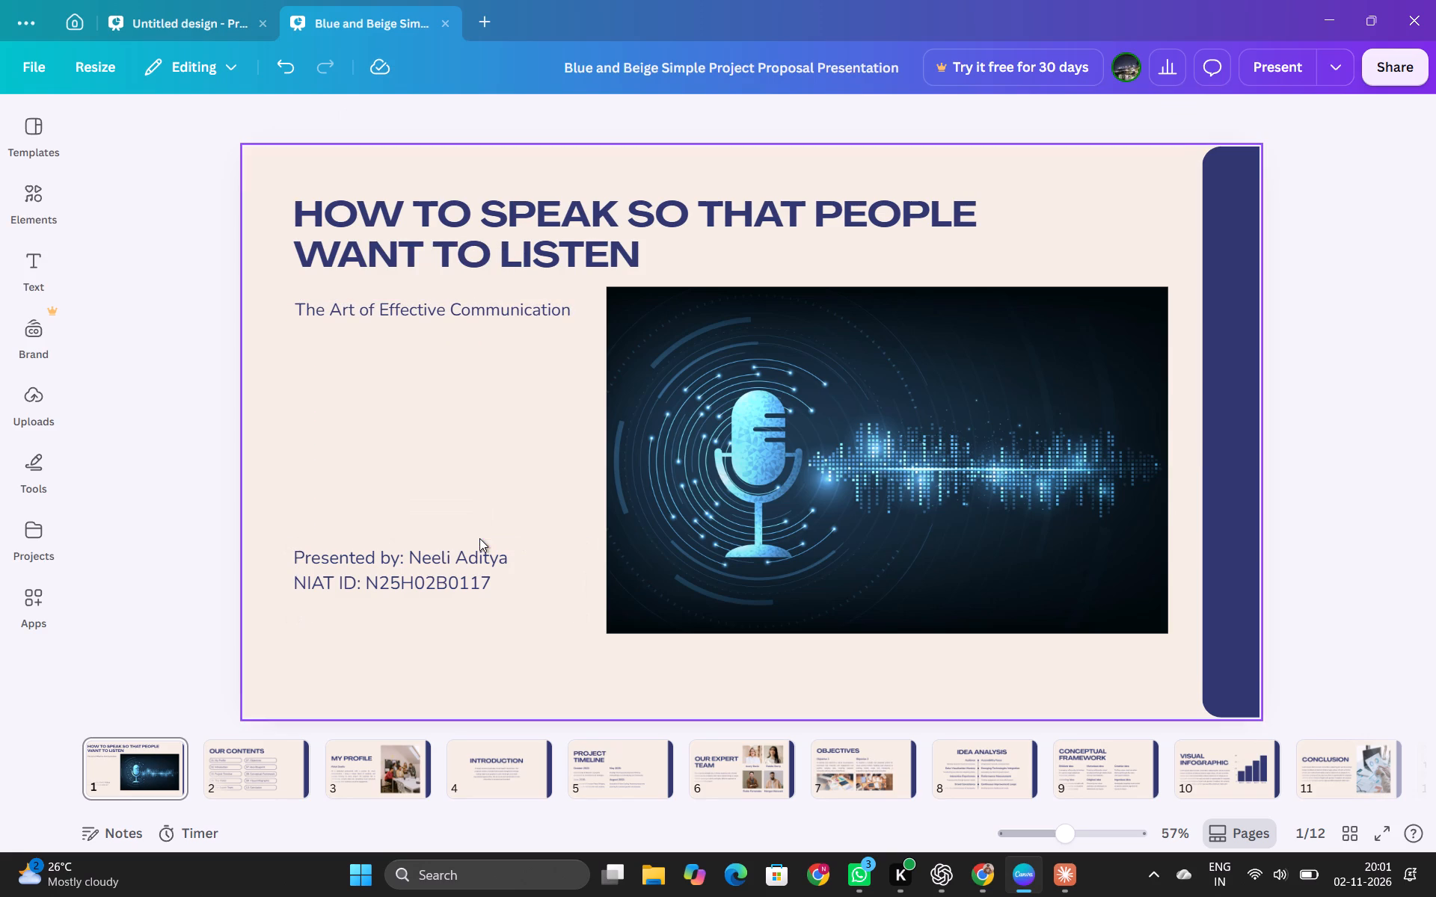
pyautogui.moveTo(480, 555); pyautogui.dragTo(477, 533)
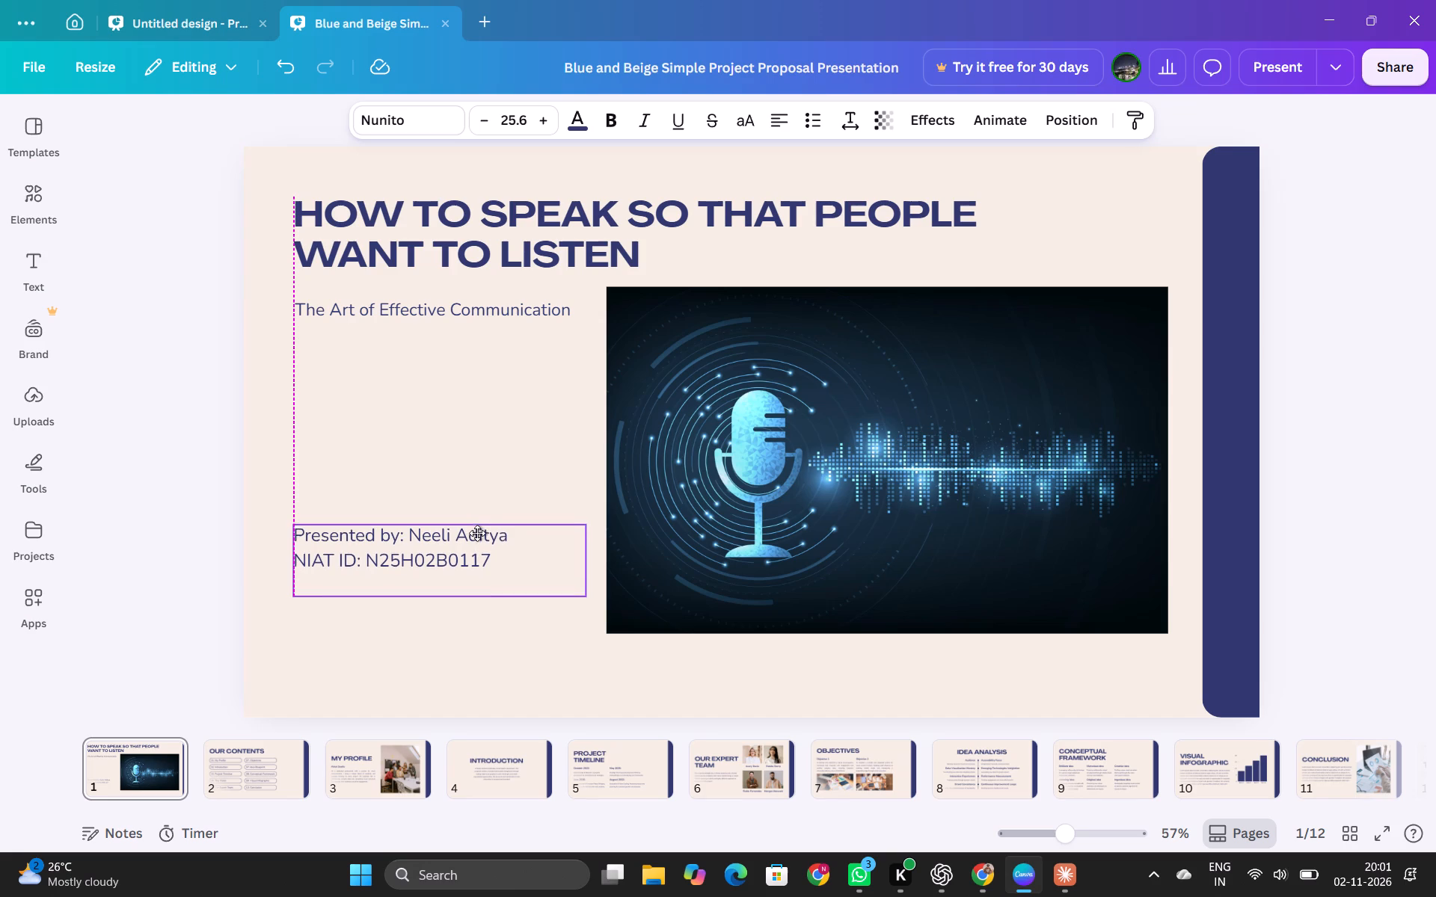
pyautogui.moveTo(477, 533); pyautogui.dragTo(475, 591)
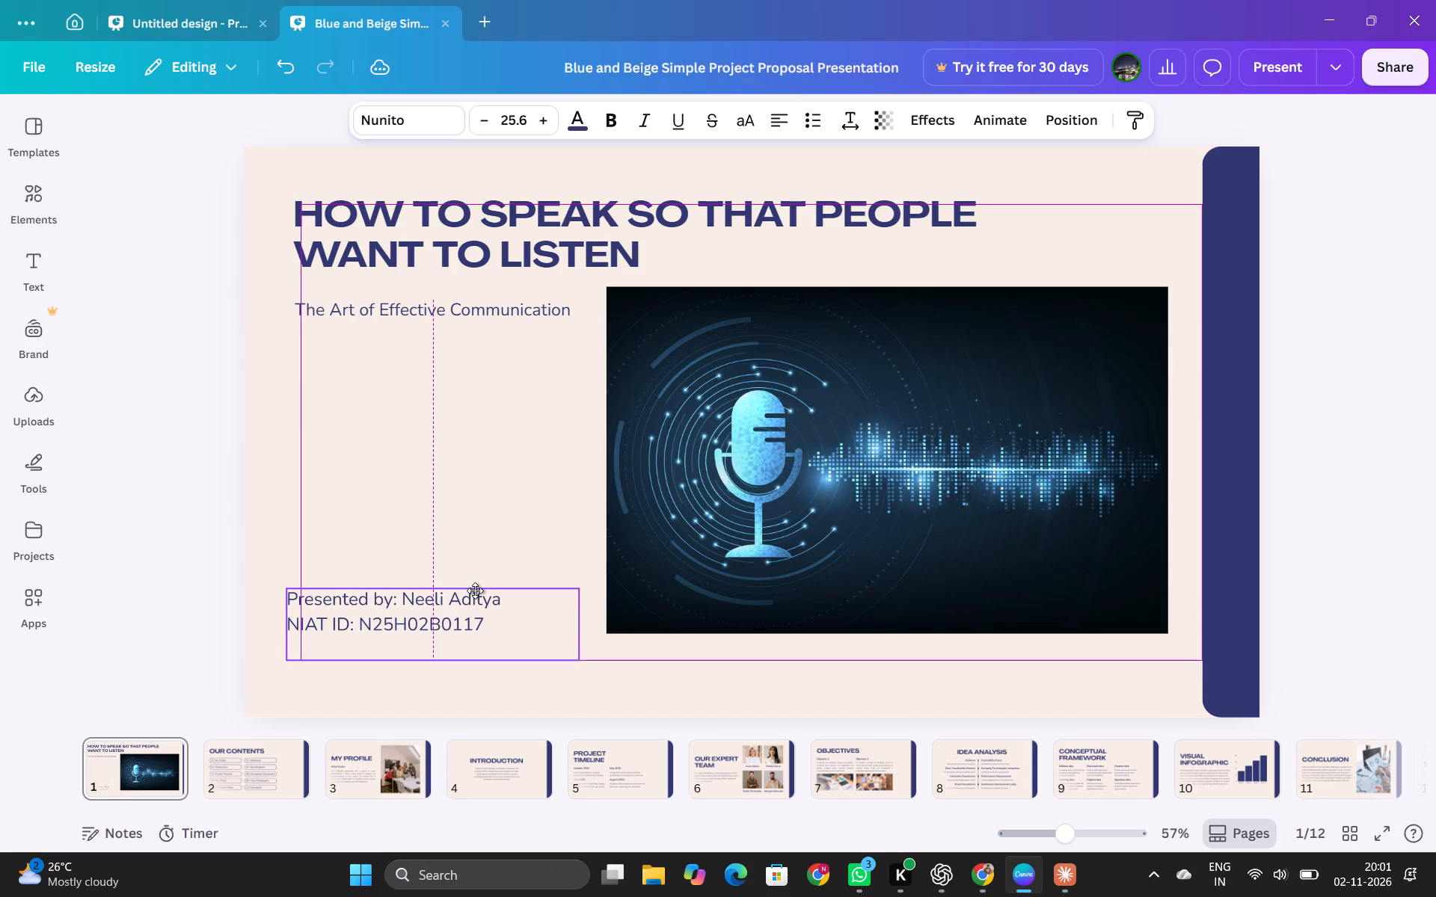
pyautogui.moveTo(475, 591); pyautogui.dragTo(475, 591)
pyautogui.click(475, 591)
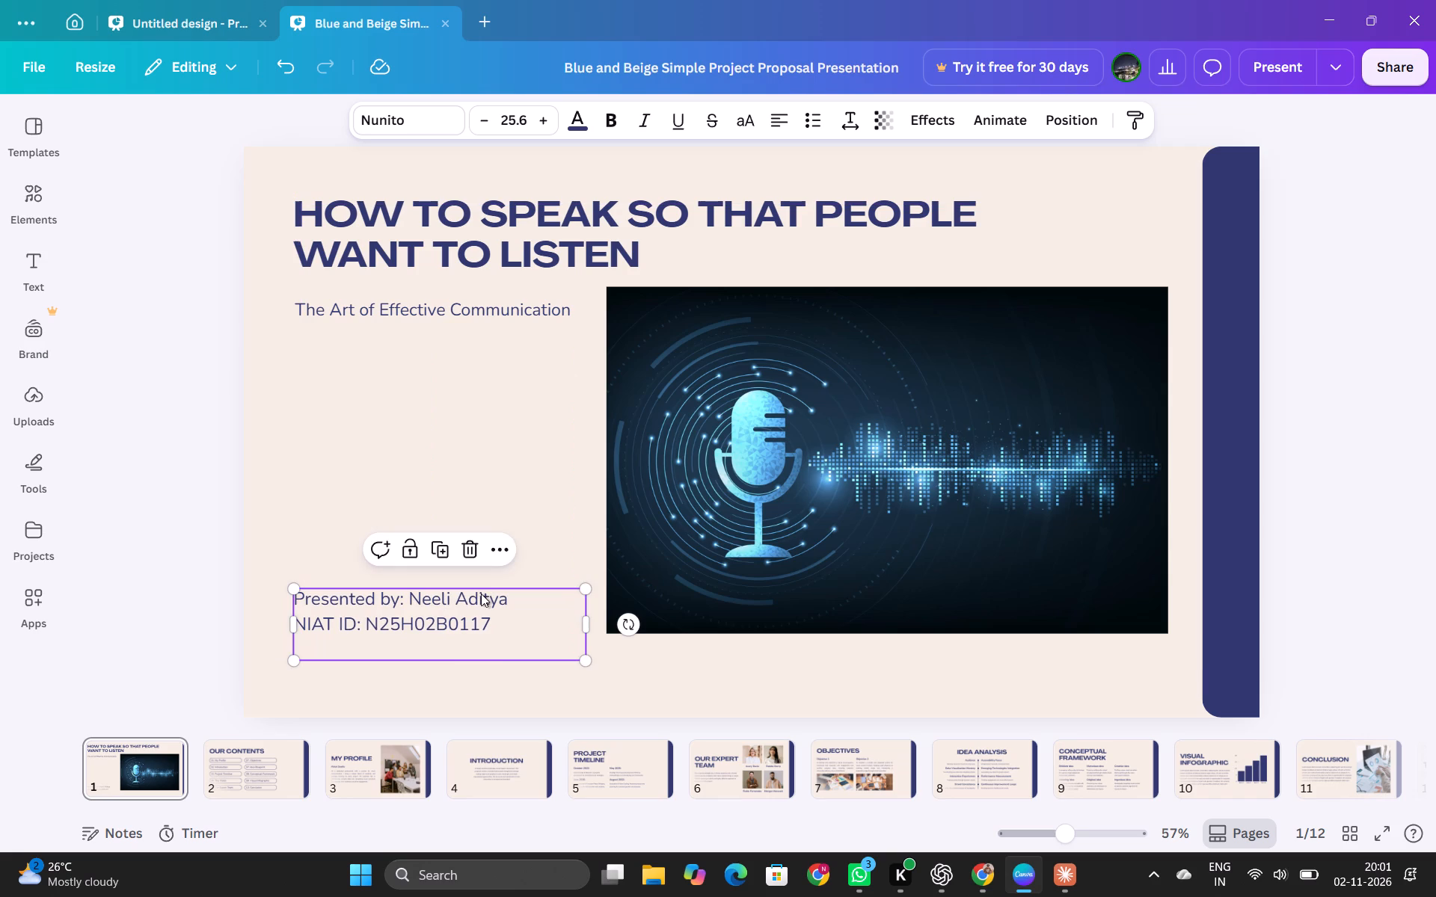
# Shift the microphone image slightly up and away from the navy side bar on the title slide.
pyautogui.click(941, 460)
pyautogui.click(941, 460)
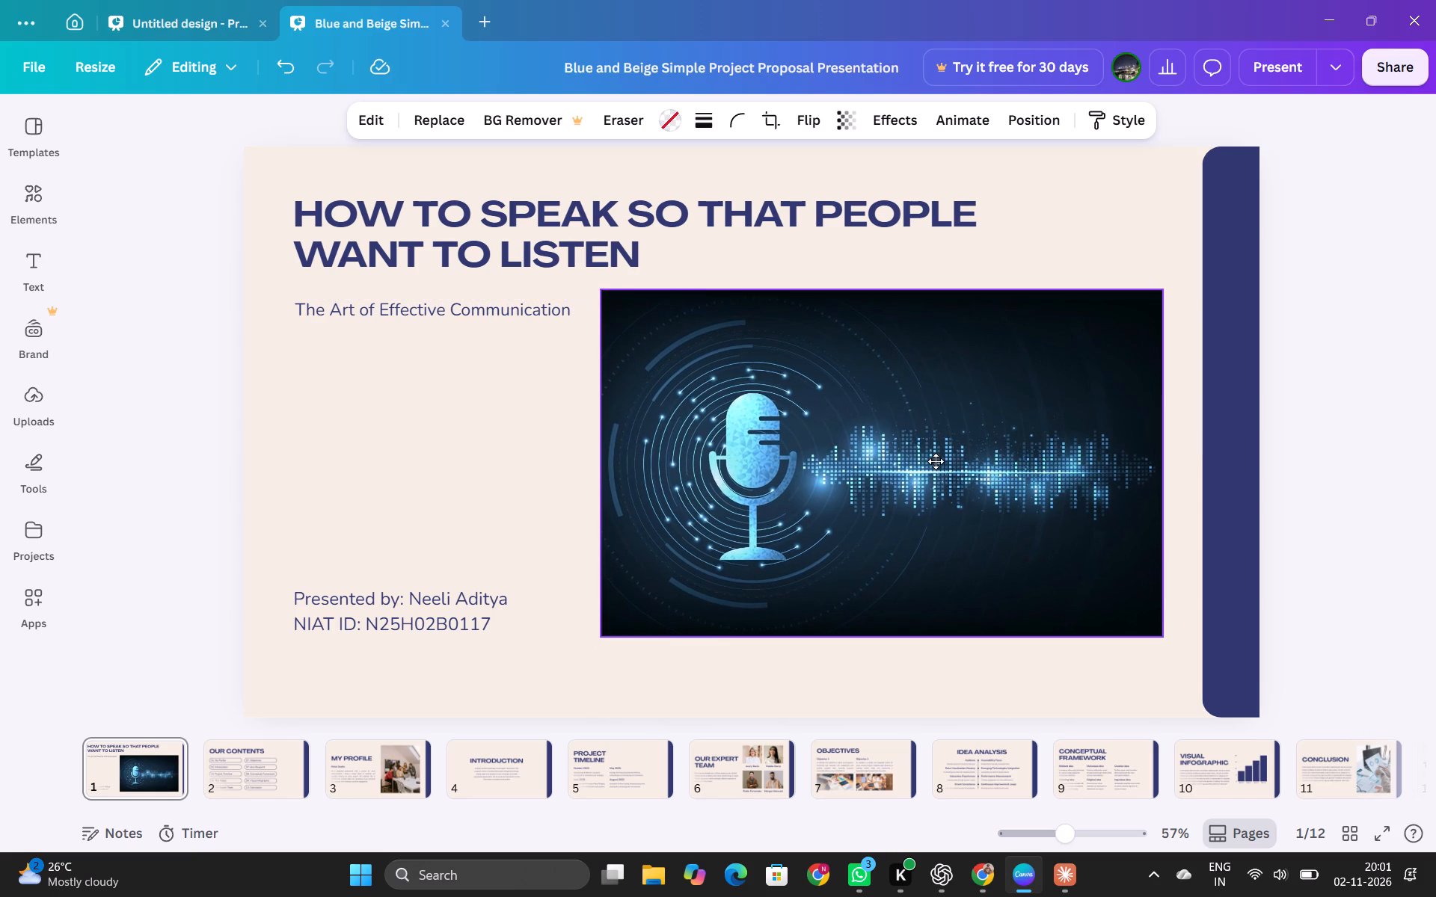
pyautogui.click(1286, 481)
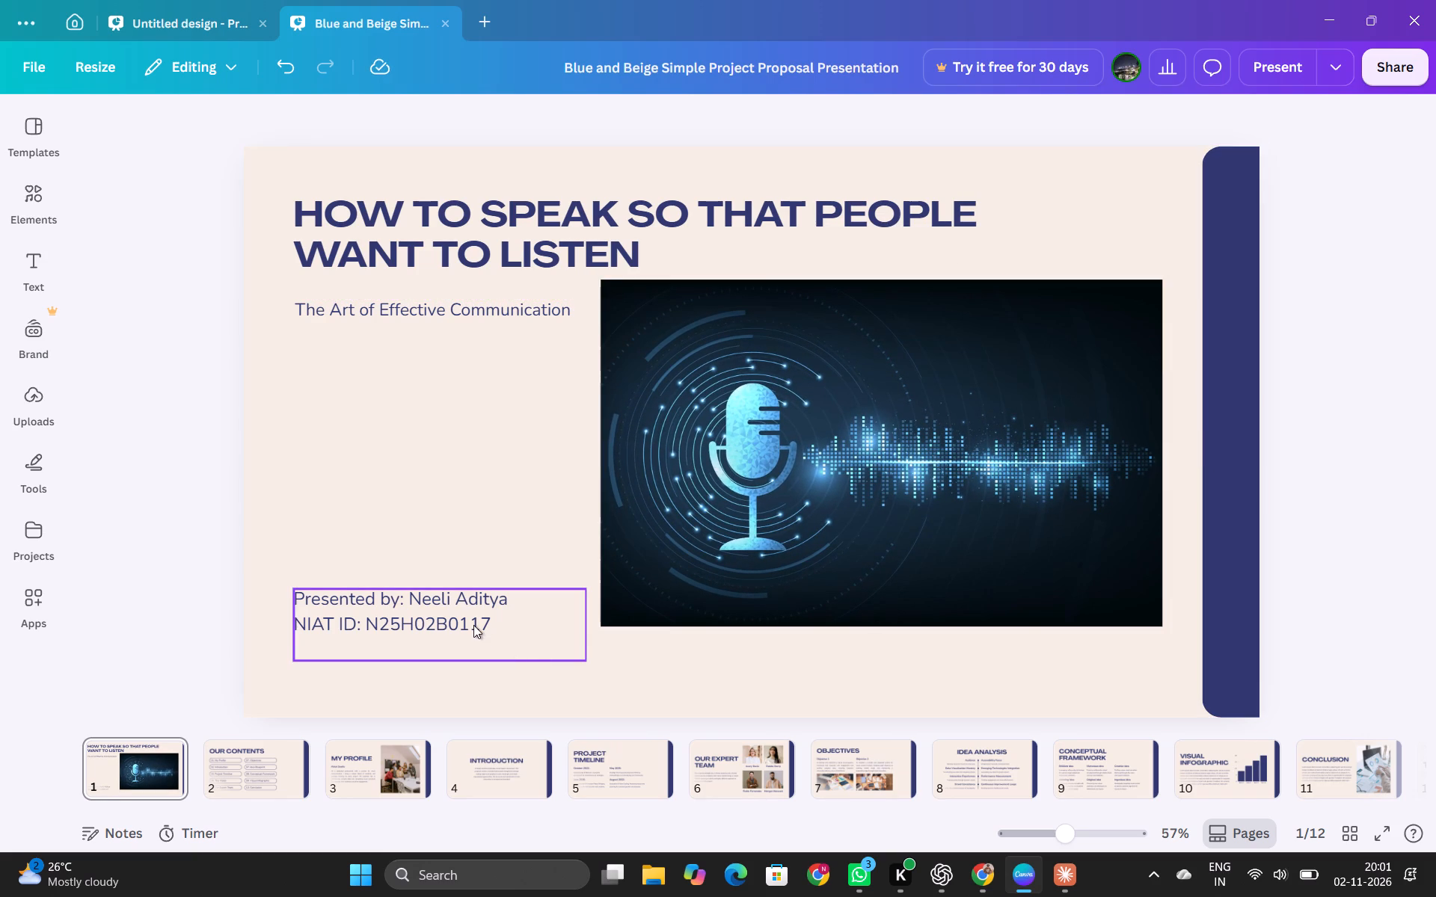
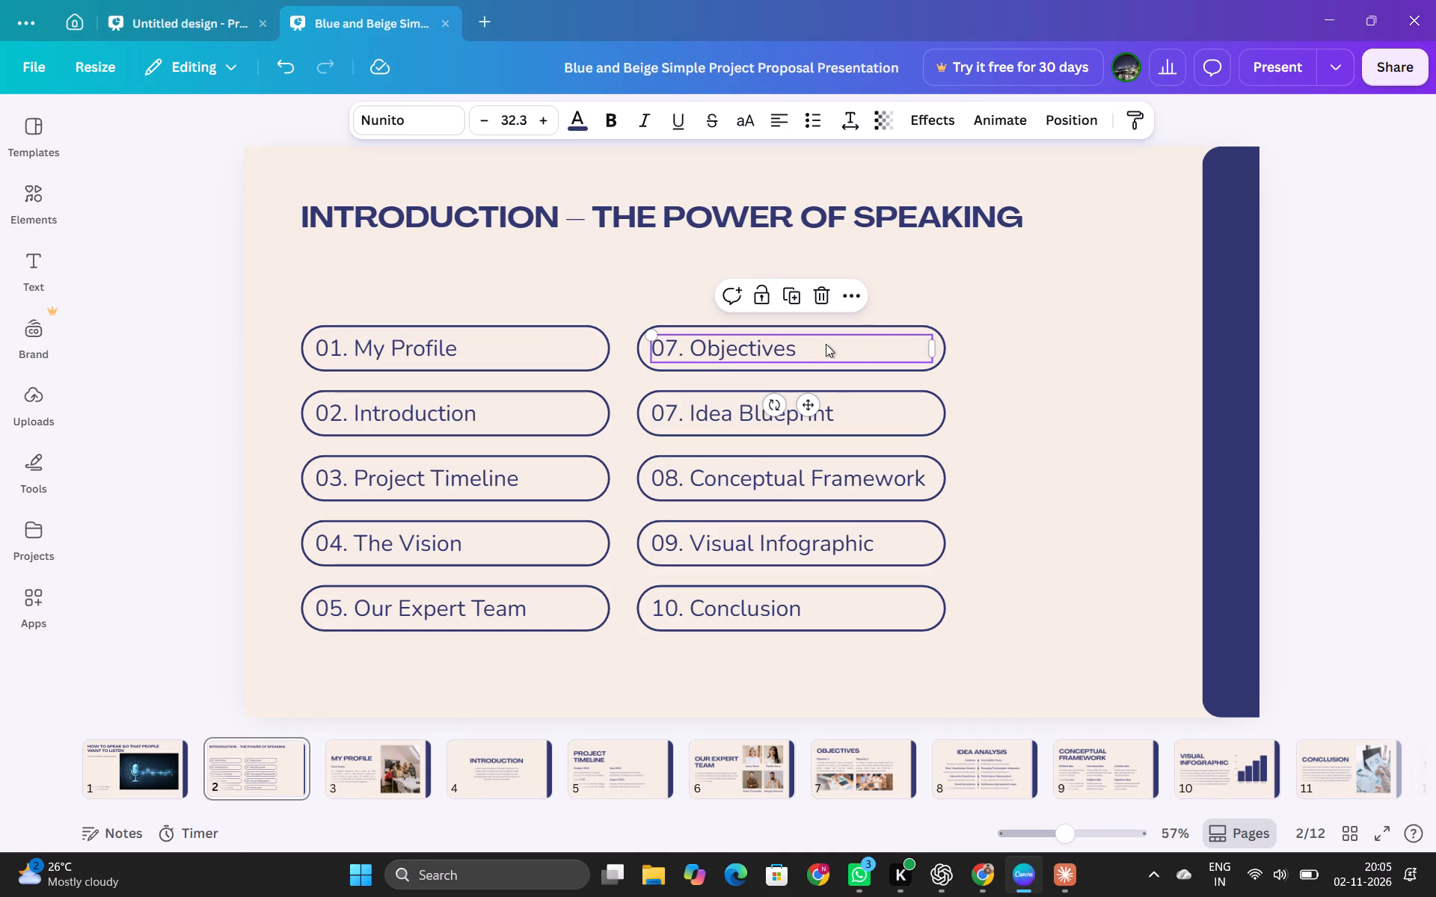
pyautogui.moveTo(997, 336); pyautogui.dragTo(871, 632)
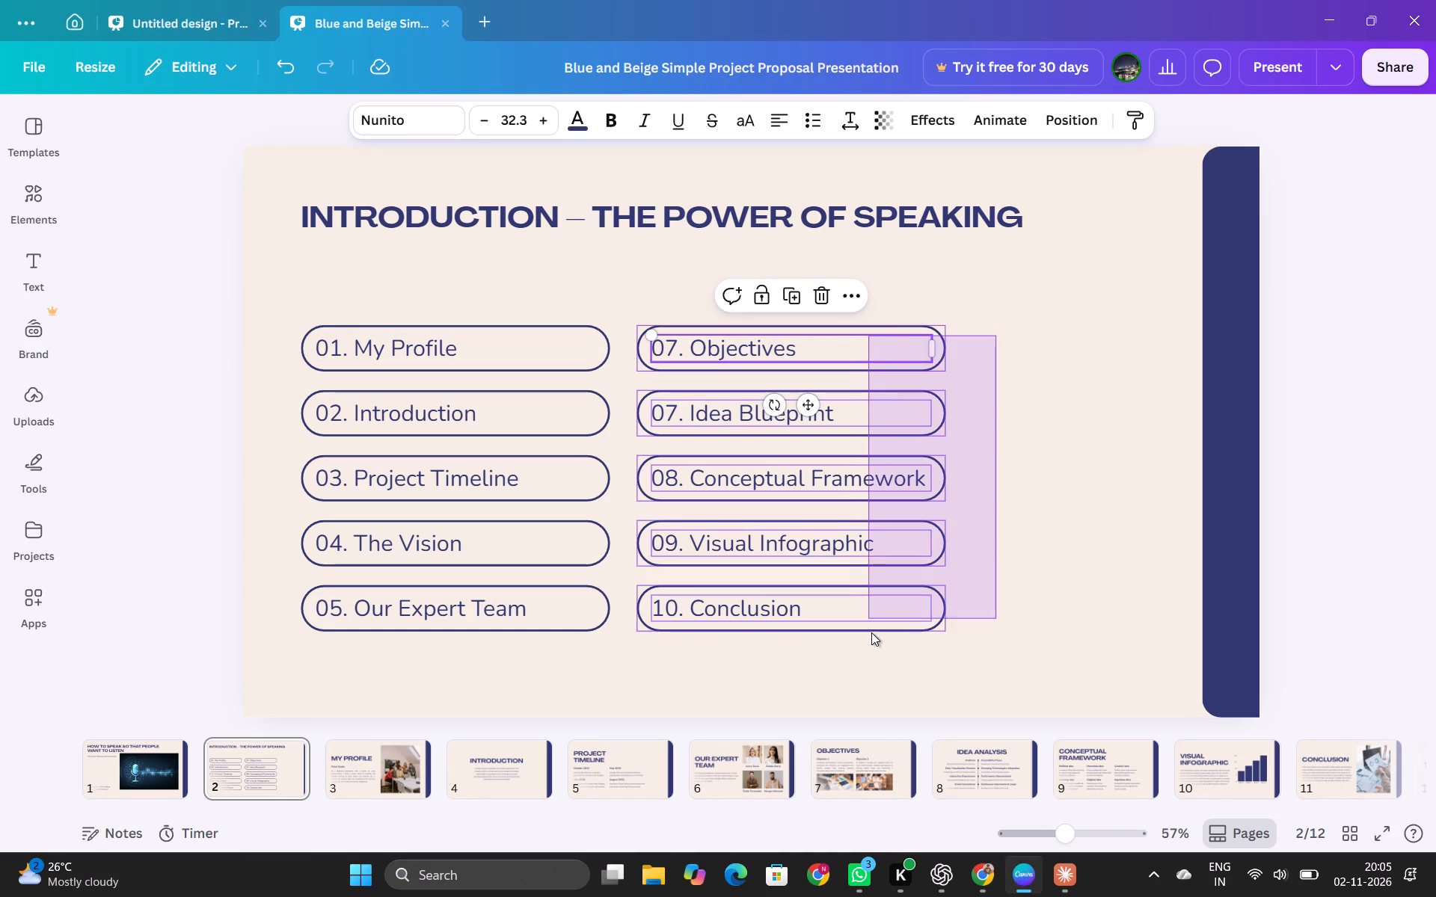
pyautogui.moveTo(871, 632); pyautogui.dragTo(873, 638)
pyautogui.press('Delete')
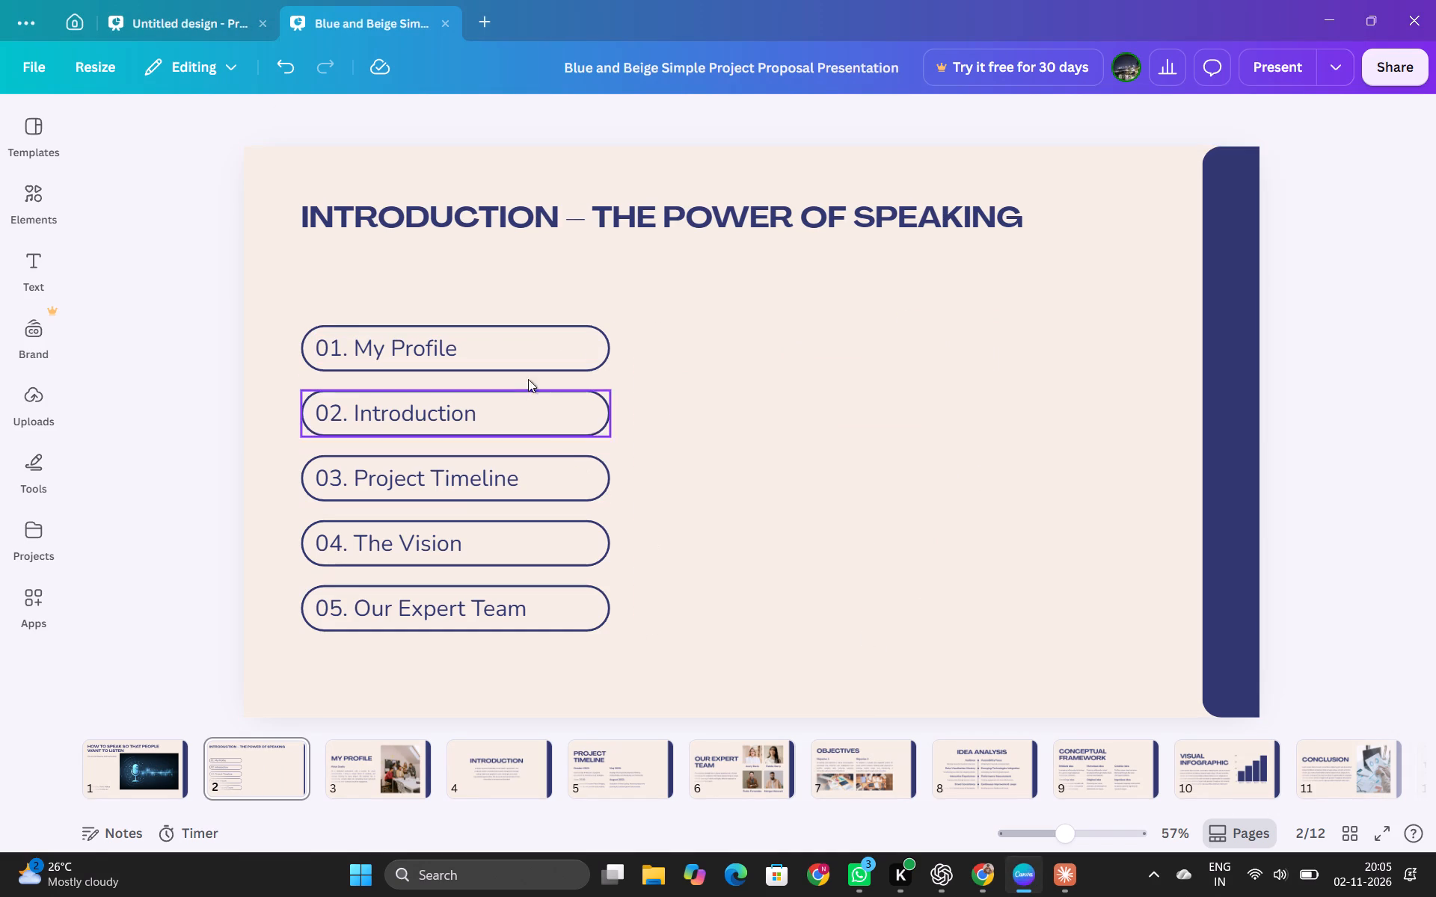
# Delete the rounded outlines around the five remaining contents items, "01. My Profile" to "05. Our Expert Team".
pyautogui.click(491, 325)
pyautogui.press('Delete')
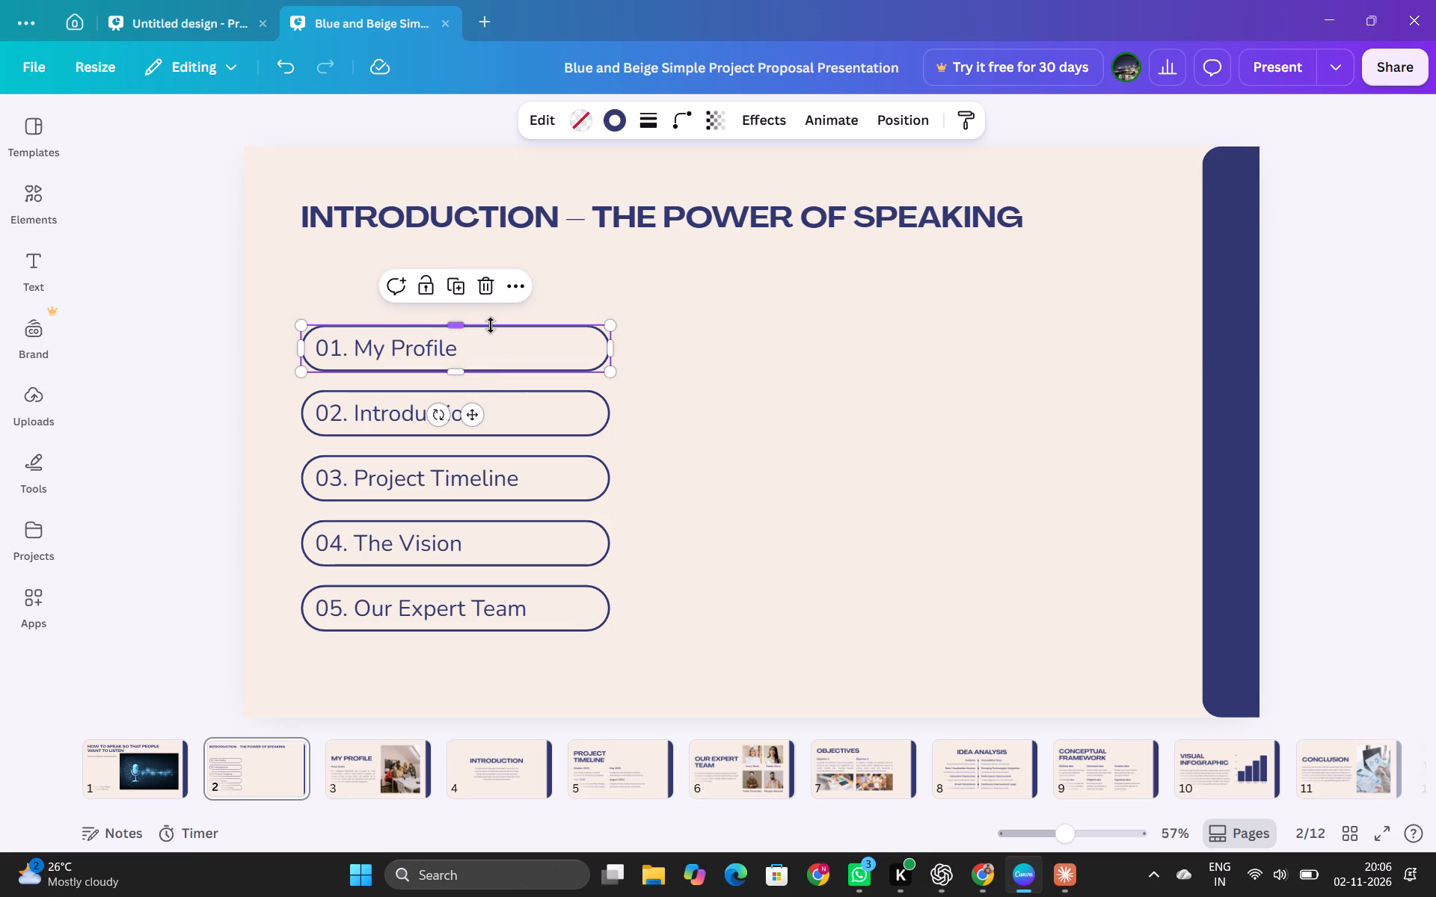
pyautogui.press('Down')
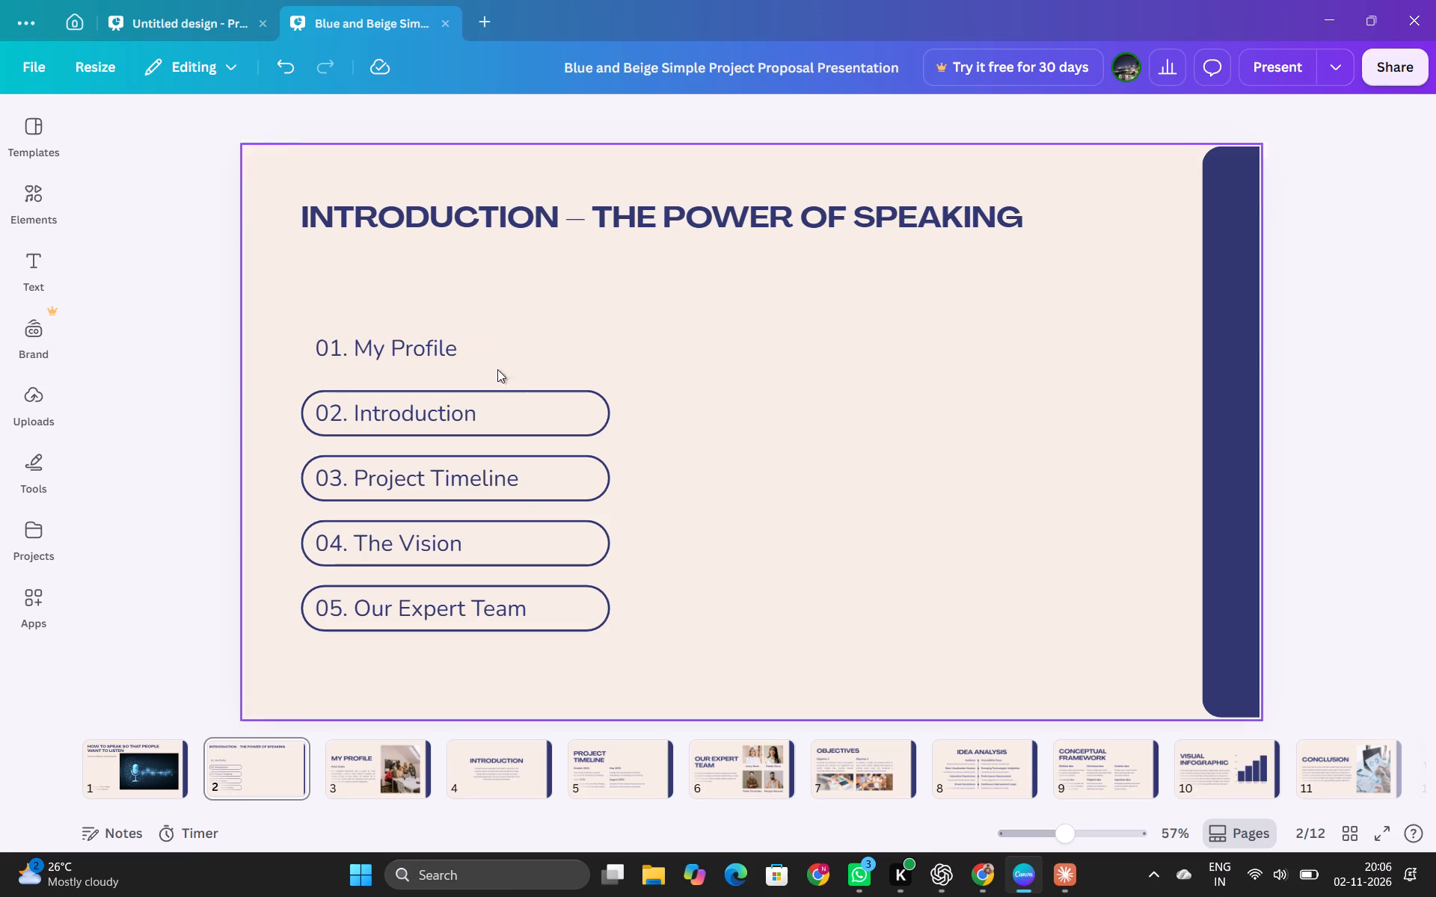
pyautogui.click(498, 392)
pyautogui.press('Delete')
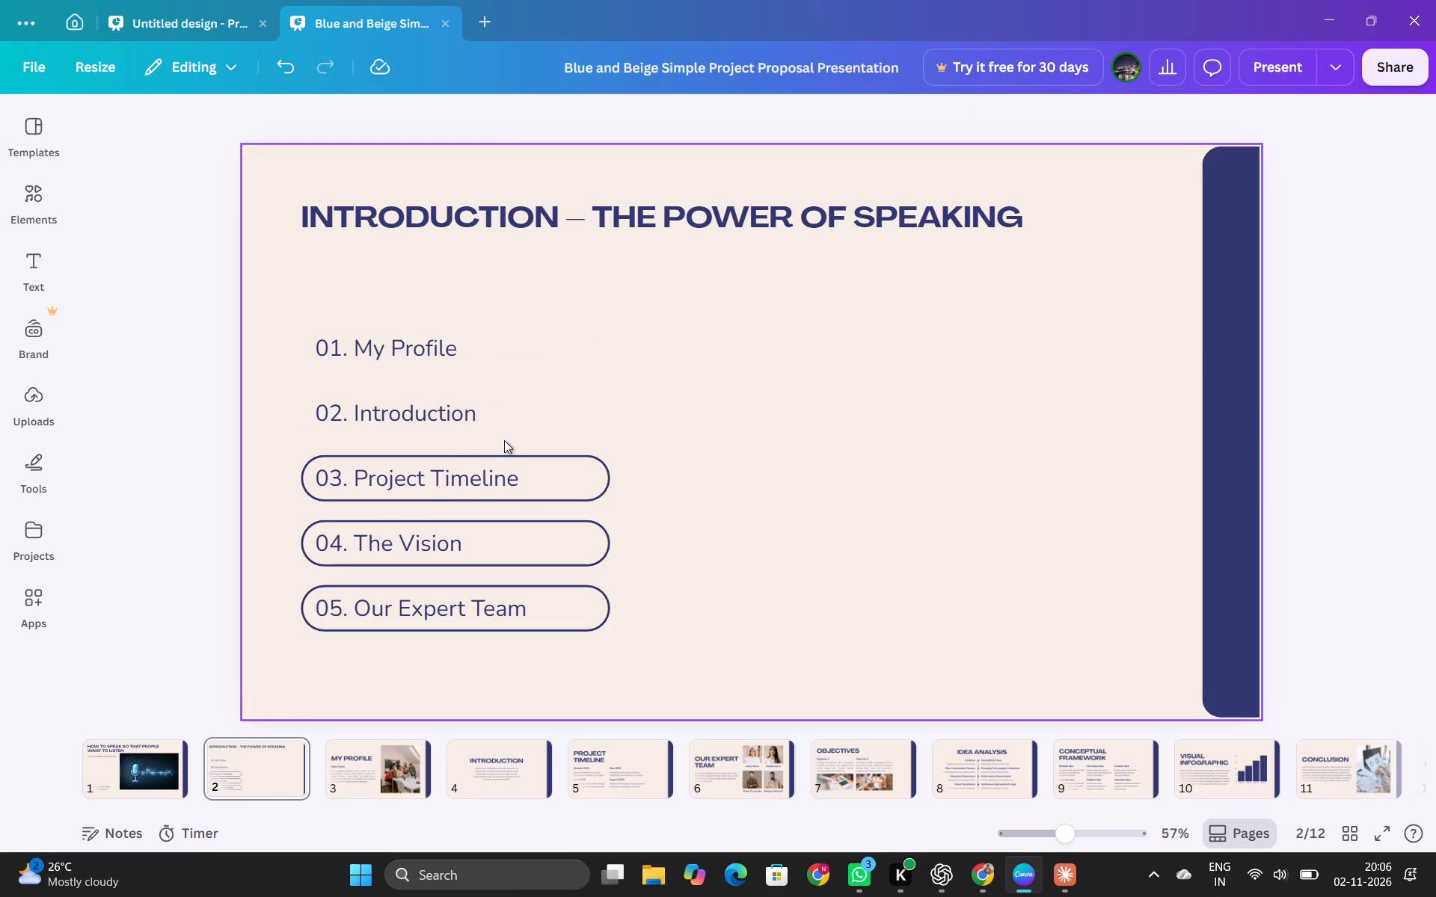
pyautogui.click(506, 454)
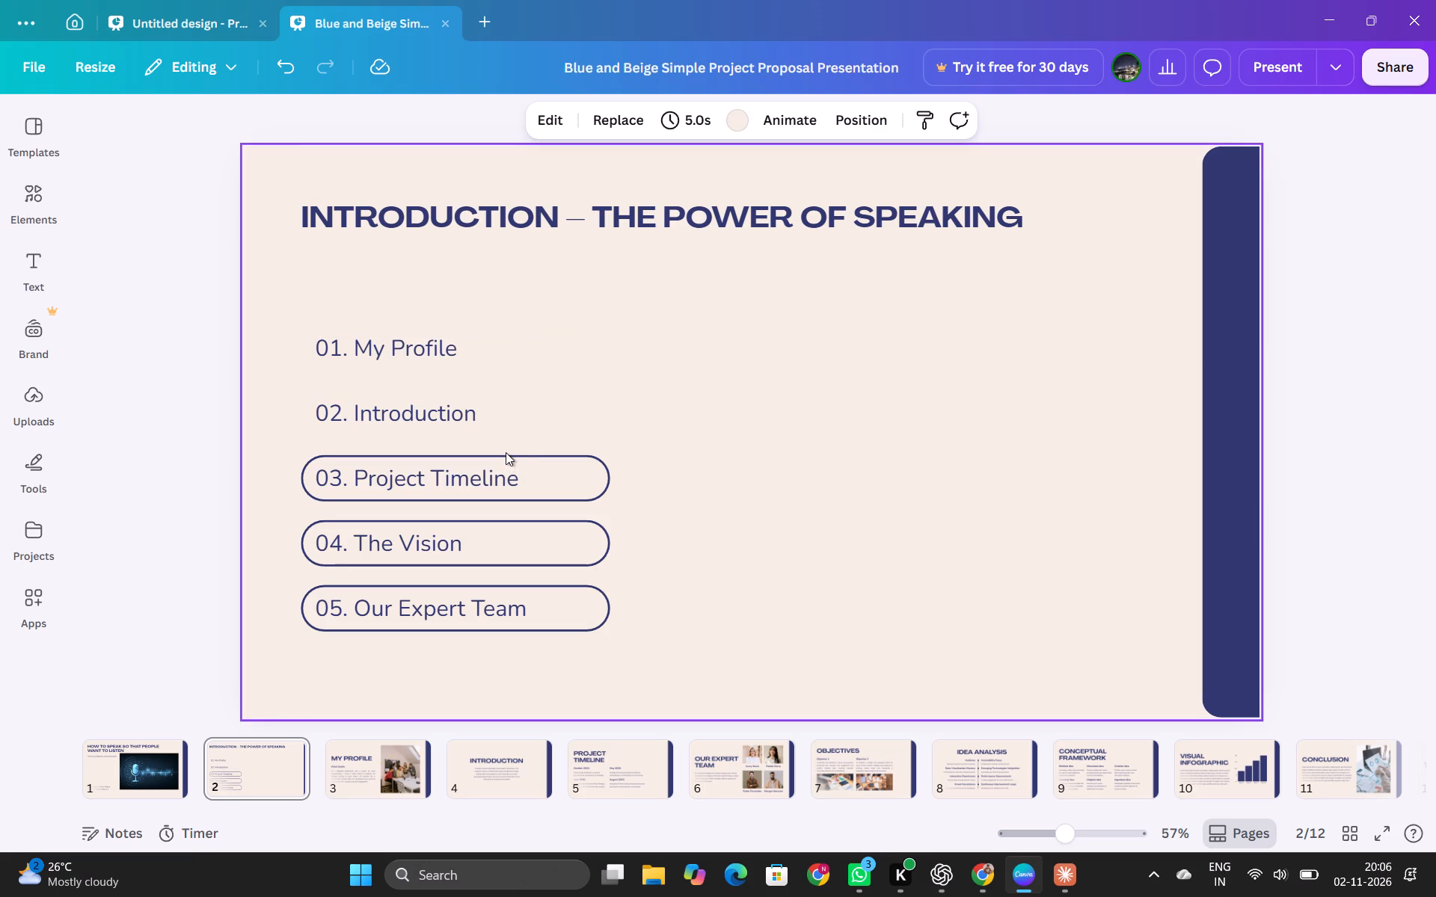
pyautogui.click(506, 455)
pyautogui.press('Delete')
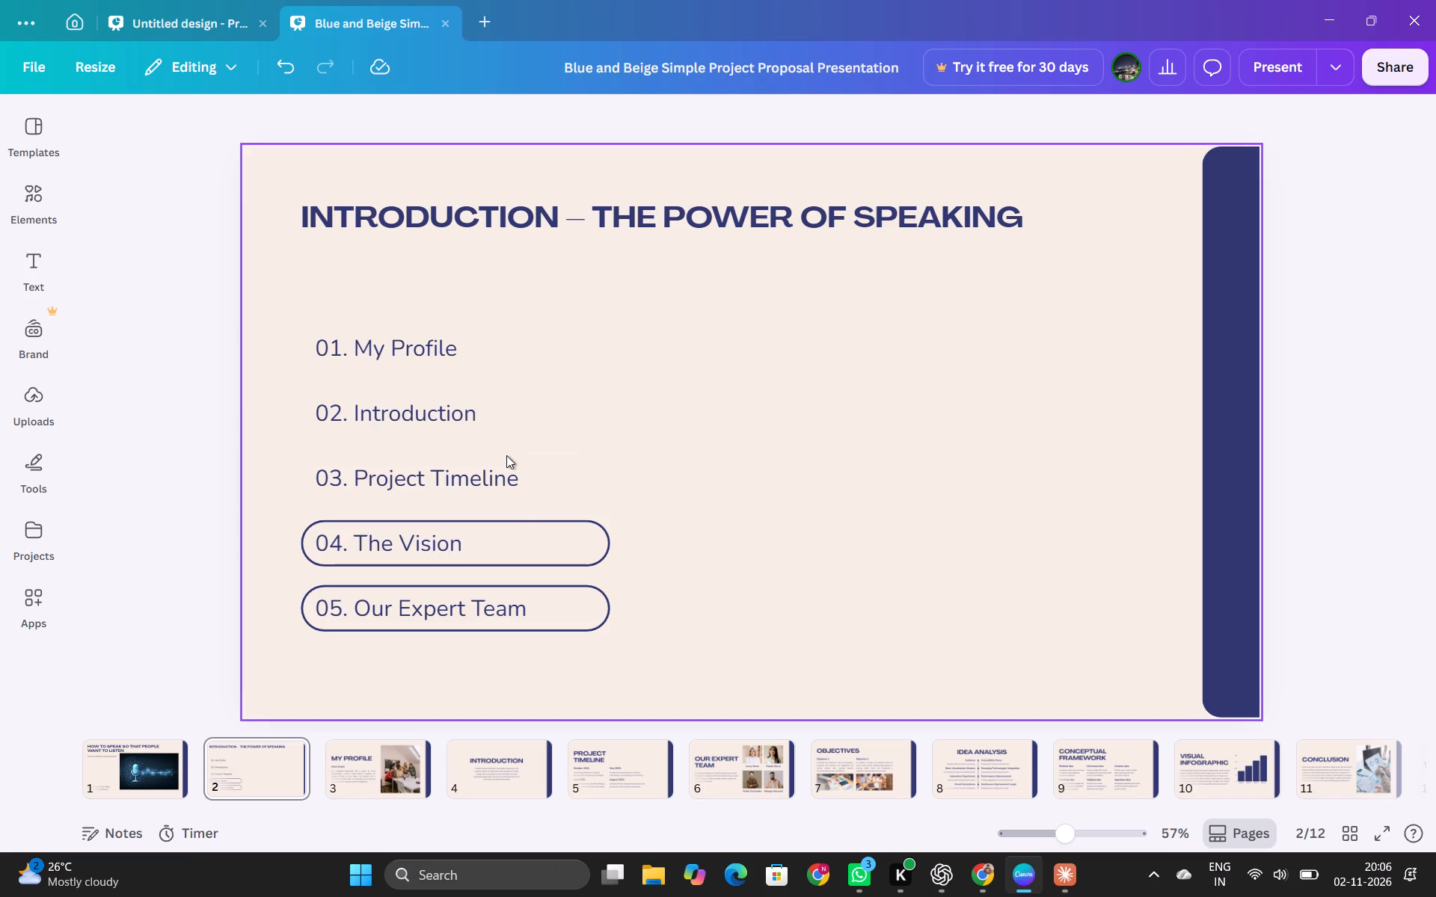
pyautogui.click(515, 521)
pyautogui.press('Delete')
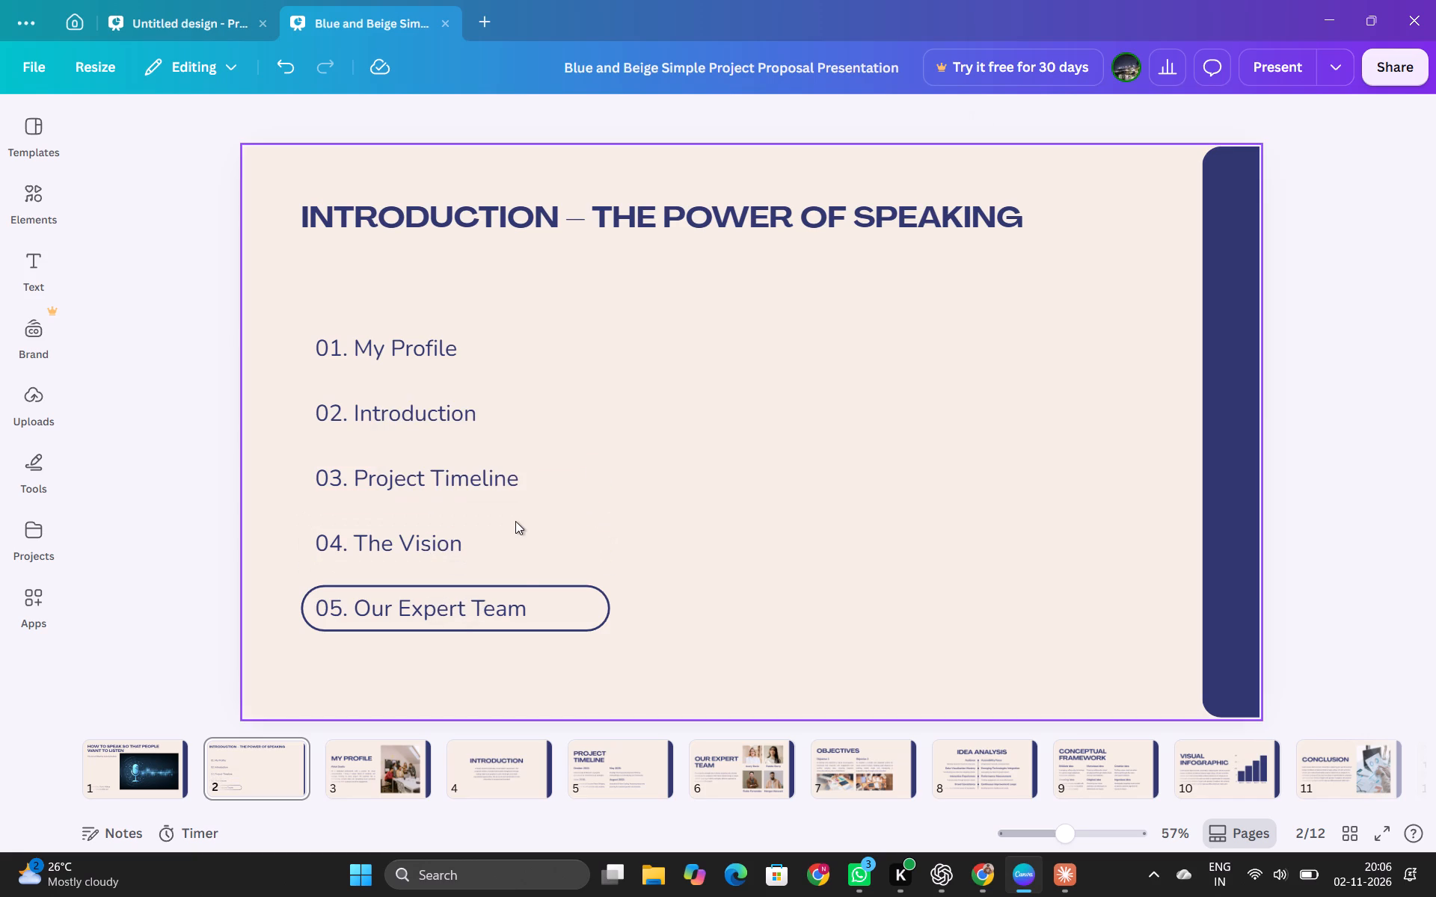
pyautogui.click(524, 591)
pyautogui.press('Delete')
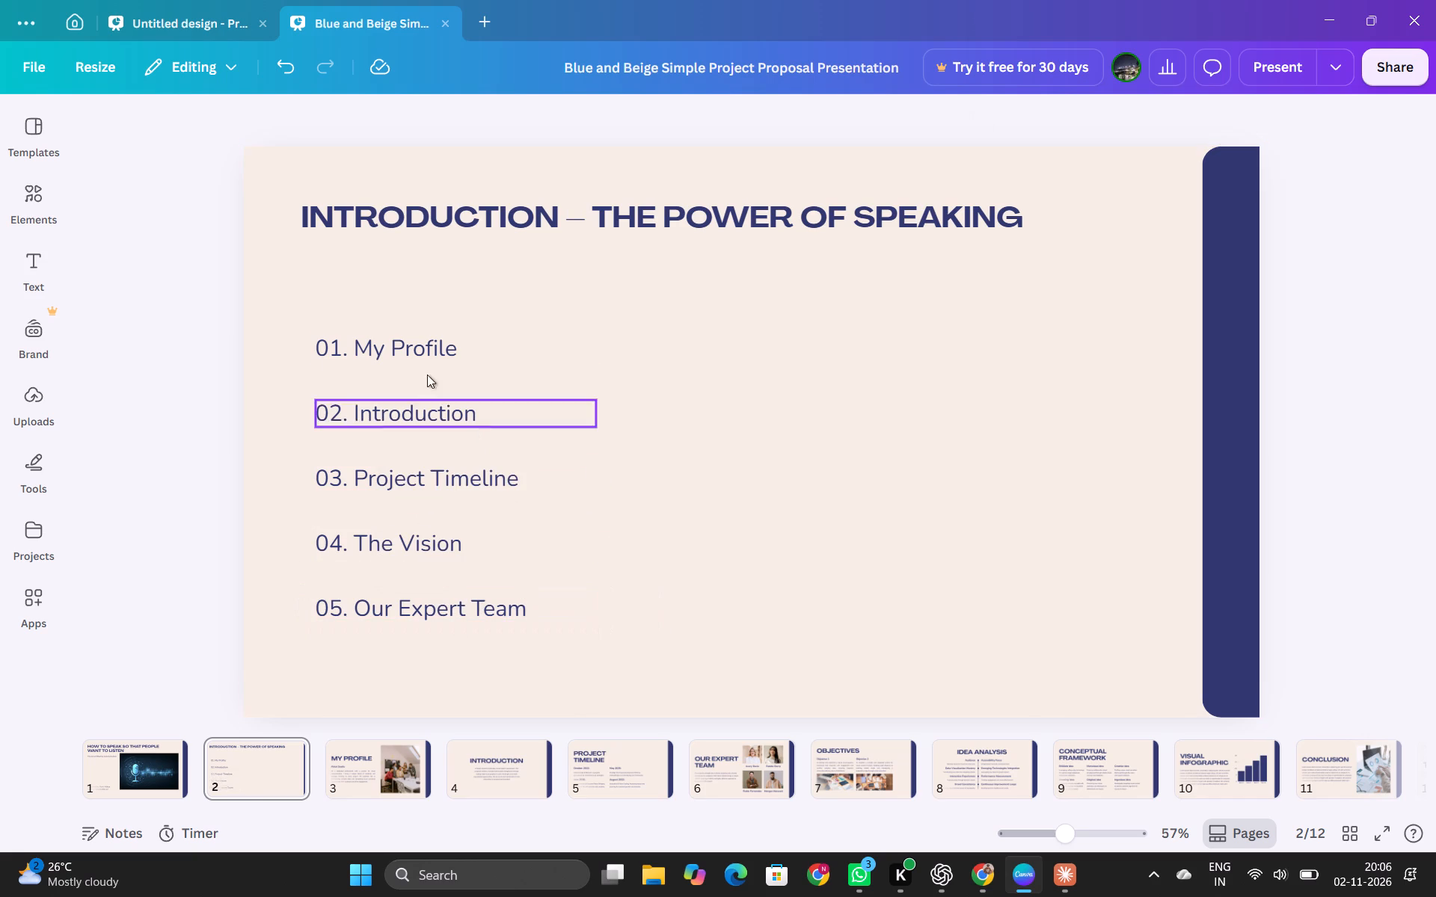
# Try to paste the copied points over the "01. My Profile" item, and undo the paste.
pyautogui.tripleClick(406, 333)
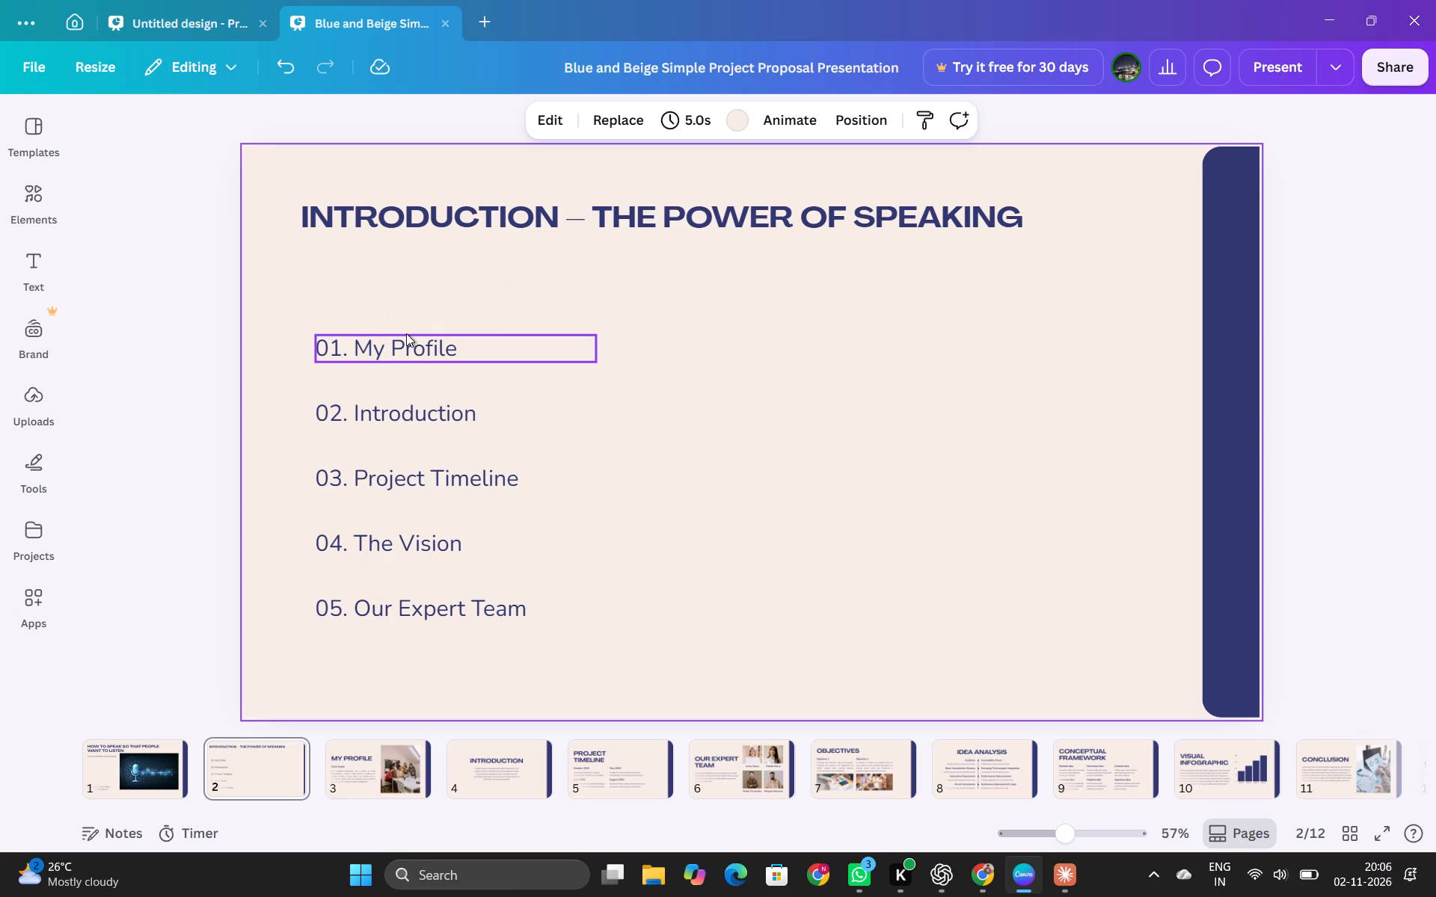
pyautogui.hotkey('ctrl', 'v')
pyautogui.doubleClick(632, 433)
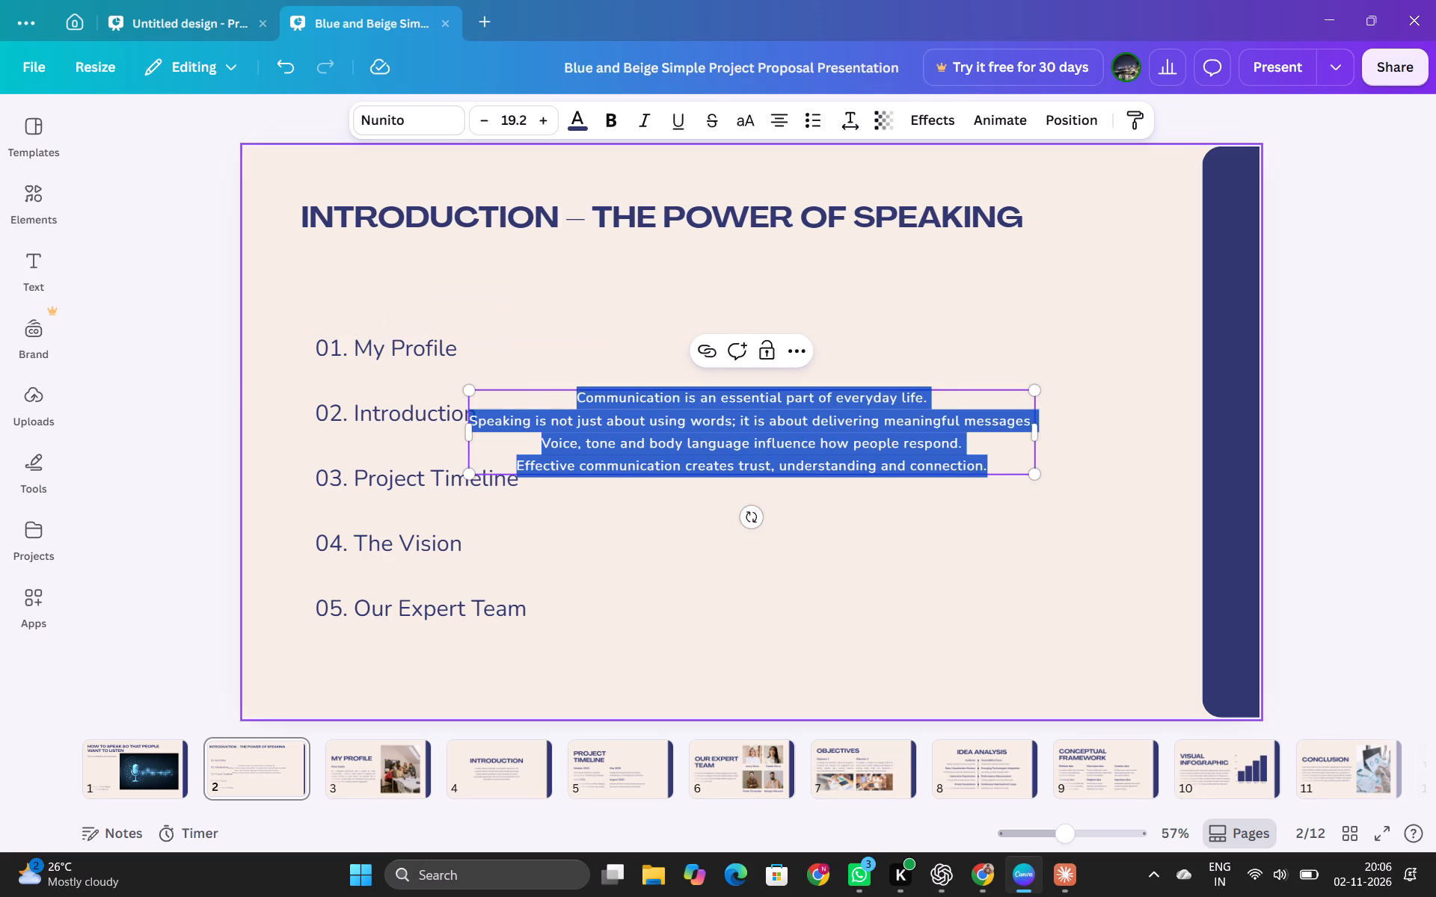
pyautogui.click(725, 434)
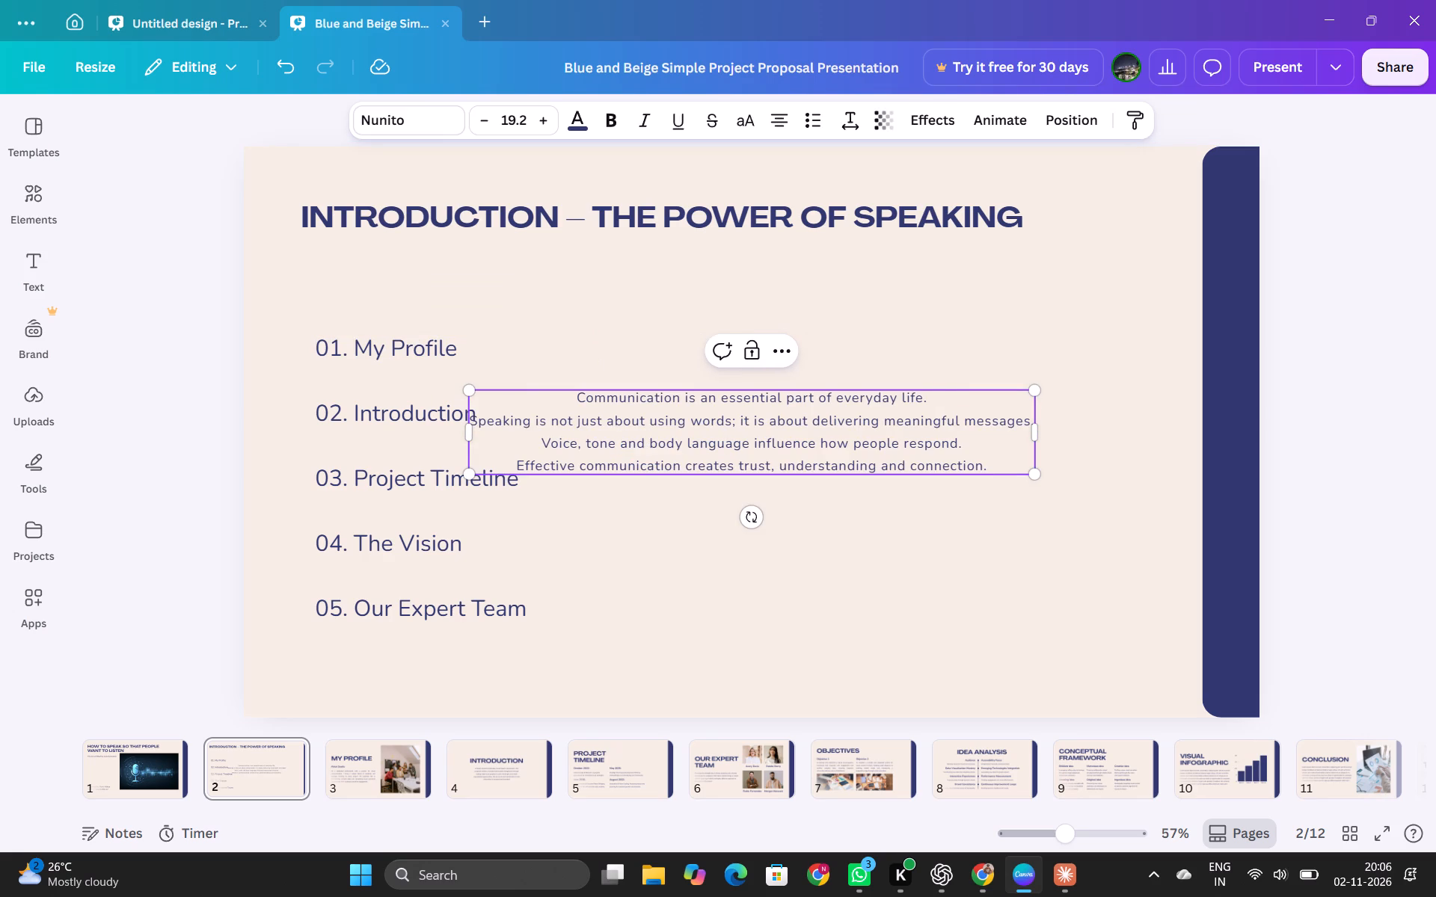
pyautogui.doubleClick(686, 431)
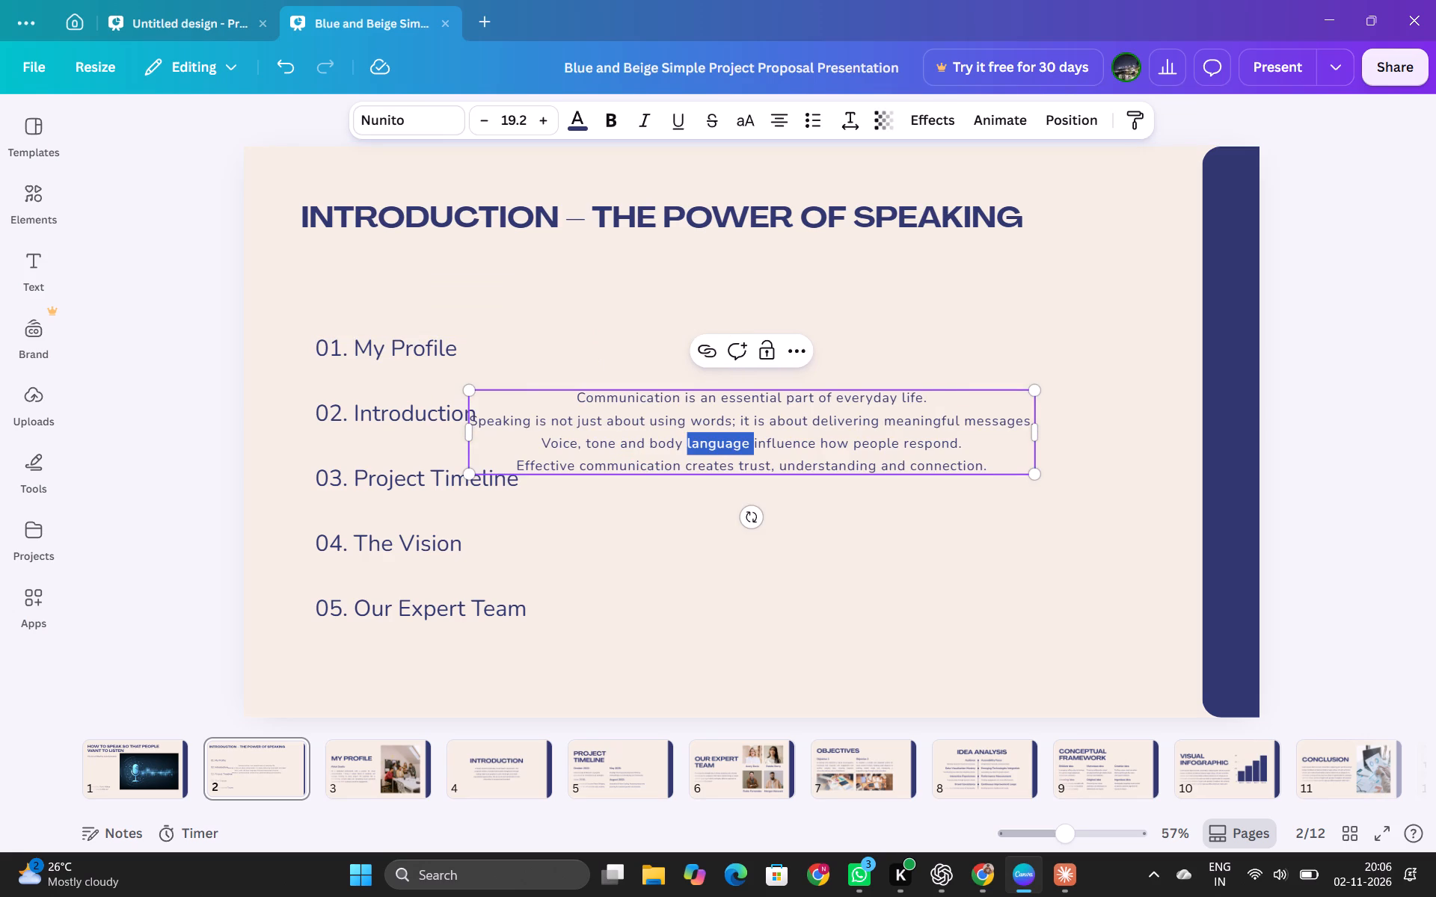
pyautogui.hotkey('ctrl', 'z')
# Replace the "01. My Profile" text with the four copied bullet points and widen its text box so each point takes two lines.
pyautogui.click(429, 355)
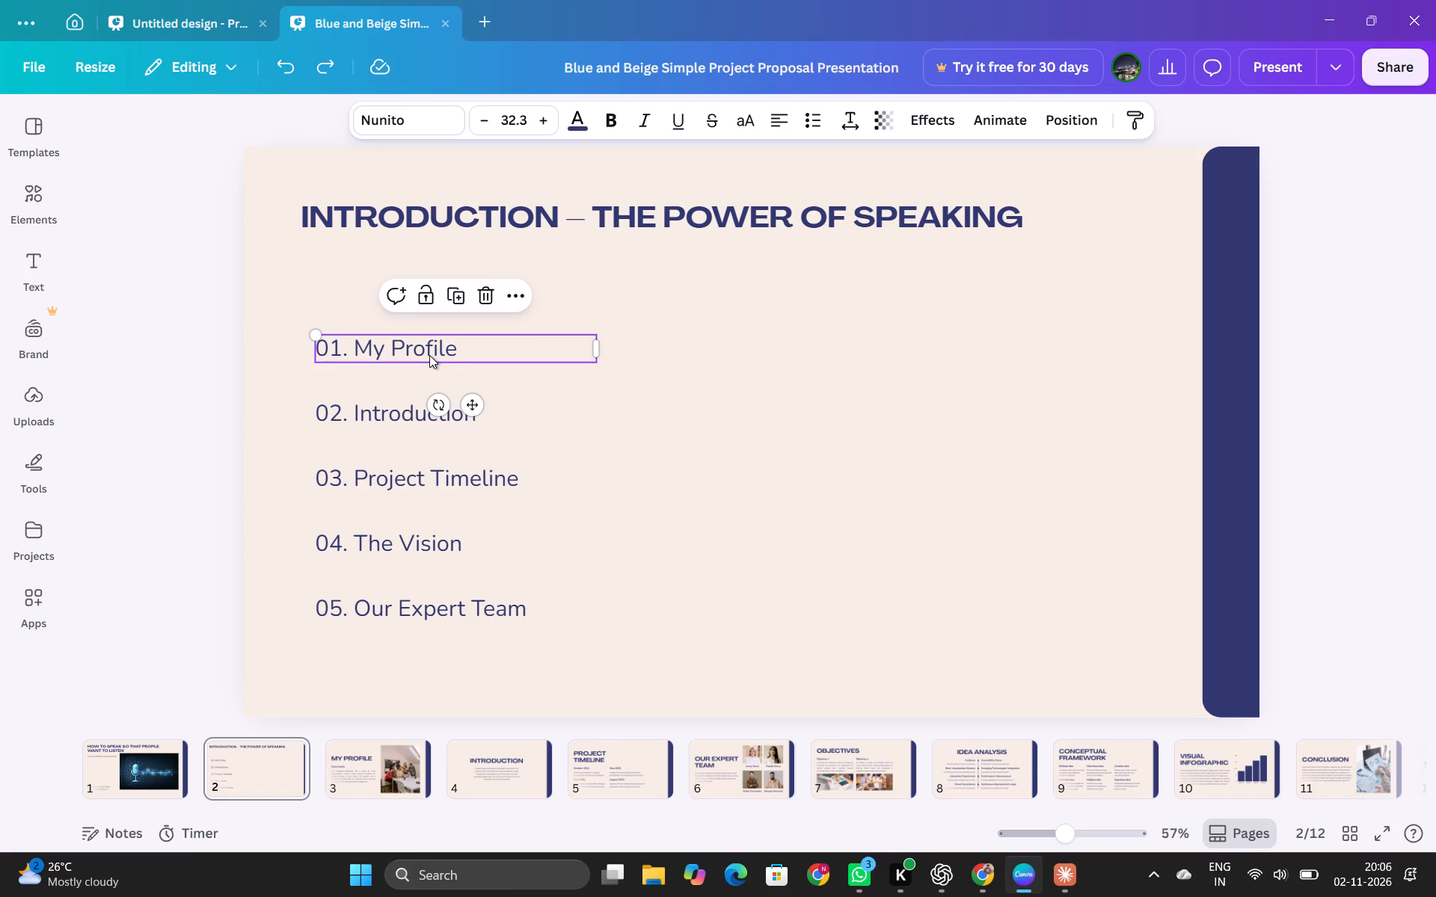
pyautogui.doubleClick(429, 355)
pyautogui.hotkey('ctrl', 'v')
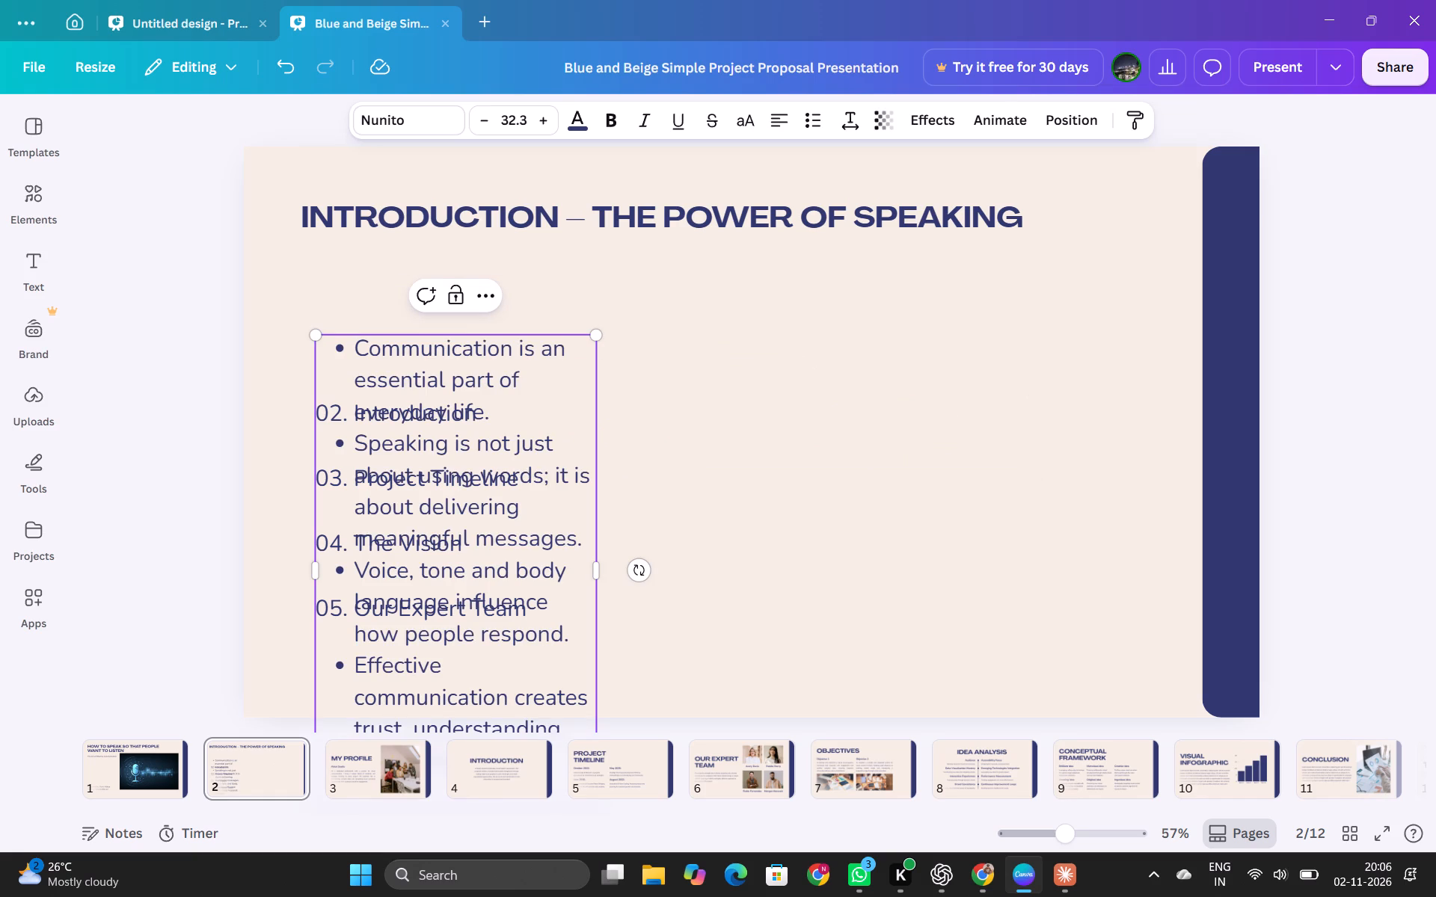
pyautogui.moveTo(600, 568); pyautogui.dragTo(765, 566)
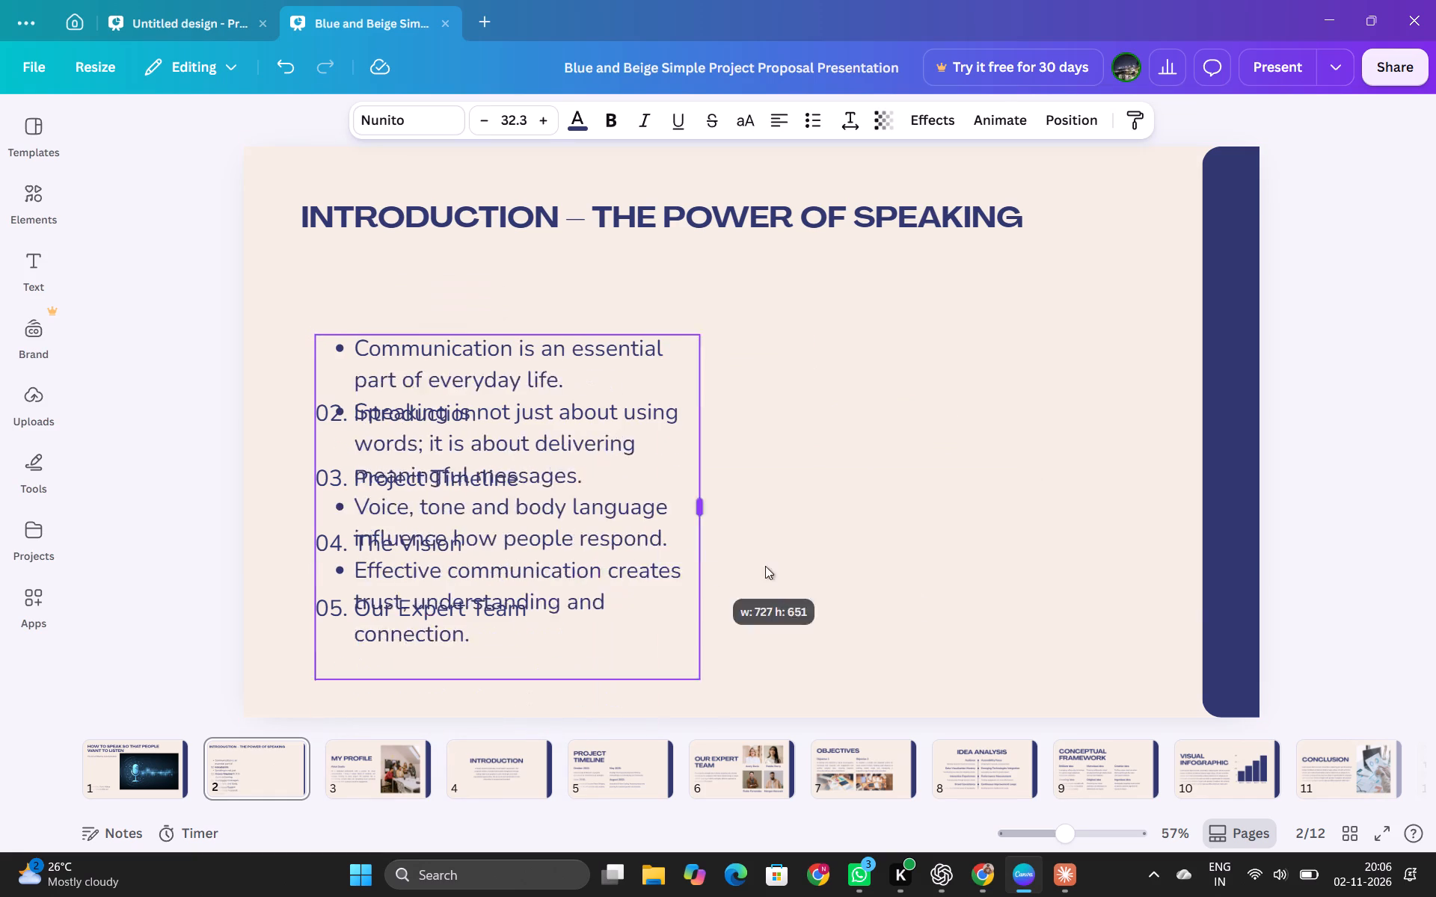
pyautogui.moveTo(765, 566); pyautogui.dragTo(877, 552)
# Move the bulleted text box clear of contents items 02 to 05 and delete those four items.
pyautogui.moveTo(576, 471); pyautogui.dragTo(630, 469)
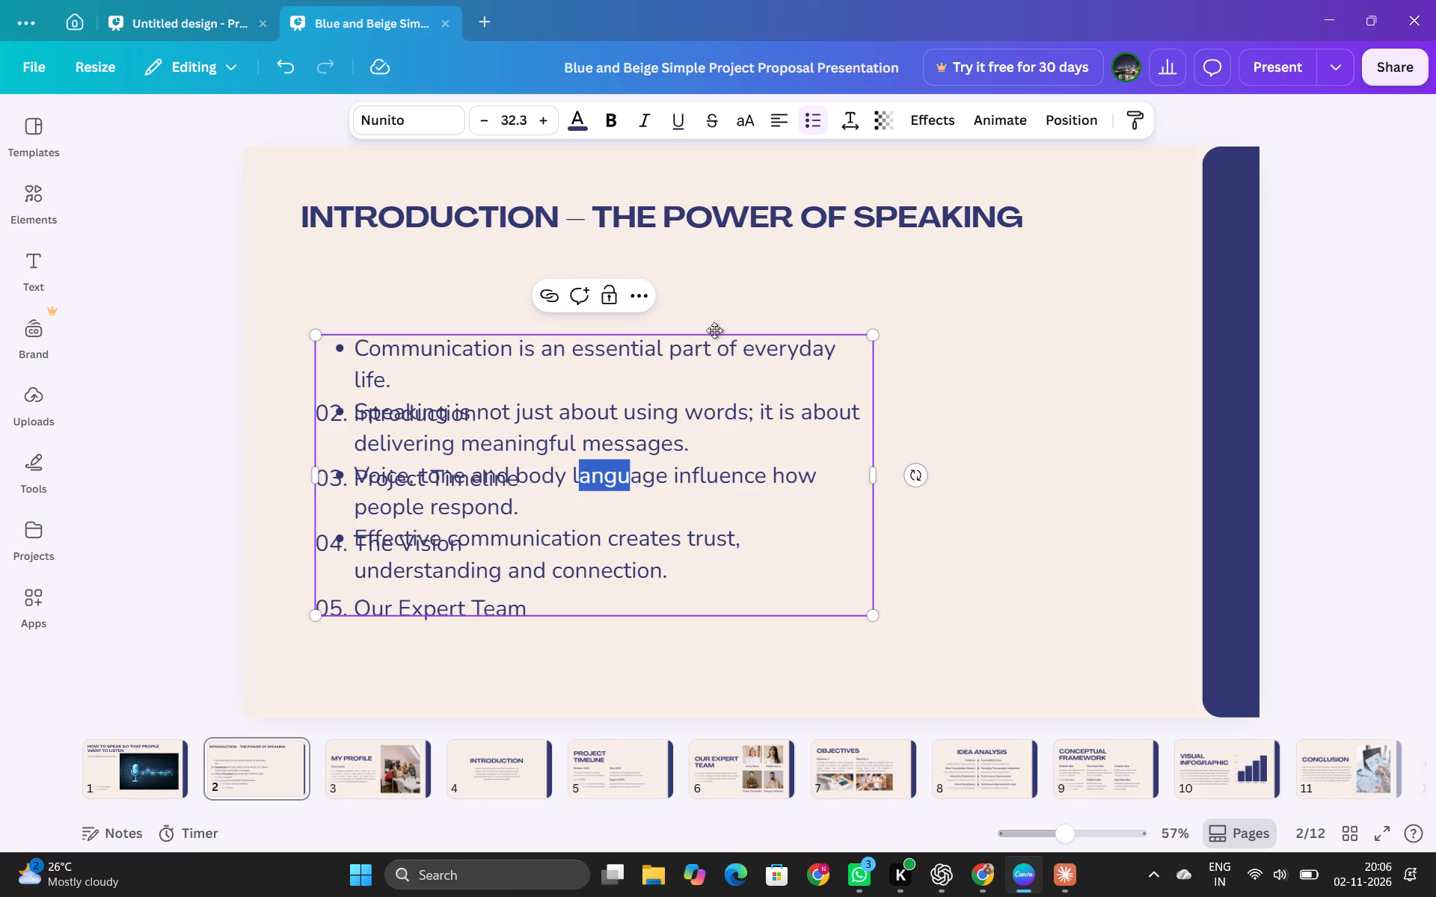
pyautogui.moveTo(714, 330); pyautogui.dragTo(995, 299)
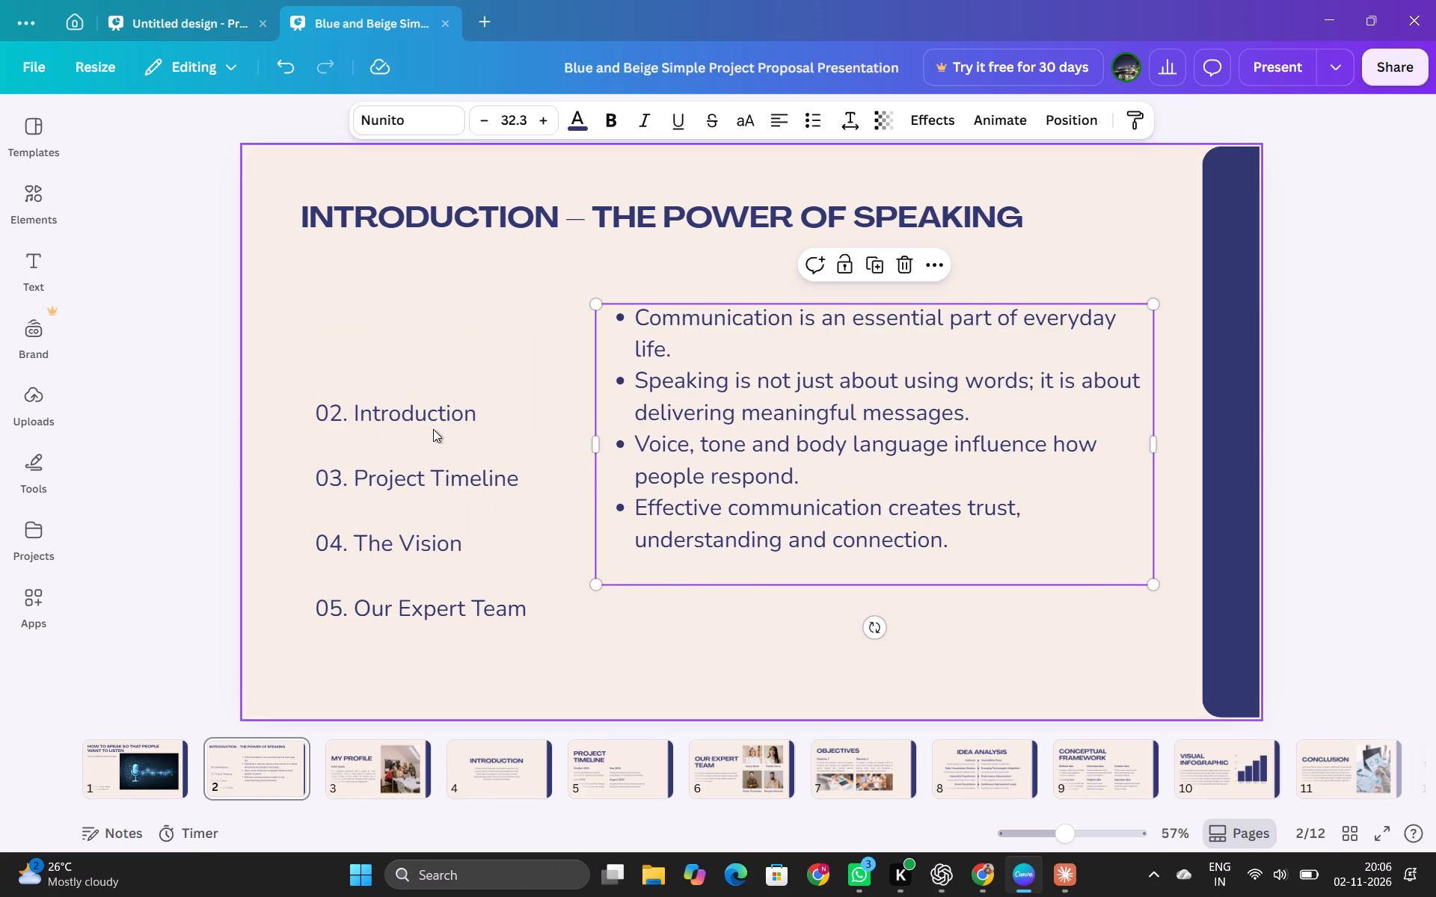
pyautogui.moveTo(435, 401); pyautogui.dragTo(435, 380)
pyautogui.moveTo(337, 323); pyautogui.dragTo(445, 643)
pyautogui.press('Delete')
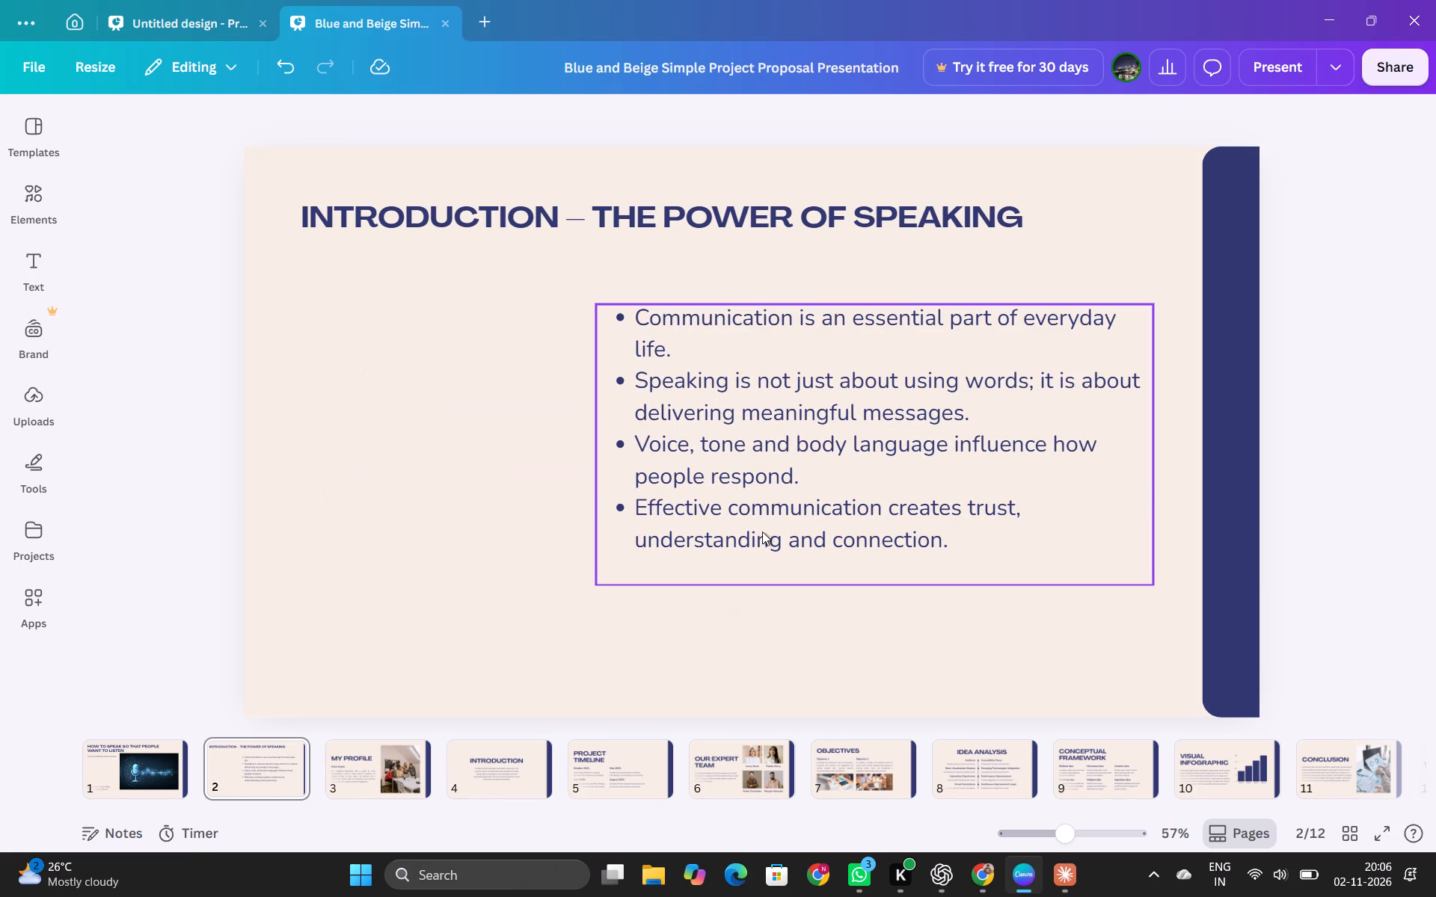
# Move the bulleted text box below the title, aligned with the title's left edge, and scale it down to font size 25.7.
pyautogui.moveTo(770, 560); pyautogui.dragTo(464, 547)
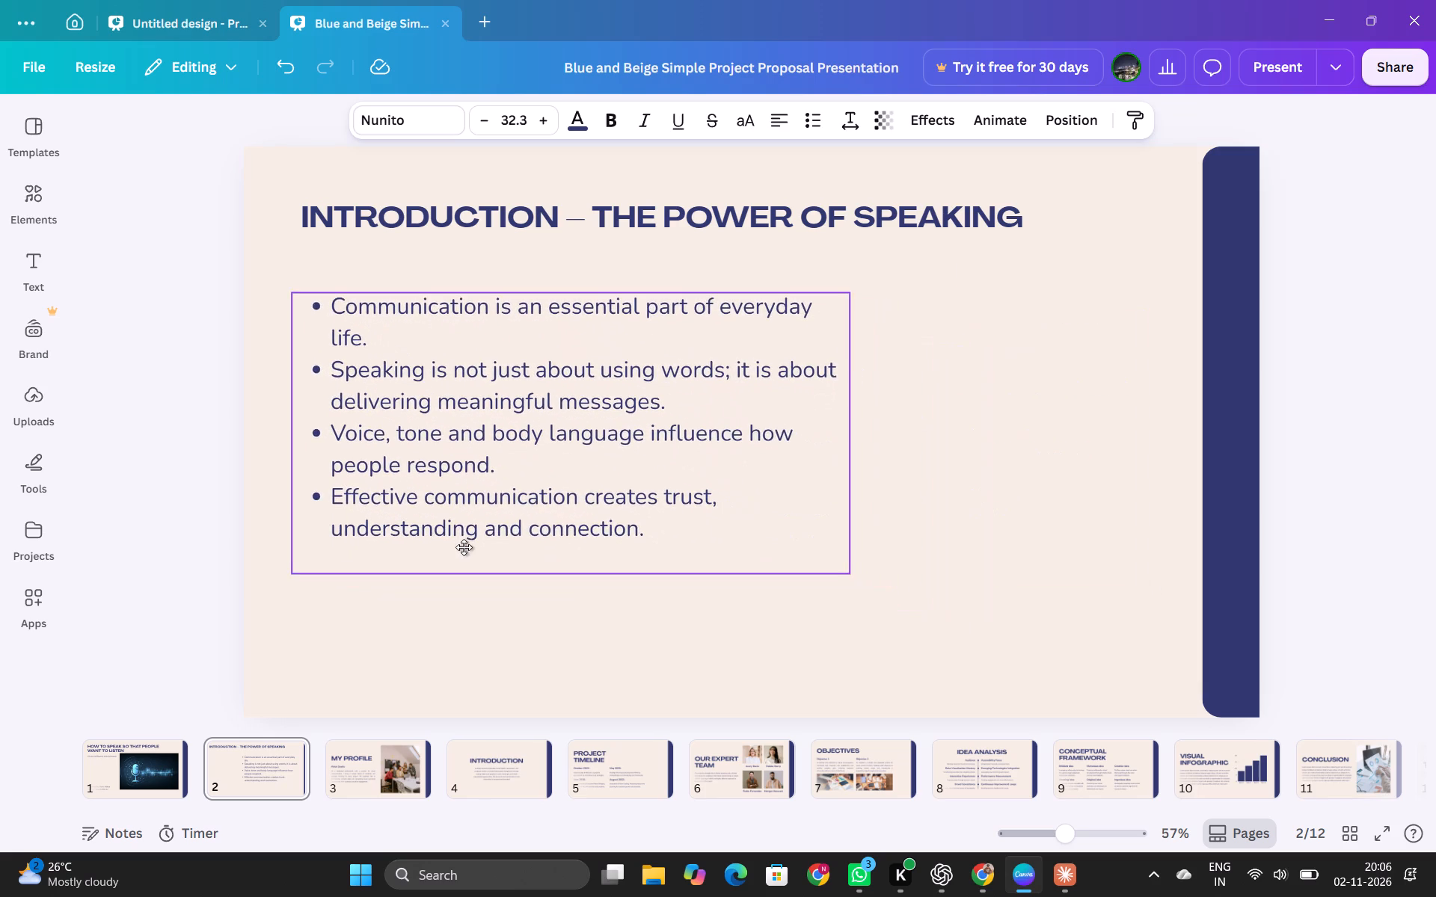
pyautogui.moveTo(464, 547); pyautogui.dragTo(479, 546)
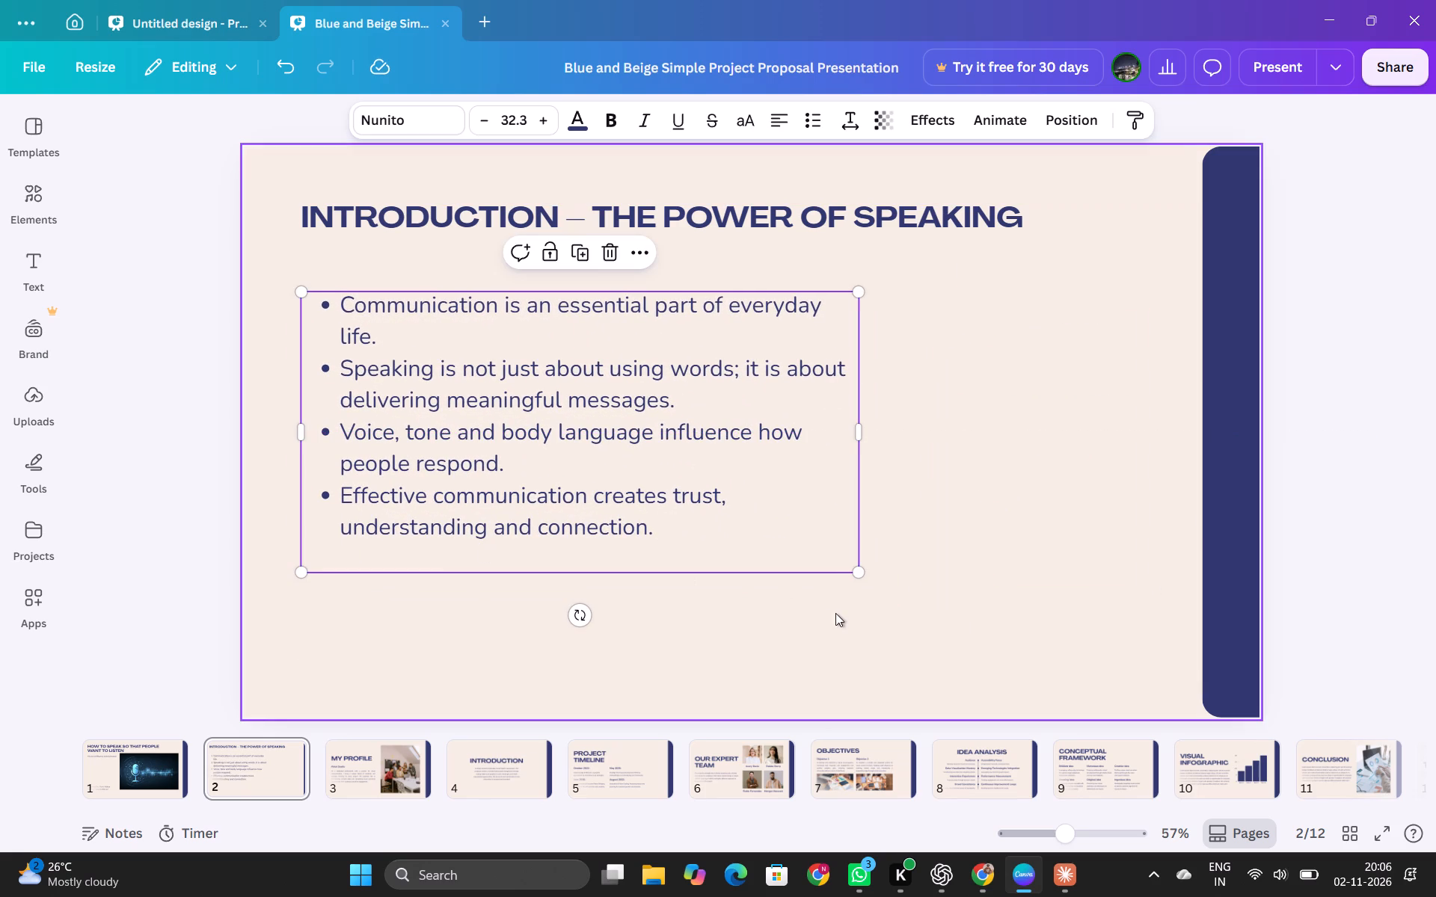
pyautogui.moveTo(857, 568); pyautogui.dragTo(823, 562)
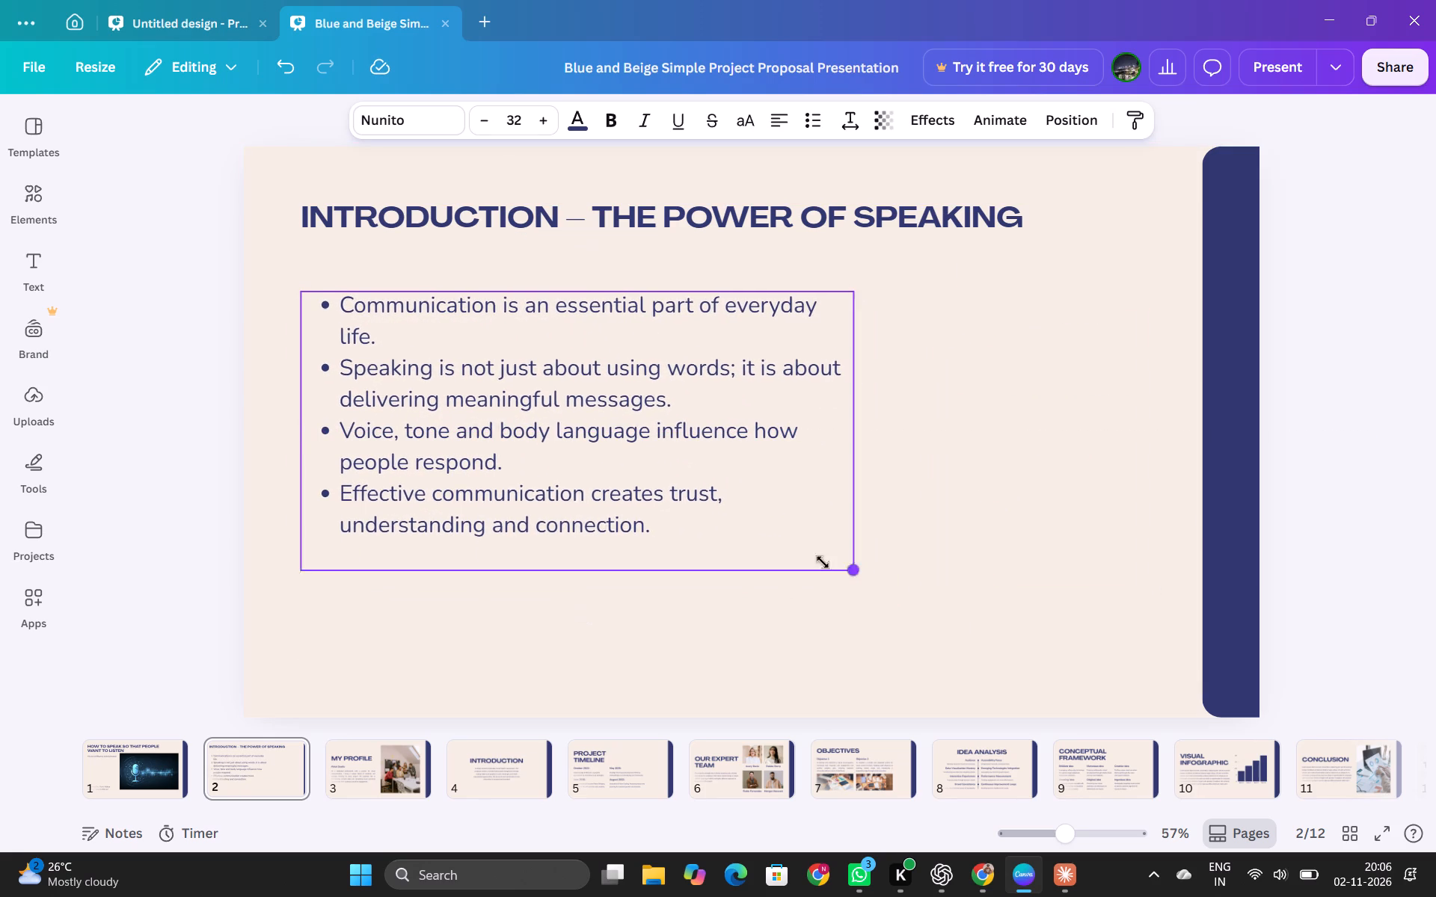
pyautogui.moveTo(823, 562); pyautogui.dragTo(738, 521)
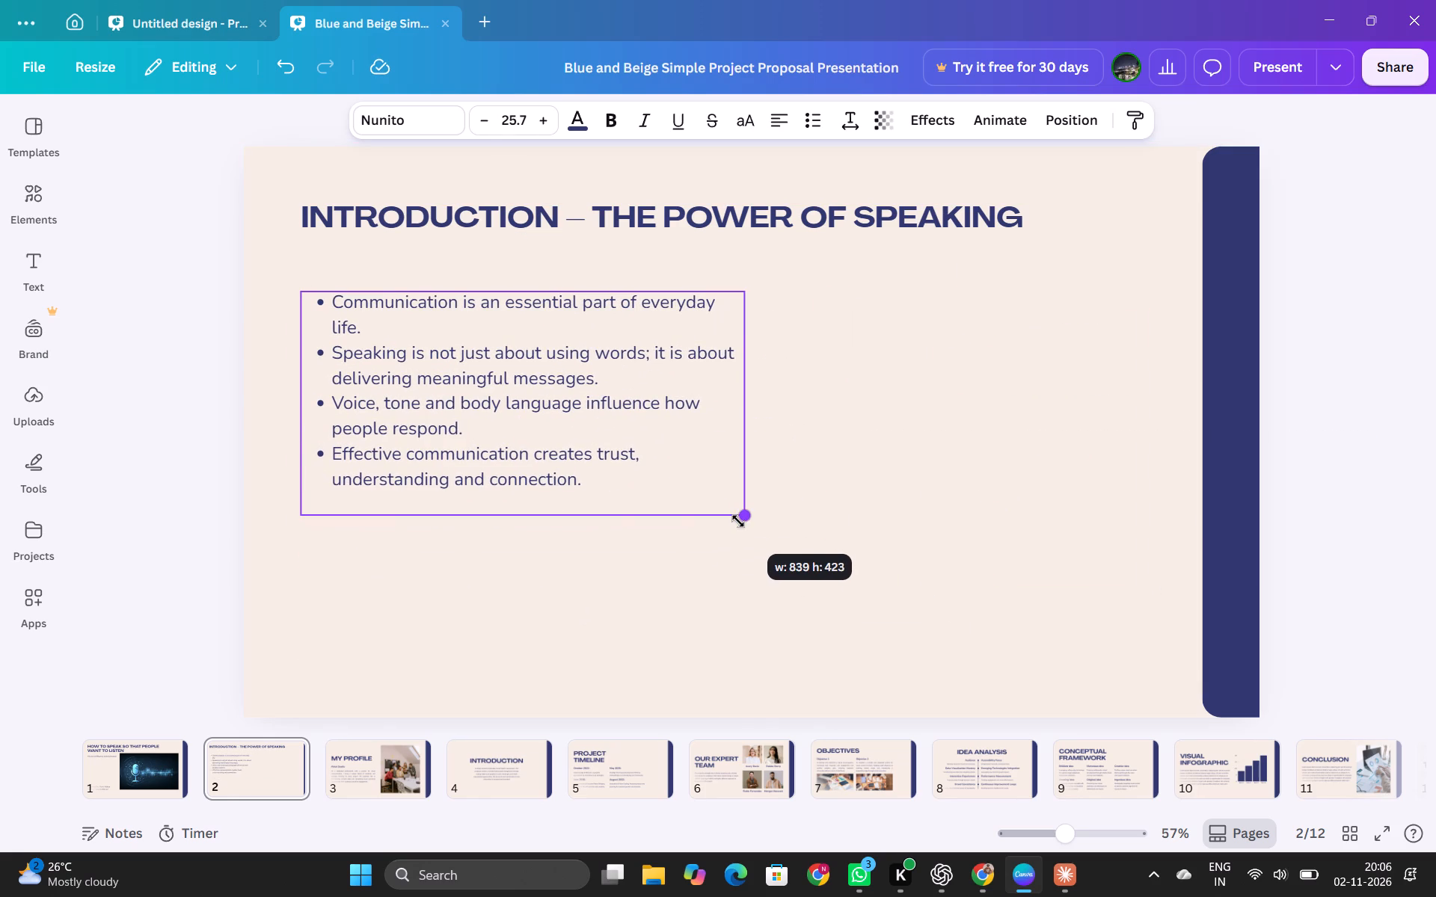
pyautogui.moveTo(738, 521); pyautogui.dragTo(738, 522)
# Reposition the bulleted text box slightly lower beneath the title, with its right edge on the slide's vertical centre line.
pyautogui.moveTo(592, 429); pyautogui.dragTo(592, 458)
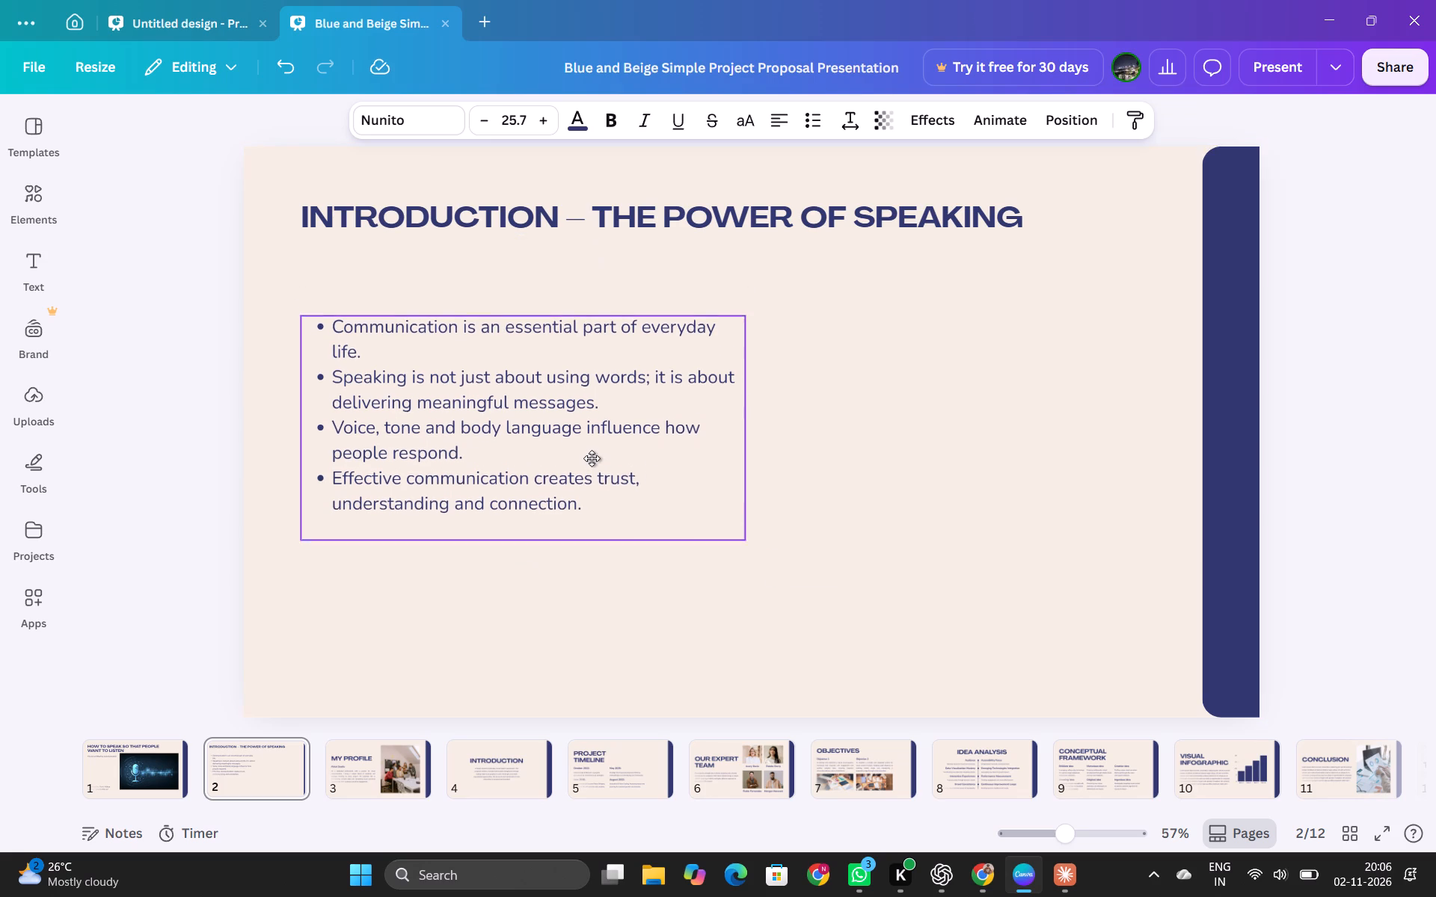
pyautogui.moveTo(592, 458); pyautogui.dragTo(592, 419)
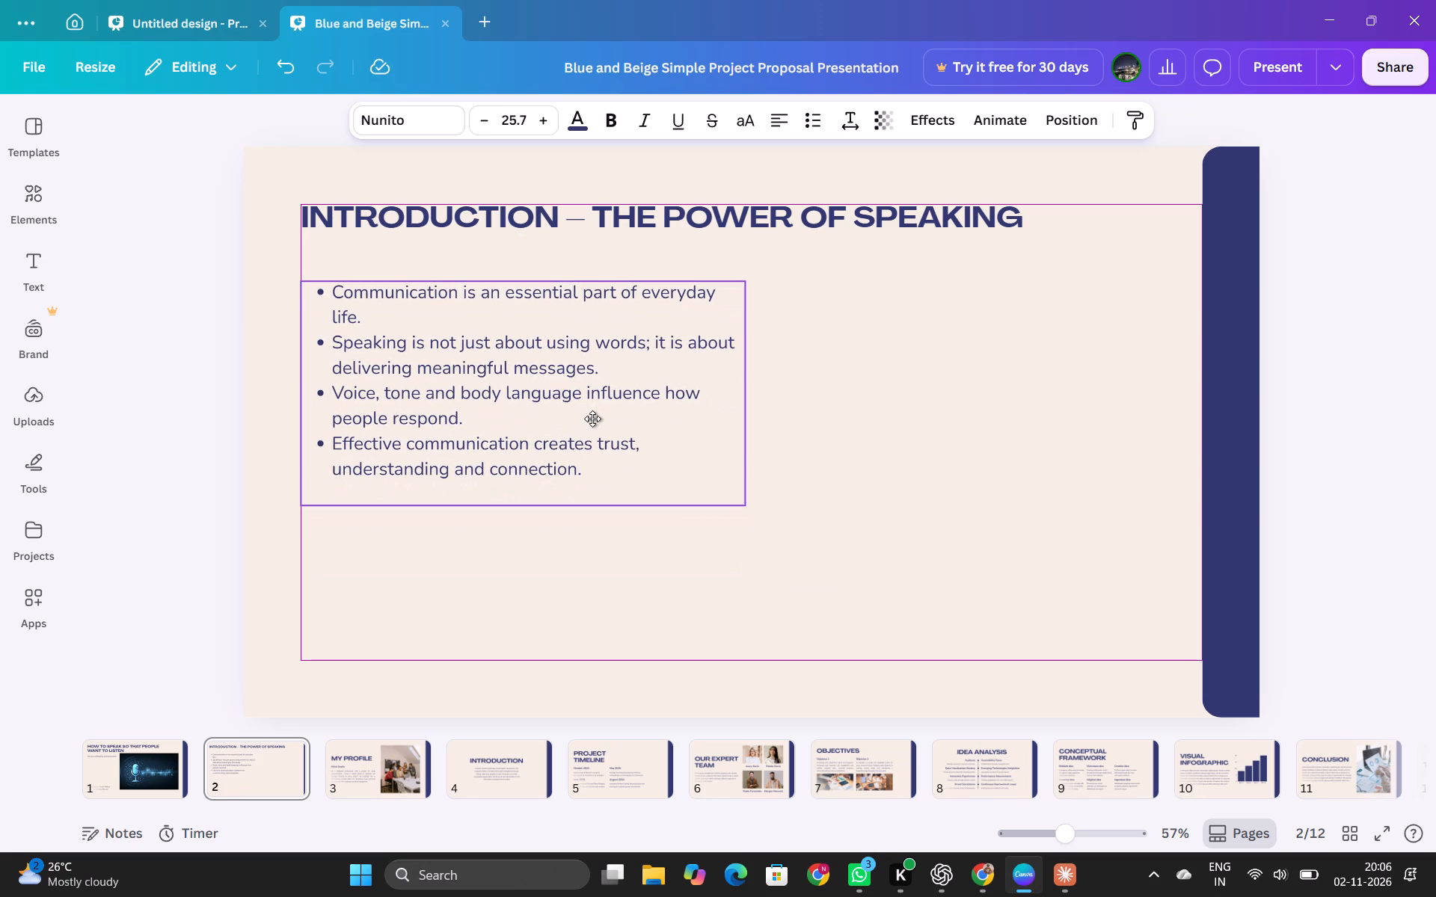
pyautogui.moveTo(592, 419); pyautogui.dragTo(601, 410)
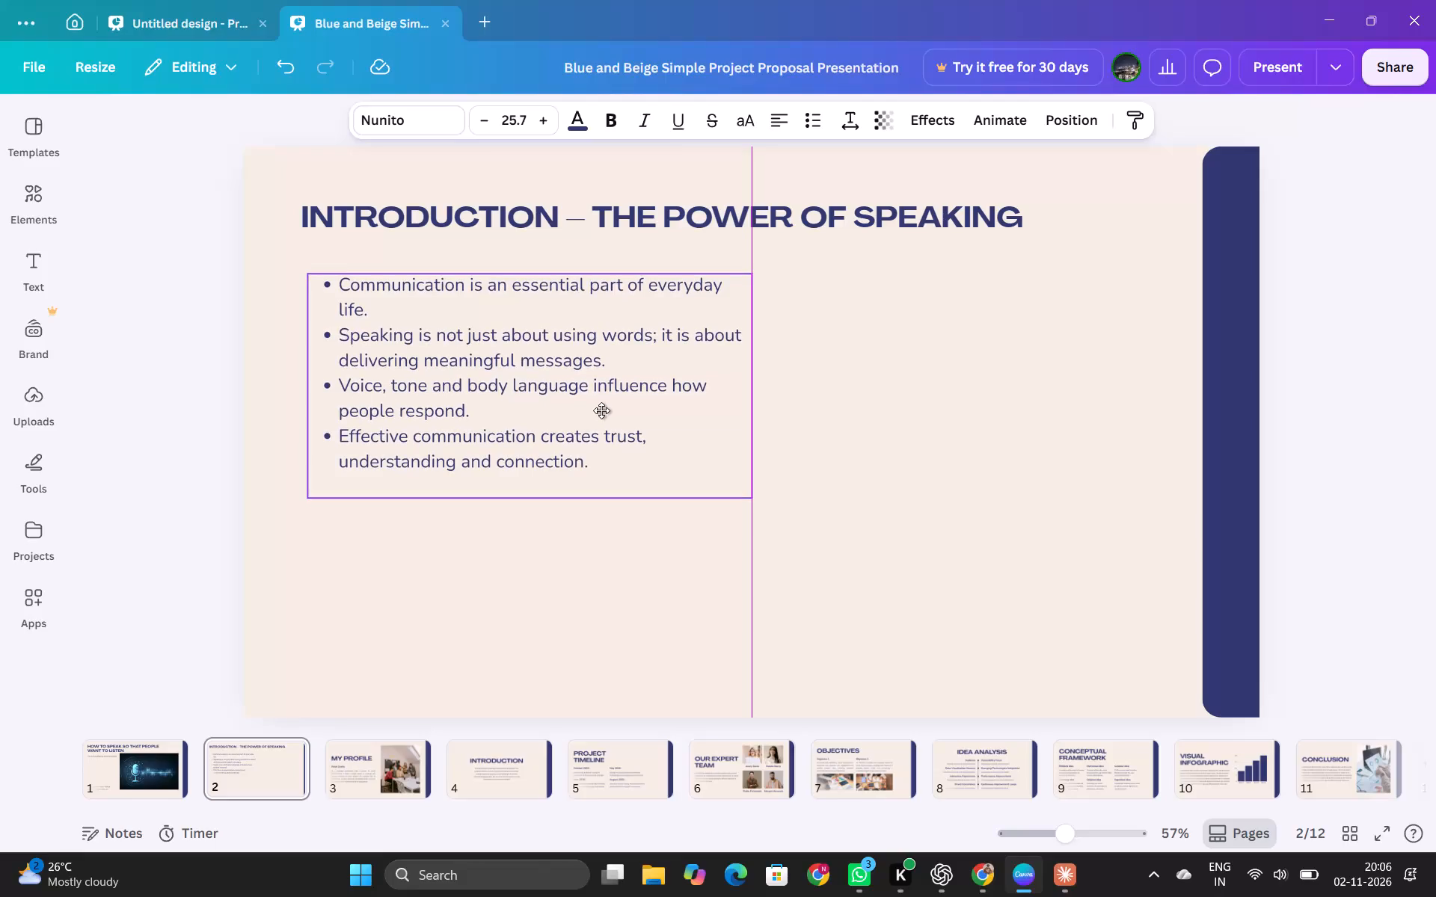
pyautogui.moveTo(601, 410); pyautogui.dragTo(600, 395)
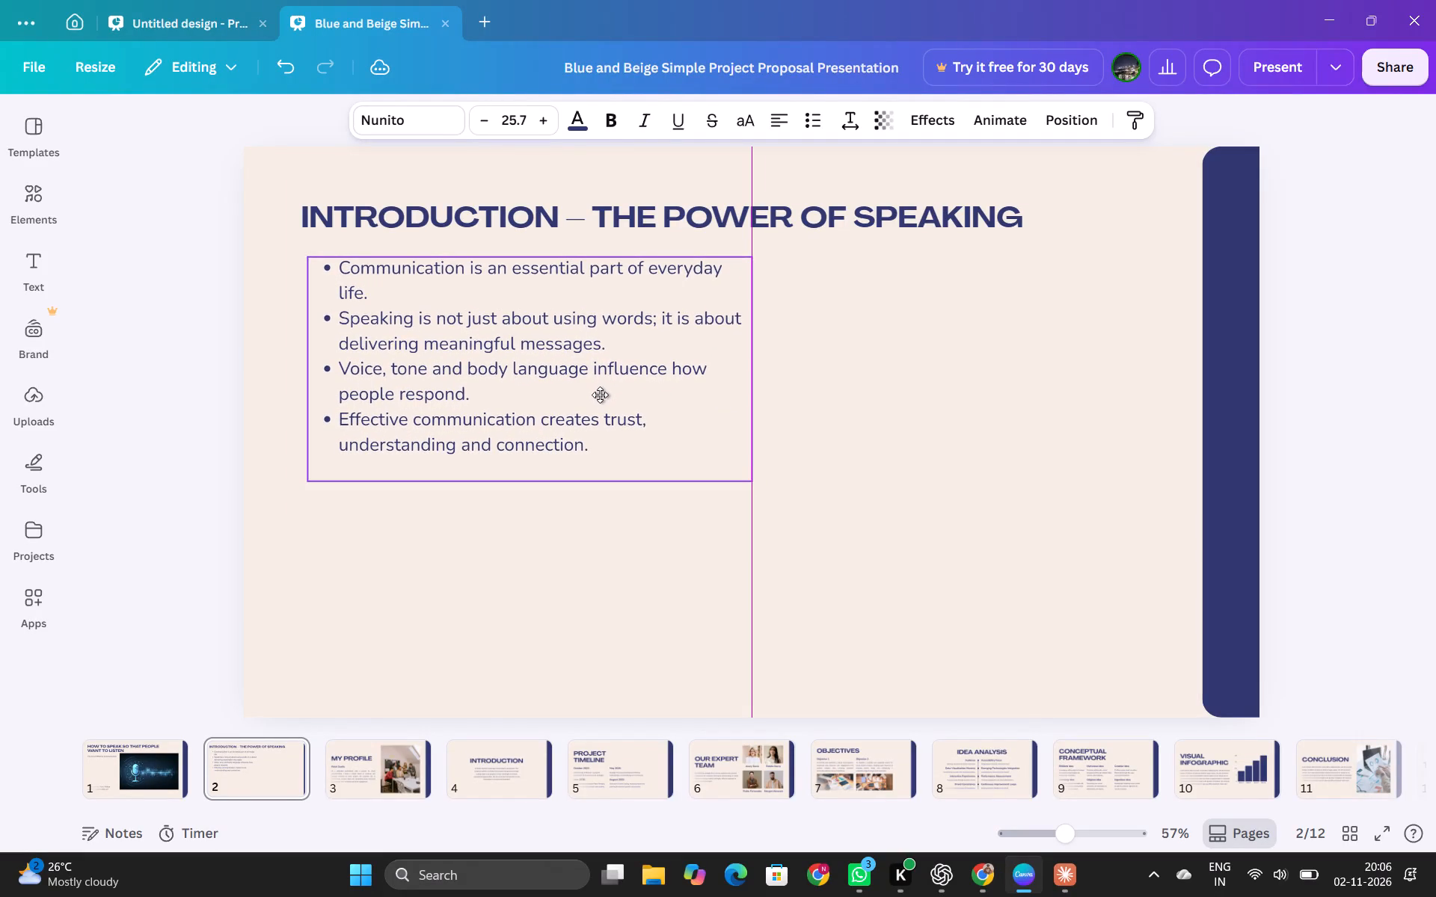
pyautogui.moveTo(600, 395); pyautogui.dragTo(601, 389)
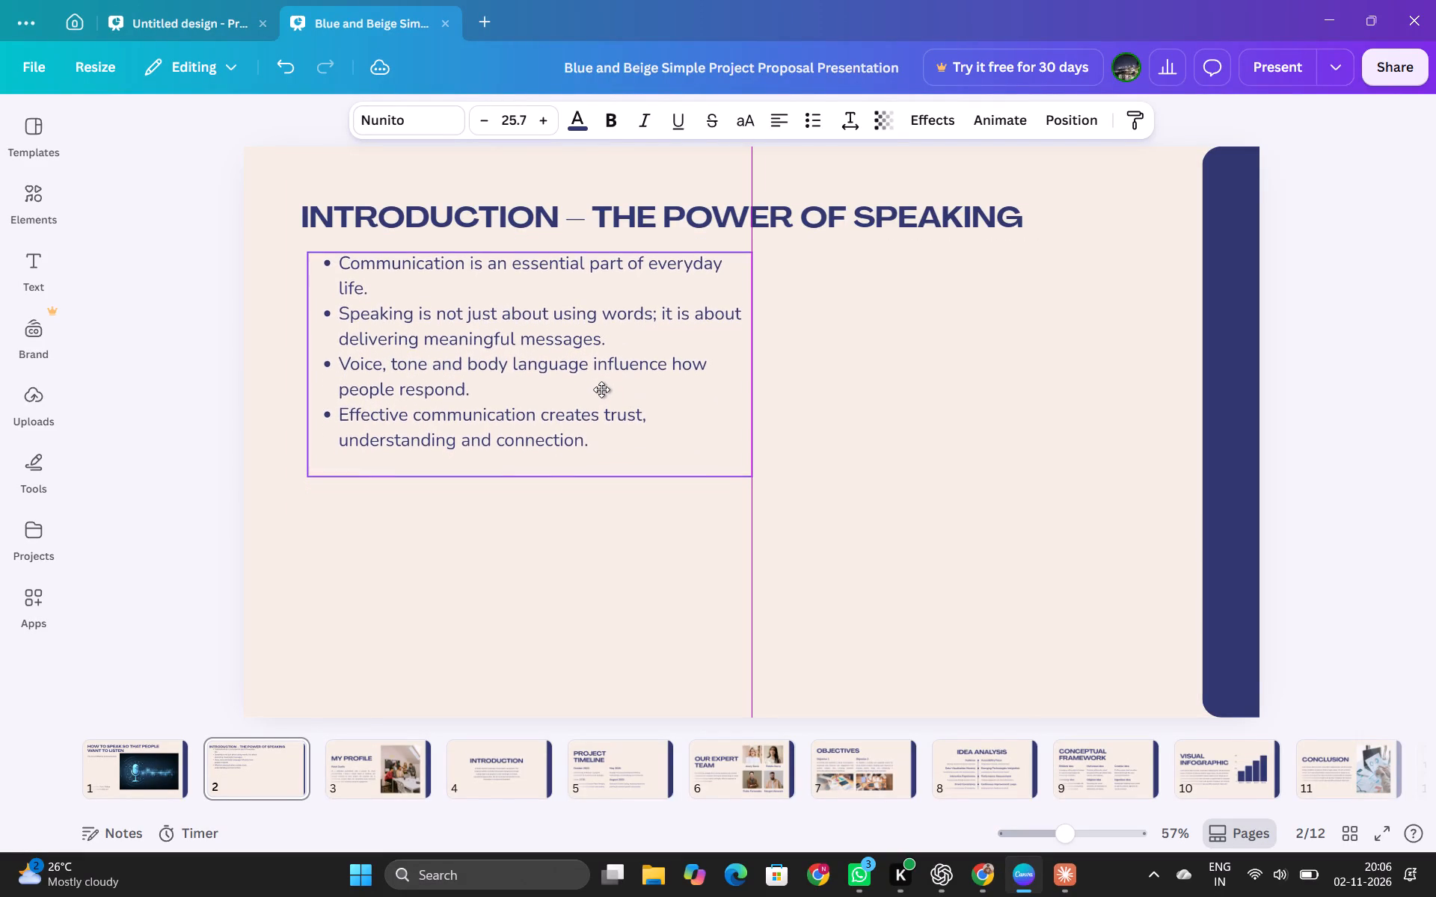
pyautogui.moveTo(601, 389); pyautogui.dragTo(603, 379)
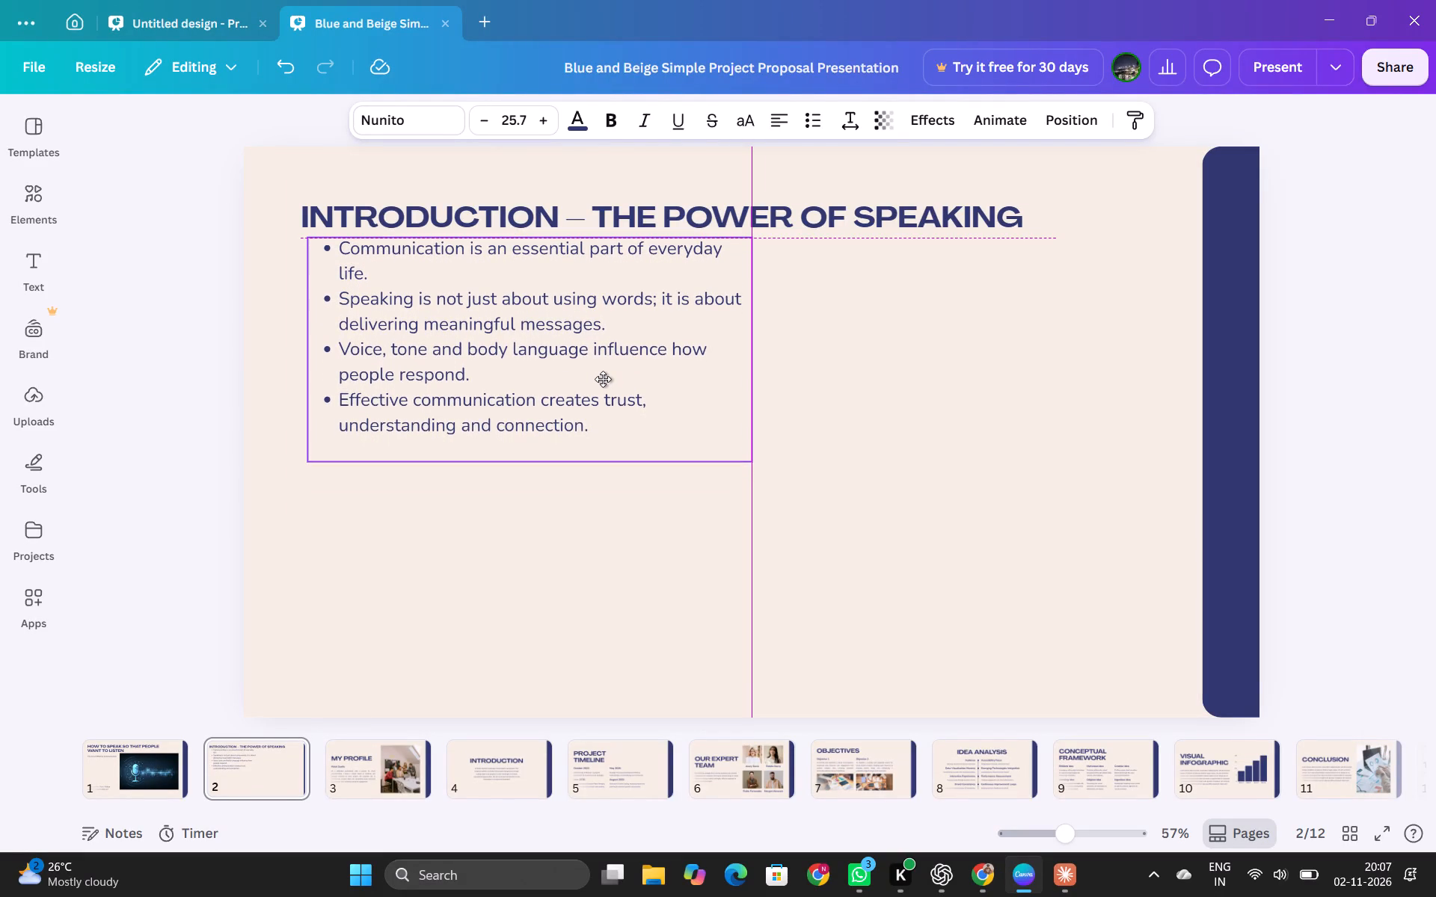
pyautogui.moveTo(603, 379); pyautogui.dragTo(602, 437)
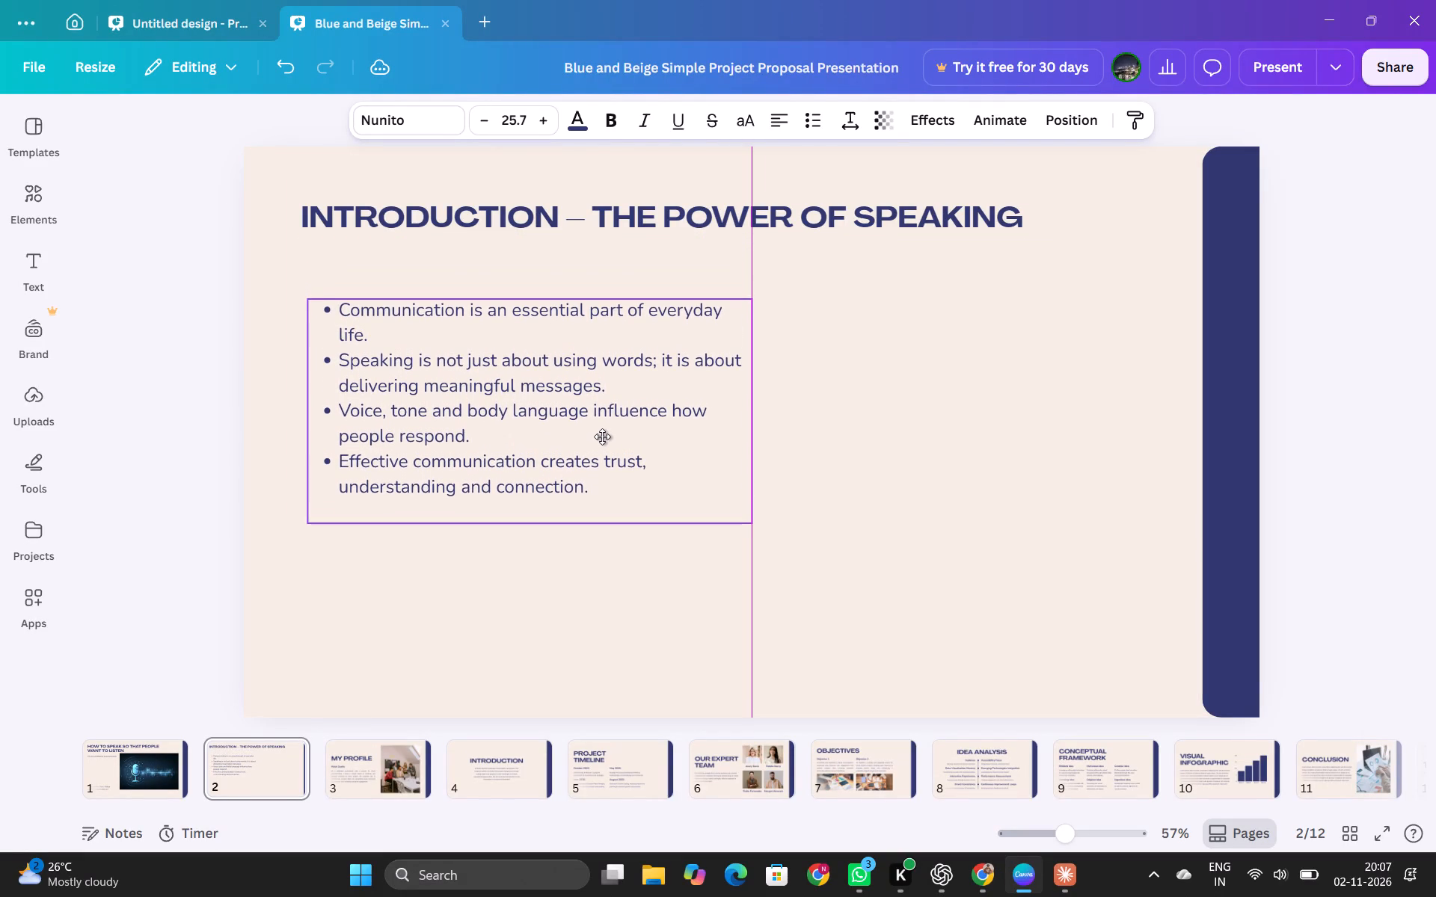
pyautogui.moveTo(602, 437); pyautogui.dragTo(597, 451)
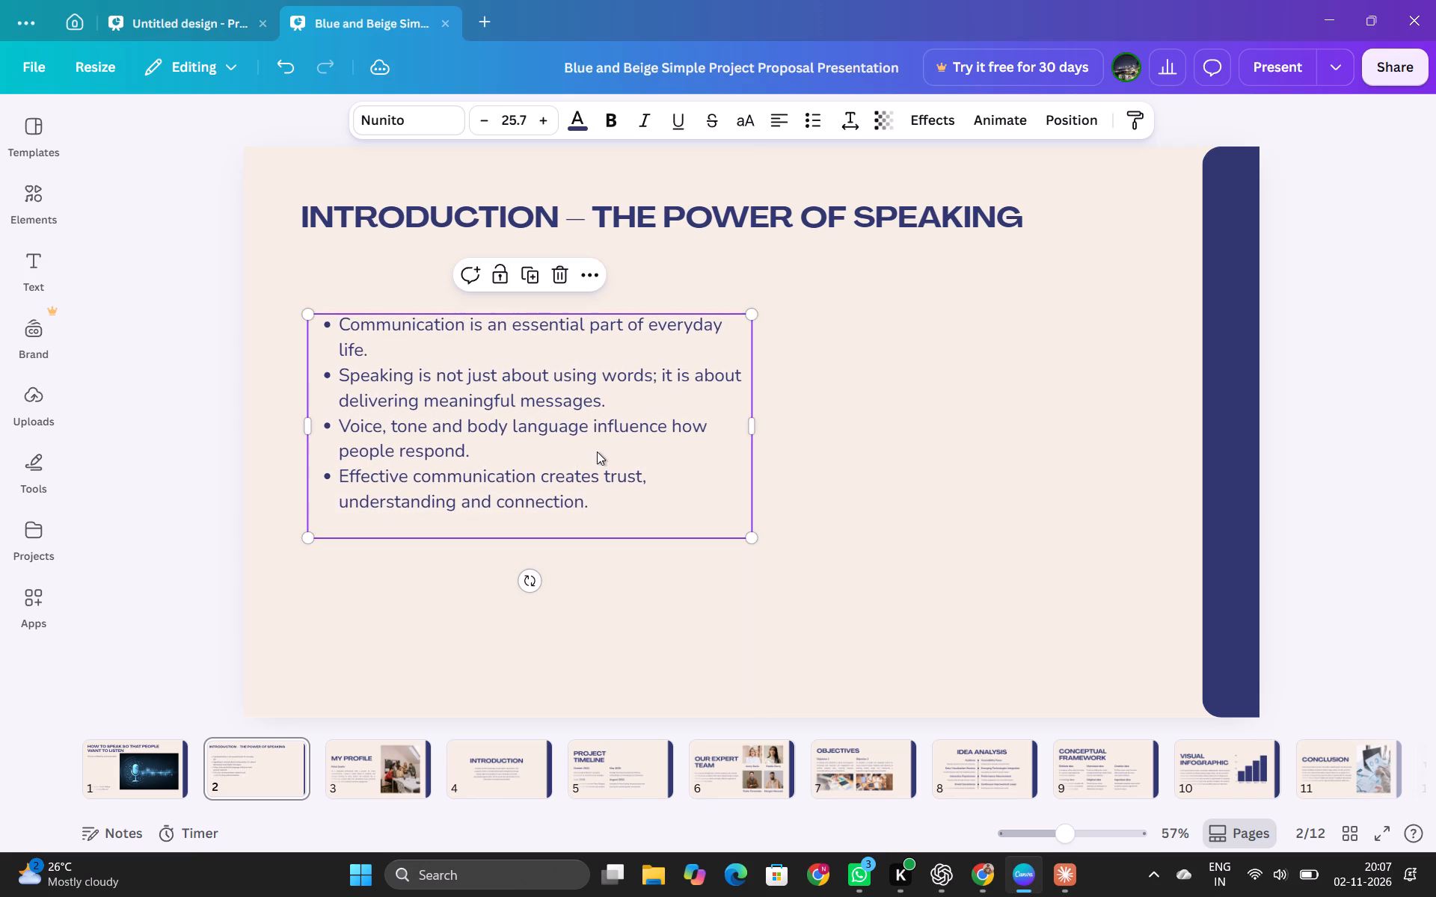
# Widen the bulleted text box on slide 2 just enough for the first bullet point to fit on one line.
pyautogui.moveTo(752, 426); pyautogui.dragTo(921, 436)
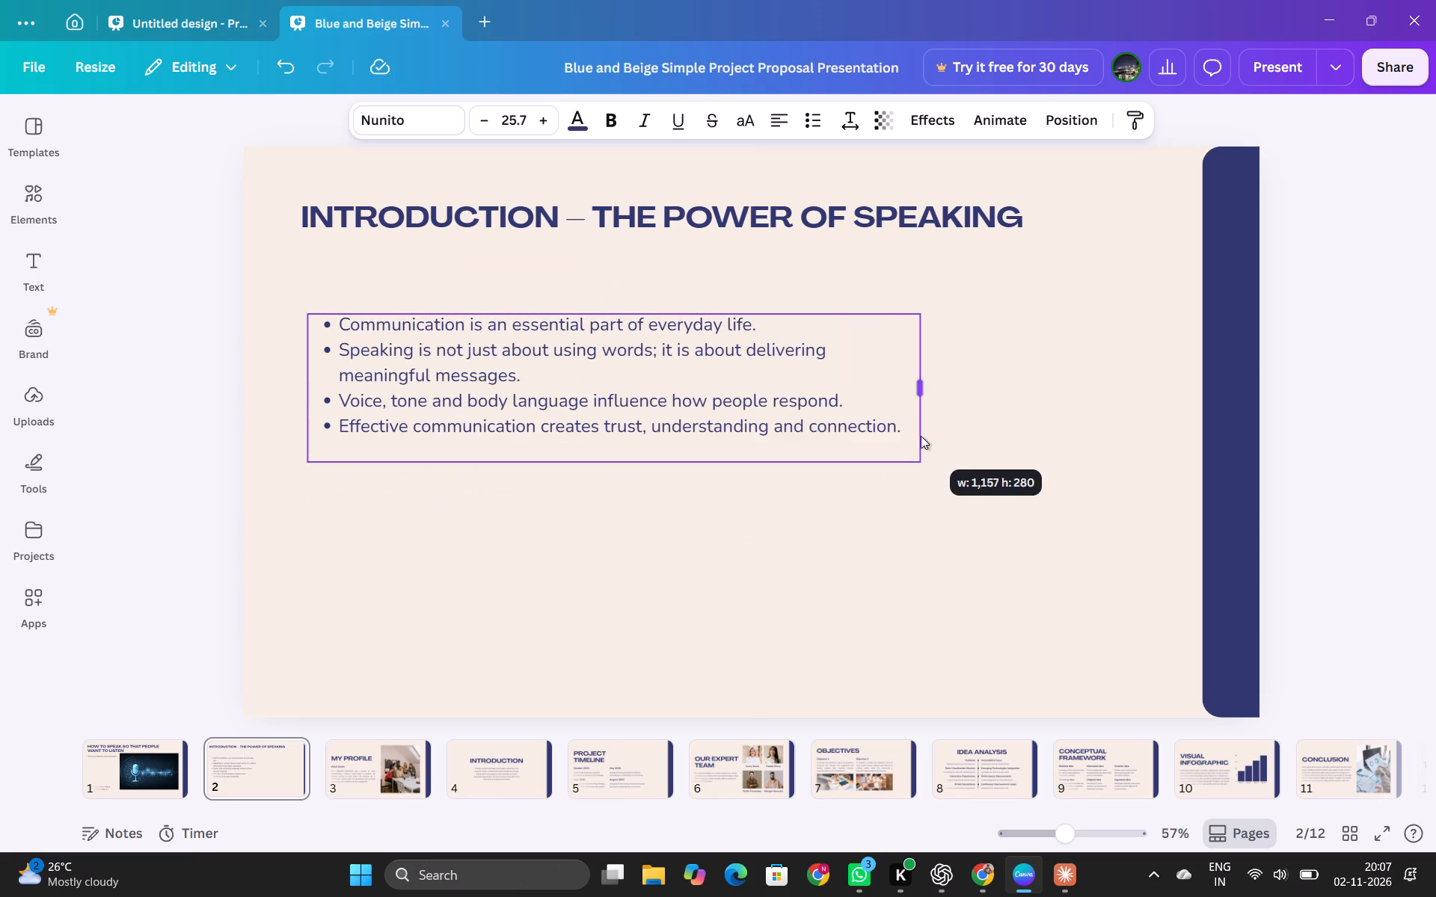
pyautogui.moveTo(921, 436); pyautogui.dragTo(1069, 413)
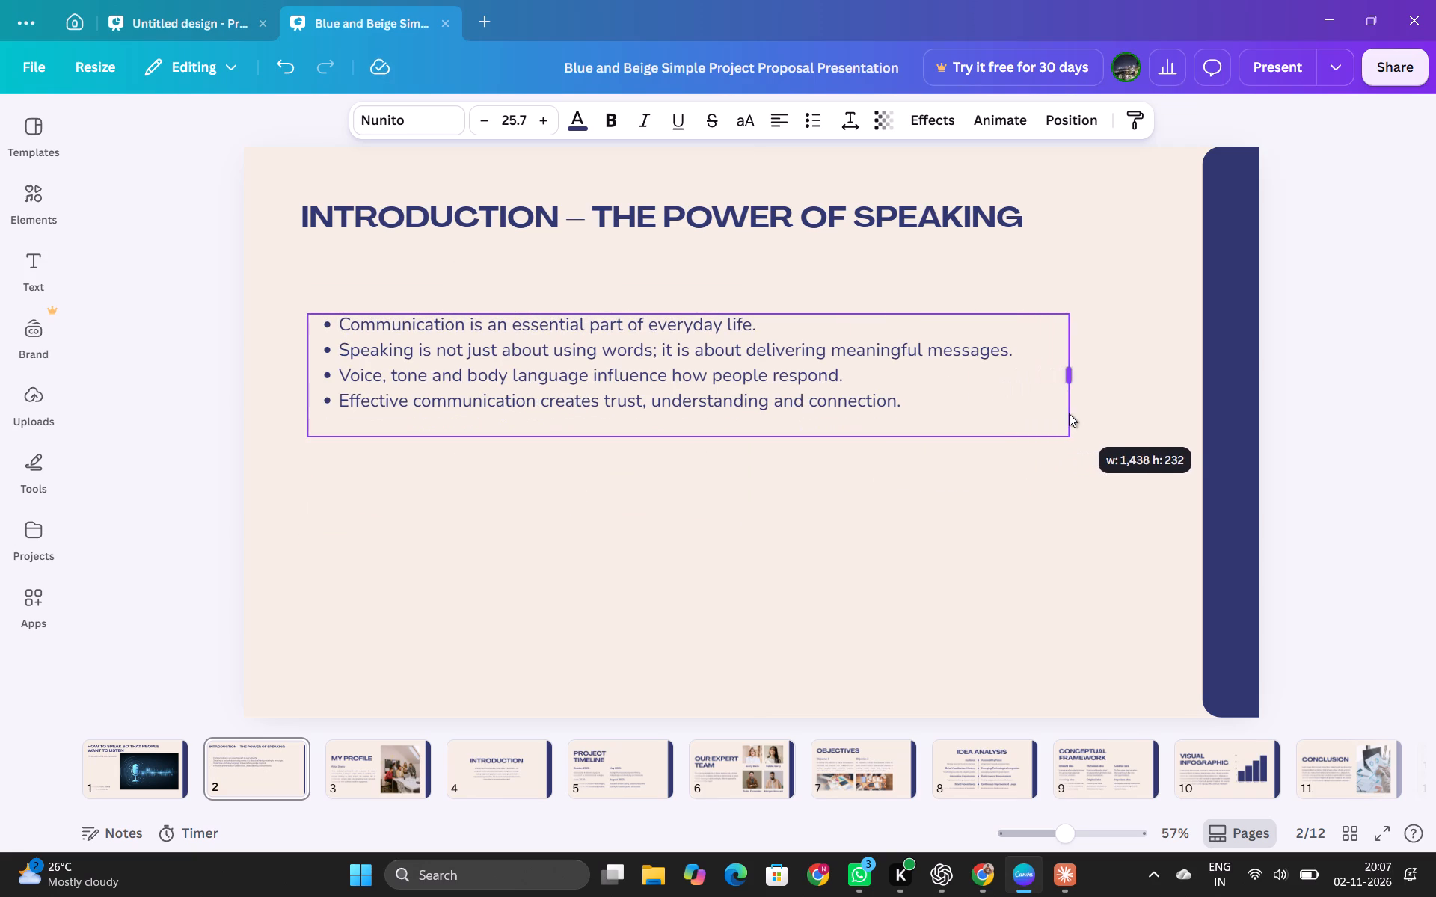
pyautogui.moveTo(1069, 413); pyautogui.dragTo(794, 495)
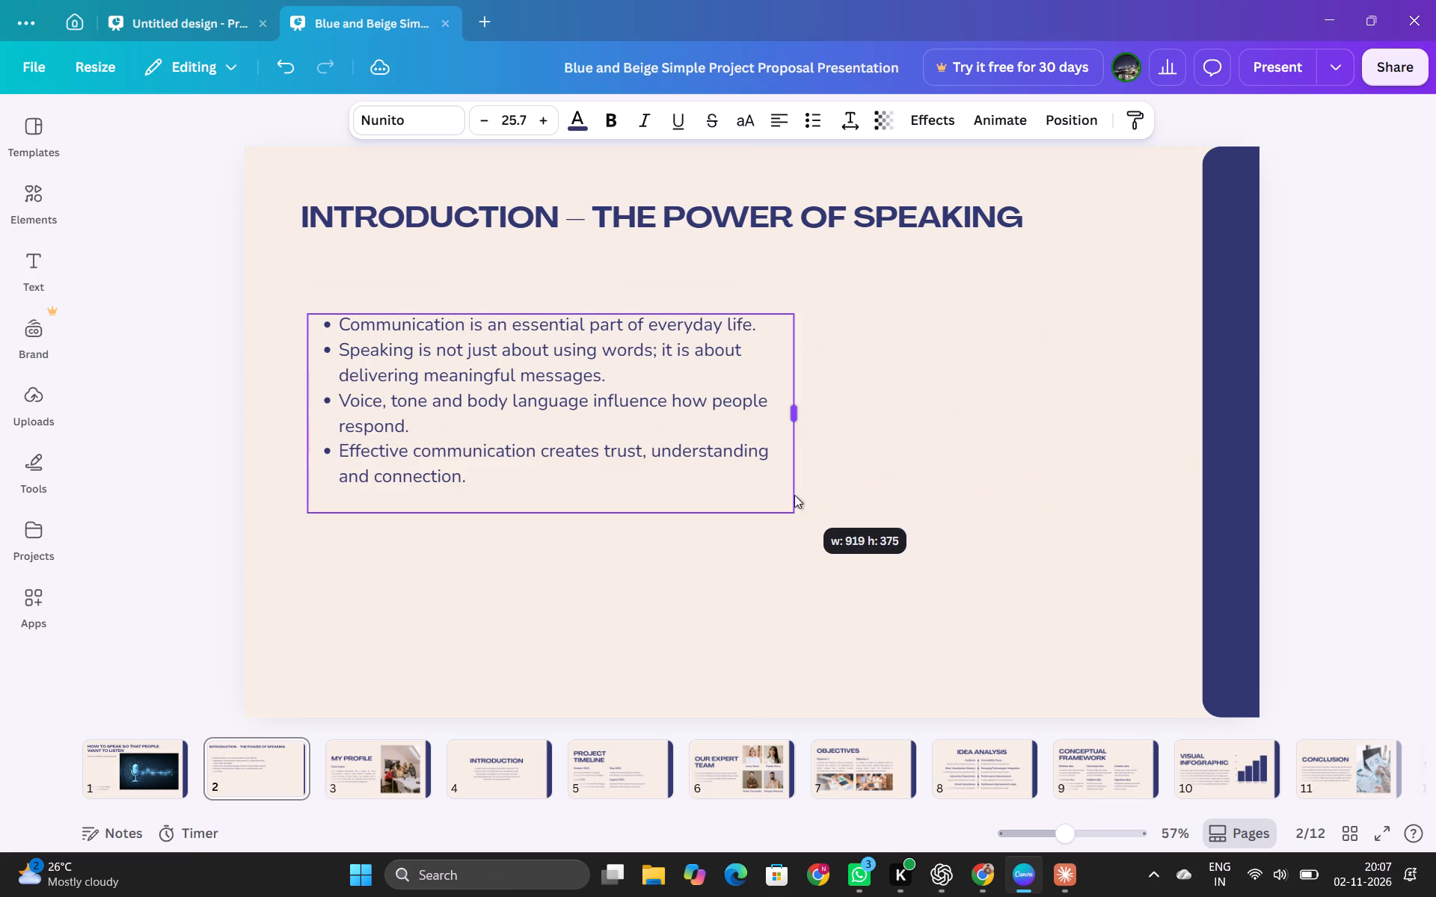
pyautogui.moveTo(794, 495); pyautogui.dragTo(880, 492)
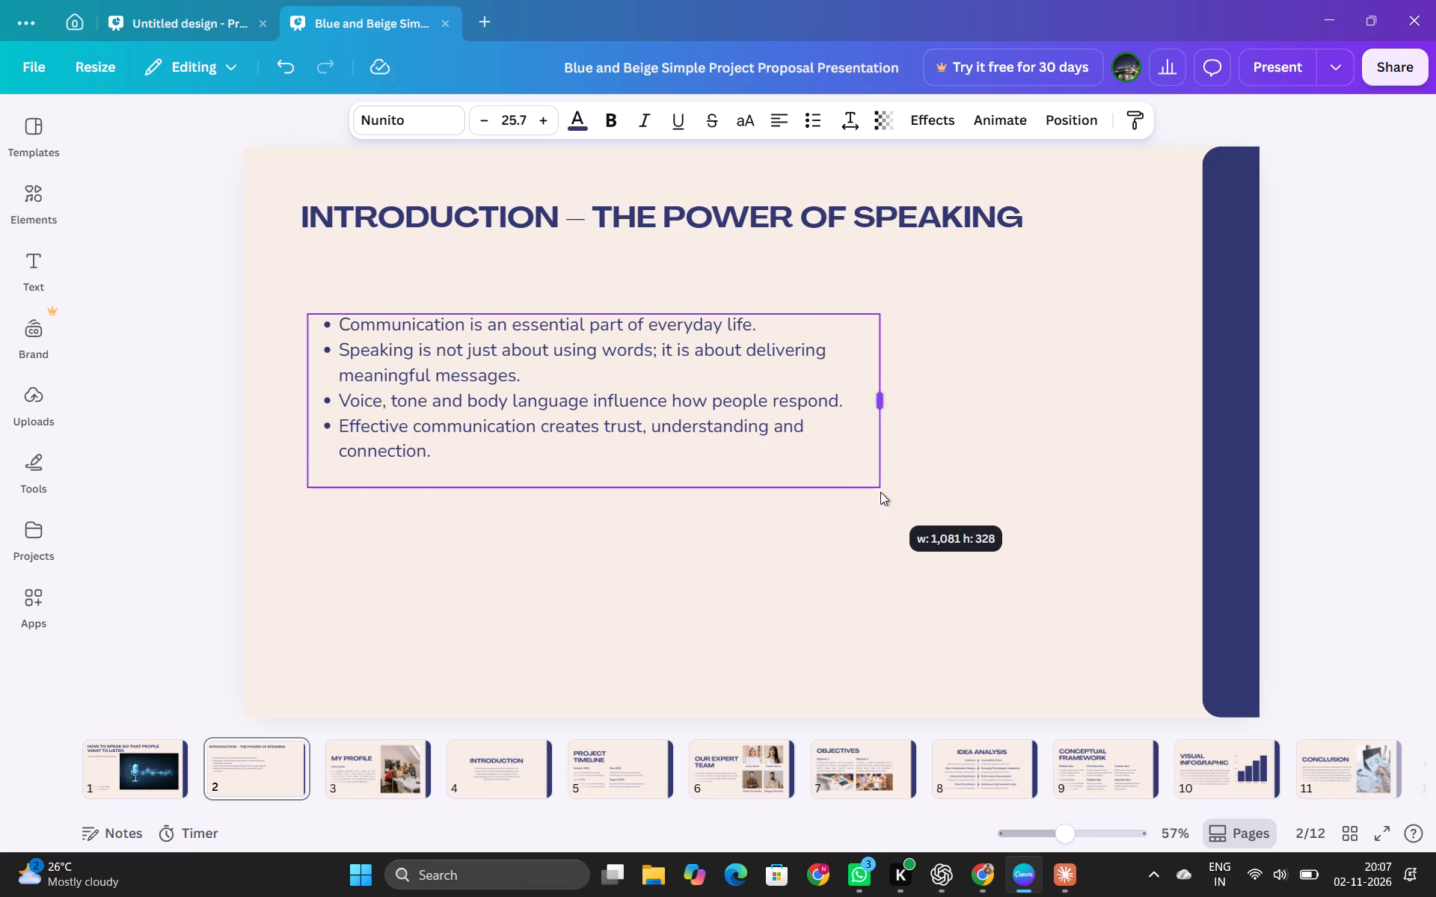
pyautogui.moveTo(880, 492); pyautogui.dragTo(832, 497)
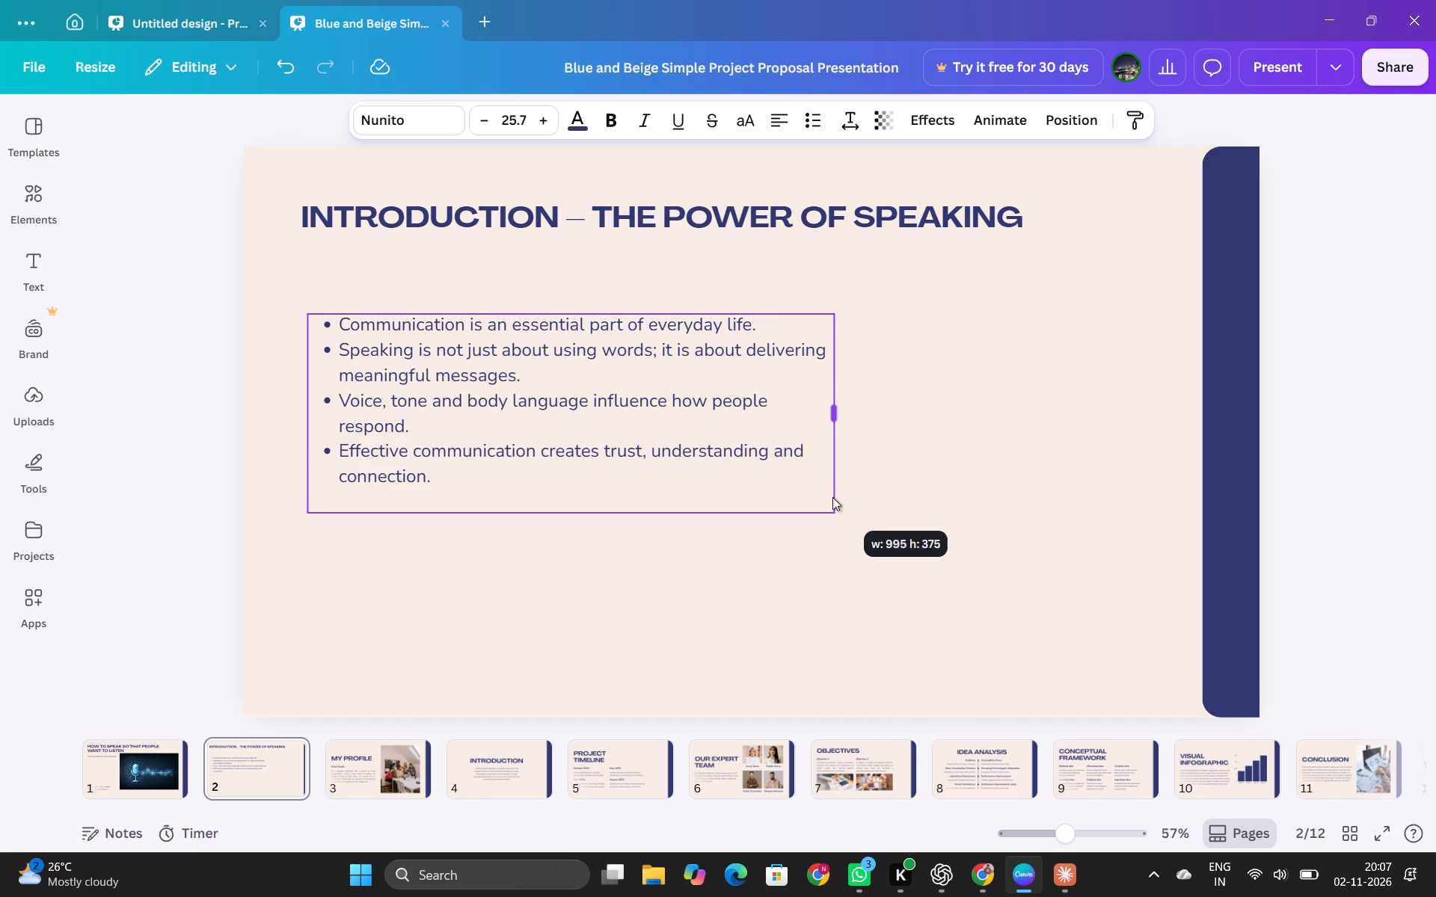
pyautogui.moveTo(832, 497); pyautogui.dragTo(785, 513)
pyautogui.doubleClick(758, 327)
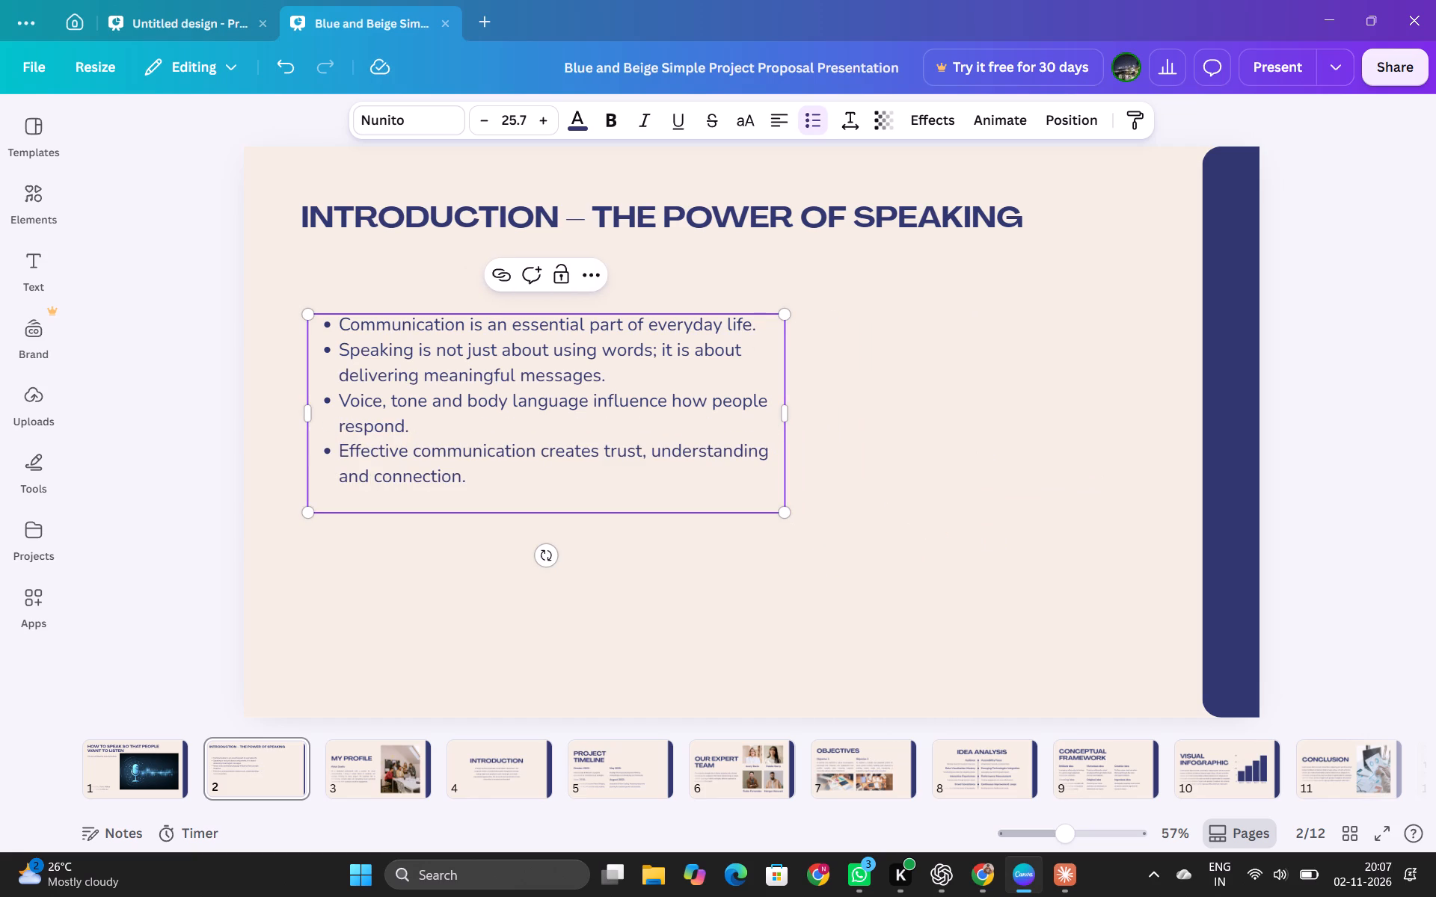
pyautogui.press('Return')
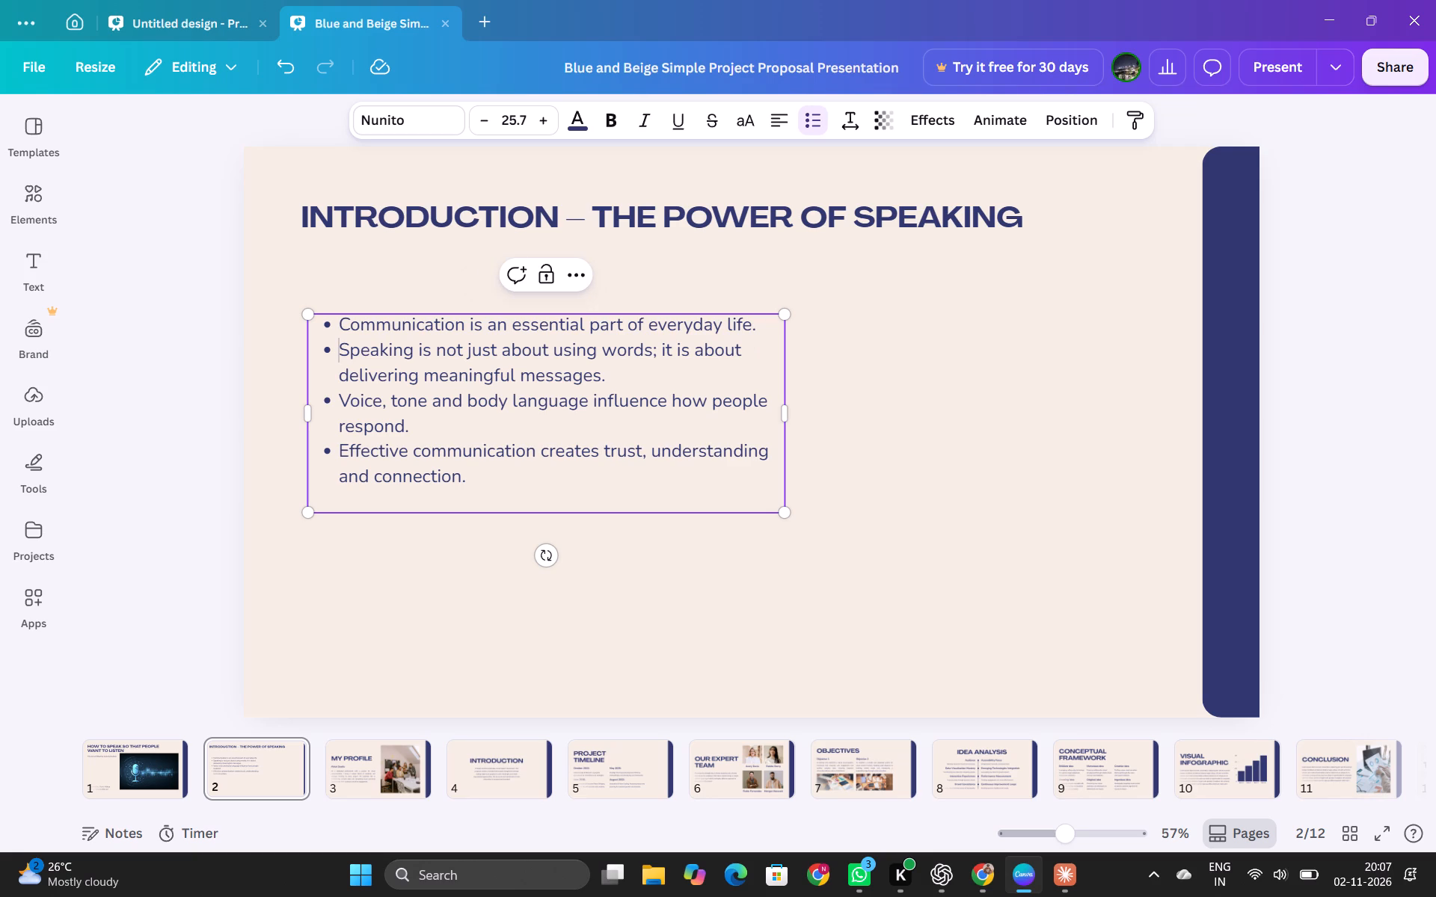
pyautogui.click(762, 322)
pyautogui.press('Return')
pyautogui.press('BackSpace')
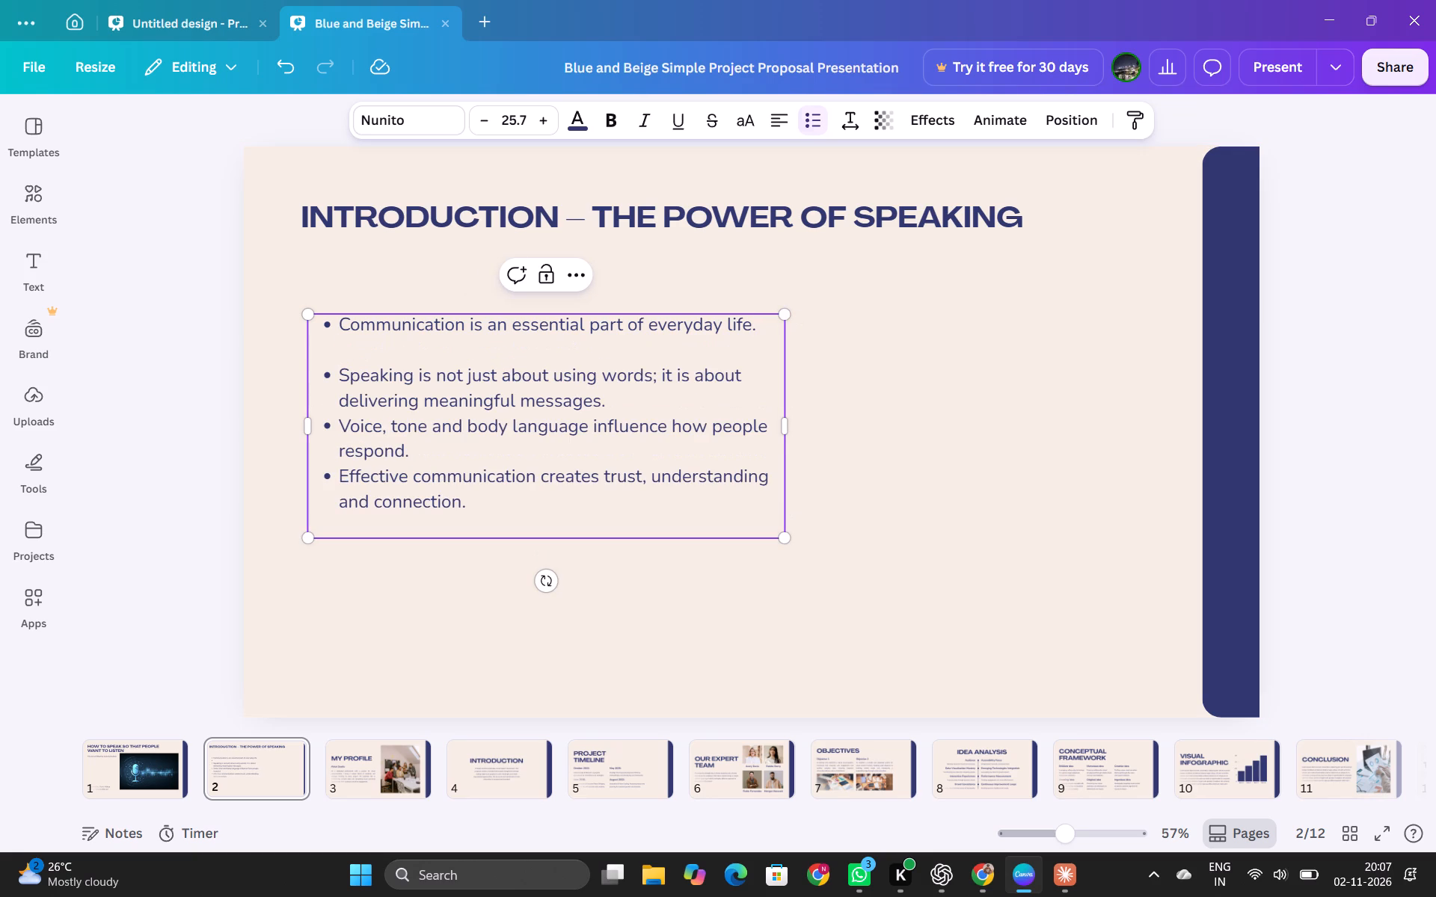
pyautogui.click(657, 407)
pyautogui.press('Return')
pyautogui.press('BackSpace')
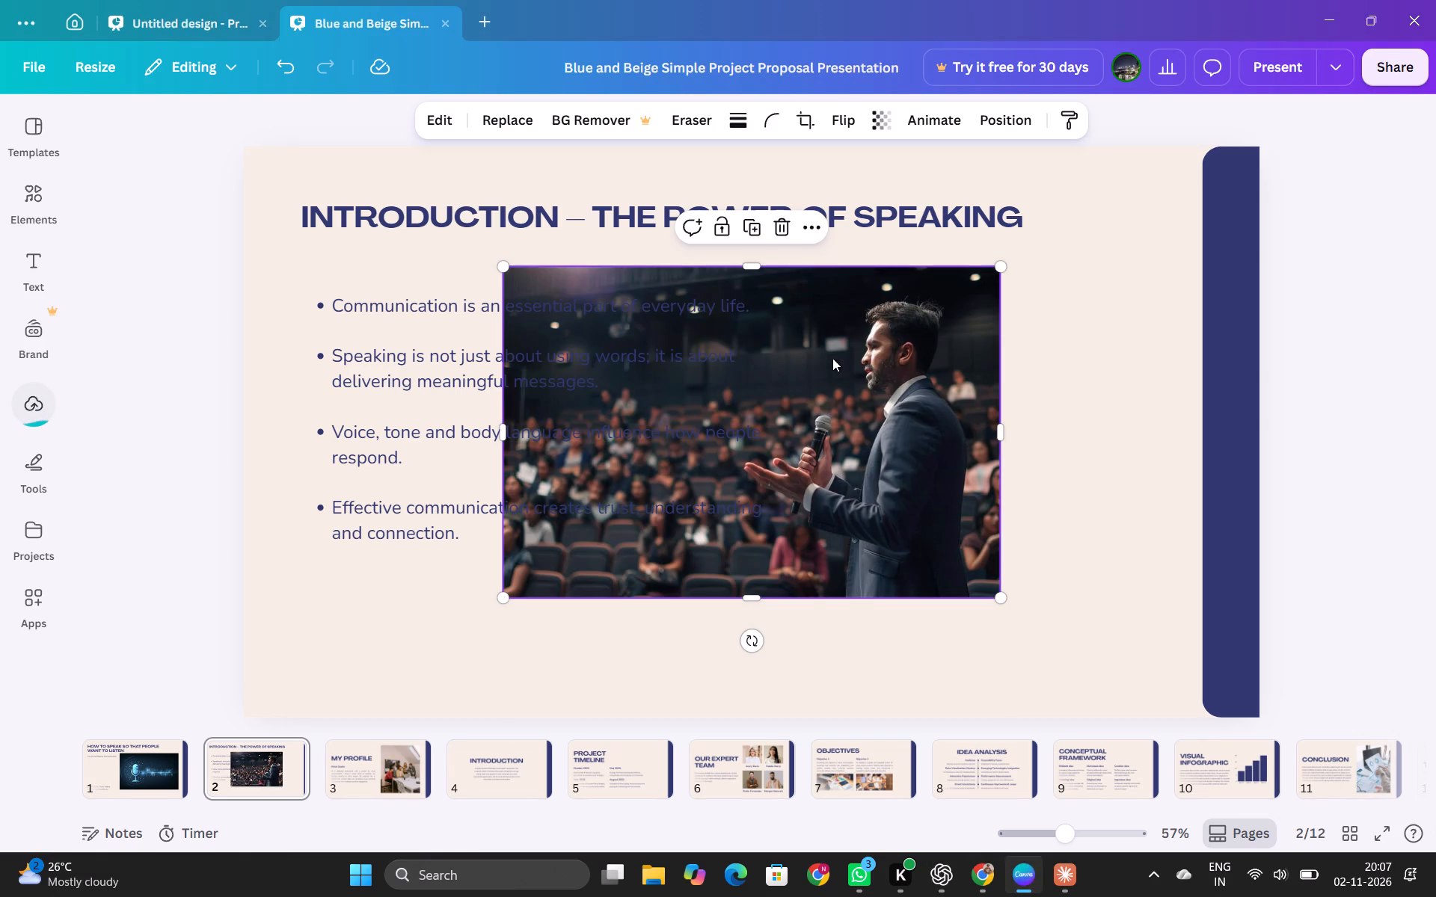
pyautogui.moveTo(832, 358); pyautogui.dragTo(1011, 372)
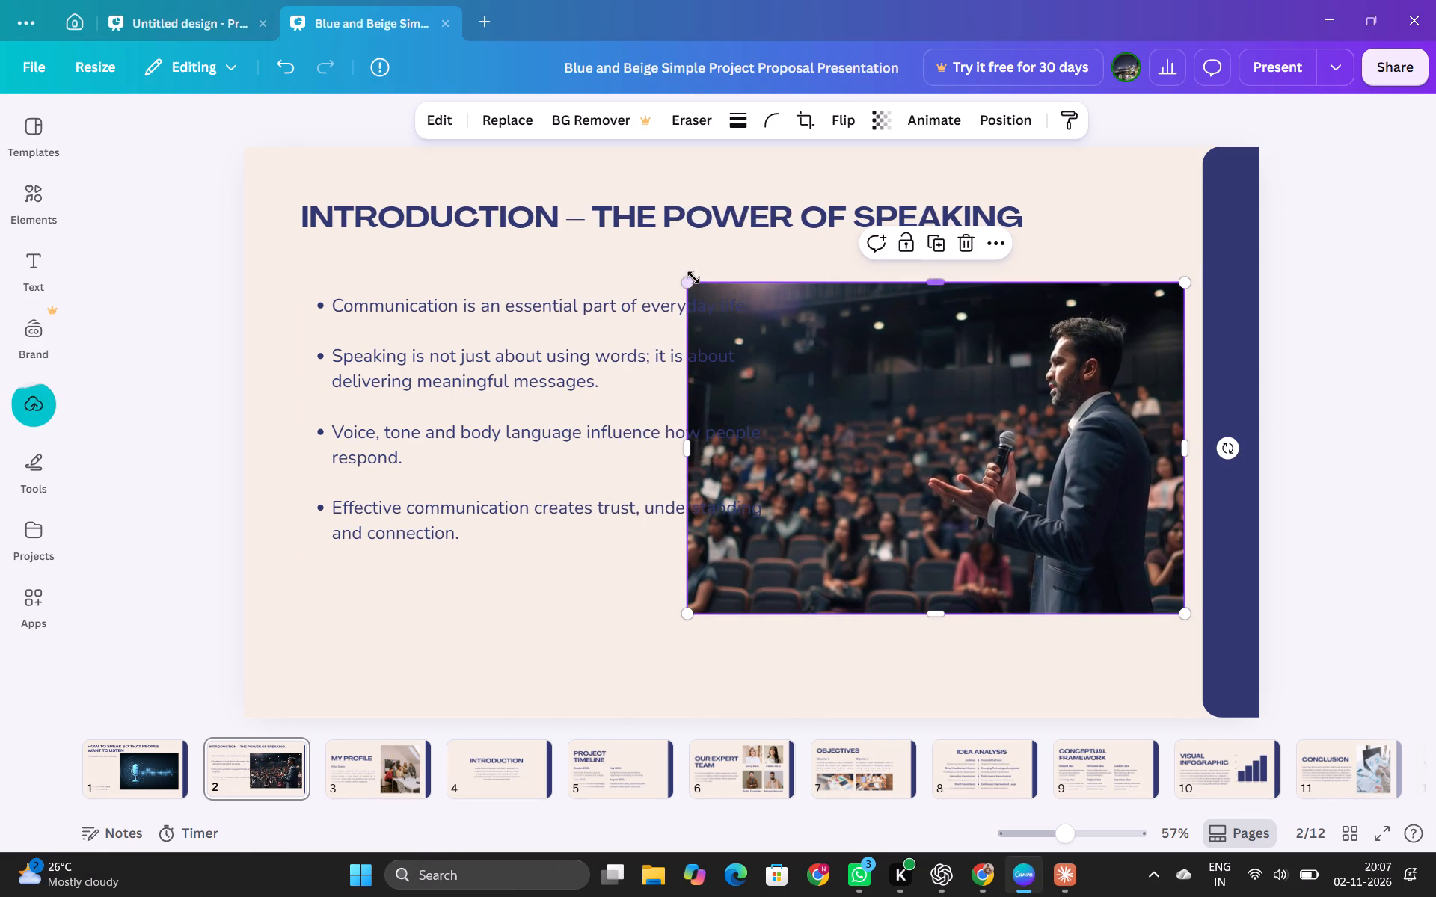
pyautogui.moveTo(693, 280); pyautogui.dragTo(823, 330)
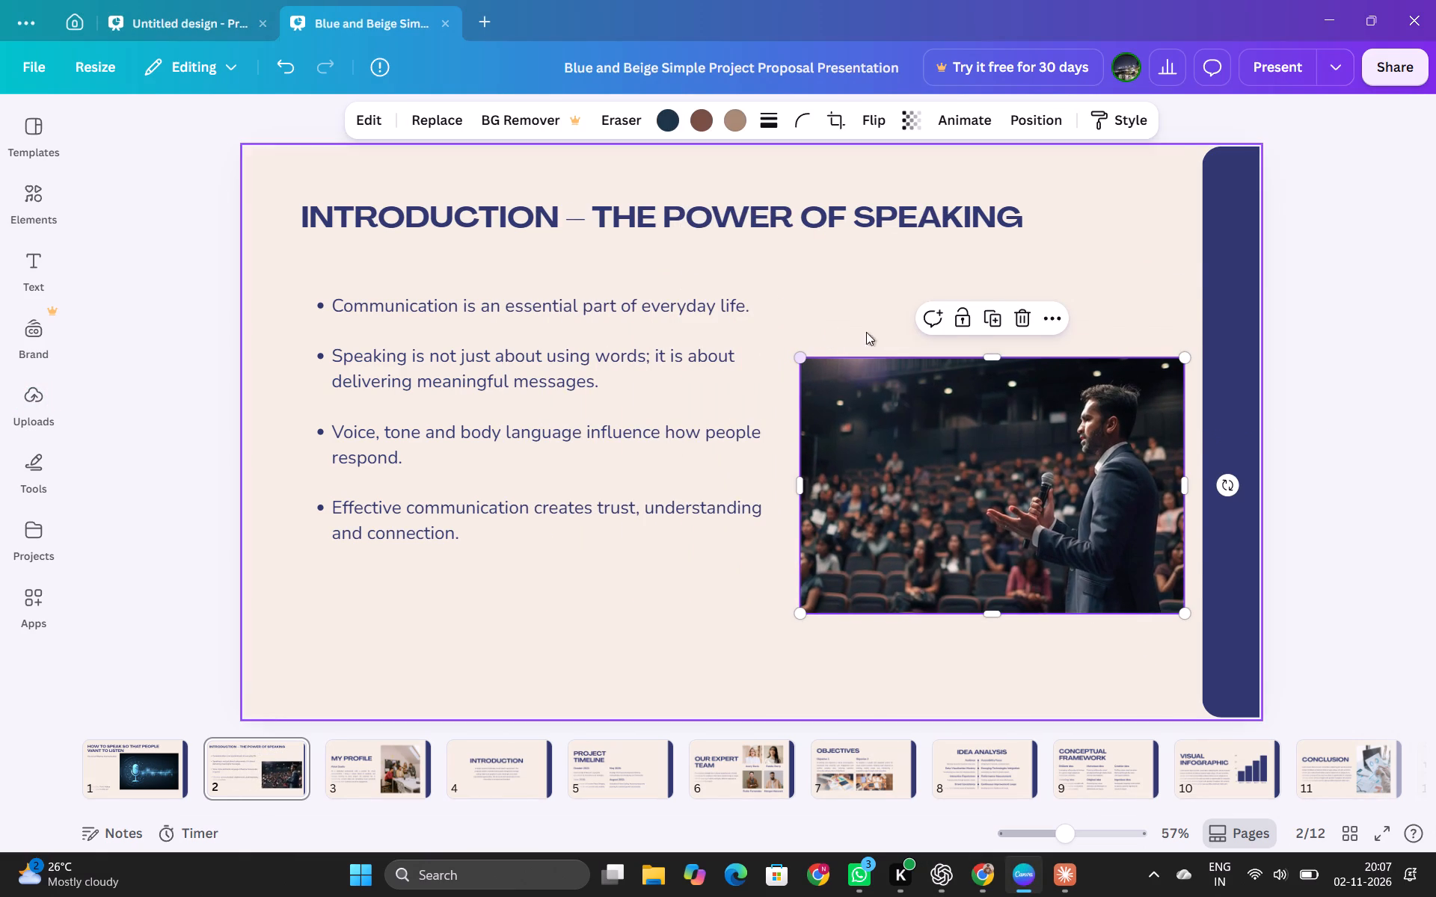
# Extend the speaker photo's frame up to just below the title and shift its side edges so the speaker is fully framed.
pyautogui.moveTo(998, 354); pyautogui.dragTo(994, 341)
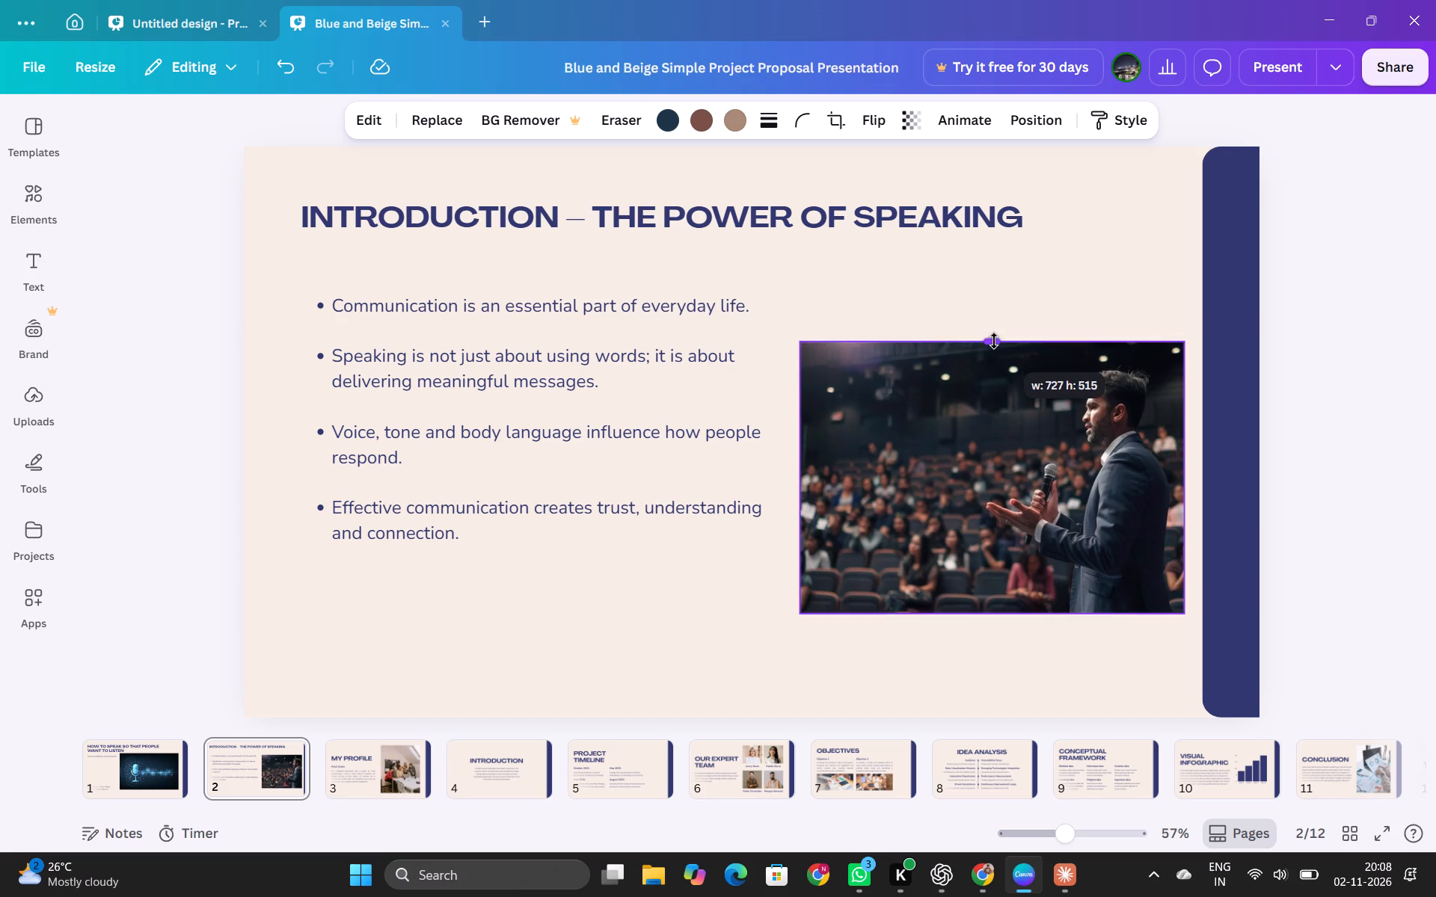
pyautogui.moveTo(994, 341); pyautogui.dragTo(993, 267)
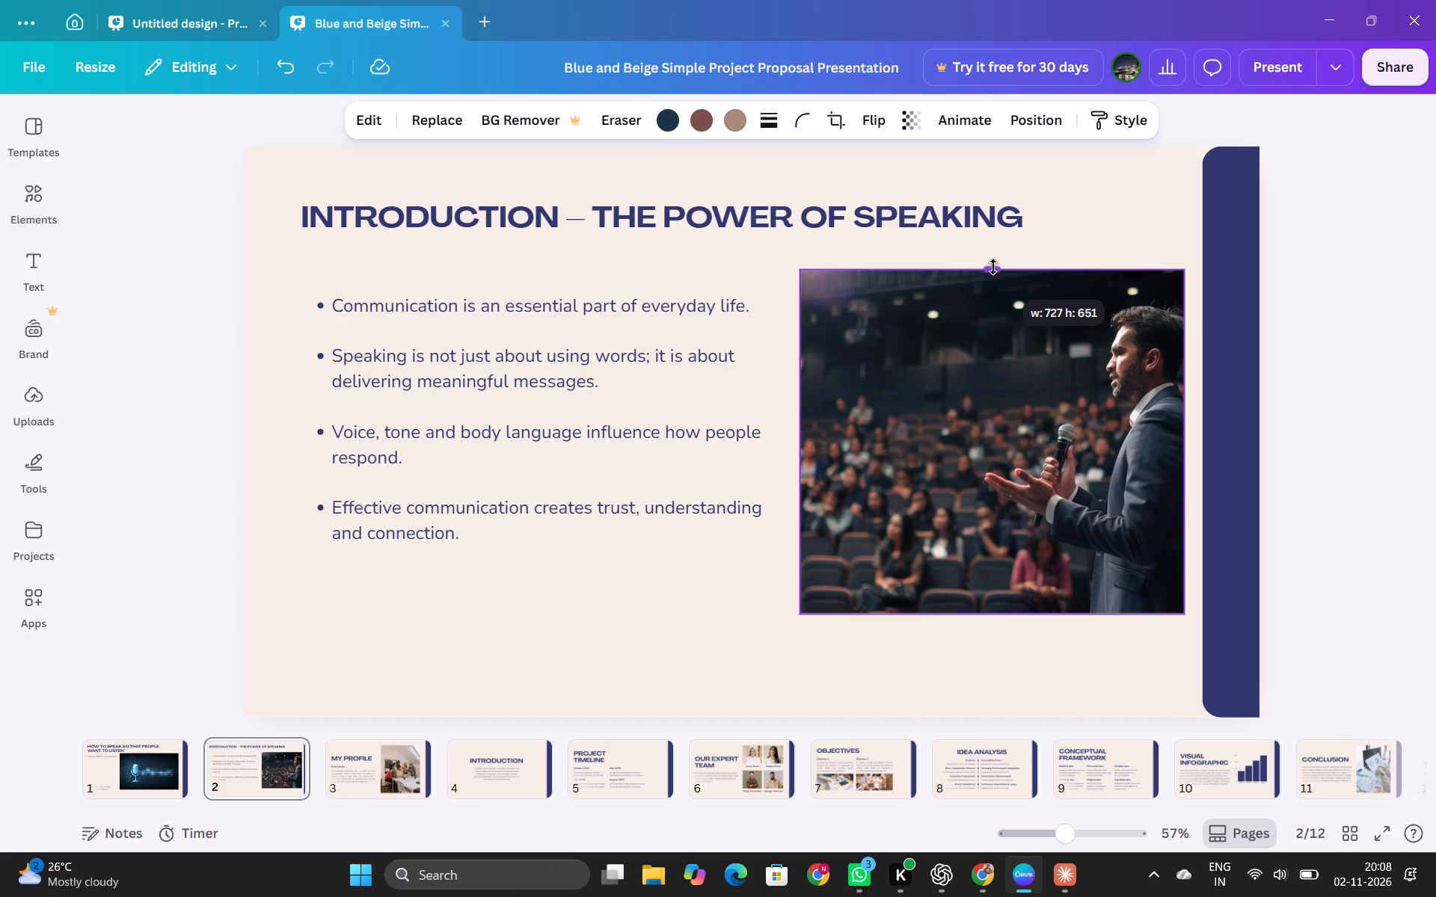
pyautogui.moveTo(993, 267); pyautogui.dragTo(992, 253)
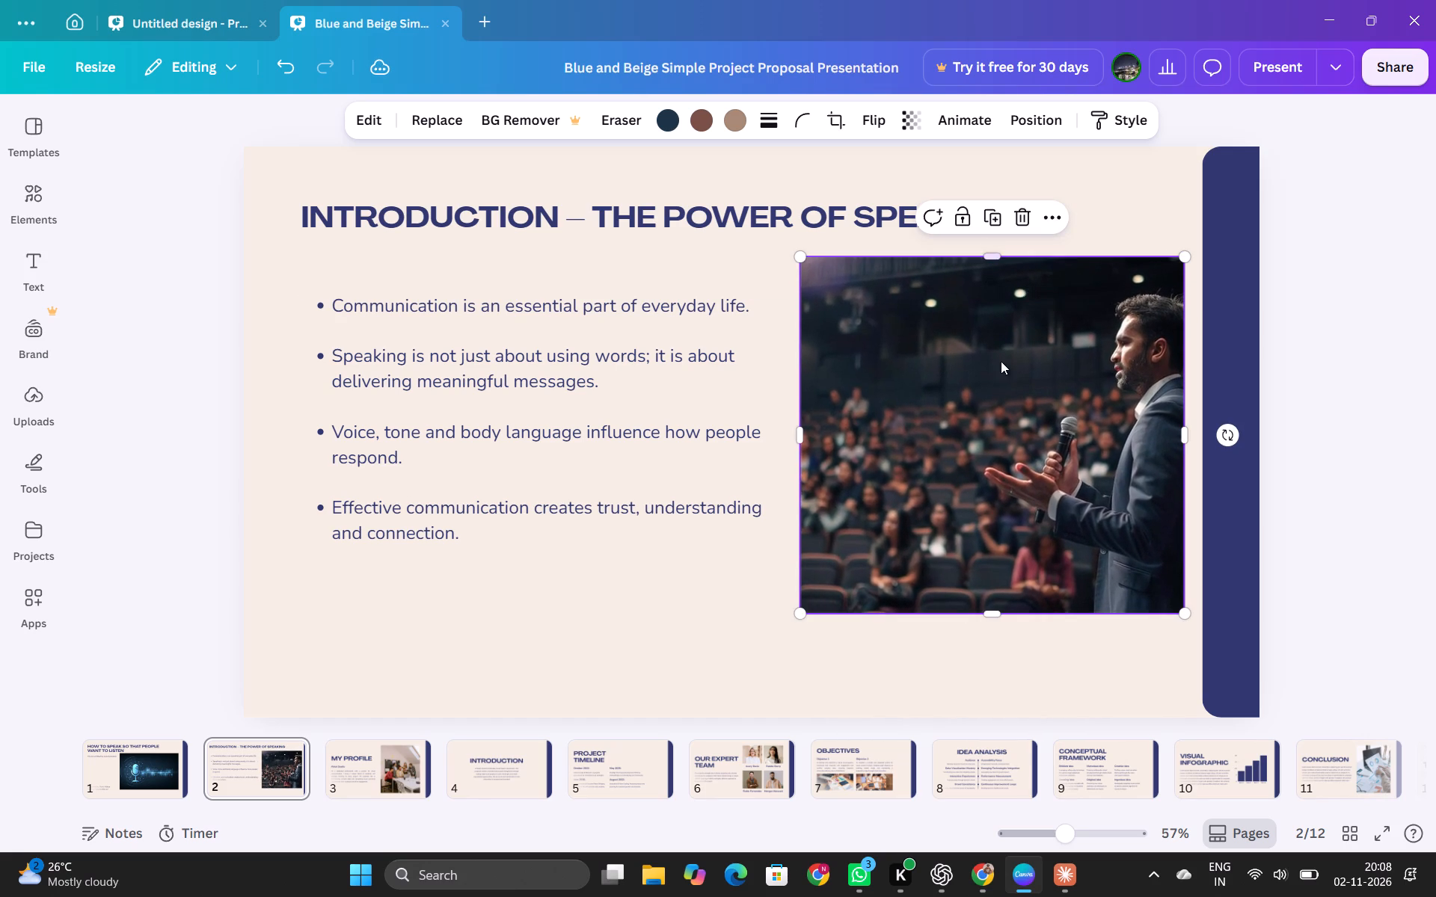
pyautogui.moveTo(1001, 361); pyautogui.dragTo(982, 369)
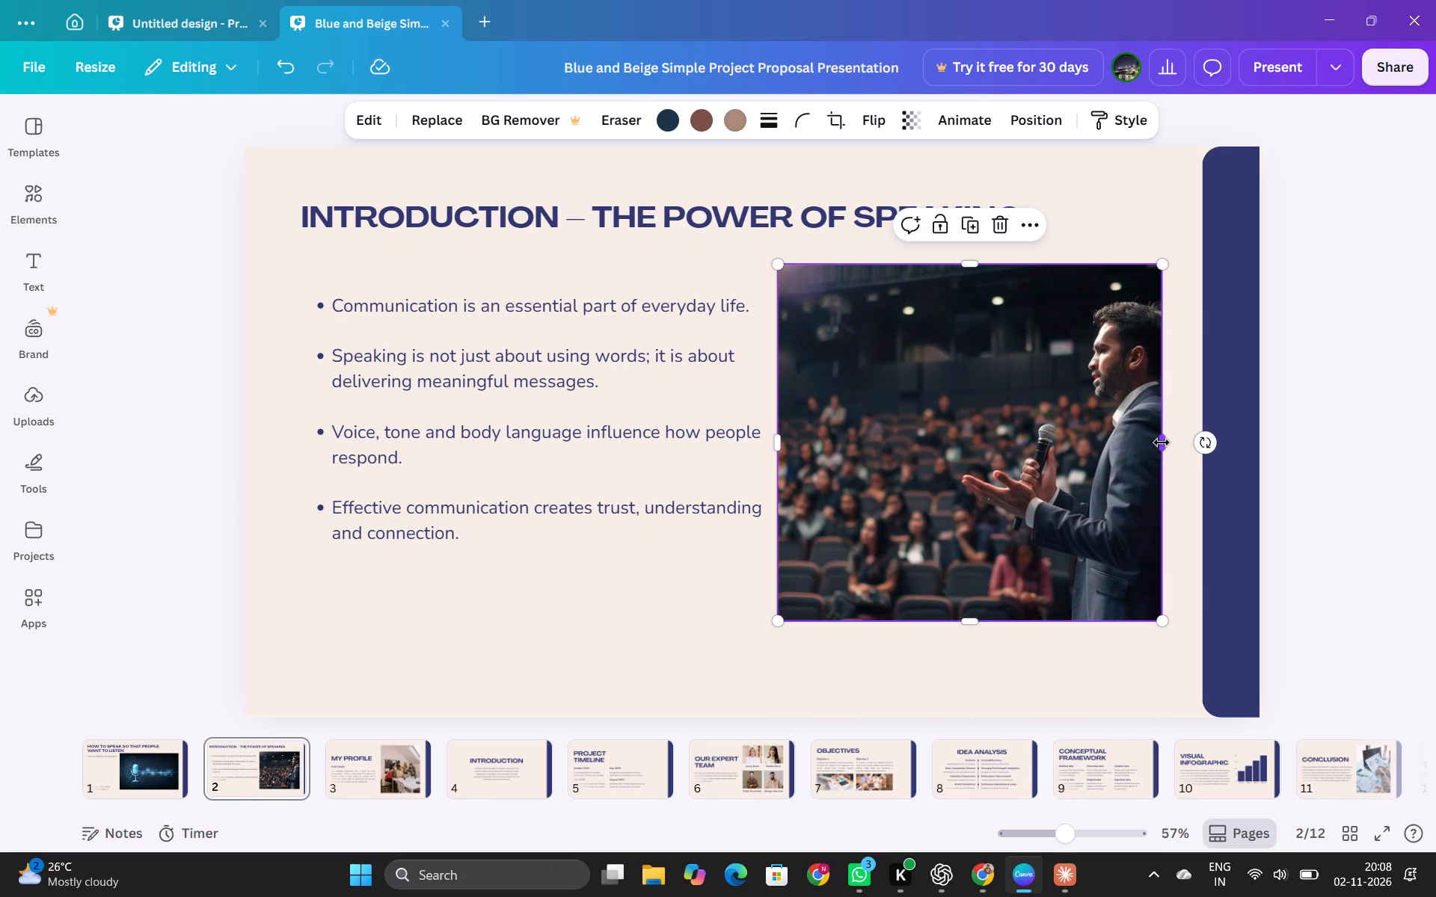
pyautogui.moveTo(1162, 443); pyautogui.dragTo(1212, 437)
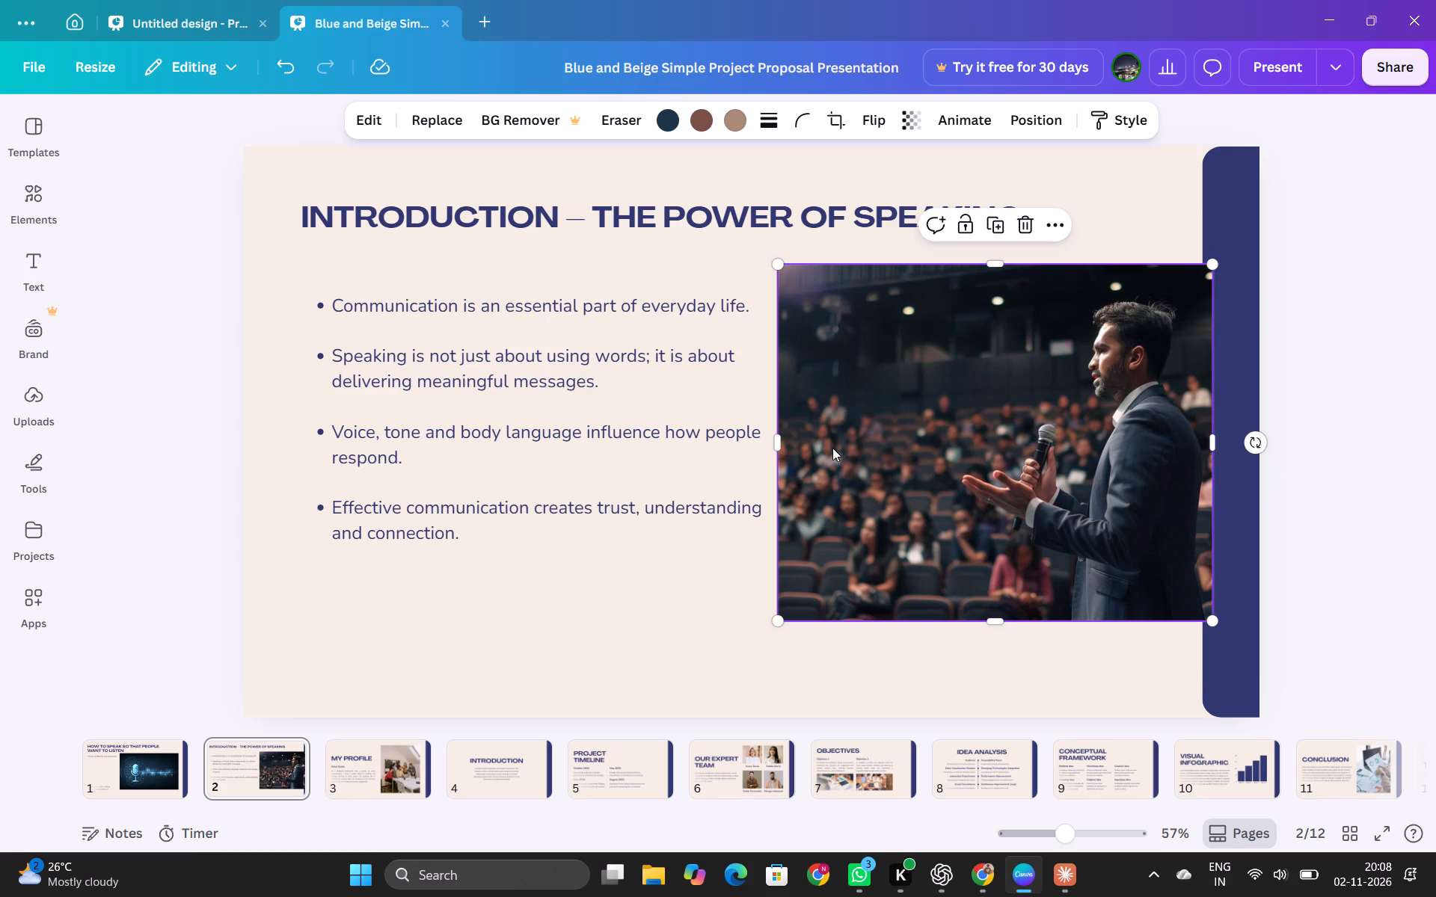
pyautogui.moveTo(779, 446); pyautogui.dragTo(823, 451)
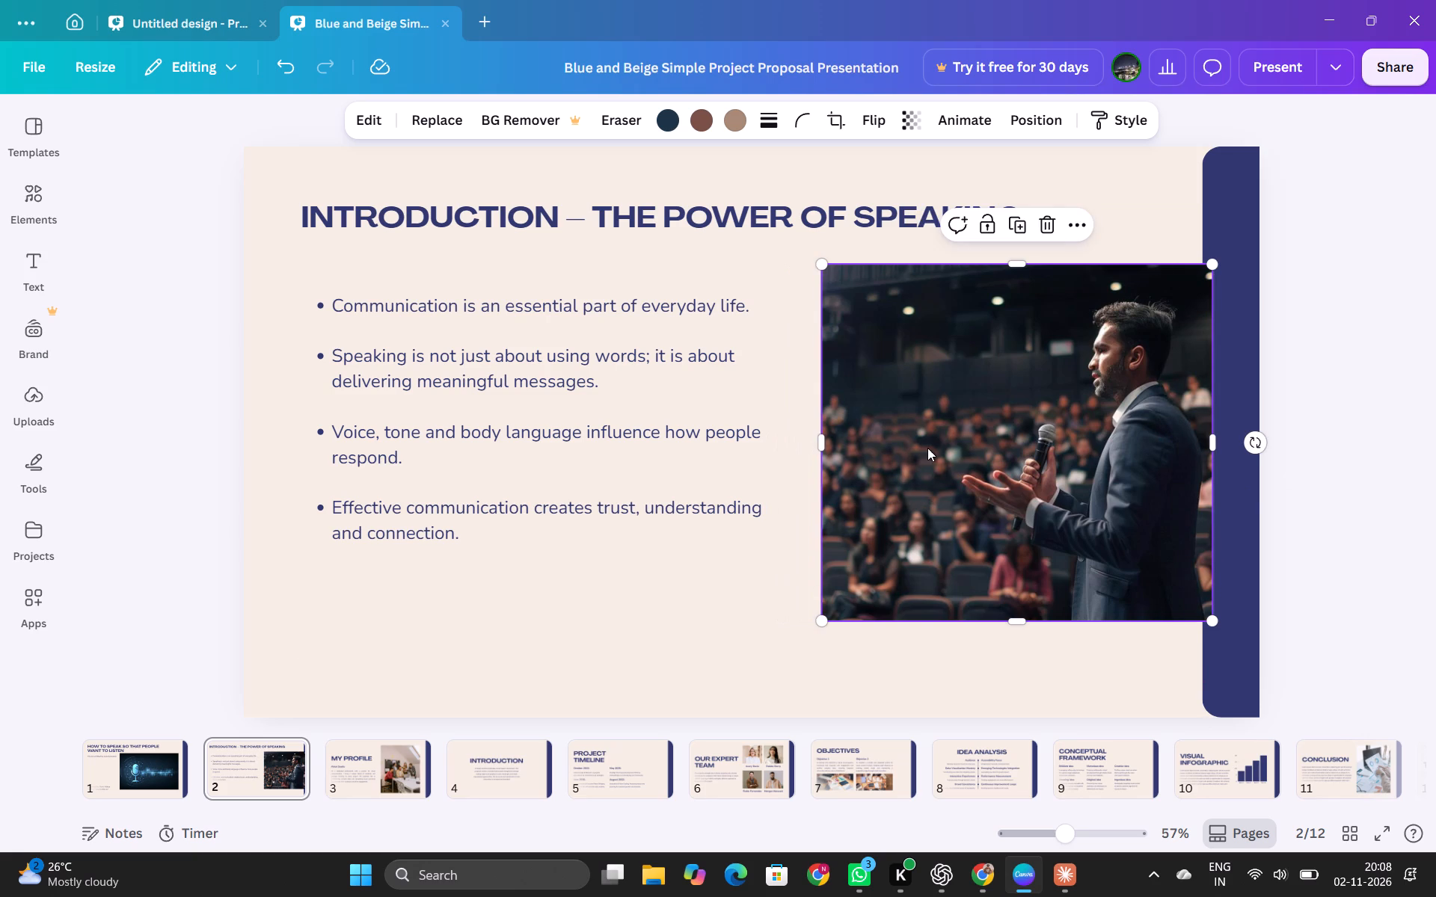
# Move the speaker photo off the navy band, close beside the bullet points, and trim its bottom edge to about 739 by 626.
pyautogui.moveTo(927, 448); pyautogui.dragTo(886, 429)
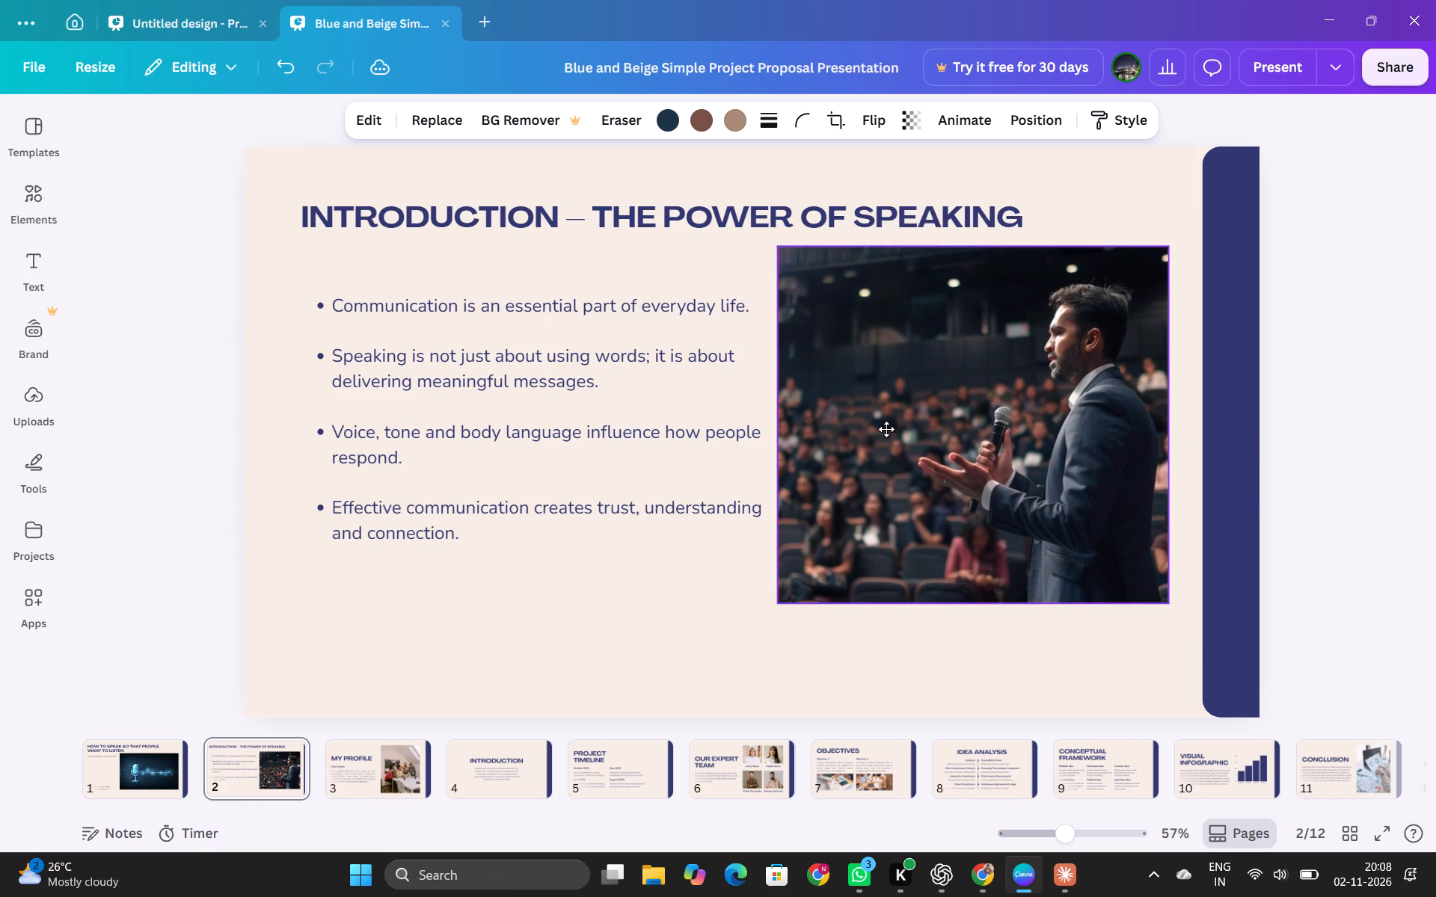
pyautogui.moveTo(886, 429); pyautogui.dragTo(886, 437)
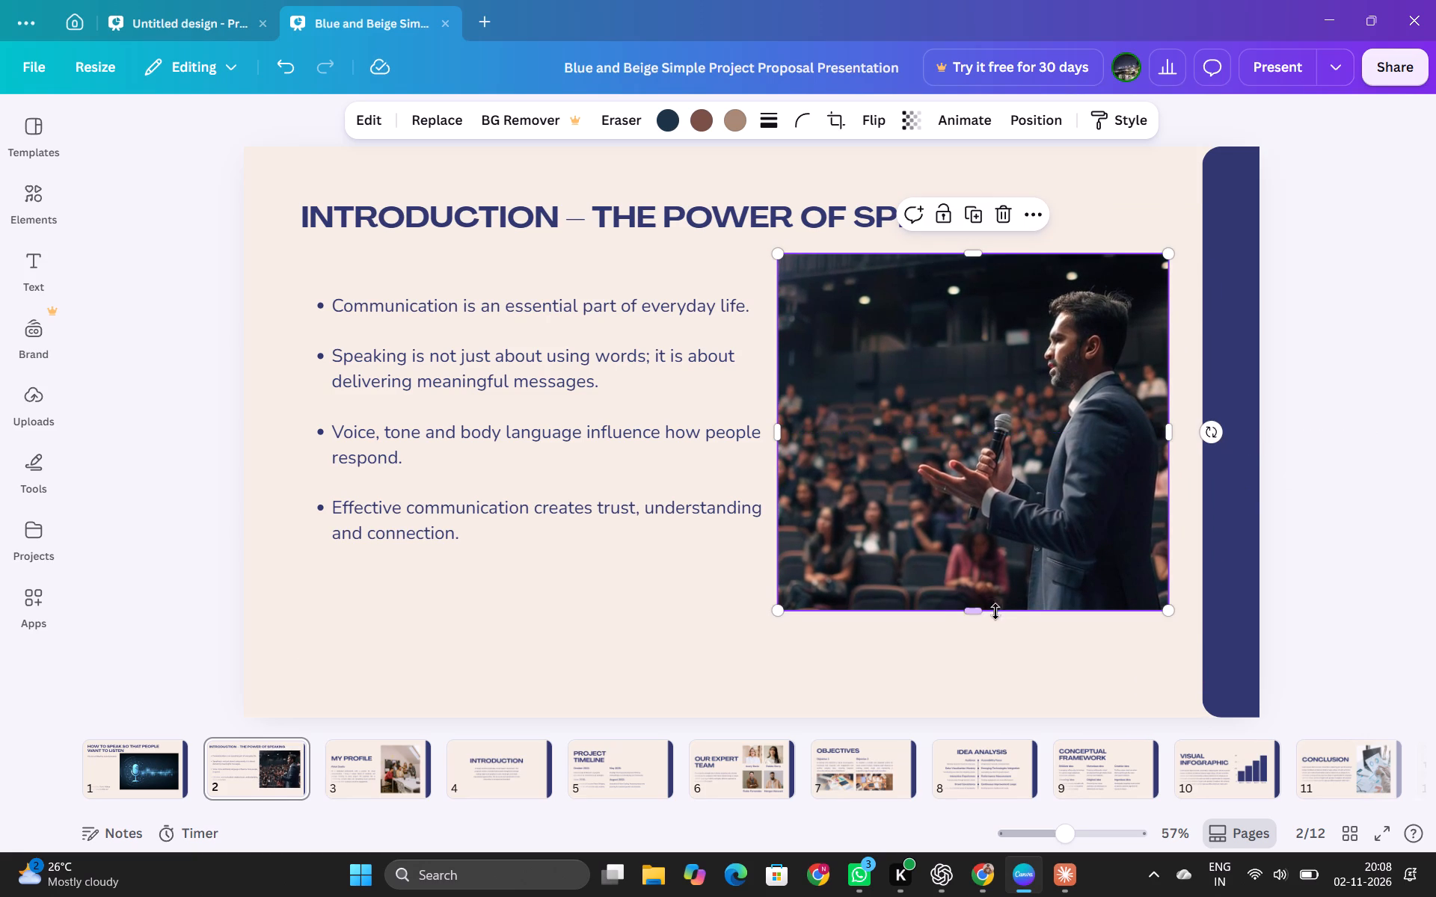
pyautogui.moveTo(980, 613); pyautogui.dragTo(978, 588)
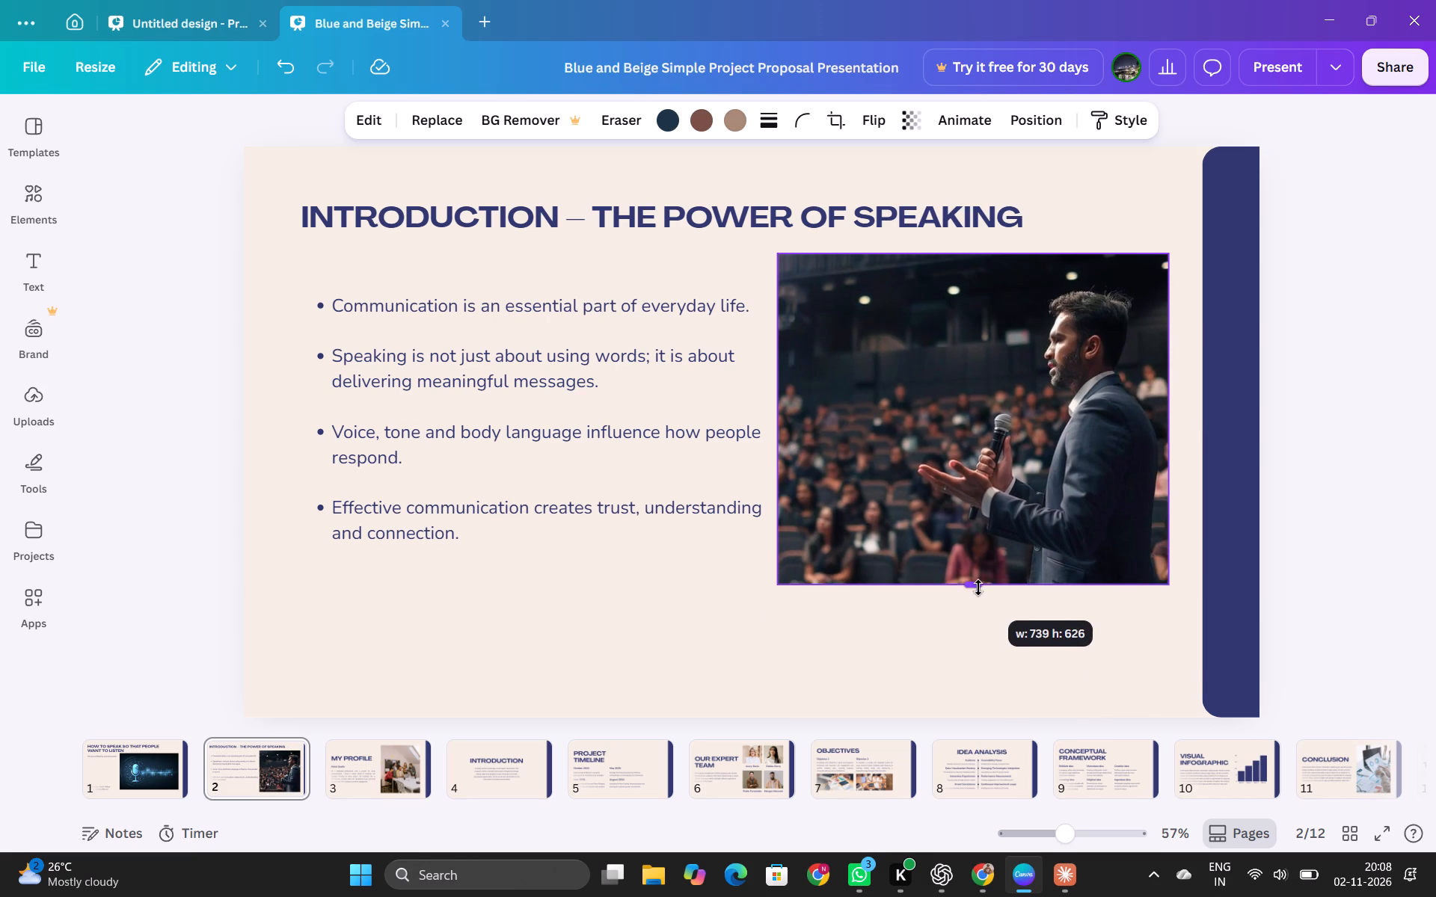
pyautogui.moveTo(978, 588); pyautogui.dragTo(977, 588)
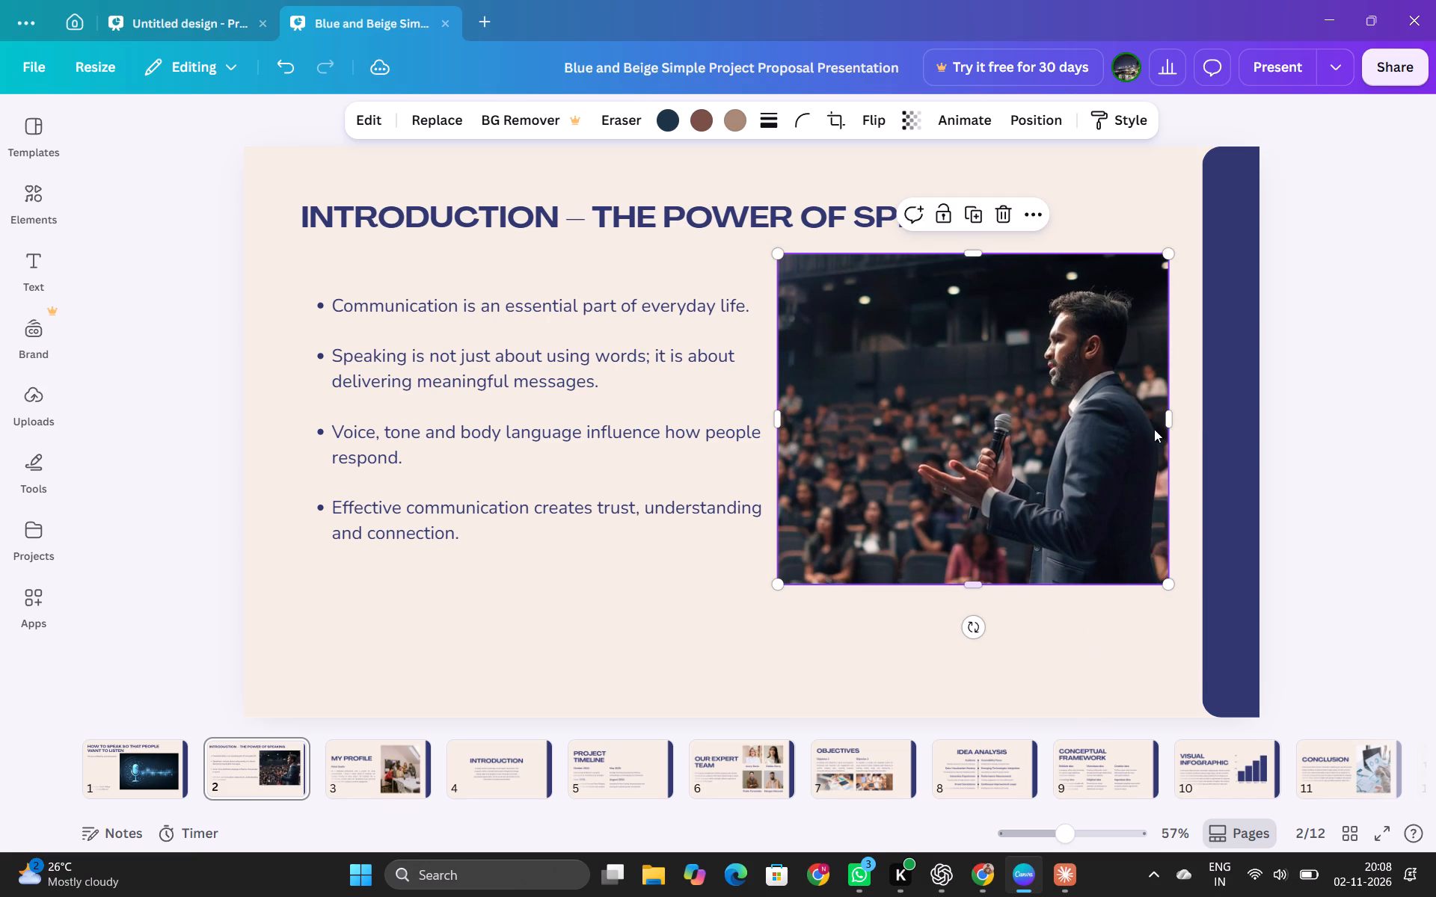
# Widen the speaker photo on slide 2 toward the navy band to about 750 by 626.
pyautogui.click(1166, 419)
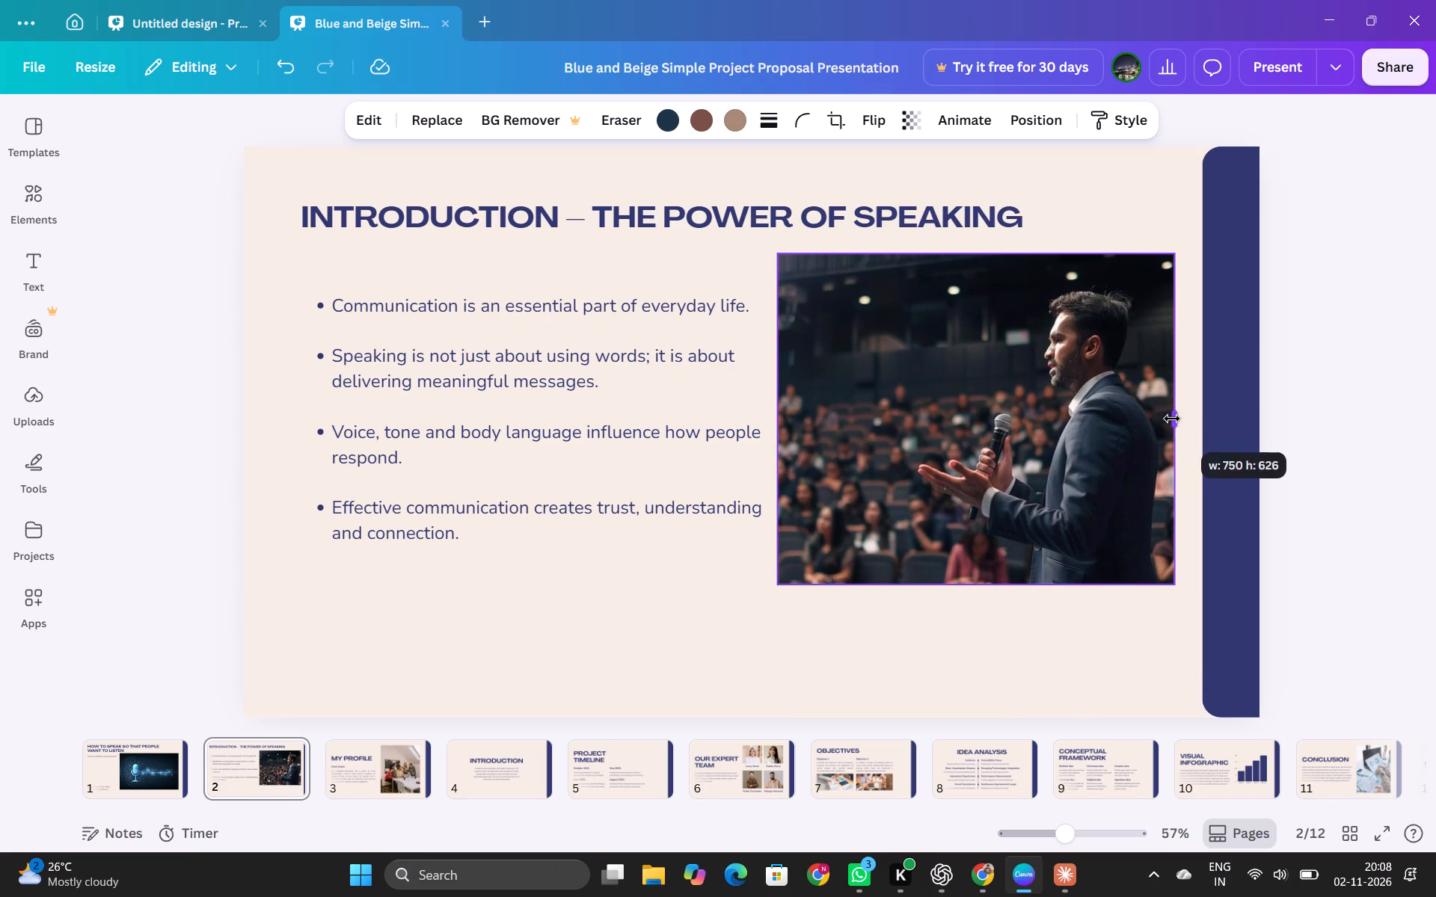
pyautogui.click(1044, 645)
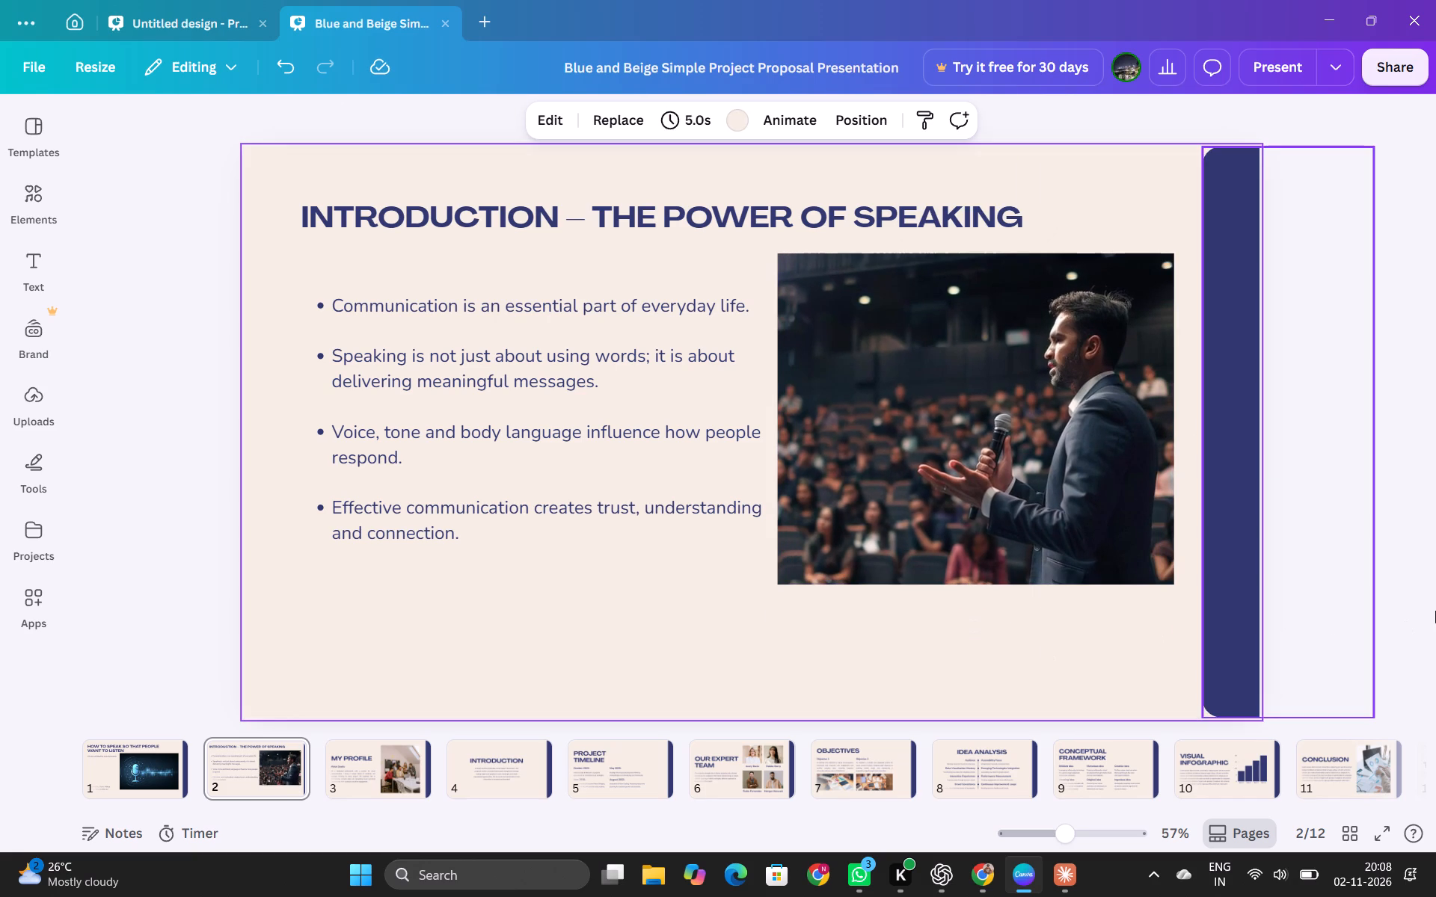
pyautogui.click(1435, 611)
# Adjust the heights of the speaker photo and bullet text so the photo sits slightly lower under the title, beside the bullets.
pyautogui.moveTo(1039, 496); pyautogui.dragTo(1044, 530)
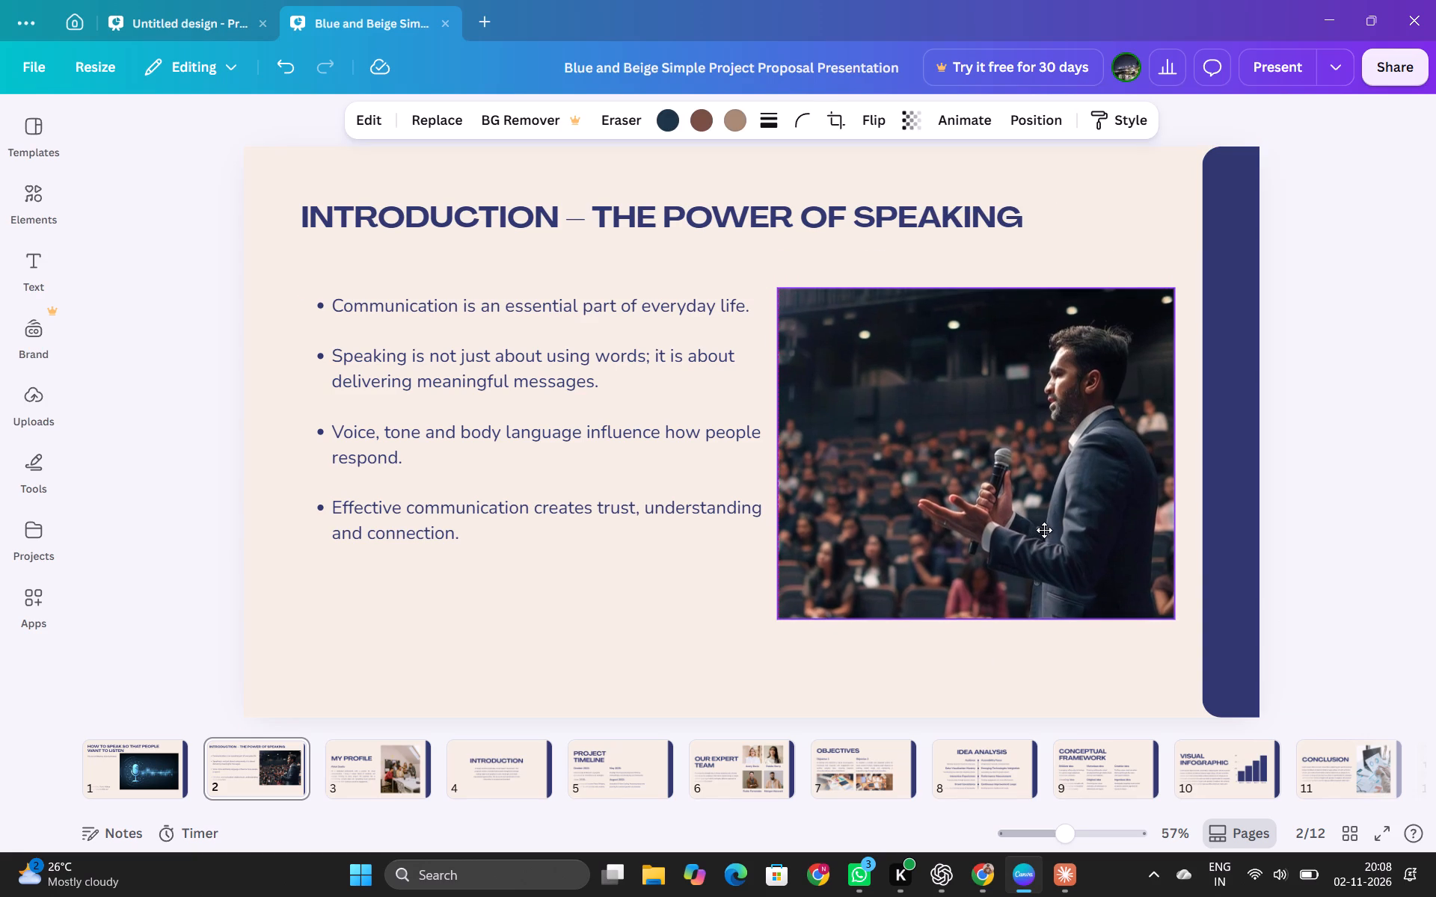
pyautogui.moveTo(1044, 530); pyautogui.dragTo(1040, 534)
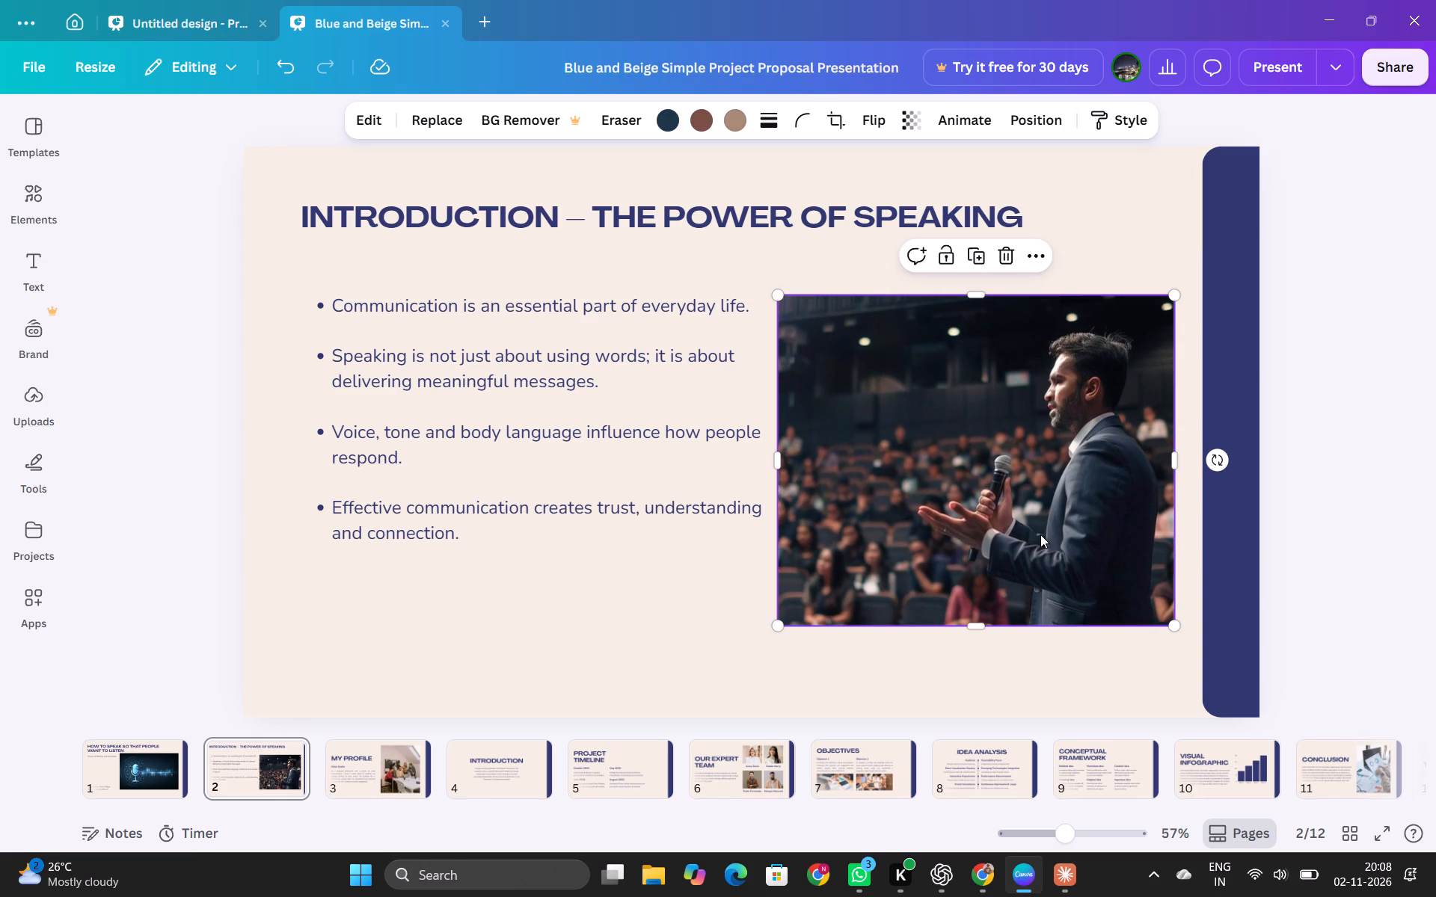
pyautogui.click(1337, 542)
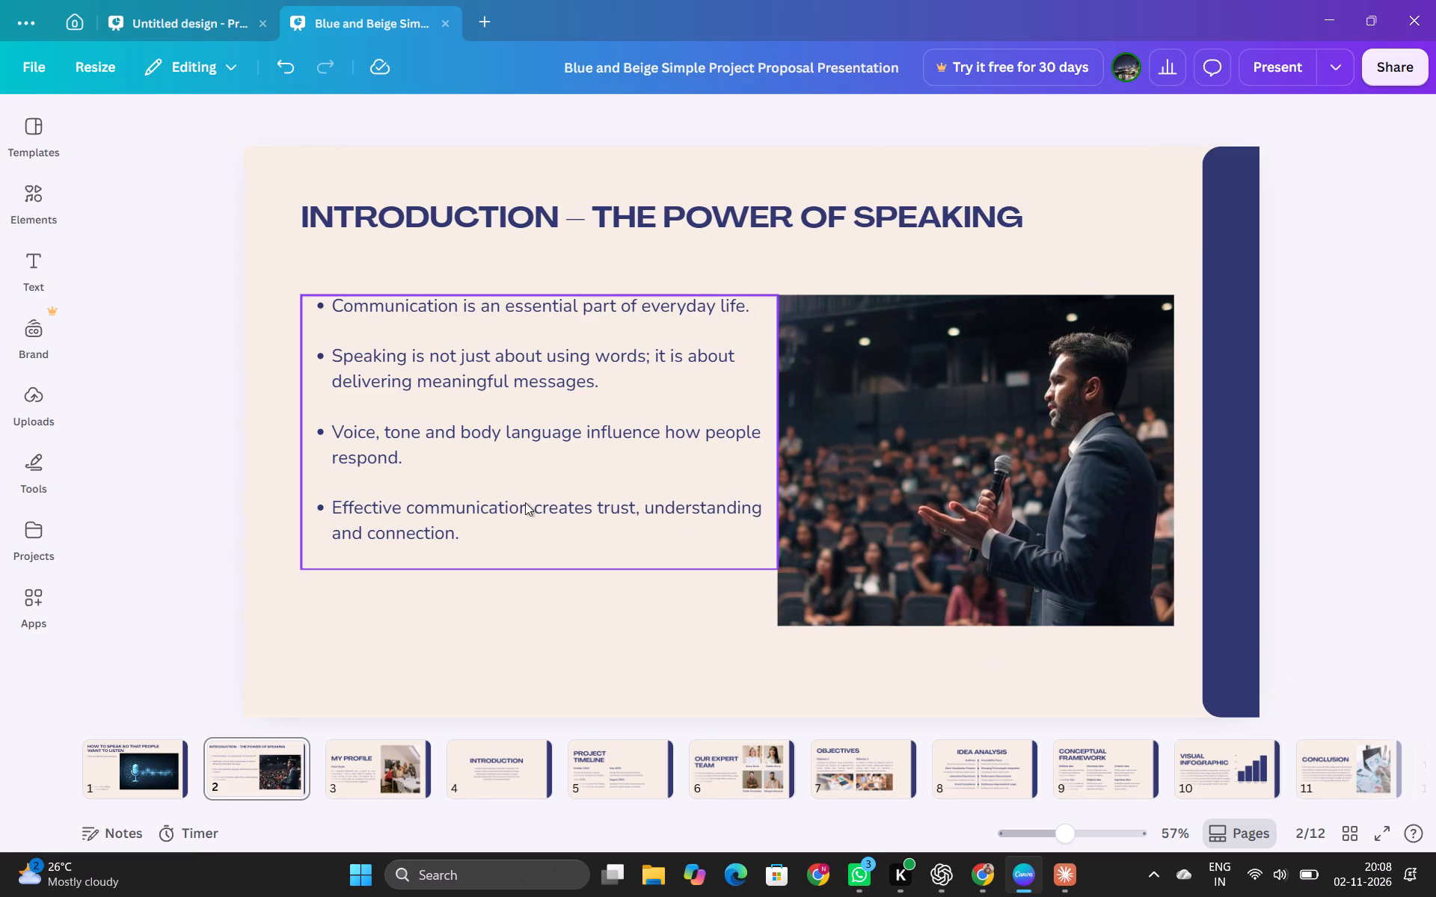
pyautogui.moveTo(525, 502); pyautogui.dragTo(523, 514)
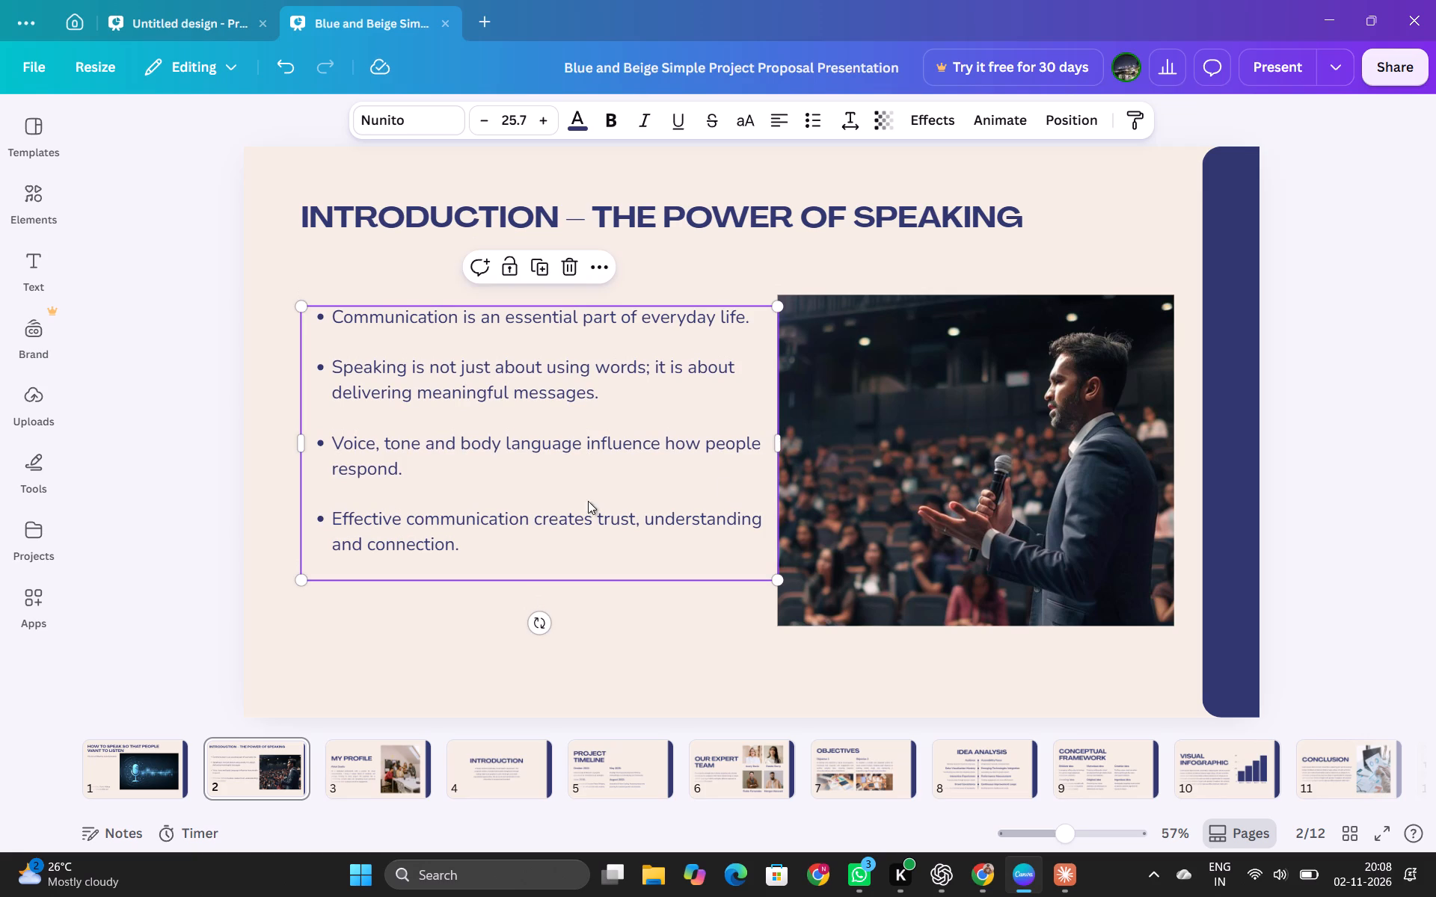
pyautogui.click(1337, 495)
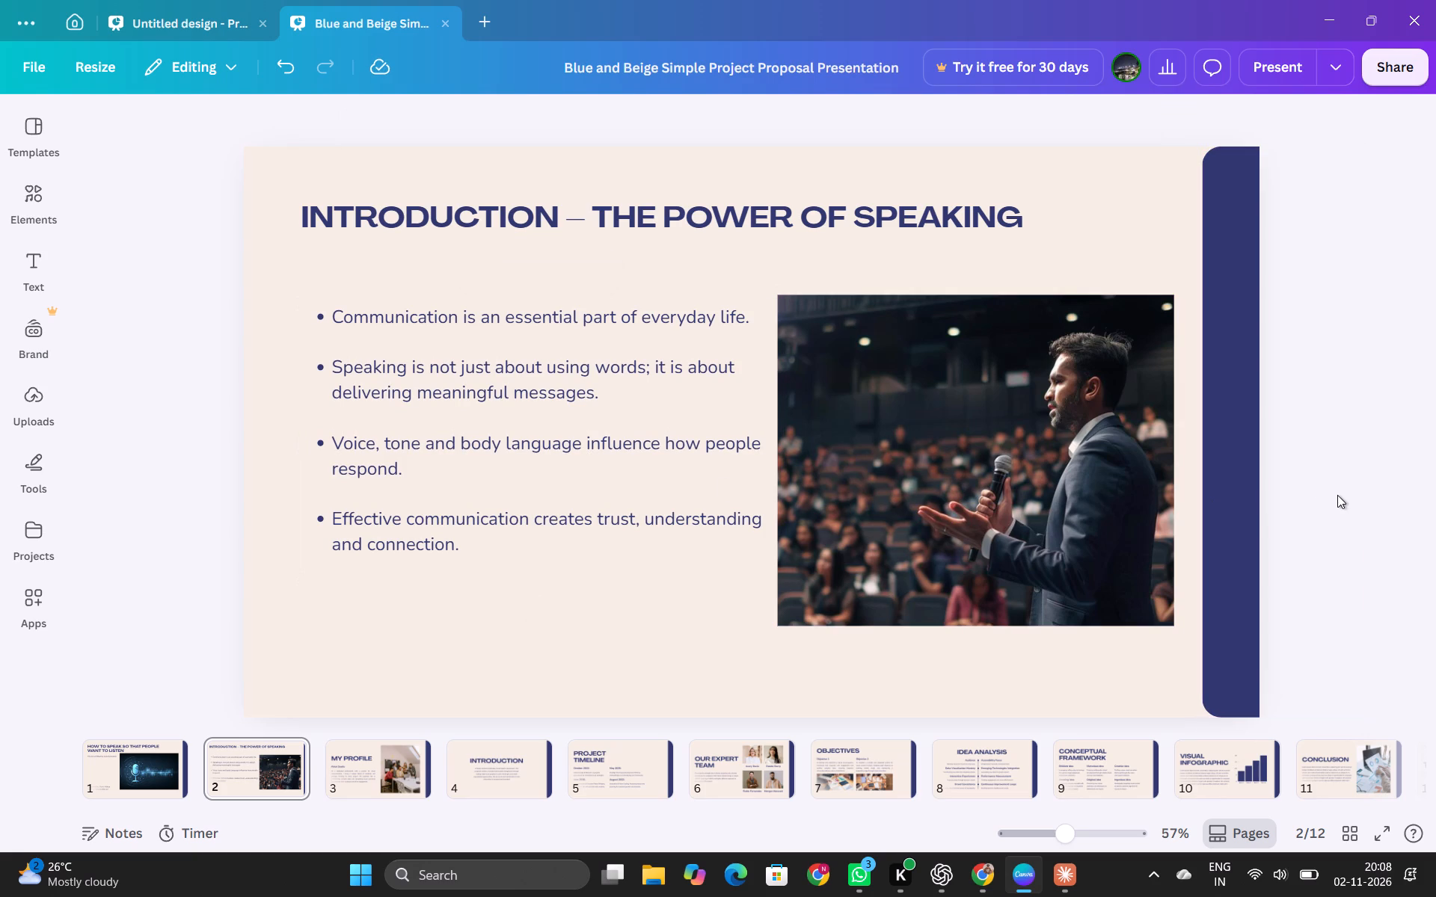
pyautogui.moveTo(666, 393); pyautogui.dragTo(666, 380)
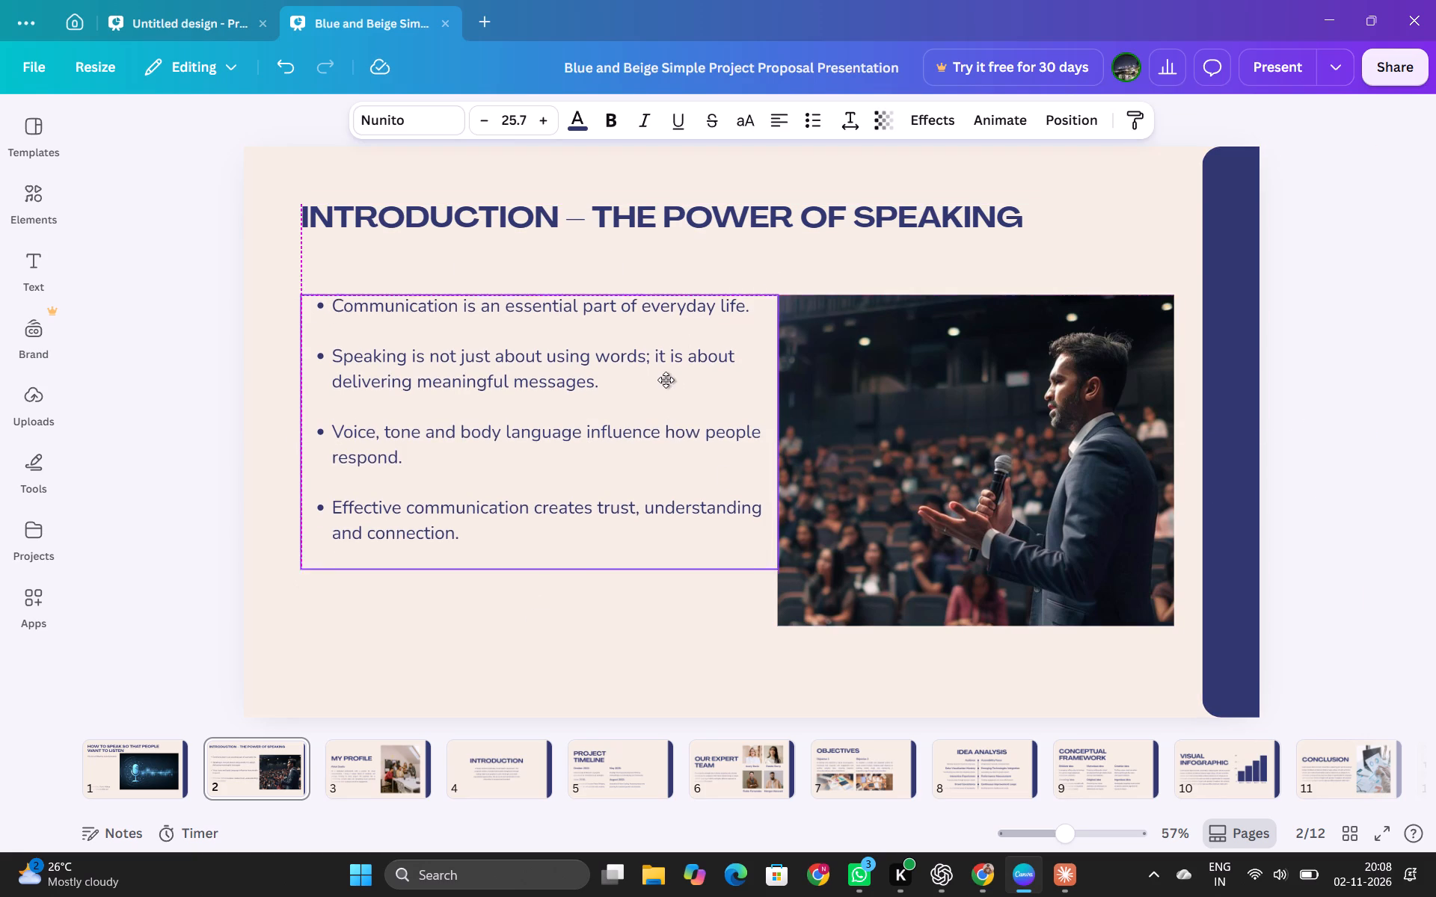
pyautogui.moveTo(666, 380); pyautogui.dragTo(666, 375)
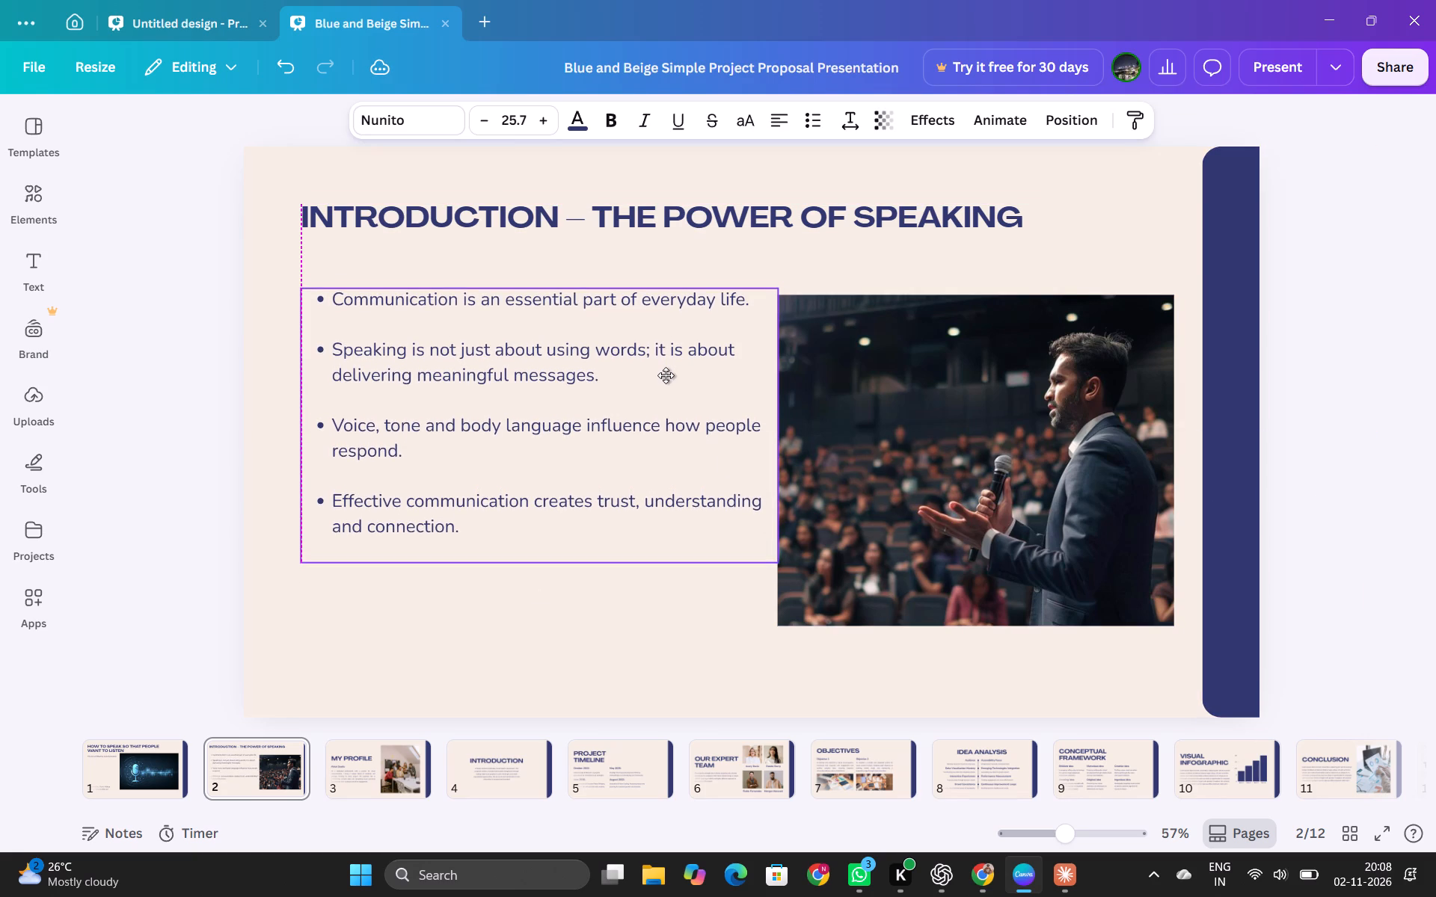
pyautogui.moveTo(666, 375); pyautogui.dragTo(666, 379)
pyautogui.moveTo(892, 371); pyautogui.dragTo(886, 346)
pyautogui.click(1325, 337)
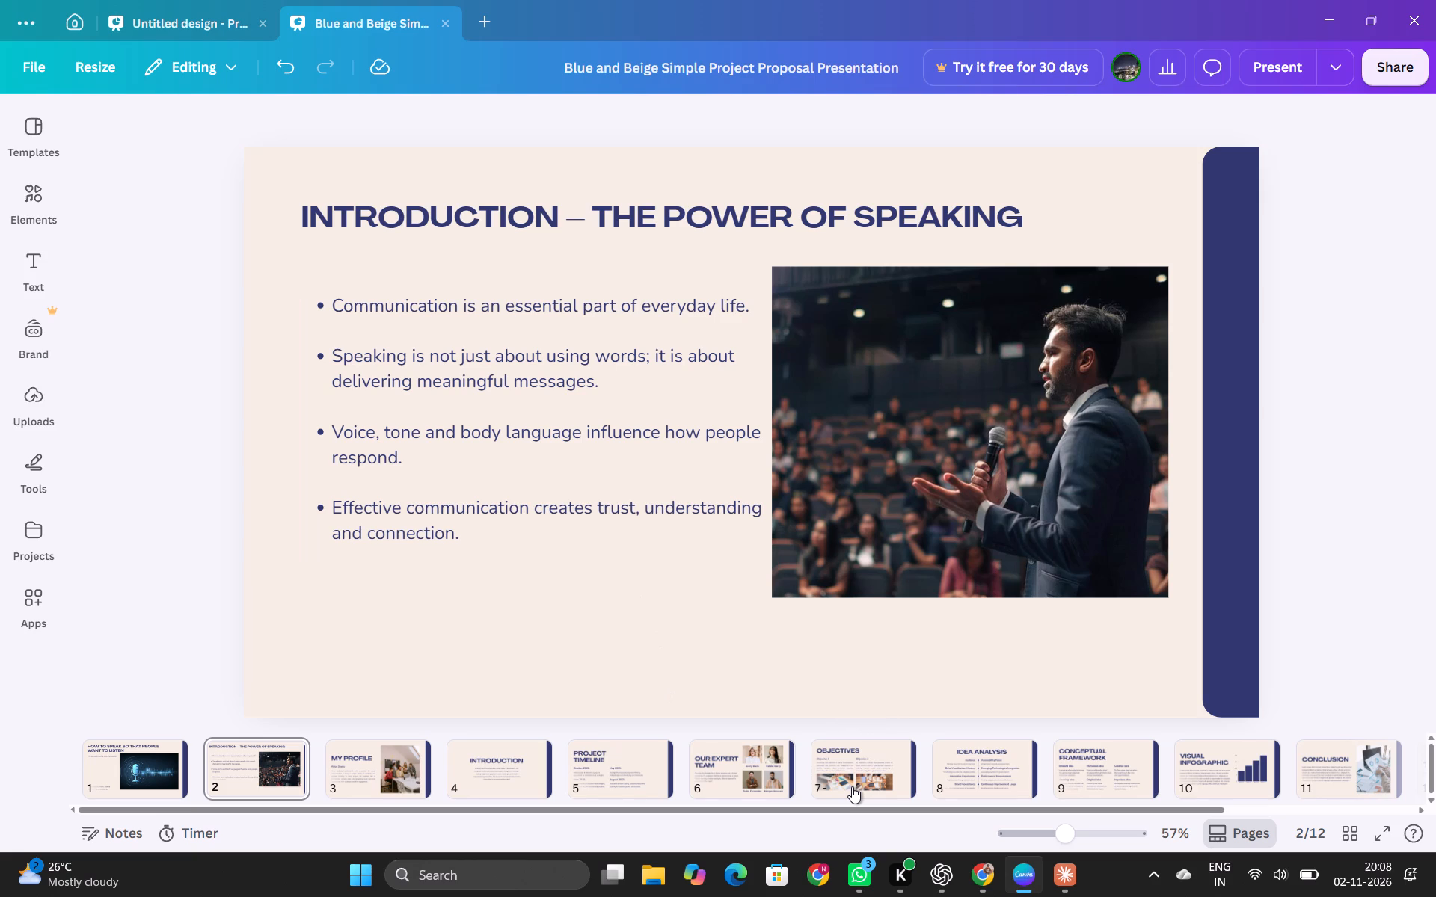
# Go to slide 1 and shift the presenter name and ID text slightly inward, keeping it near the slide's bottom edge.
pyautogui.click(366, 753)
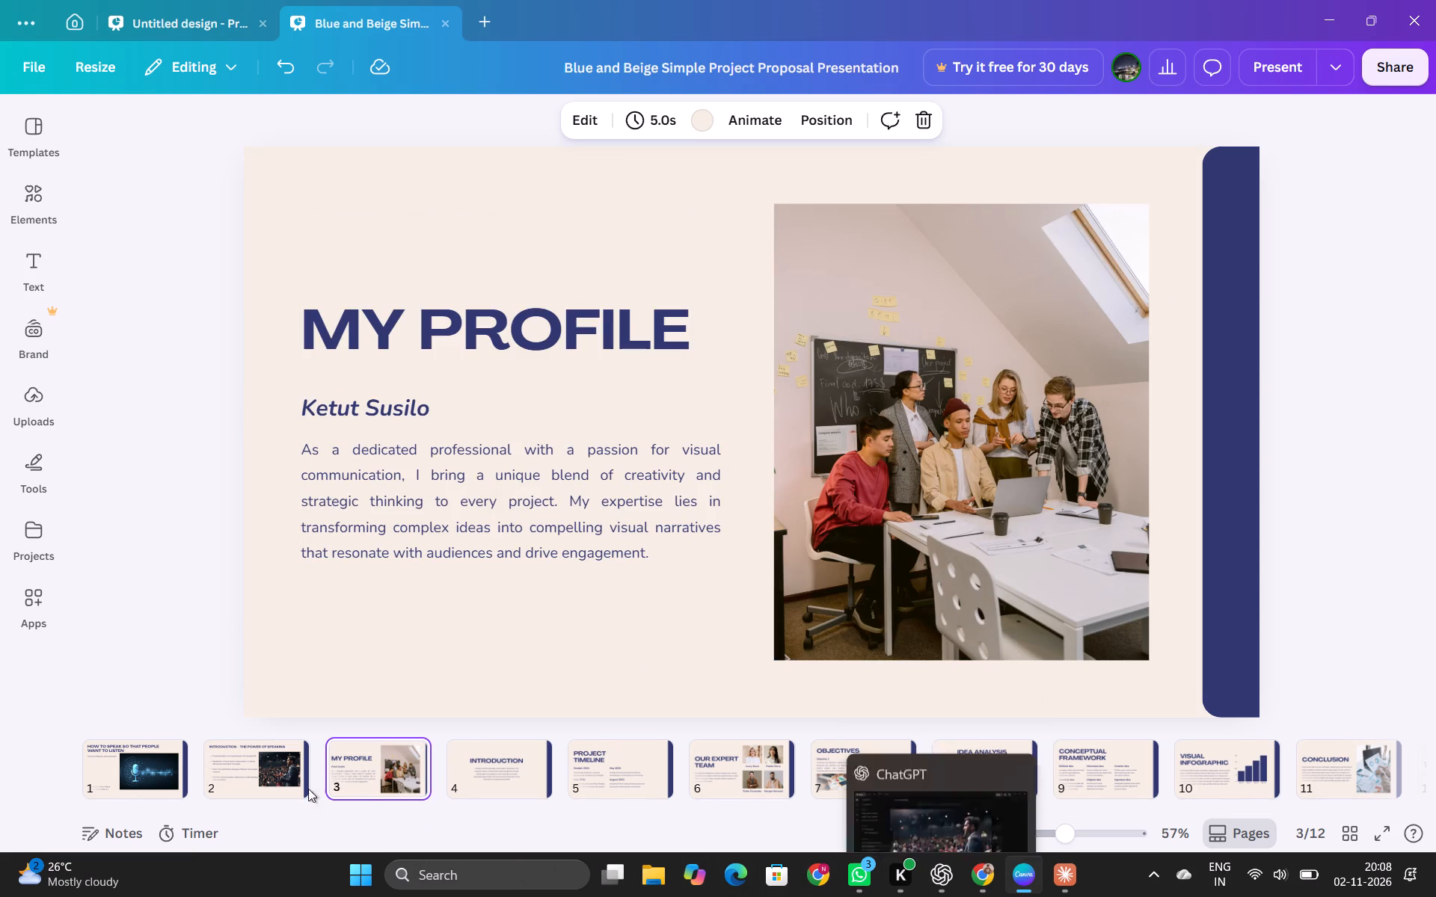
pyautogui.click(168, 756)
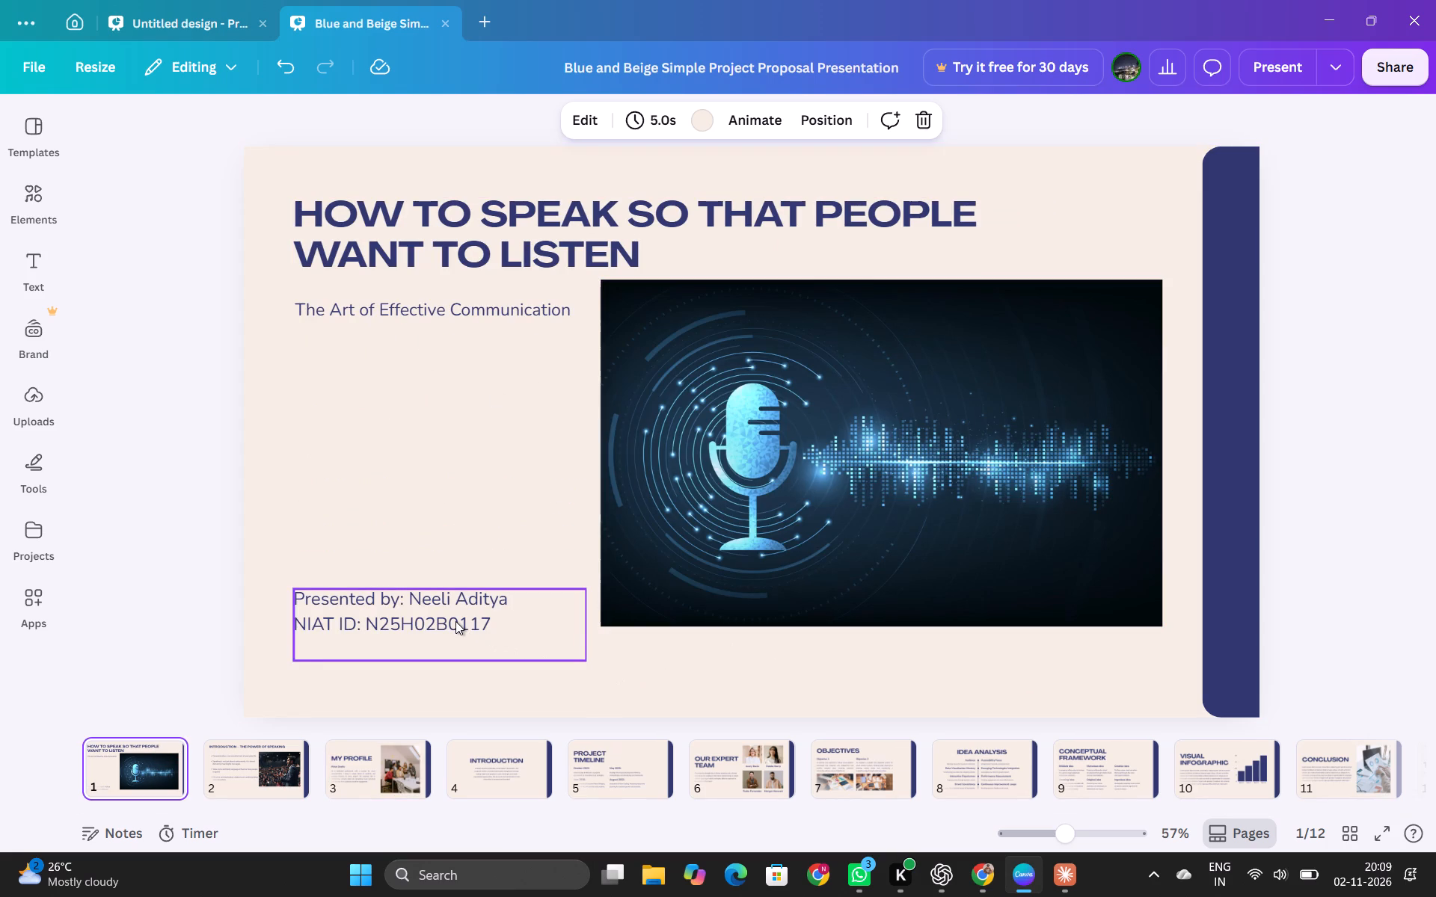
pyautogui.moveTo(455, 621); pyautogui.dragTo(460, 597)
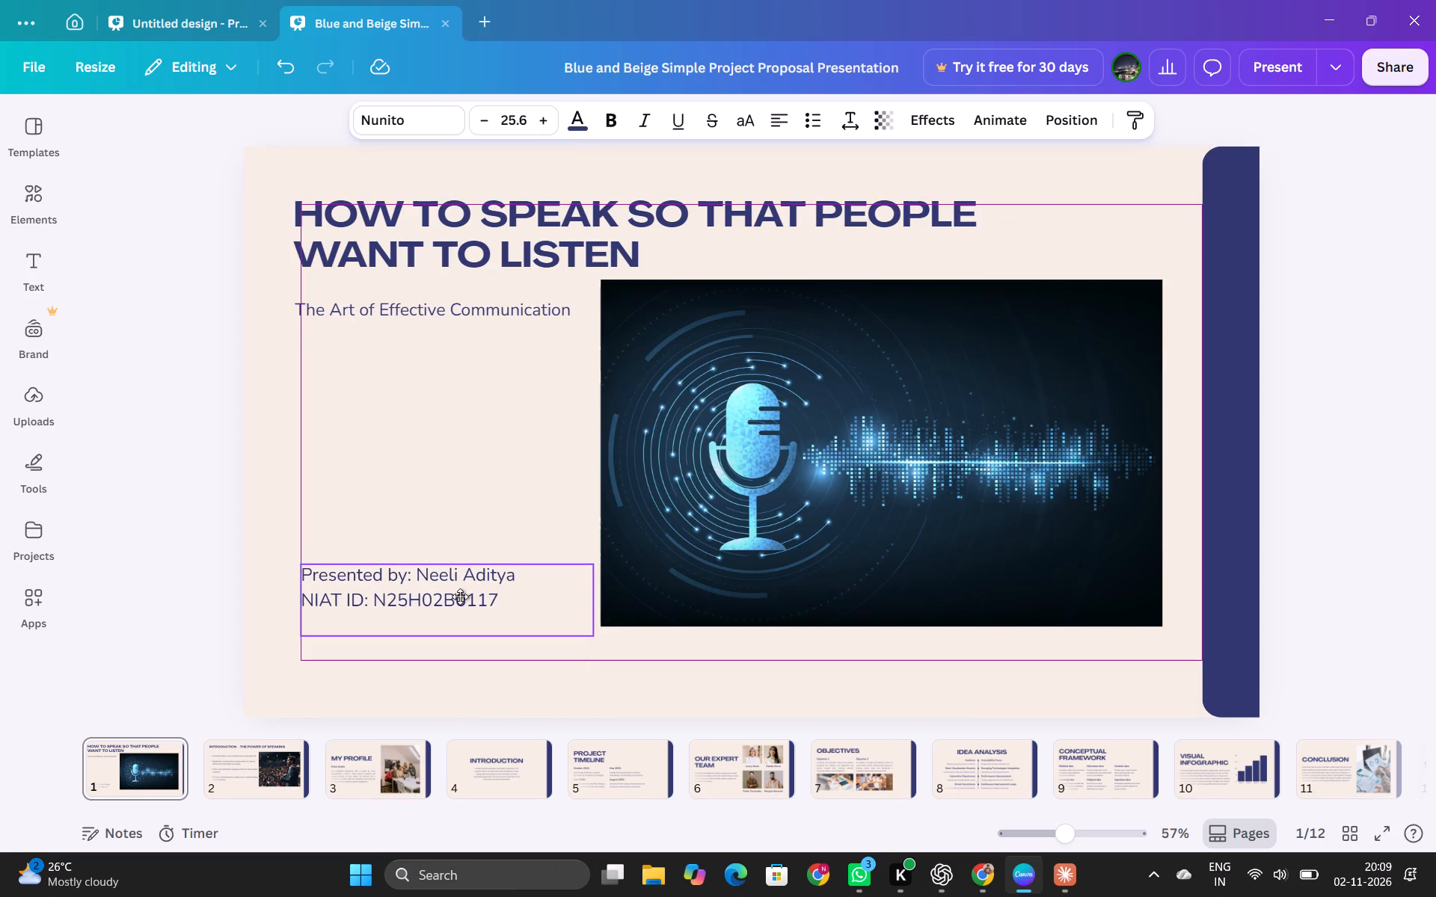
pyautogui.moveTo(460, 597); pyautogui.dragTo(466, 614)
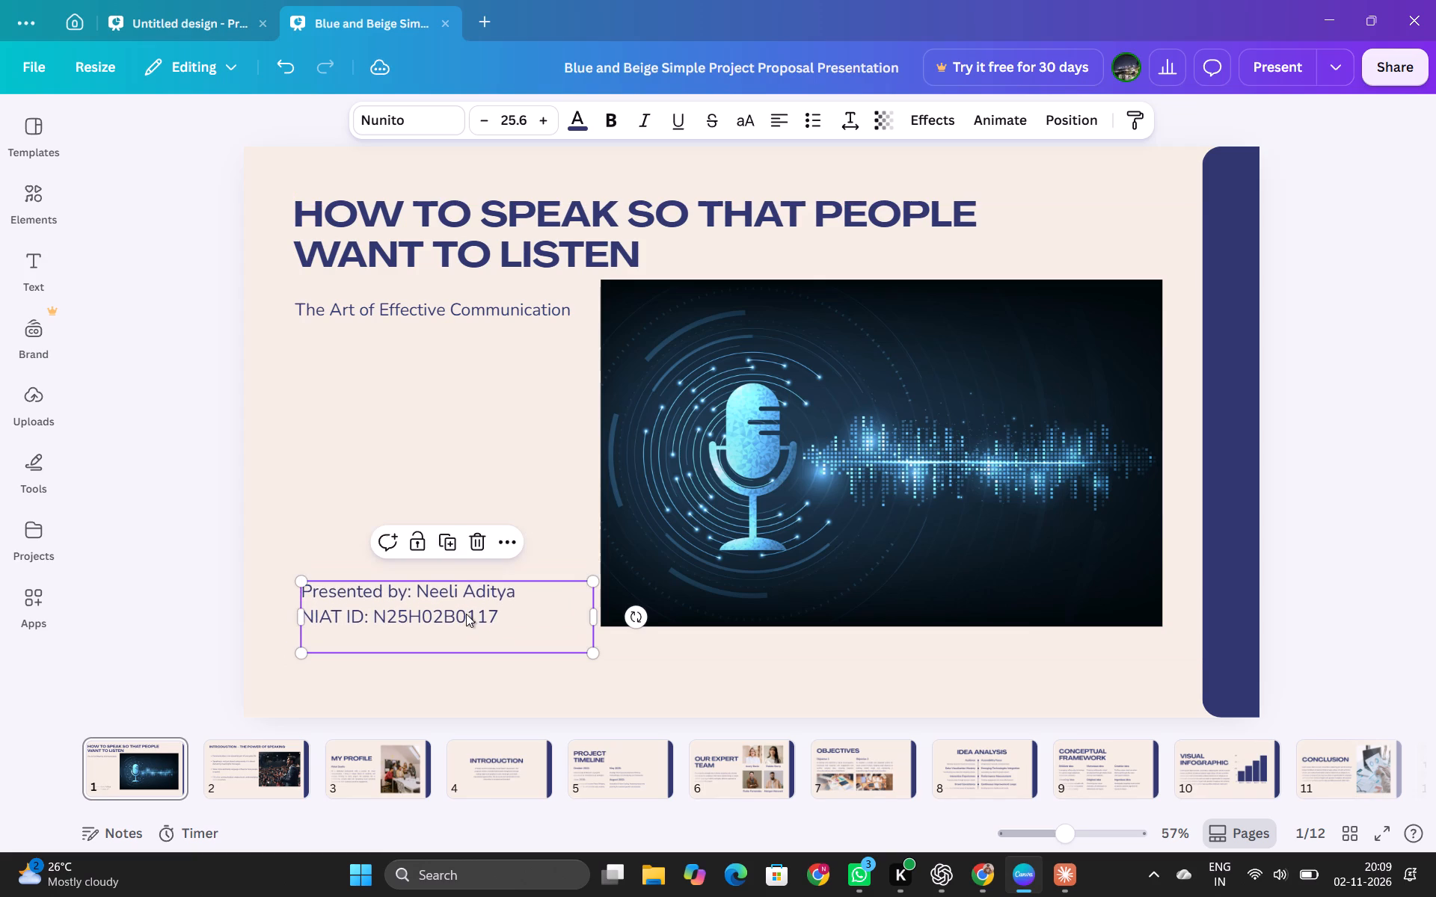
pyautogui.moveTo(466, 614); pyautogui.dragTo(466, 630)
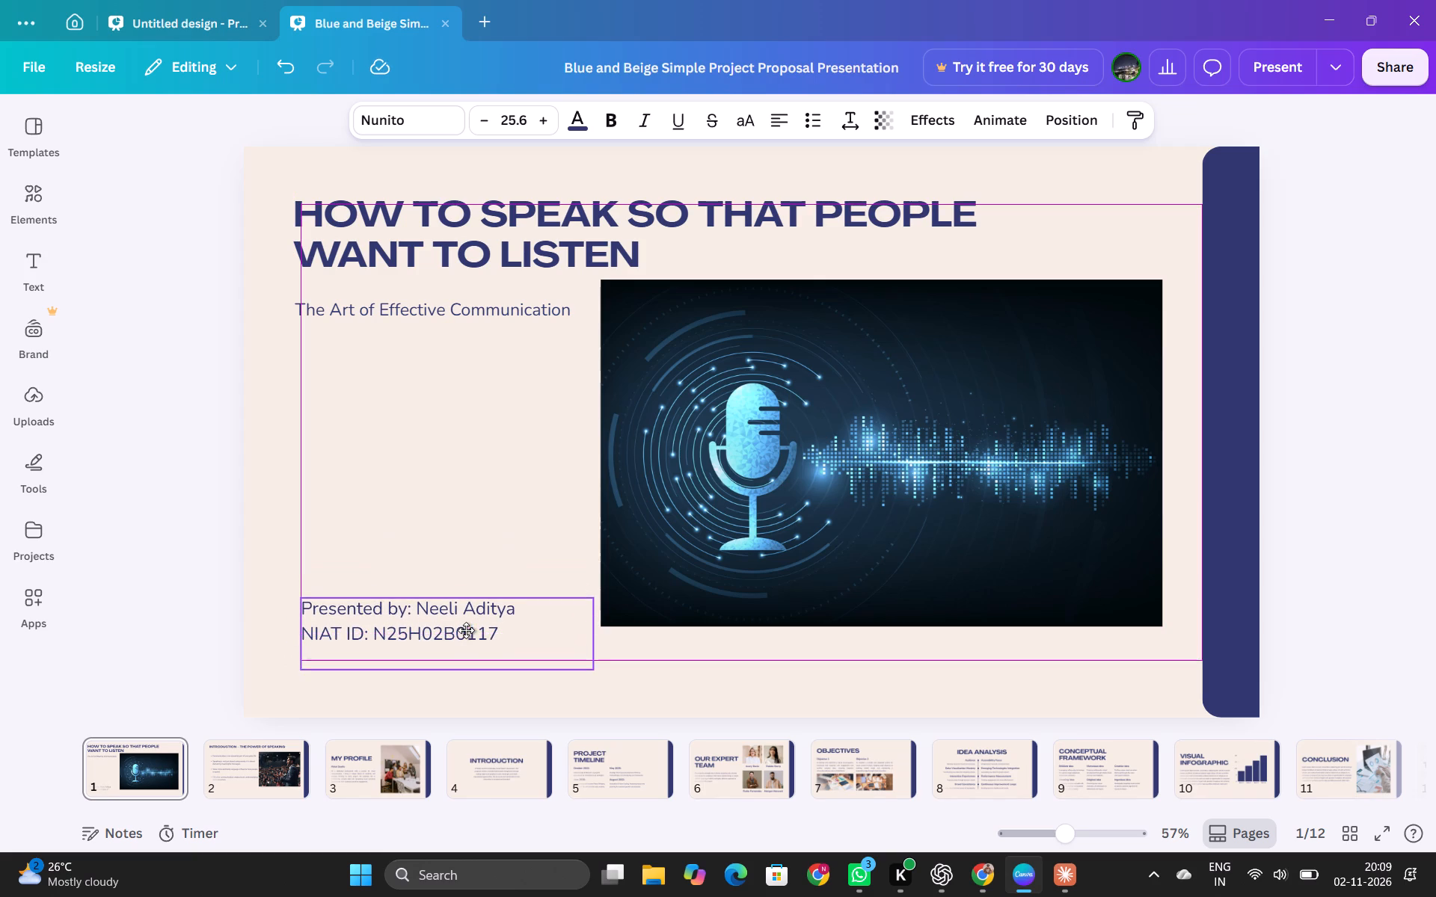
pyautogui.moveTo(466, 630); pyautogui.dragTo(466, 620)
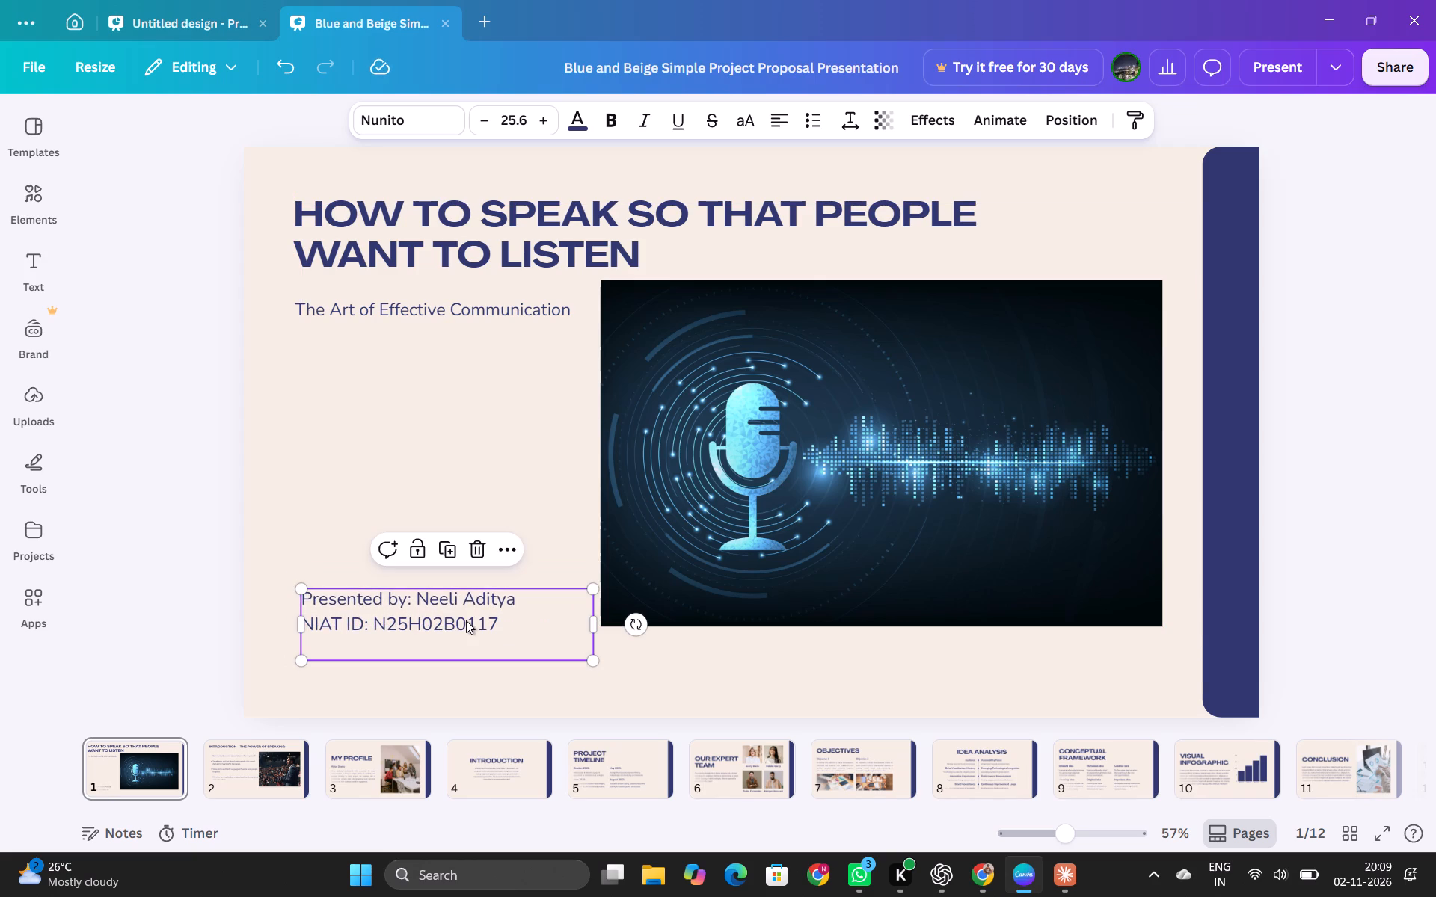
pyautogui.click(1354, 557)
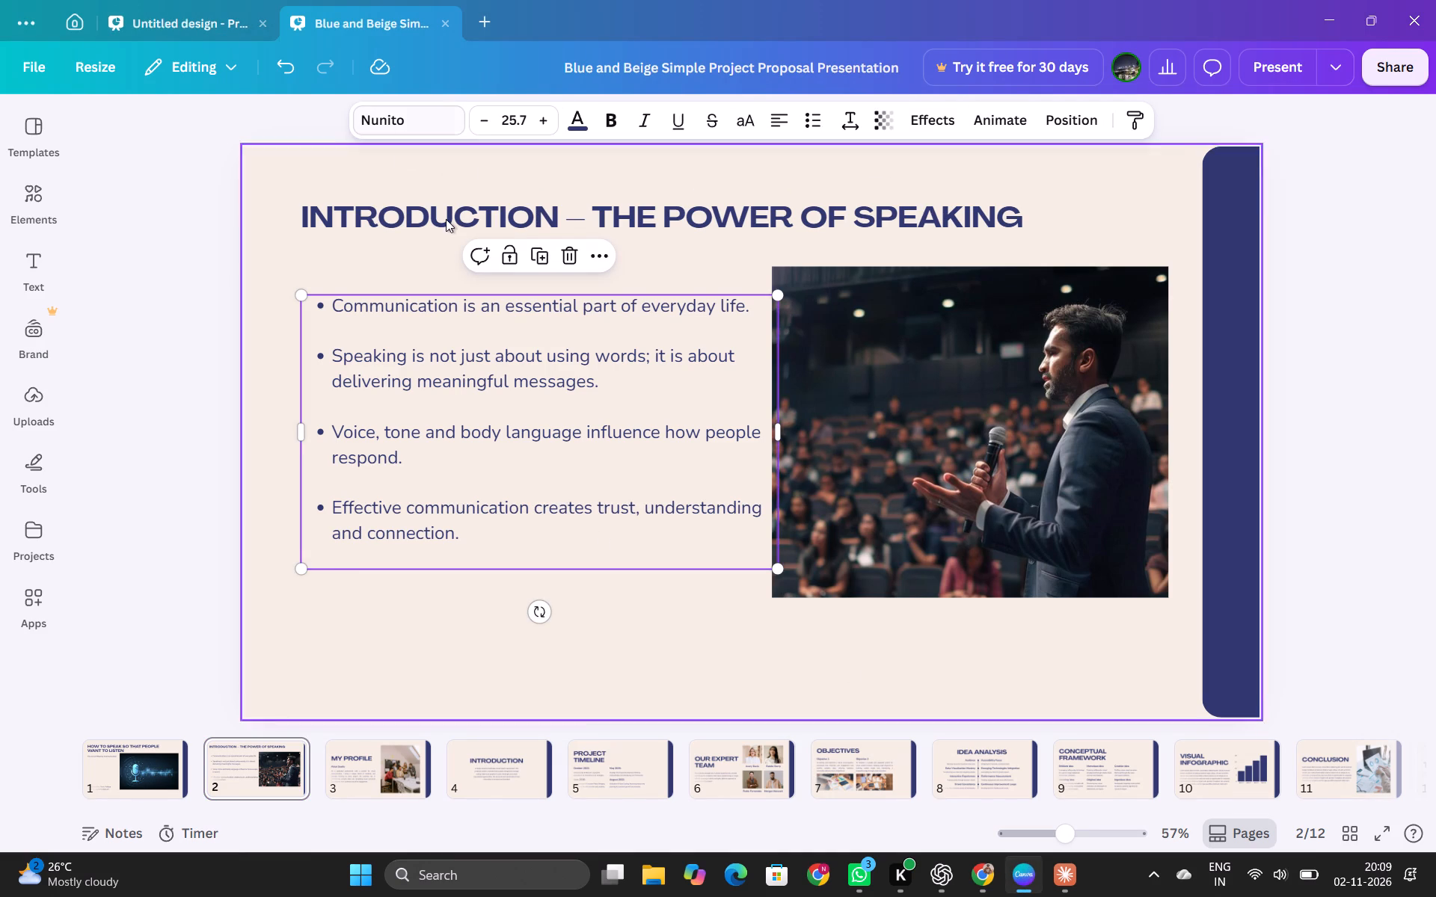
pyautogui.rightClick(611, 475)
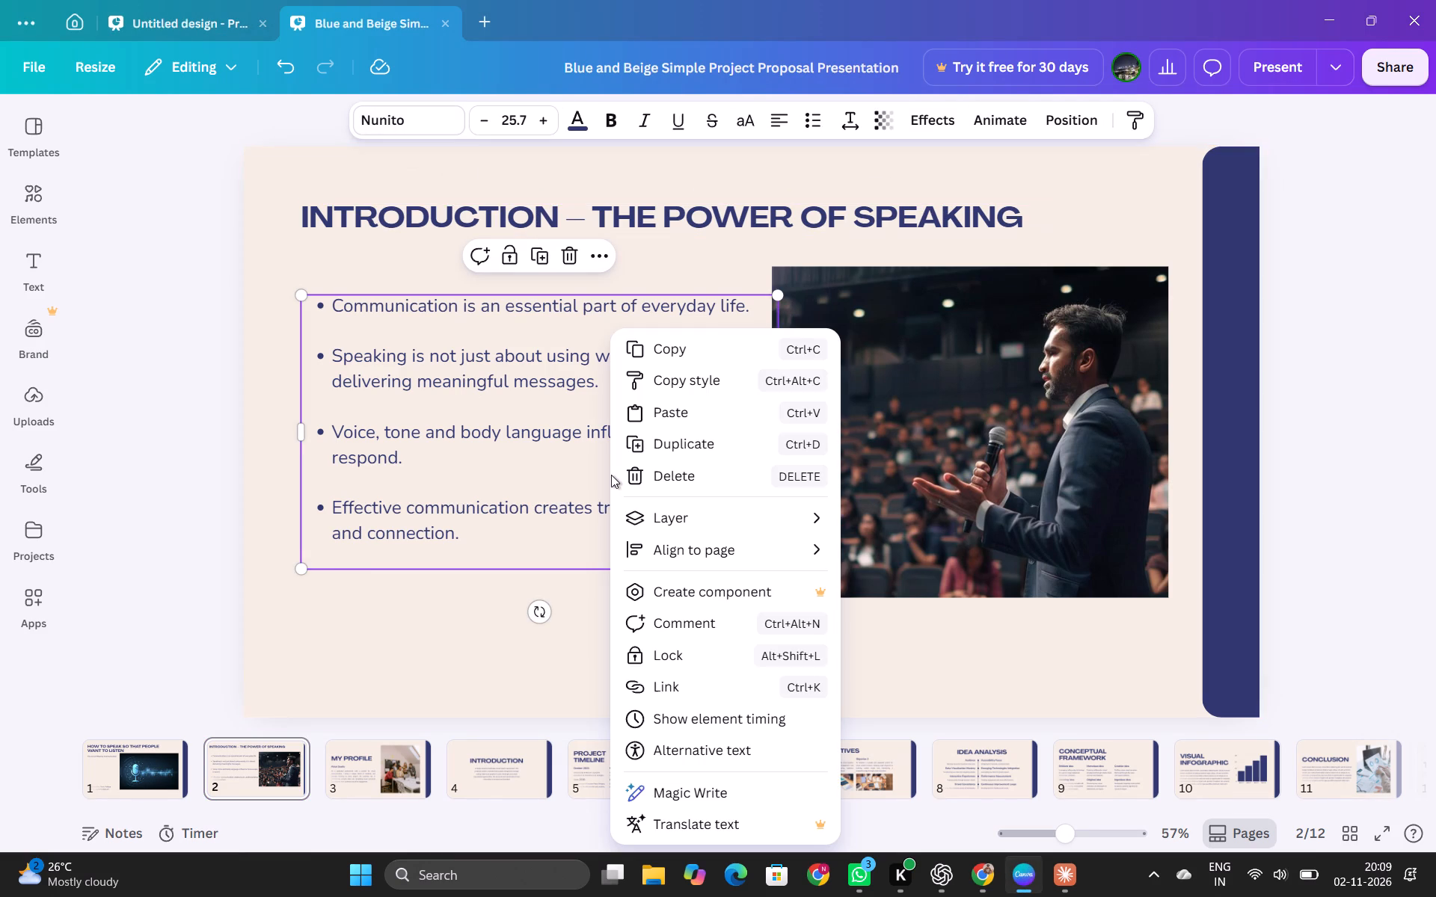
pyautogui.click(659, 442)
pyautogui.click(556, 484)
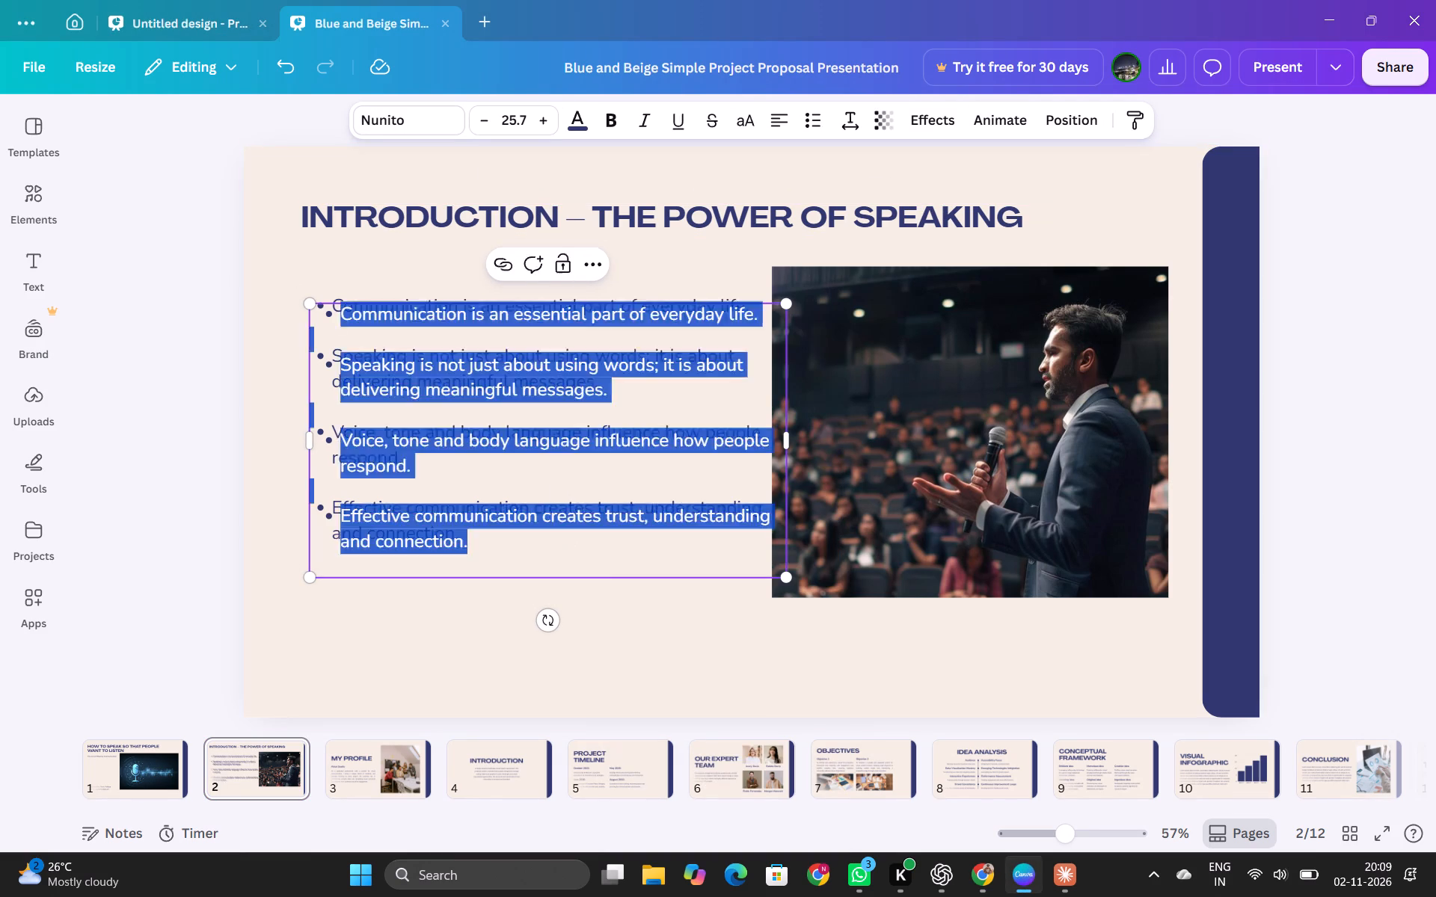
pyautogui.hotkey('ctrl', 'v')
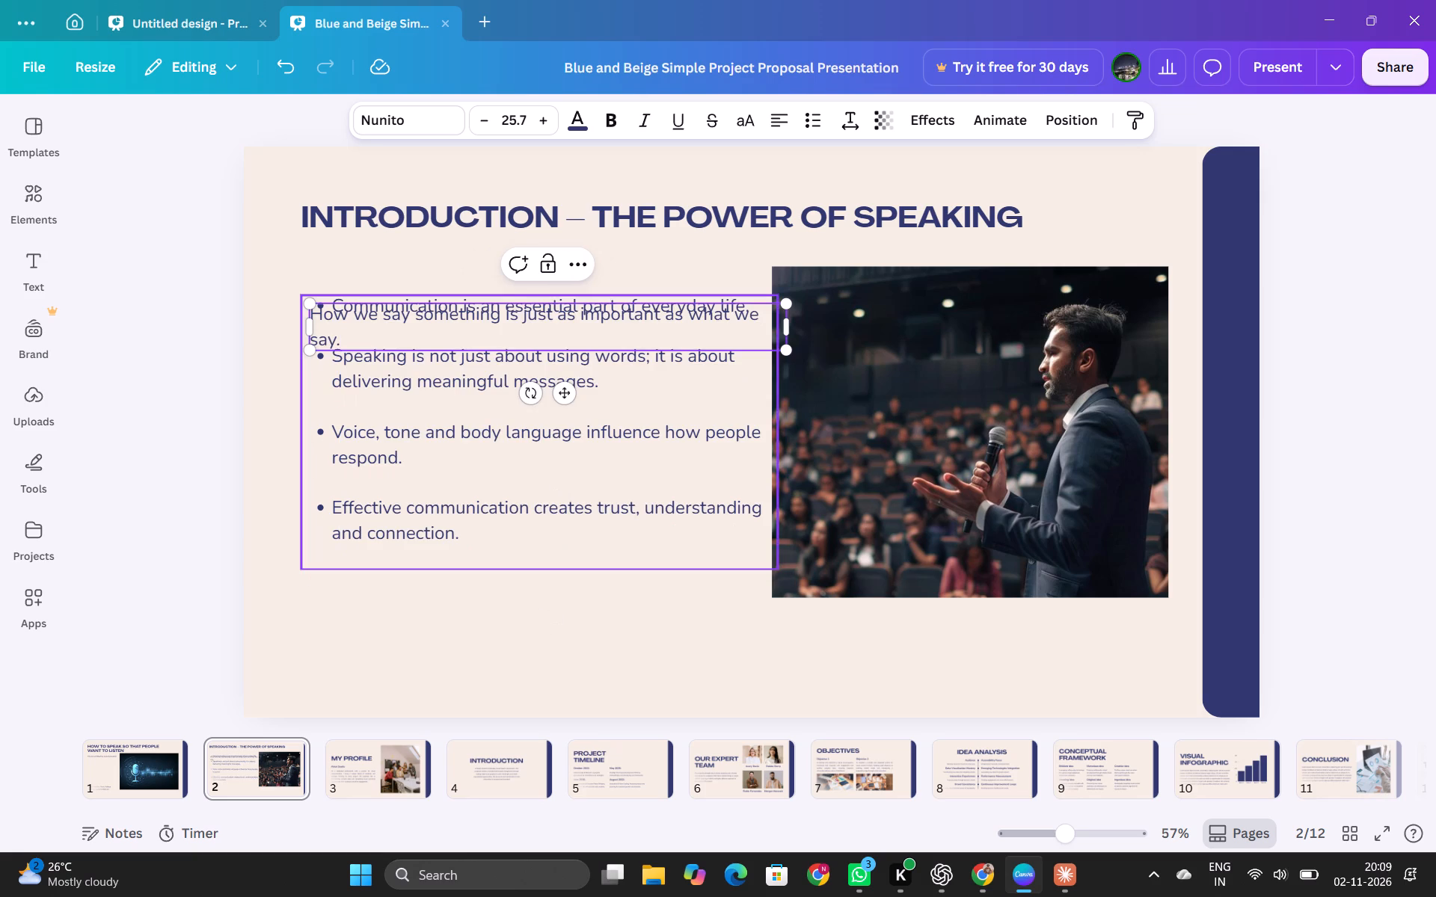
pyautogui.moveTo(490, 324); pyautogui.dragTo(500, 331)
pyautogui.click(500, 331)
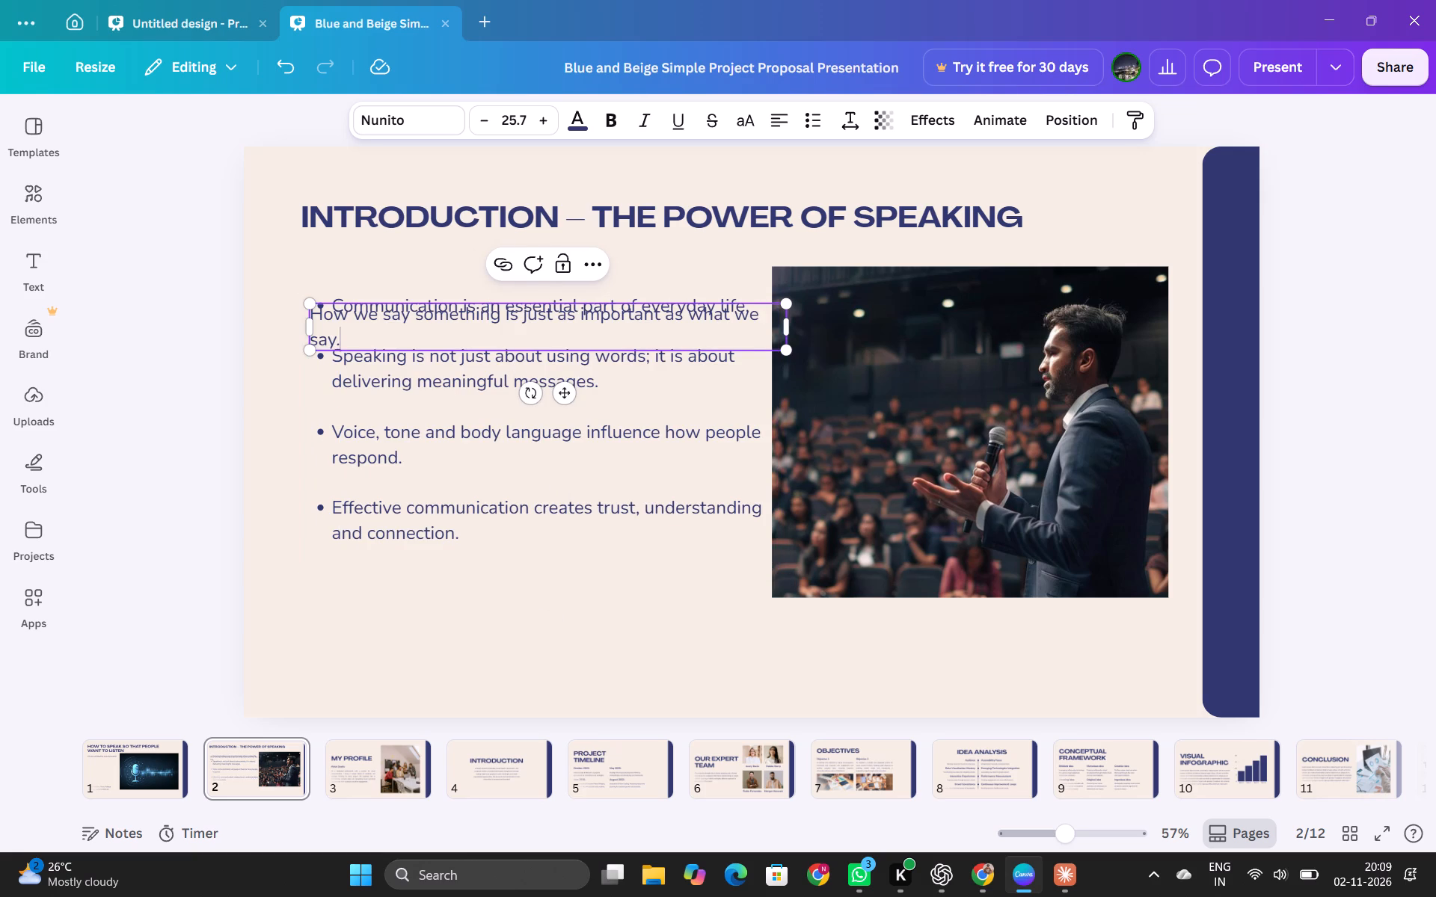
# Move the central idea sentence below the bullets and photo, fit it on one line, enlarge it to 31.2, and centre it roughly.
pyautogui.moveTo(500, 351); pyautogui.dragTo(622, 685)
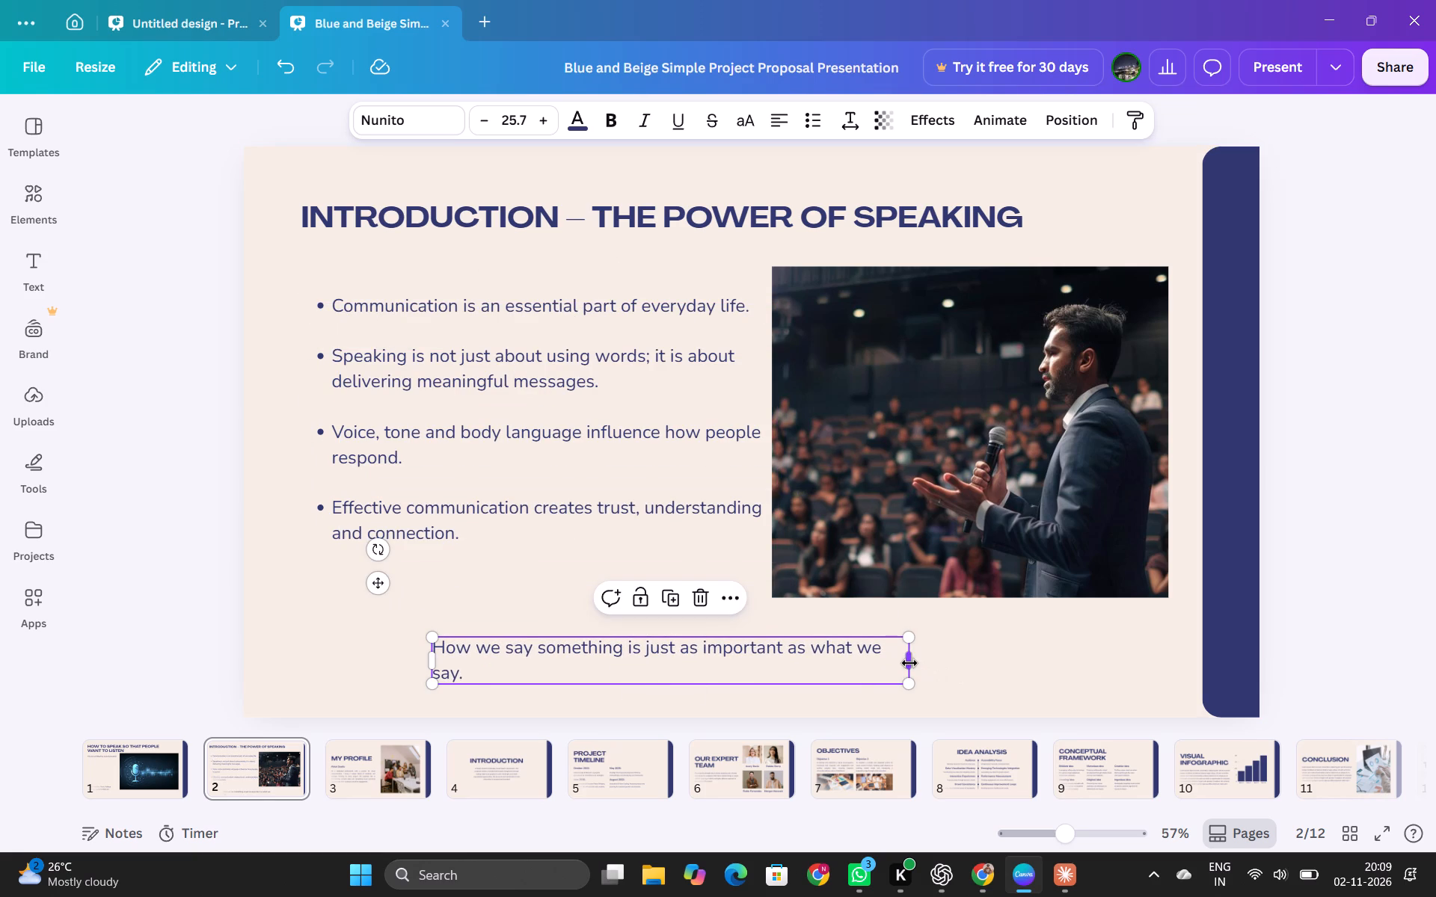
pyautogui.moveTo(909, 663); pyautogui.dragTo(922, 665)
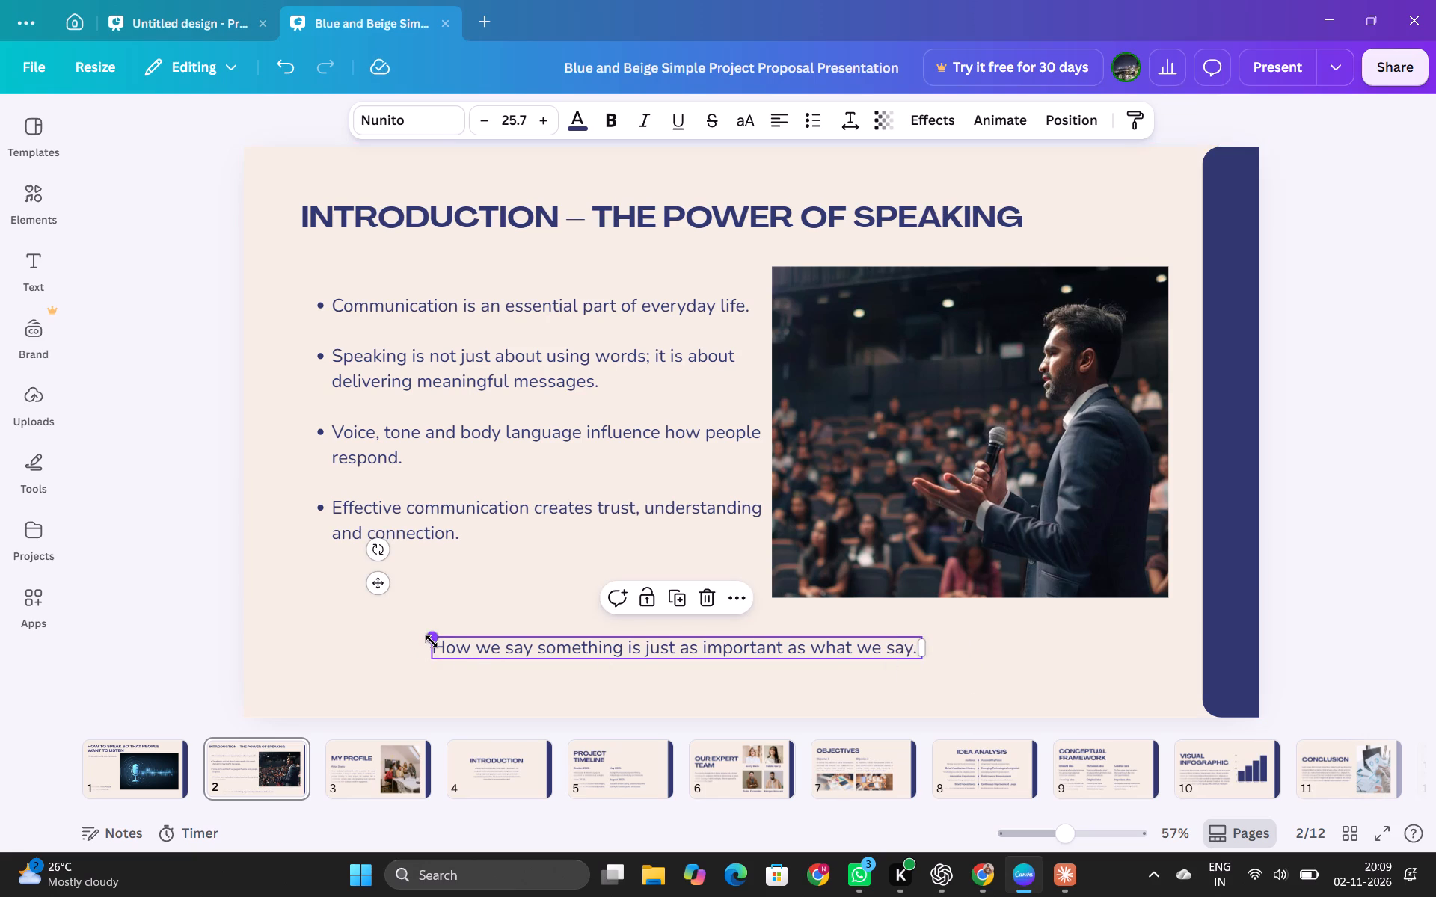
pyautogui.moveTo(432, 641); pyautogui.dragTo(330, 572)
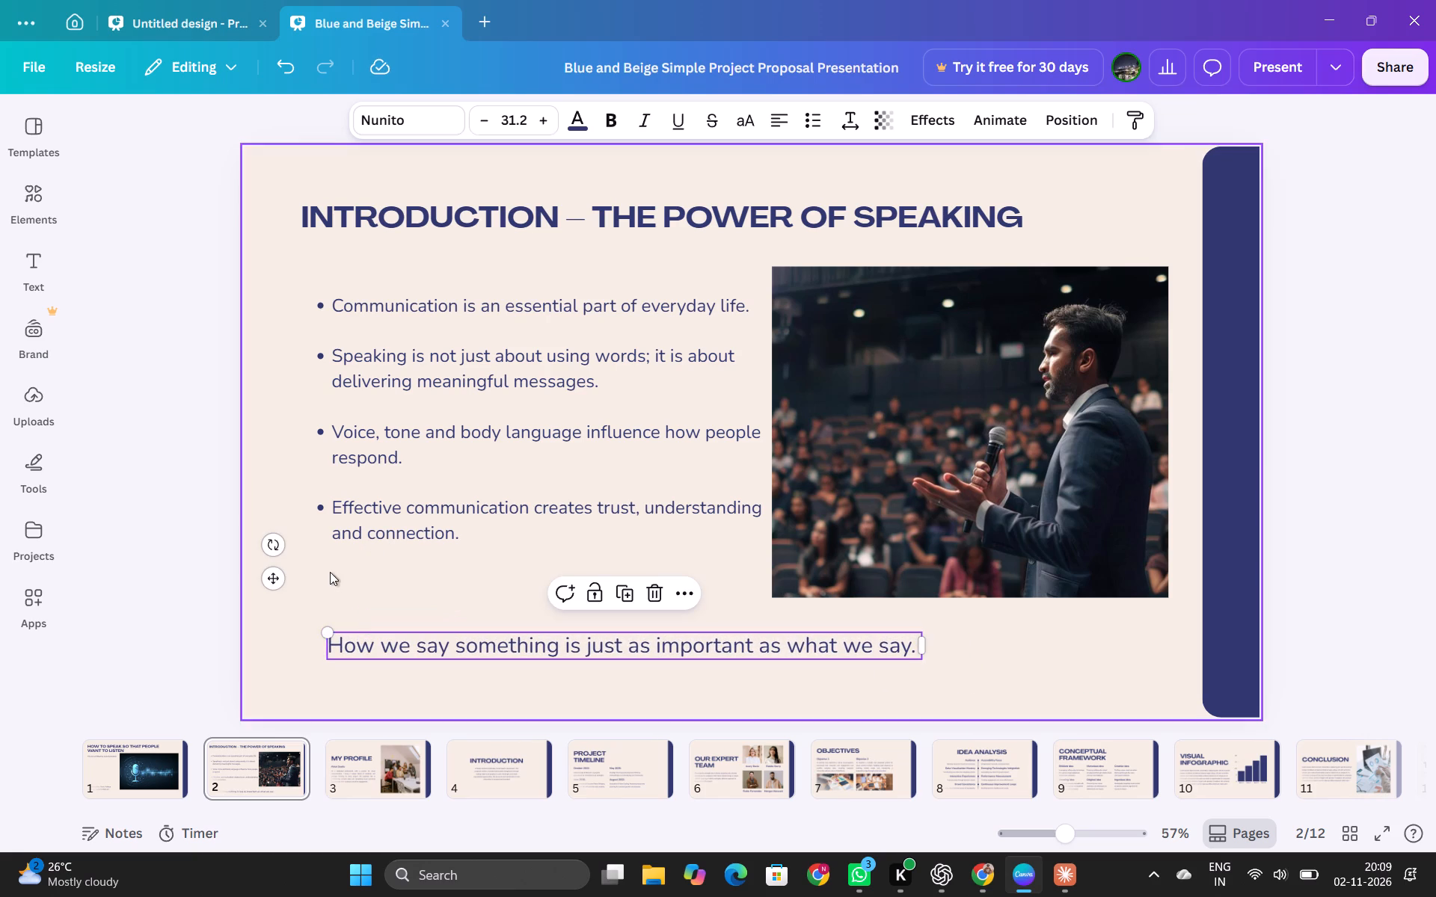
pyautogui.moveTo(521, 656); pyautogui.dragTo(639, 656)
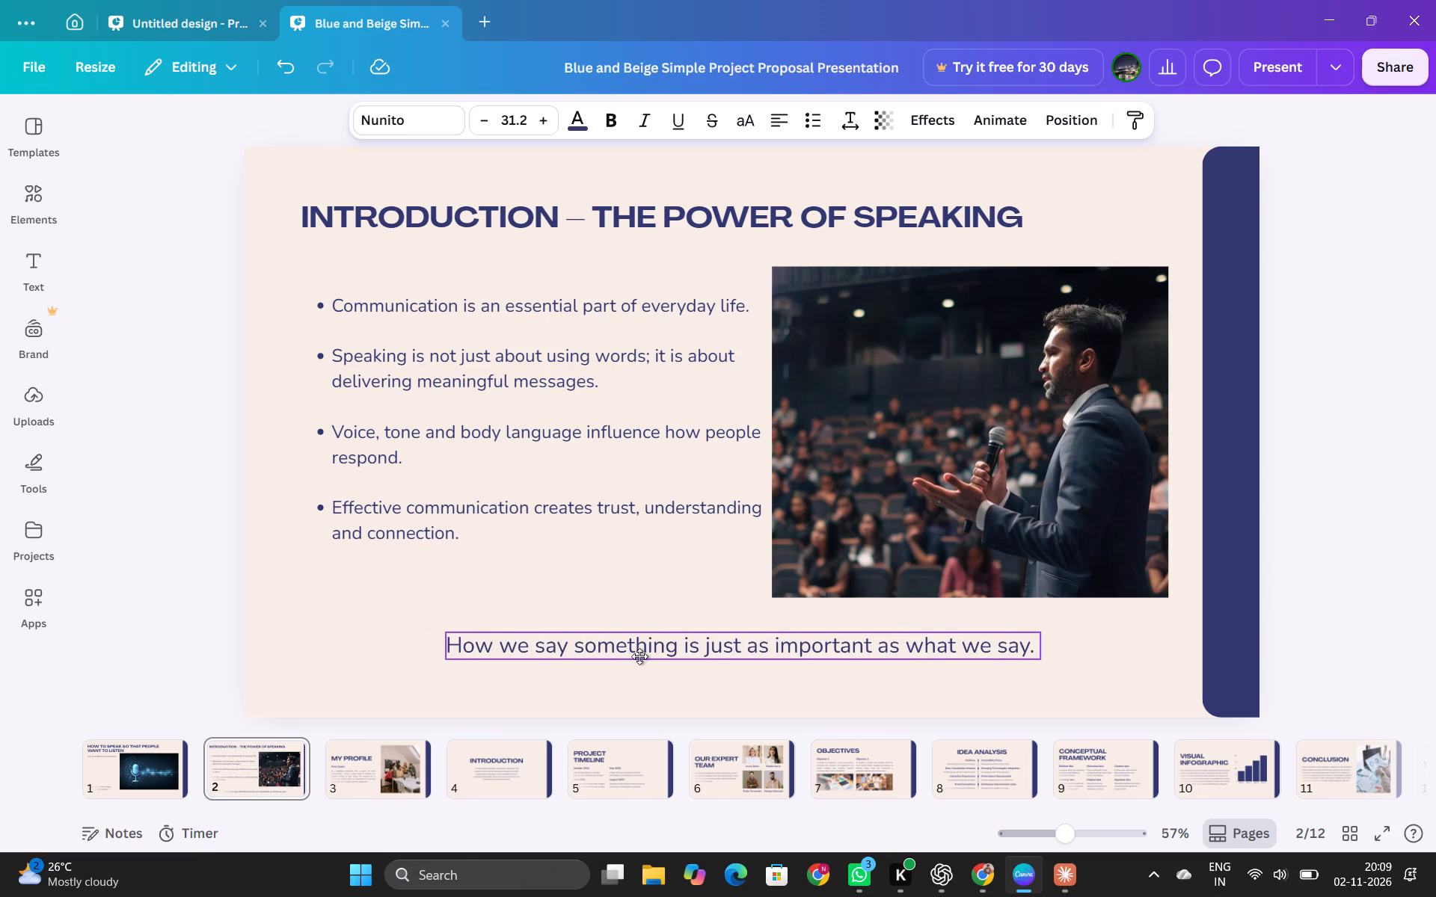
# Nudge slide 2's central idea sentence slightly toward the blue side band.
pyautogui.moveTo(639, 656); pyautogui.dragTo(646, 656)
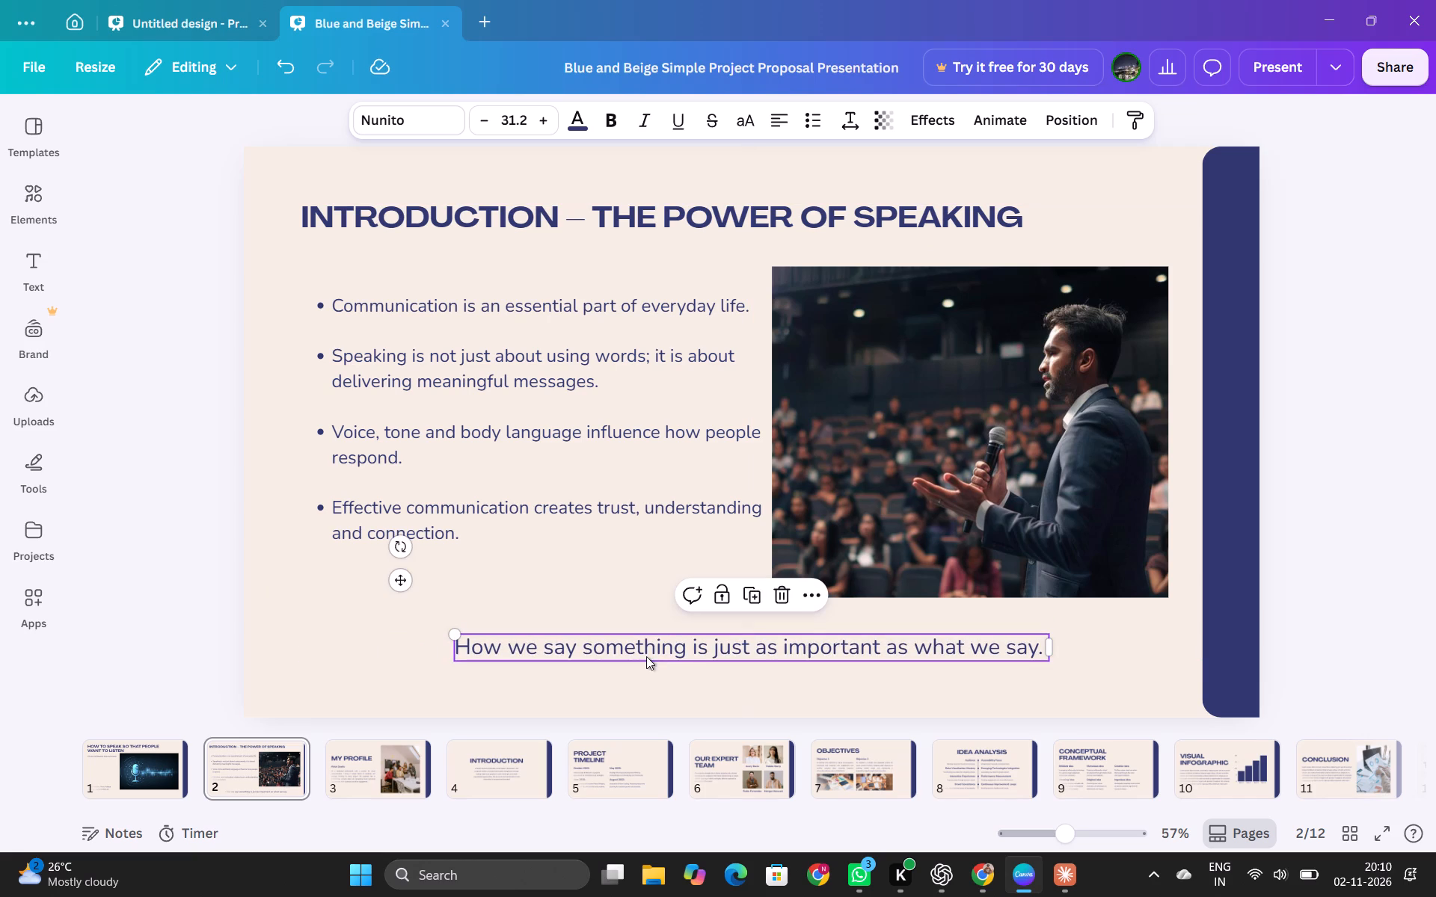
pyautogui.click(1334, 639)
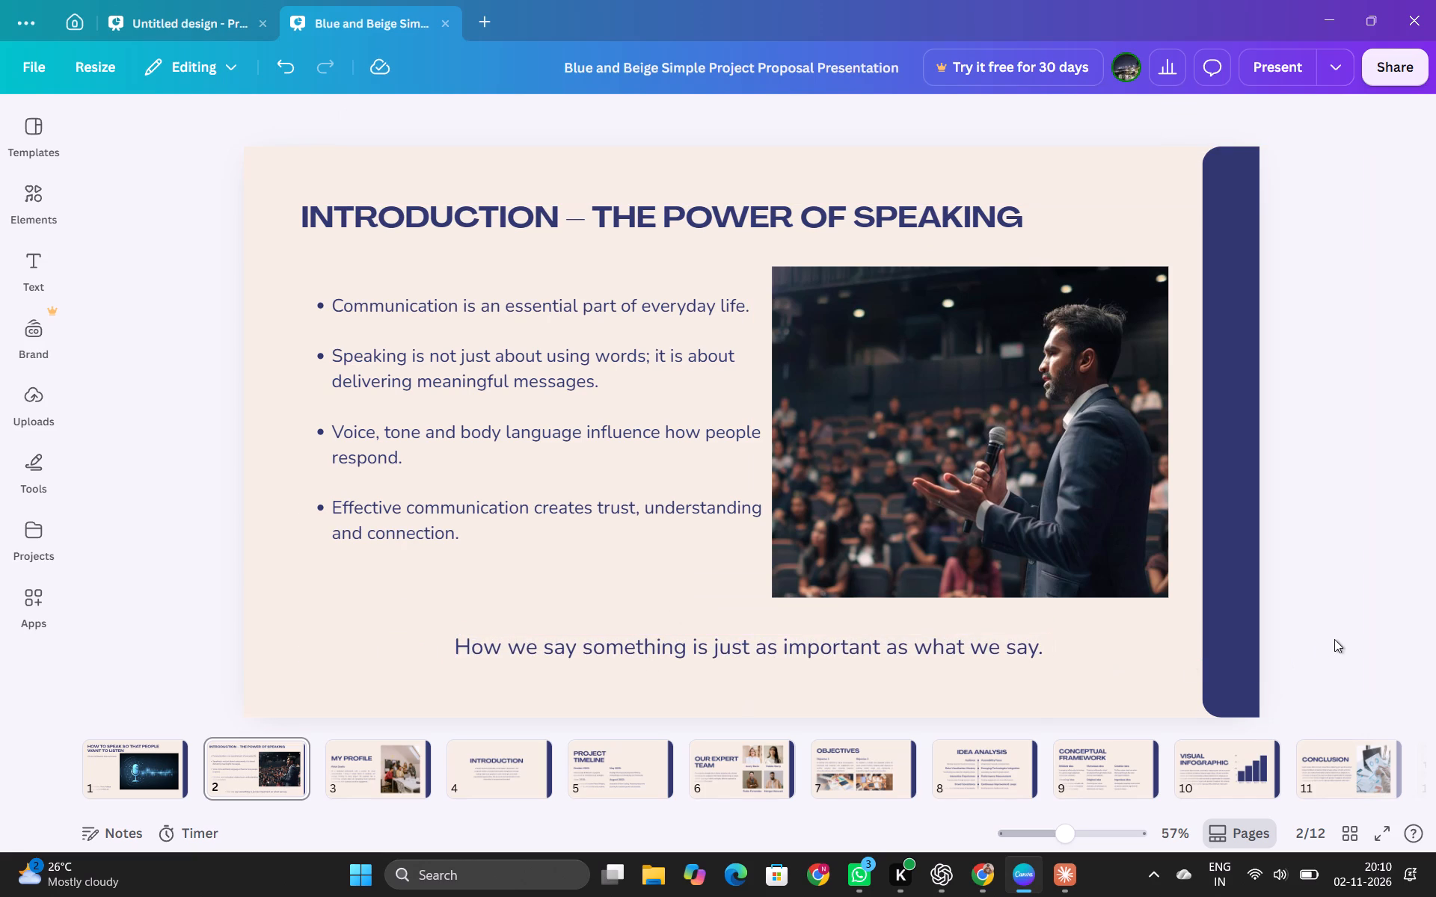
# Change the central idea sentence's font to Open Sauce and refit it on one line at size 30.3.
pyautogui.click(732, 644)
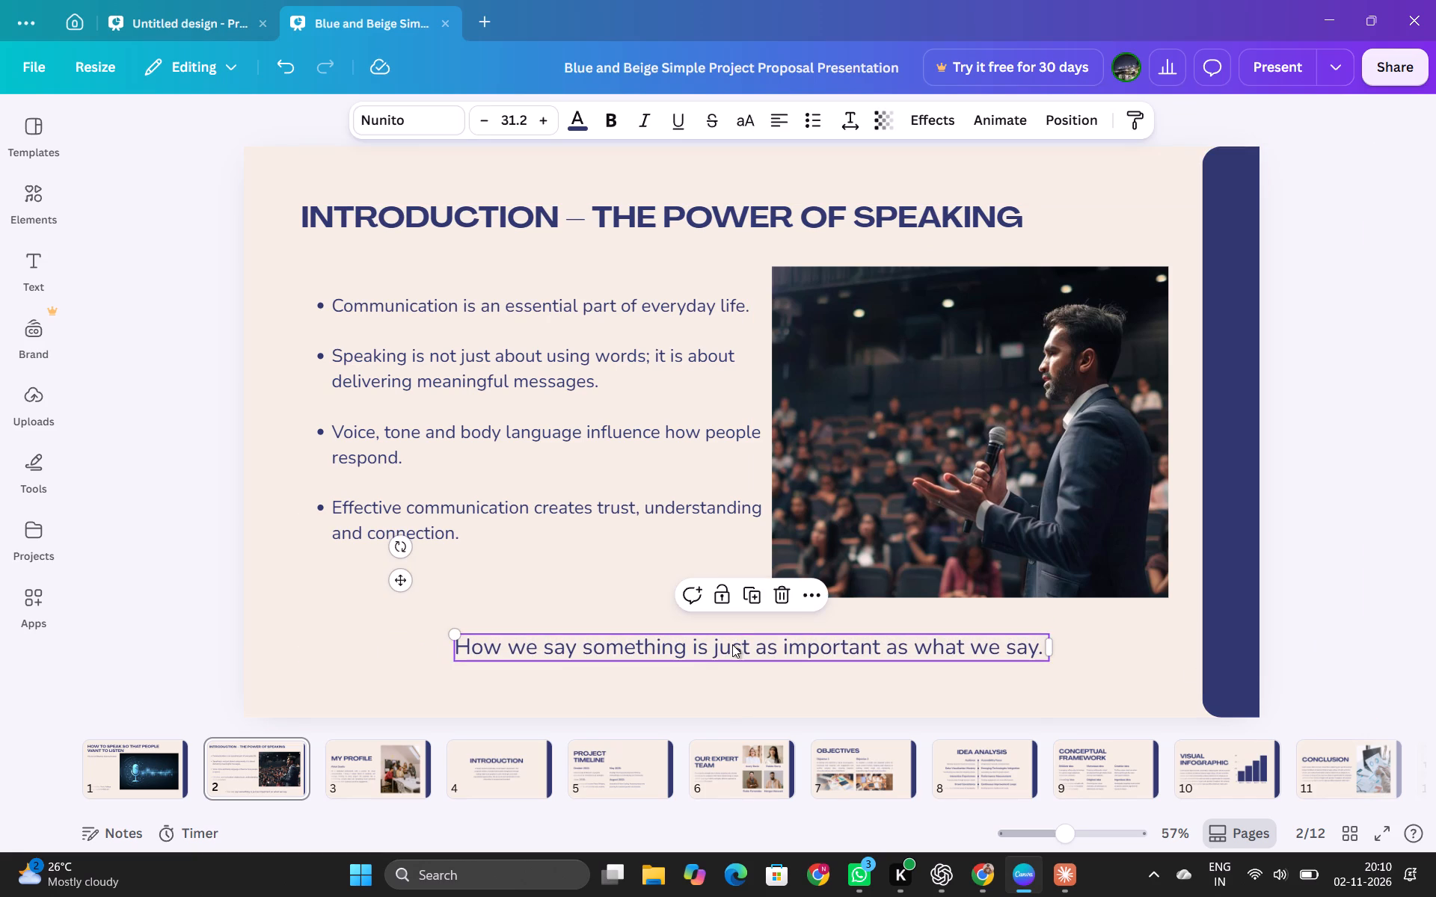
pyautogui.click(415, 117)
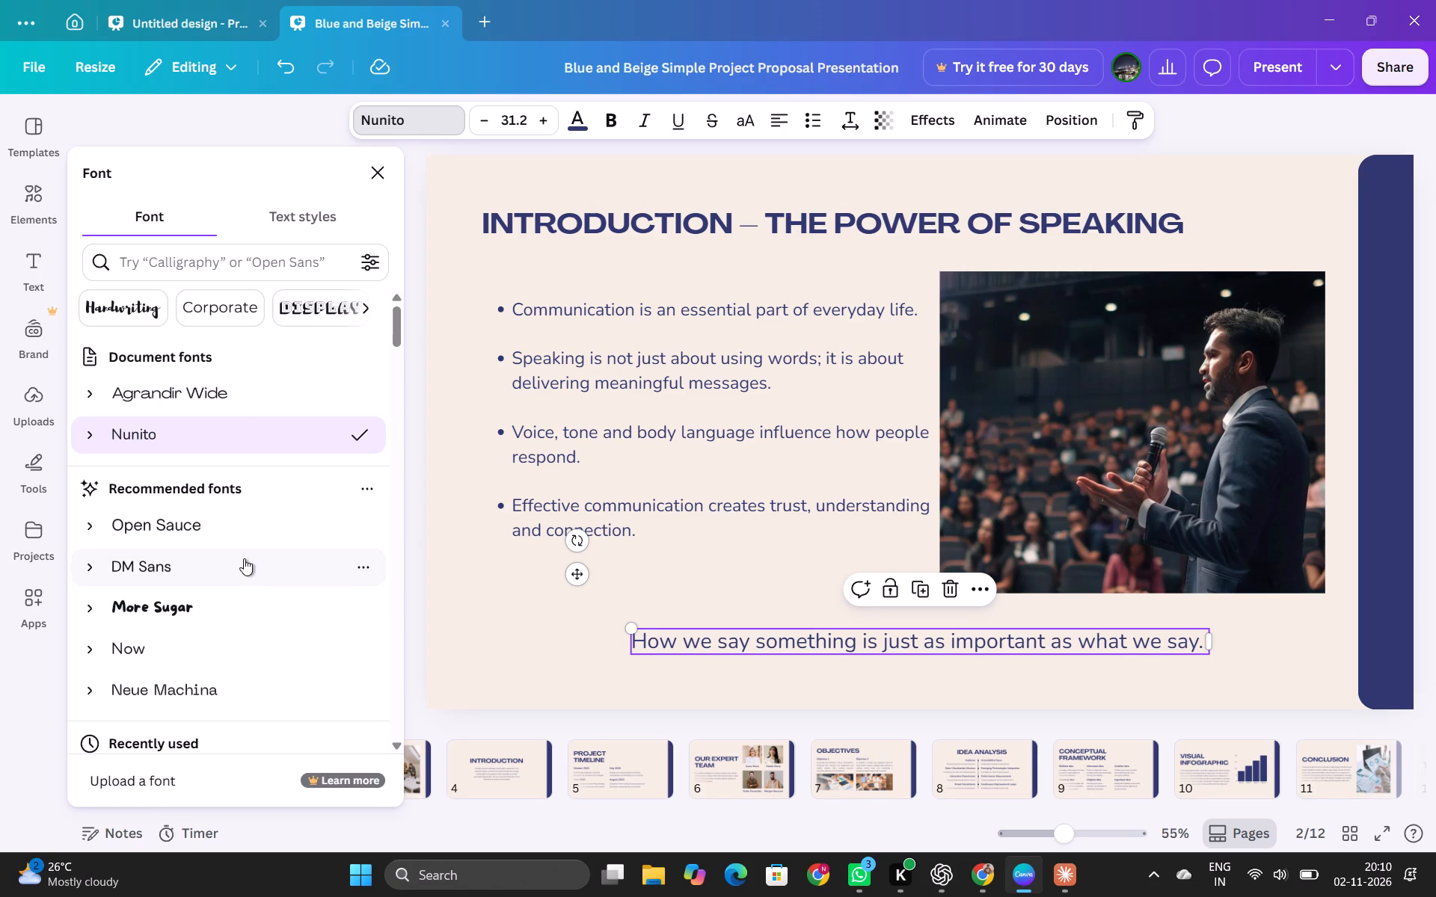
pyautogui.click(254, 520)
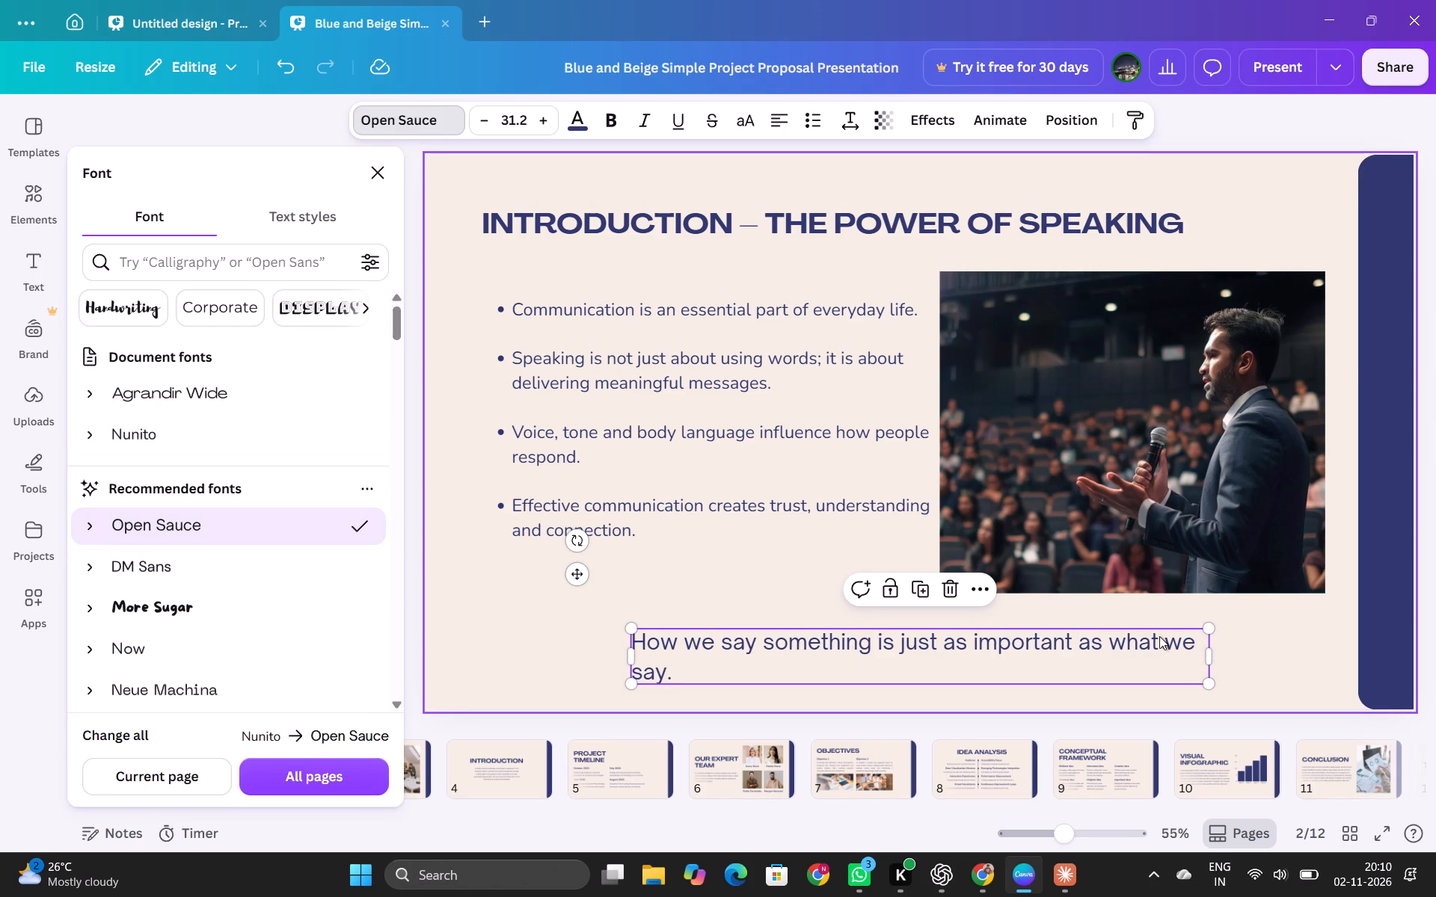
pyautogui.moveTo(1209, 684); pyautogui.dragTo(1194, 662)
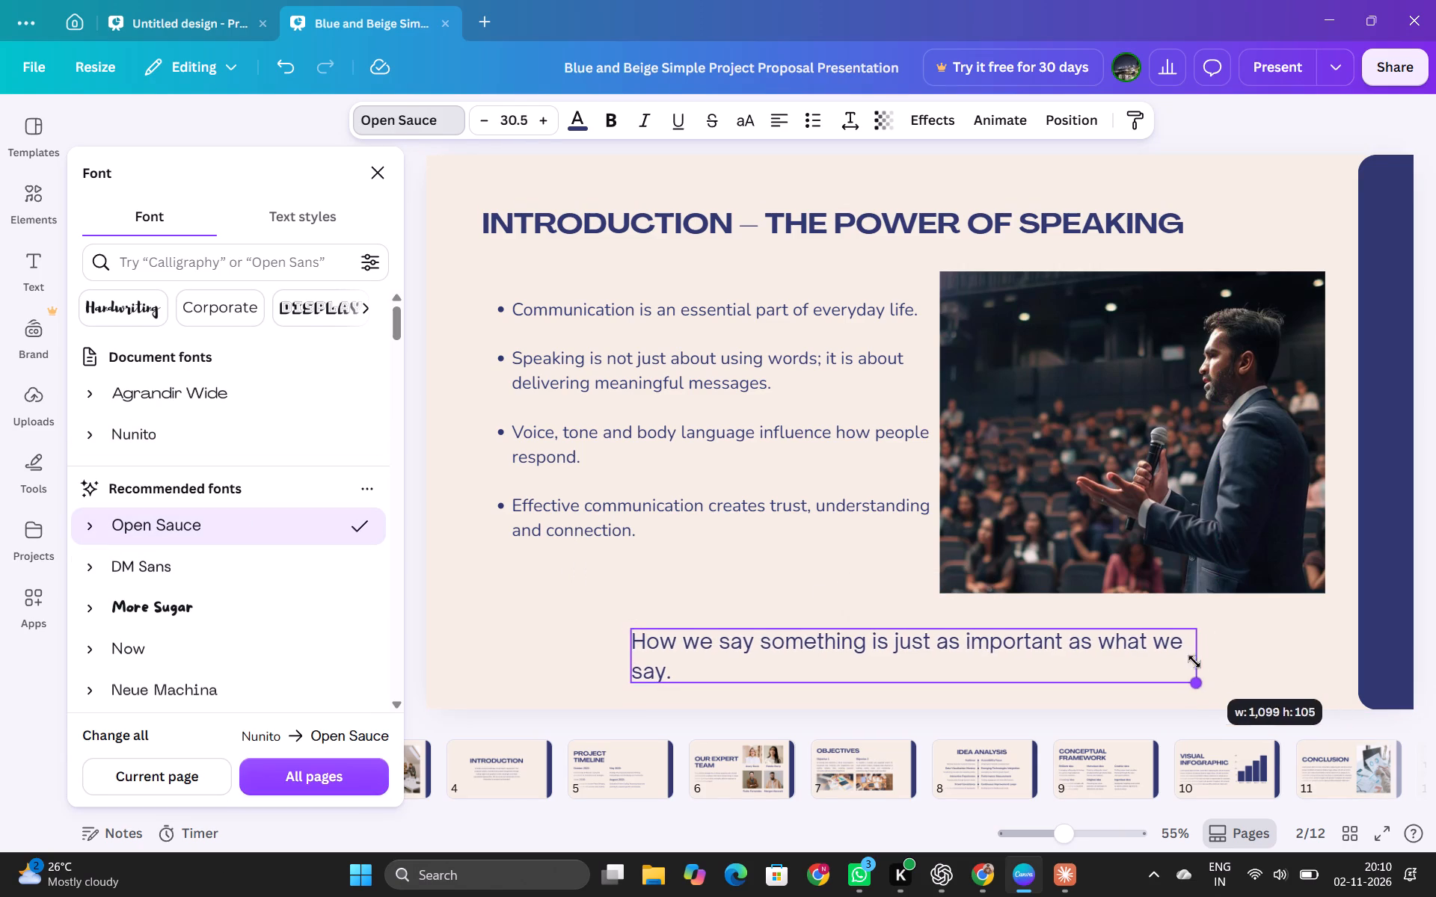
pyautogui.moveTo(1194, 662); pyautogui.dragTo(1193, 662)
pyautogui.moveTo(1193, 662); pyautogui.dragTo(1242, 651)
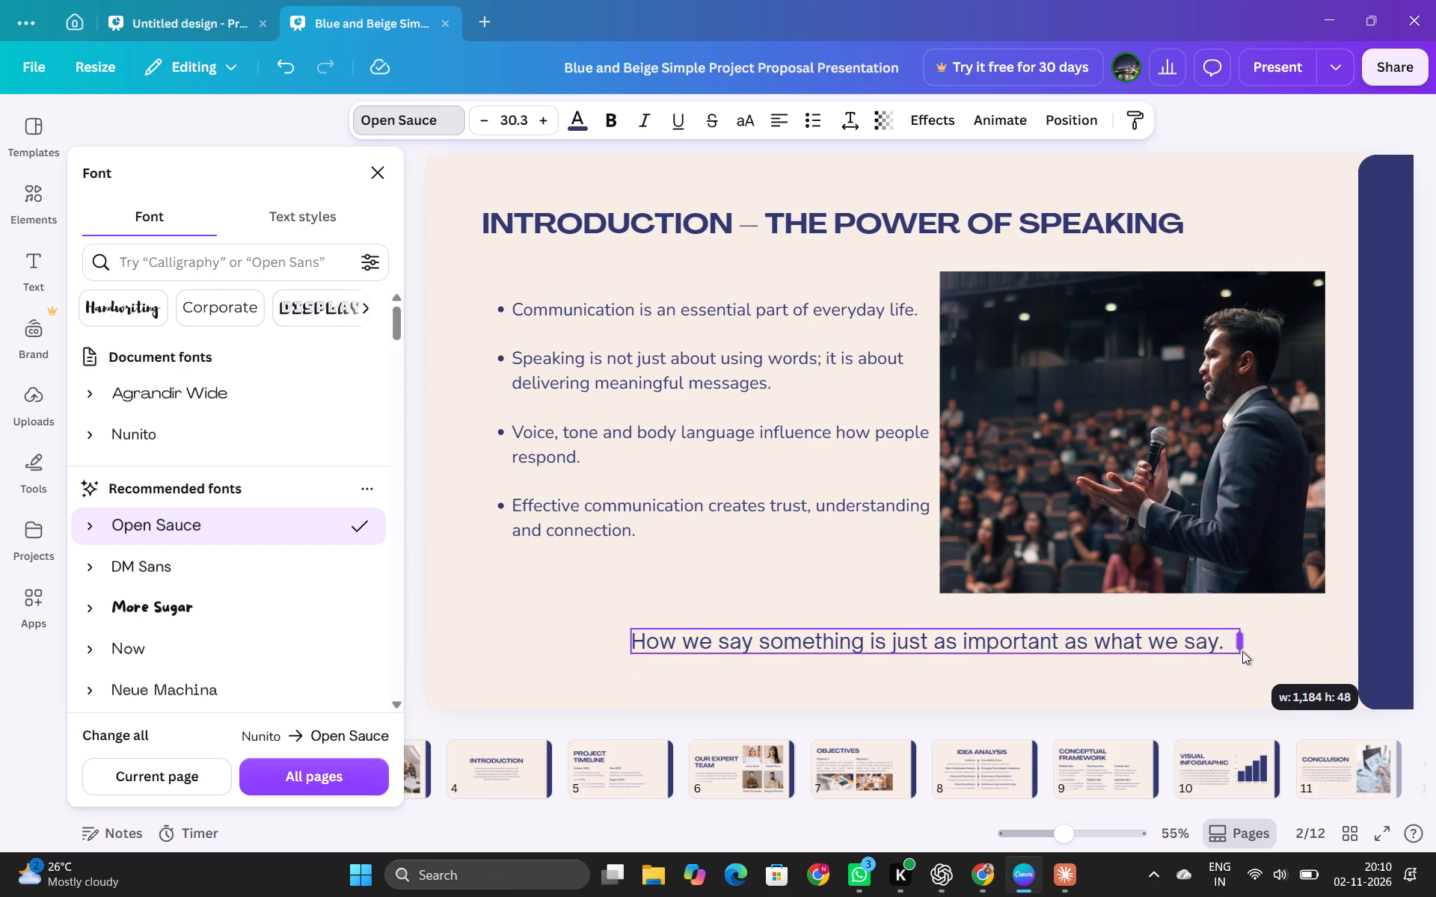
pyautogui.moveTo(1242, 651); pyautogui.dragTo(1244, 645)
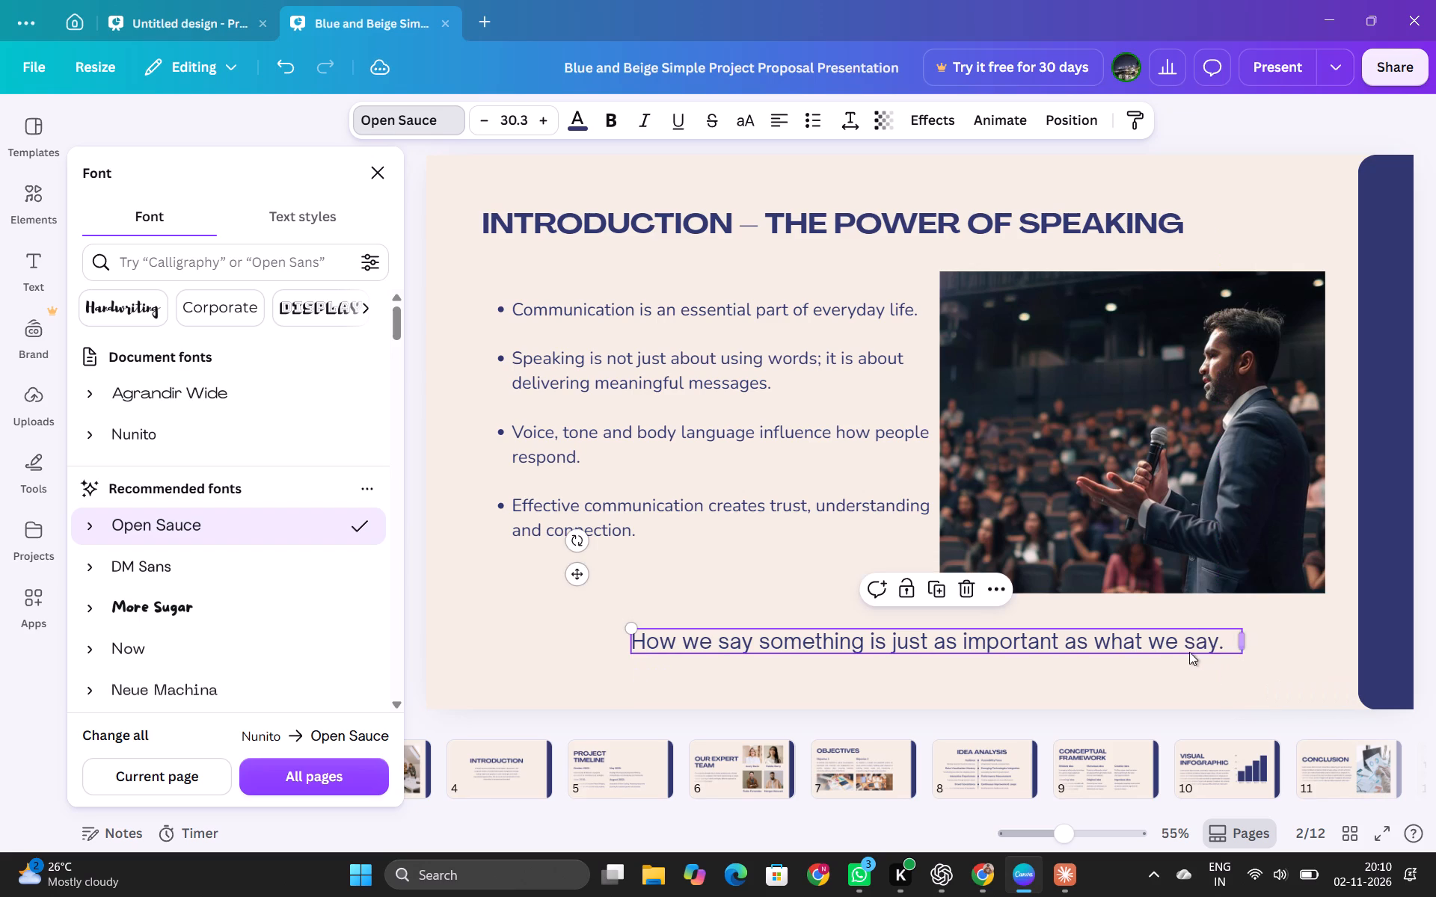
# Recentre the central idea sentence horizontally within the slide's content area, below the bullets and photo, and leave the font settings.
pyautogui.moveTo(1166, 642); pyautogui.dragTo(1148, 644)
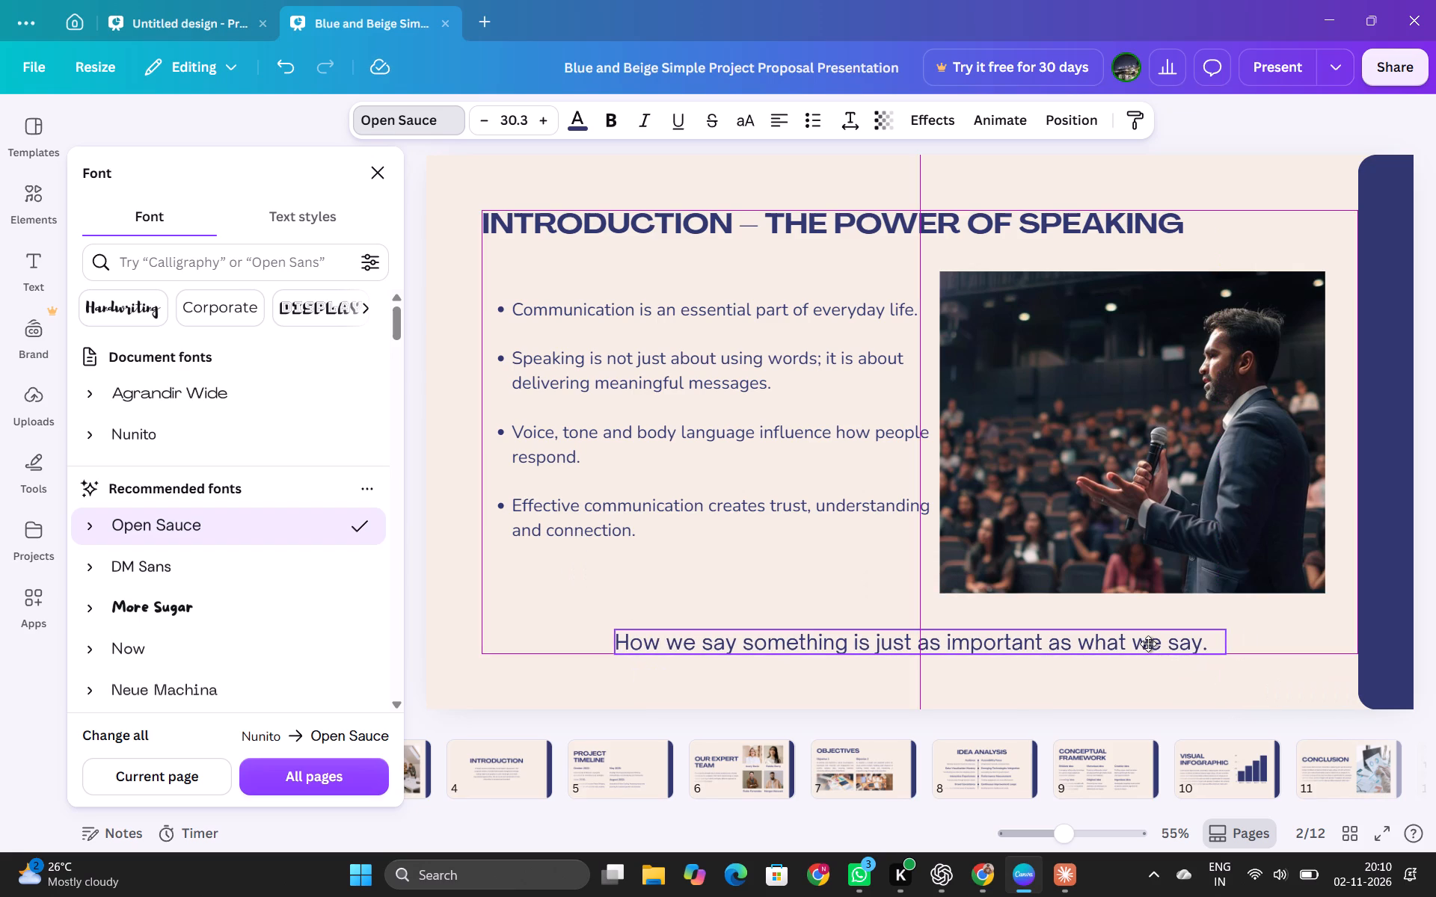
pyautogui.moveTo(1148, 644); pyautogui.dragTo(1148, 644)
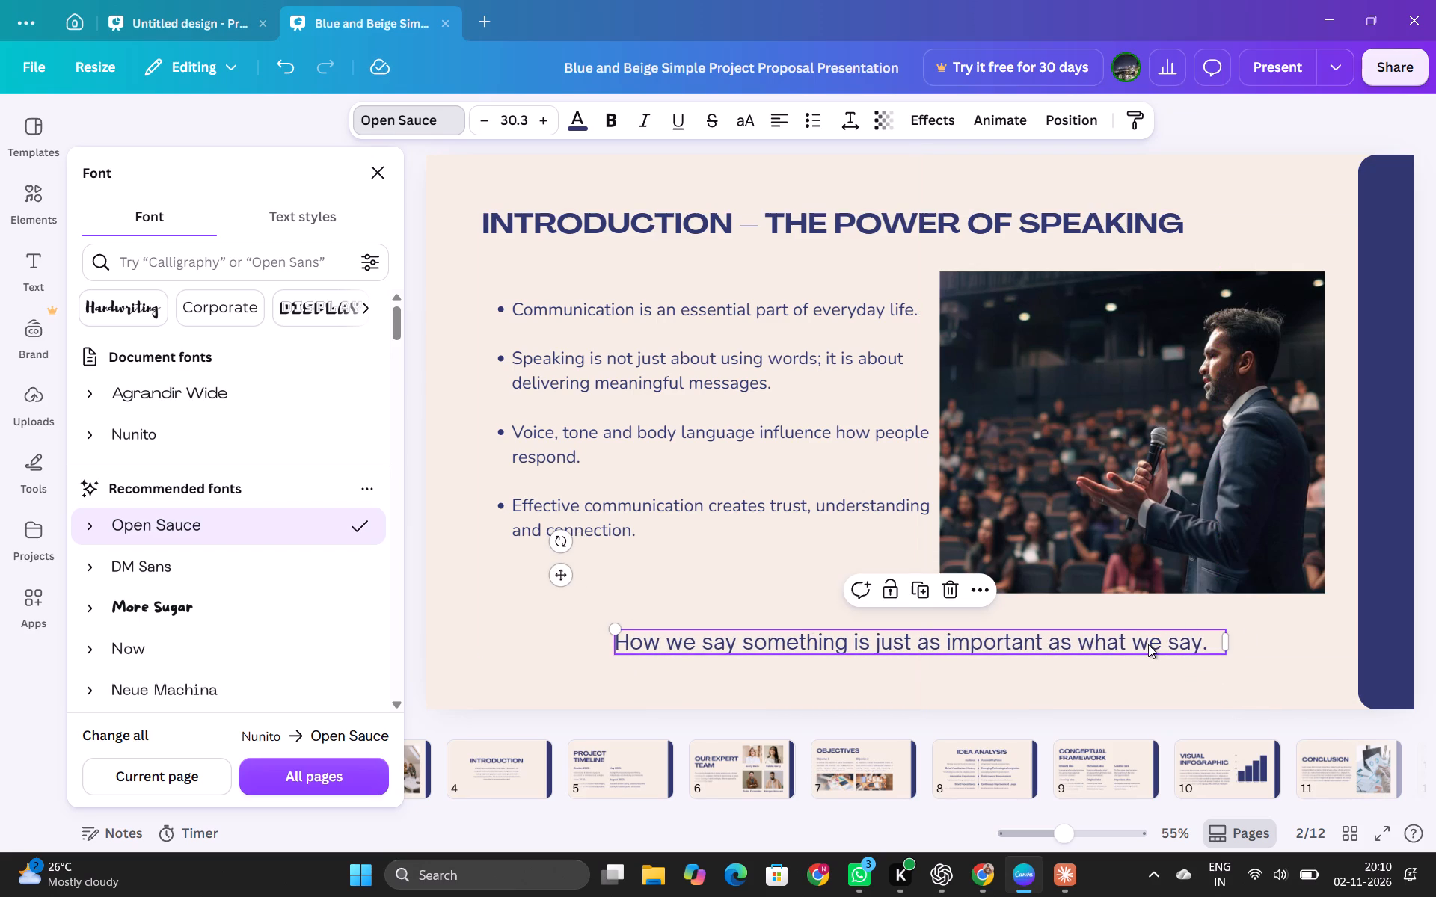
pyautogui.click(372, 176)
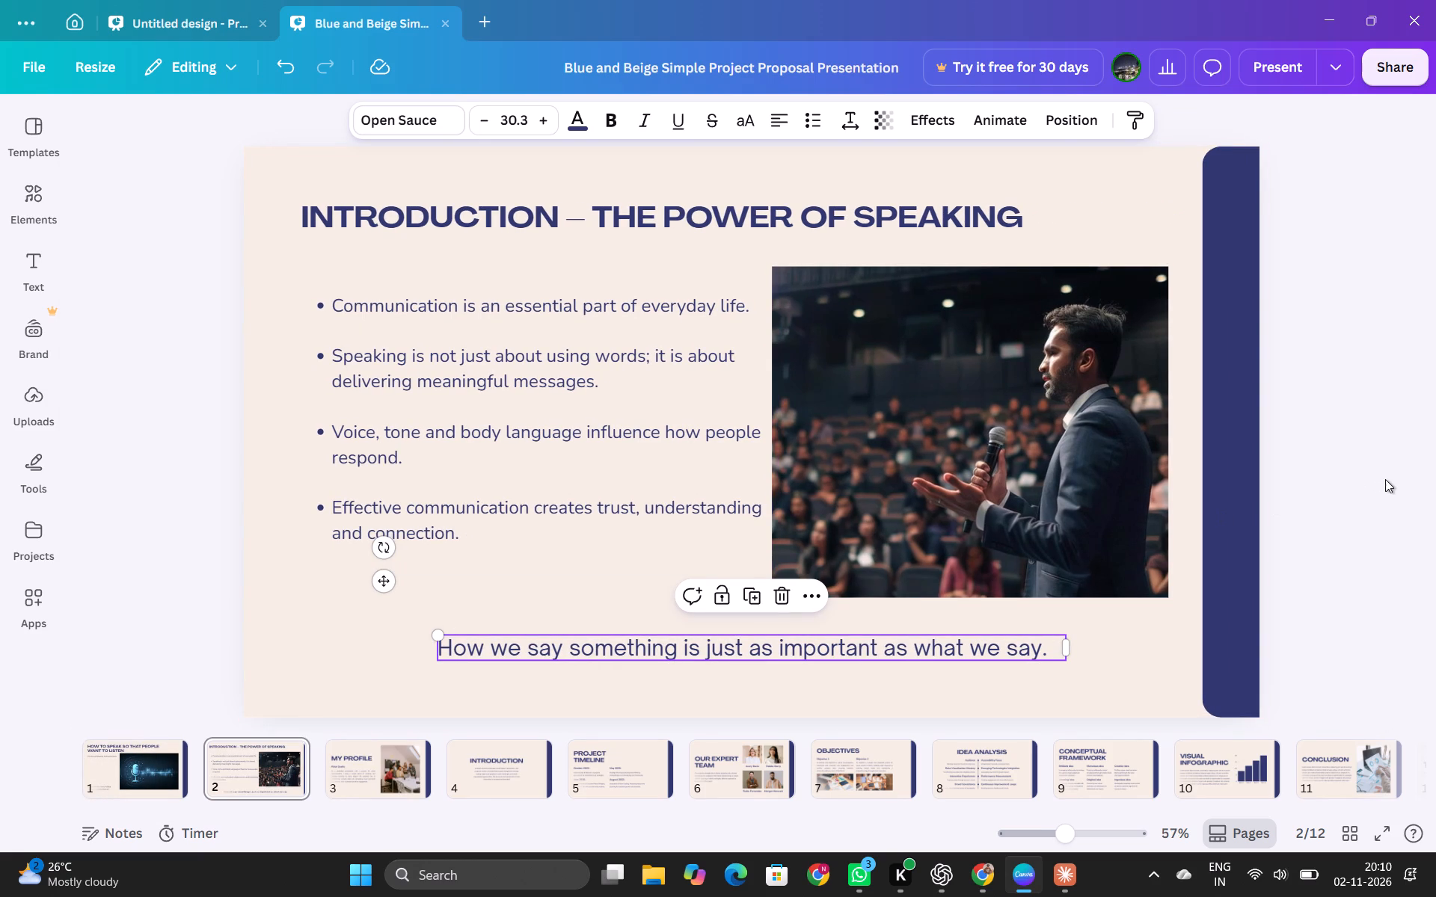
pyautogui.click(1385, 479)
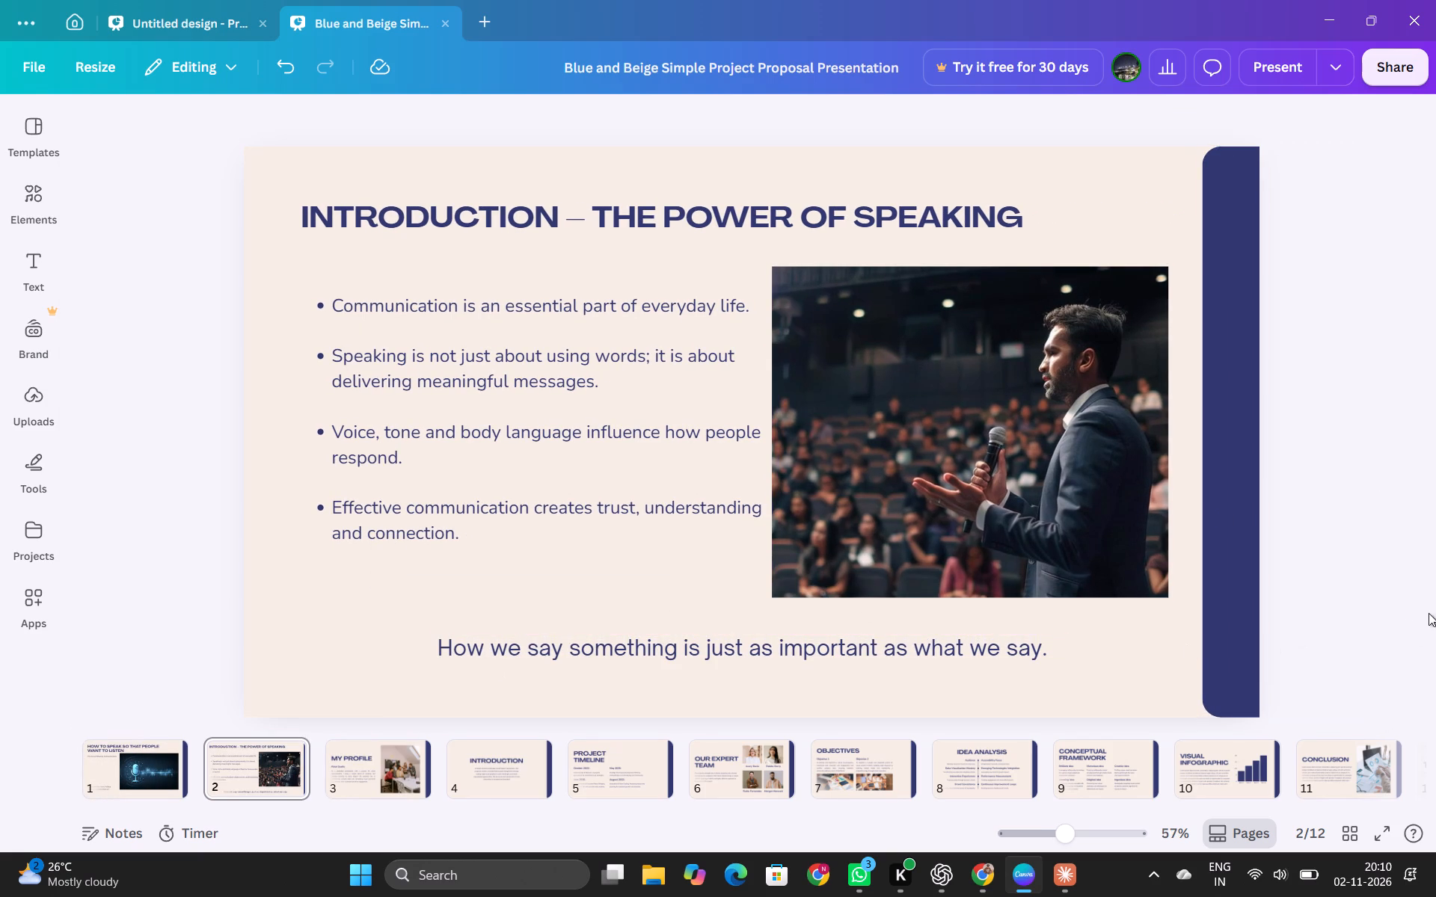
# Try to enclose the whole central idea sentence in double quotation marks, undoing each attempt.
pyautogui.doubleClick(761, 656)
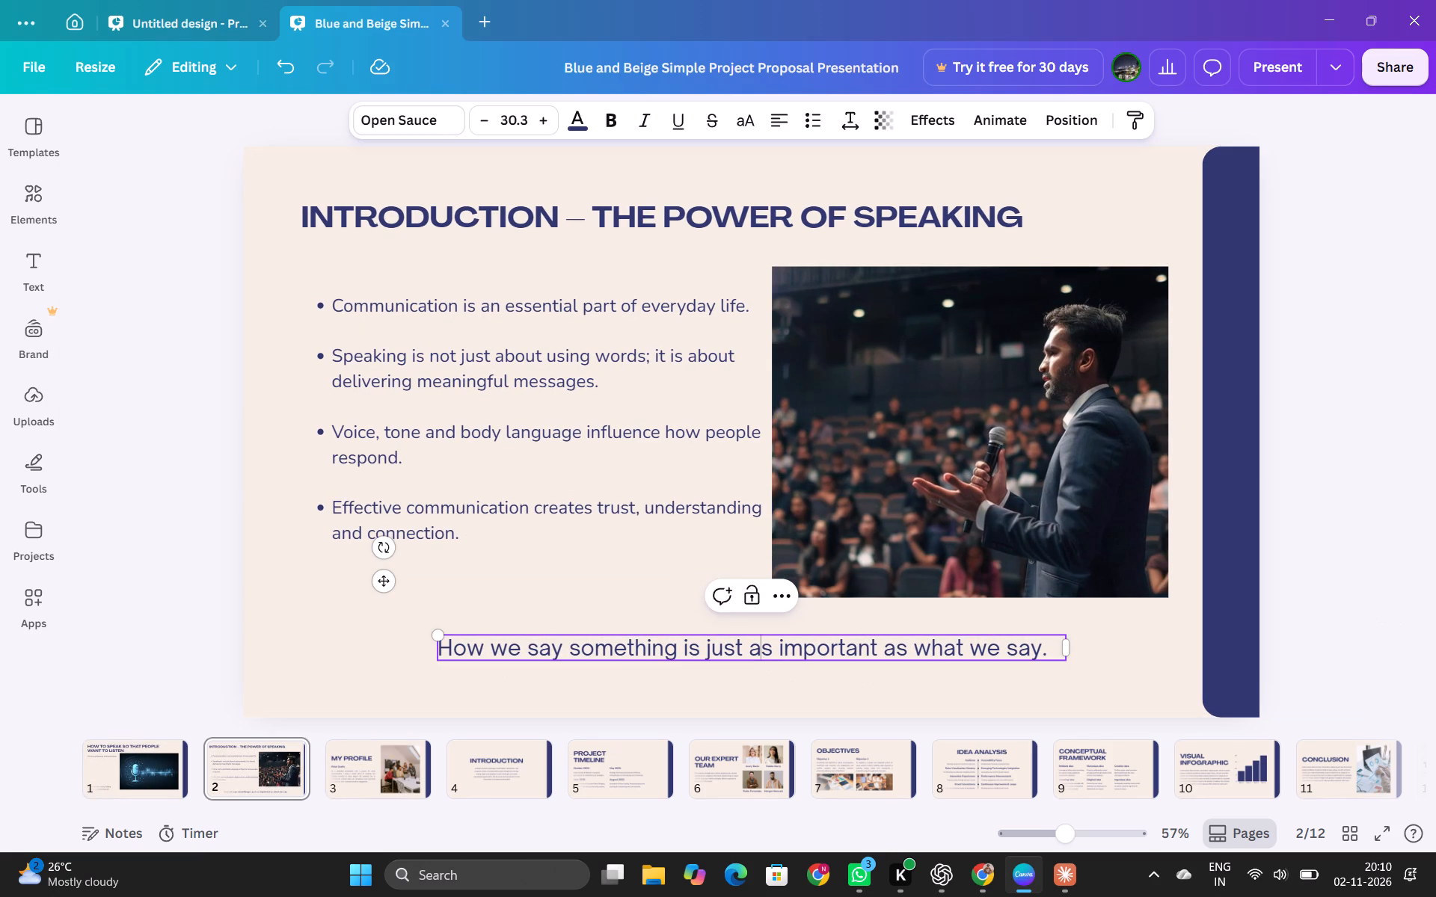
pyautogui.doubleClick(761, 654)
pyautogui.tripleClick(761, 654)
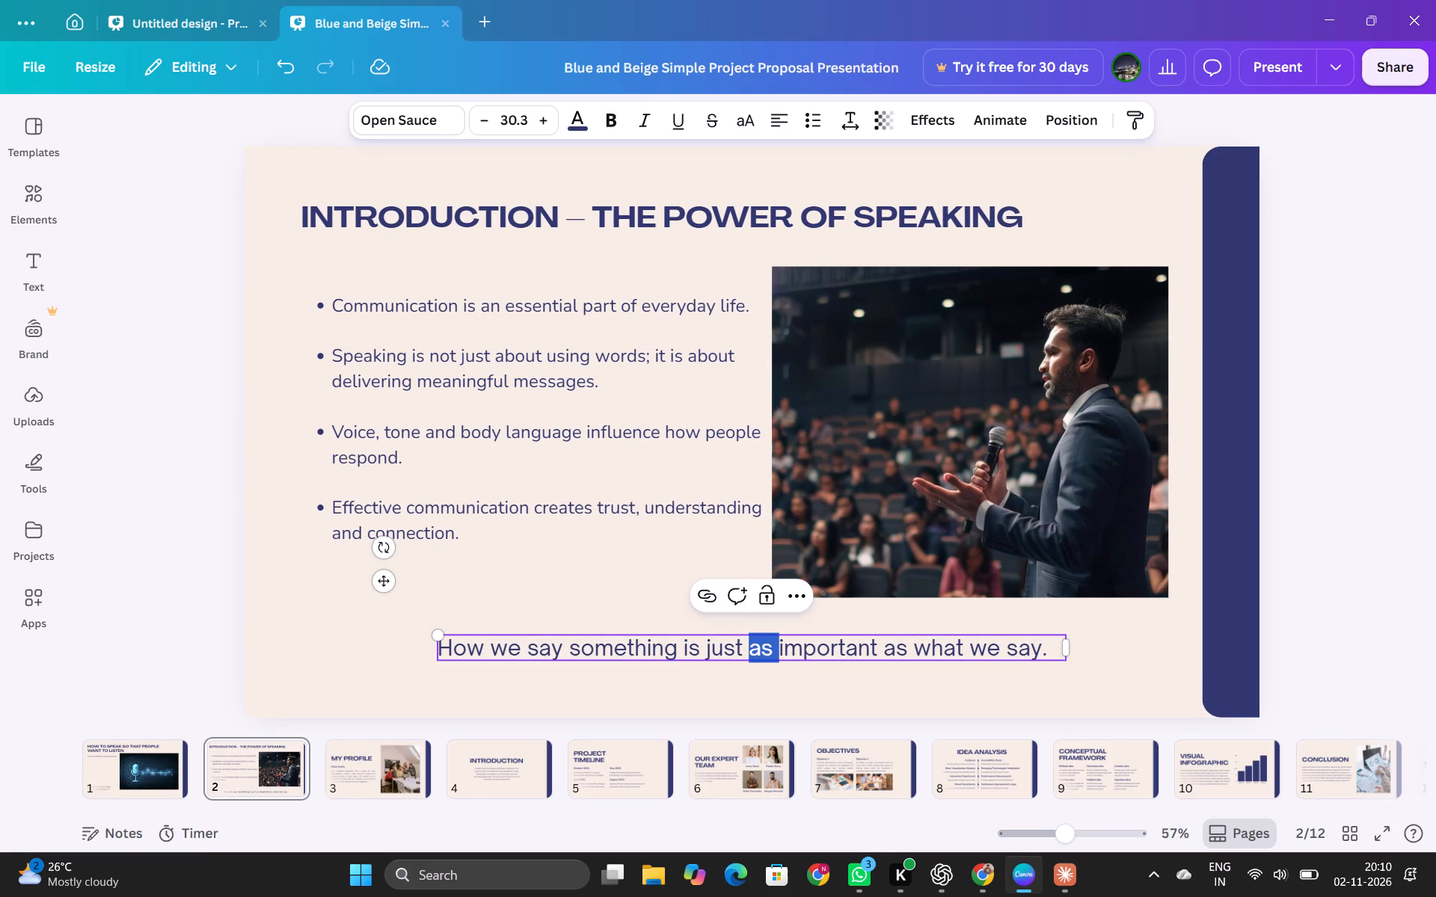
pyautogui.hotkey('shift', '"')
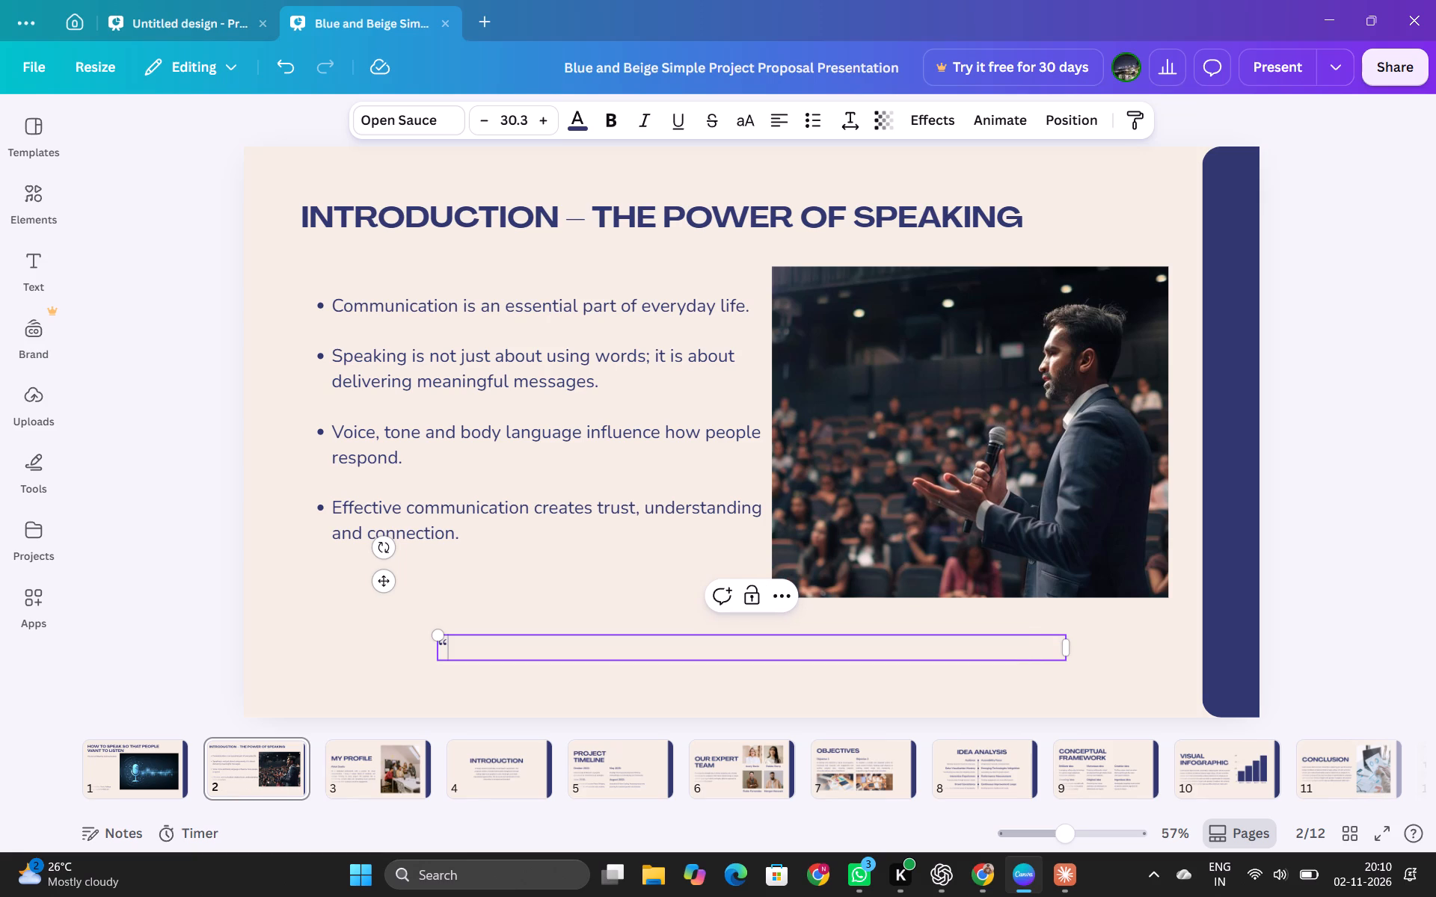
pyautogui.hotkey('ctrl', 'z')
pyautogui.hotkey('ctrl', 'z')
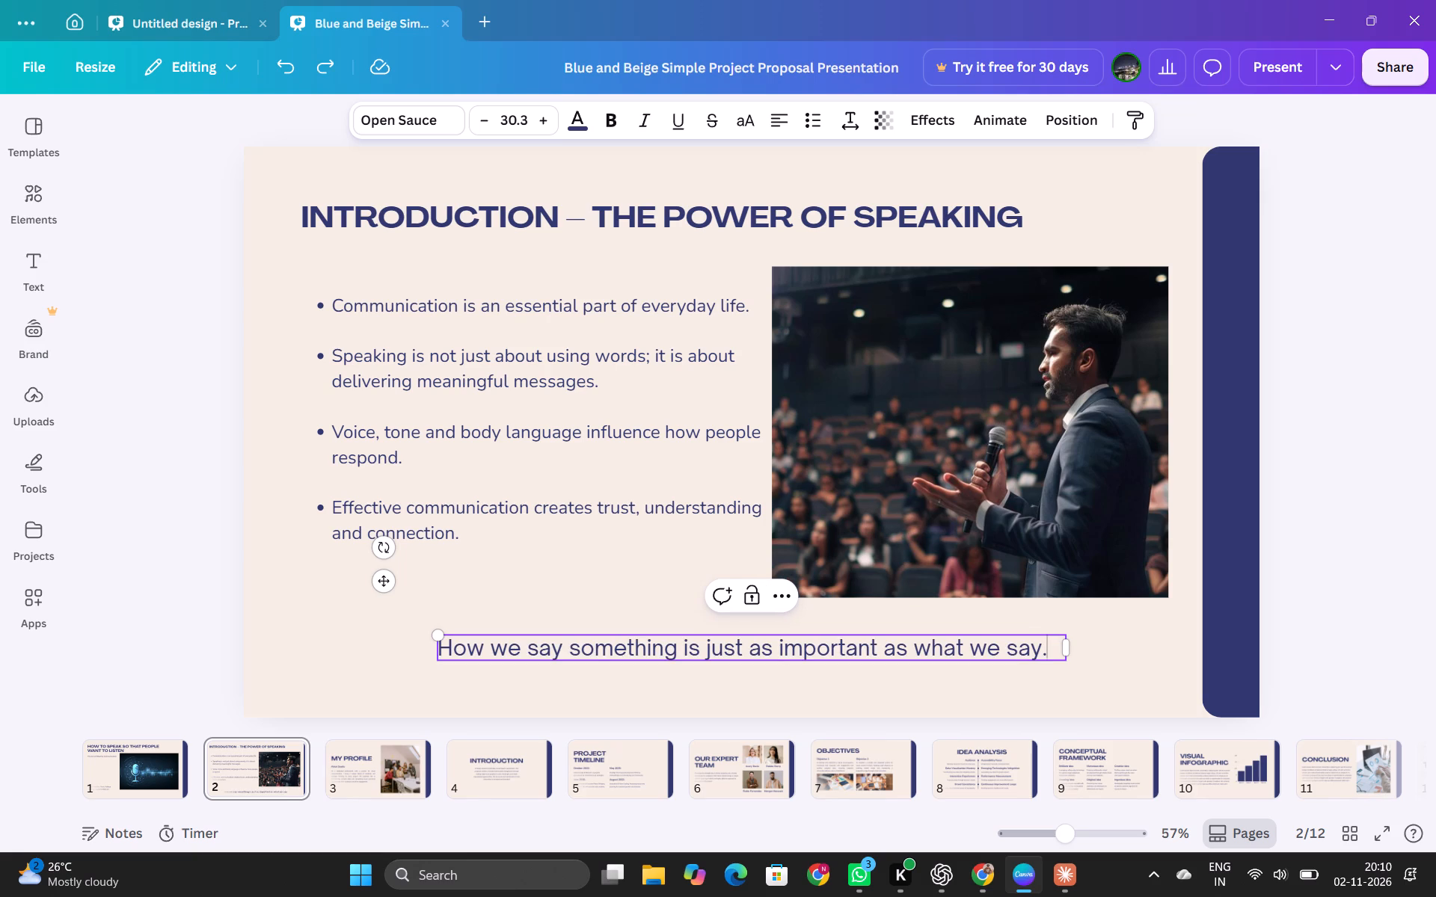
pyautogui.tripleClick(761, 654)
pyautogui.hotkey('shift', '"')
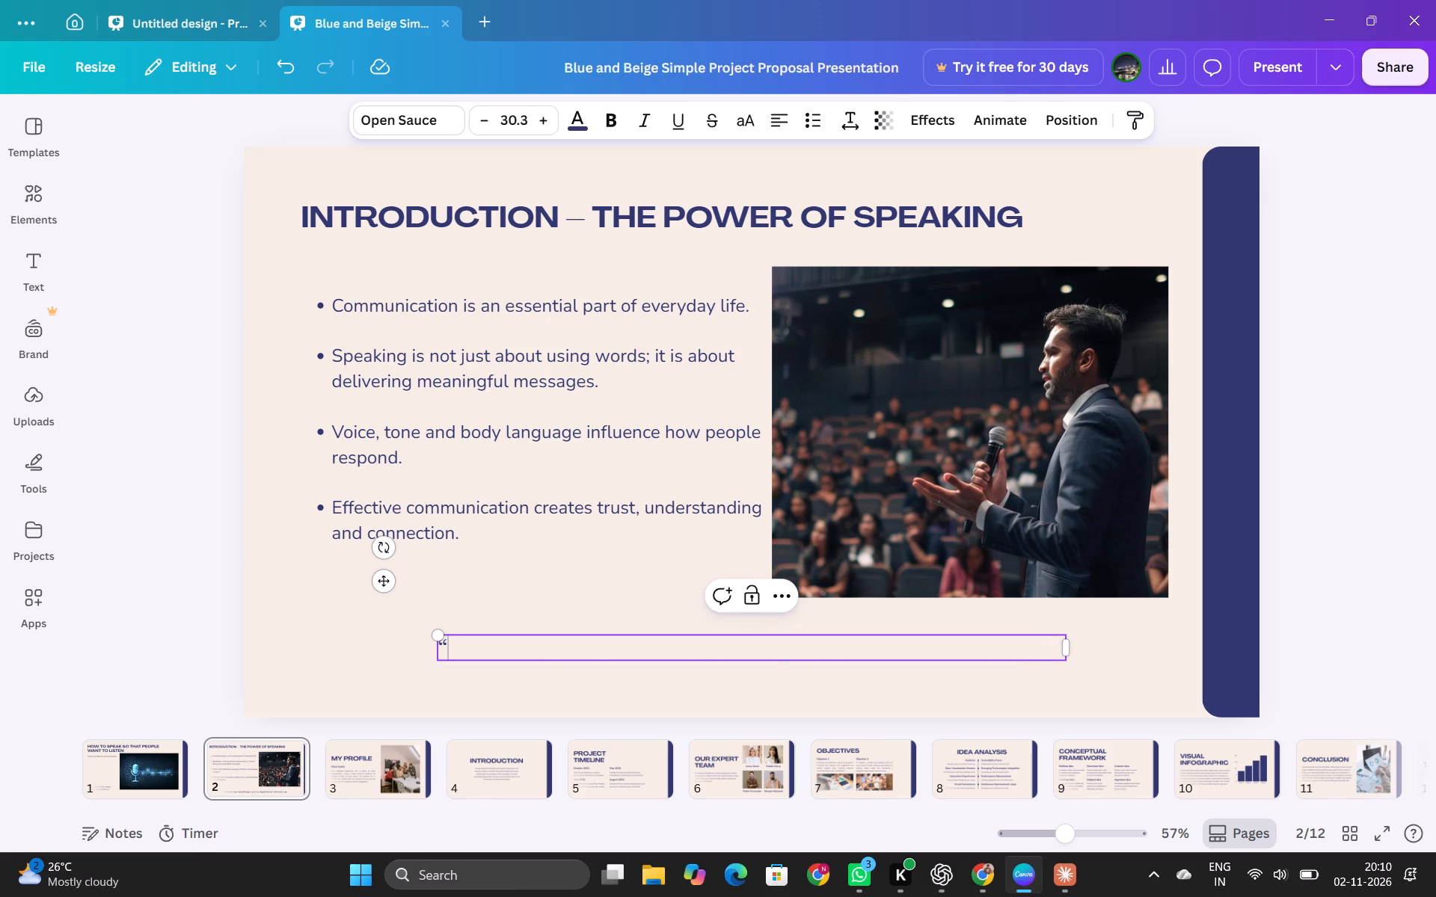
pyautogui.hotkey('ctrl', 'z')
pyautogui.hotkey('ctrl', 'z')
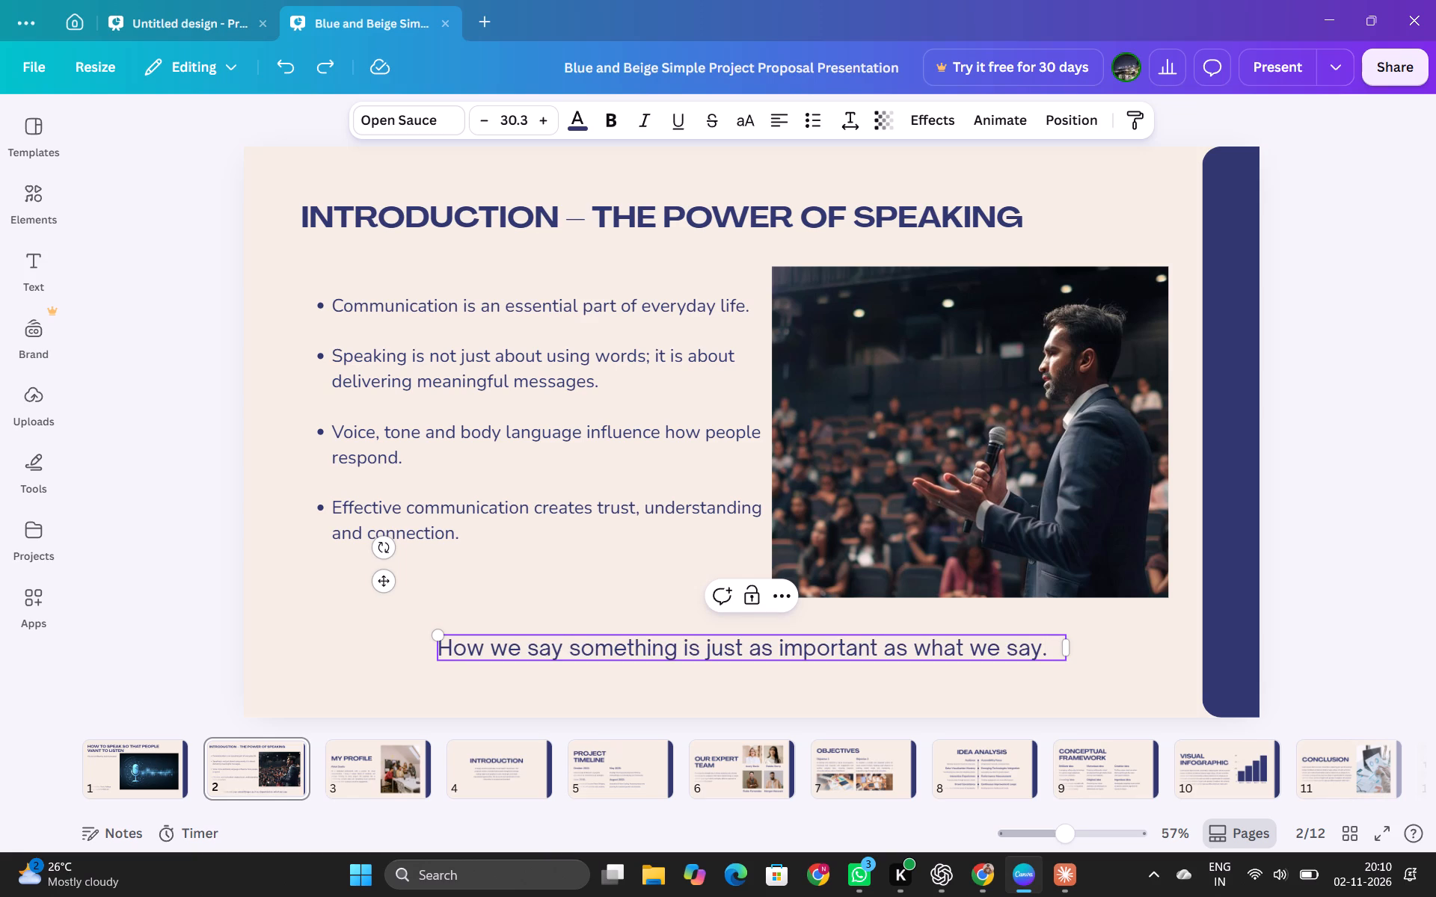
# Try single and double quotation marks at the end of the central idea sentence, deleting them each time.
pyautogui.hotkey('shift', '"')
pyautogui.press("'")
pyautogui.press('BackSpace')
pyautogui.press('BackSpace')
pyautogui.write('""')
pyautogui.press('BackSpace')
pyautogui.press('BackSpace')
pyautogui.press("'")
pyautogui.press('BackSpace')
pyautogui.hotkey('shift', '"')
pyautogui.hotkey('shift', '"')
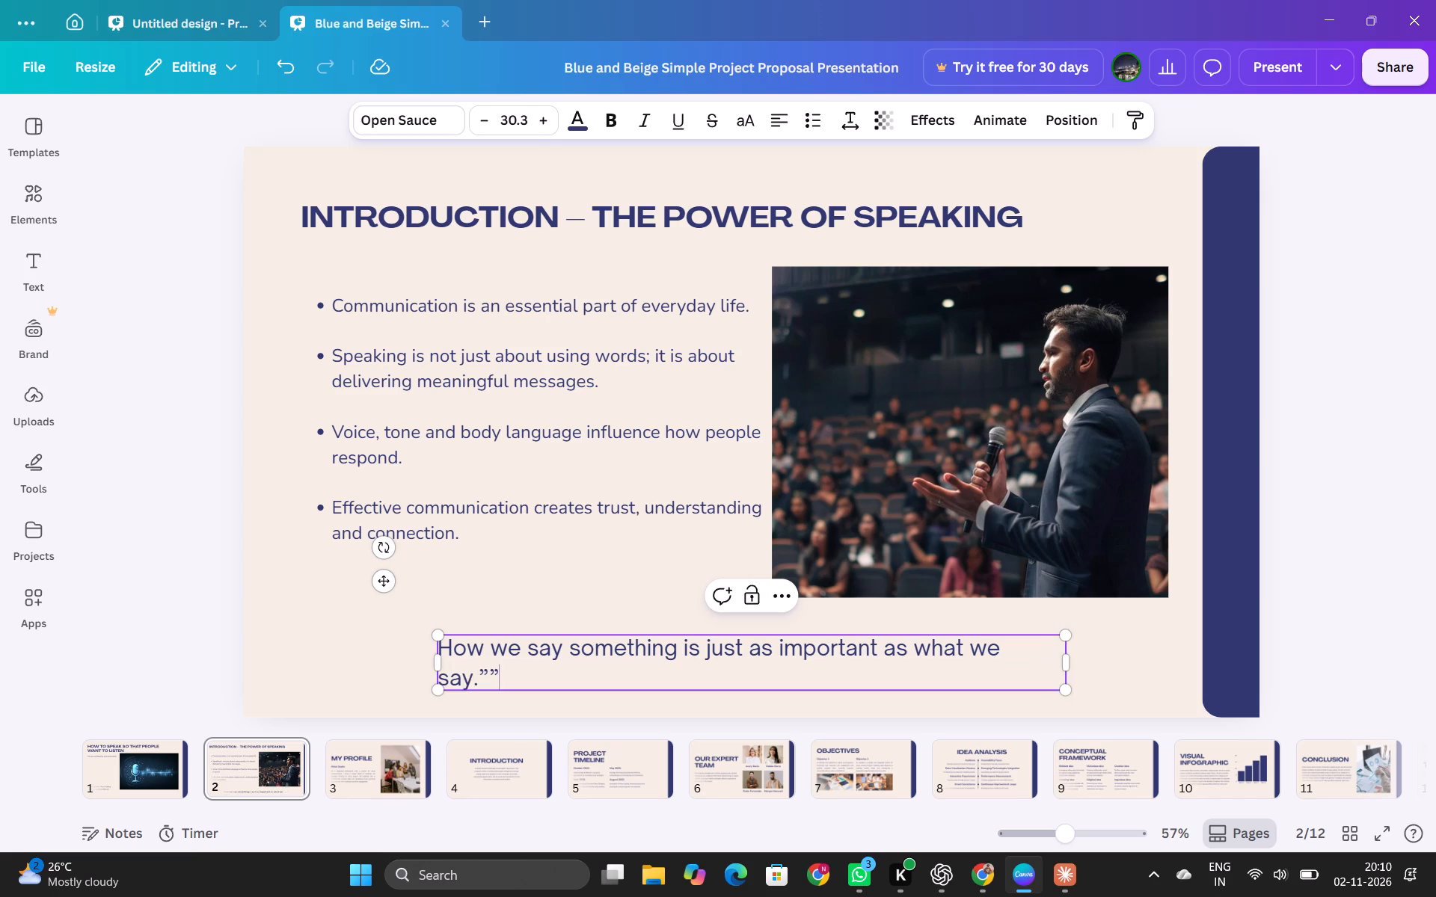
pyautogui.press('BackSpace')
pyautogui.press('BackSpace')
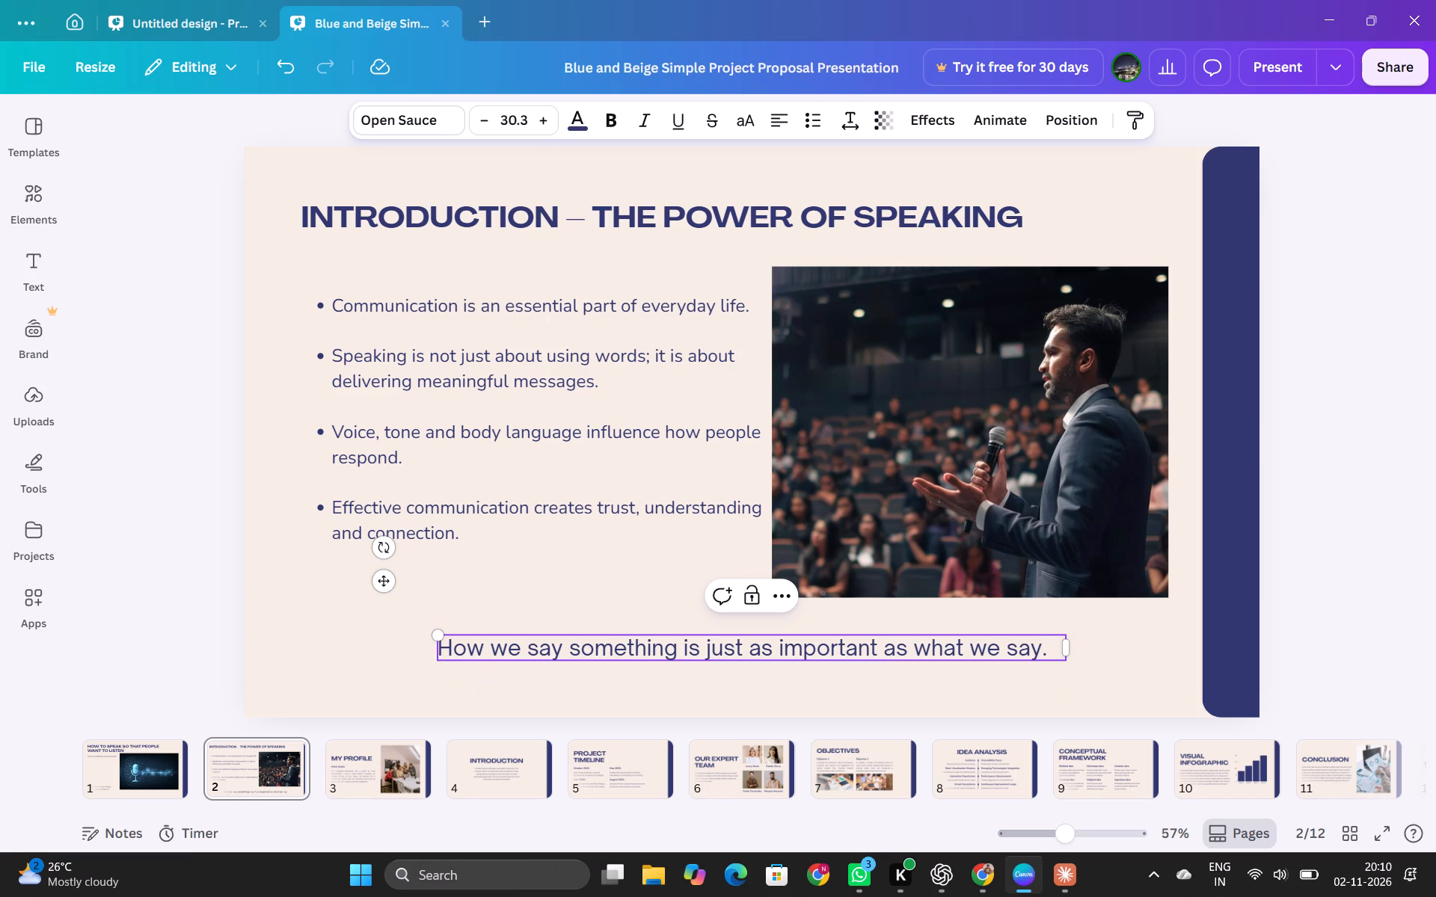
# Replace the central idea text with a straight opening double quote followed by the previously copied sentence, "How we say something is just as important as what we say.".
pyautogui.hotkey('ctrl', 'a')
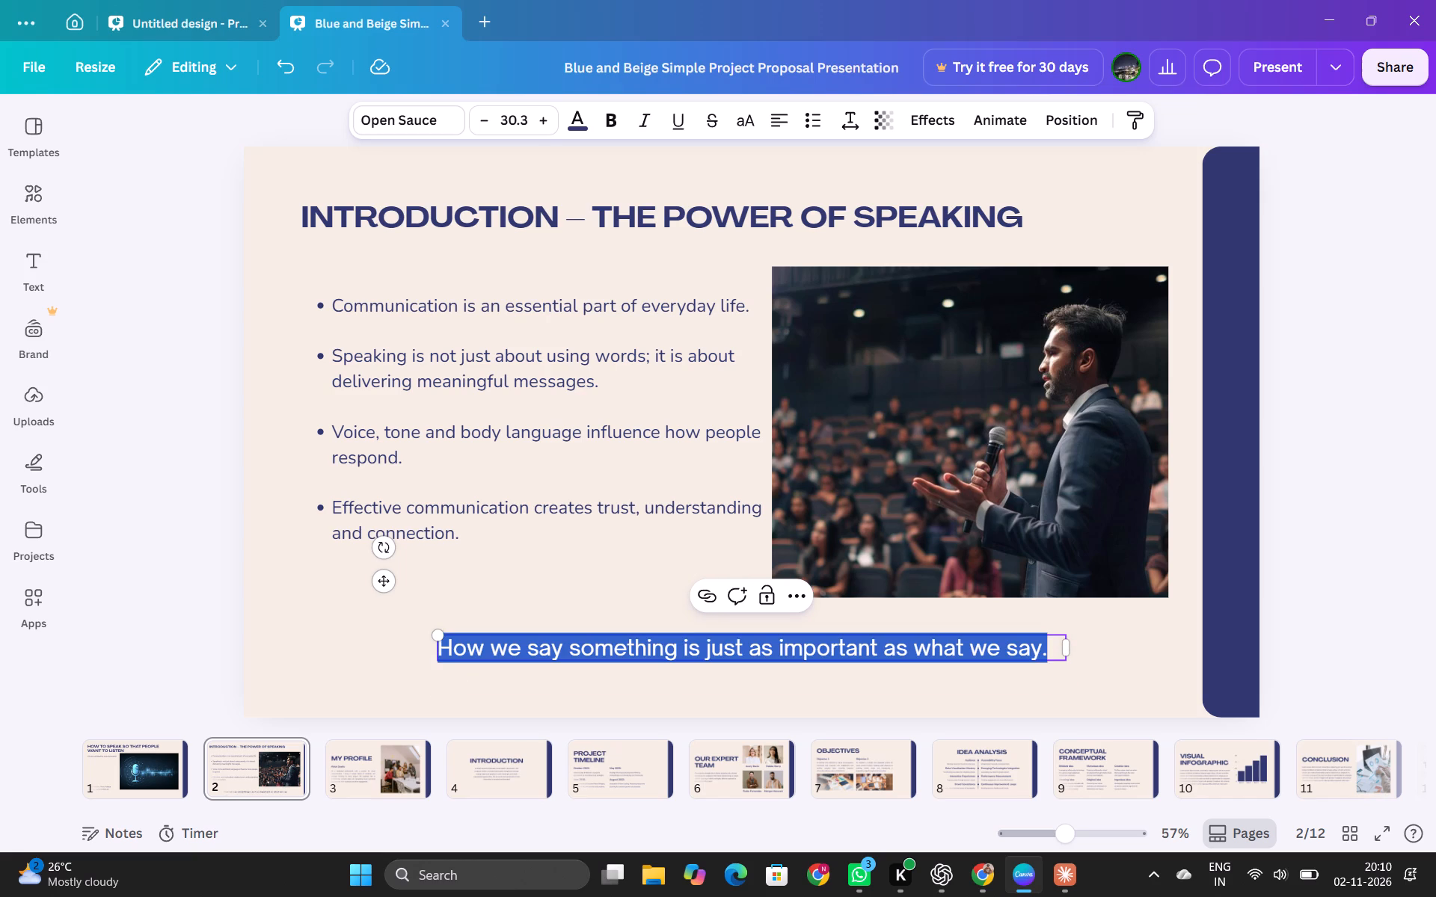
pyautogui.write('""')
pyautogui.press('BackSpace')
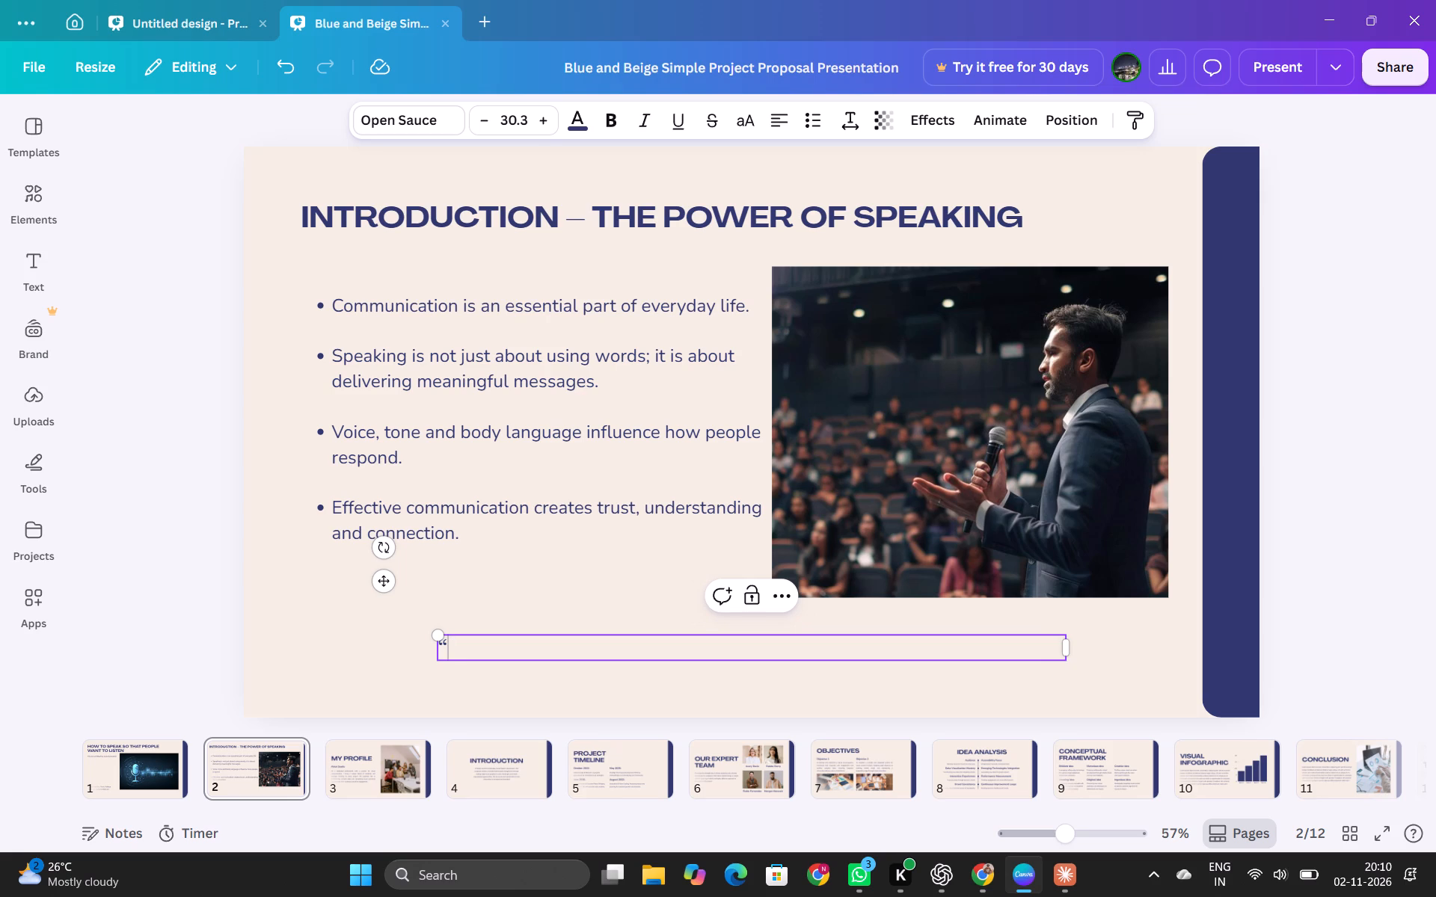
pyautogui.press('BackSpace')
pyautogui.hotkey('ctrl', 'z')
pyautogui.hotkey('ctrl', 'z')
pyautogui.hotkey('ctrl', 'z')
pyautogui.hotkey('ctrl', 'z')
pyautogui.hotkey('ctrl', 'z')
pyautogui.press('super+v')
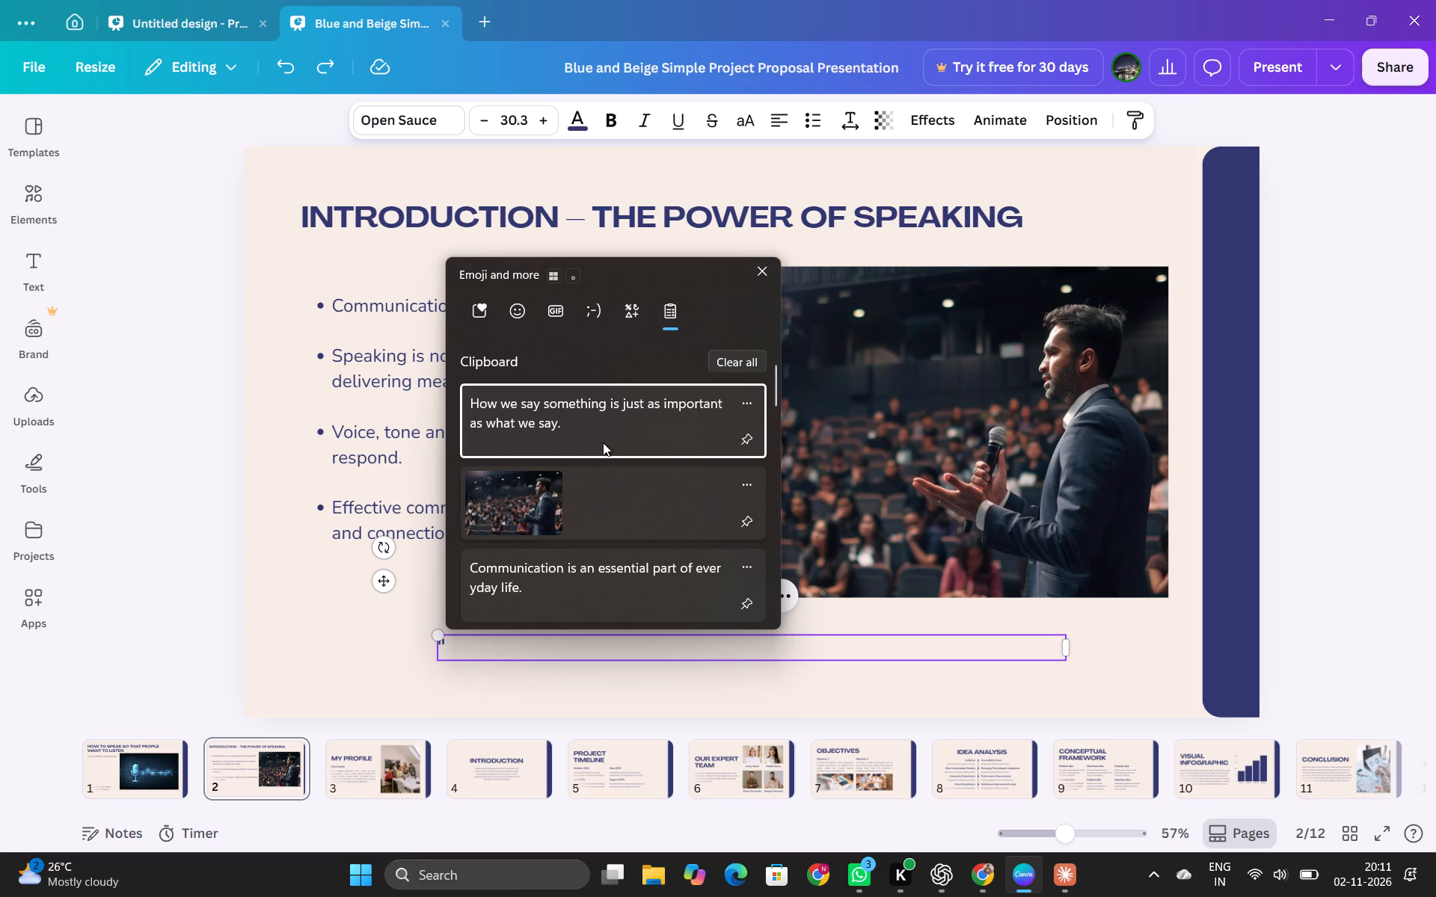
pyautogui.click(605, 437)
pyautogui.hotkey('ctrl', 'v')
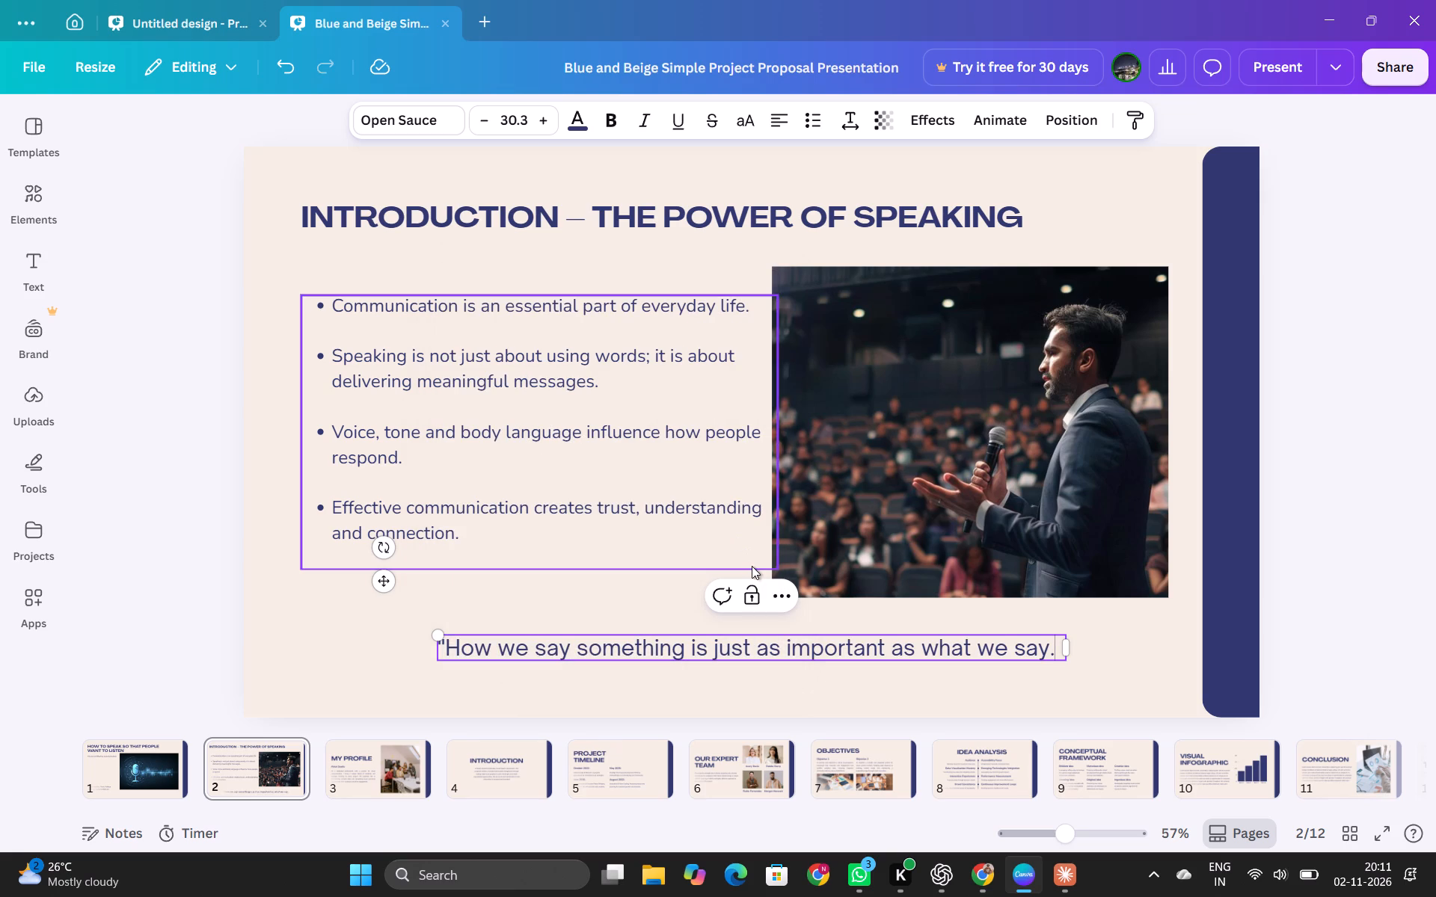
pyautogui.press('super+v')
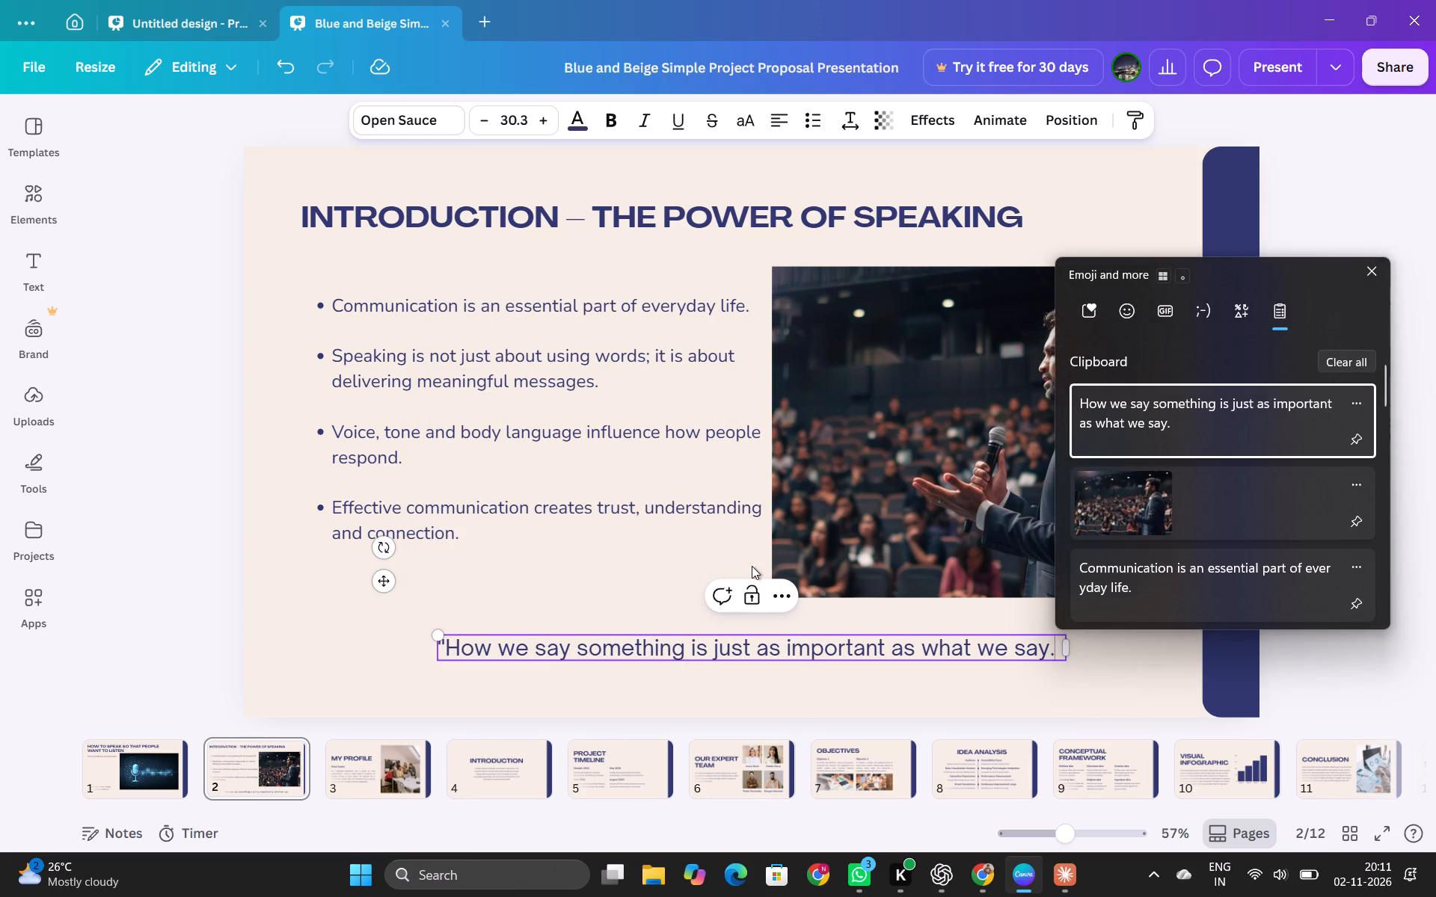
pyautogui.click(1369, 268)
# Copy the straight opening quotation mark and paste it after the full stop to close the central idea quote.
pyautogui.click(450, 652)
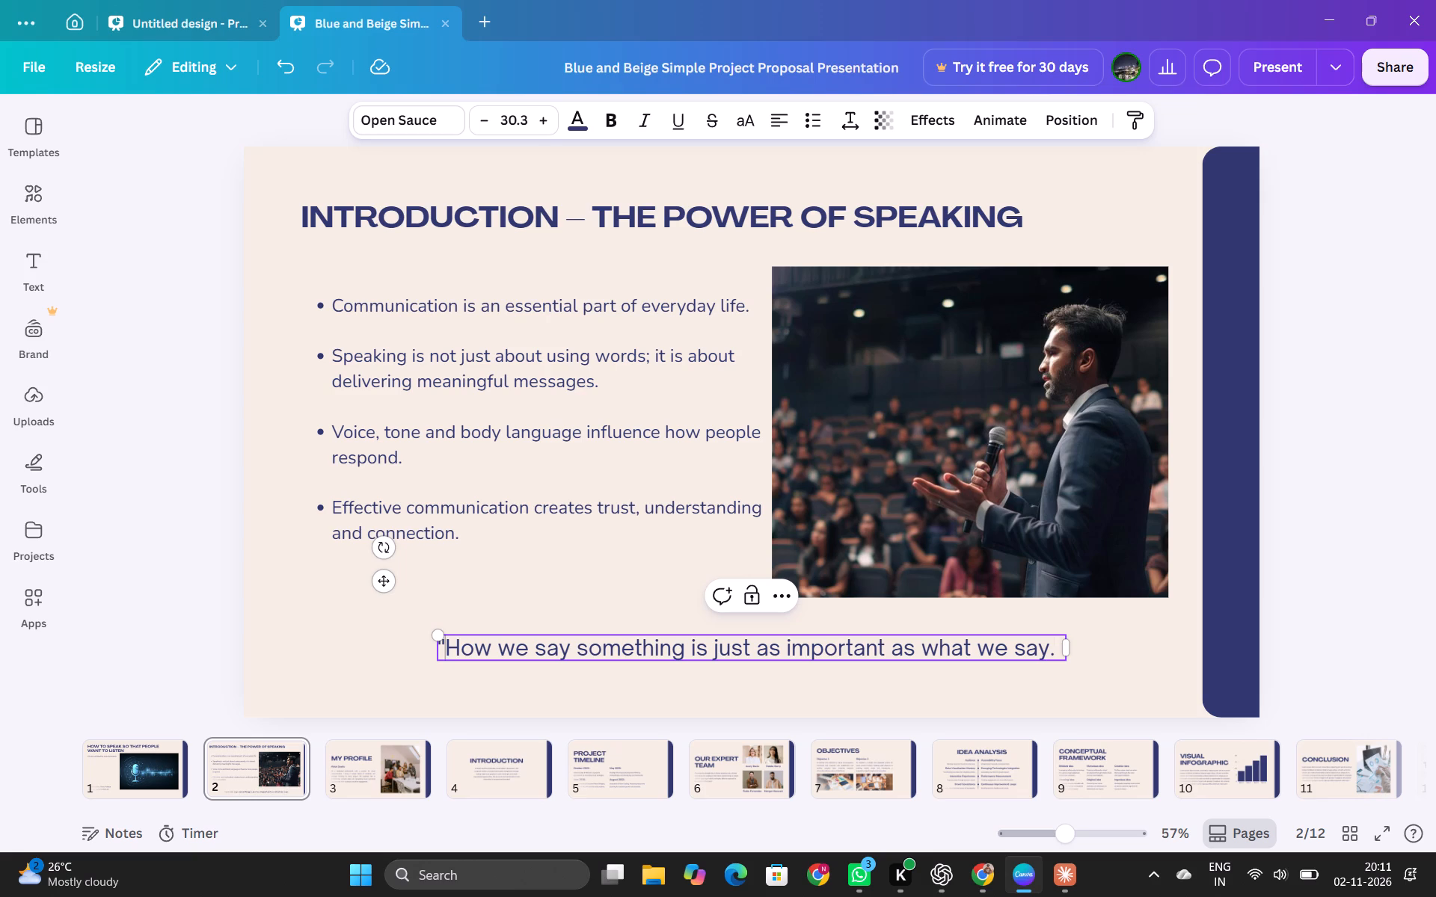
pyautogui.hotkey('shift', 'Left')
pyautogui.hotkey('ctrl', 'c')
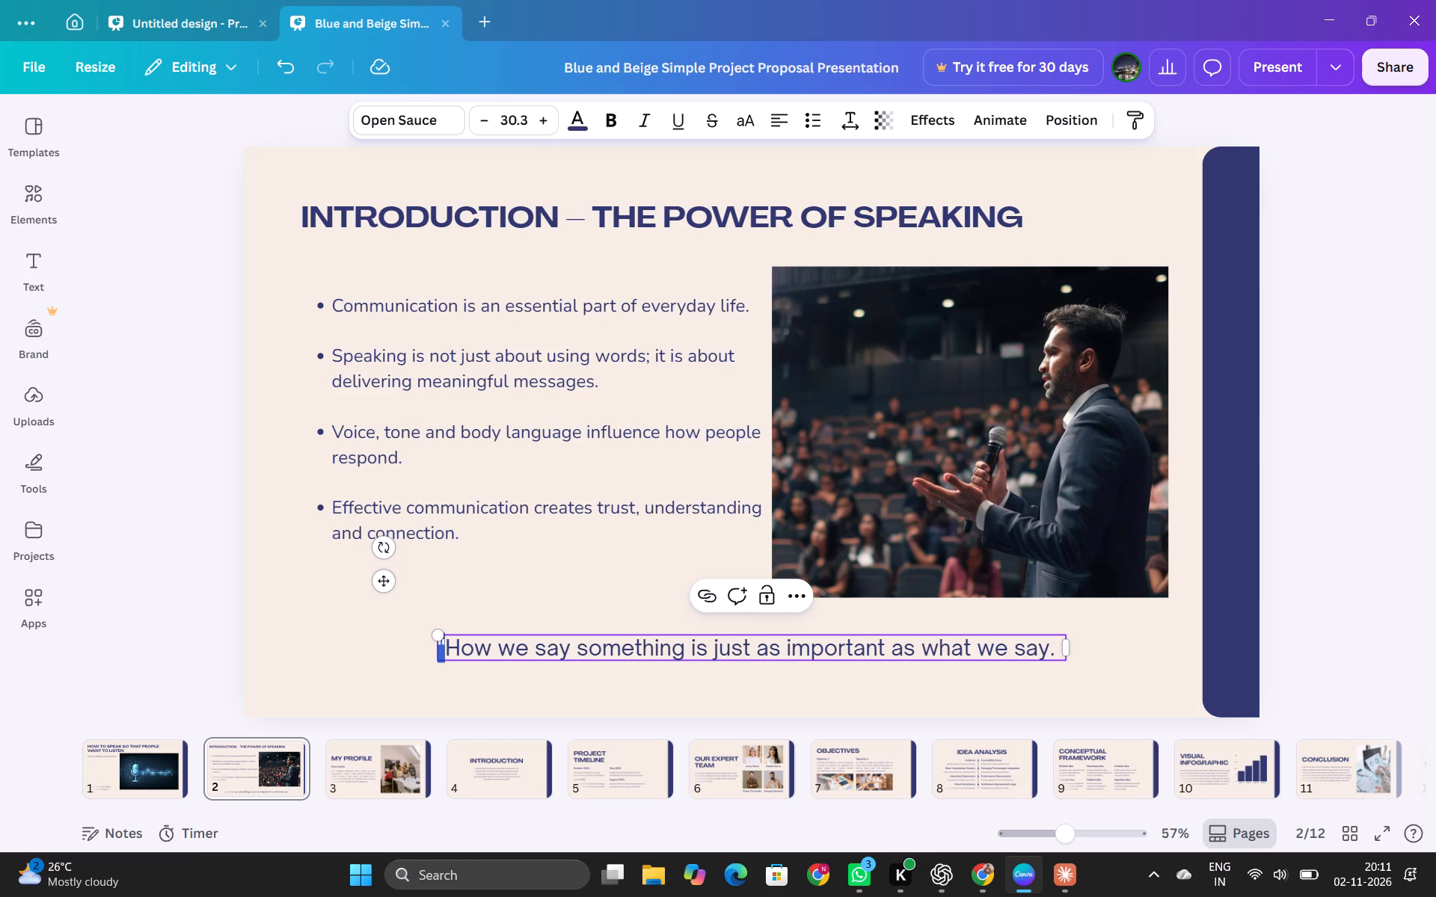
pyautogui.click(450, 652)
pyautogui.press('Right')
pyautogui.press('Right')
pyautogui.press('Right')
pyautogui.press('Right')
pyautogui.press('Right')
pyautogui.press('Right')
pyautogui.press('Right')
pyautogui.press('Right')
pyautogui.press('Right')
pyautogui.press('Right')
pyautogui.press('Right')
pyautogui.press('Right')
pyautogui.press('Right')
pyautogui.press('Right')
pyautogui.press('Right')
pyautogui.press('Right')
pyautogui.press('Right')
pyautogui.press('Right')
pyautogui.press('Right')
pyautogui.press('Right')
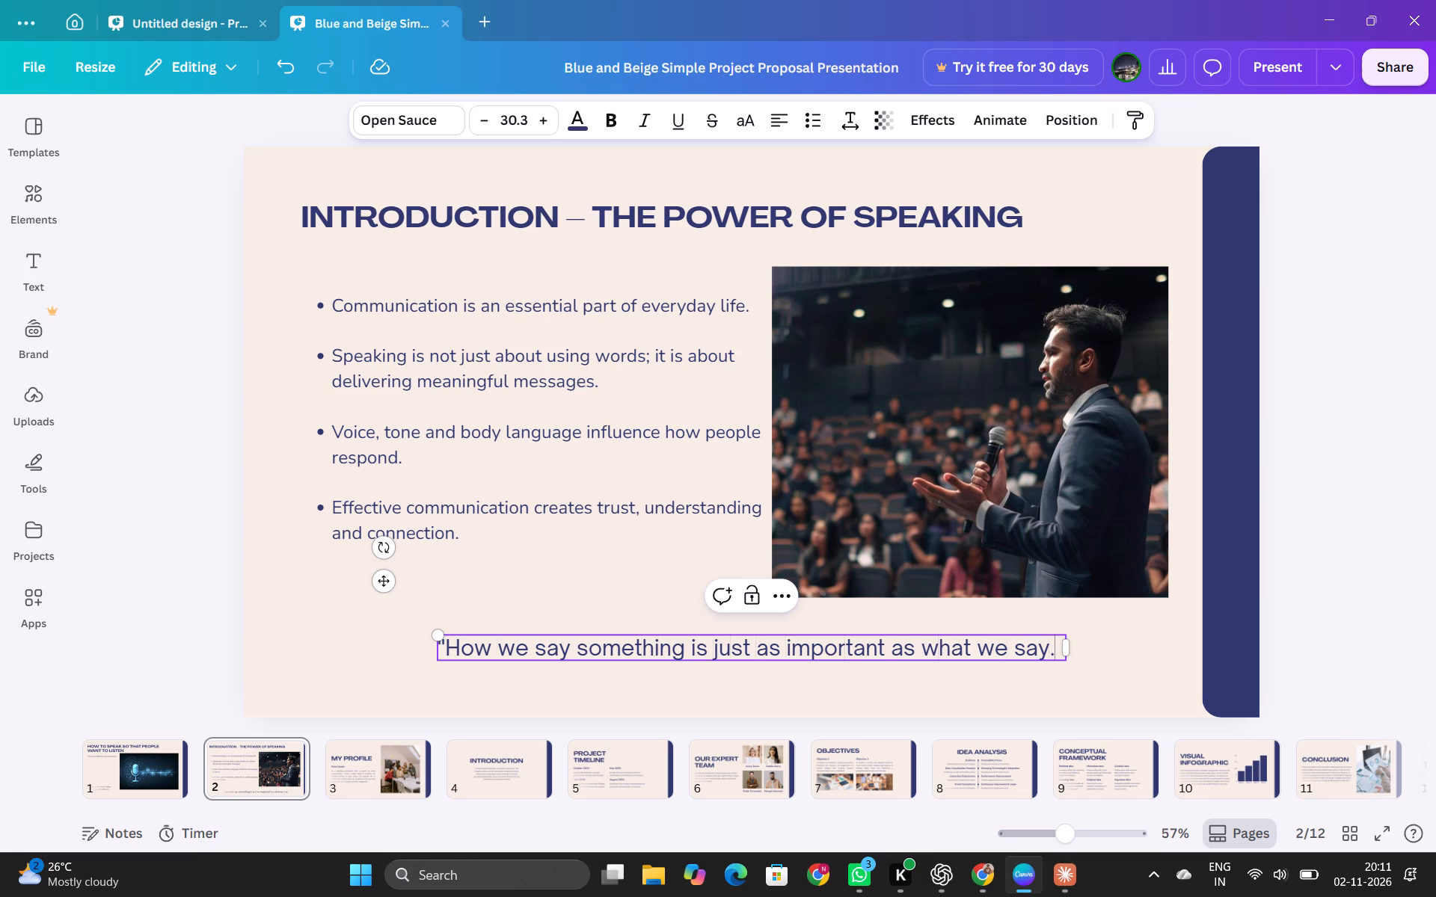
pyautogui.hotkey('ctrl', 'v')
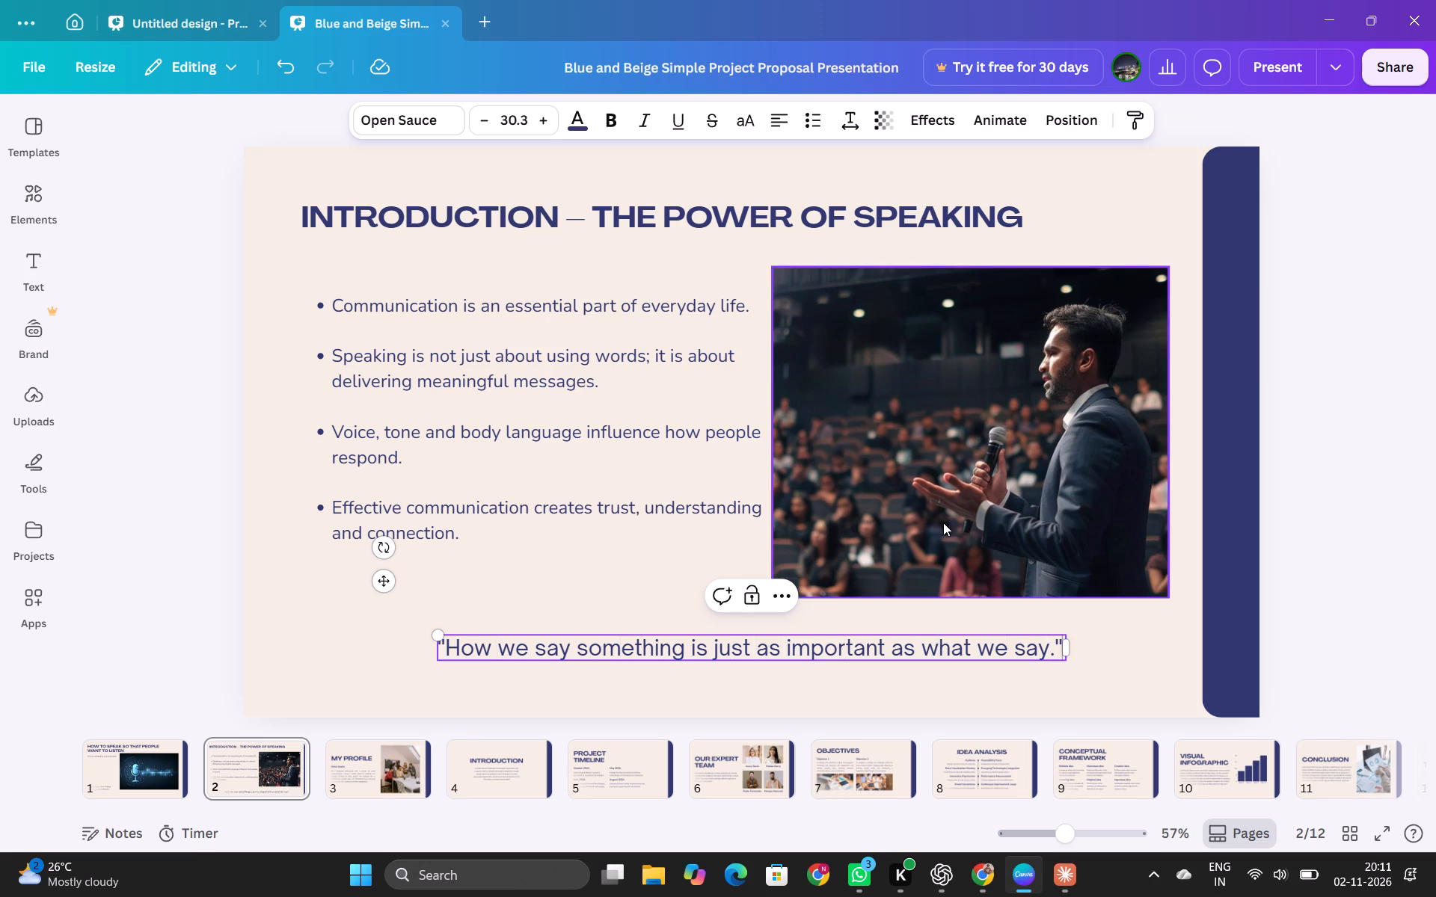
# Insert a space between the full stop and the closing quotation mark of the slide 2 quote.
pyautogui.click(1384, 491)
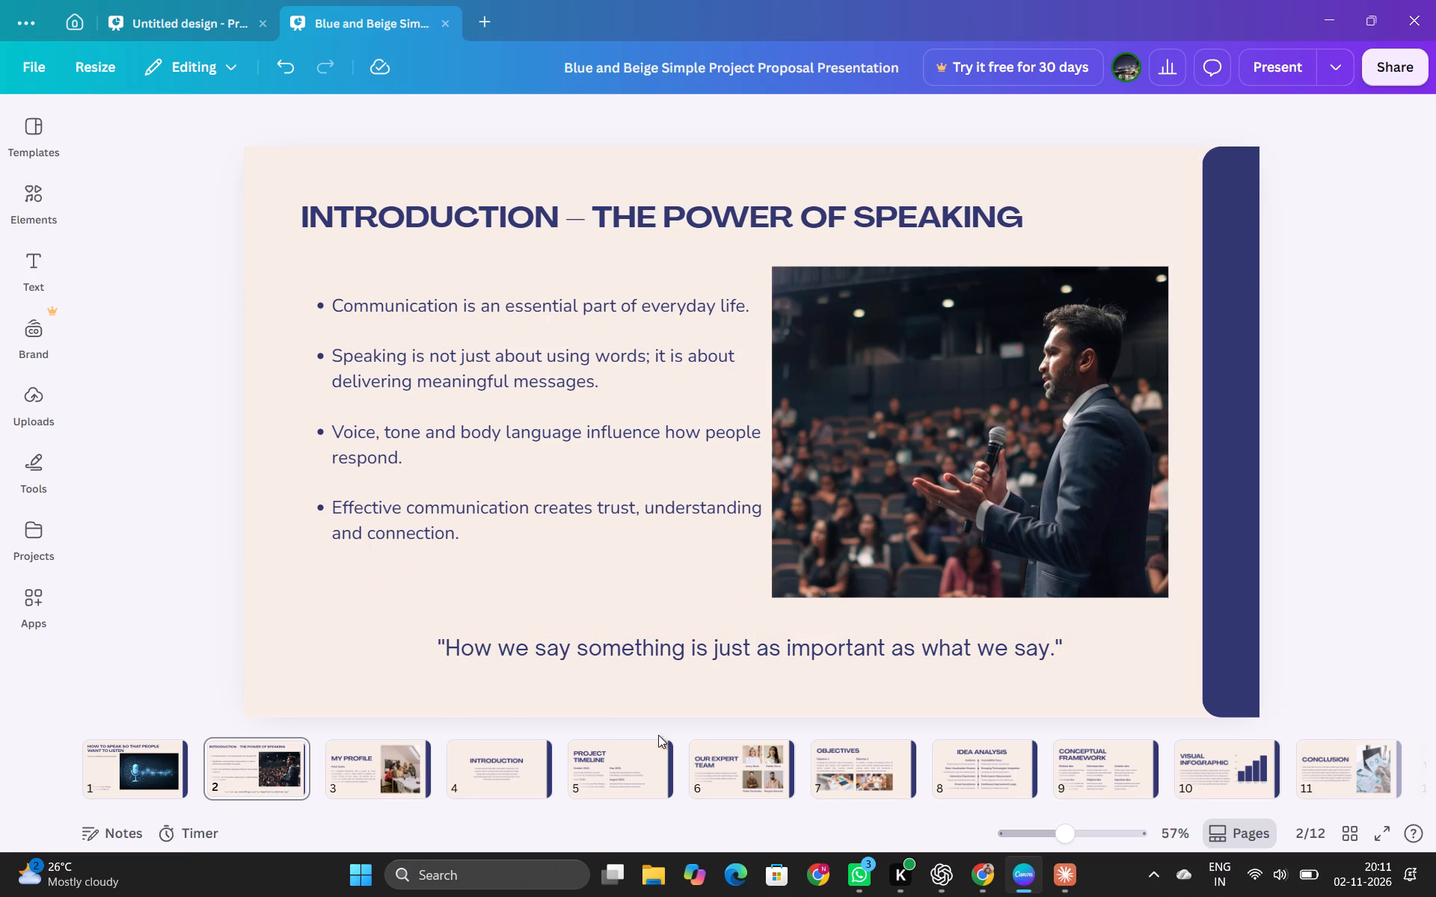
pyautogui.click(1036, 645)
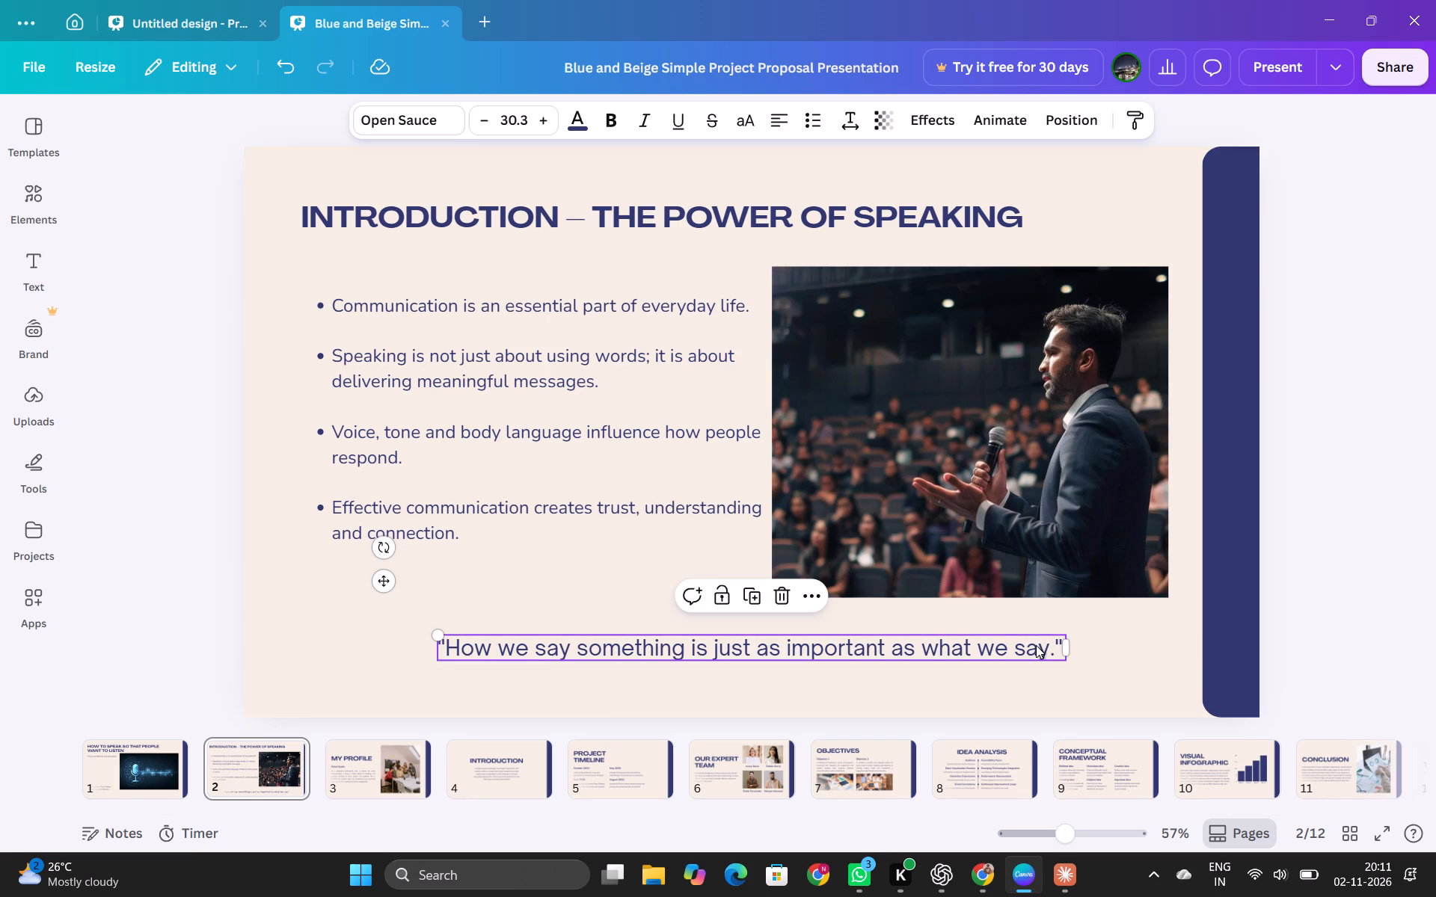
pyautogui.press('Left')
pyautogui.click(1036, 645)
pyautogui.click(1036, 645)
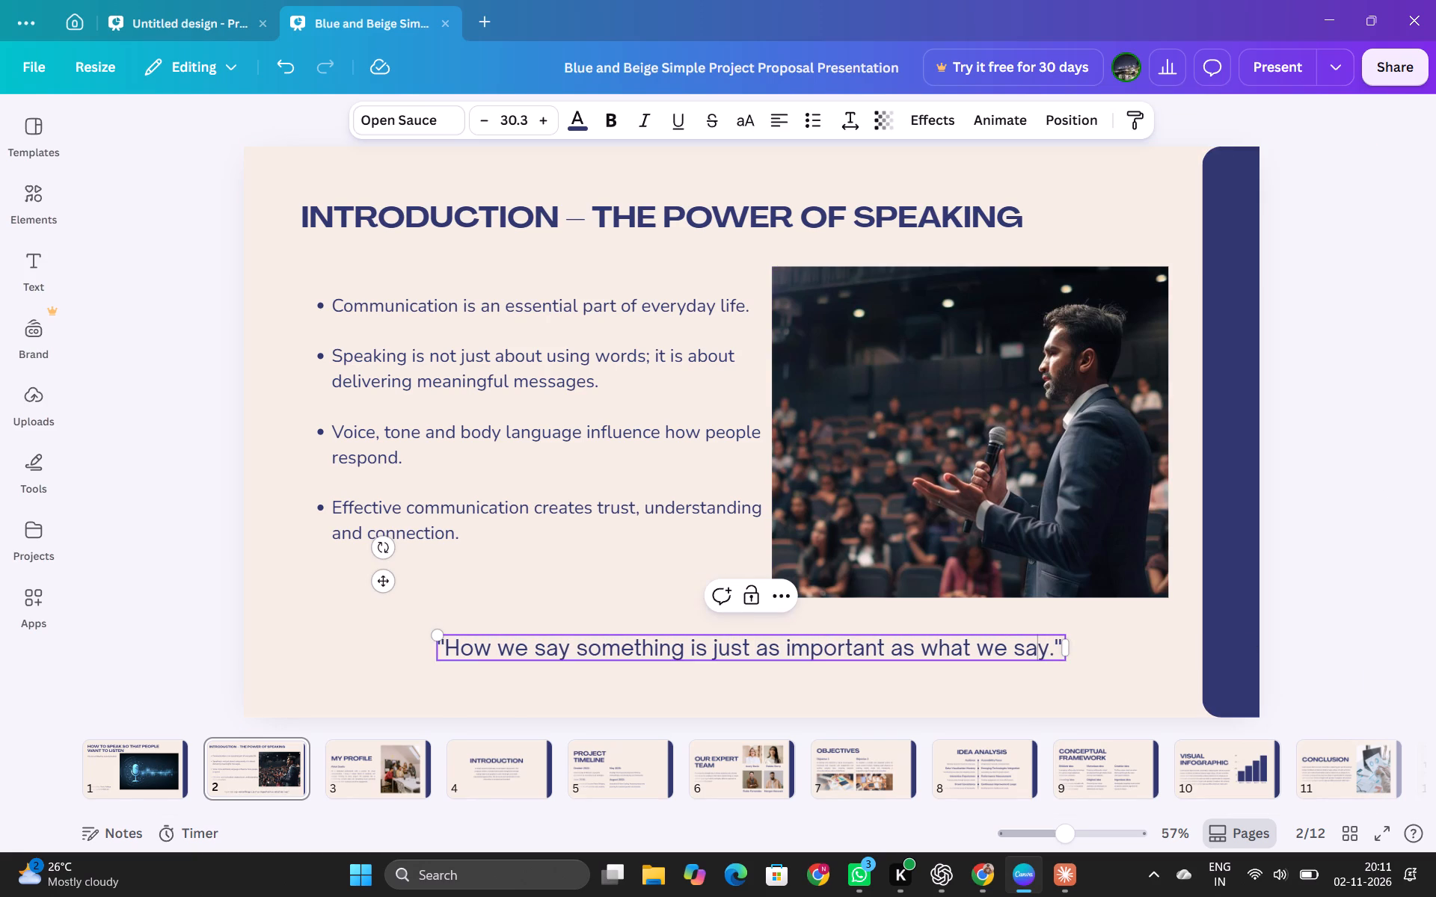
pyautogui.press('Right')
pyautogui.press('Right')
pyautogui.press('space')
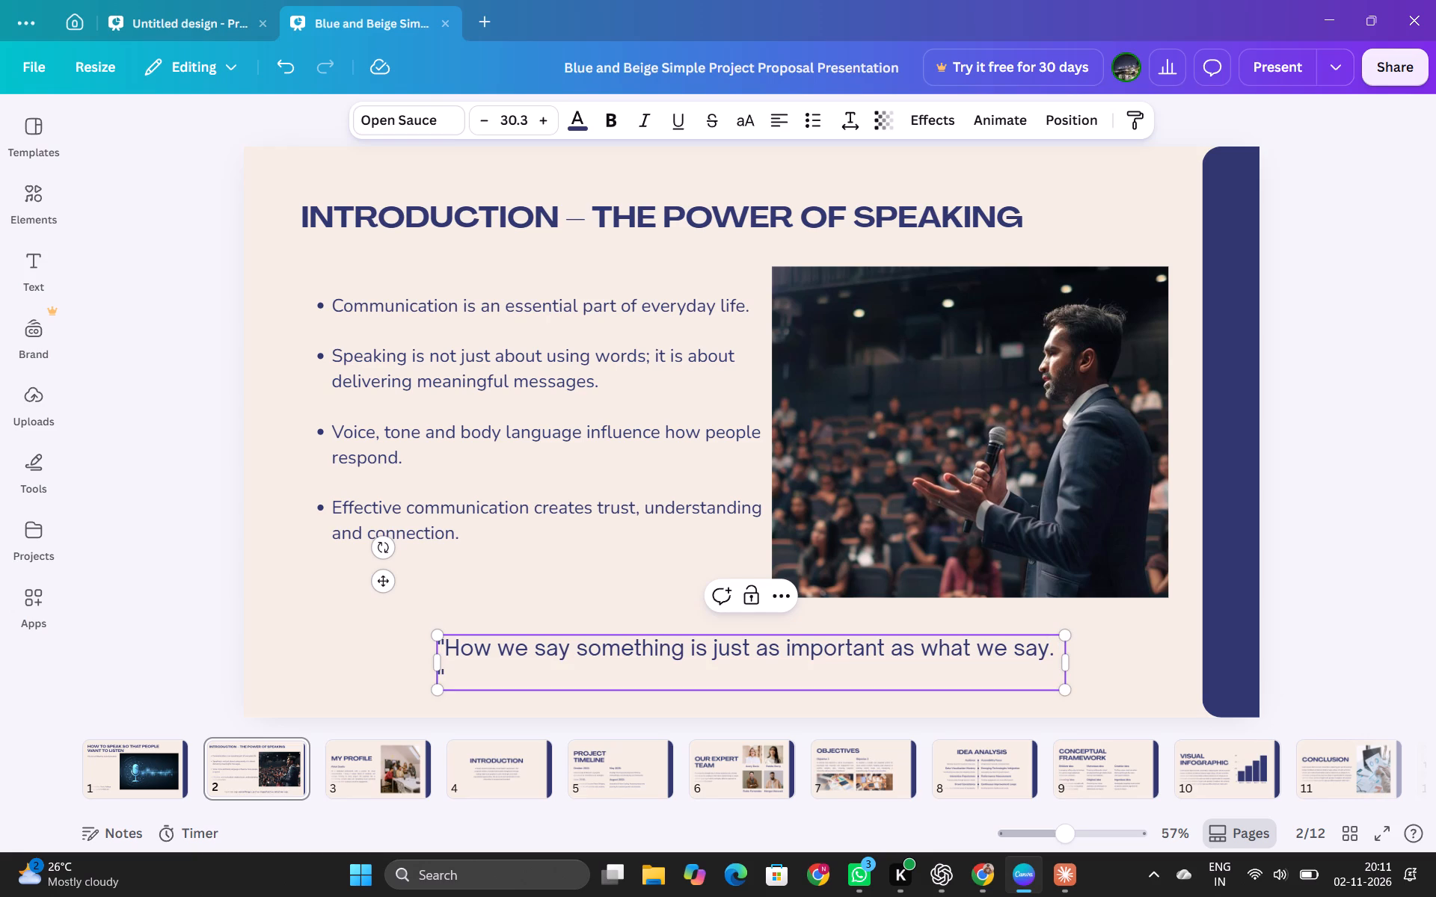
# Insert a space between the opening quotation mark and "How" in the slide 2 quote.
pyautogui.press('Left')
pyautogui.press('Left')
pyautogui.press('Left')
pyautogui.press('Left')
pyautogui.press('Left')
pyautogui.press('Left')
pyautogui.press('Left')
pyautogui.press('Left')
pyautogui.press('Left')
pyautogui.press('Left')
pyautogui.press('Left')
pyautogui.press('Left')
pyautogui.press('Left')
pyautogui.press('Left')
pyautogui.press('Left')
pyautogui.press('Left')
pyautogui.press('Left')
pyautogui.press('Left')
pyautogui.press('Left')
pyautogui.press('Left')
pyautogui.press('Right')
pyautogui.press('space')
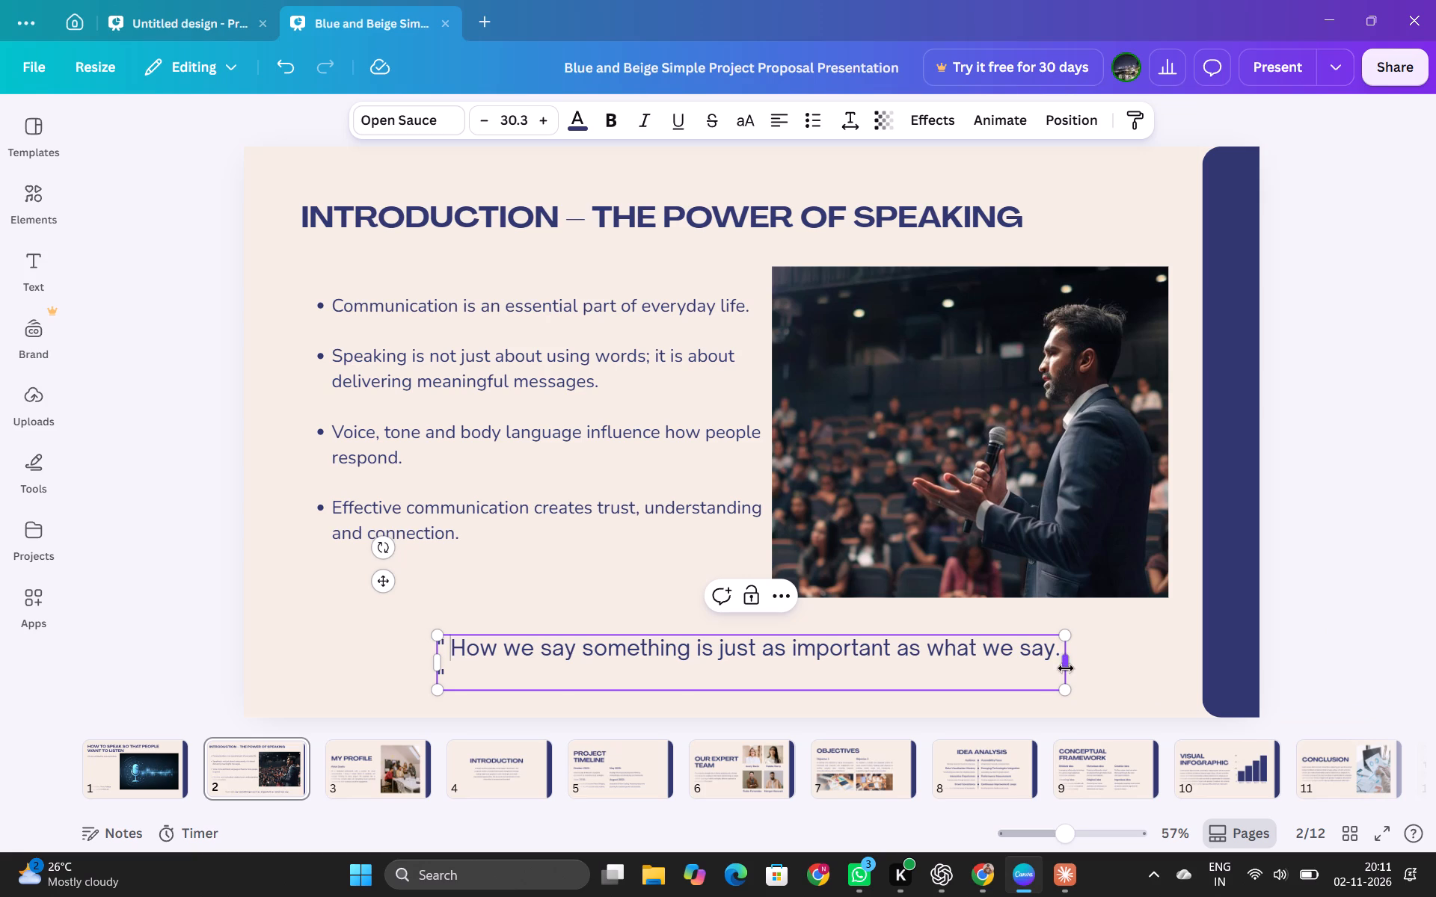
# Widen the quote's text box to about 1,209 so it fits on one line, and nudge it slightly to the right.
pyautogui.moveTo(1066, 668); pyautogui.dragTo(1077, 664)
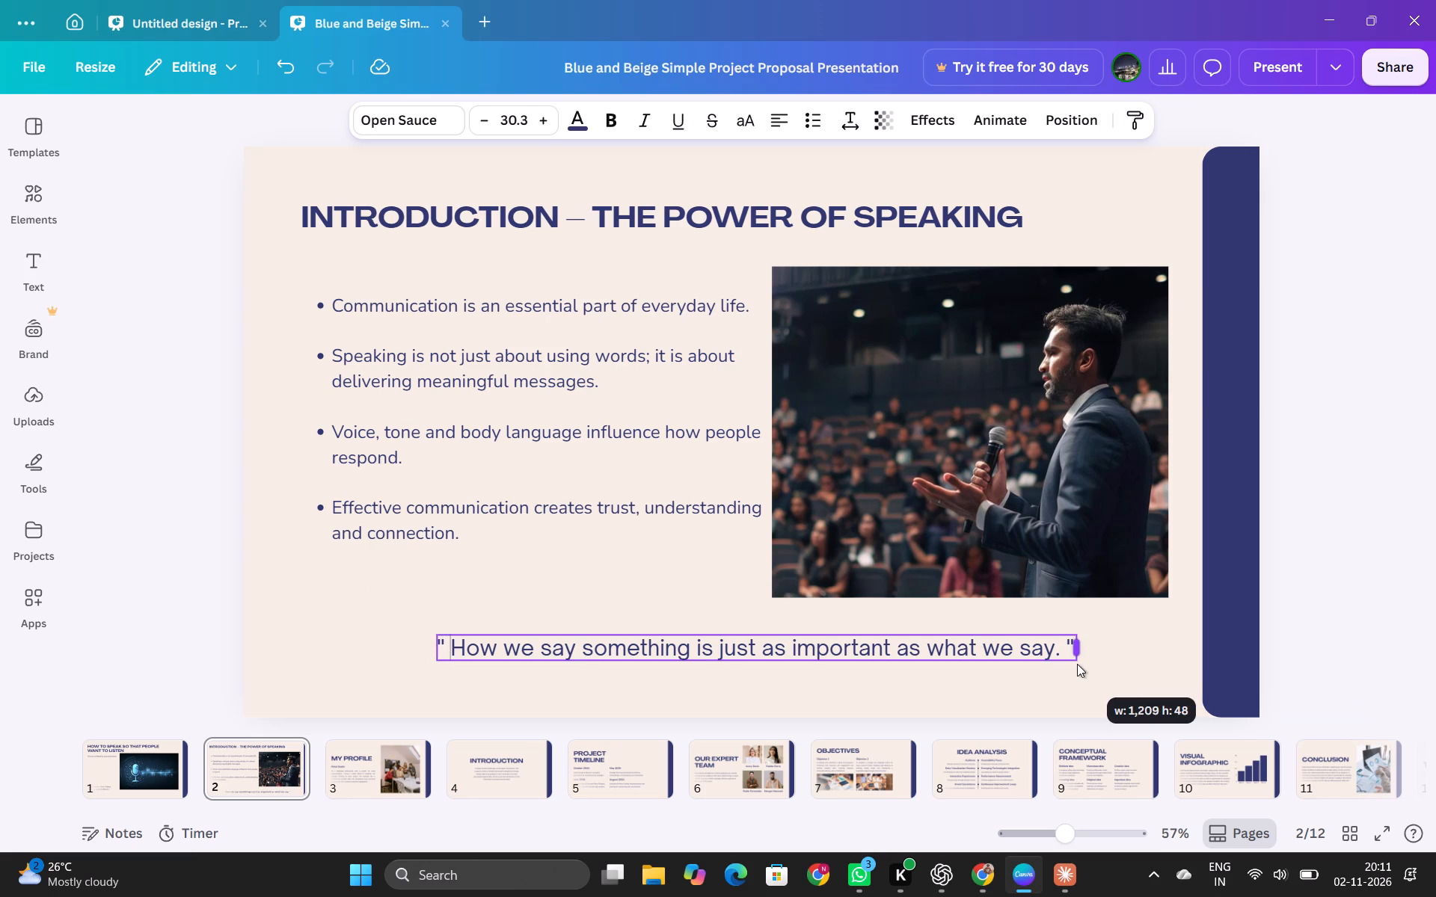
pyautogui.moveTo(1077, 664); pyautogui.dragTo(1076, 665)
pyautogui.click(1343, 552)
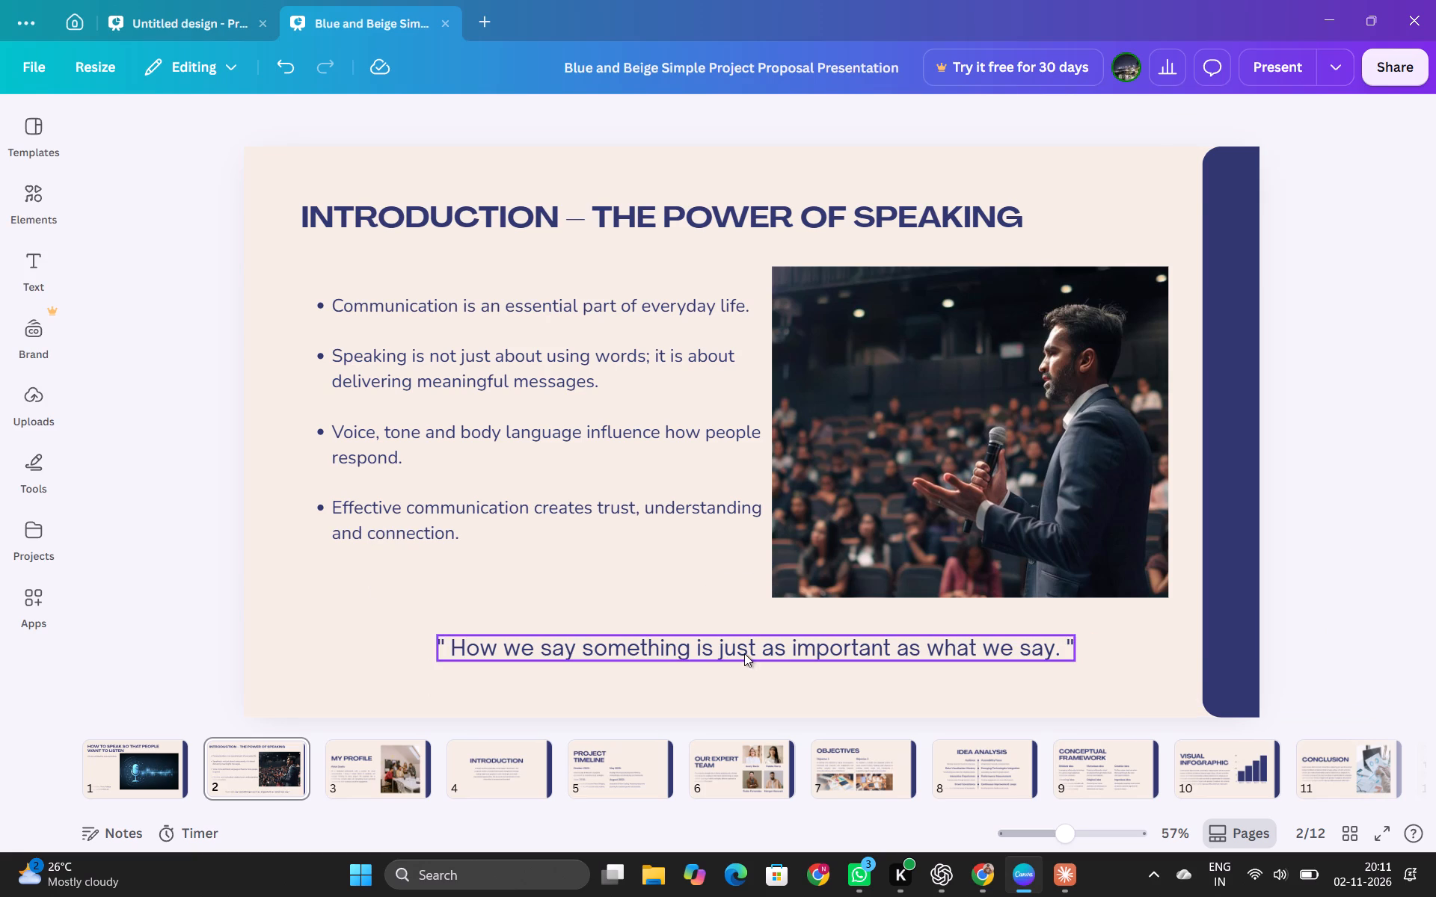
pyautogui.moveTo(744, 653); pyautogui.dragTo(760, 653)
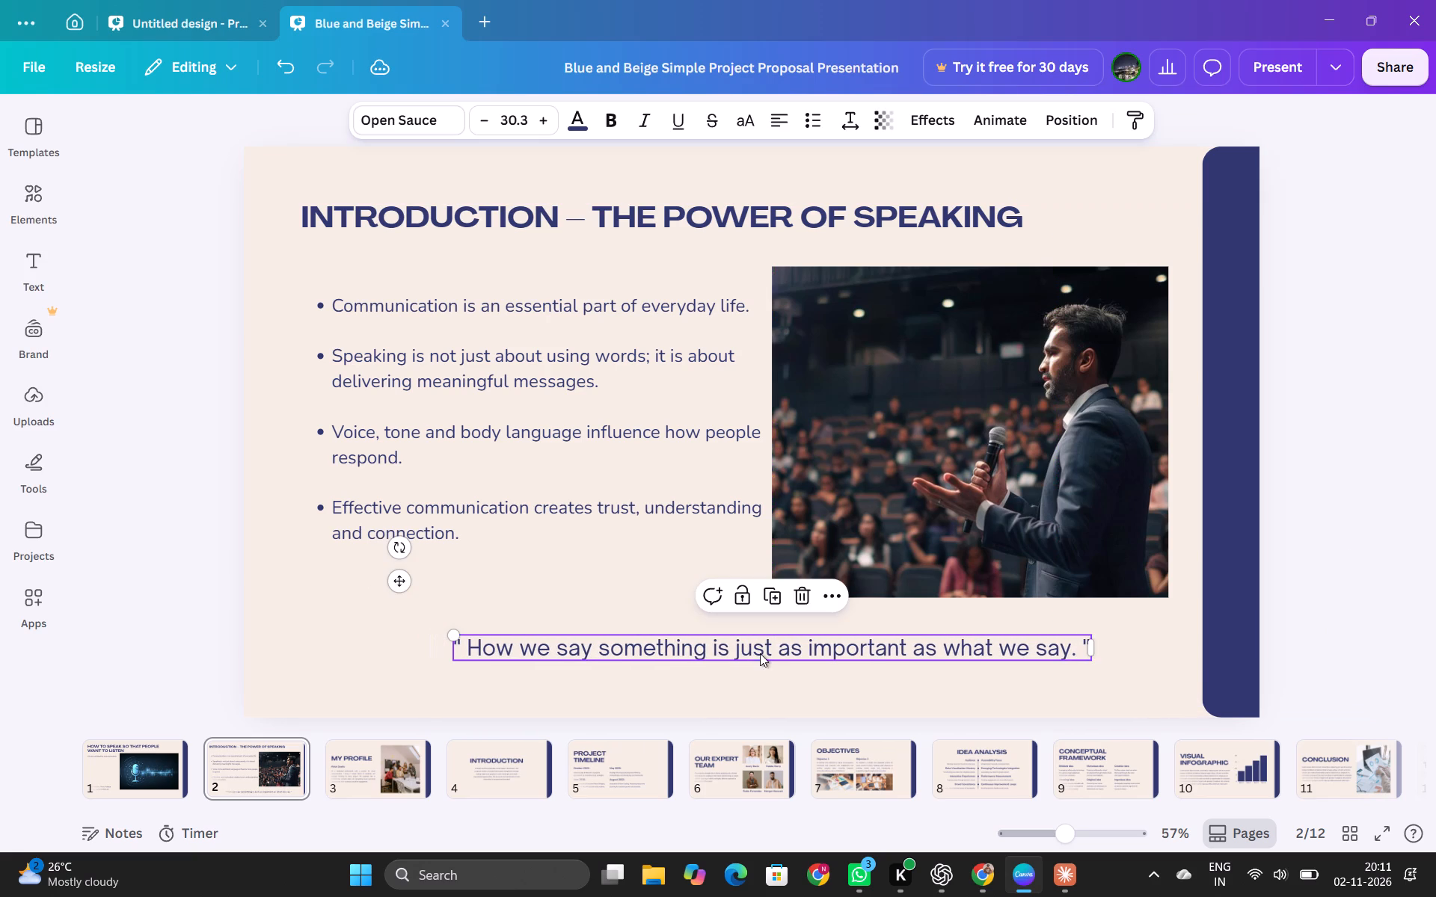
pyautogui.click(1332, 559)
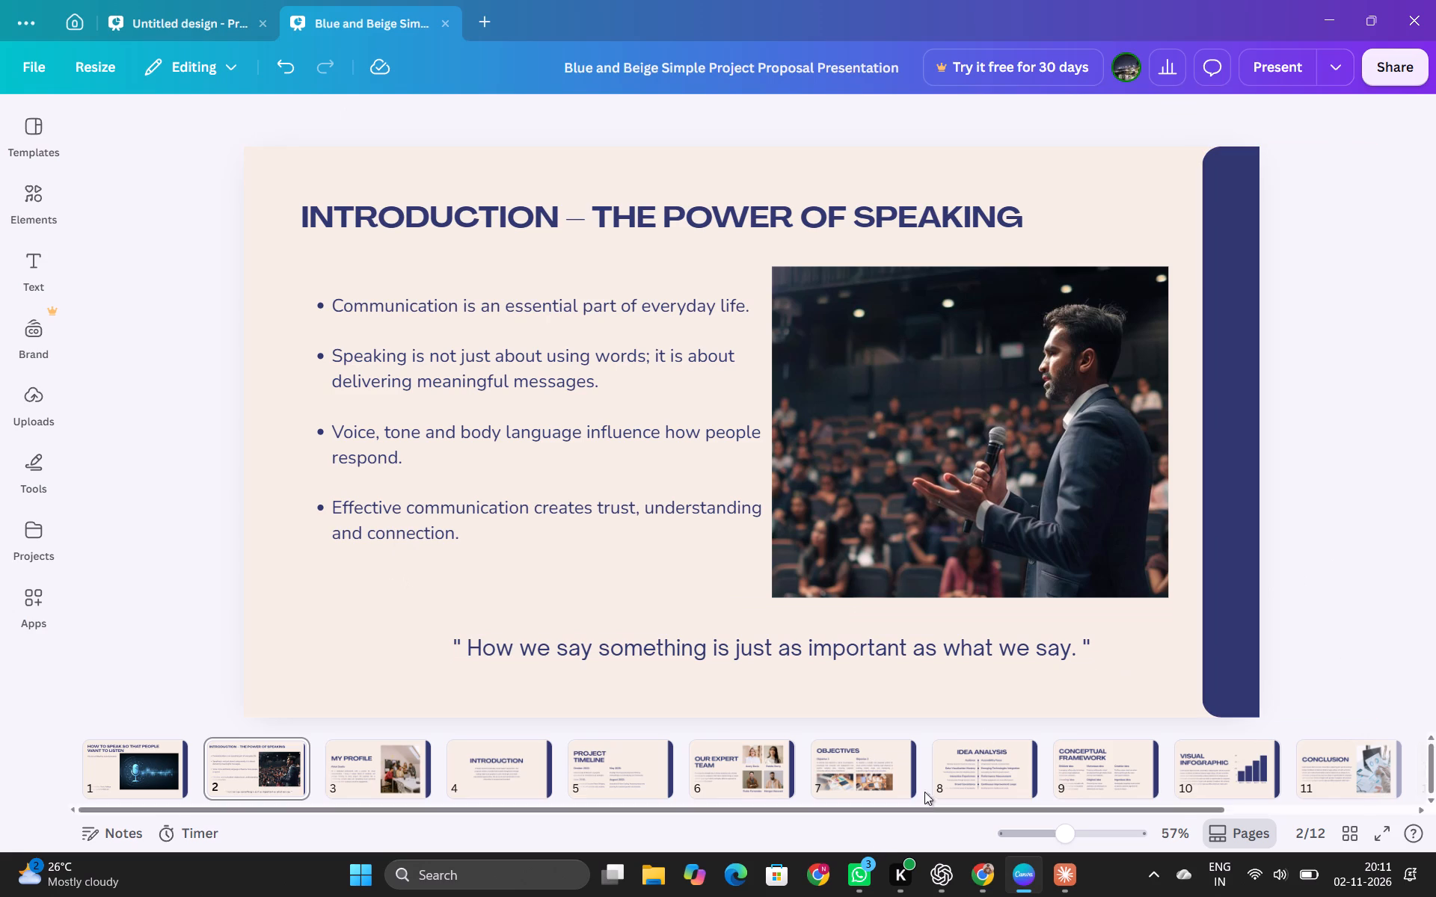
pyautogui.click(376, 787)
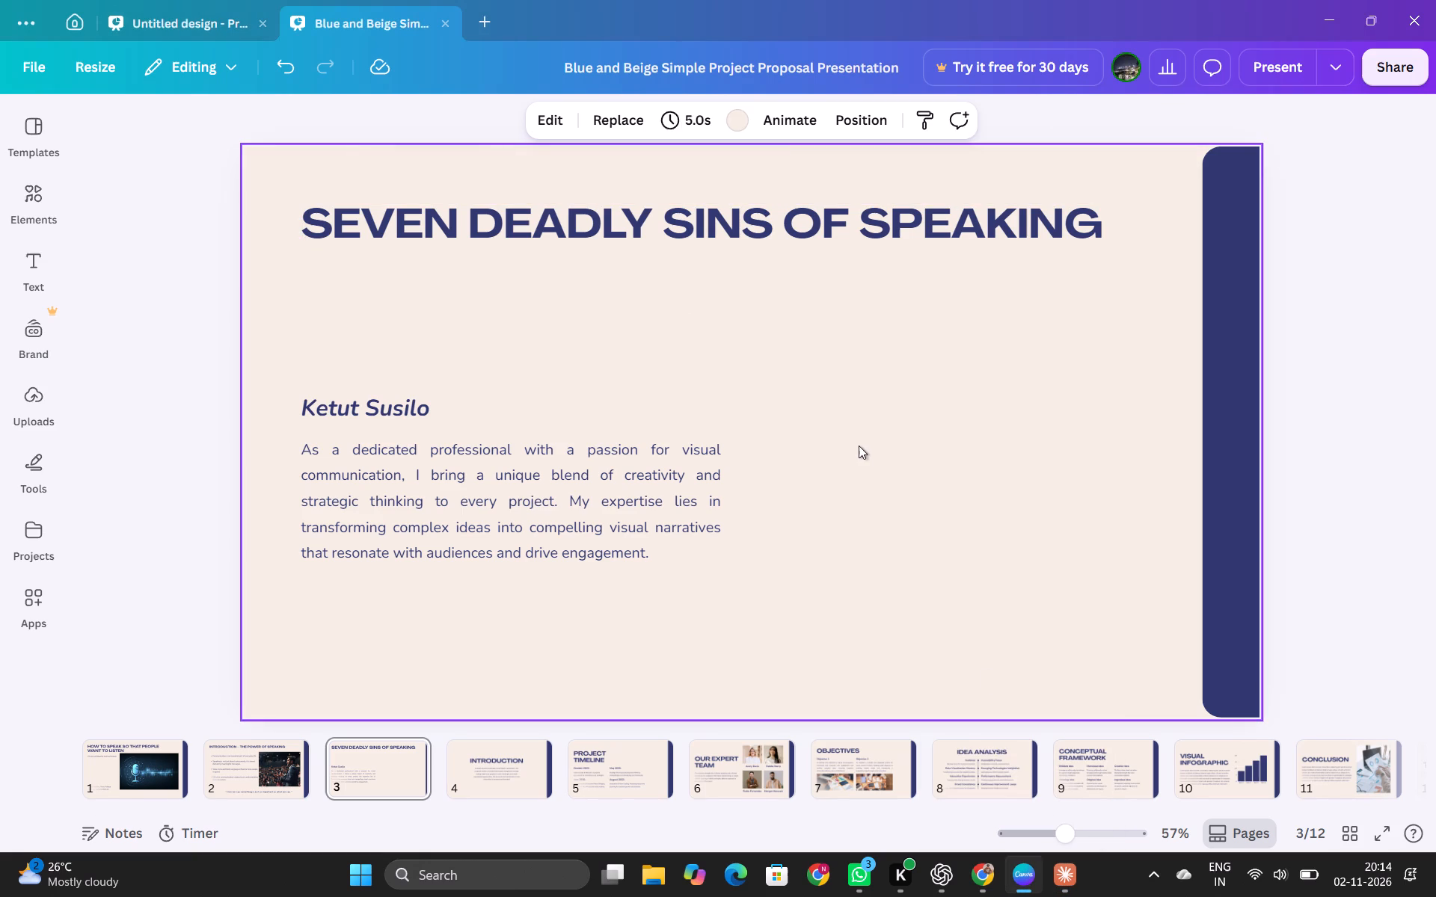
pyautogui.hotkey('ctrl', 'v')
pyautogui.moveTo(860, 423); pyautogui.dragTo(924, 423)
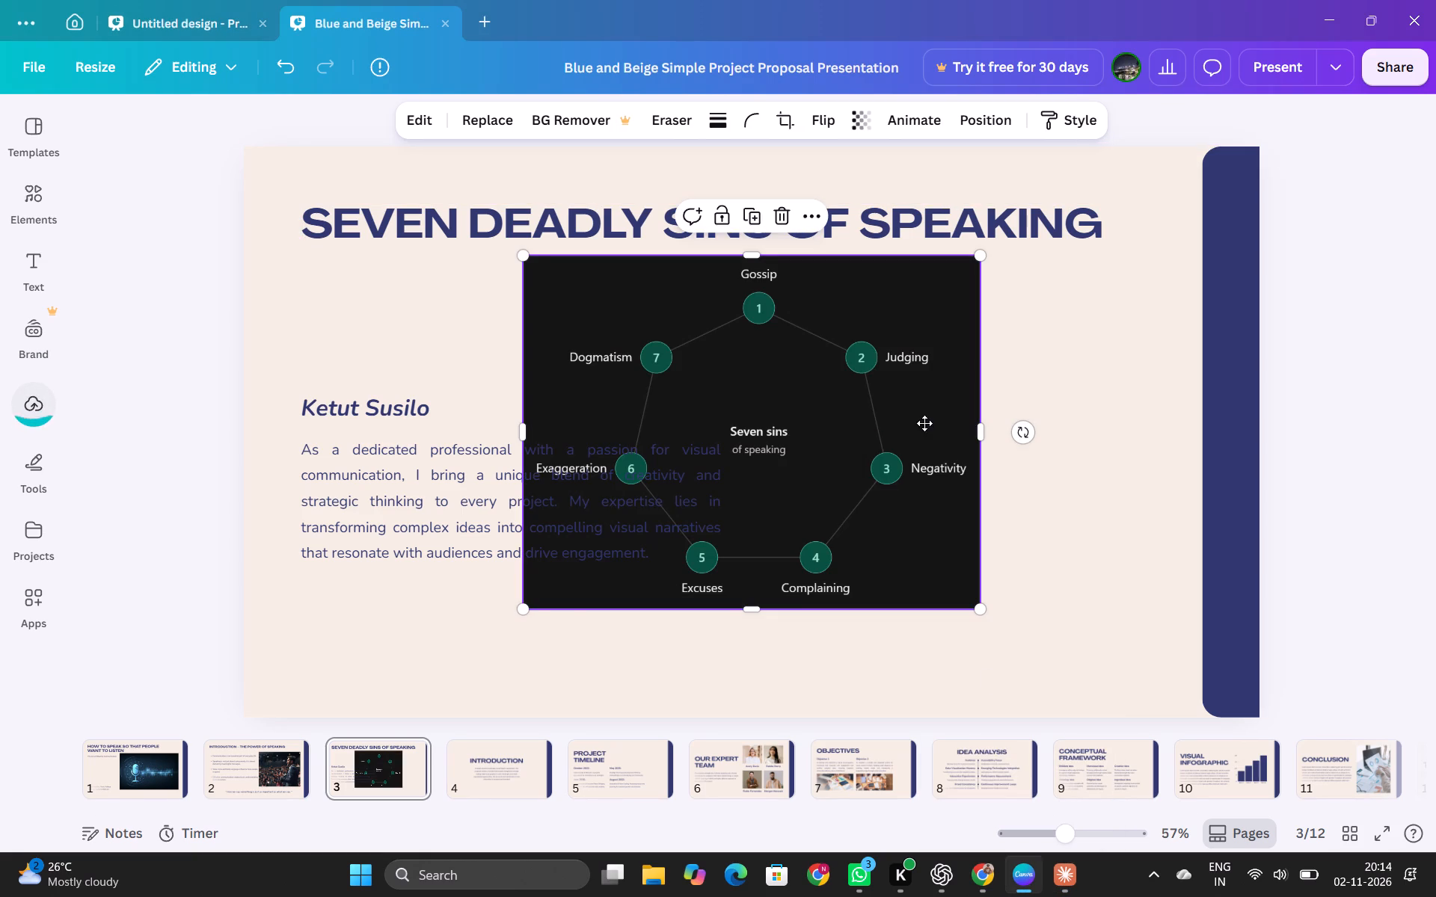
pyautogui.moveTo(924, 423); pyautogui.dragTo(1062, 437)
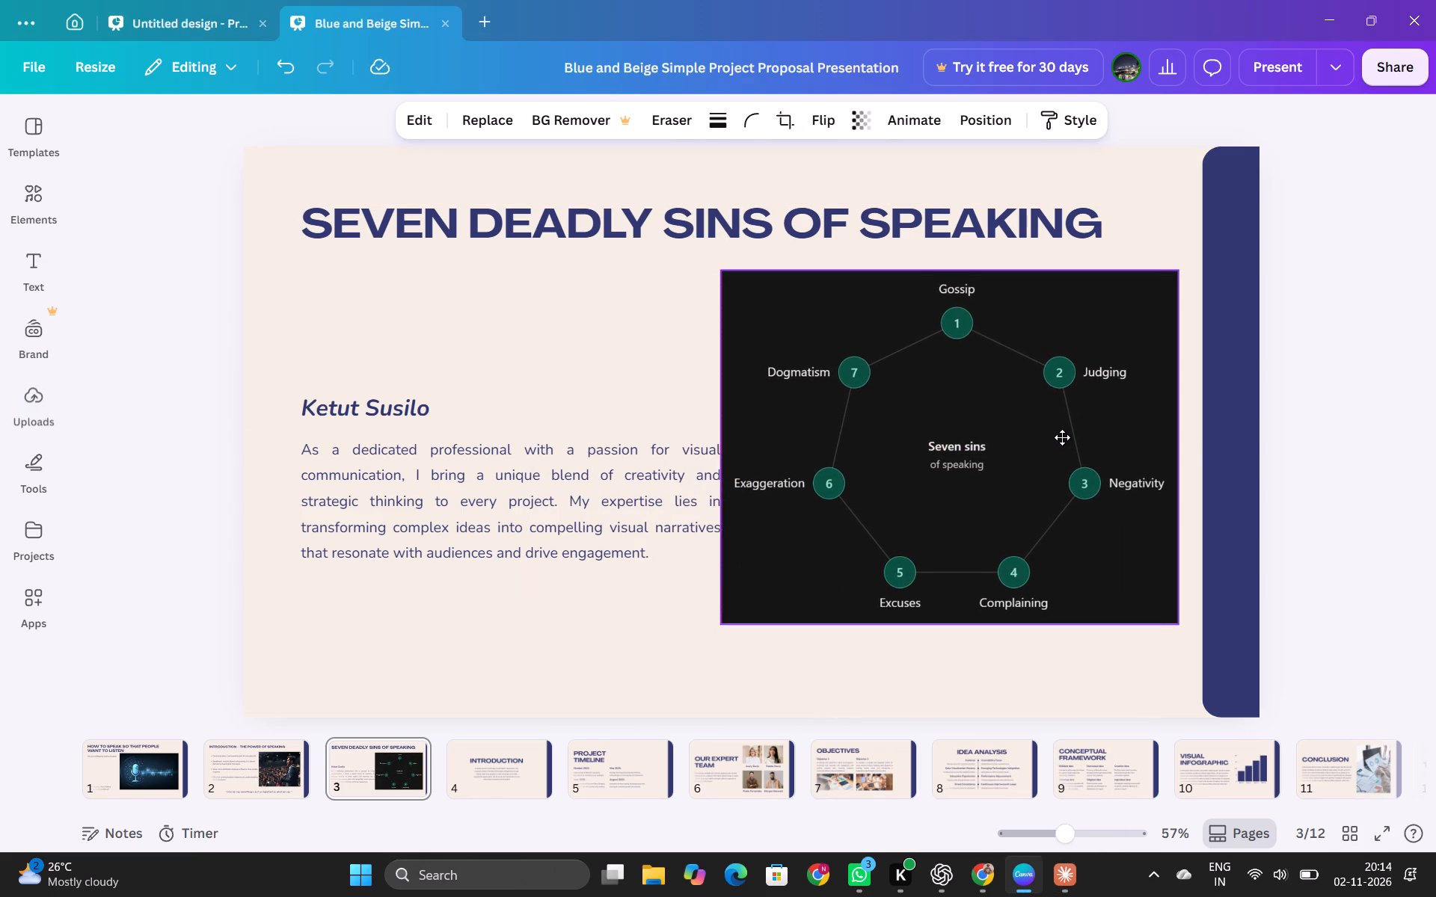
pyautogui.moveTo(1062, 437); pyautogui.dragTo(1068, 422)
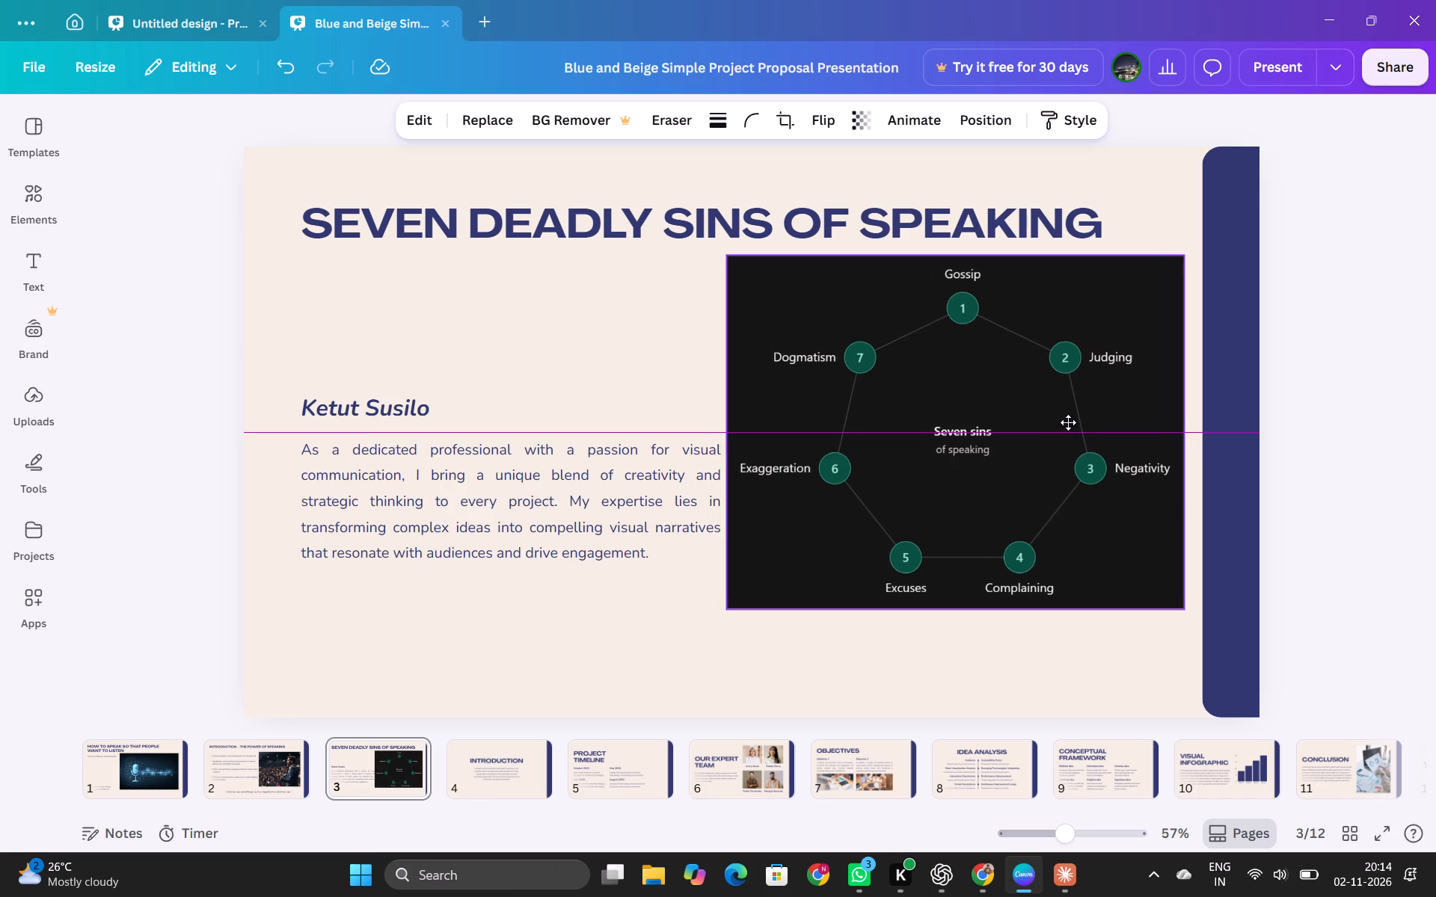
pyautogui.moveTo(1068, 422); pyautogui.dragTo(1043, 414)
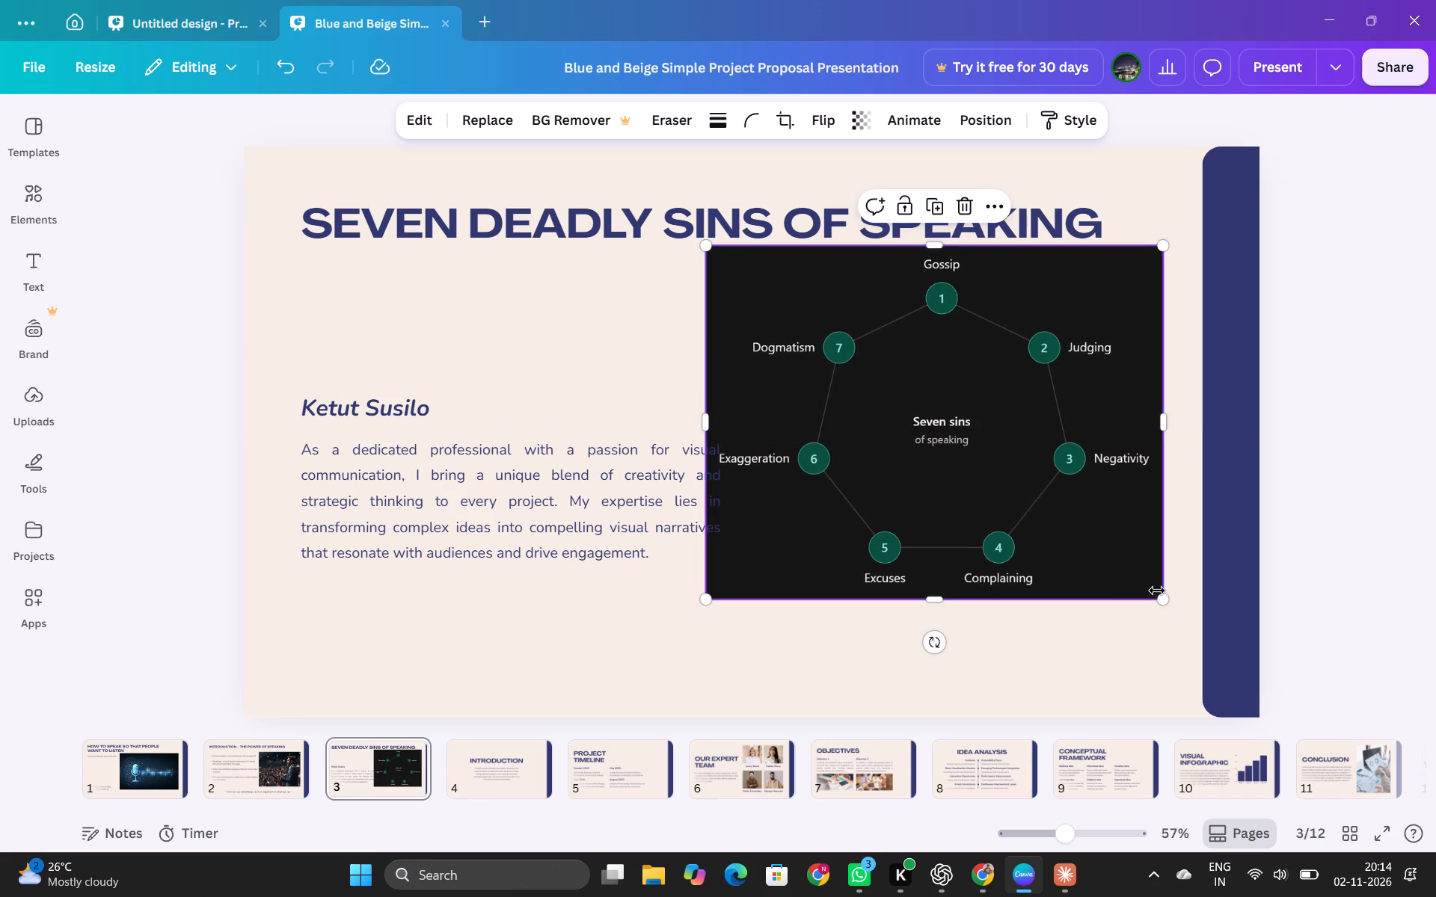
# Delete the placeholder body paragraph and the italic name subheading from slide 3.
pyautogui.click(538, 505)
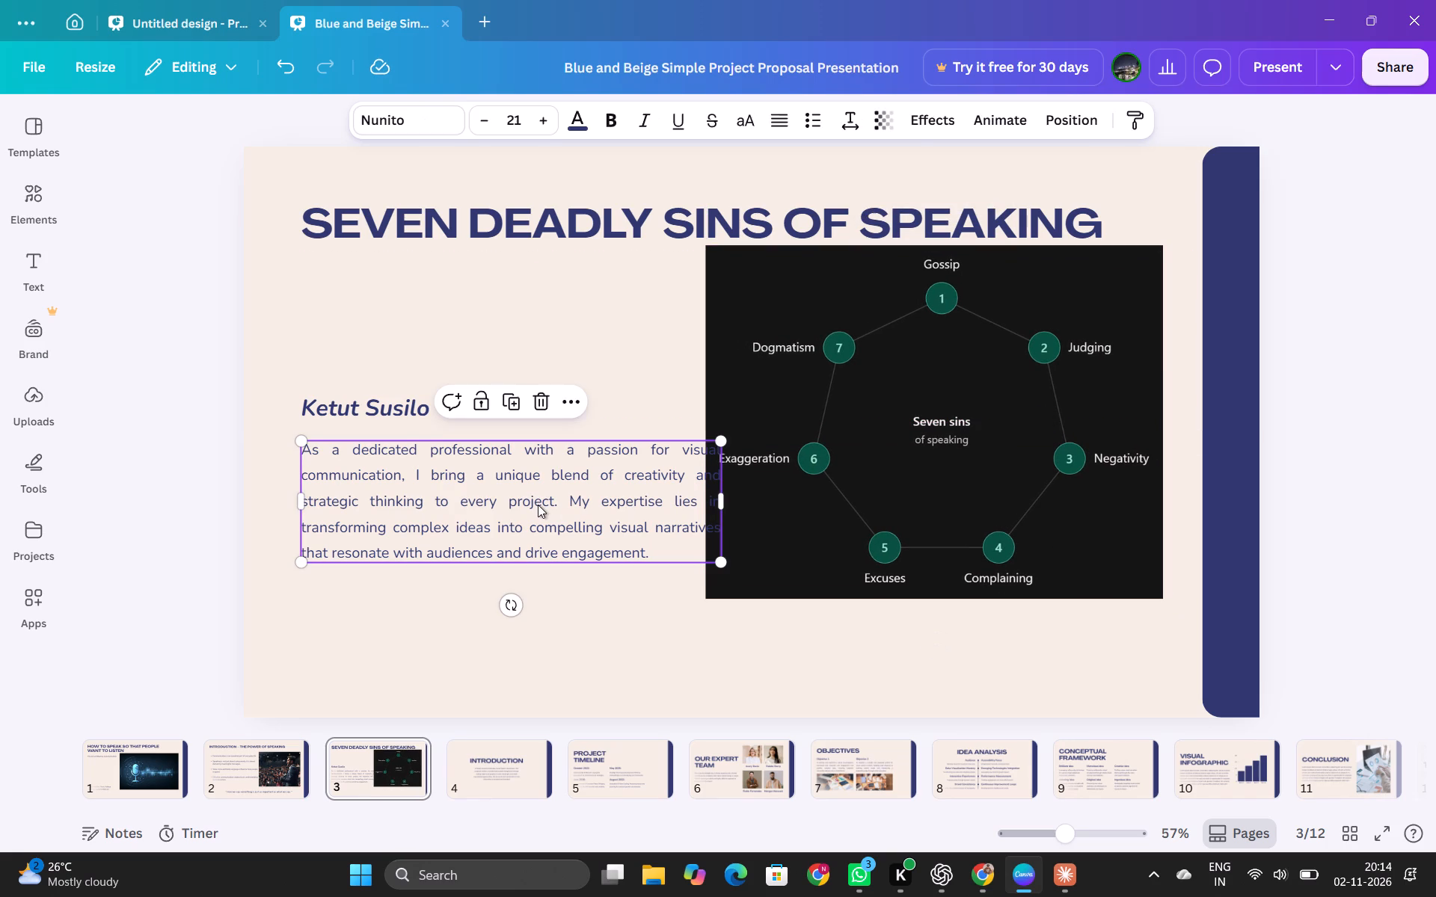
pyautogui.press('Delete')
pyautogui.click(402, 410)
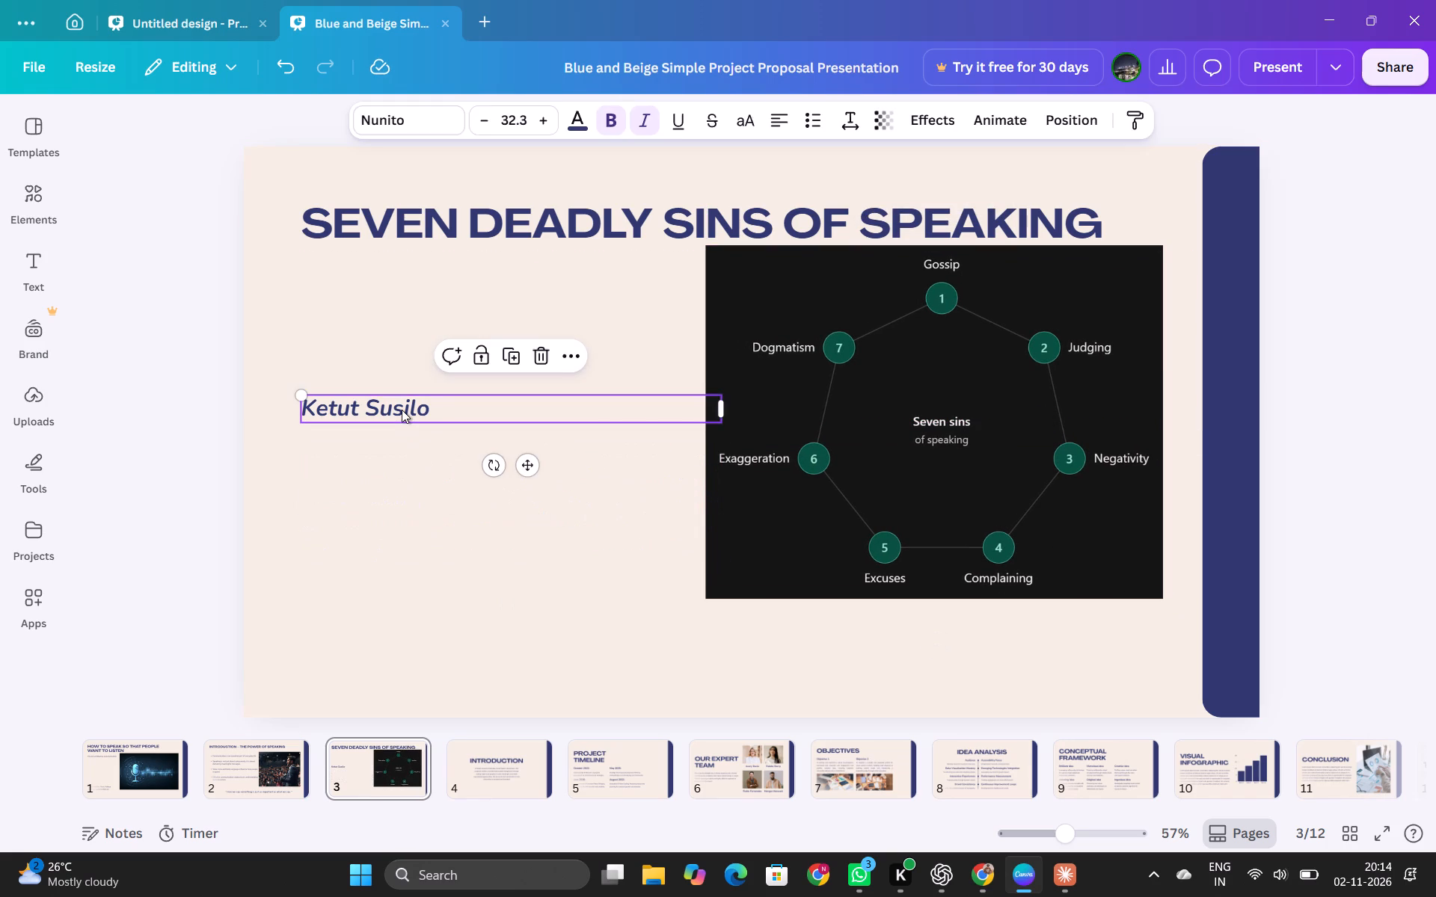
pyautogui.press('Delete')
# Move the heptagon diagram to the middle of slide 3 directly under the heading and enlarge it to nearly fill the space below.
pyautogui.moveTo(885, 430); pyautogui.dragTo(660, 467)
pyautogui.moveTo(941, 638); pyautogui.dragTo(969, 644)
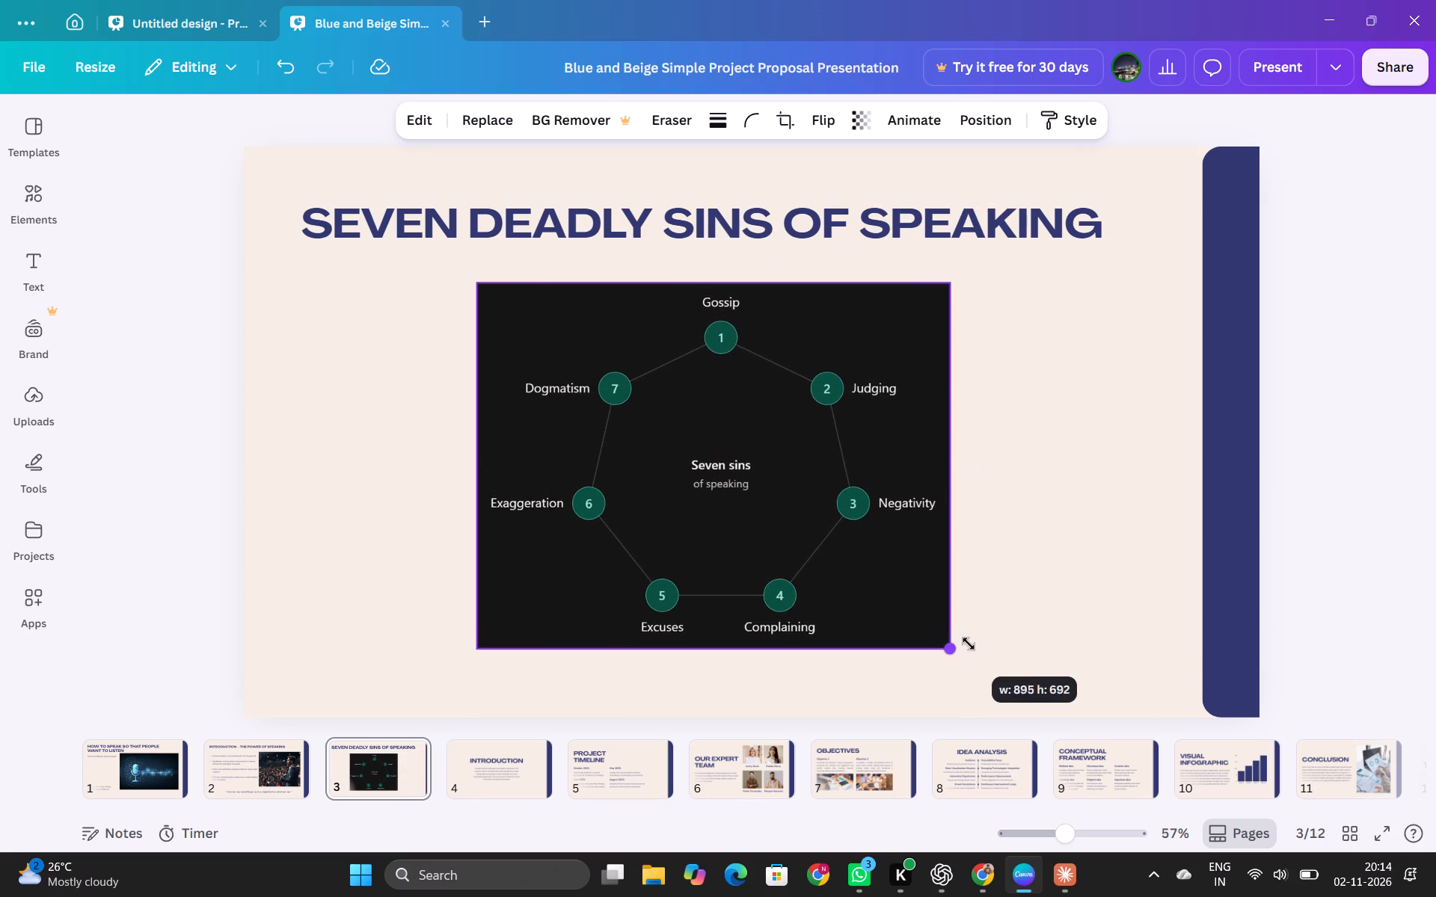
pyautogui.moveTo(969, 644); pyautogui.dragTo(989, 646)
pyautogui.moveTo(779, 552); pyautogui.dragTo(779, 523)
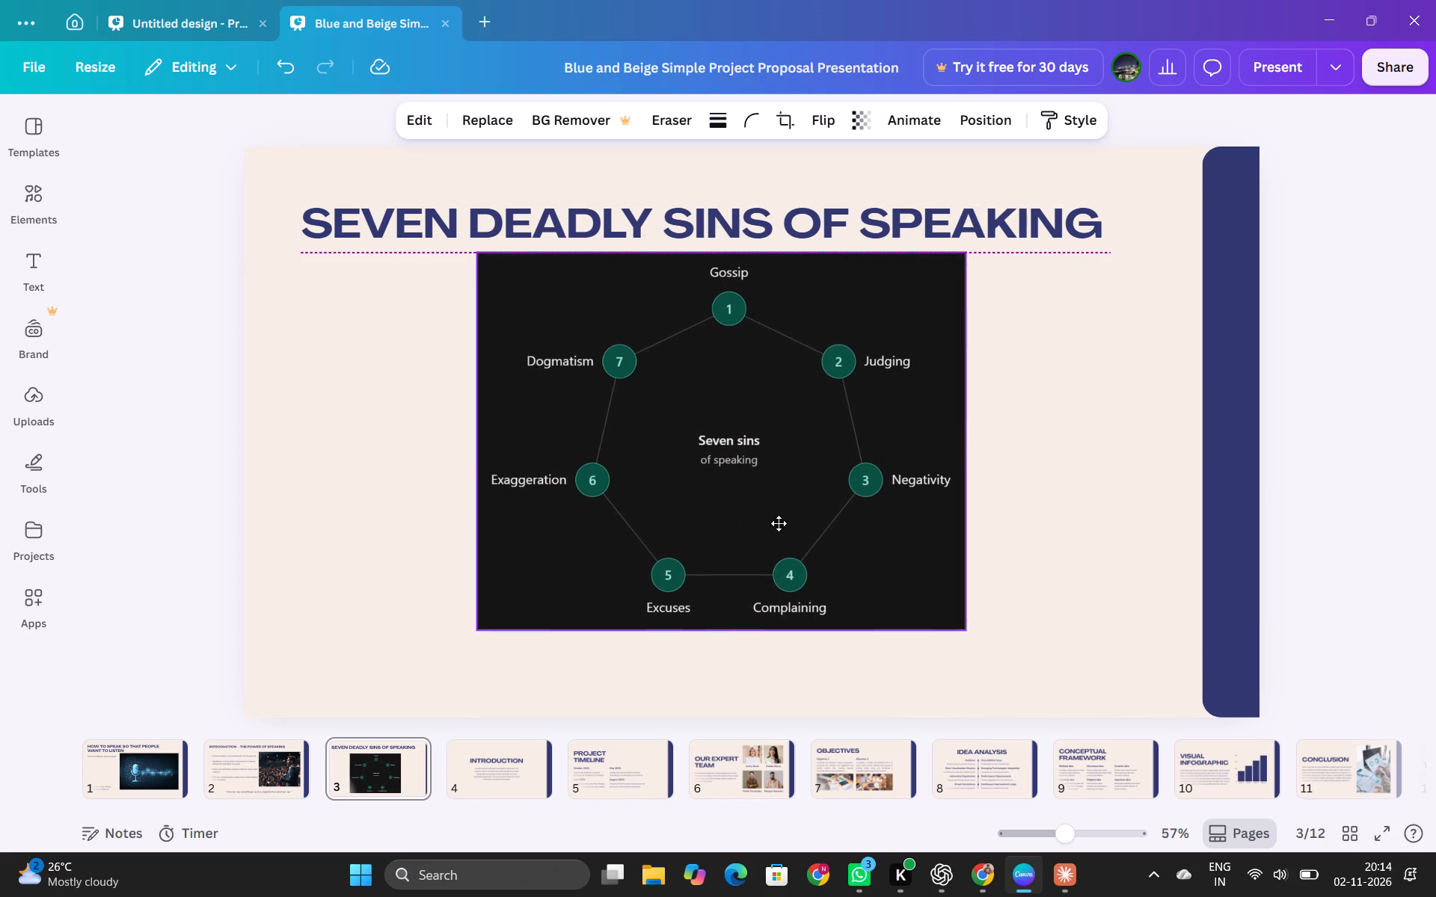
pyautogui.moveTo(779, 523); pyautogui.dragTo(779, 524)
pyautogui.moveTo(964, 632); pyautogui.dragTo(1028, 671)
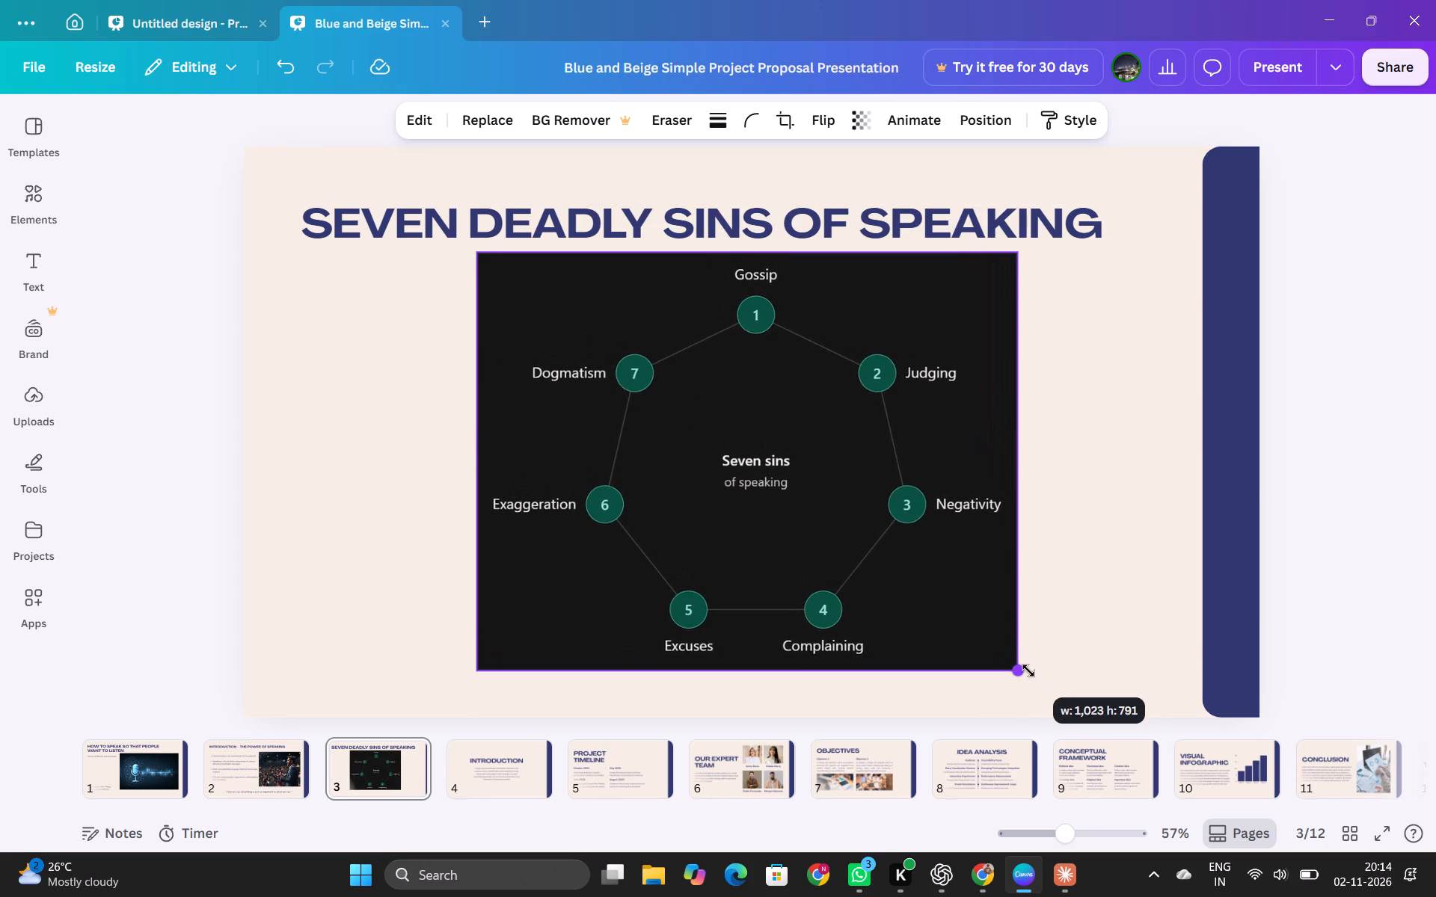
pyautogui.moveTo(1028, 671); pyautogui.dragTo(1016, 663)
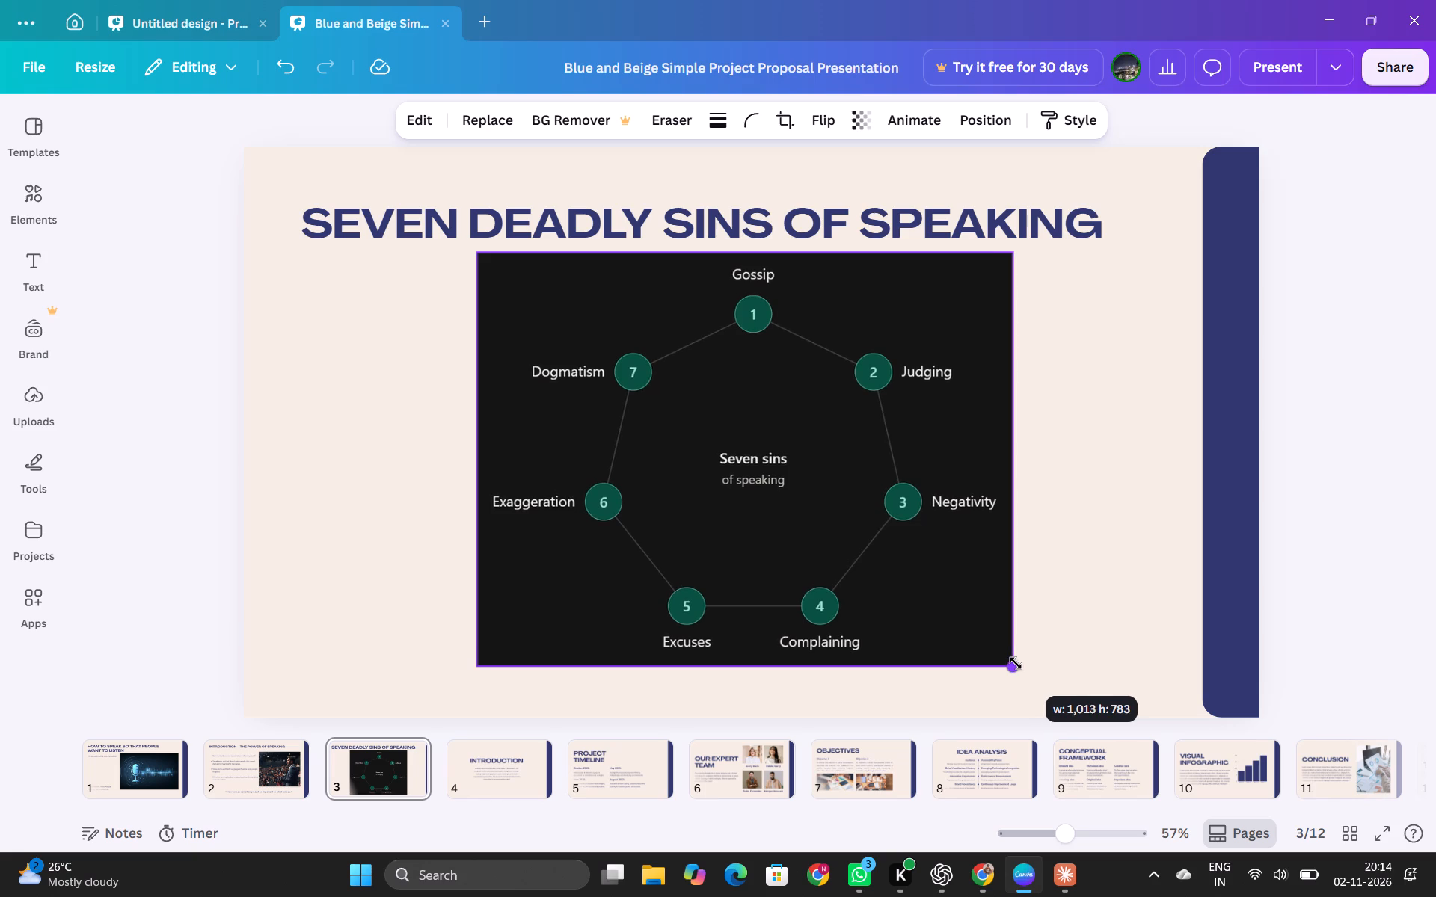
pyautogui.moveTo(1016, 663); pyautogui.dragTo(1029, 669)
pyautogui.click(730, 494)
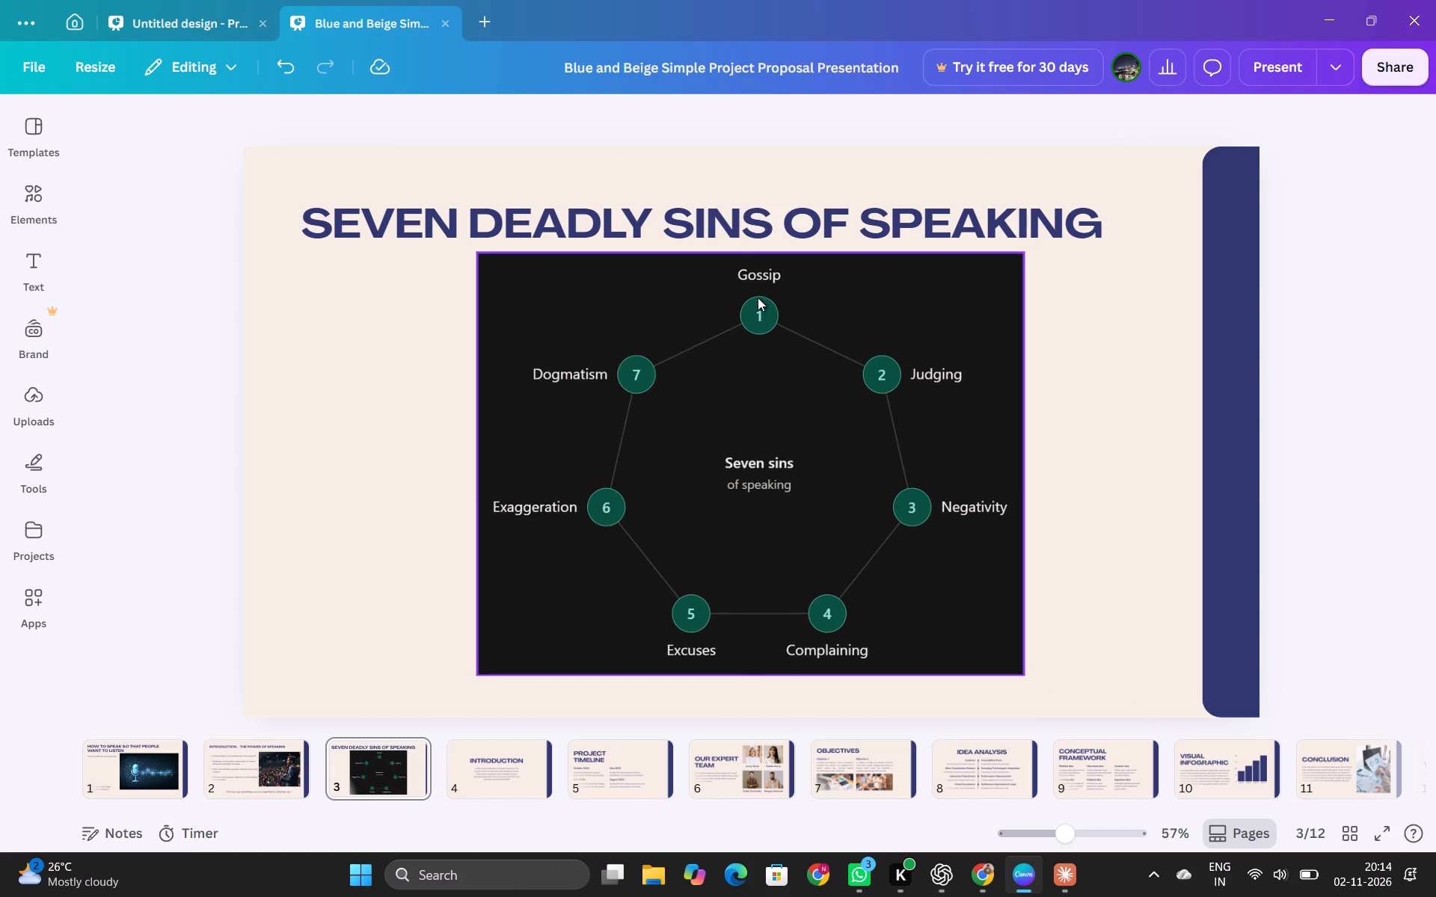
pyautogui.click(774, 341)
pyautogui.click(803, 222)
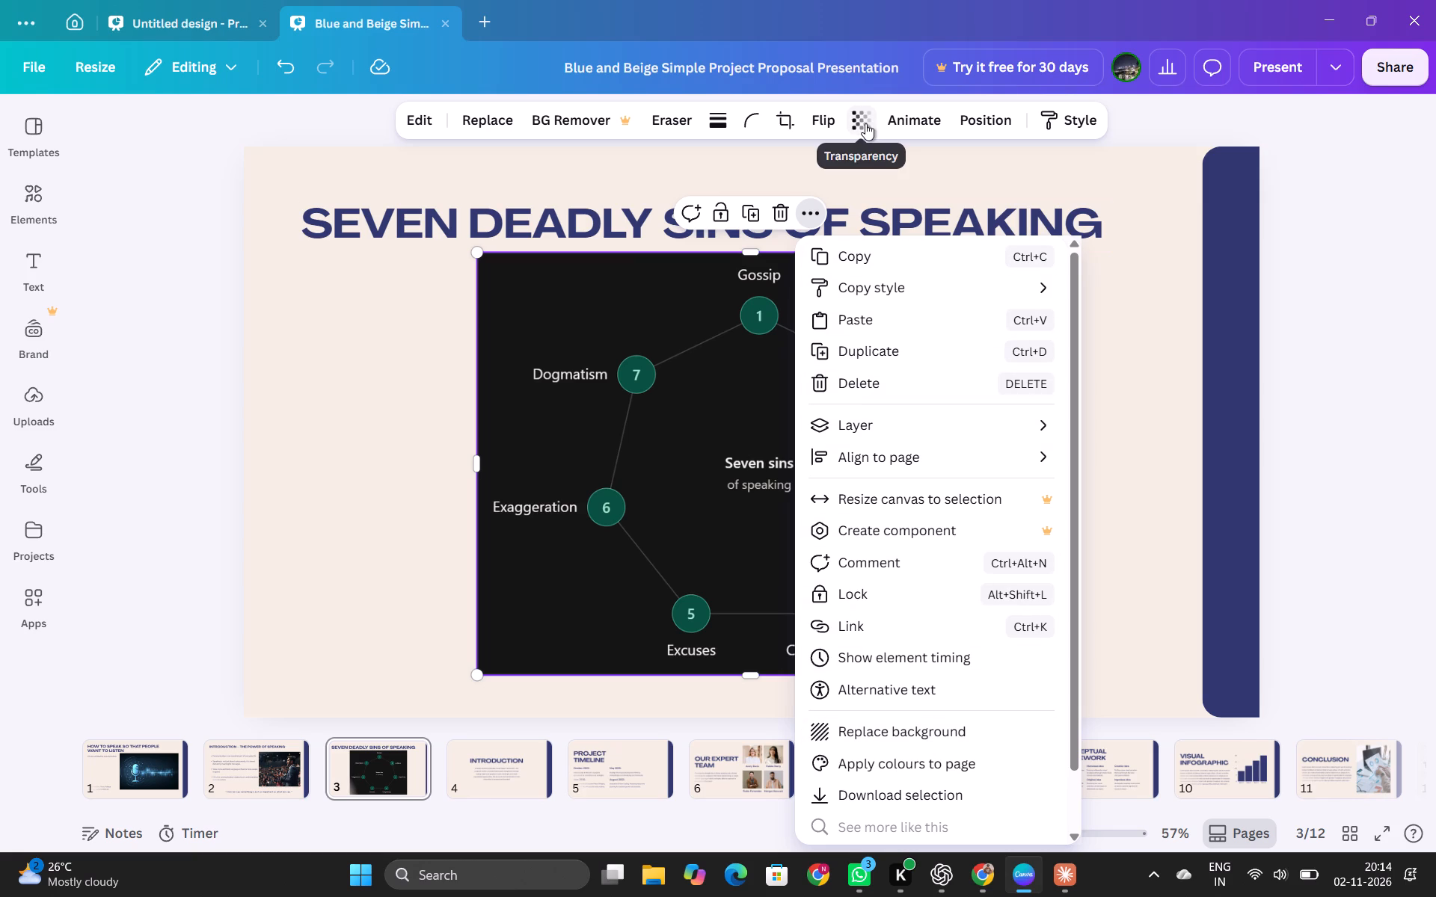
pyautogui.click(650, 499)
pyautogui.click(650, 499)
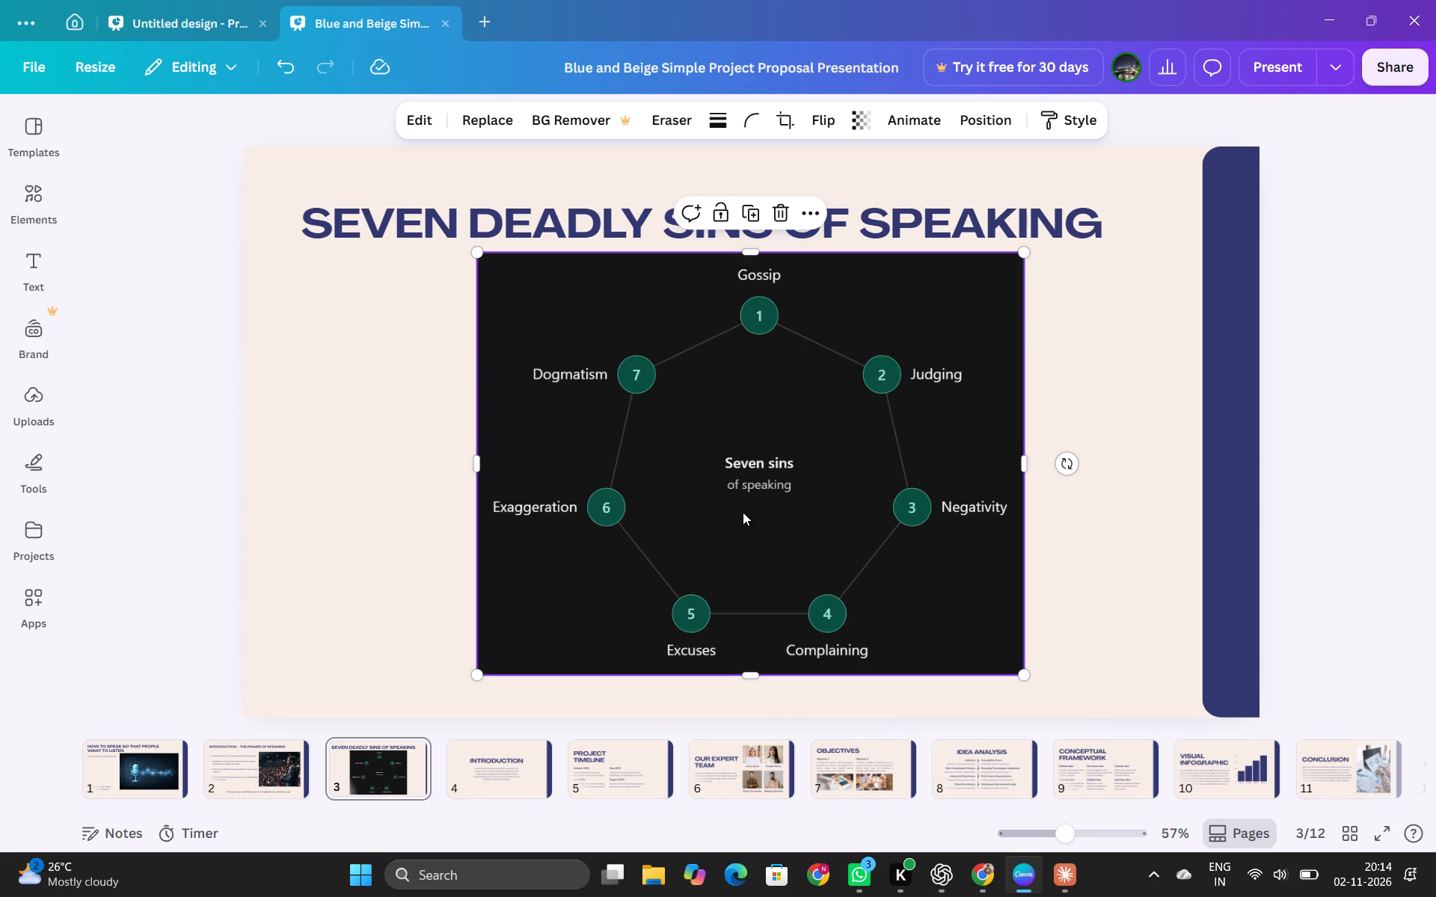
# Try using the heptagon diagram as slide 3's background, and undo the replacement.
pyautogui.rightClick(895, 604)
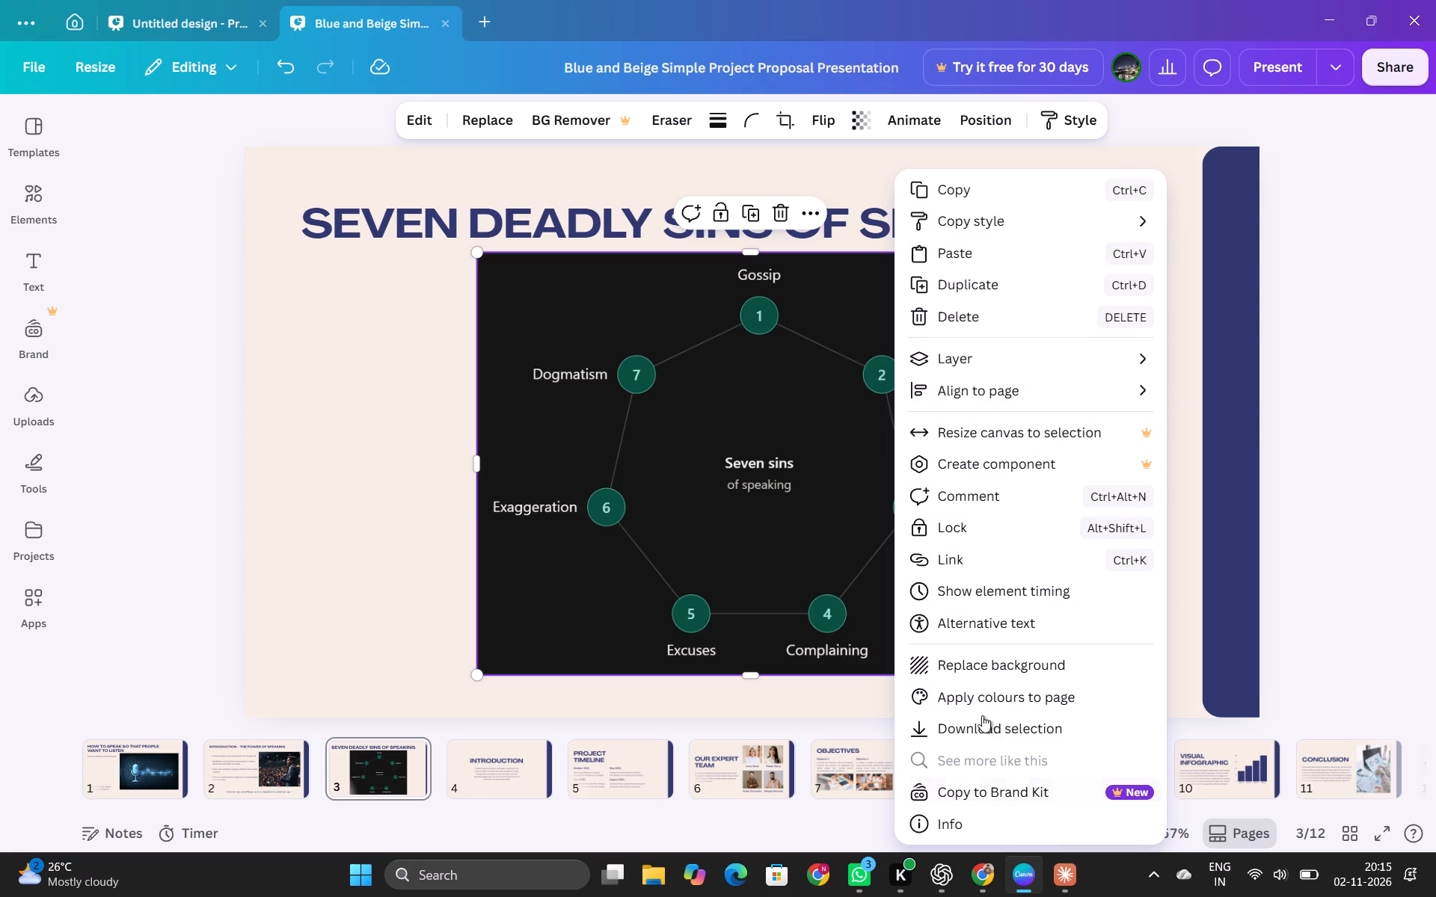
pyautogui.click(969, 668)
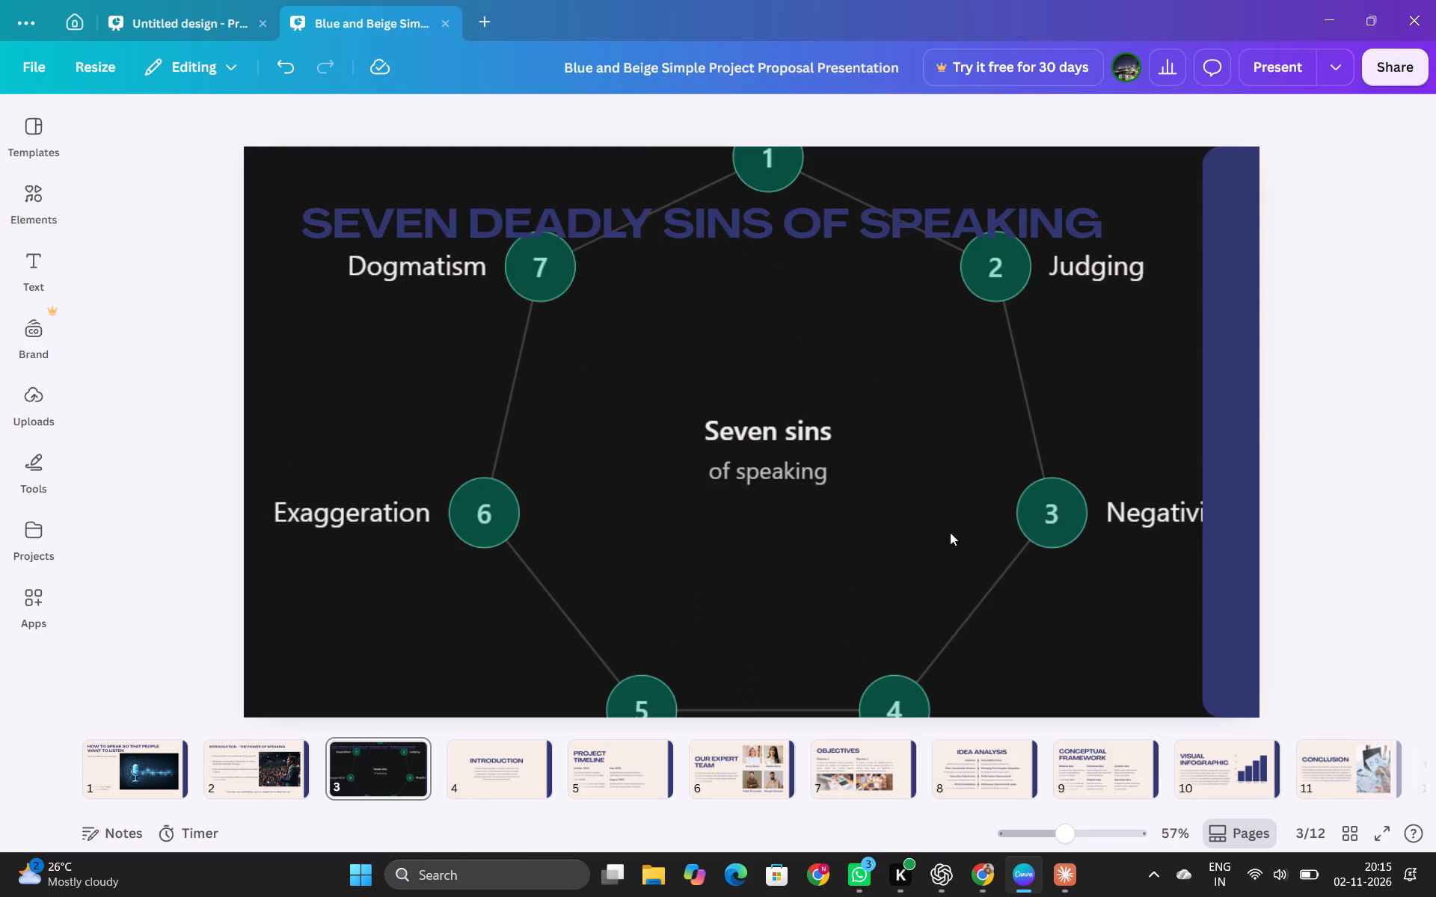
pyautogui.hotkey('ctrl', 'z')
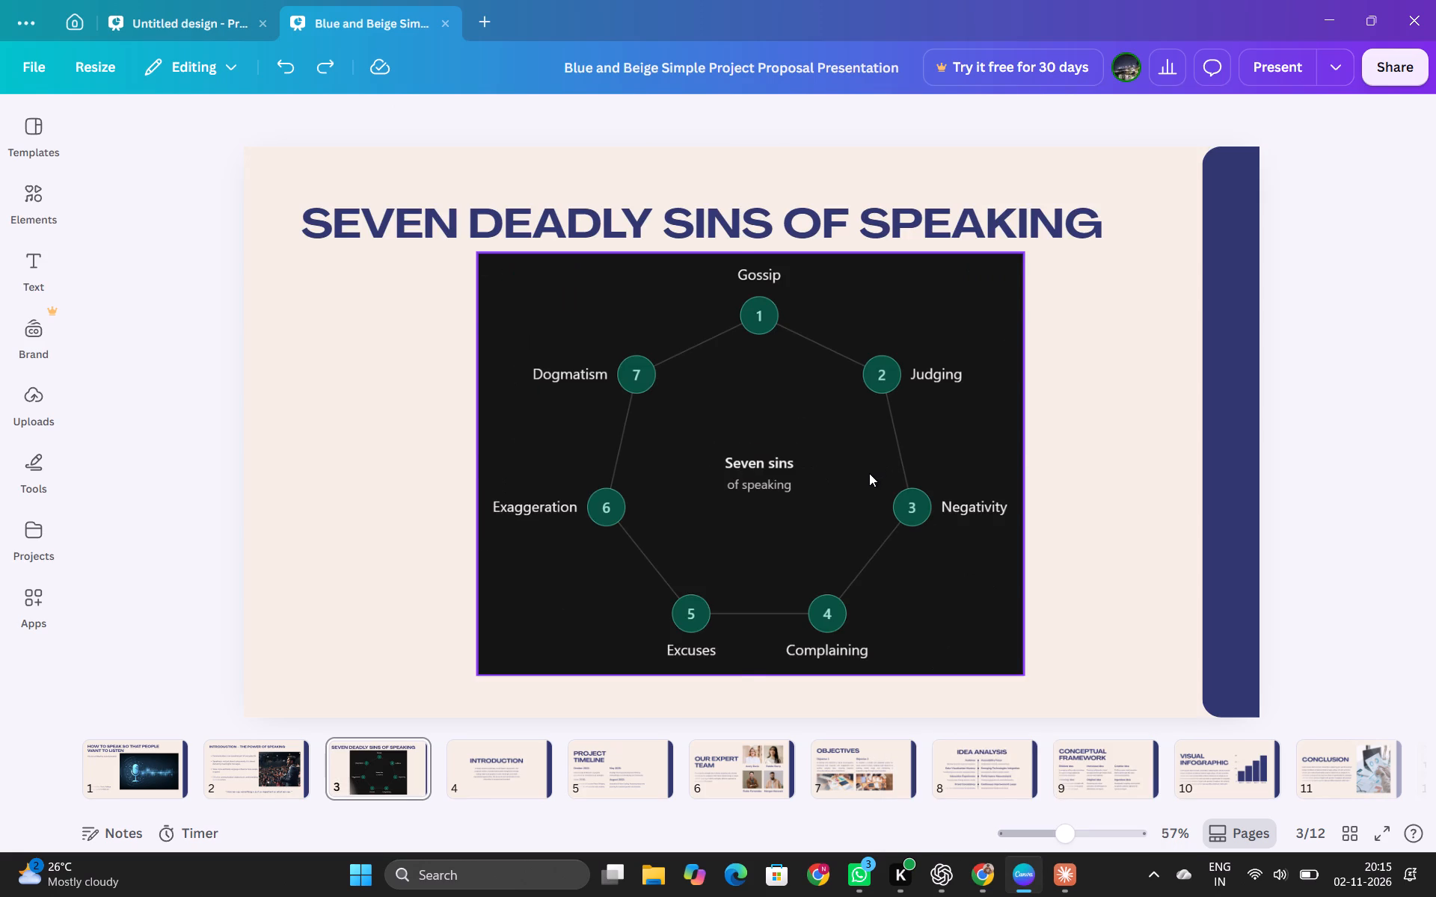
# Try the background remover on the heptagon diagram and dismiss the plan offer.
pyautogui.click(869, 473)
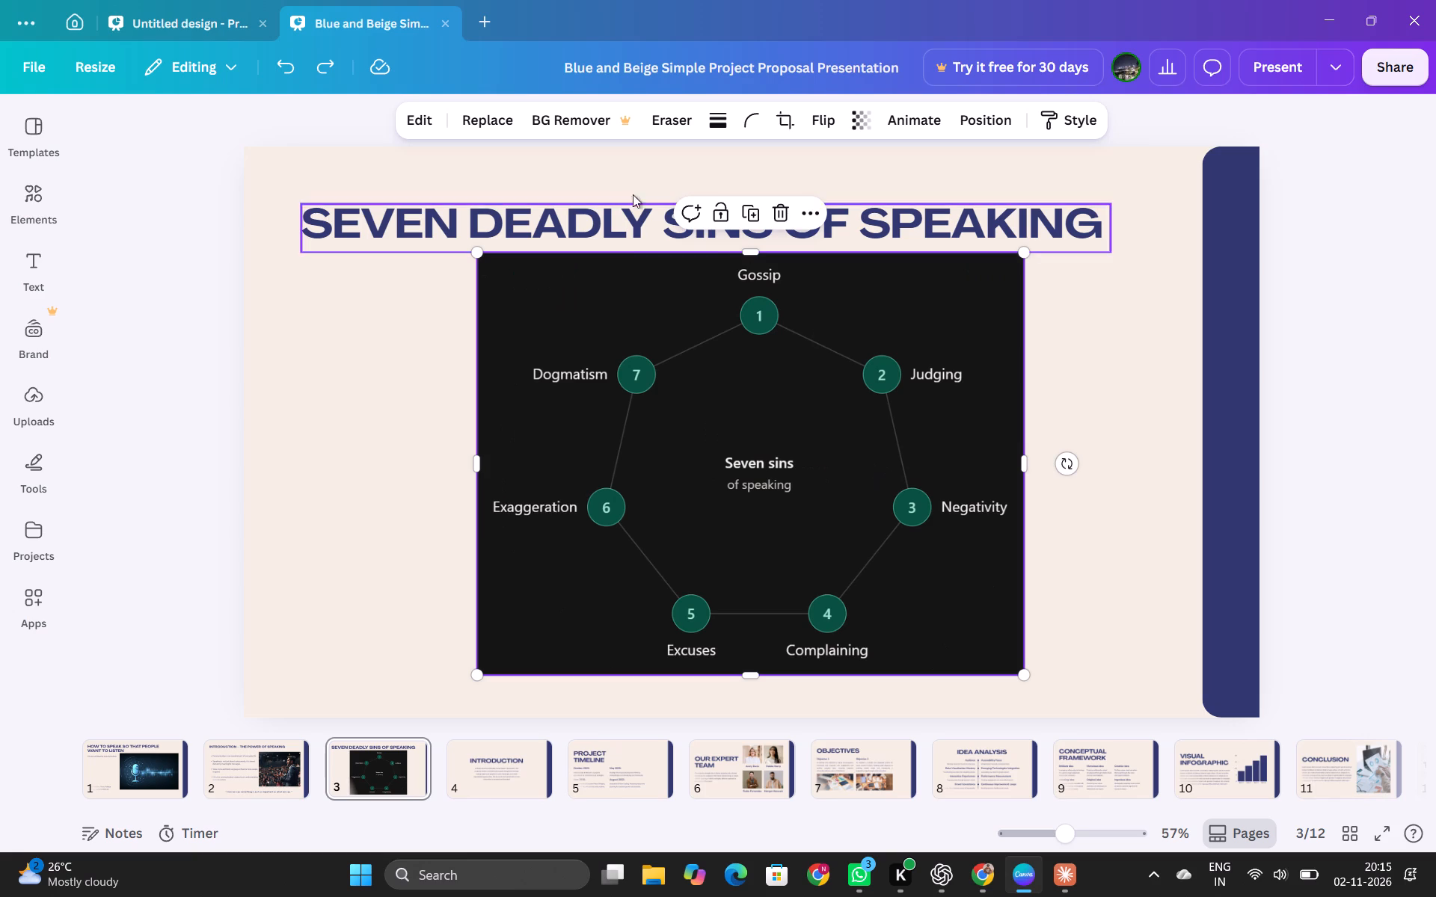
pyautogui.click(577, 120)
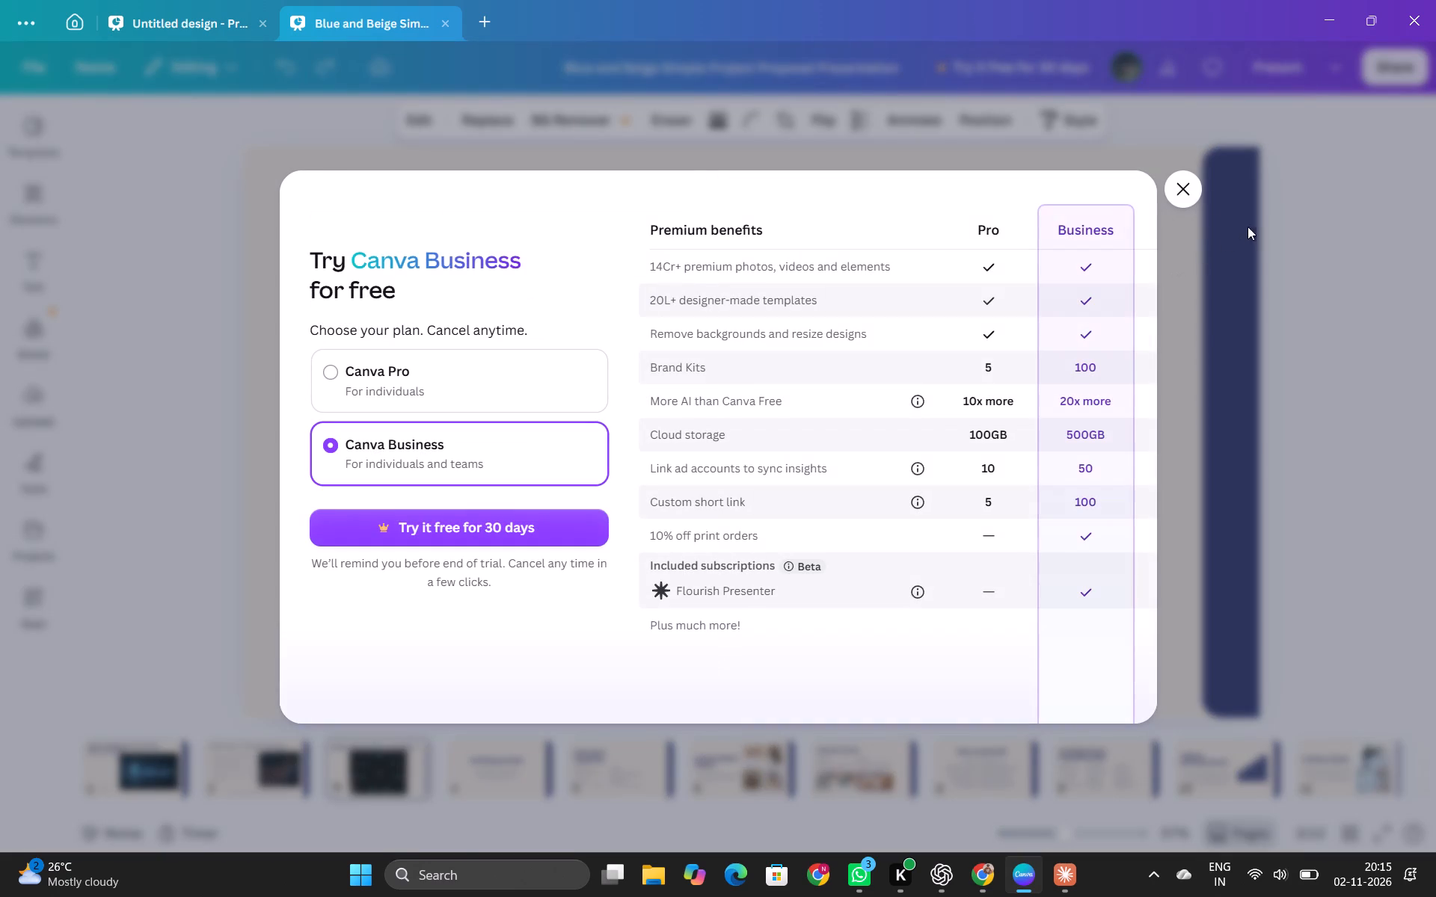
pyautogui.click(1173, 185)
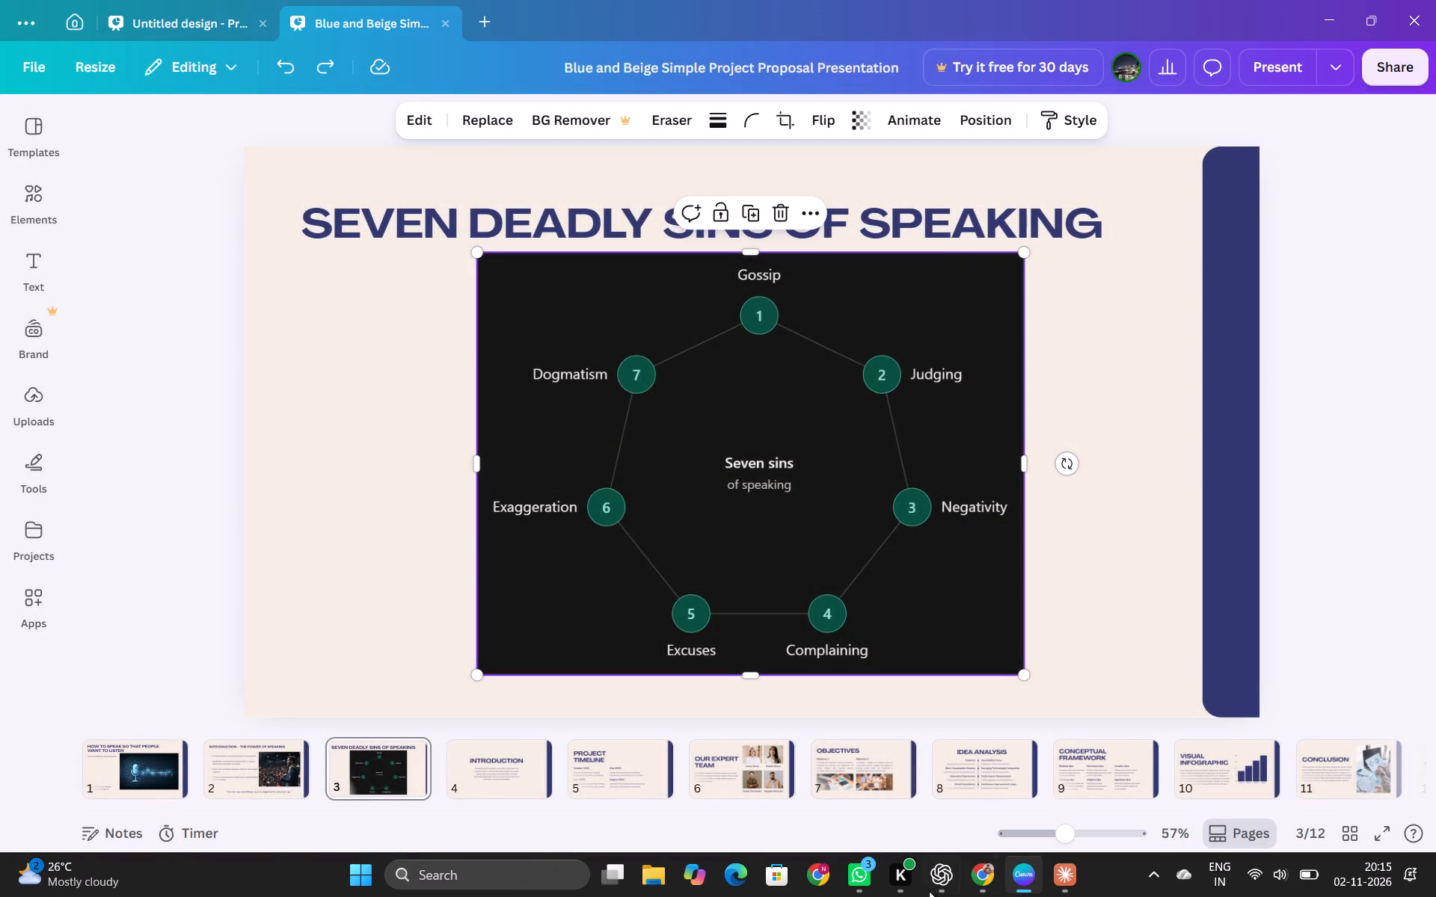
# Switch to Chrome and open the remove.bg upload page in a new tab.
pyautogui.click(984, 883)
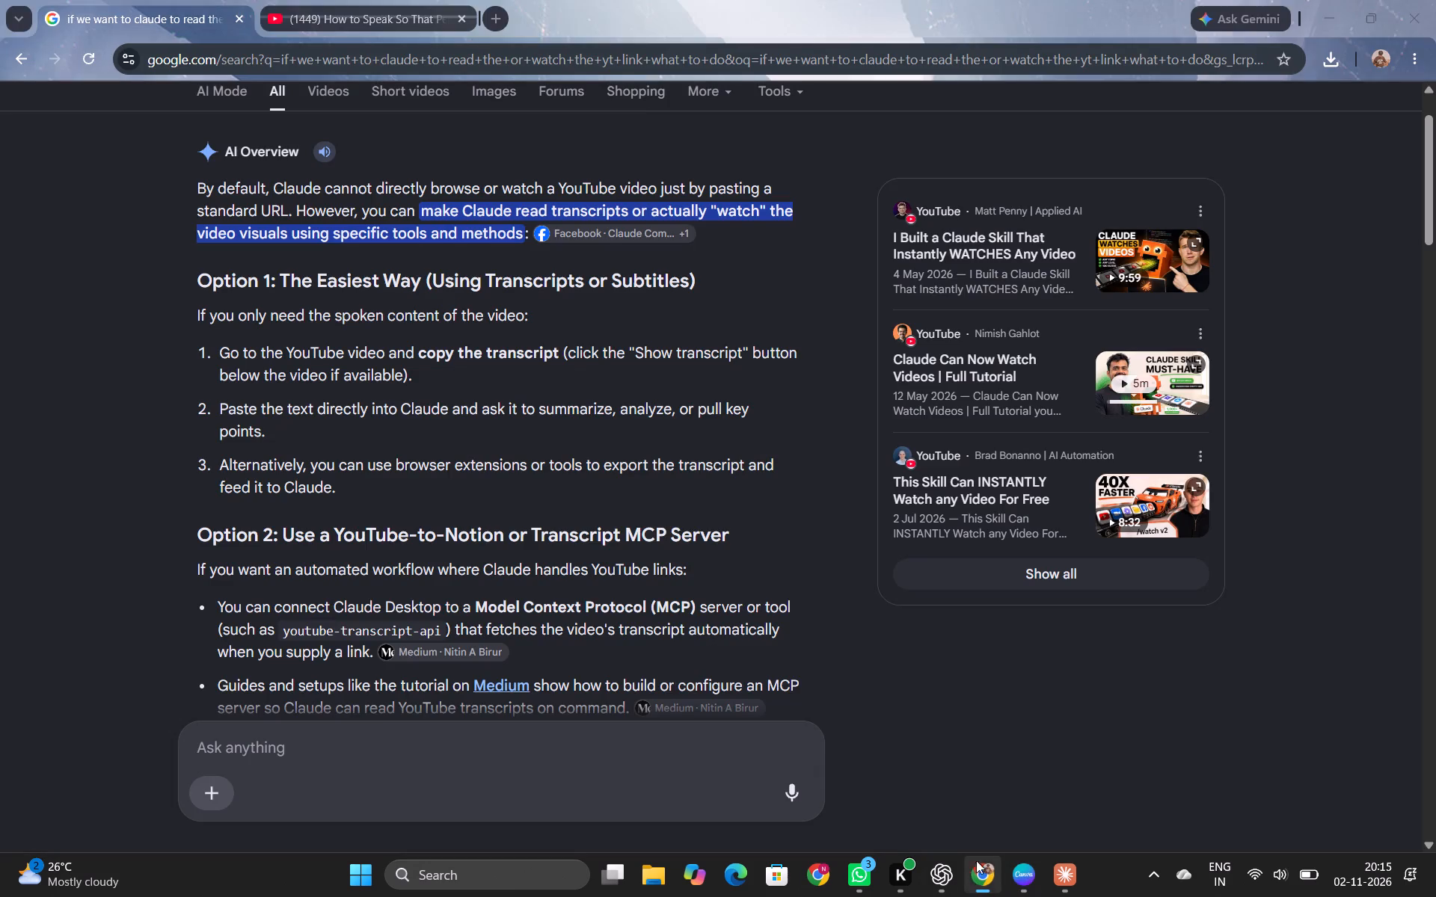
pyautogui.click(496, 22)
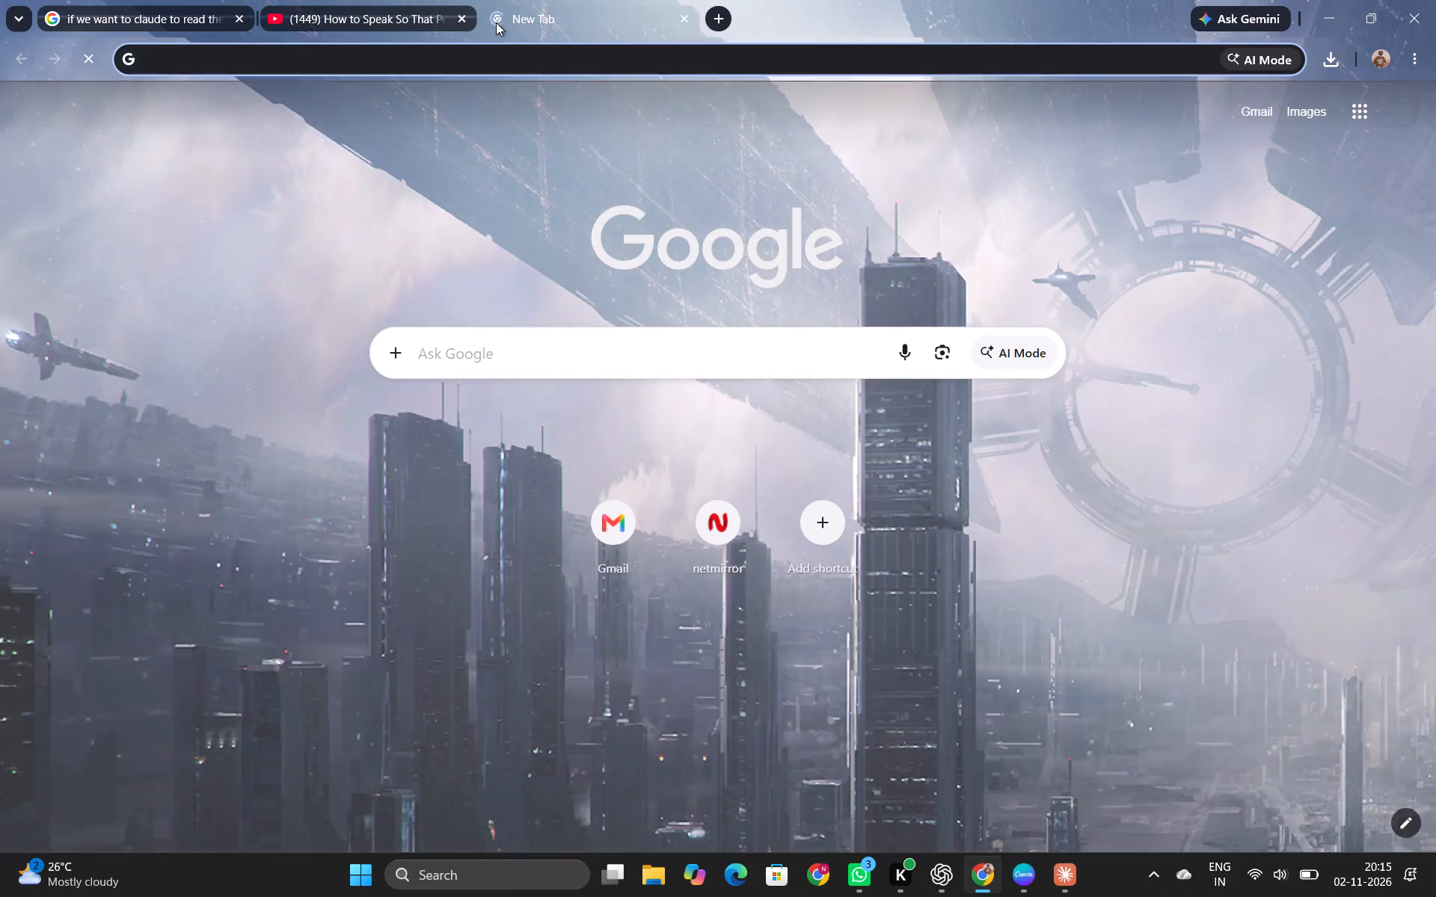
pyautogui.press('BackSpace')
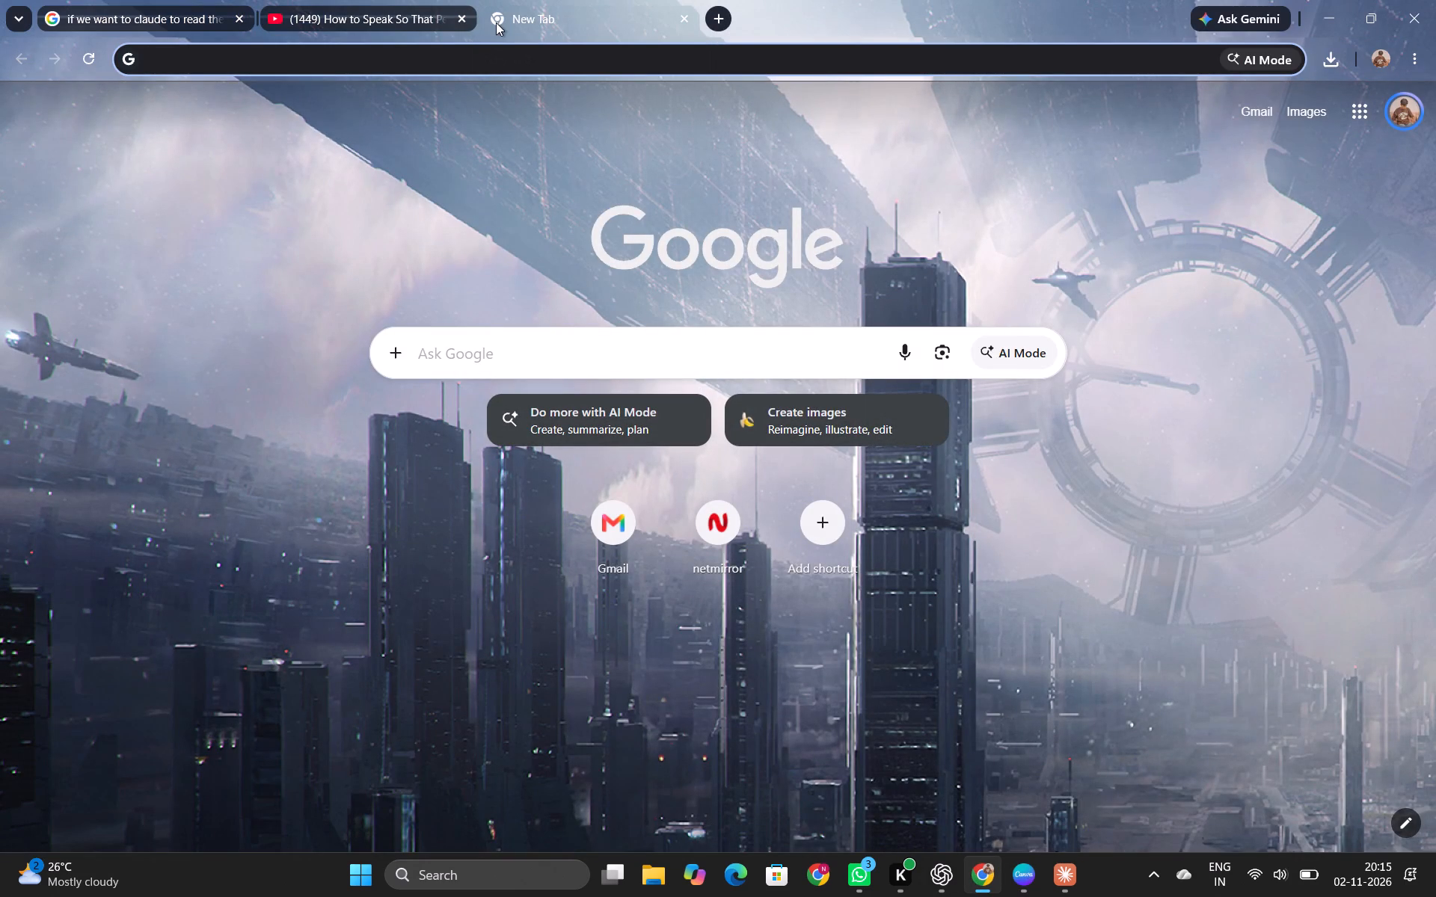
pyautogui.write('back')
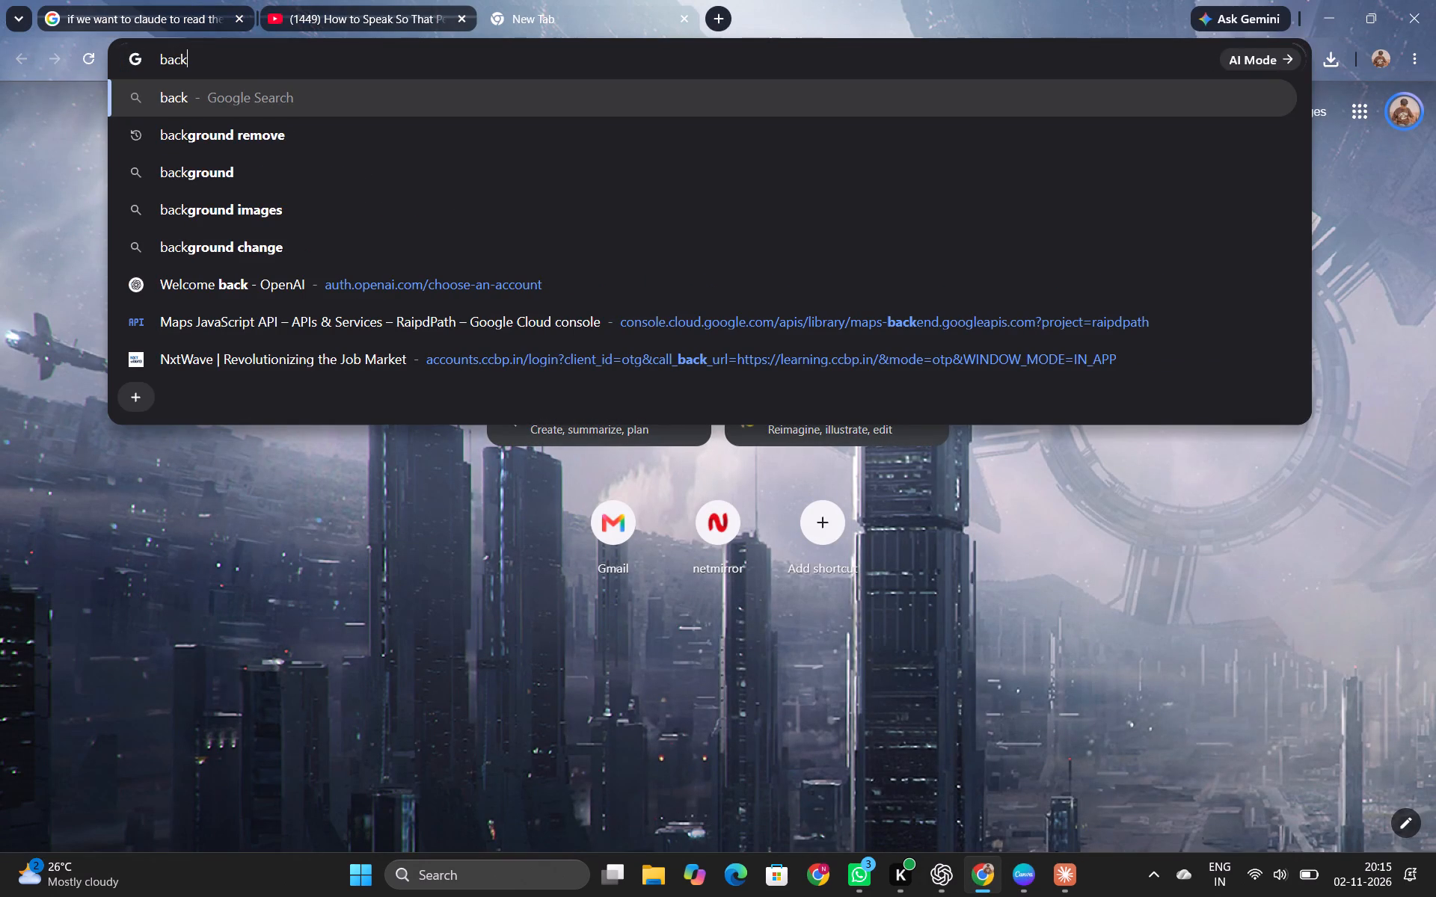
pyautogui.write('gr')
pyautogui.press('Down')
pyautogui.press('Down')
pyautogui.press('Down')
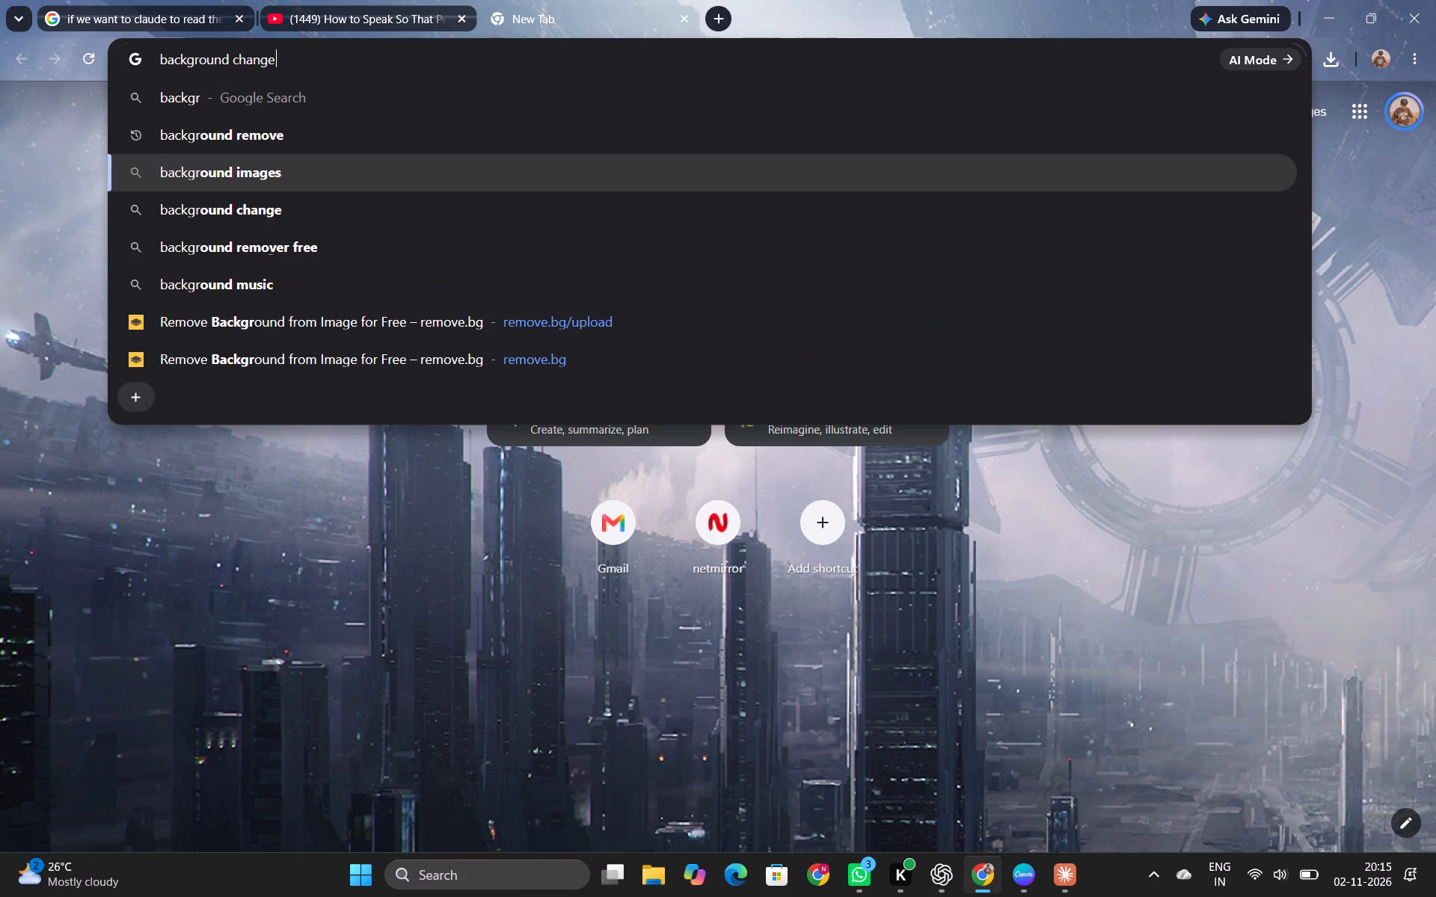
pyautogui.press('Down')
pyautogui.press('Down')
pyautogui.press('Down')
pyautogui.press('Return')
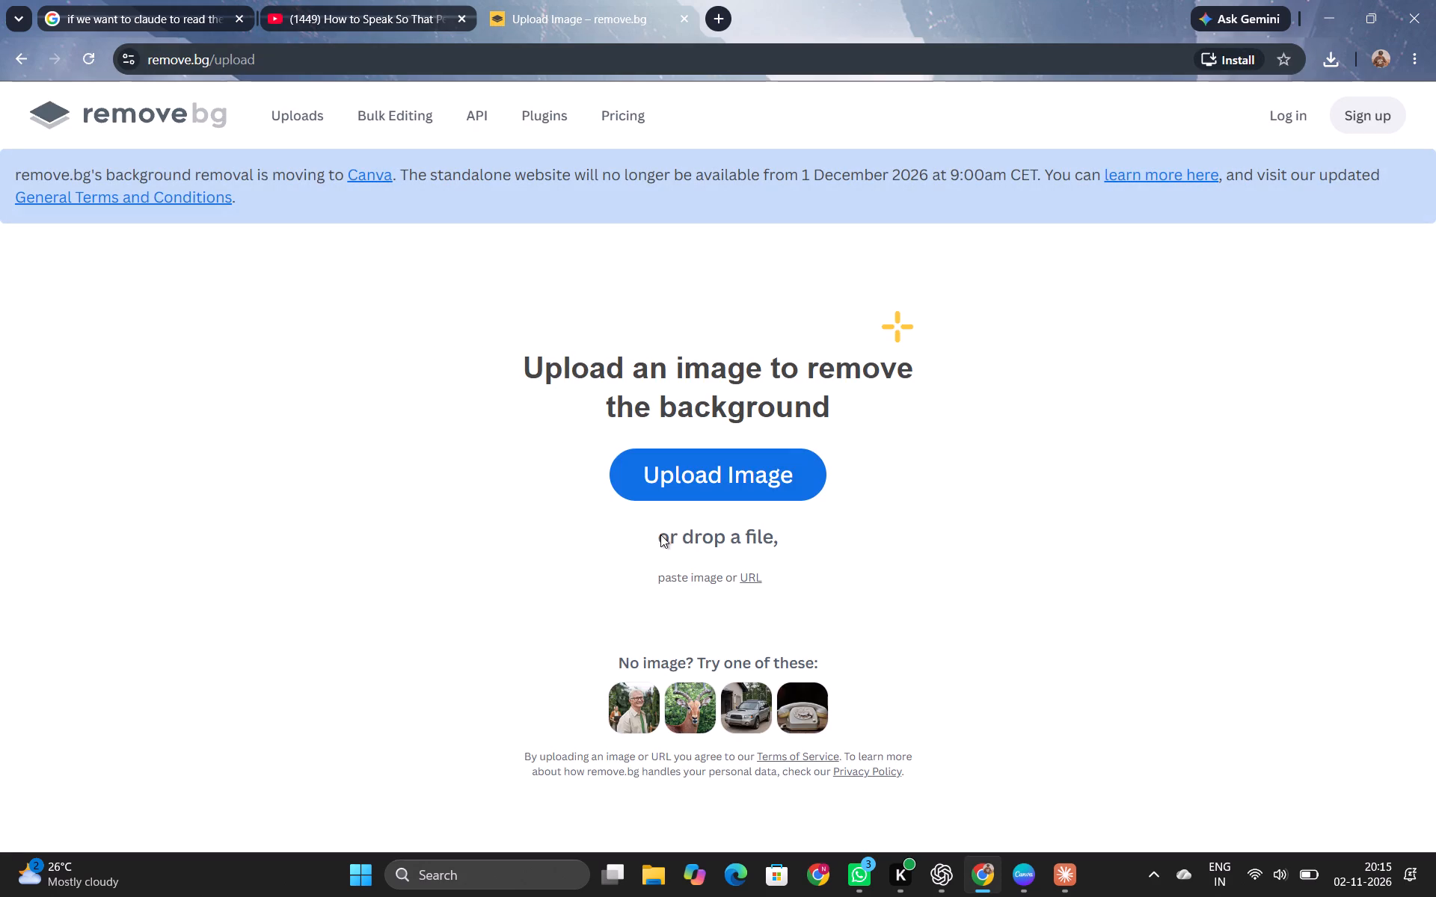
# Remove the copied heptagon diagram's background in remove.bg and download the free 568 x 439 preview image.
pyautogui.hotkey('ctrl', 'v')
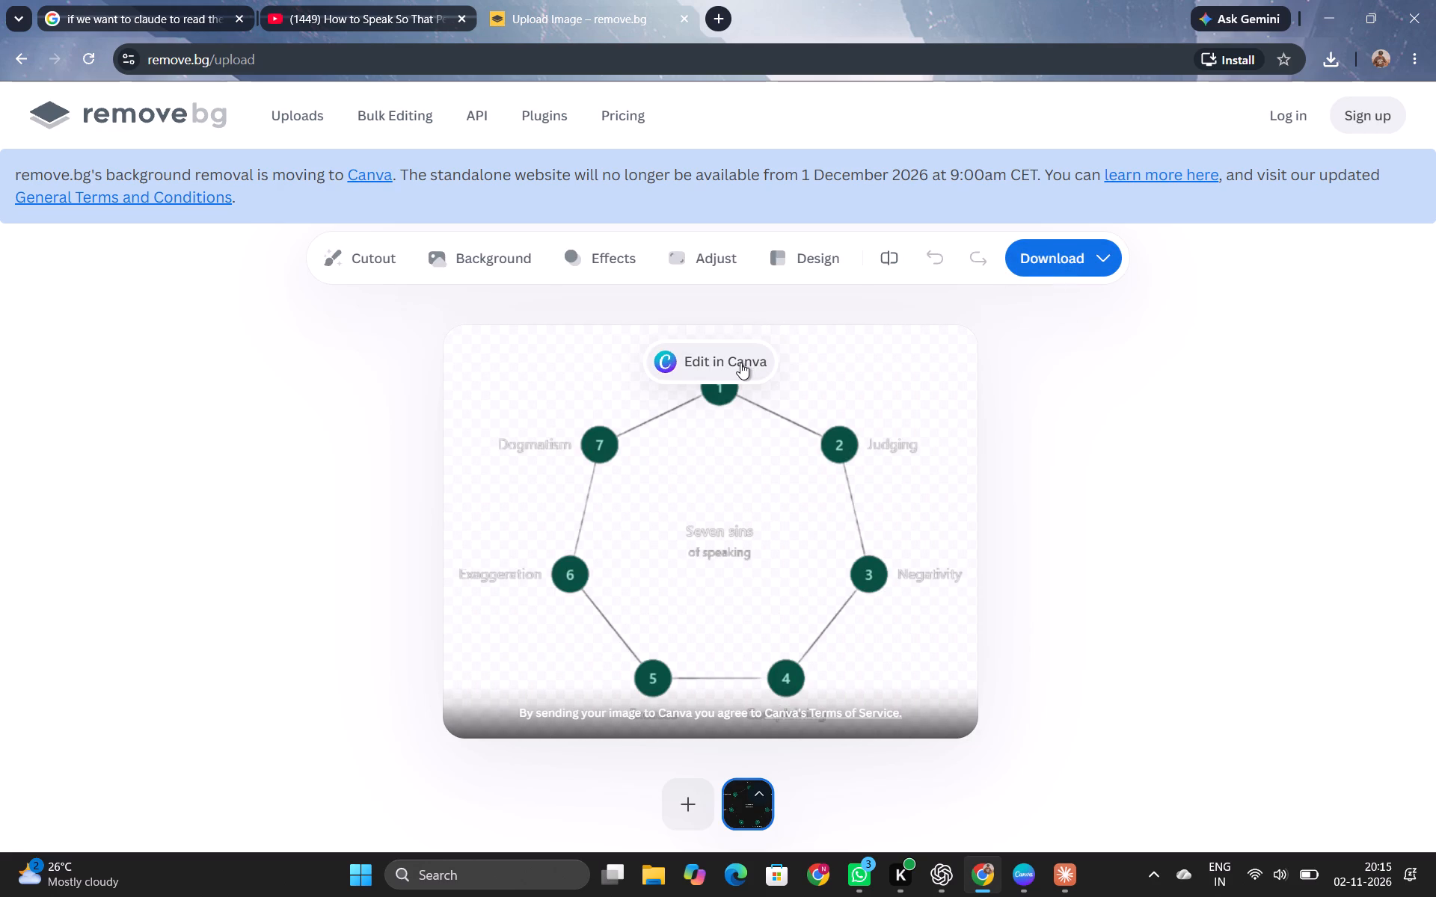
pyautogui.click(1051, 248)
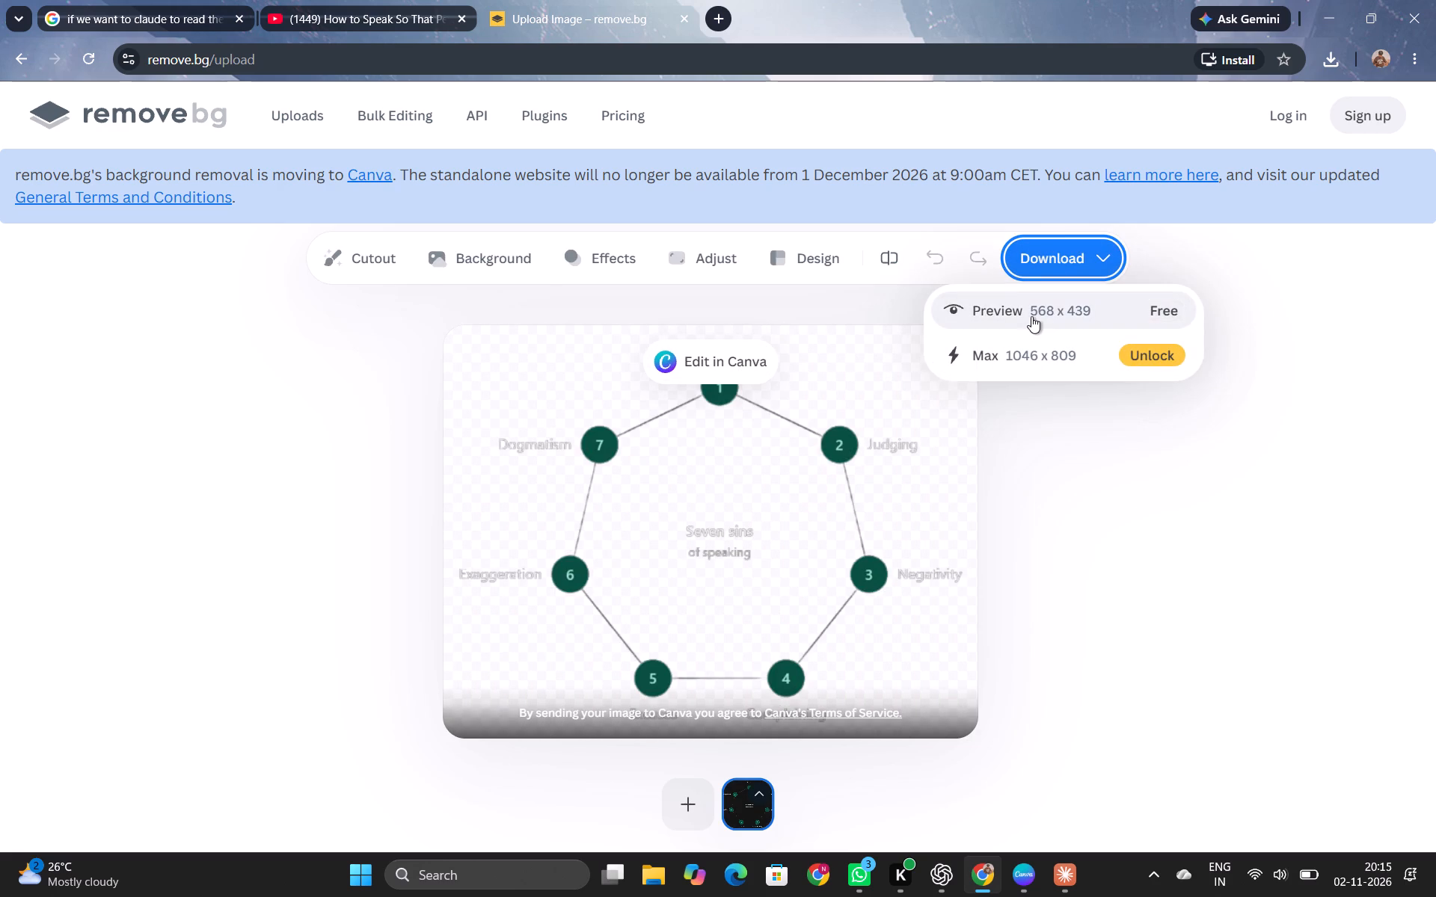
pyautogui.click(1031, 314)
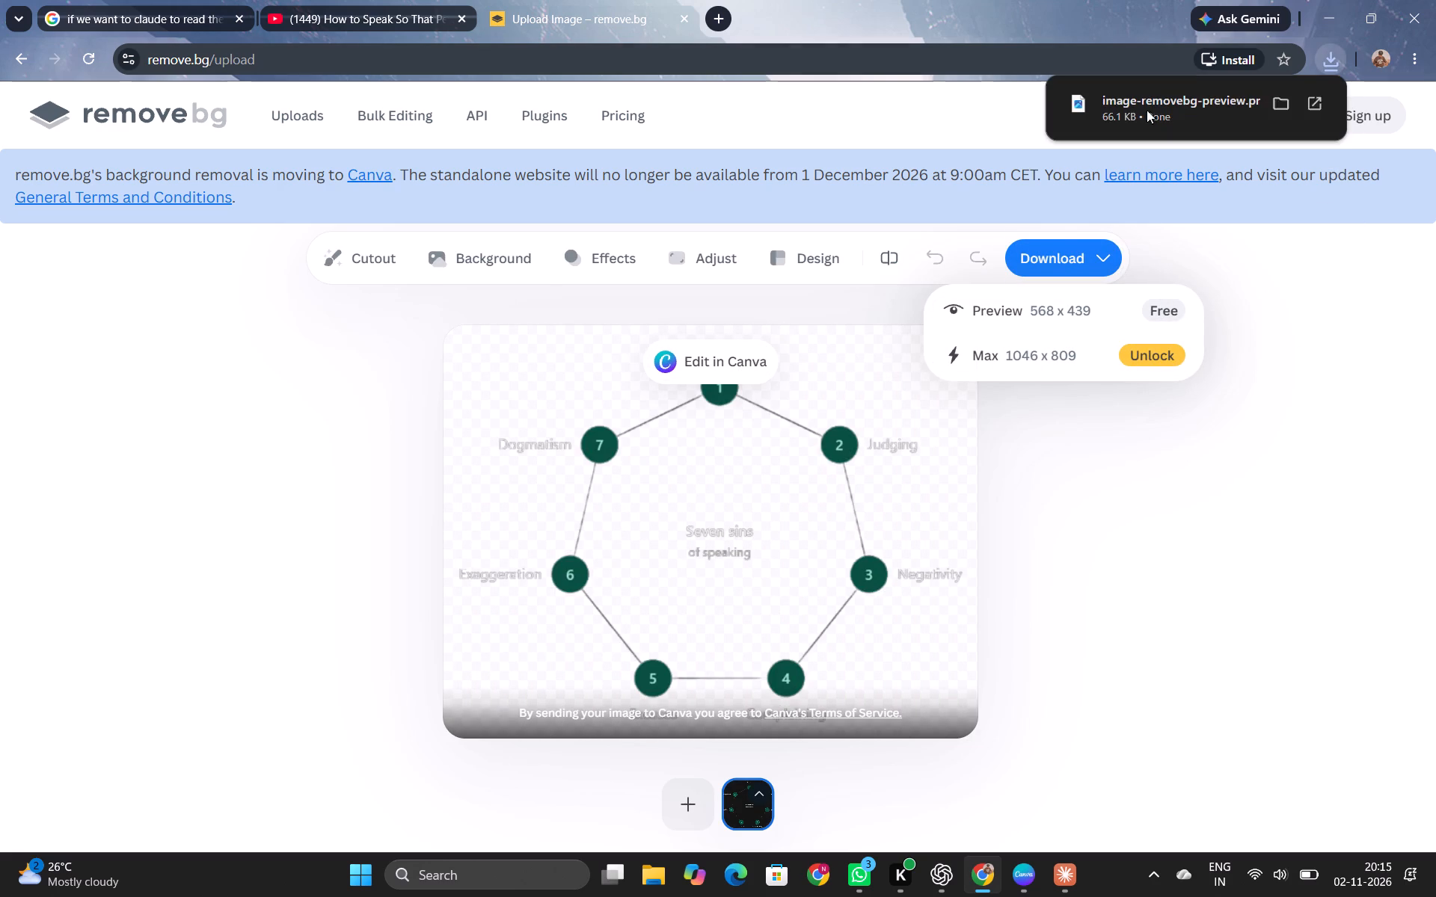
# Place the downloaded image-removebg-preview file on slide 3 of the Canva presentation, over the dark heptagon diagram.
pyautogui.click(1024, 860)
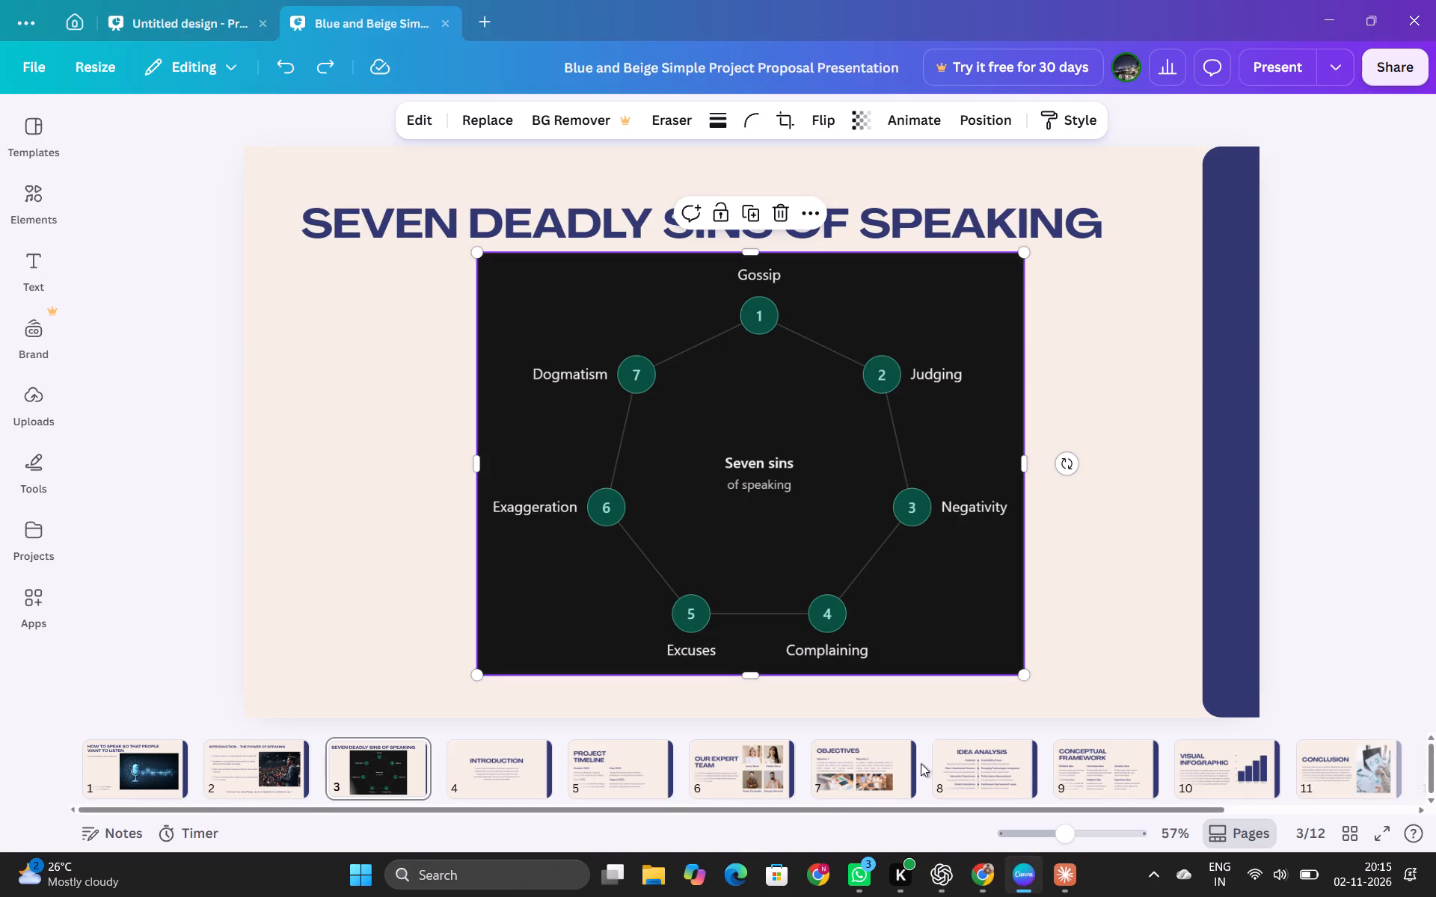
pyautogui.click(978, 872)
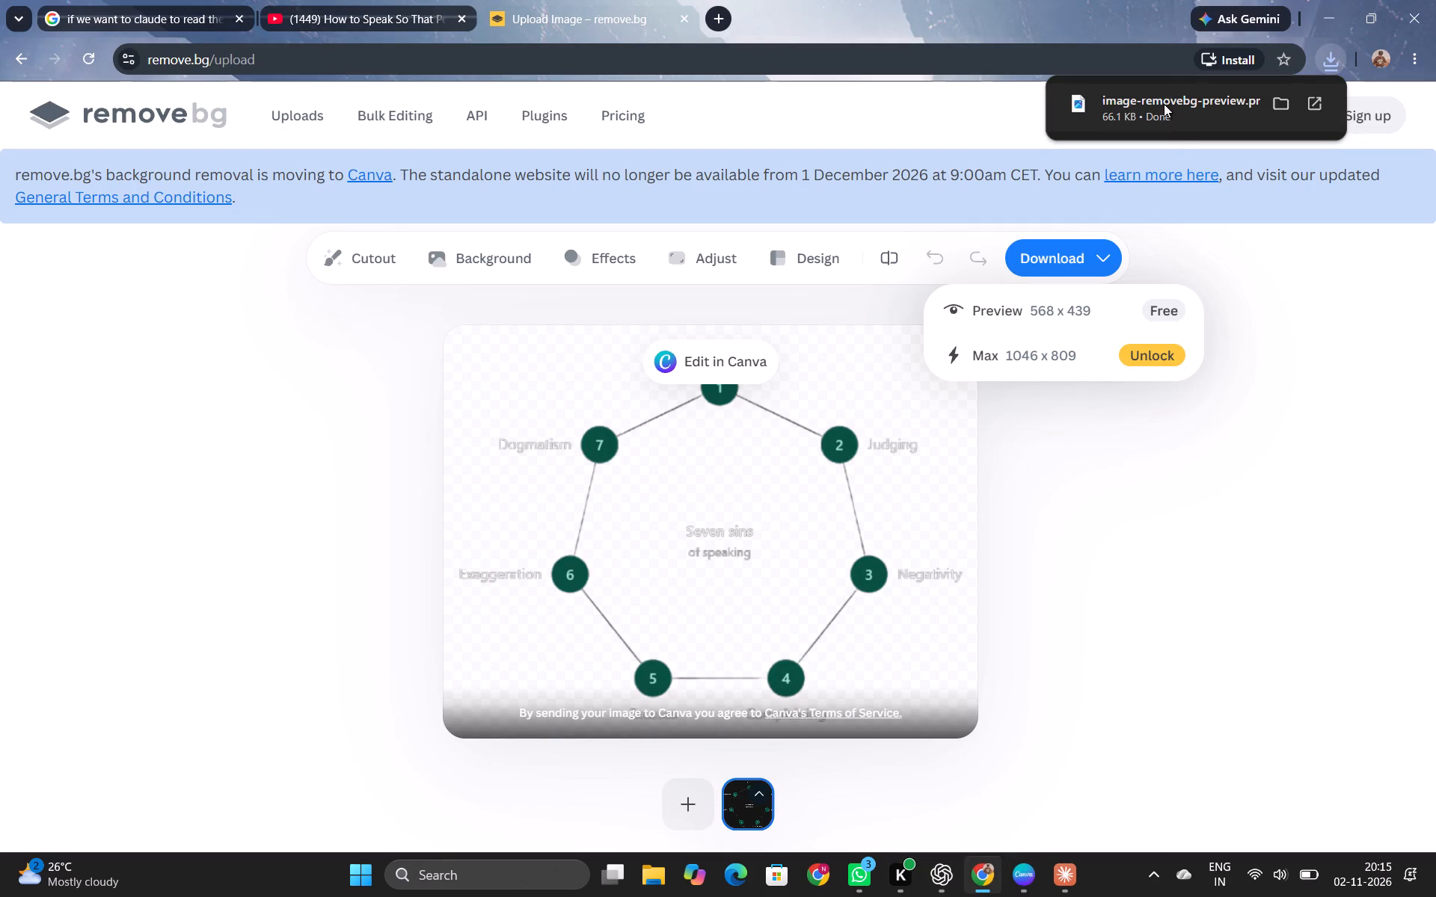
pyautogui.moveTo(1162, 100); pyautogui.dragTo(1023, 870)
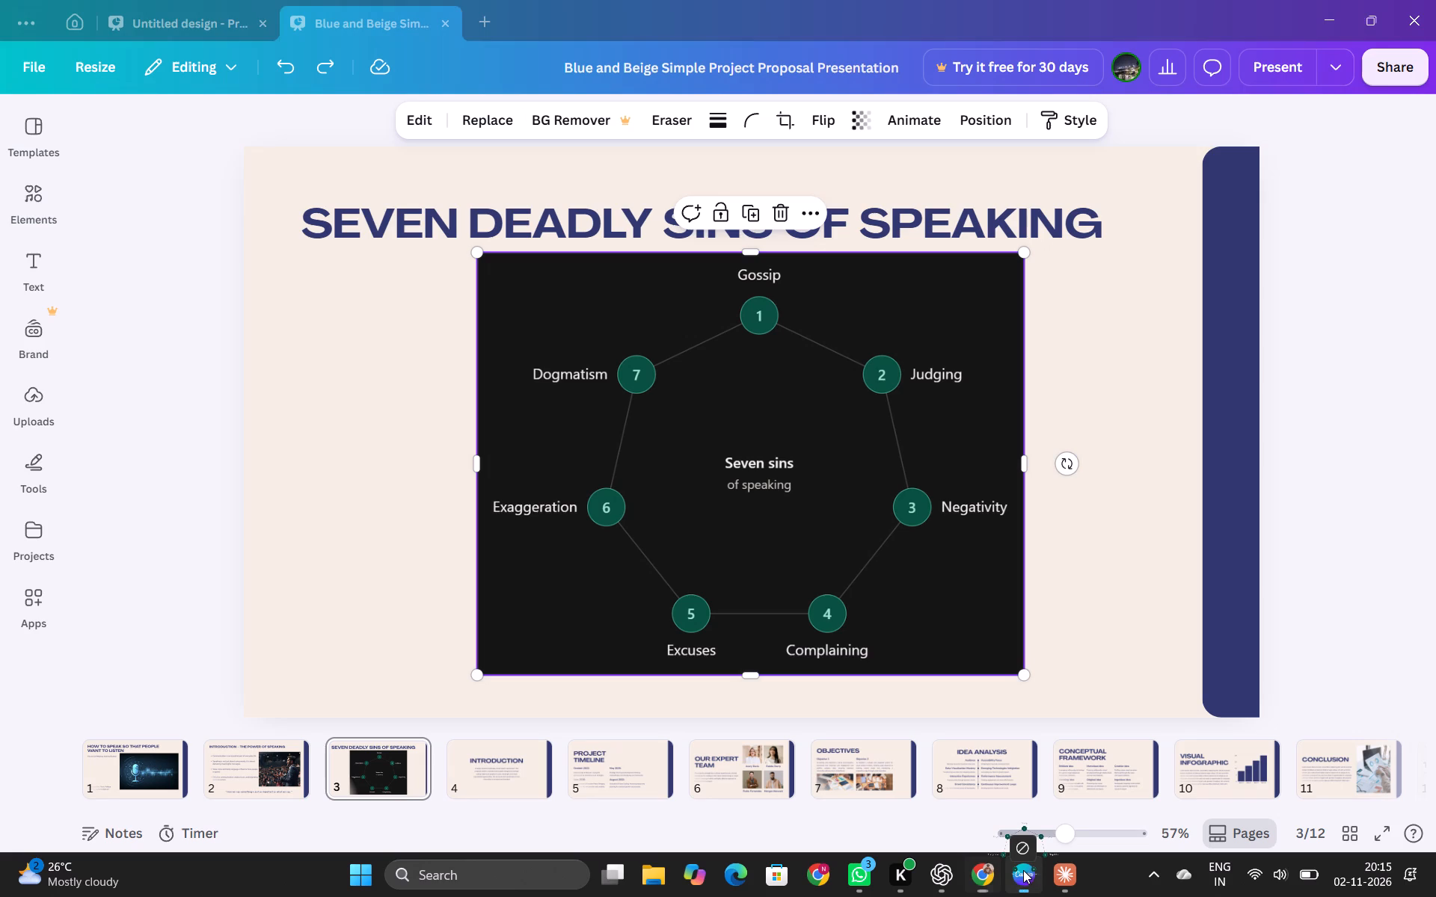
pyautogui.moveTo(1023, 870); pyautogui.dragTo(927, 496)
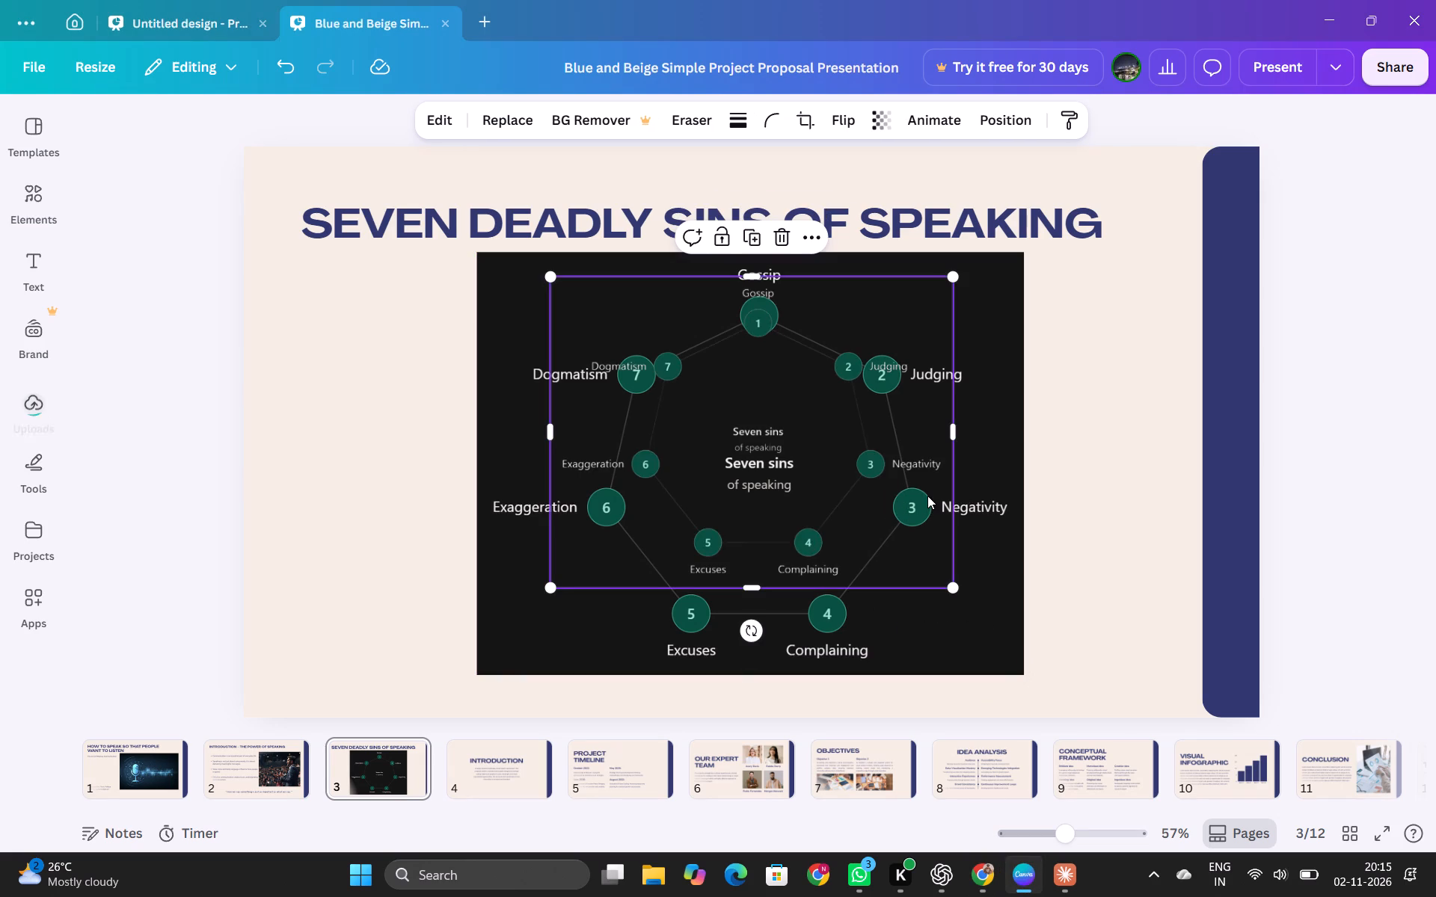
# Delete the original dark-background heptagon diagram from slide 3.
pyautogui.click(995, 345)
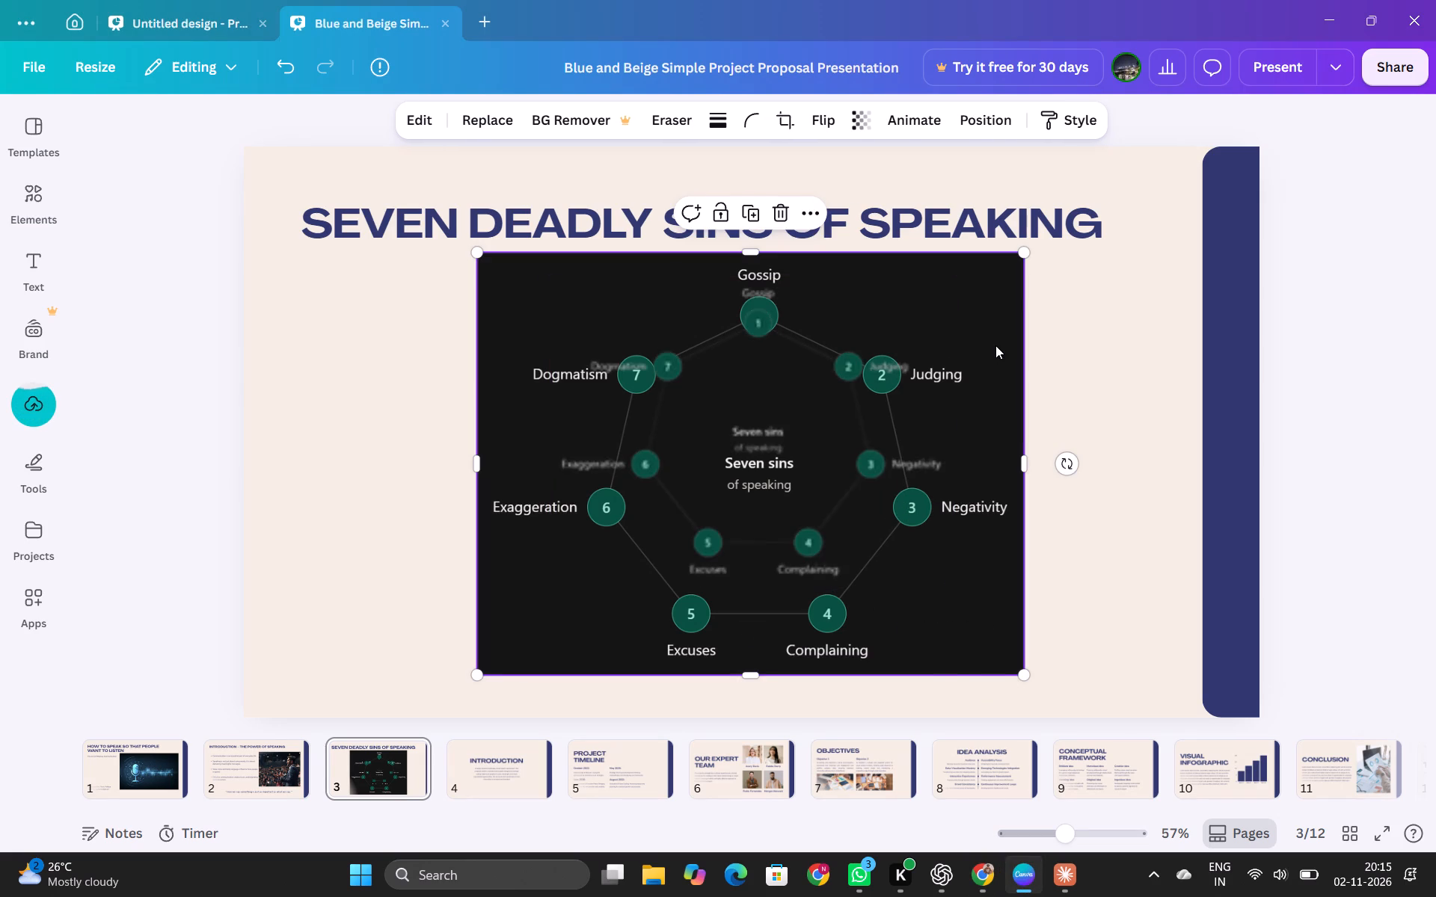
pyautogui.press('Delete')
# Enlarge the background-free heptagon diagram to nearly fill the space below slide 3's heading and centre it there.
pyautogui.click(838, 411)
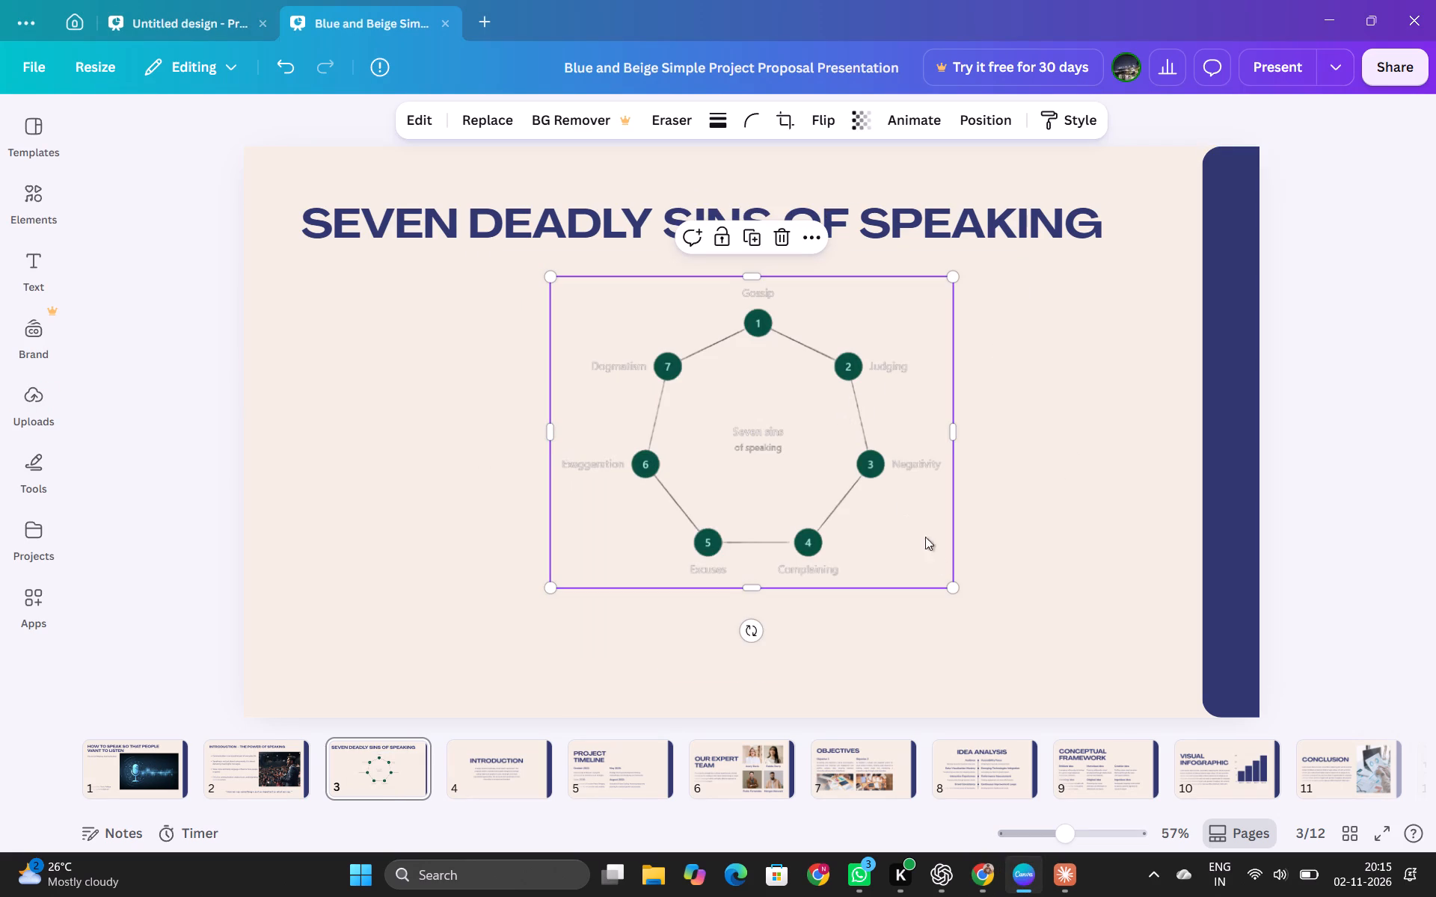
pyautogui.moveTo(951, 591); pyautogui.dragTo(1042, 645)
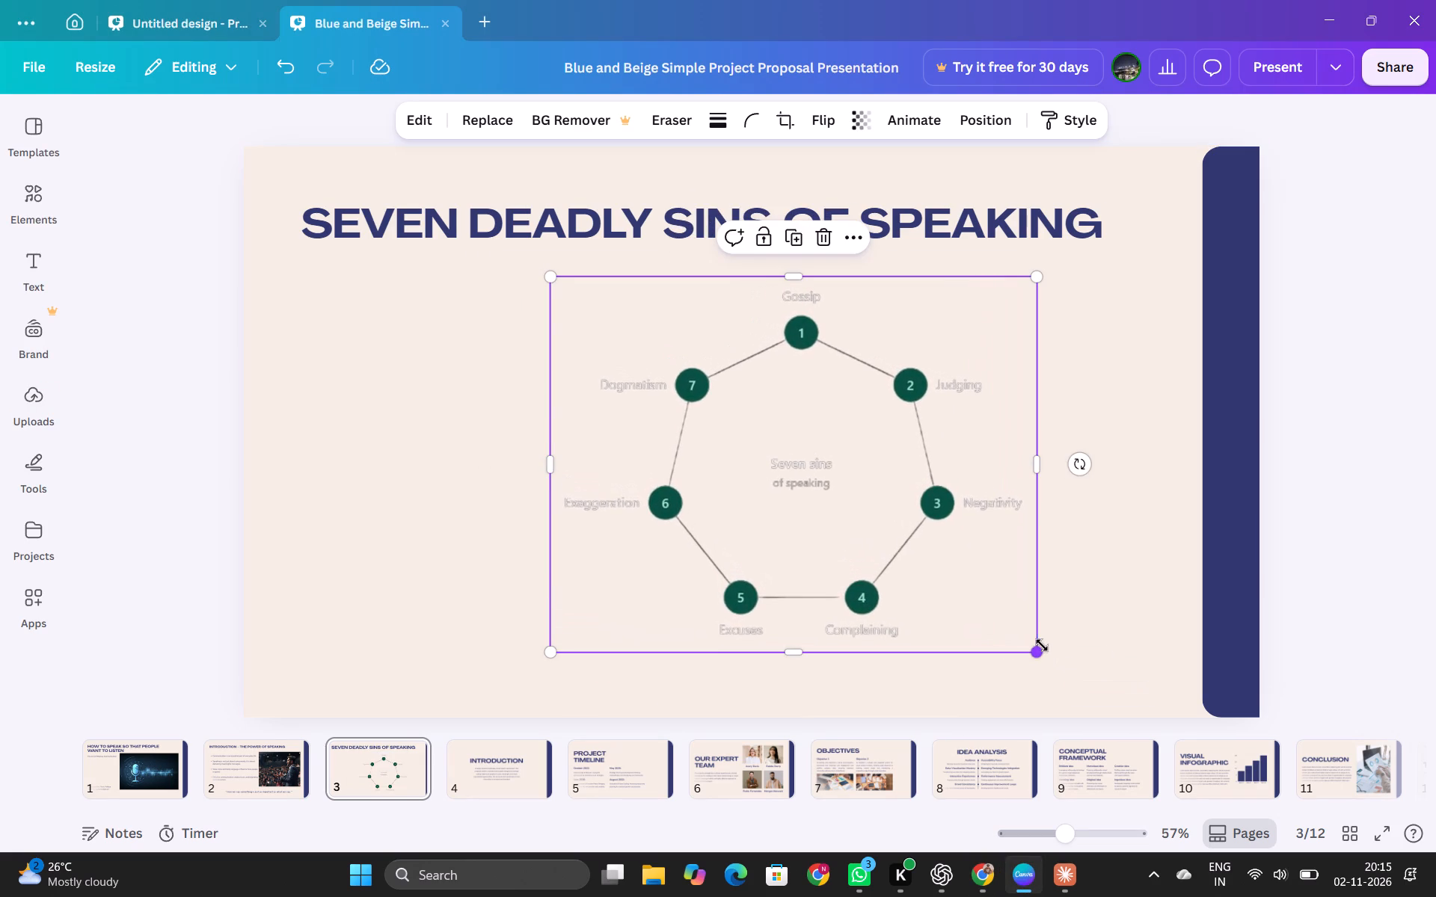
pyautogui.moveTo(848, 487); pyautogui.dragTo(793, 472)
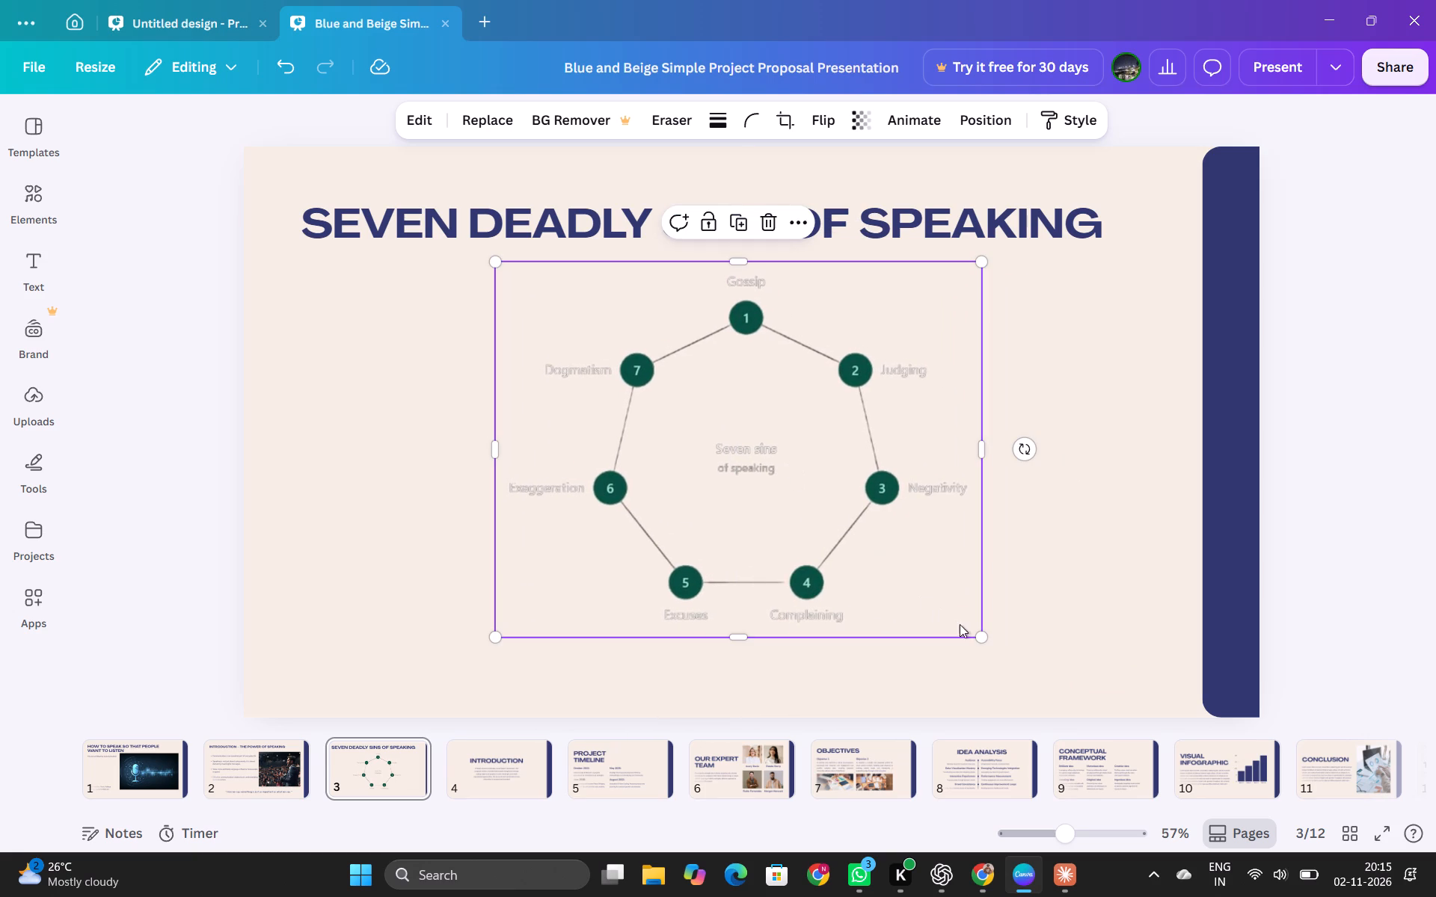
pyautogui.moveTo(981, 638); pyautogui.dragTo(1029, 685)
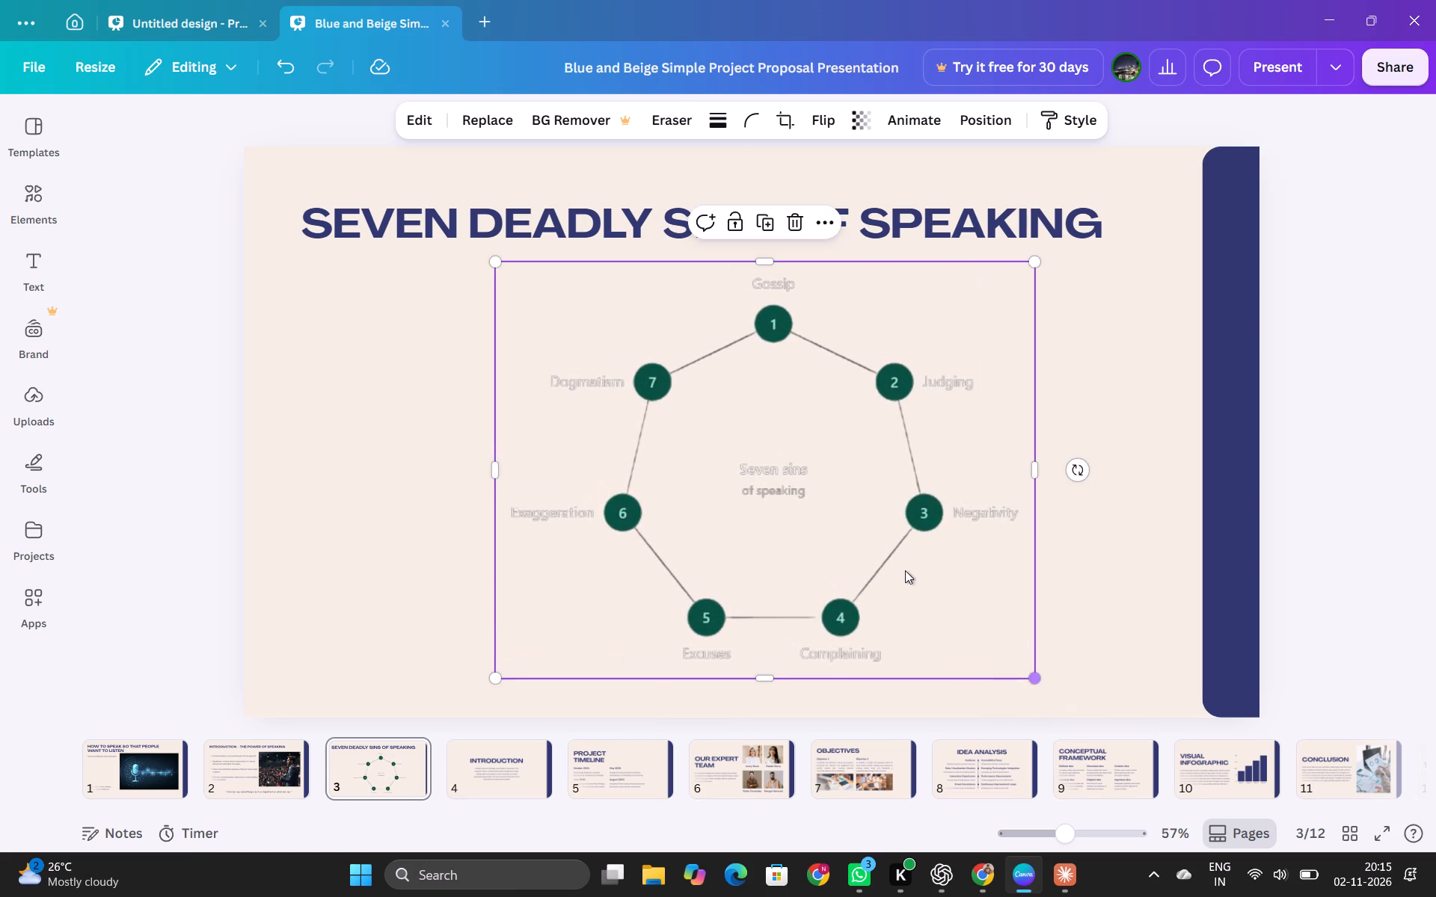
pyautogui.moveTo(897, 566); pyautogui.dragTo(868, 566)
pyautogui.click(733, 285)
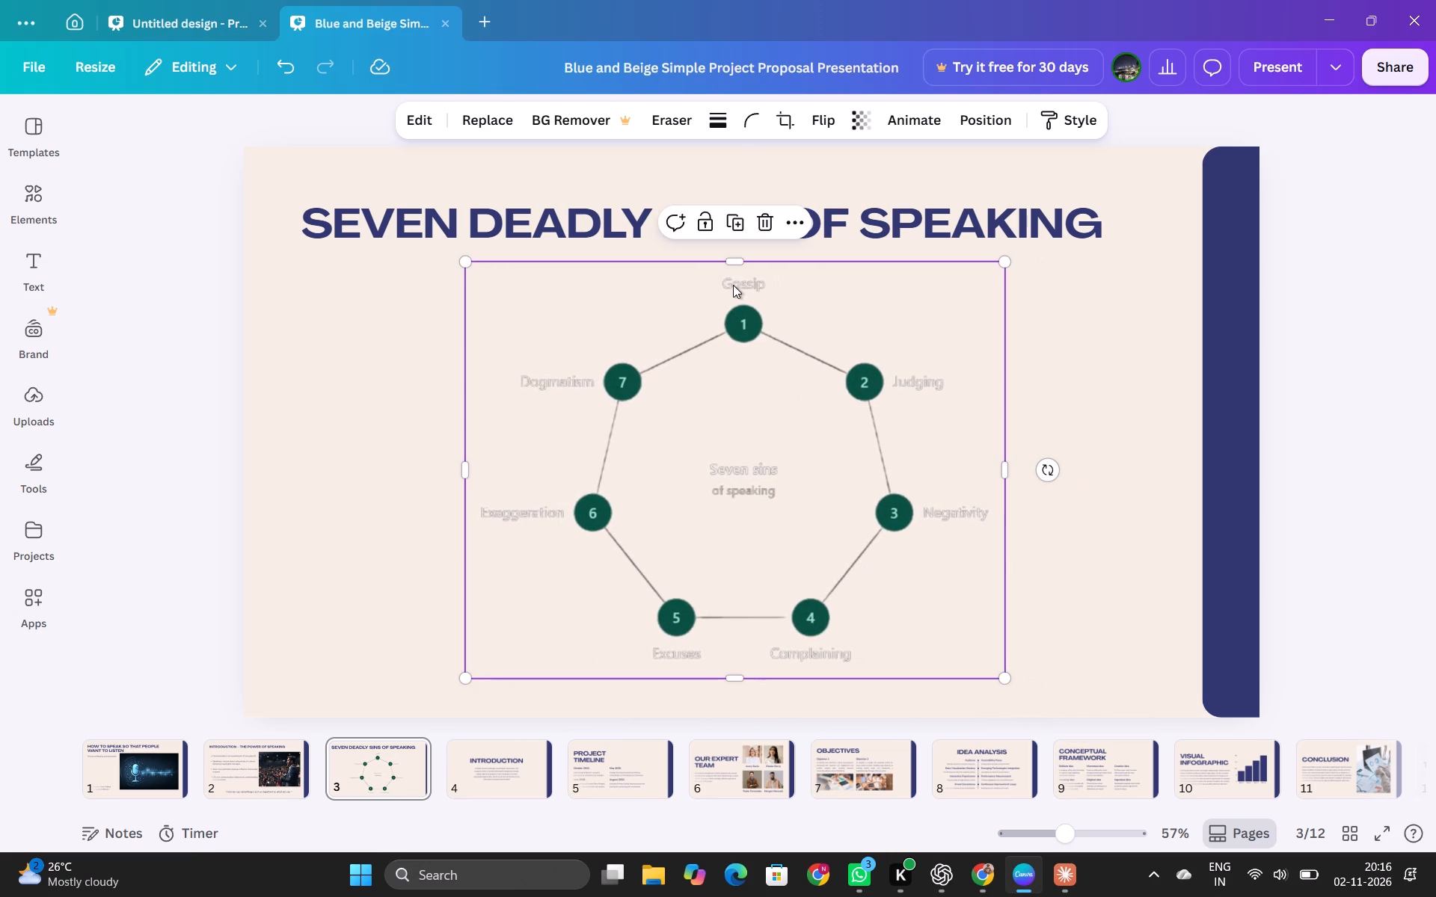
# Switch to Chrome, open the remove.bg cutout as a Canva design, and check whether its labels can be selected separately.
pyautogui.click(982, 870)
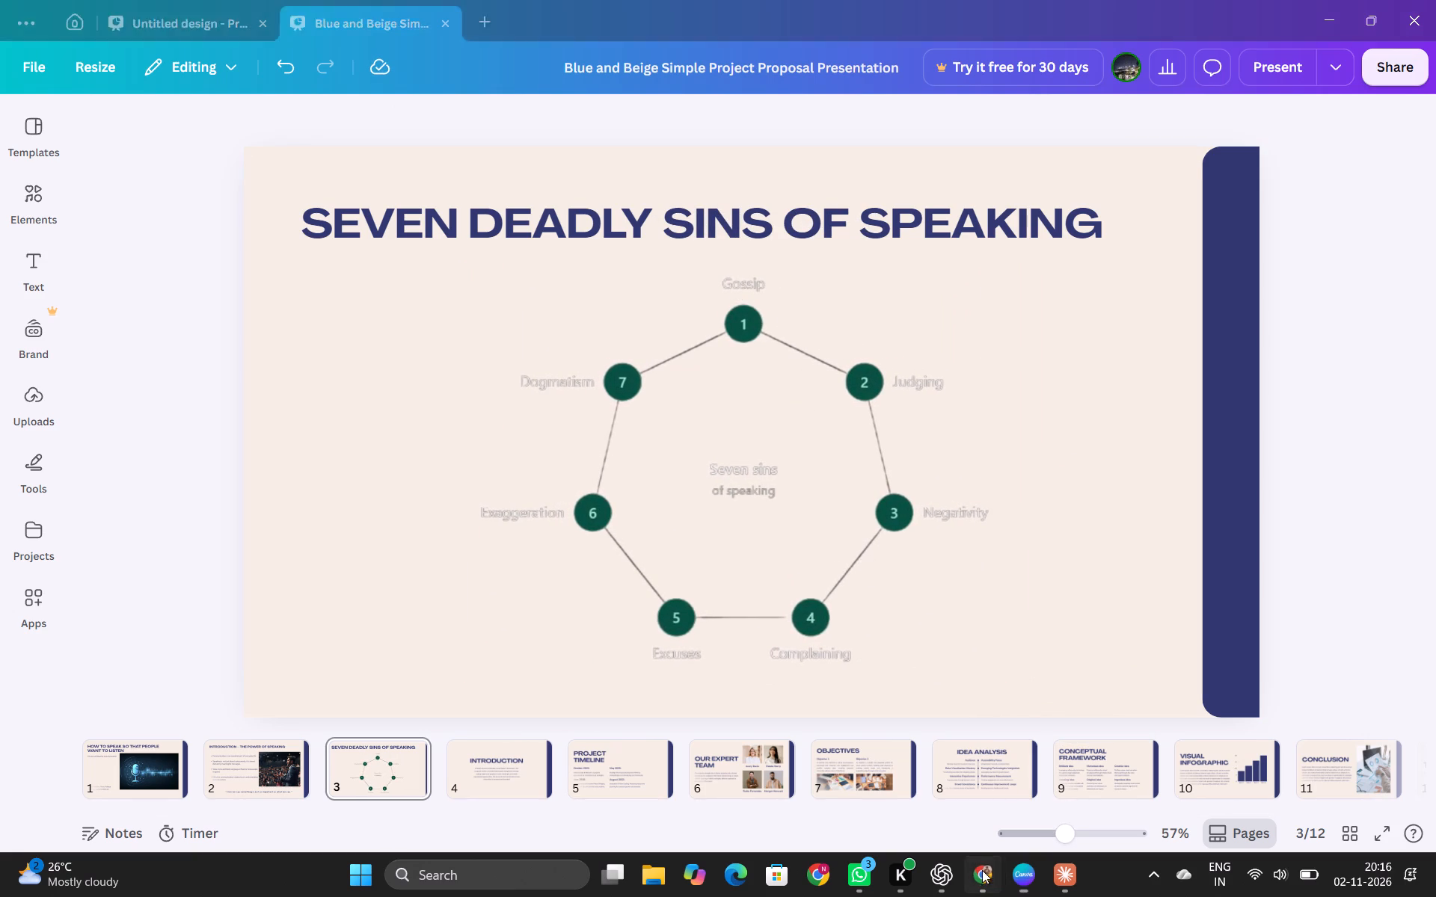
pyautogui.click(732, 351)
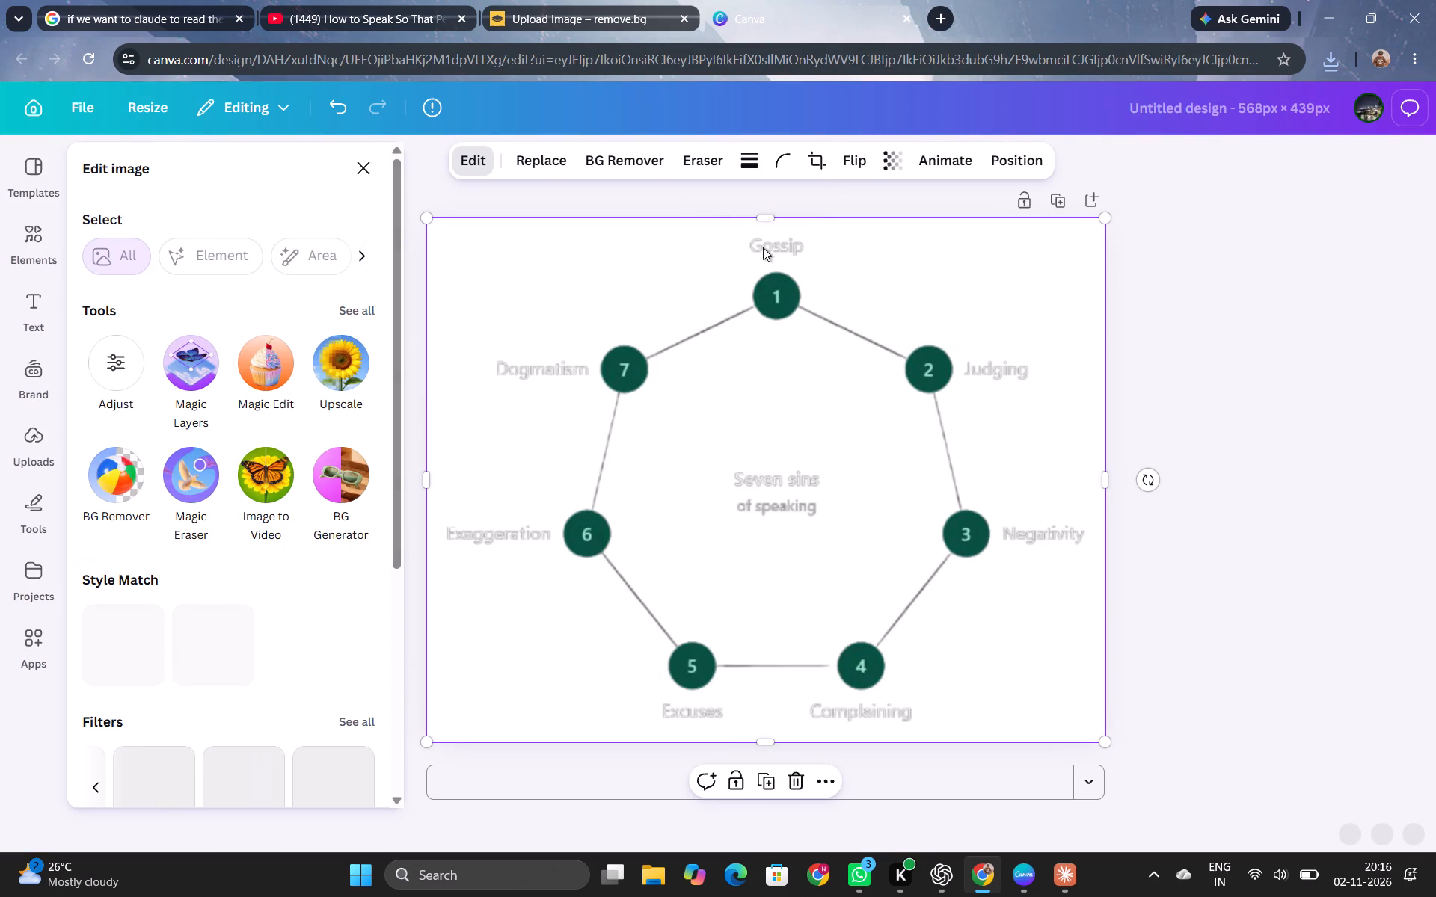
pyautogui.click(773, 251)
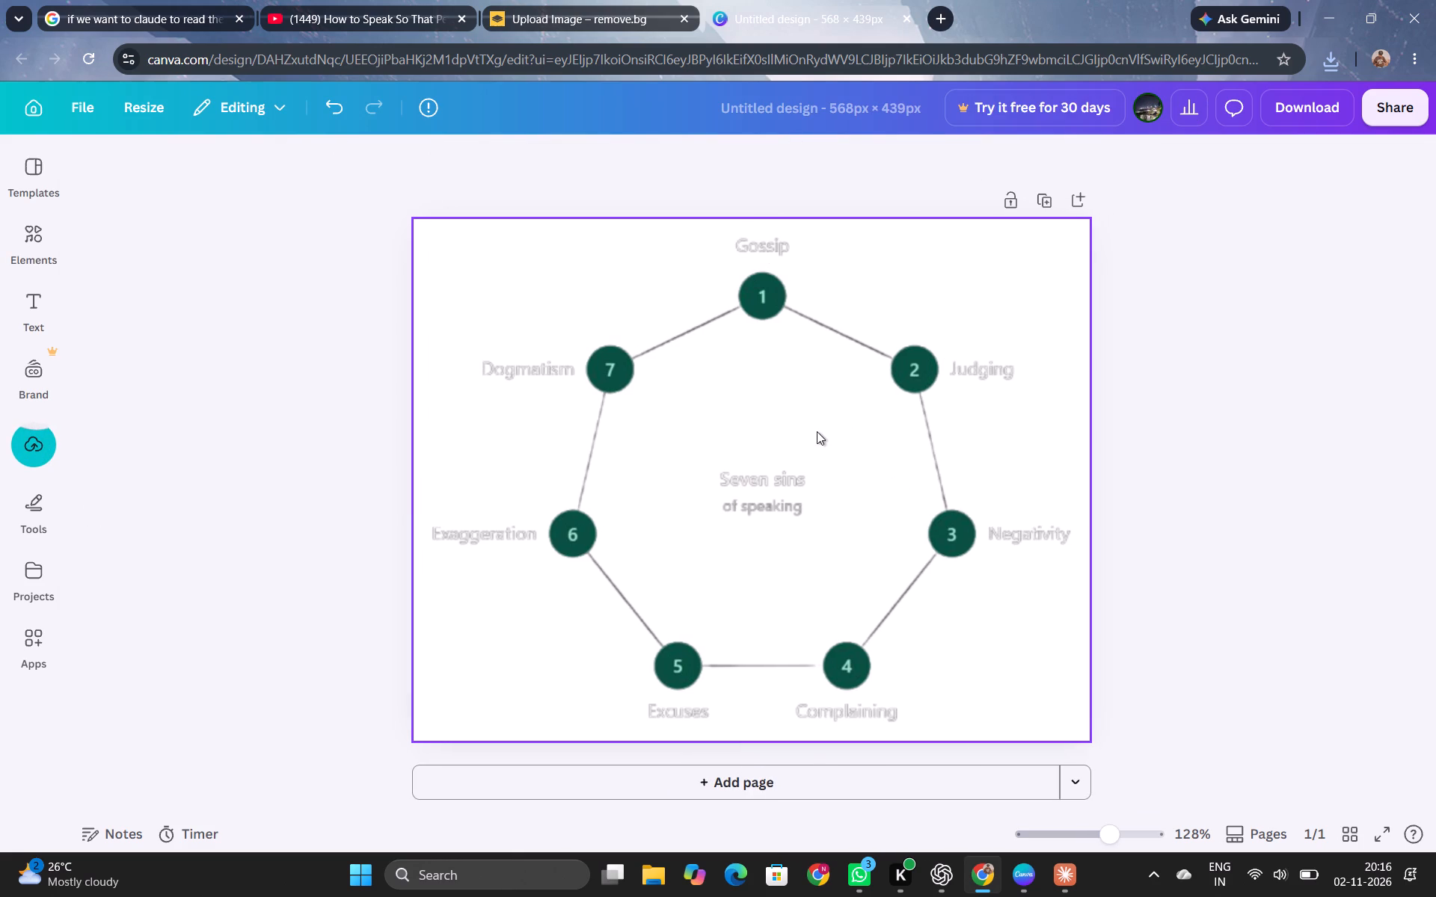
pyautogui.click(817, 431)
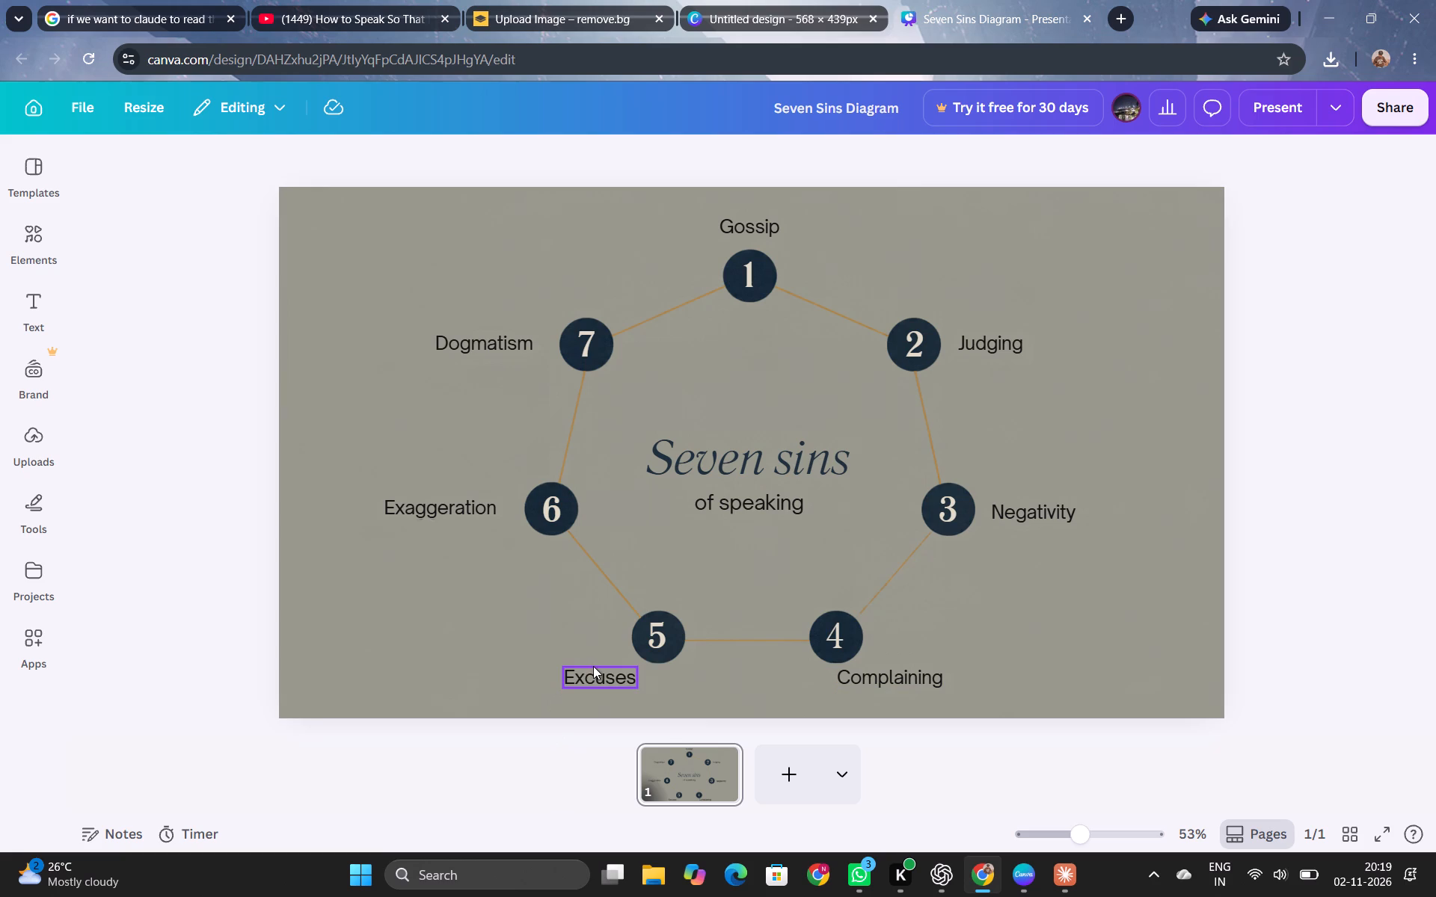
# Copy all the heptagon's circles, numbers, lines and labels from the generated design and paste them onto slide 3 of the presentation.
pyautogui.moveTo(366, 210); pyautogui.dragTo(1203, 724)
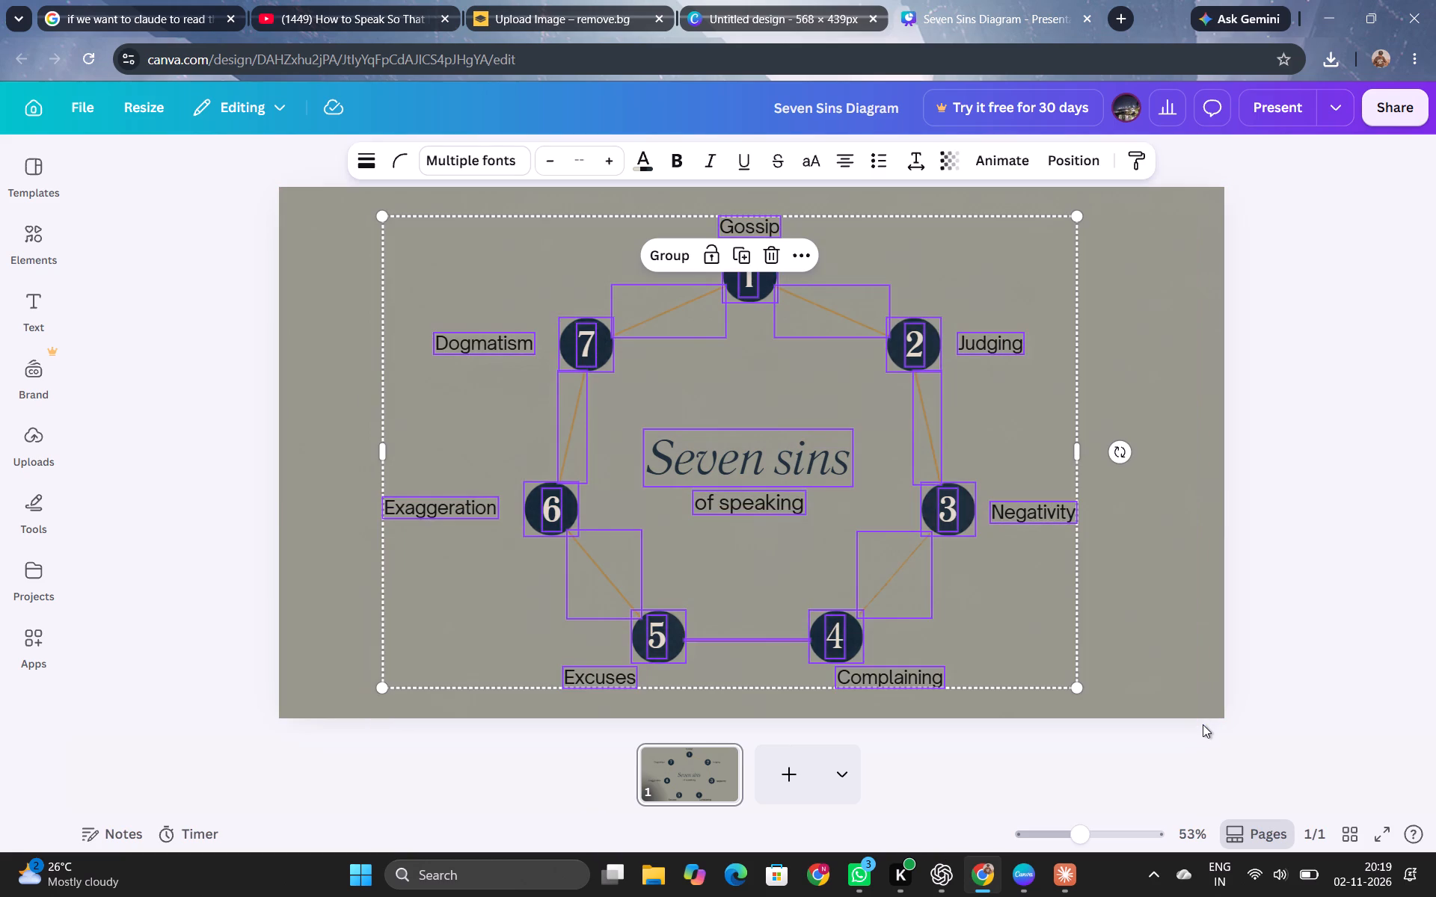
pyautogui.hotkey('ctrl', 'c')
pyautogui.click(805, 250)
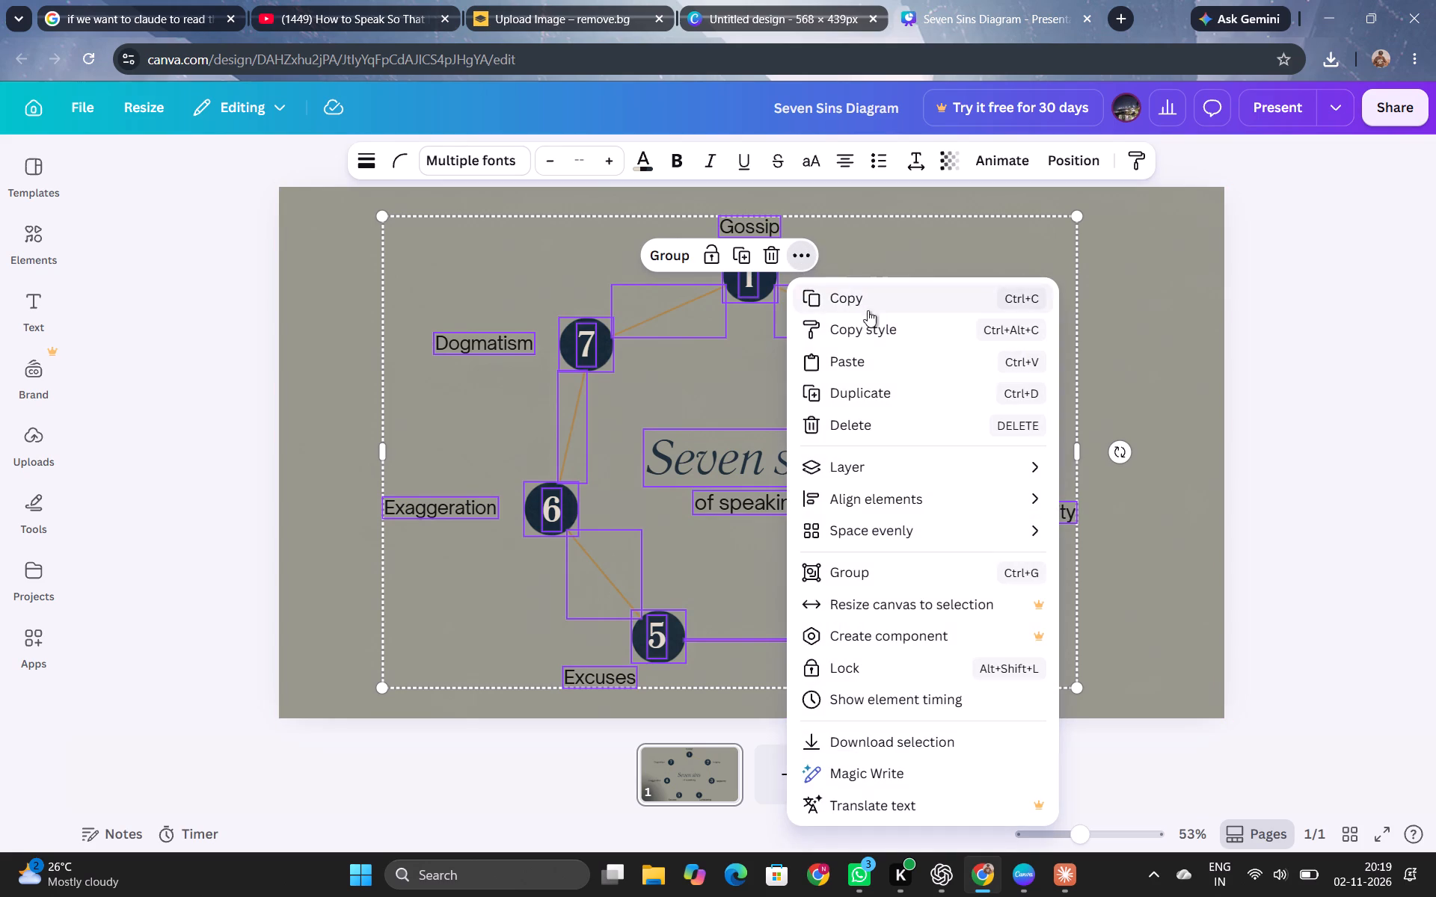
pyautogui.click(871, 300)
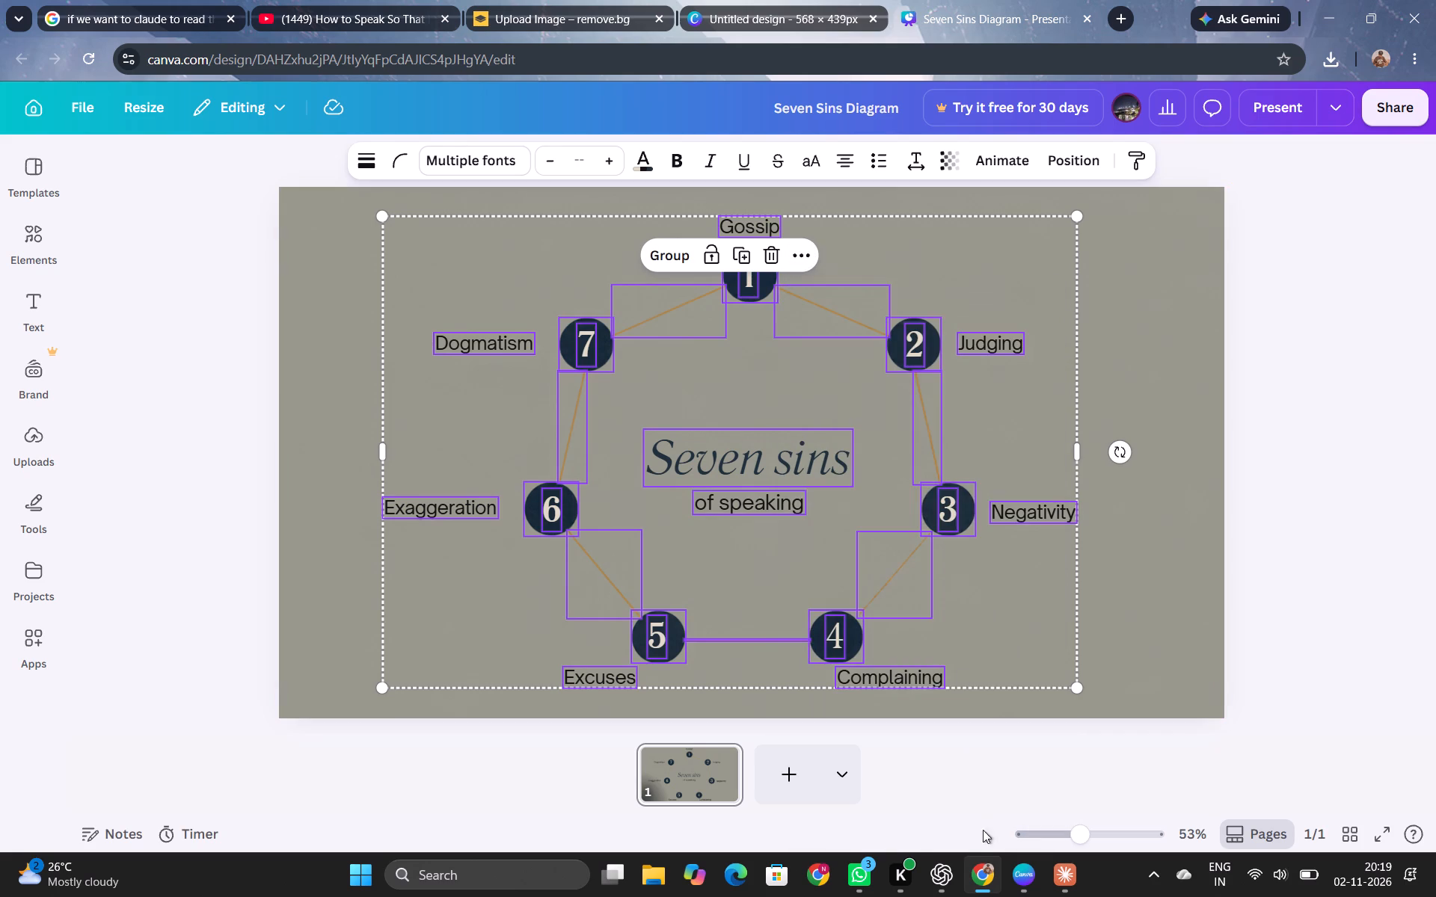
pyautogui.click(1020, 884)
pyautogui.click(757, 502)
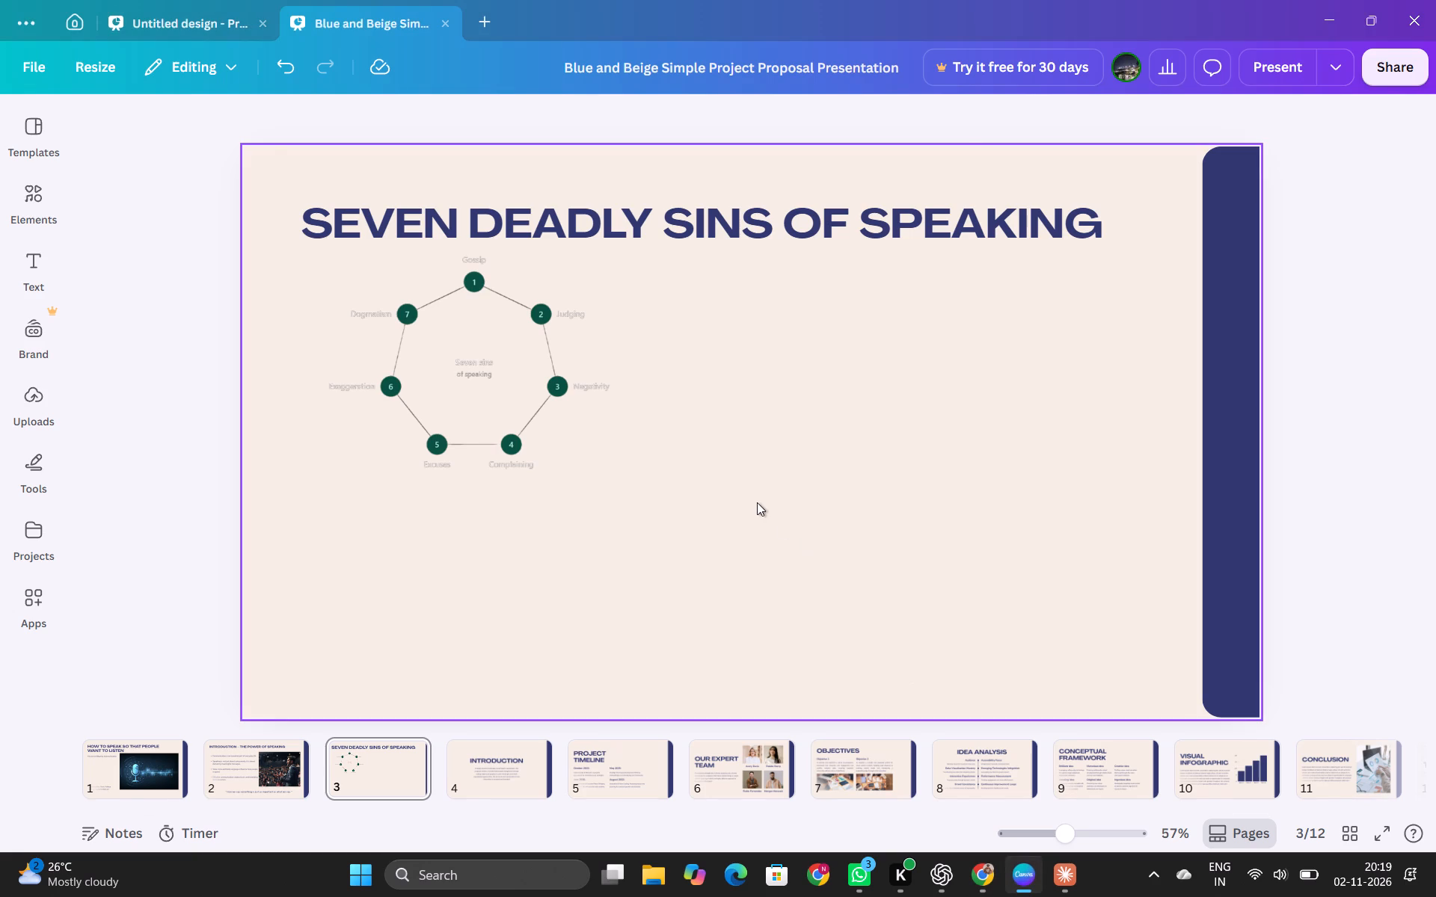
pyautogui.hotkey('ctrl', 'v')
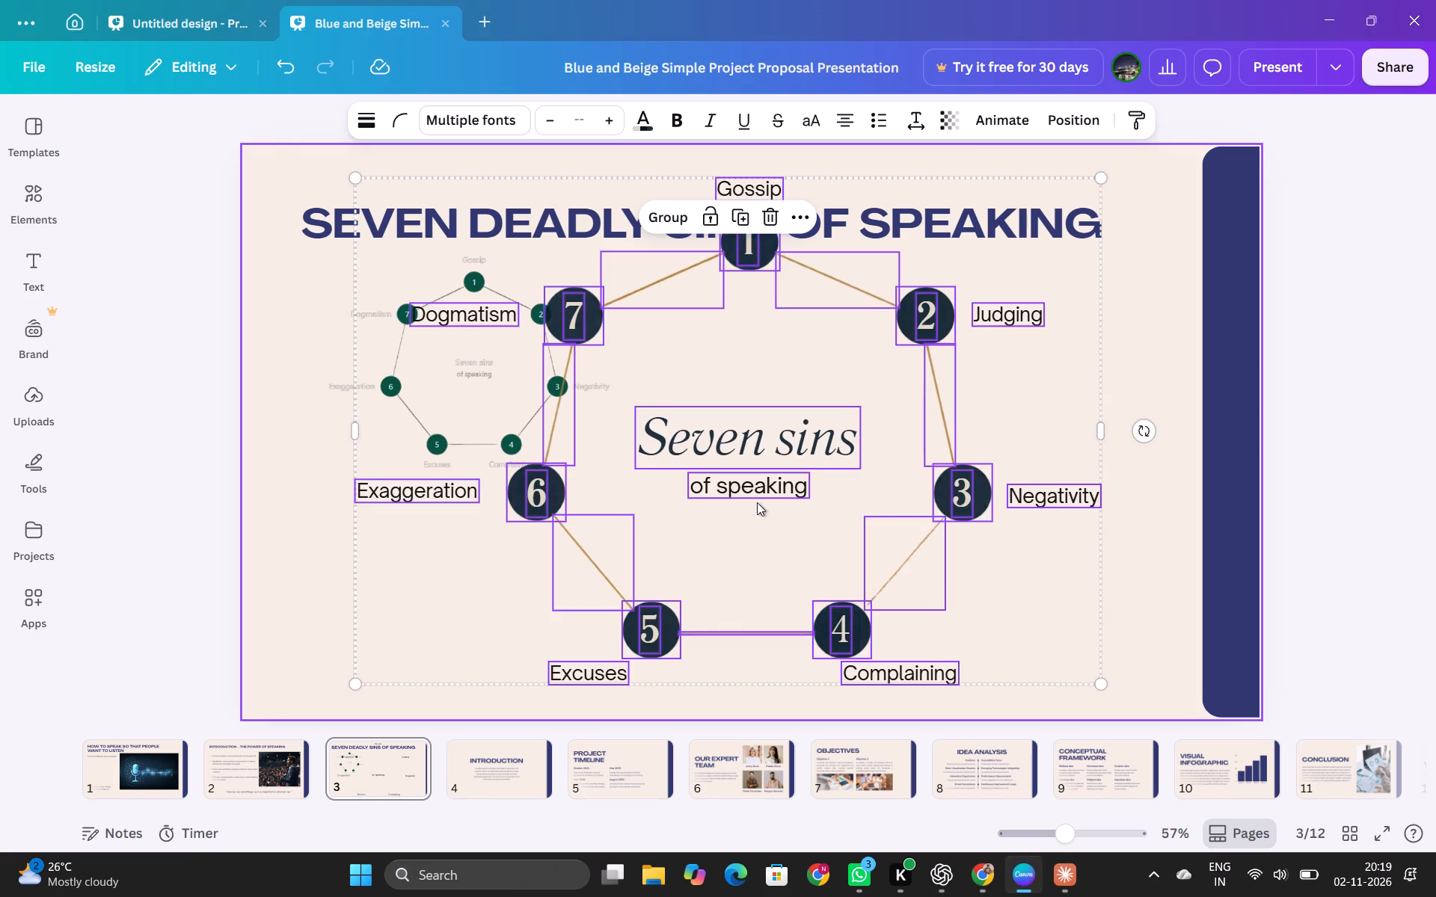
# Delete the old small heptagon image with green circles that lies behind the pasted diagram on slide 3.
pyautogui.click(473, 321)
pyautogui.click(486, 338)
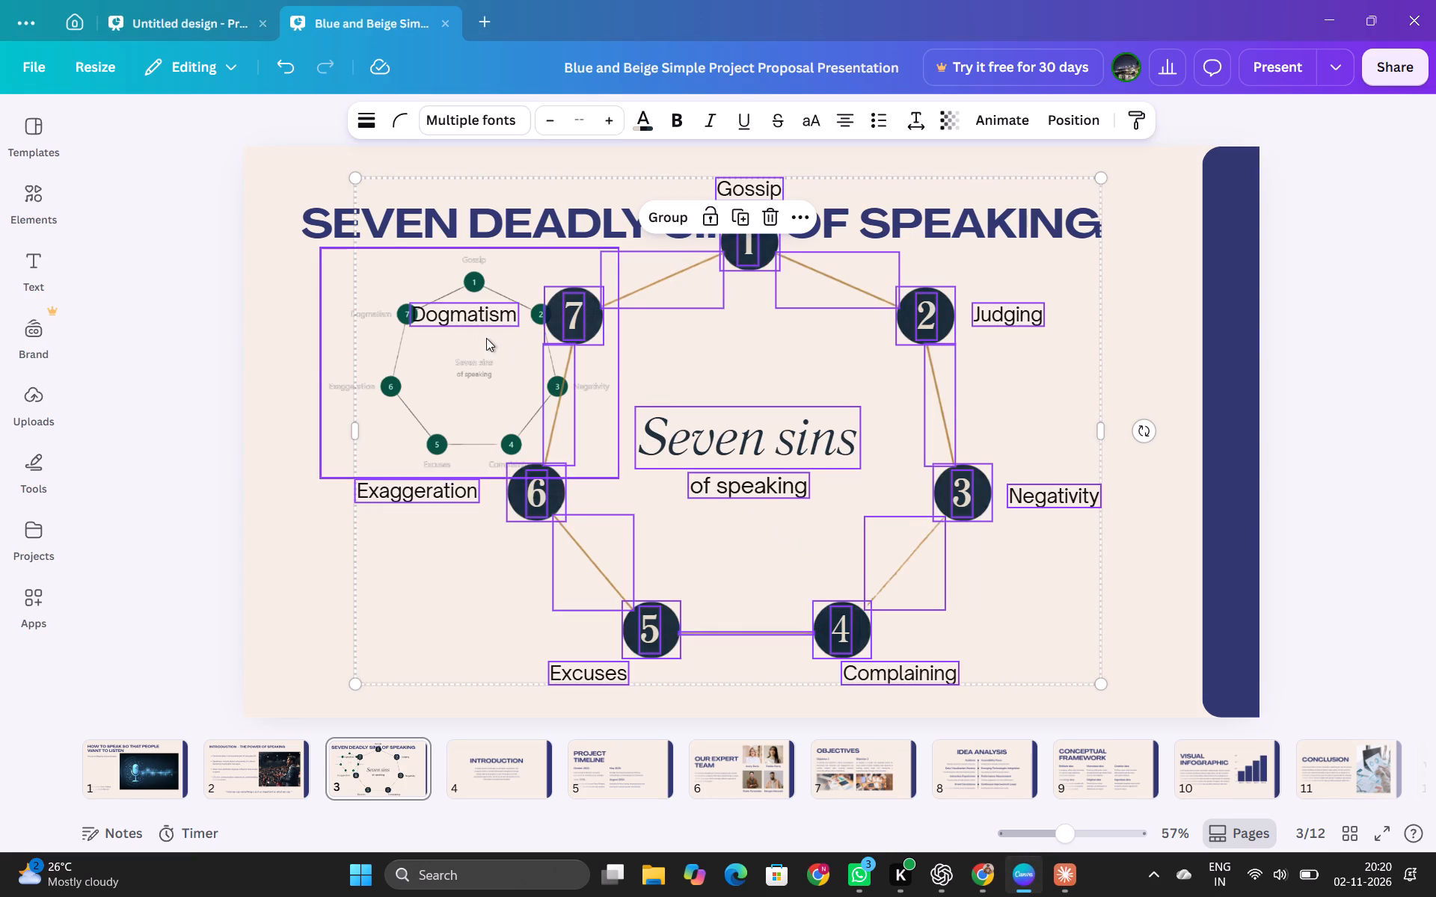
pyautogui.press('Delete')
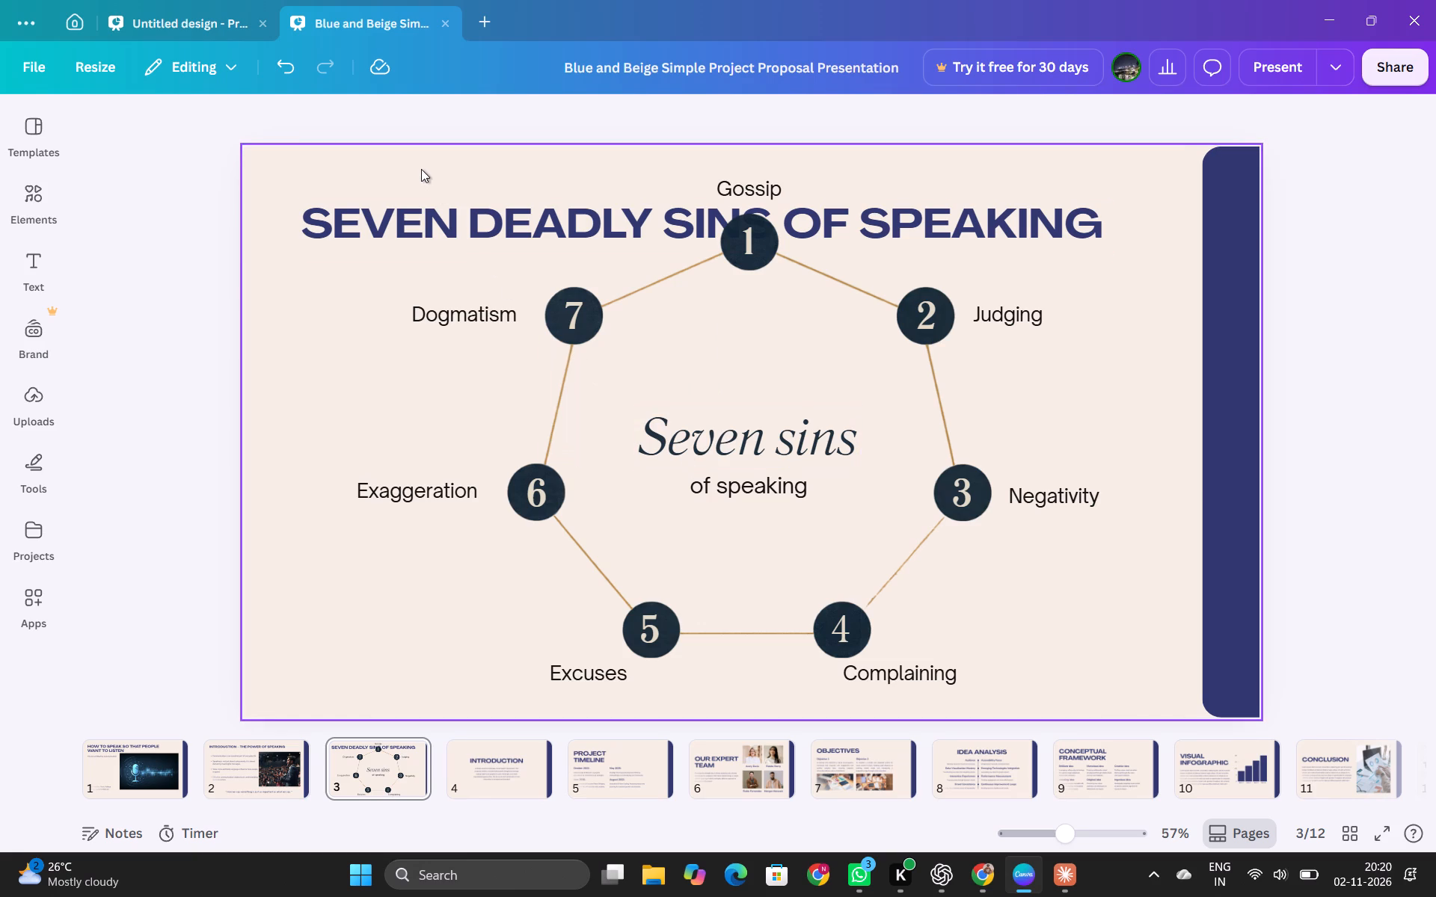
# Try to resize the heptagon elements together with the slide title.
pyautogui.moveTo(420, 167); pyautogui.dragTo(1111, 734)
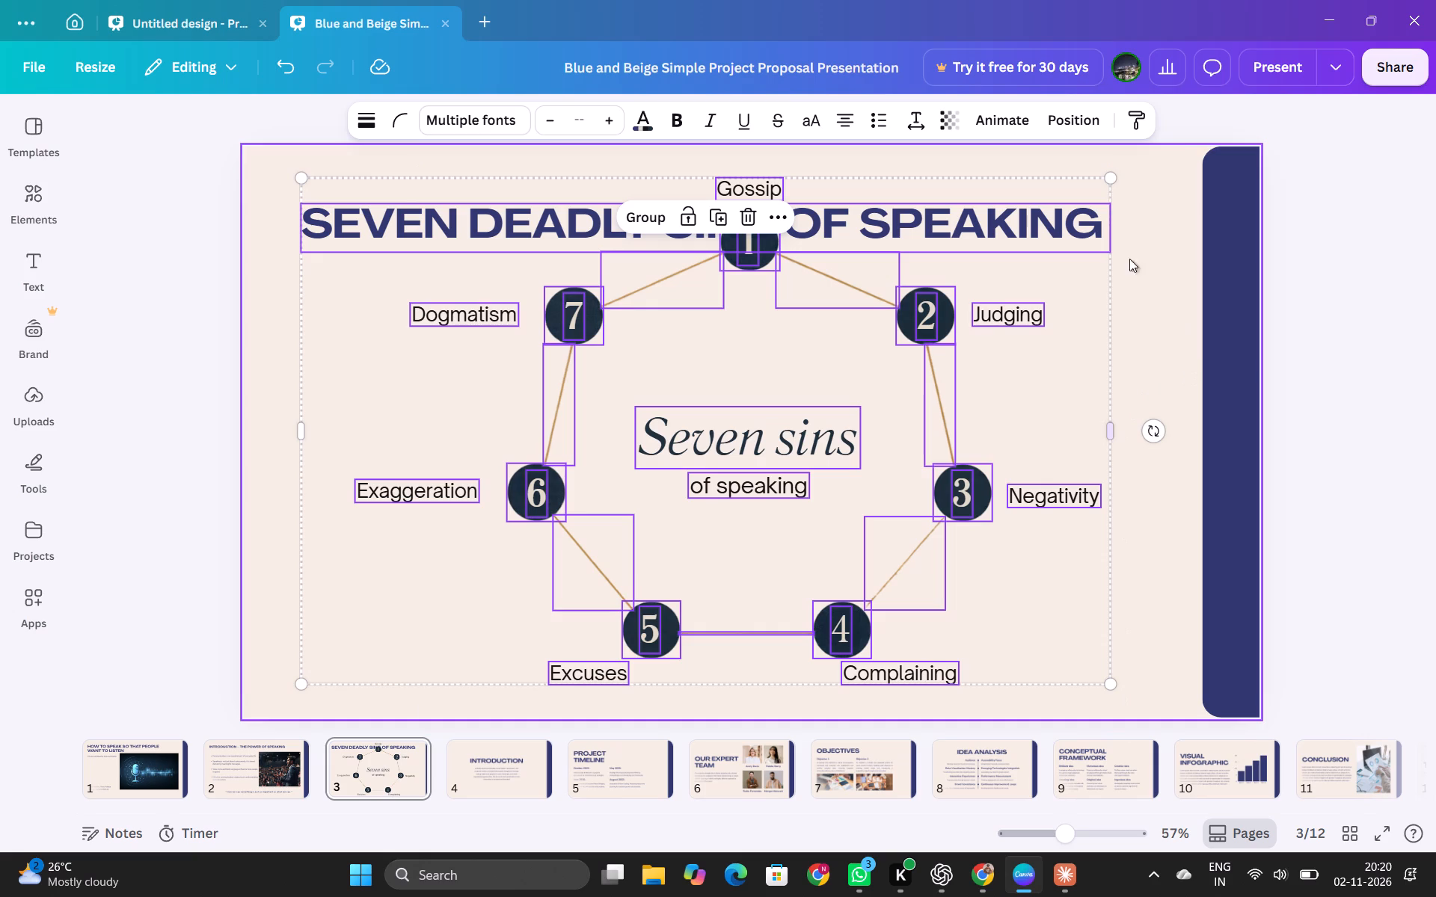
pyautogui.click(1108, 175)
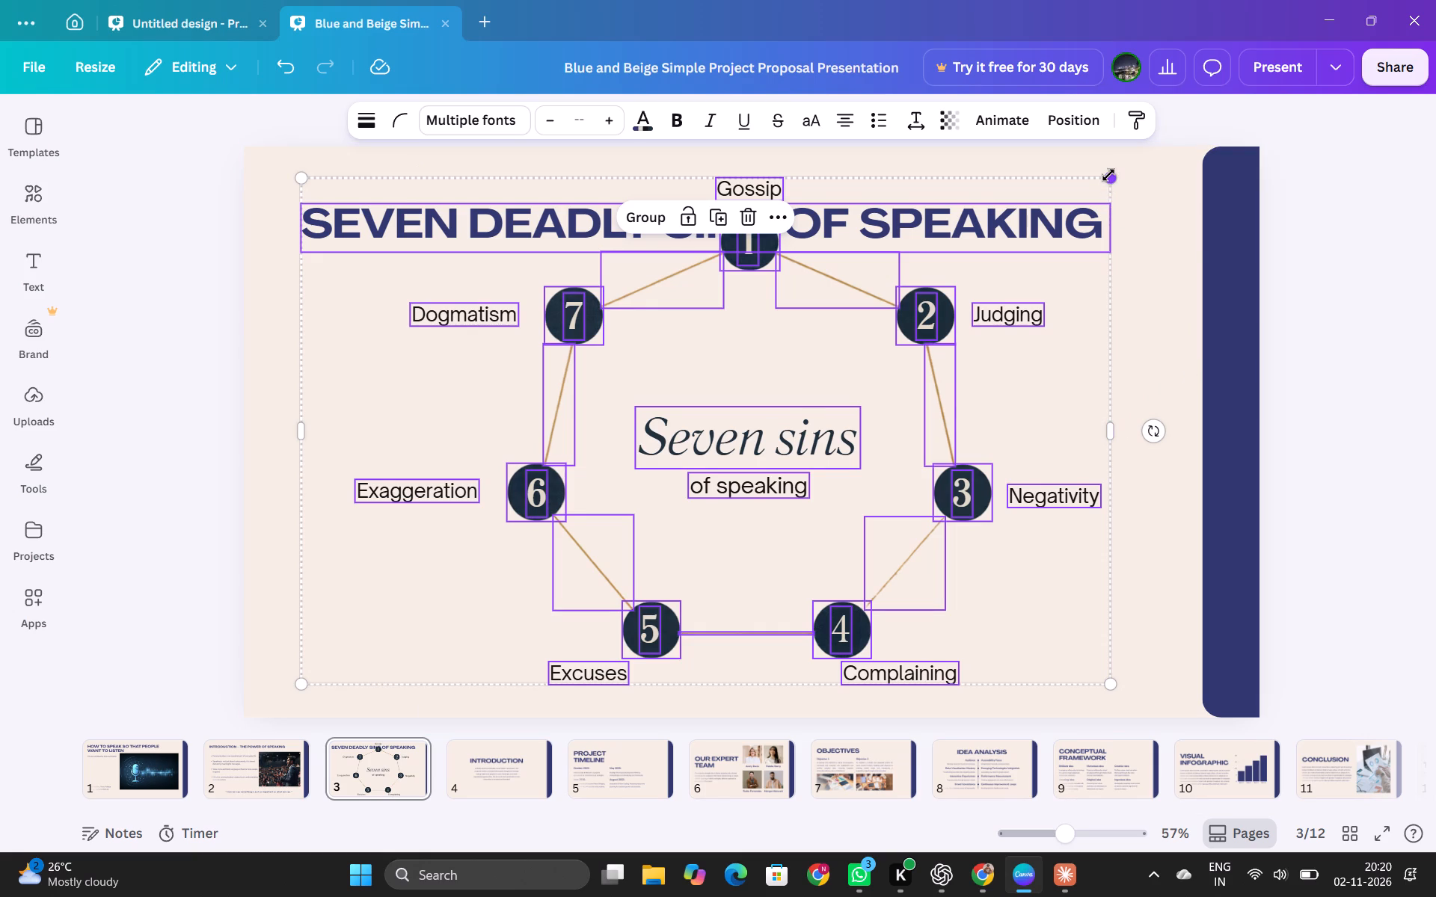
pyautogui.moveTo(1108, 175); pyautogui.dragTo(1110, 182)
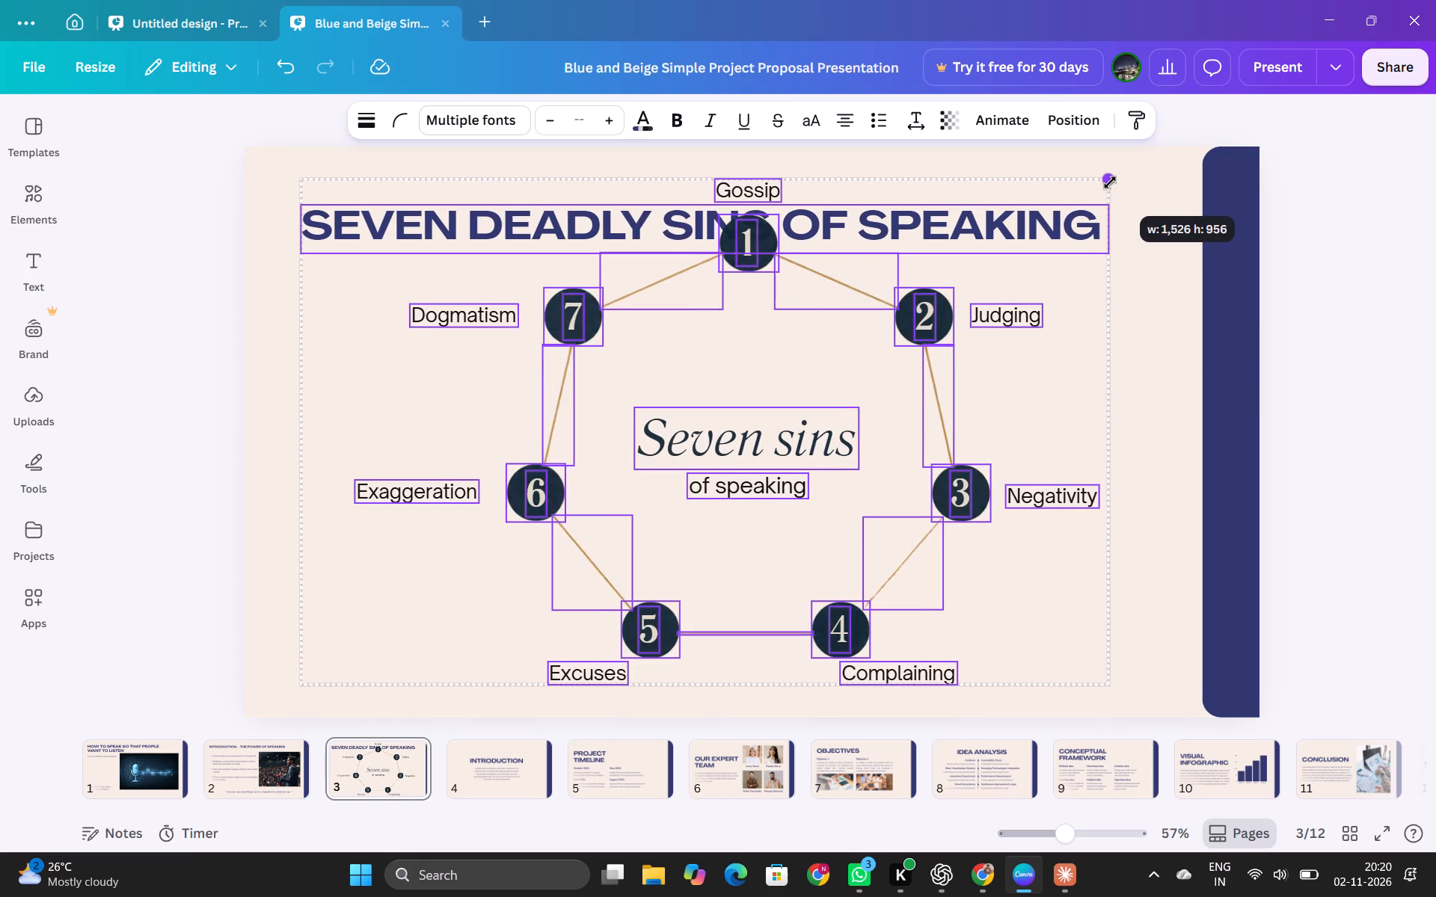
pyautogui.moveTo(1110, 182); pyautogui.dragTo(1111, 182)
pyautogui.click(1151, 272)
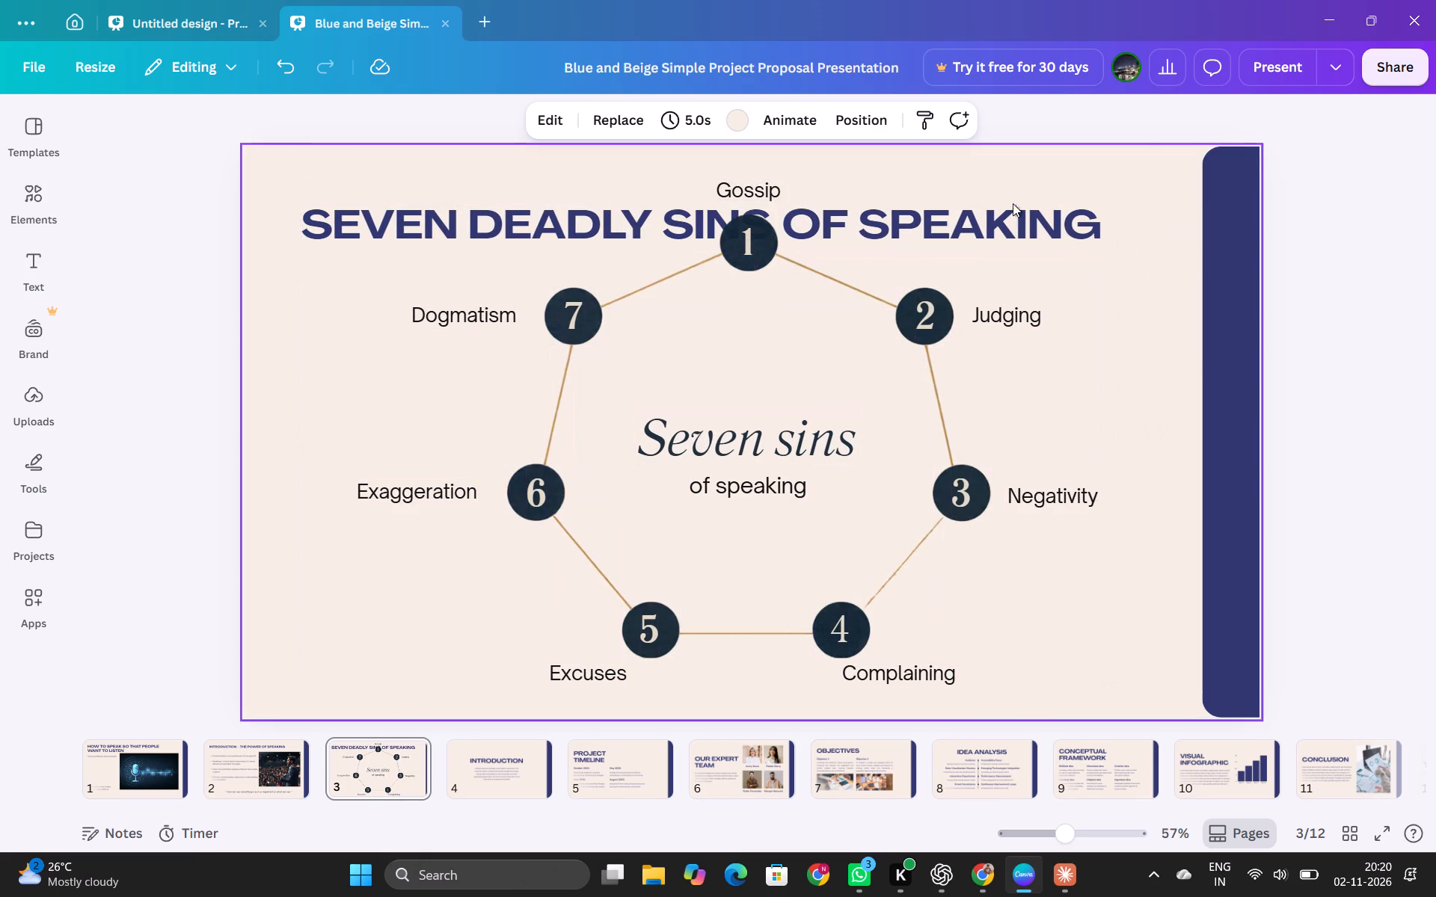
# Cut the "Seven Deadly Sins of Speaking" title from slide 3 so the heptagon can be selected on its own.
pyautogui.click(1013, 207)
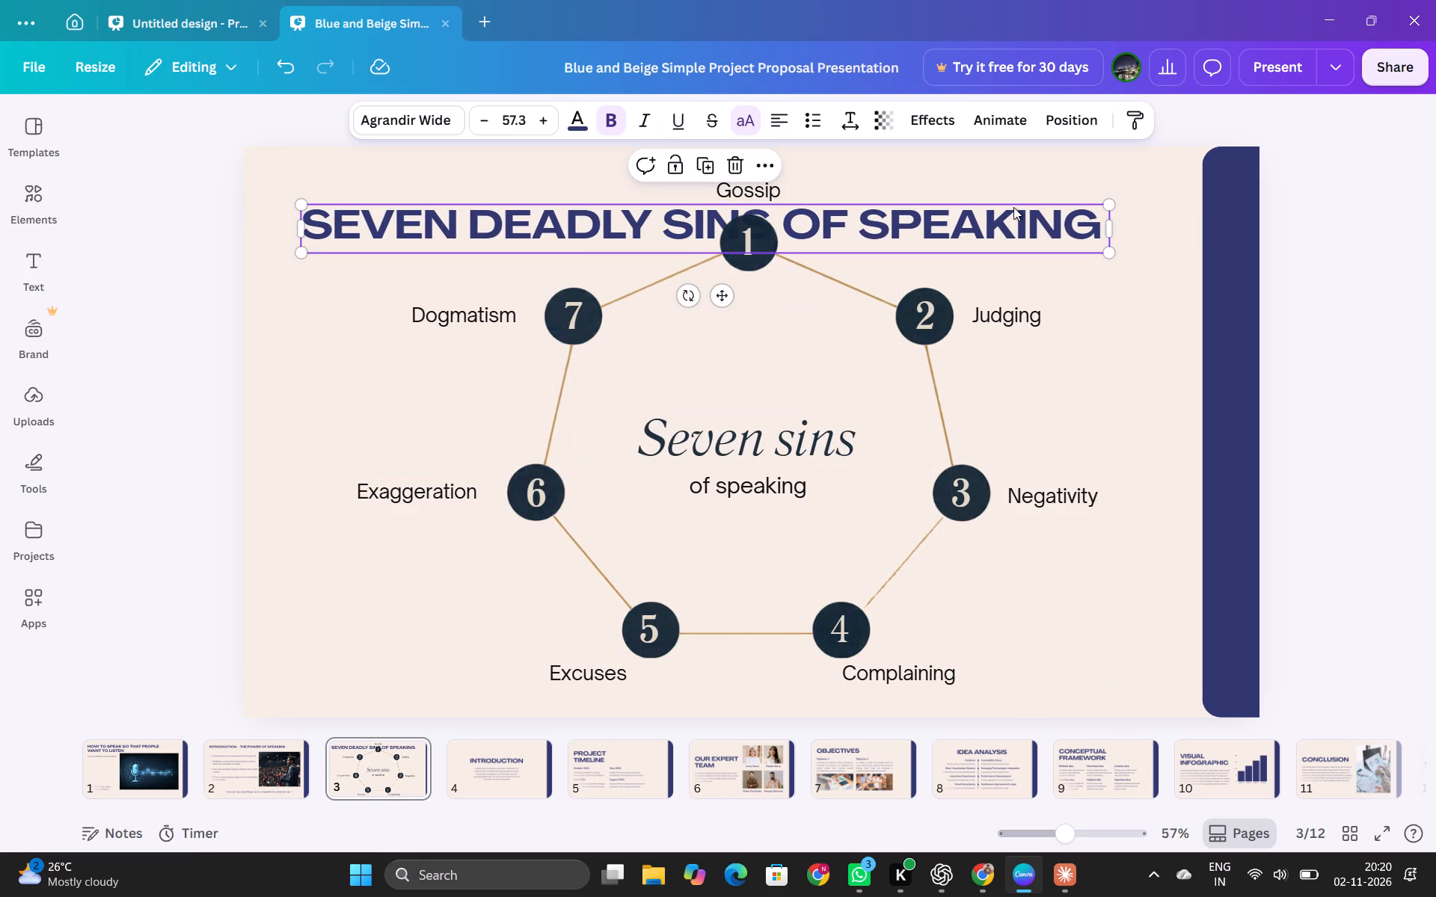
pyautogui.hotkey('ctrl', 'c')
pyautogui.hotkey('ctrl', 'x')
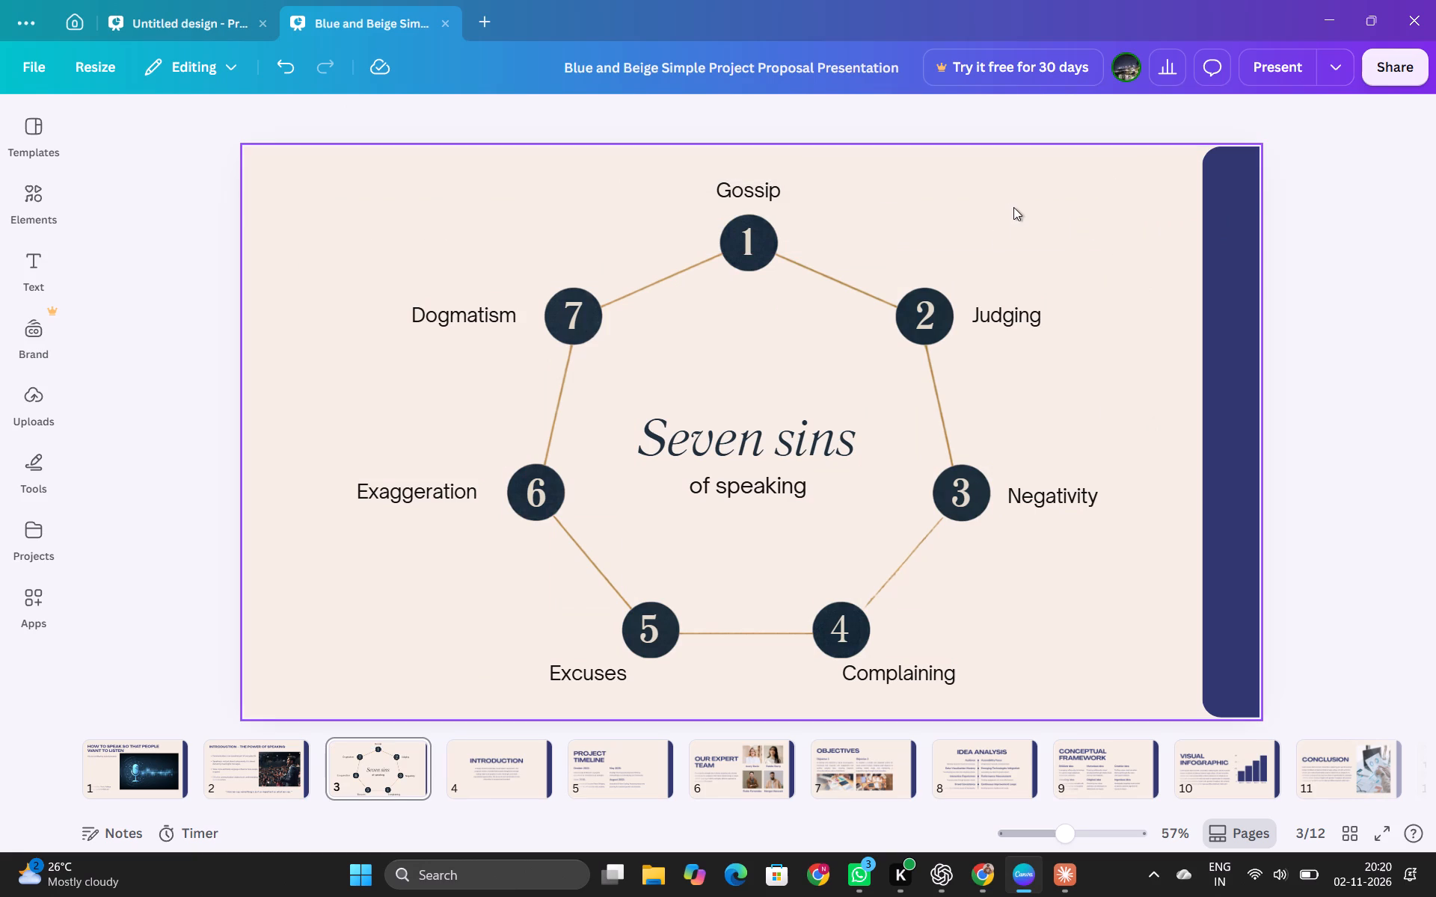
# Shrink all the heptagon elements together and place them centrally in the lower part of slide 3, leaving room for the title.
pyautogui.moveTo(400, 165); pyautogui.dragTo(1000, 306)
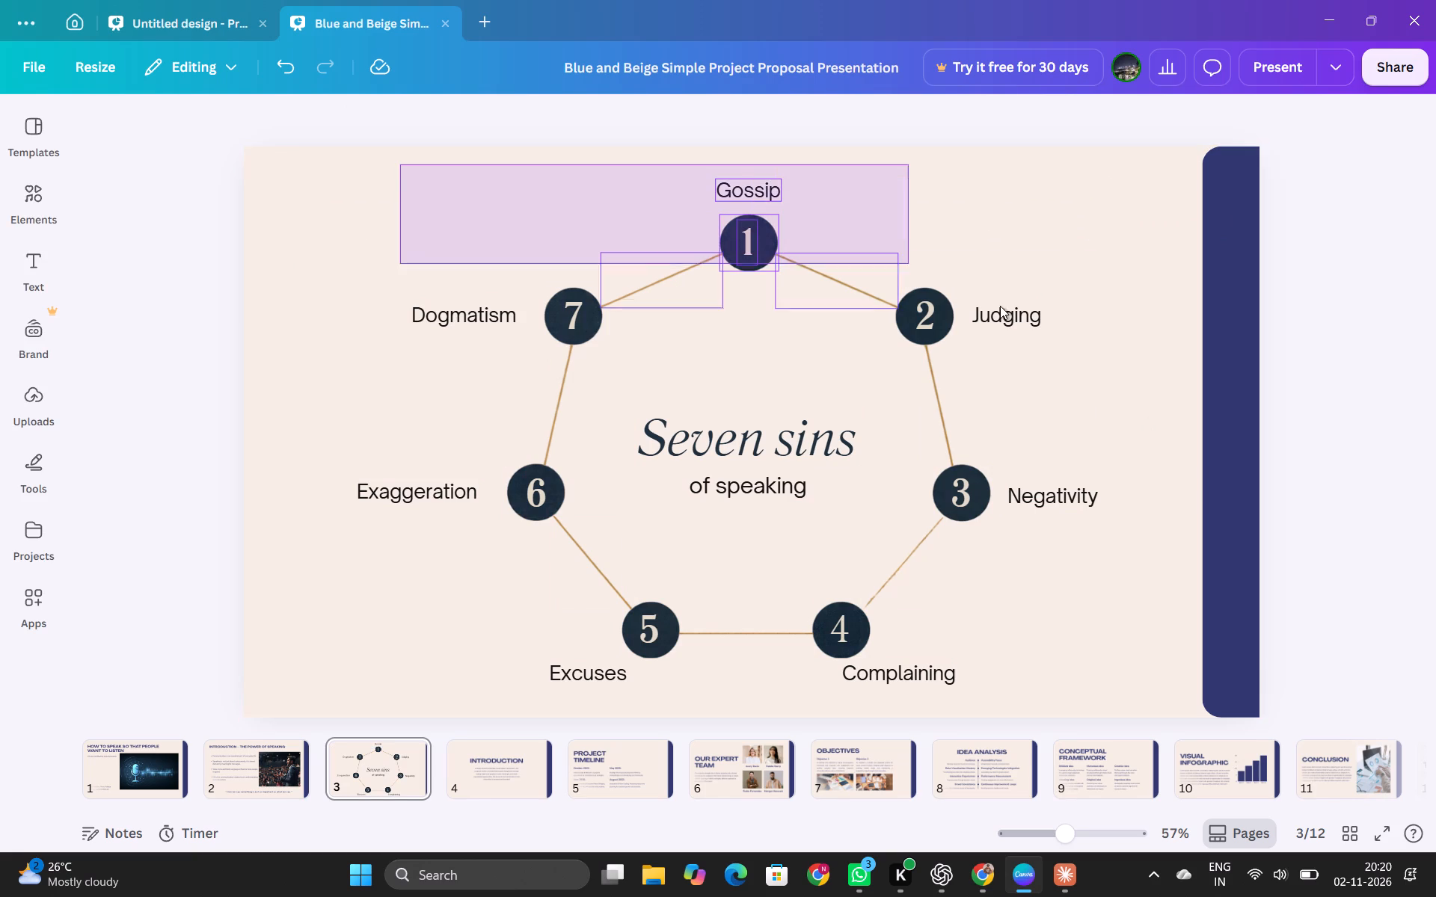
pyautogui.moveTo(1000, 306); pyautogui.dragTo(1189, 697)
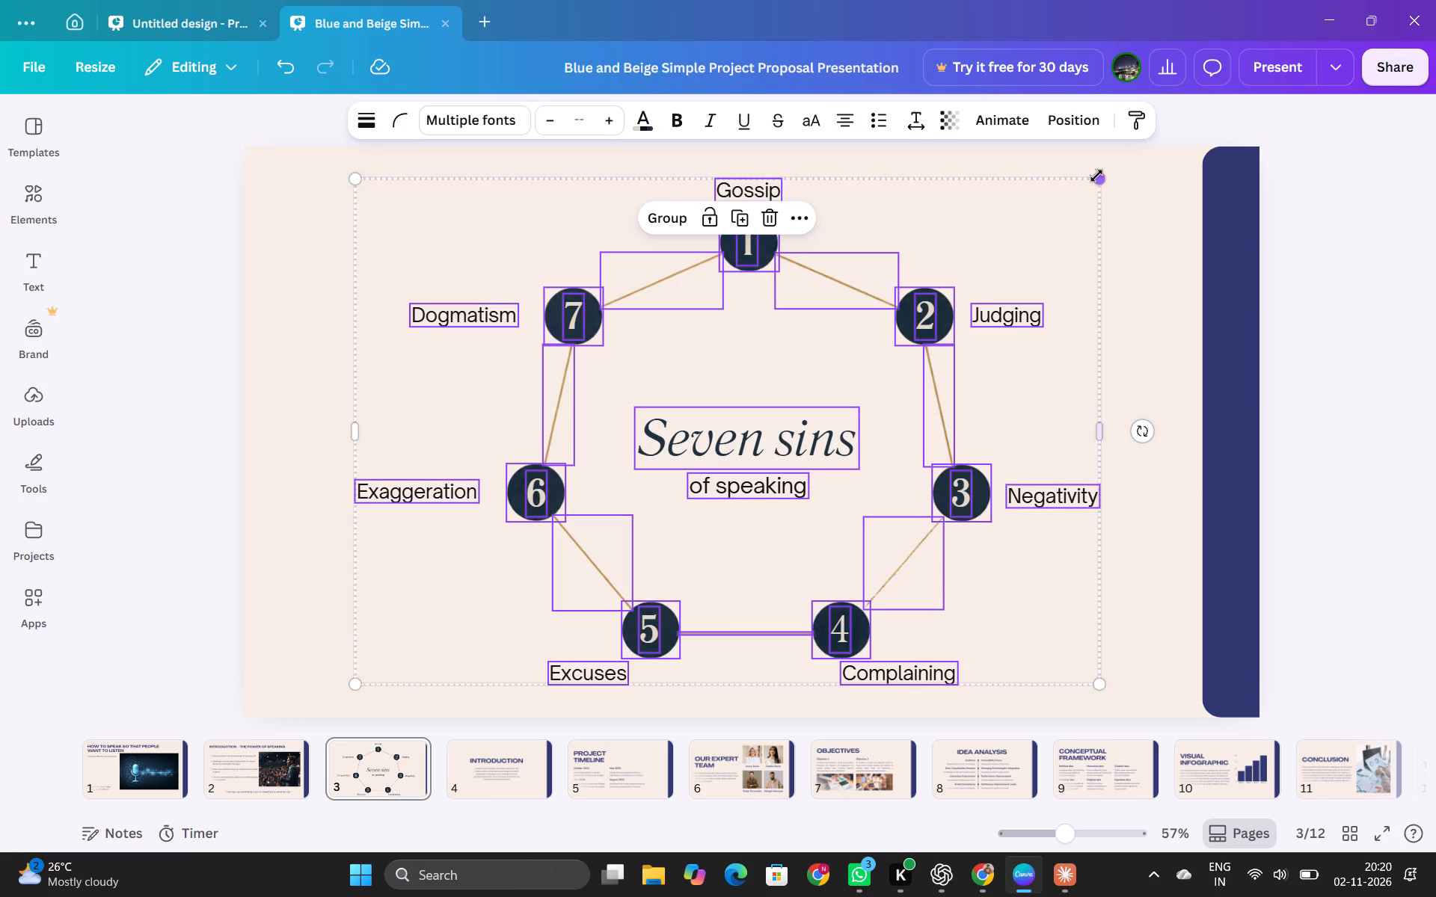
pyautogui.moveTo(1102, 179); pyautogui.dragTo(976, 350)
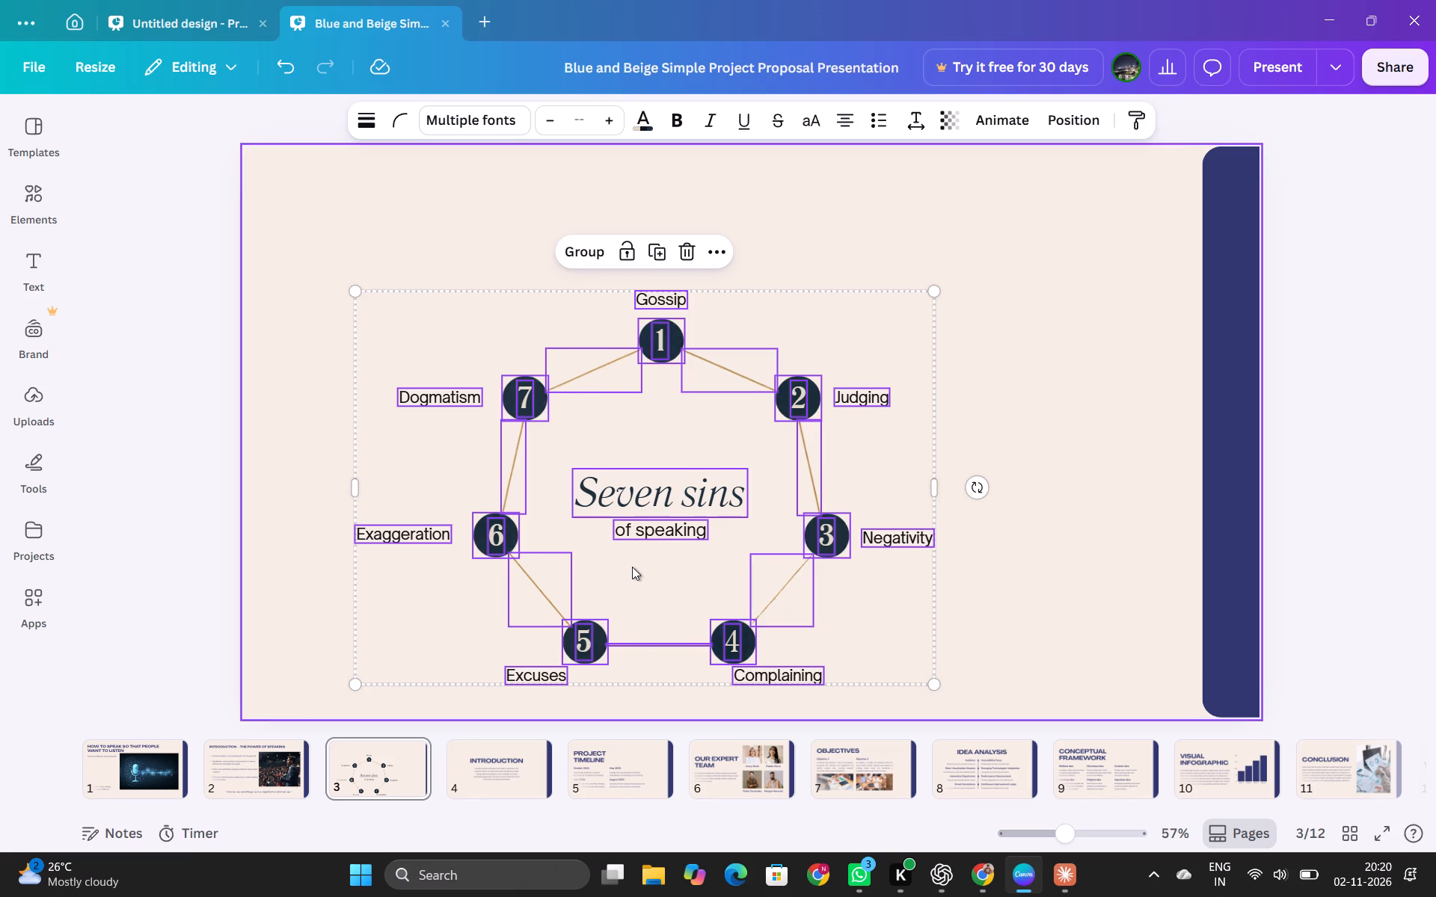
pyautogui.moveTo(632, 567); pyautogui.dragTo(716, 561)
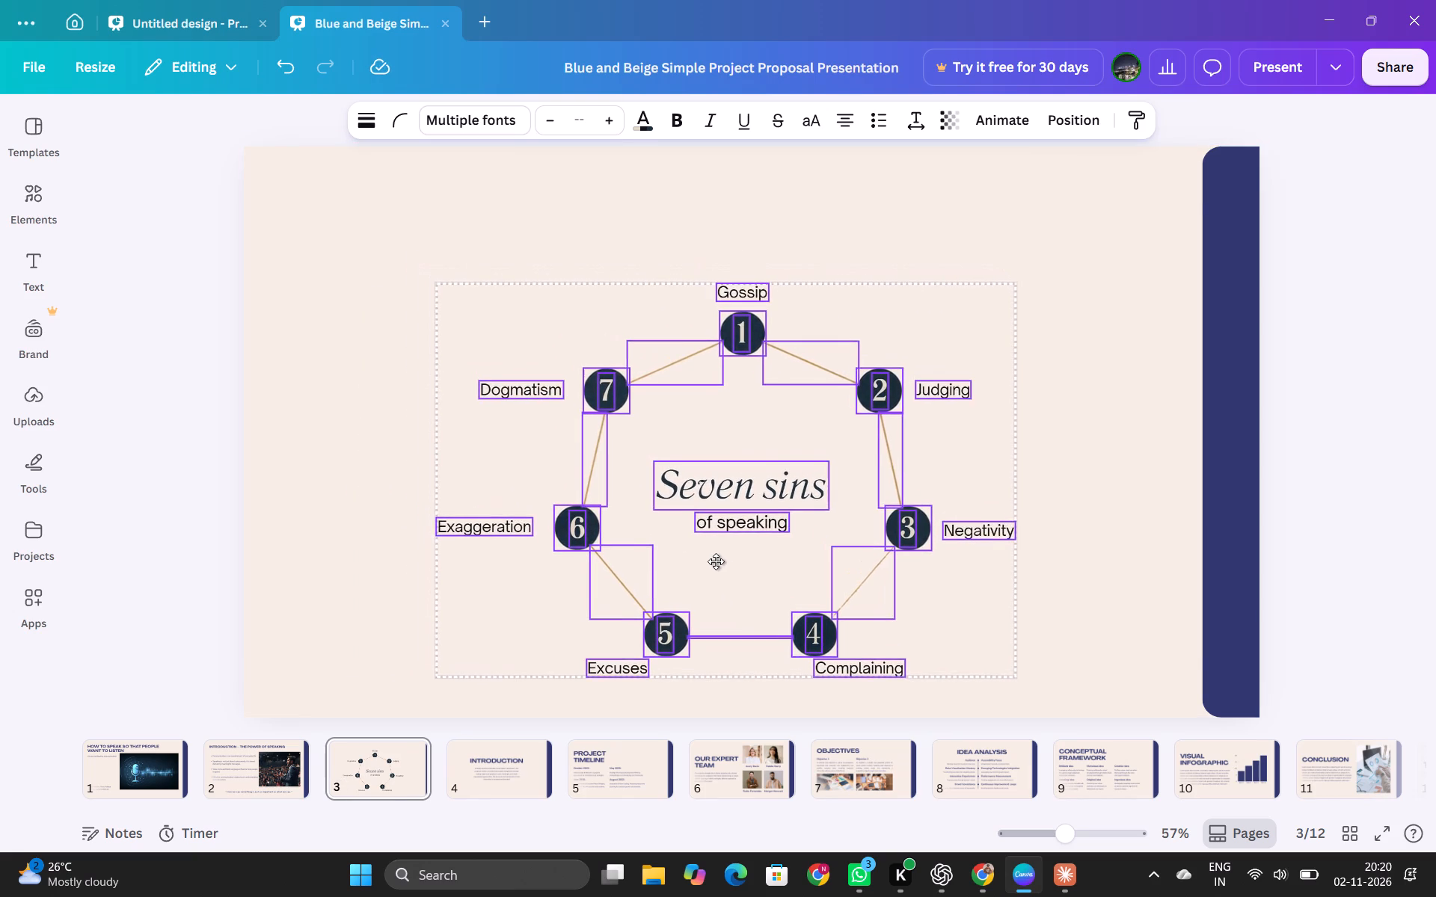
pyautogui.moveTo(716, 561); pyautogui.dragTo(695, 546)
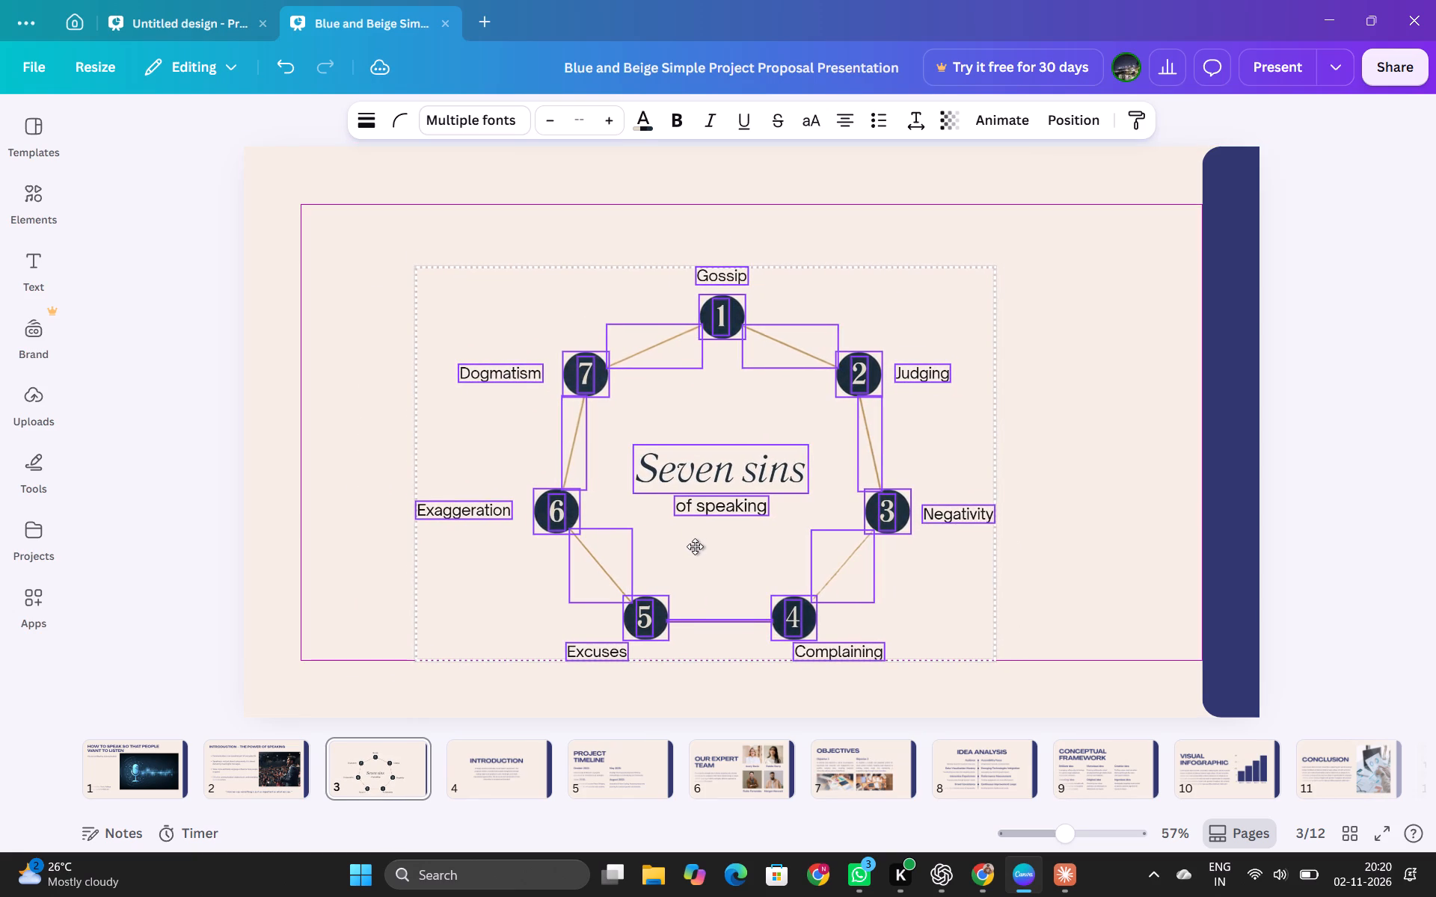
pyautogui.moveTo(695, 546); pyautogui.dragTo(697, 543)
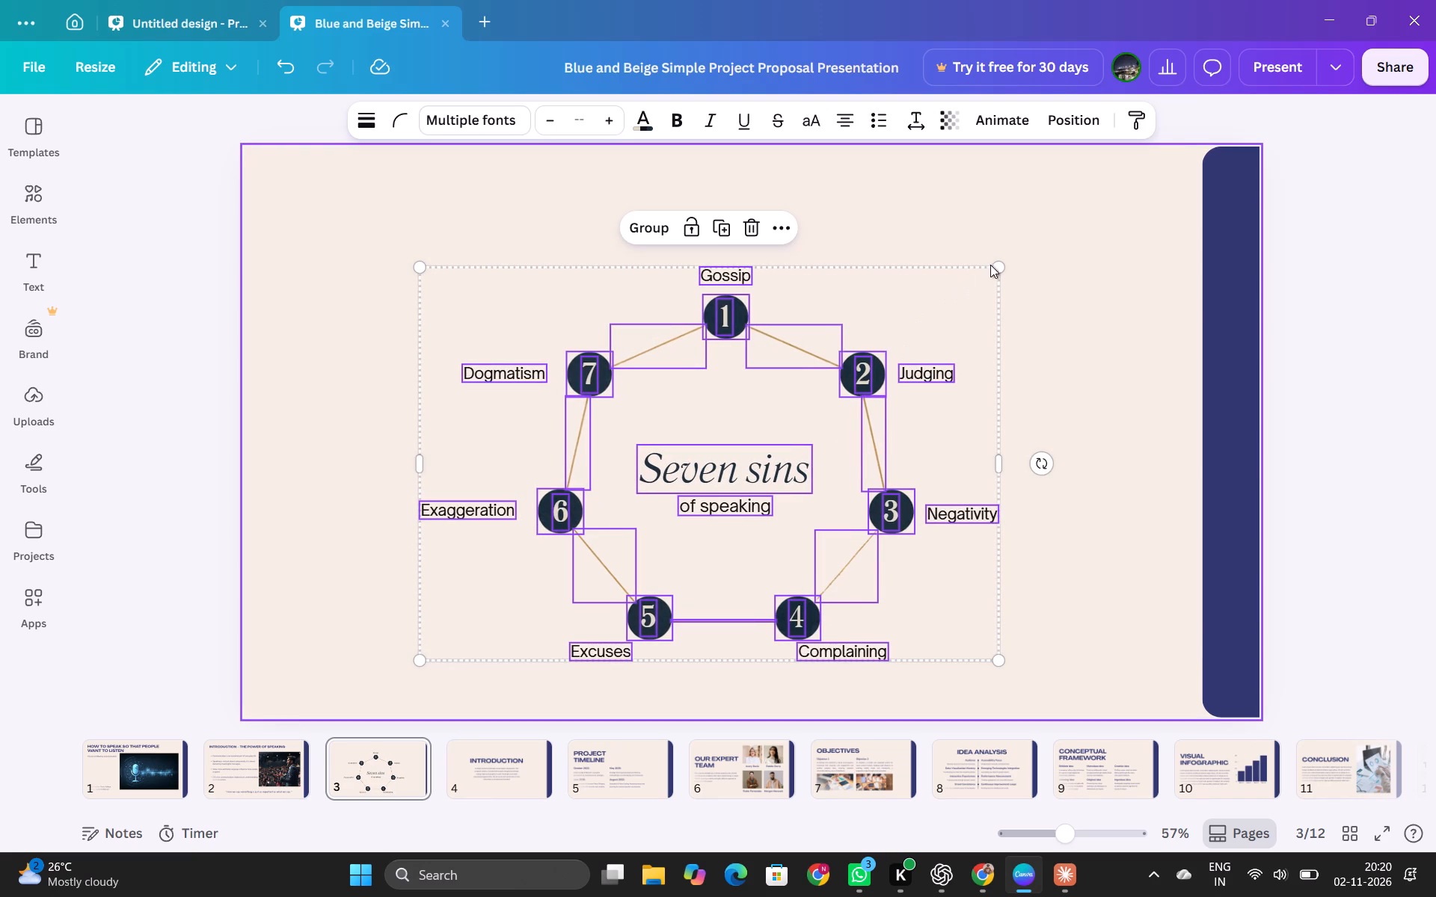
pyautogui.moveTo(995, 264); pyautogui.dragTo(972, 292)
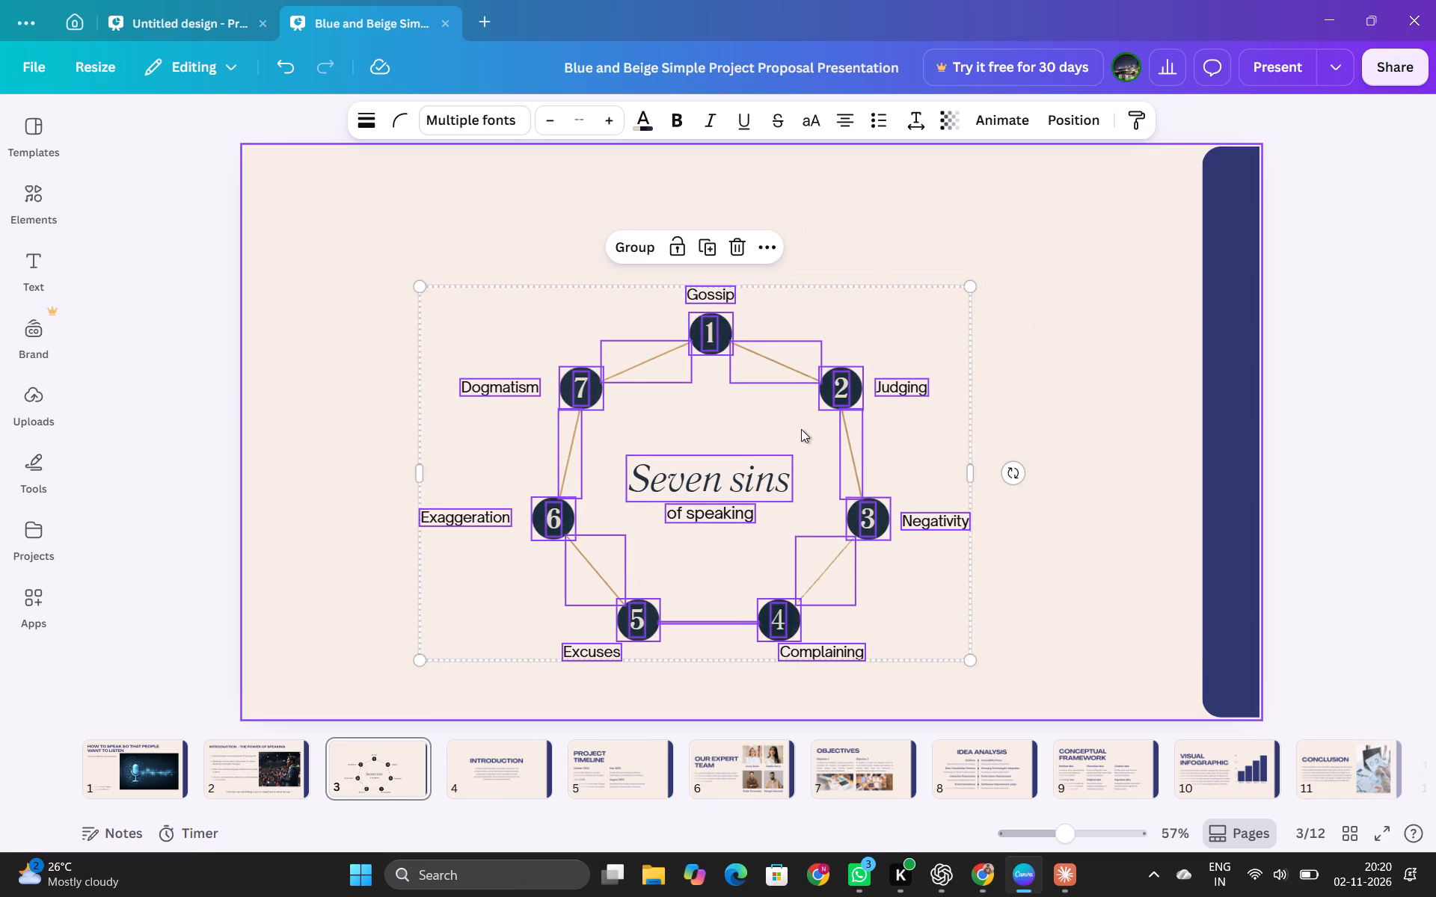
pyautogui.moveTo(801, 429); pyautogui.dragTo(822, 427)
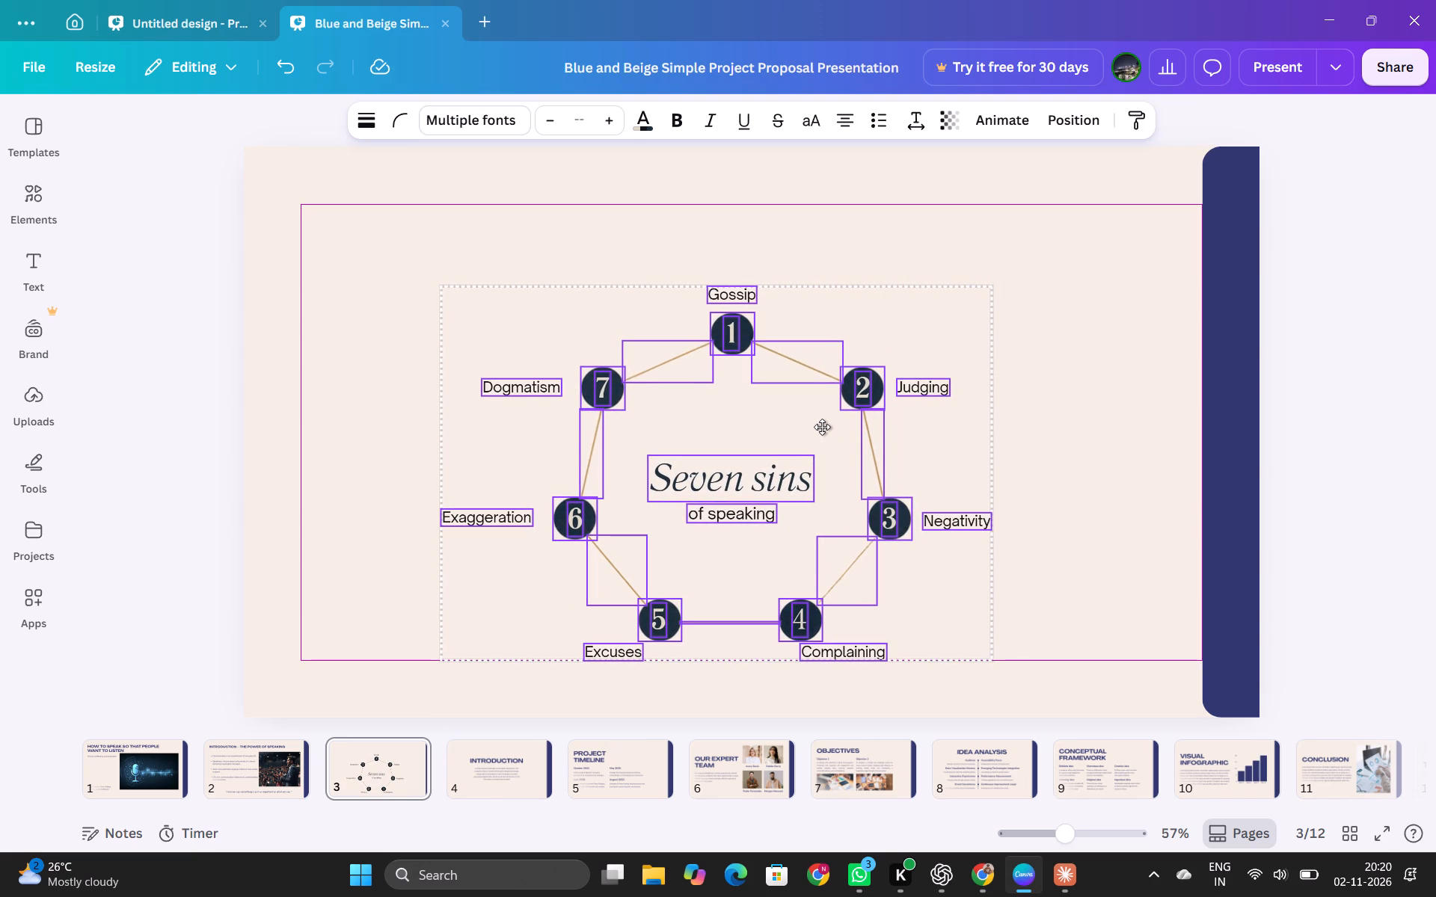
pyautogui.moveTo(822, 427); pyautogui.dragTo(833, 427)
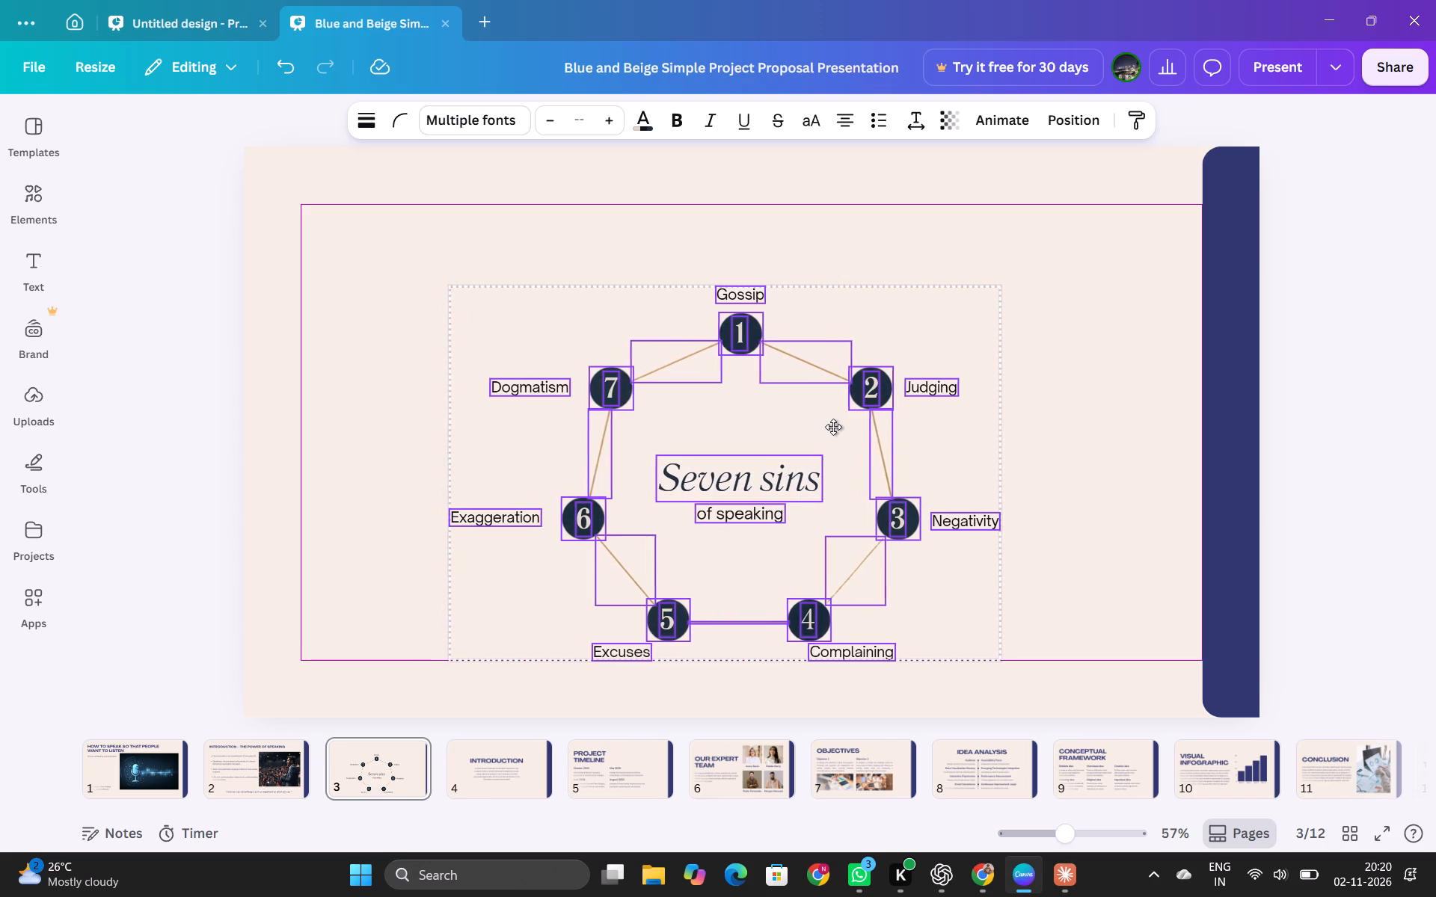
pyautogui.moveTo(833, 427); pyautogui.dragTo(877, 432)
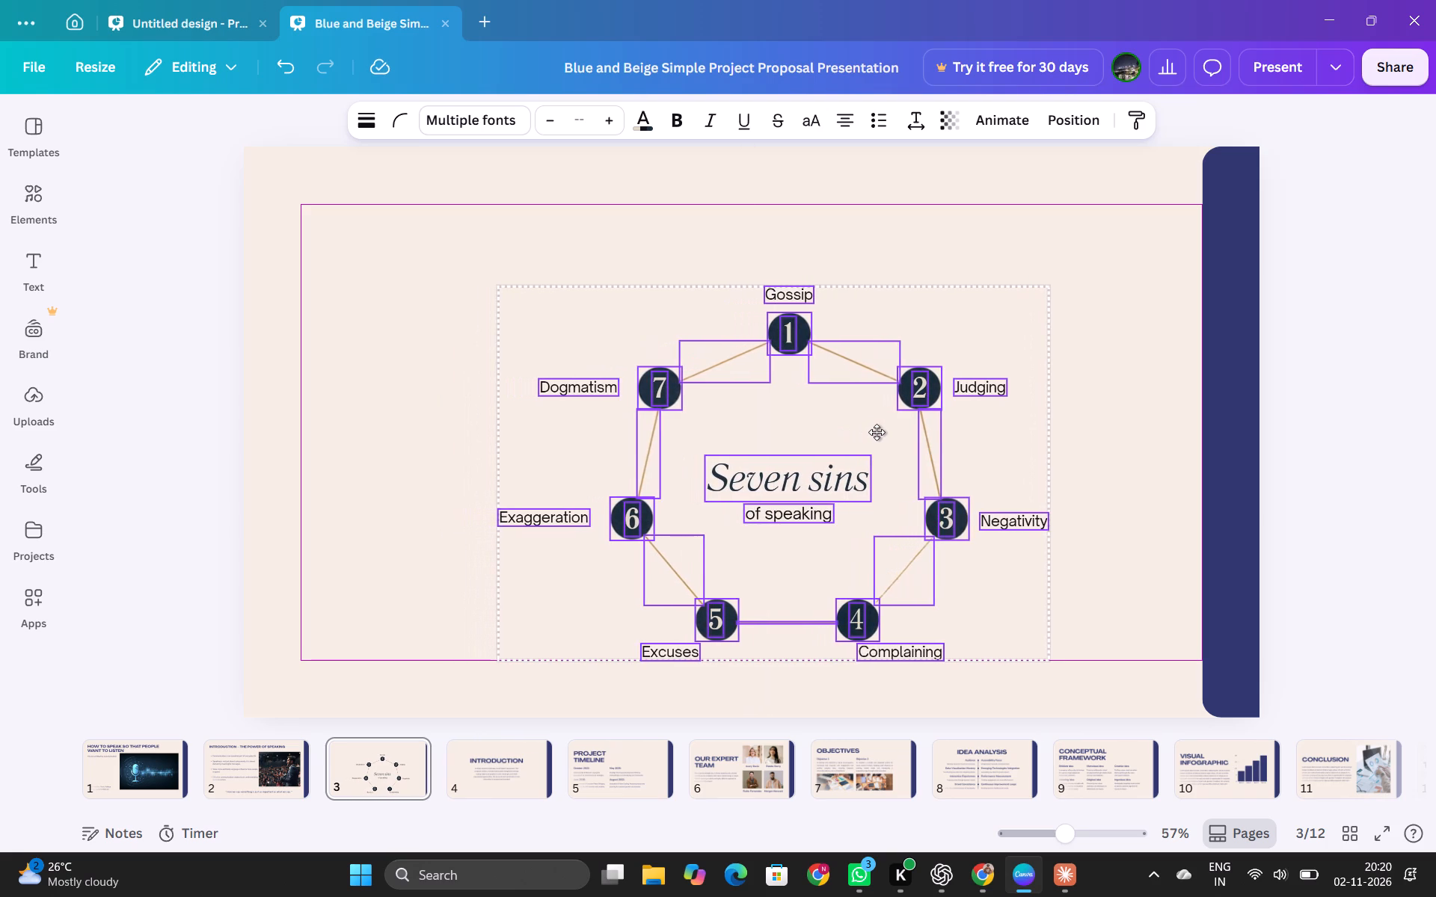
pyautogui.moveTo(877, 432); pyautogui.dragTo(856, 434)
# Paste the "Seven Deadly Sins of Speaking" title back above the heptagon on slide 3.
pyautogui.click(530, 189)
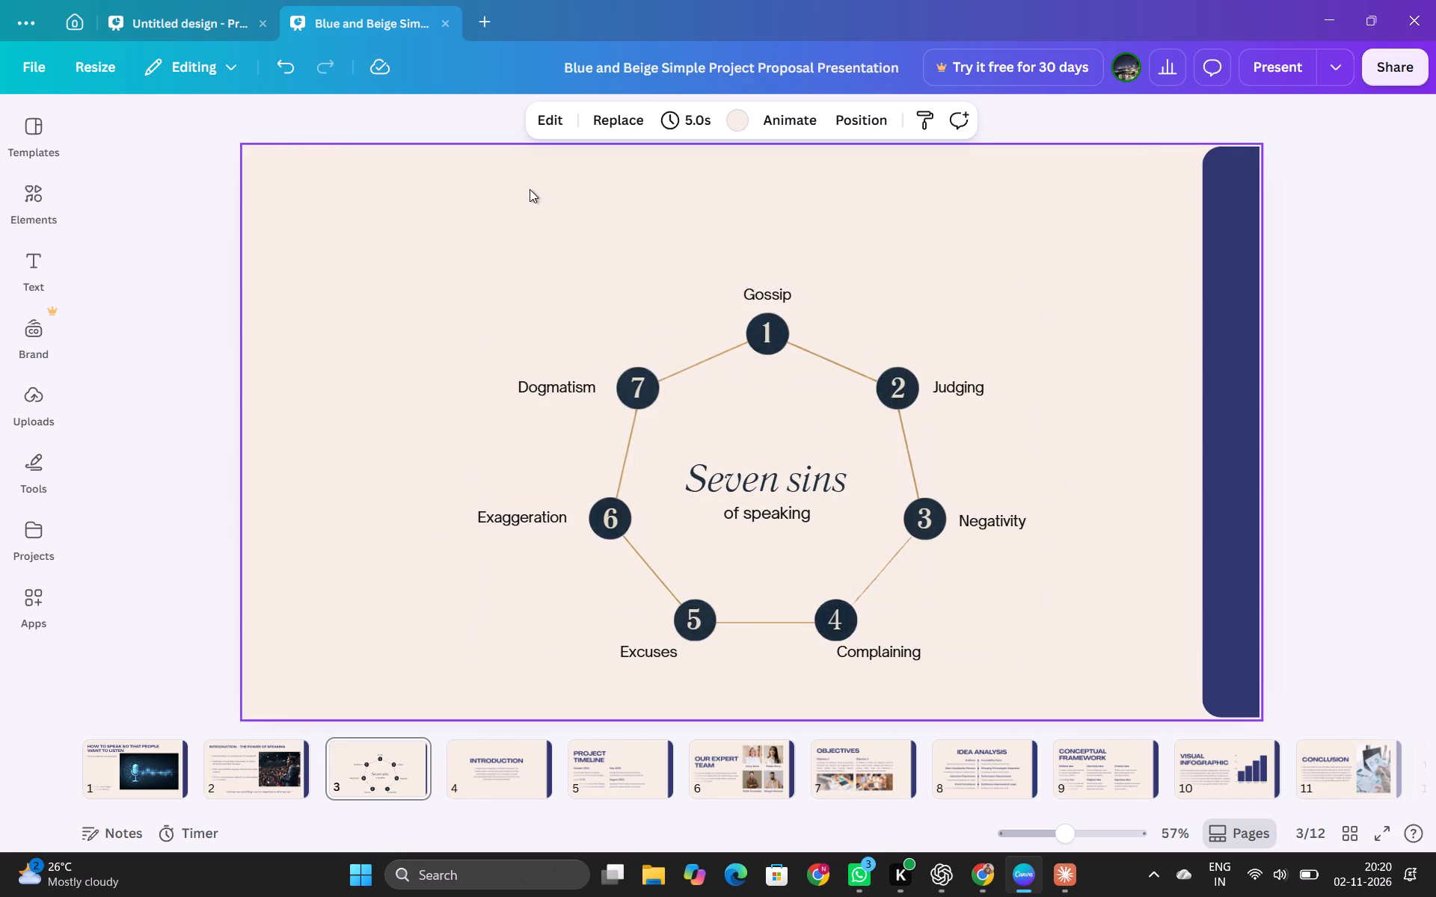
pyautogui.hotkey('ctrl', 'v')
pyautogui.click(550, 220)
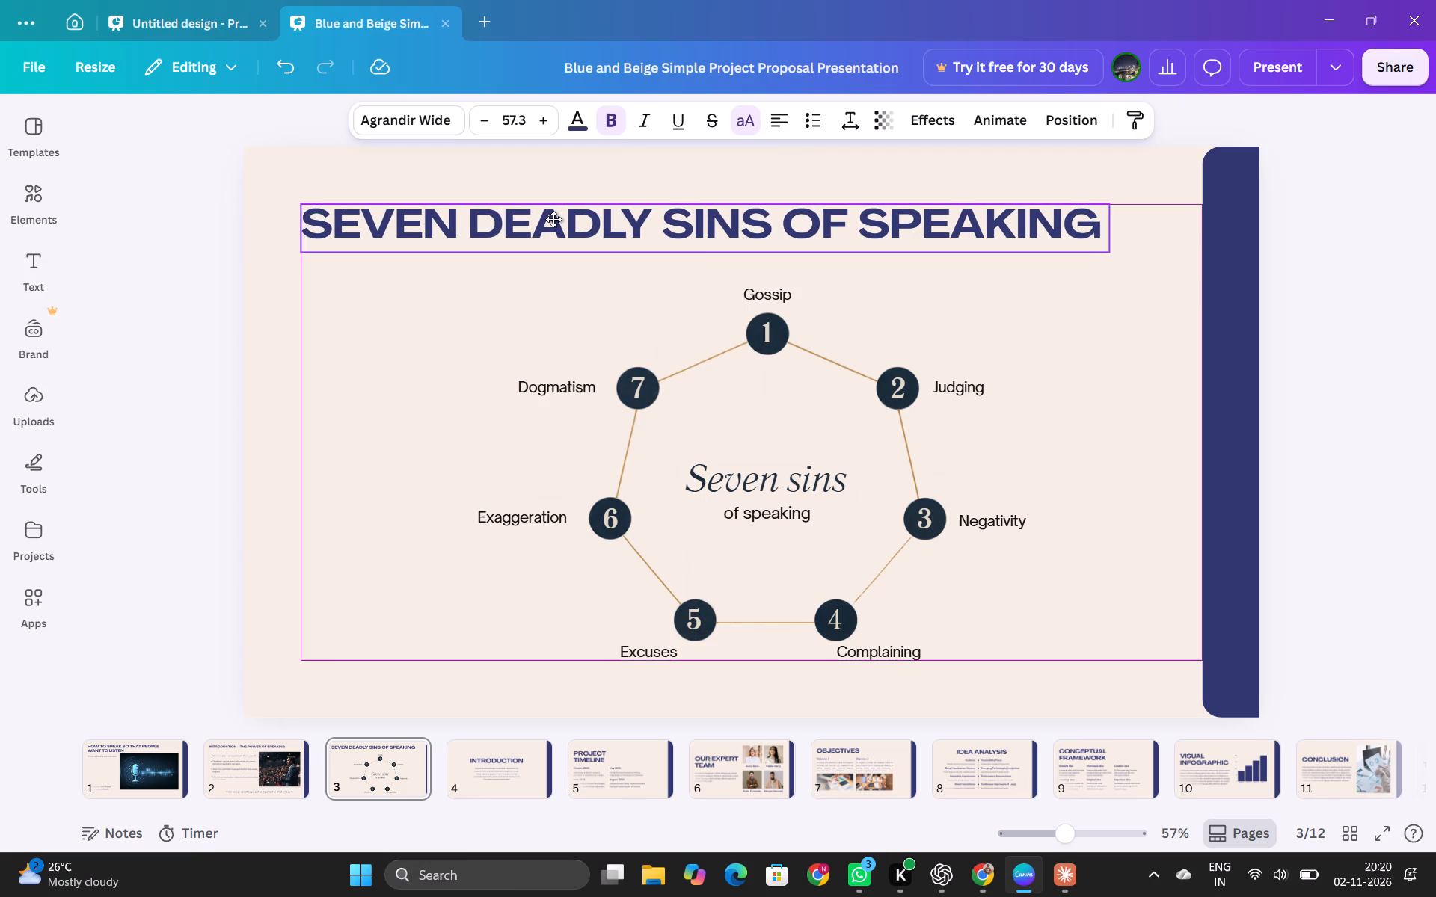
pyautogui.click(1126, 354)
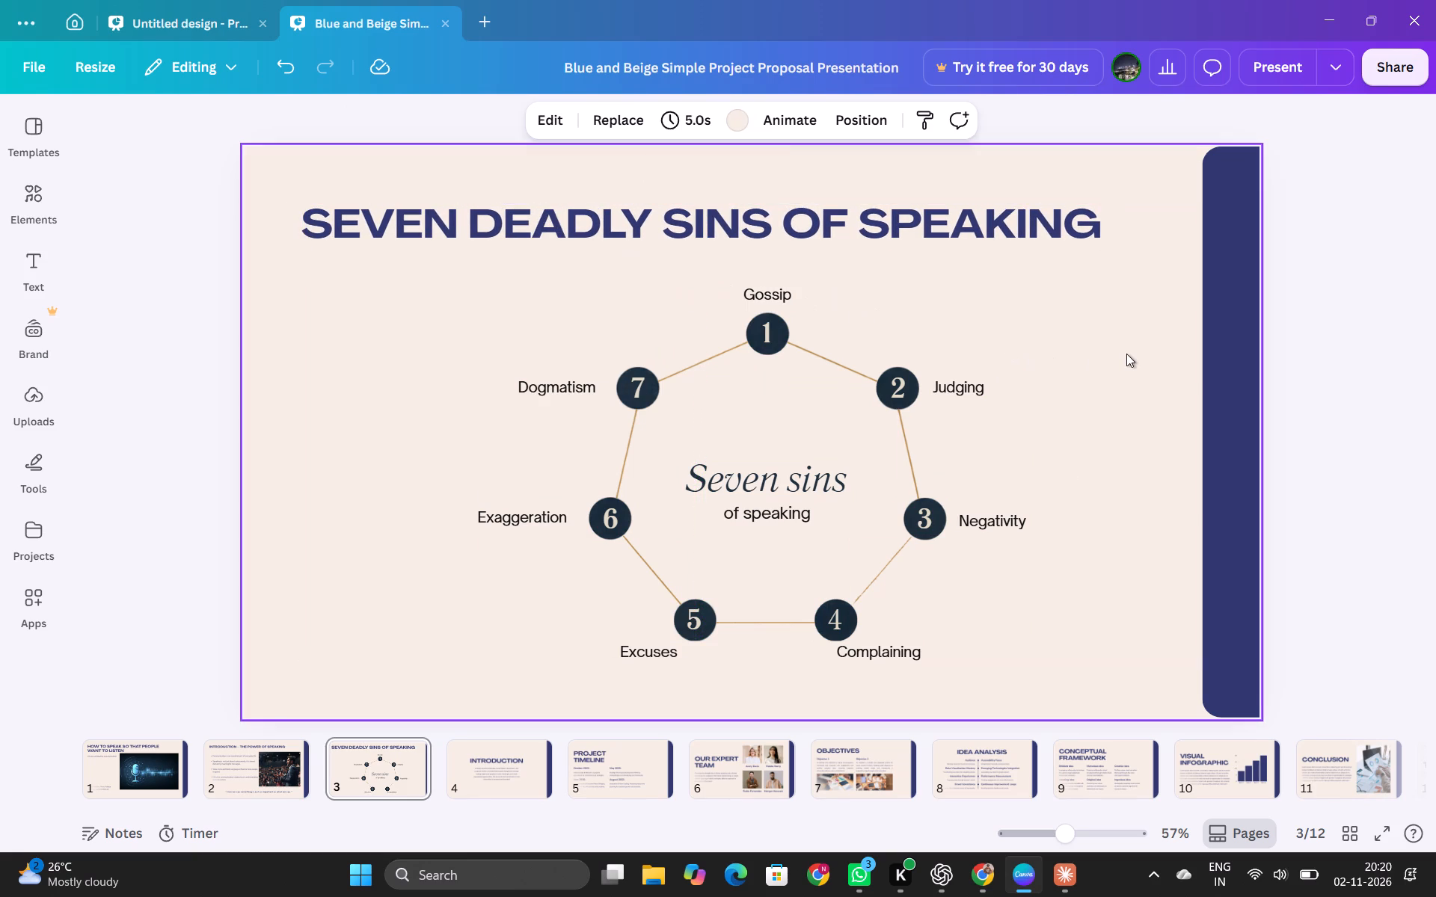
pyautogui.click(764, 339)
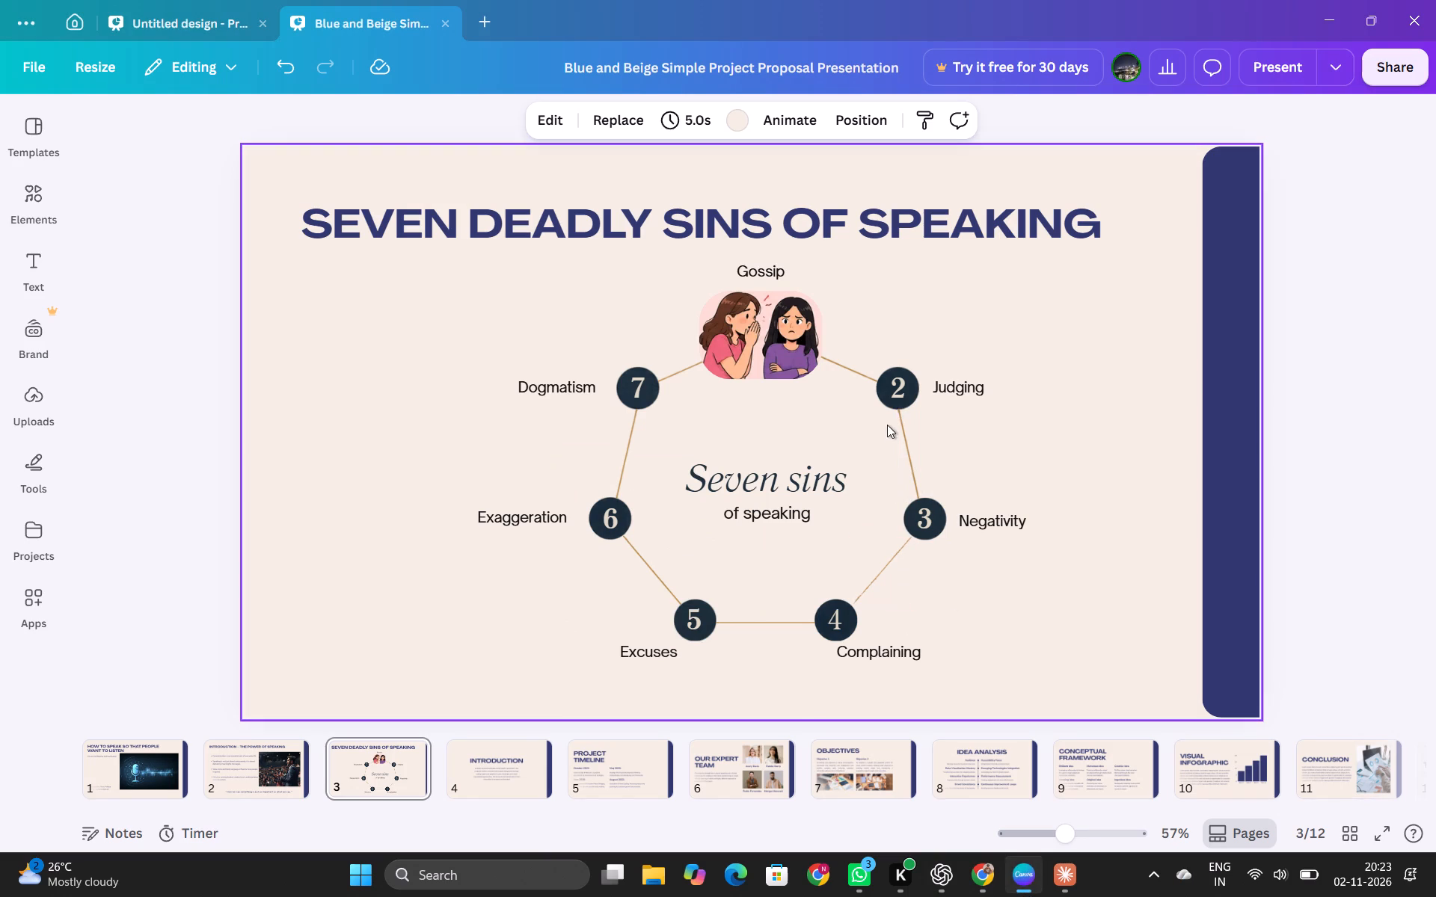
pyautogui.click(890, 400)
pyautogui.press('Delete')
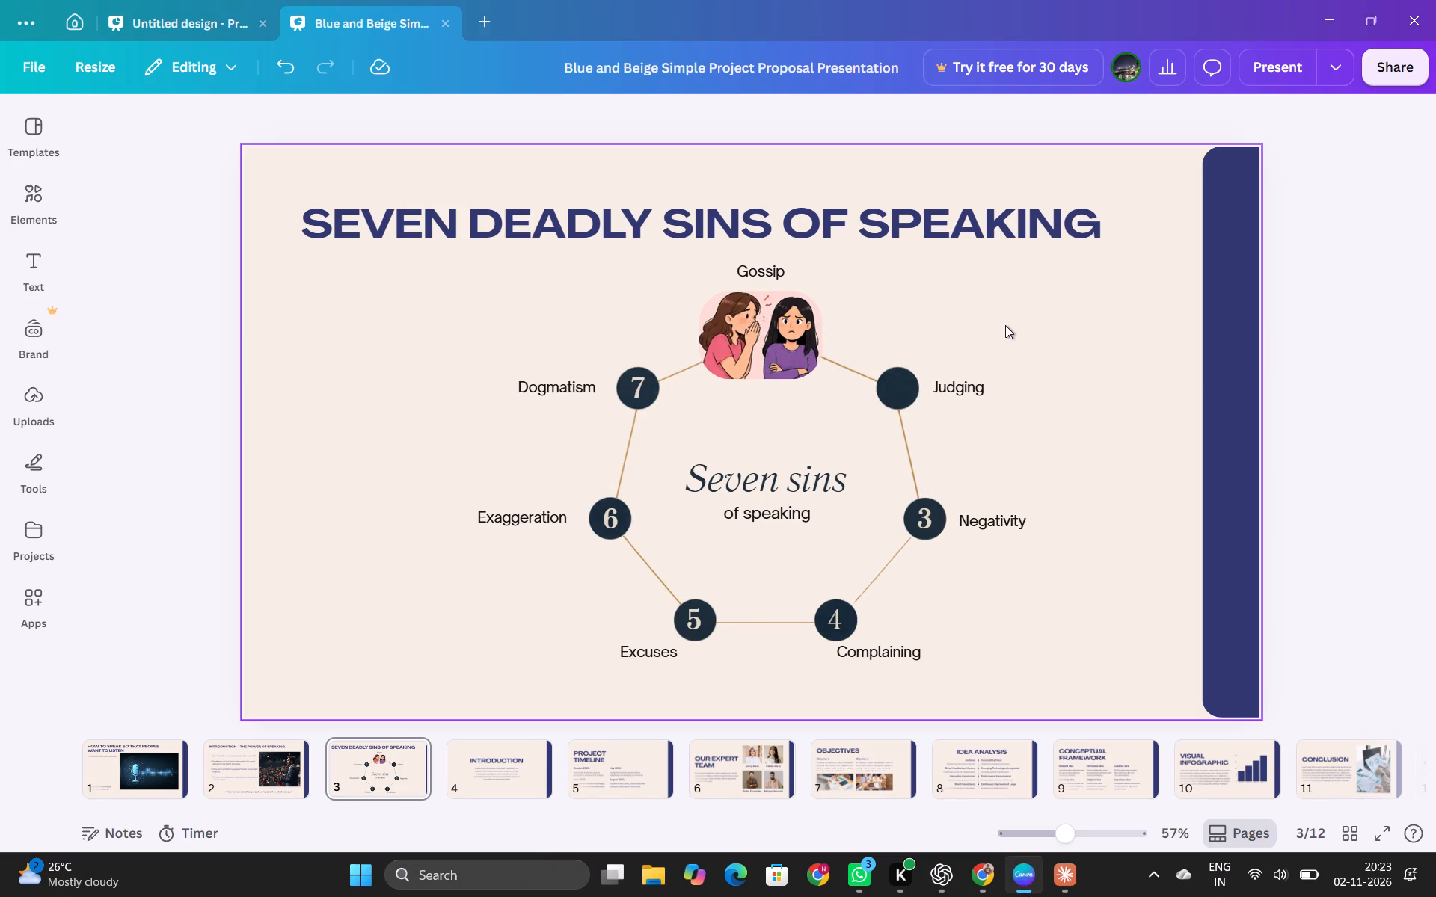
pyautogui.hotkey('ctrl', 'v')
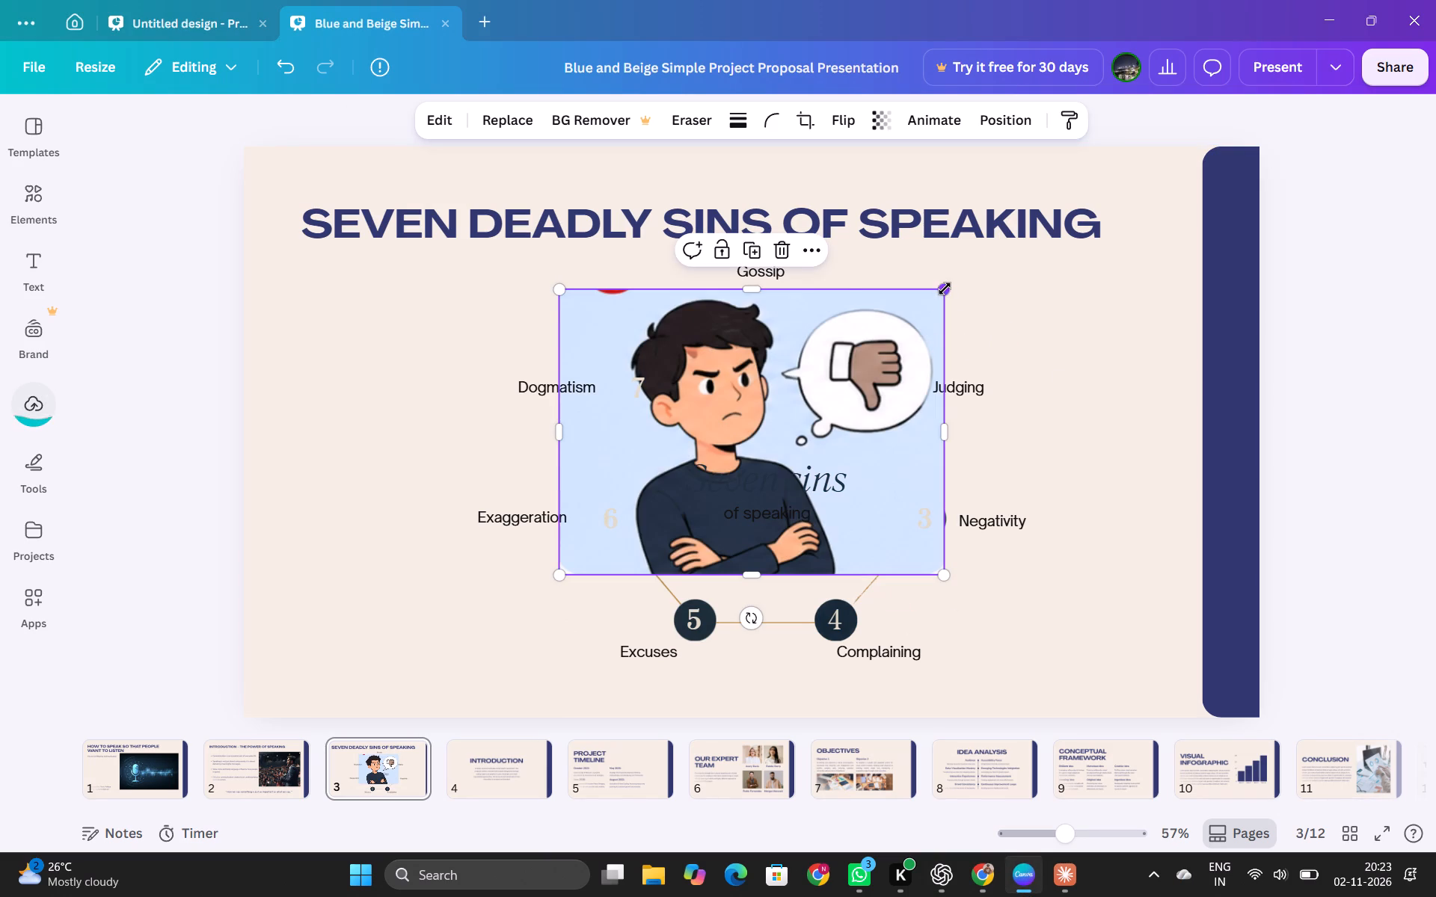
pyautogui.moveTo(945, 289); pyautogui.dragTo(778, 457)
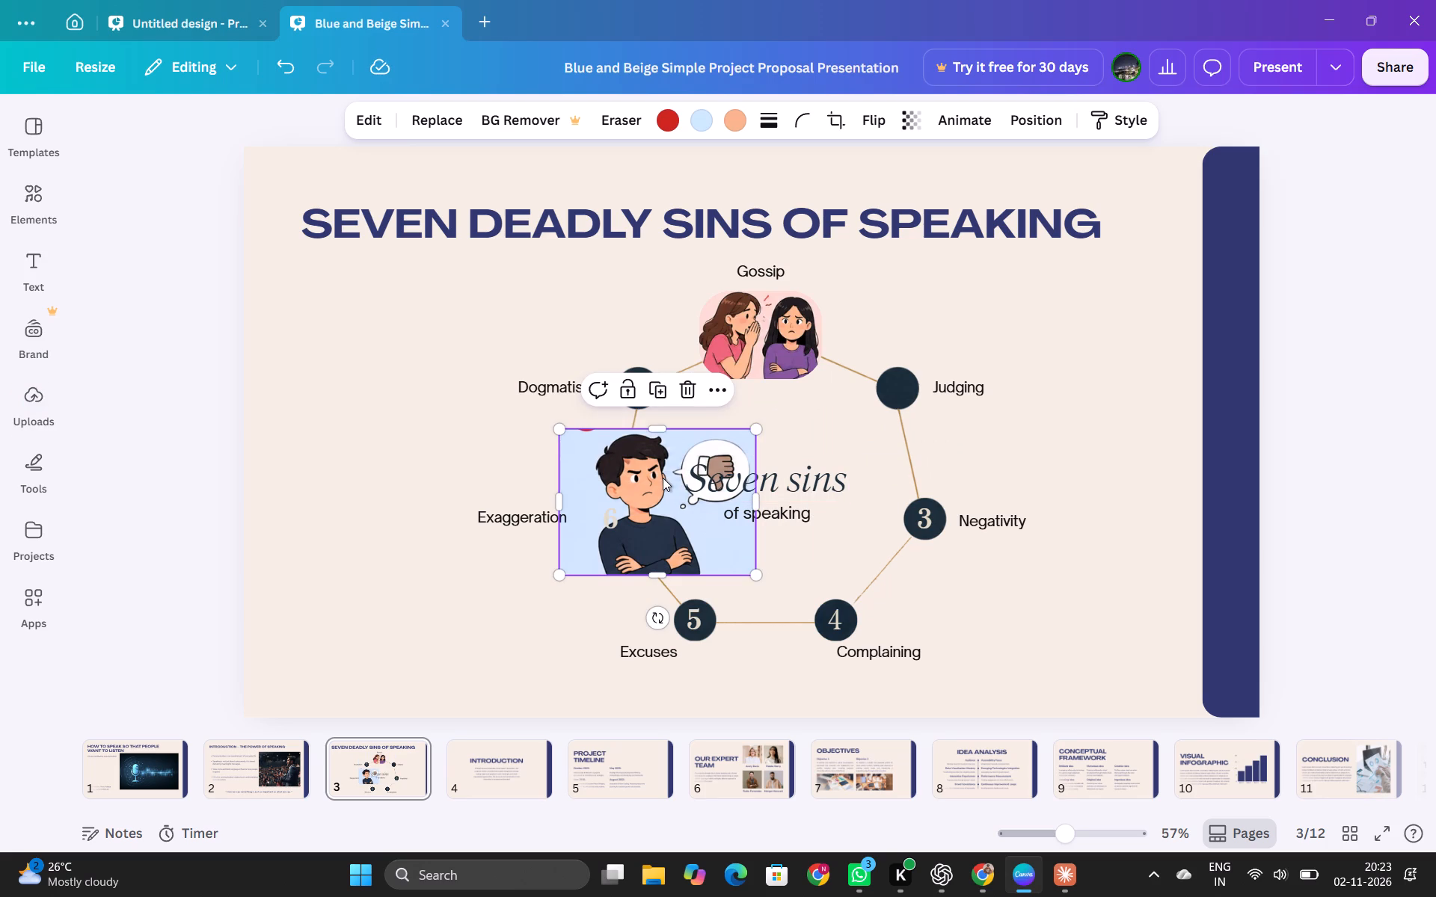
pyautogui.moveTo(663, 478); pyautogui.dragTo(892, 363)
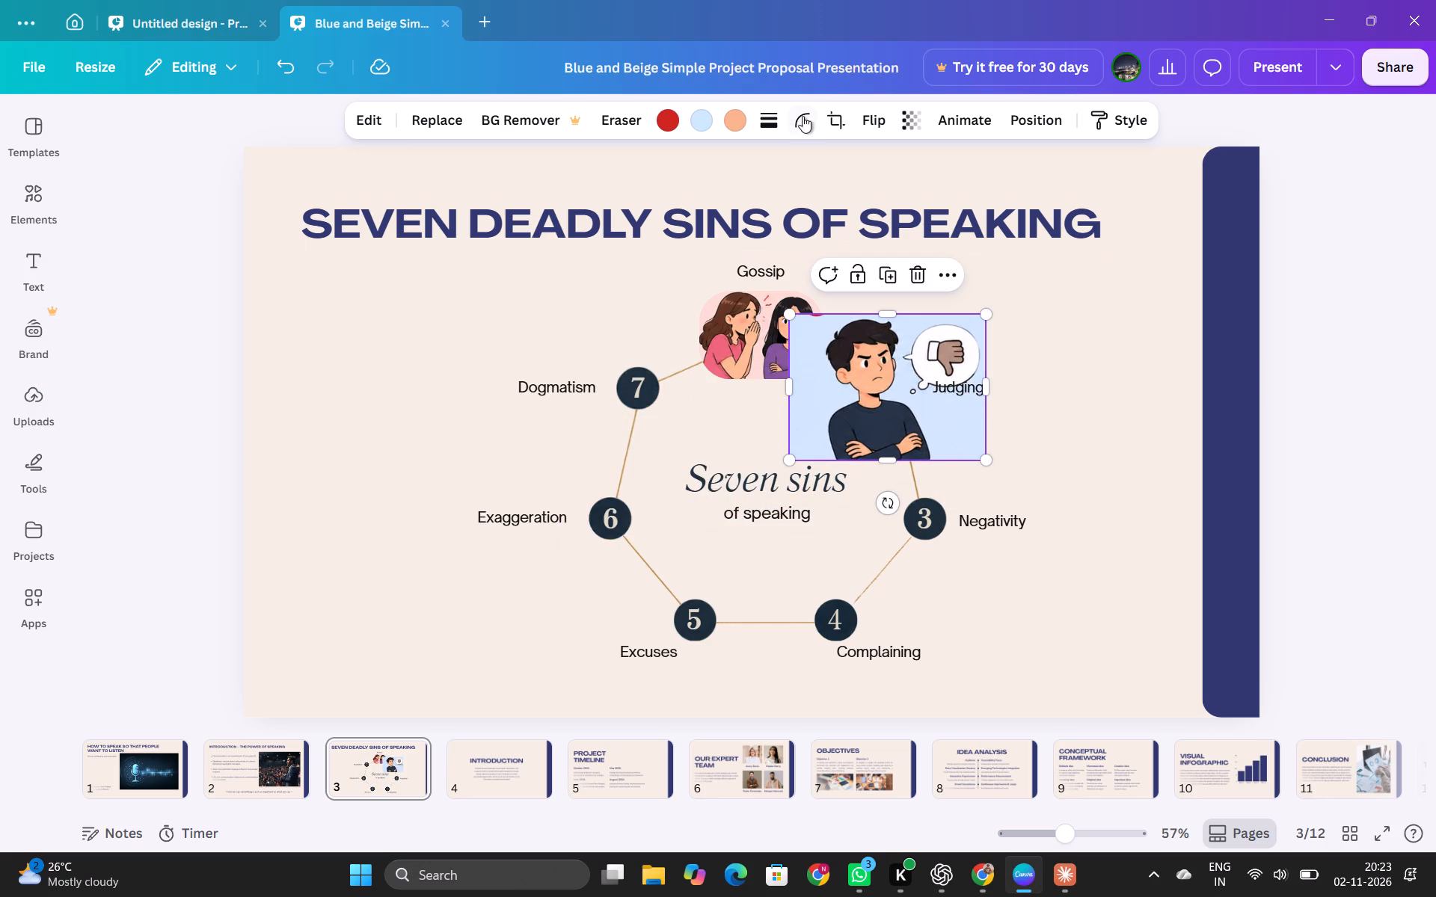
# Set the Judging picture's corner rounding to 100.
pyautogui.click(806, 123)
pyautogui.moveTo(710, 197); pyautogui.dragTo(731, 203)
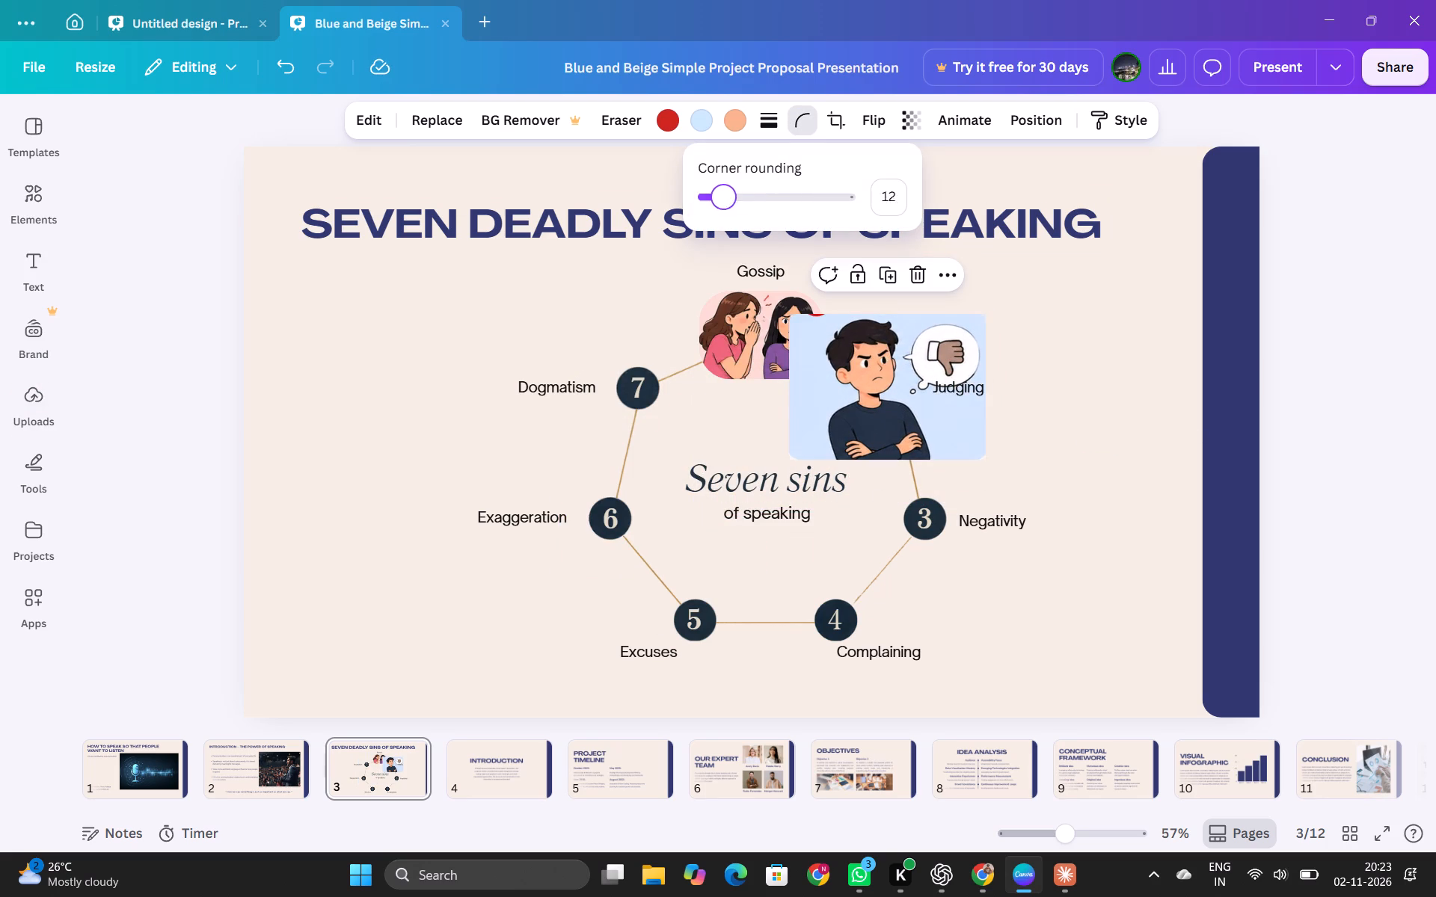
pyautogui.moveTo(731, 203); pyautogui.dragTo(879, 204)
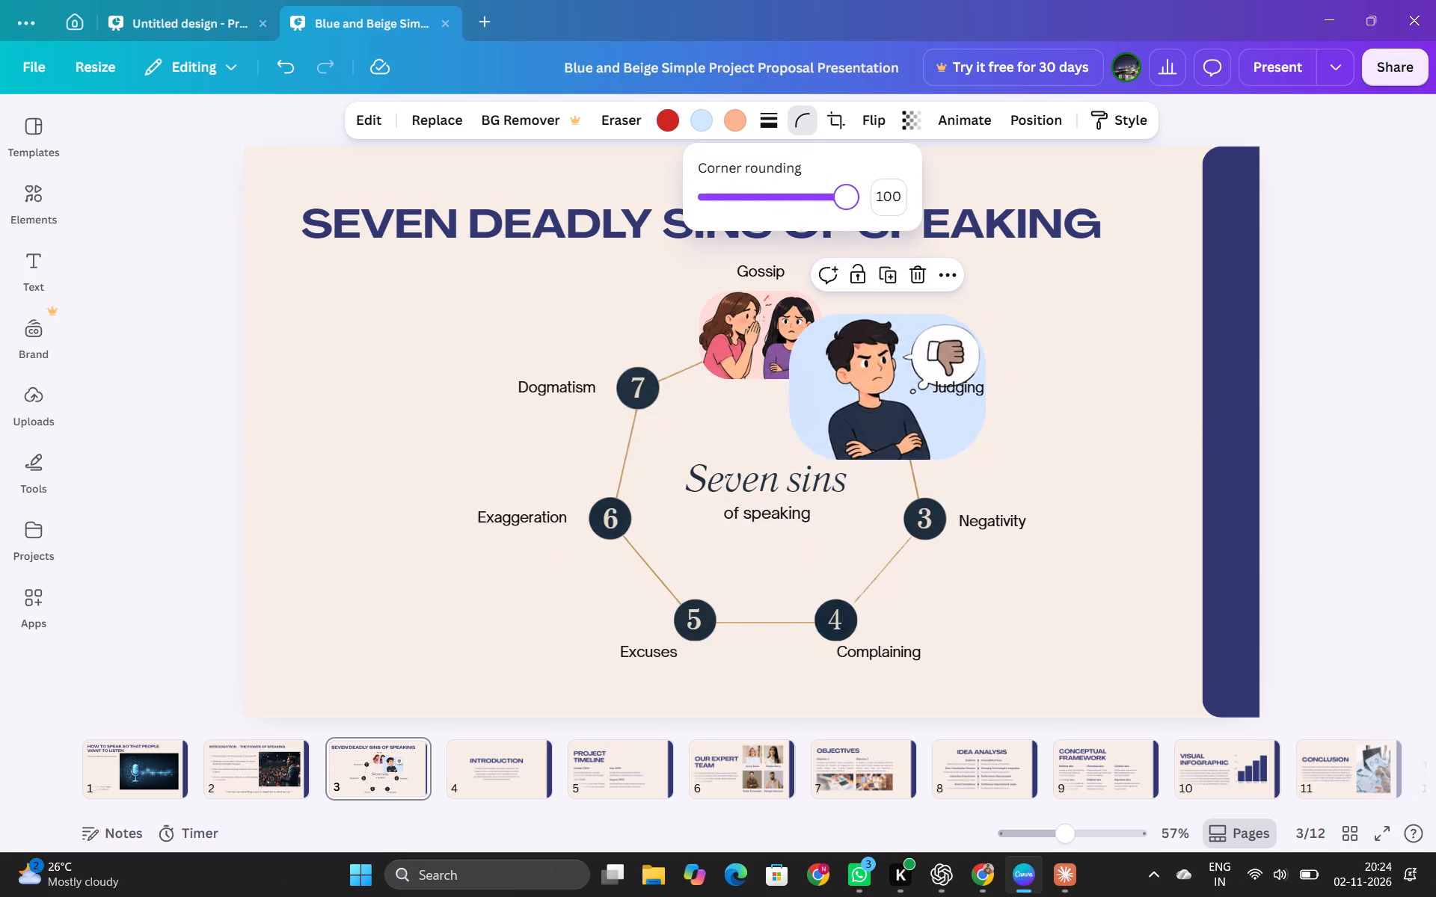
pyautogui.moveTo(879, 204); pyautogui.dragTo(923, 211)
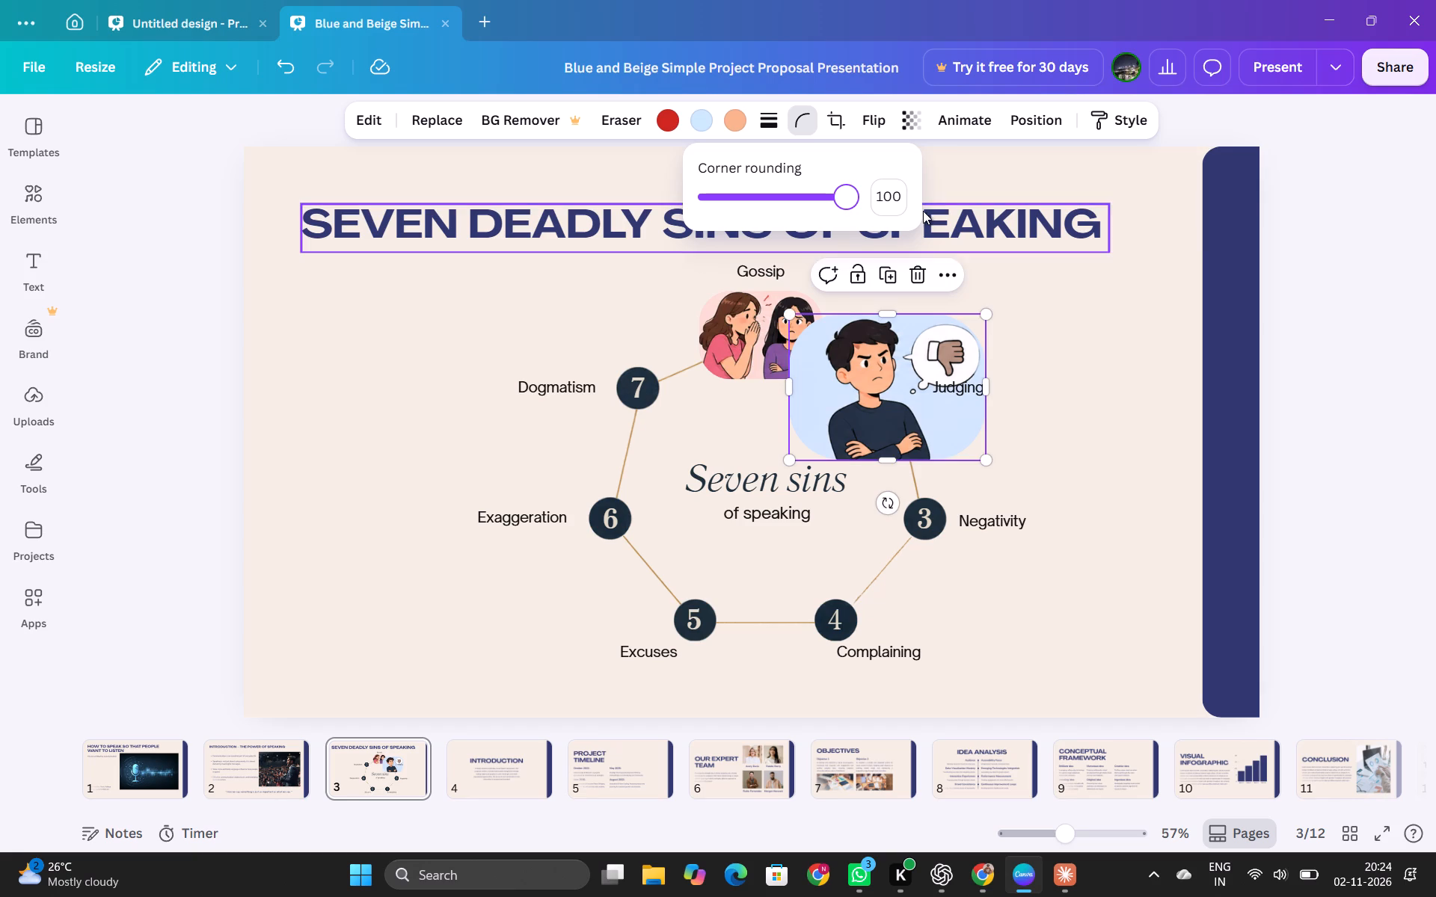
# Shrink the Judging picture to about the Gossip picture's size and lay it over the Gossip picture to compare them.
pyautogui.moveTo(989, 458); pyautogui.dragTo(882, 404)
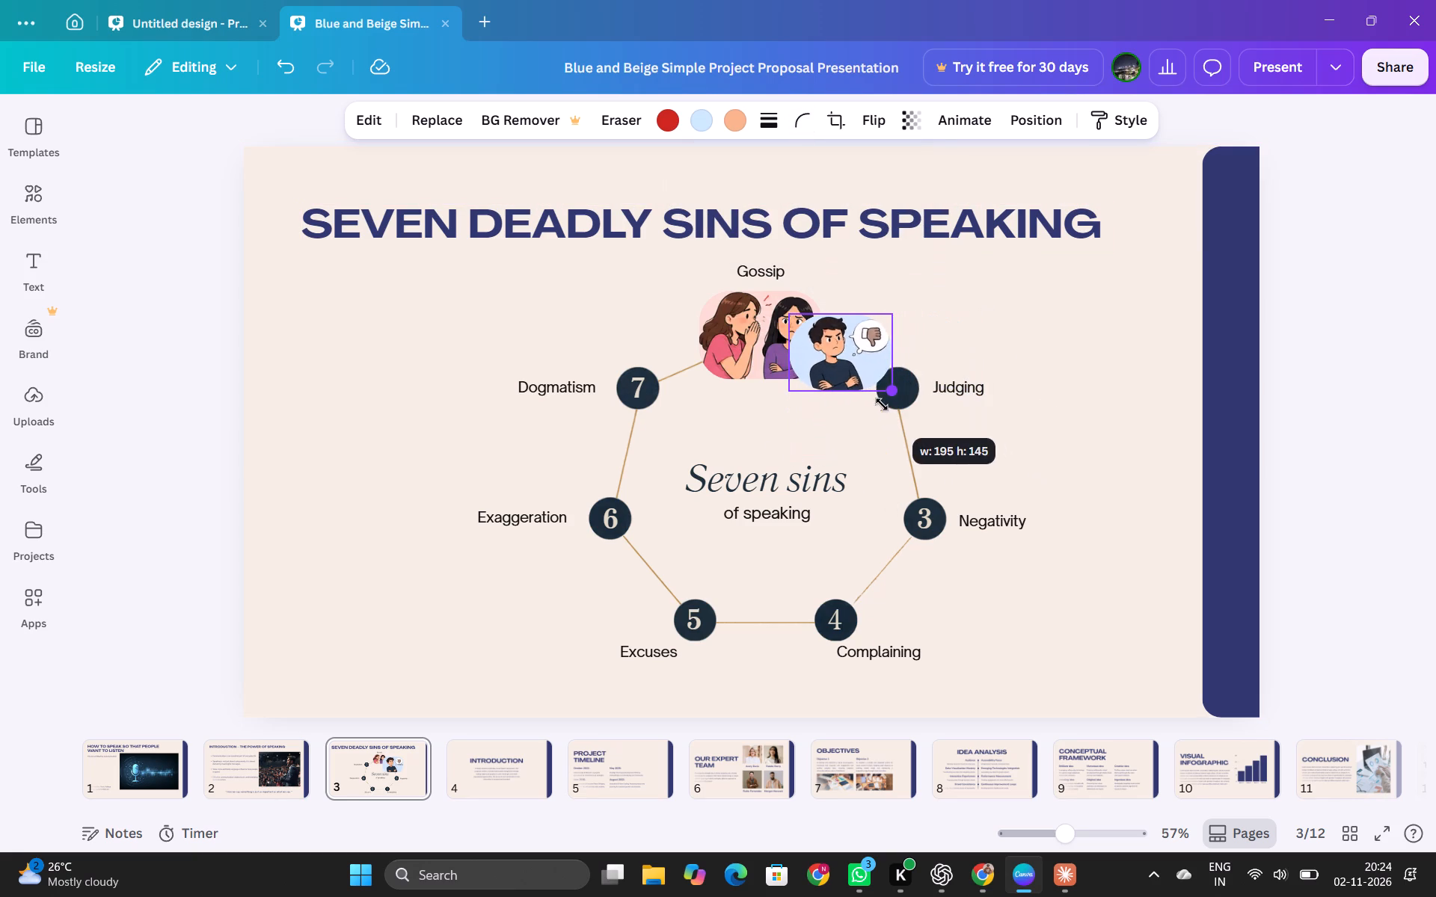
pyautogui.moveTo(882, 404); pyautogui.dragTo(912, 419)
pyautogui.moveTo(855, 363); pyautogui.dragTo(763, 338)
# Set the Judging picture's corner rounding to 80.
pyautogui.click(793, 122)
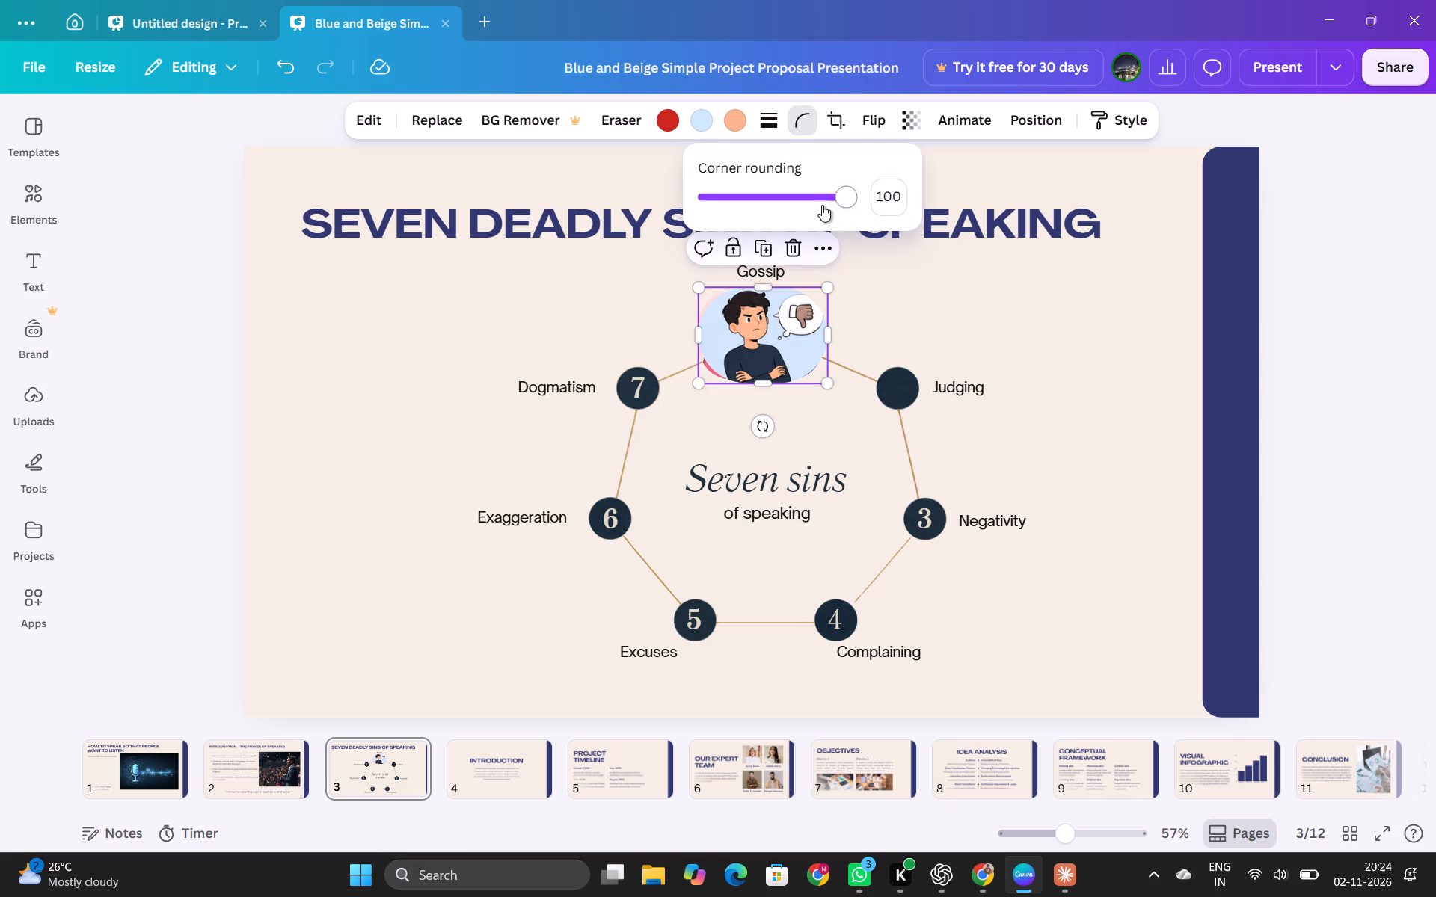
pyautogui.moveTo(851, 202); pyautogui.dragTo(832, 205)
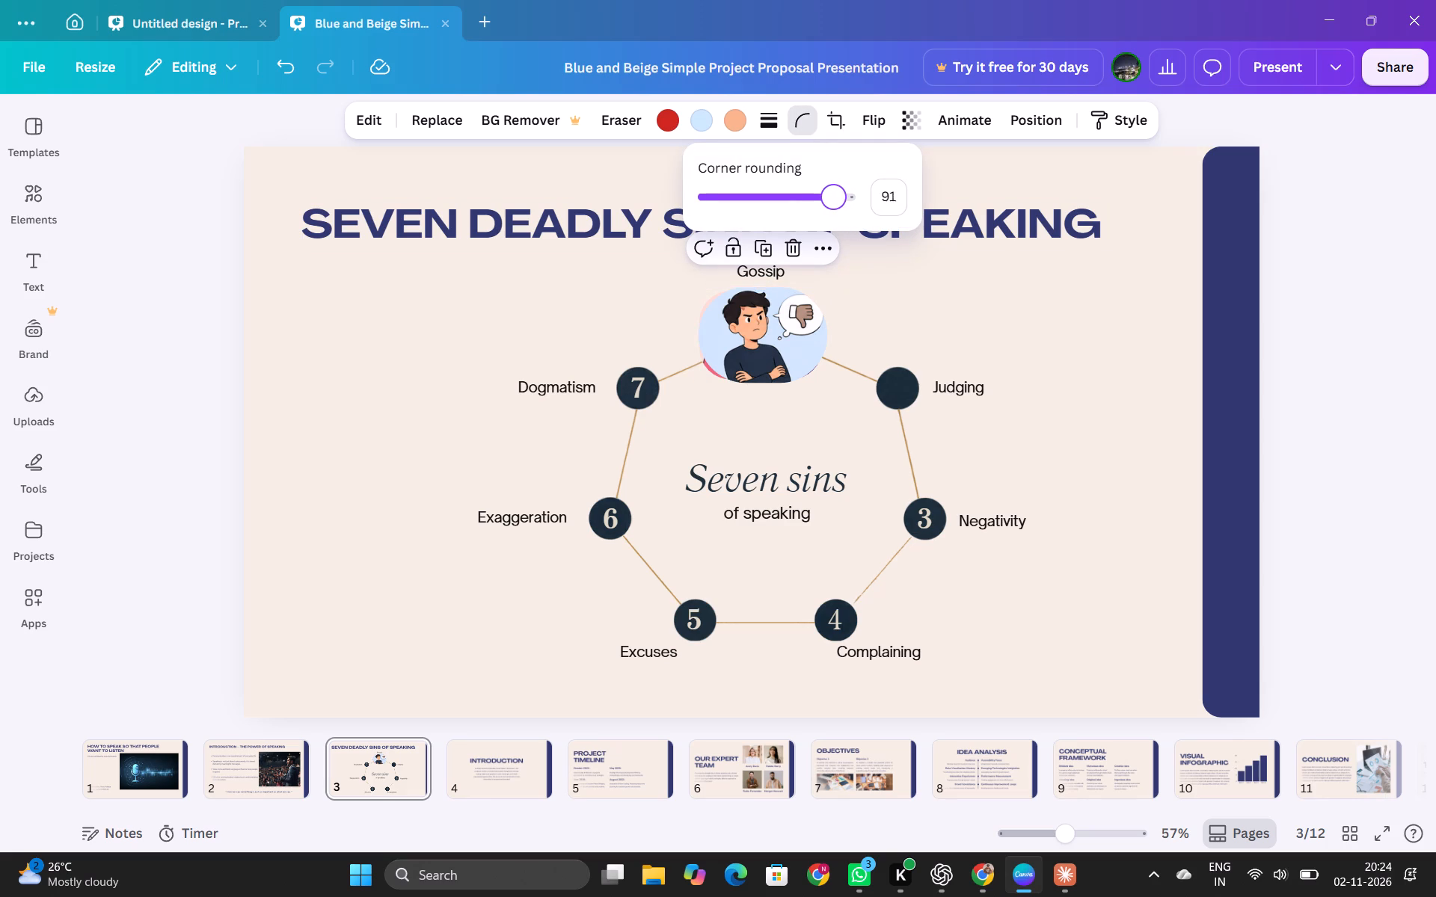
pyautogui.moveTo(832, 205); pyautogui.dragTo(819, 211)
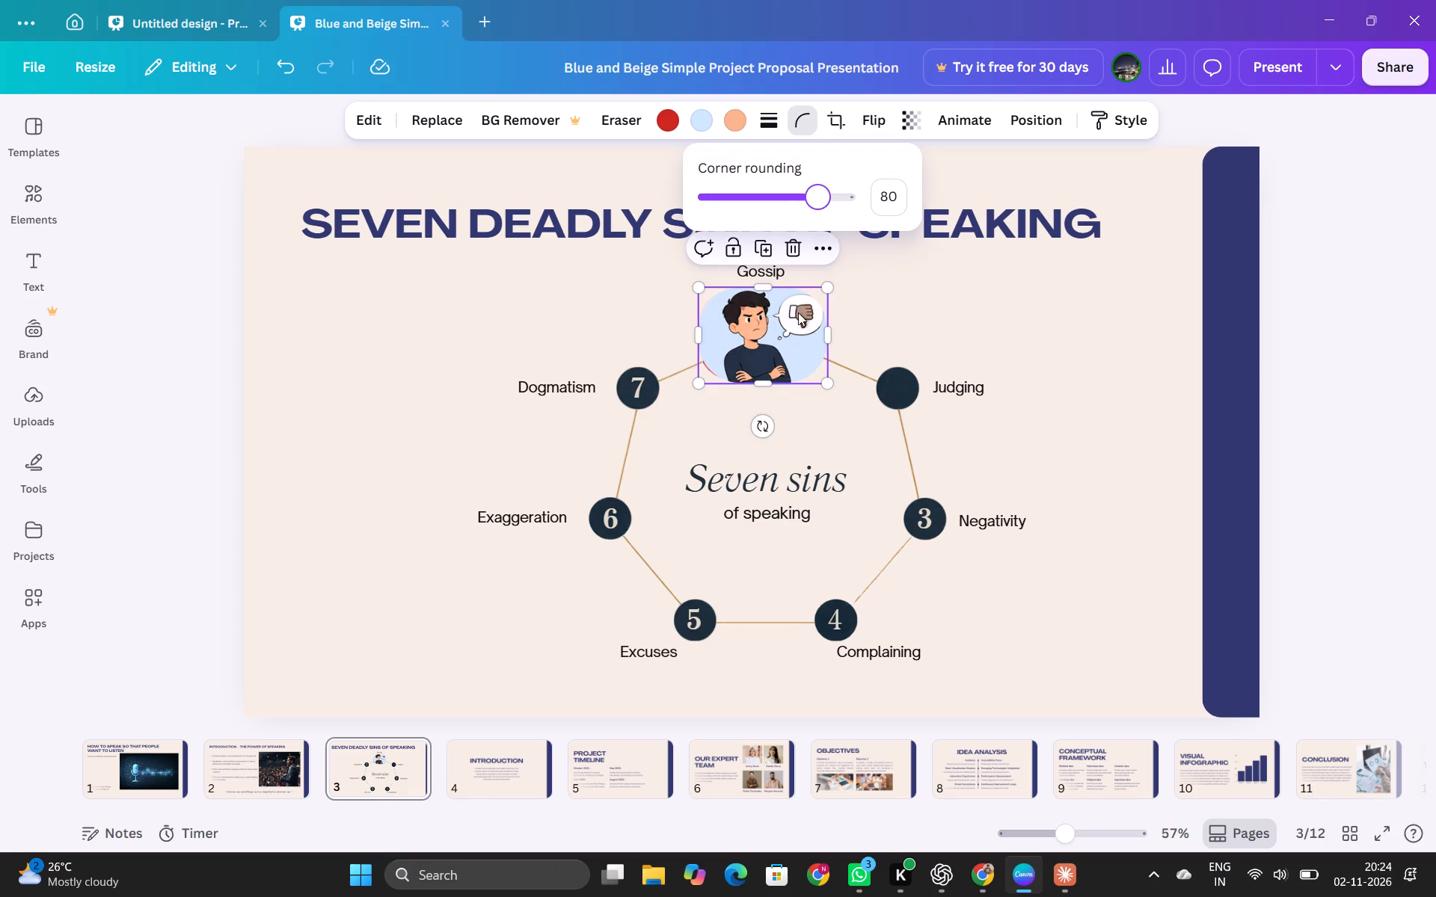
# Move the Judging picture onto the heptagon's upper-right vertex so that it covers the empty dark circle.
pyautogui.moveTo(783, 324); pyautogui.dragTo(780, 326)
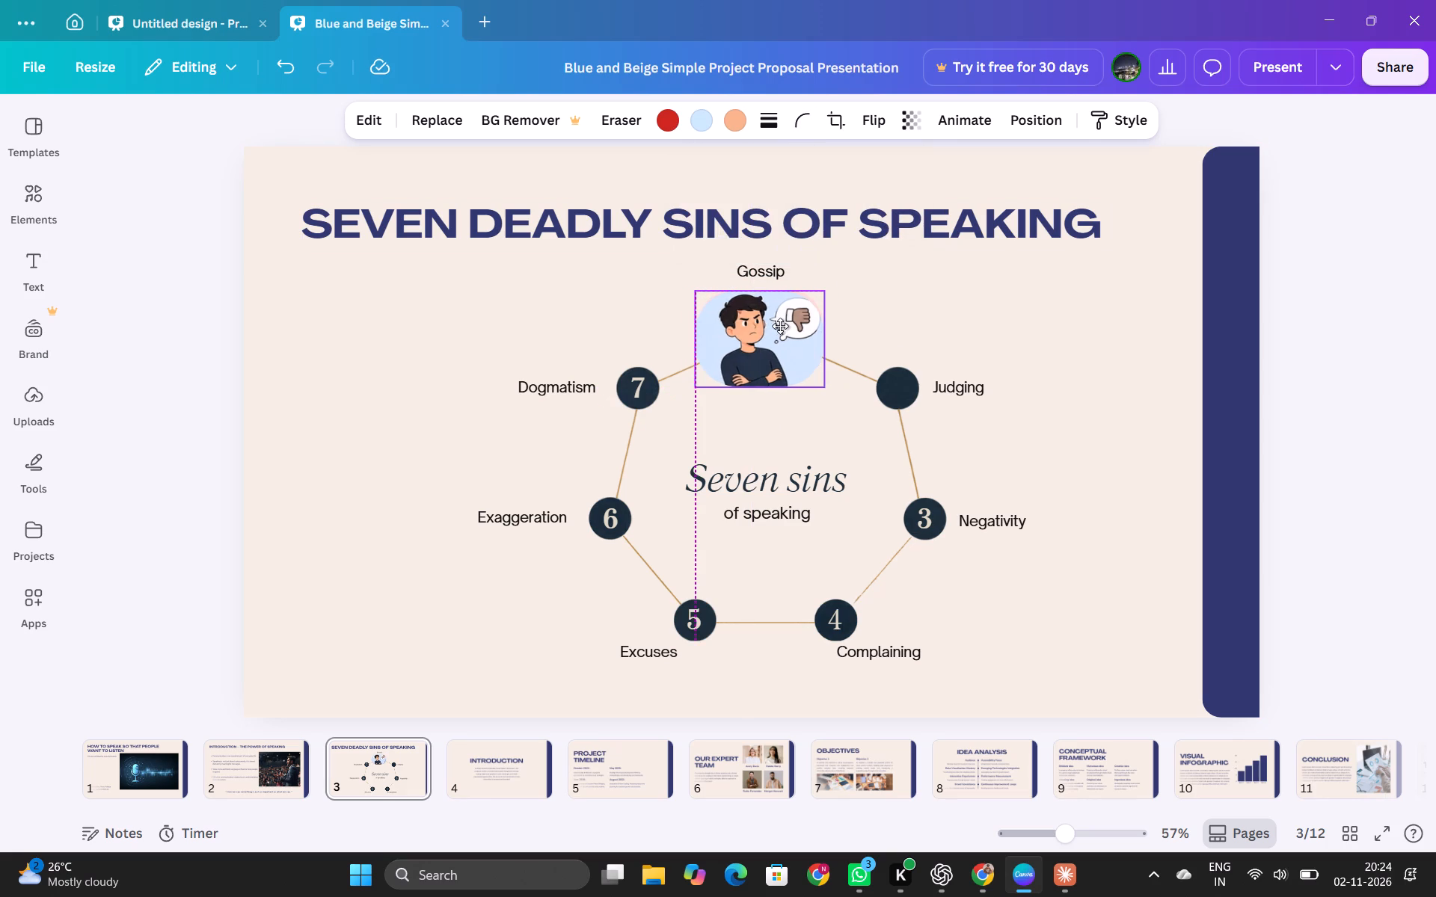
pyautogui.moveTo(780, 326); pyautogui.dragTo(903, 363)
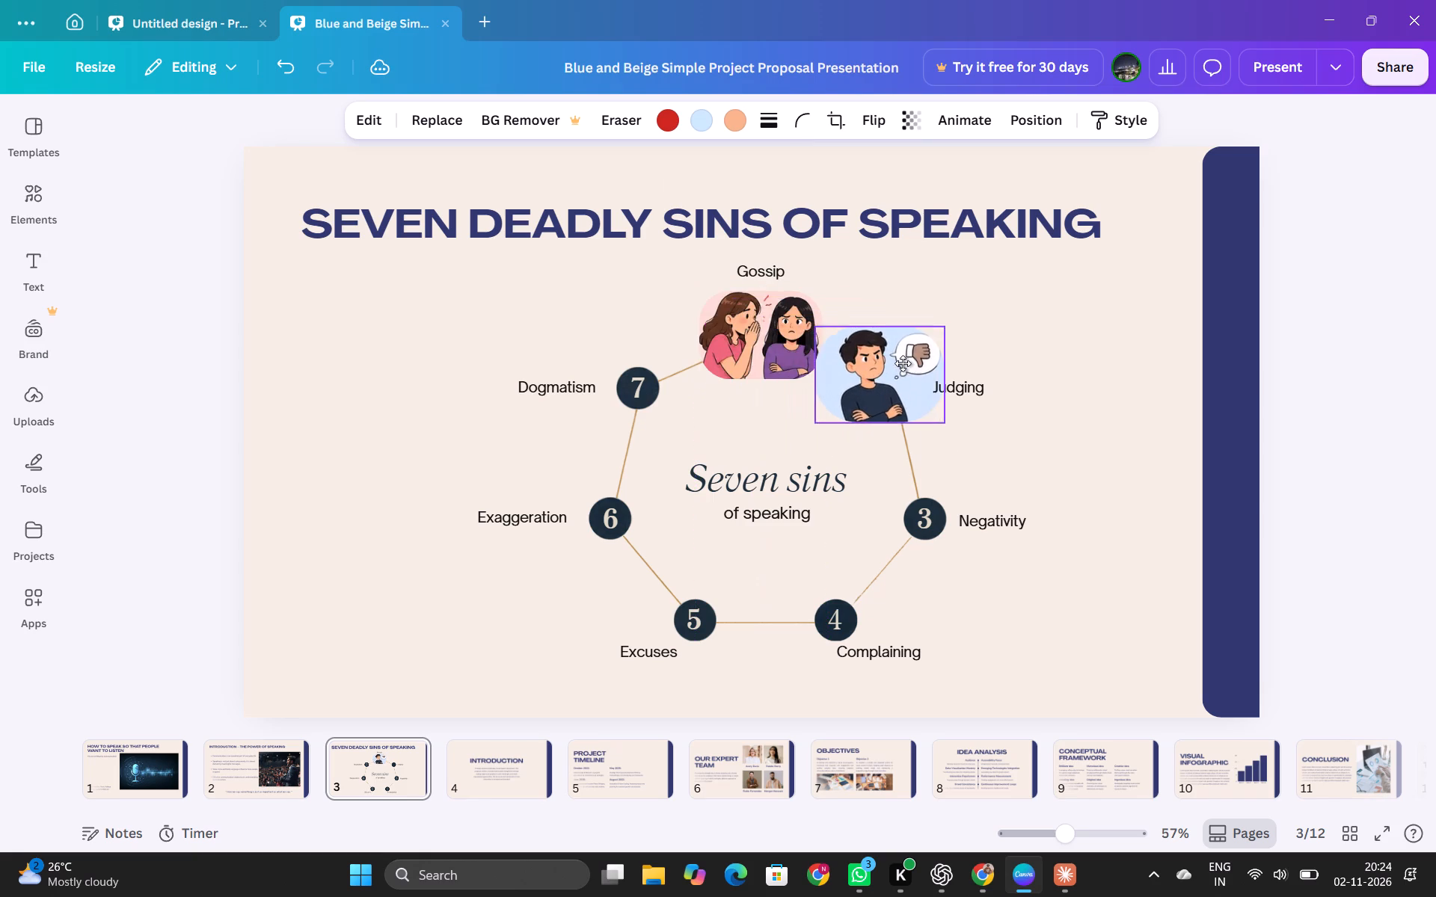
pyautogui.moveTo(903, 363); pyautogui.dragTo(903, 365)
pyautogui.moveTo(900, 392); pyautogui.dragTo(917, 407)
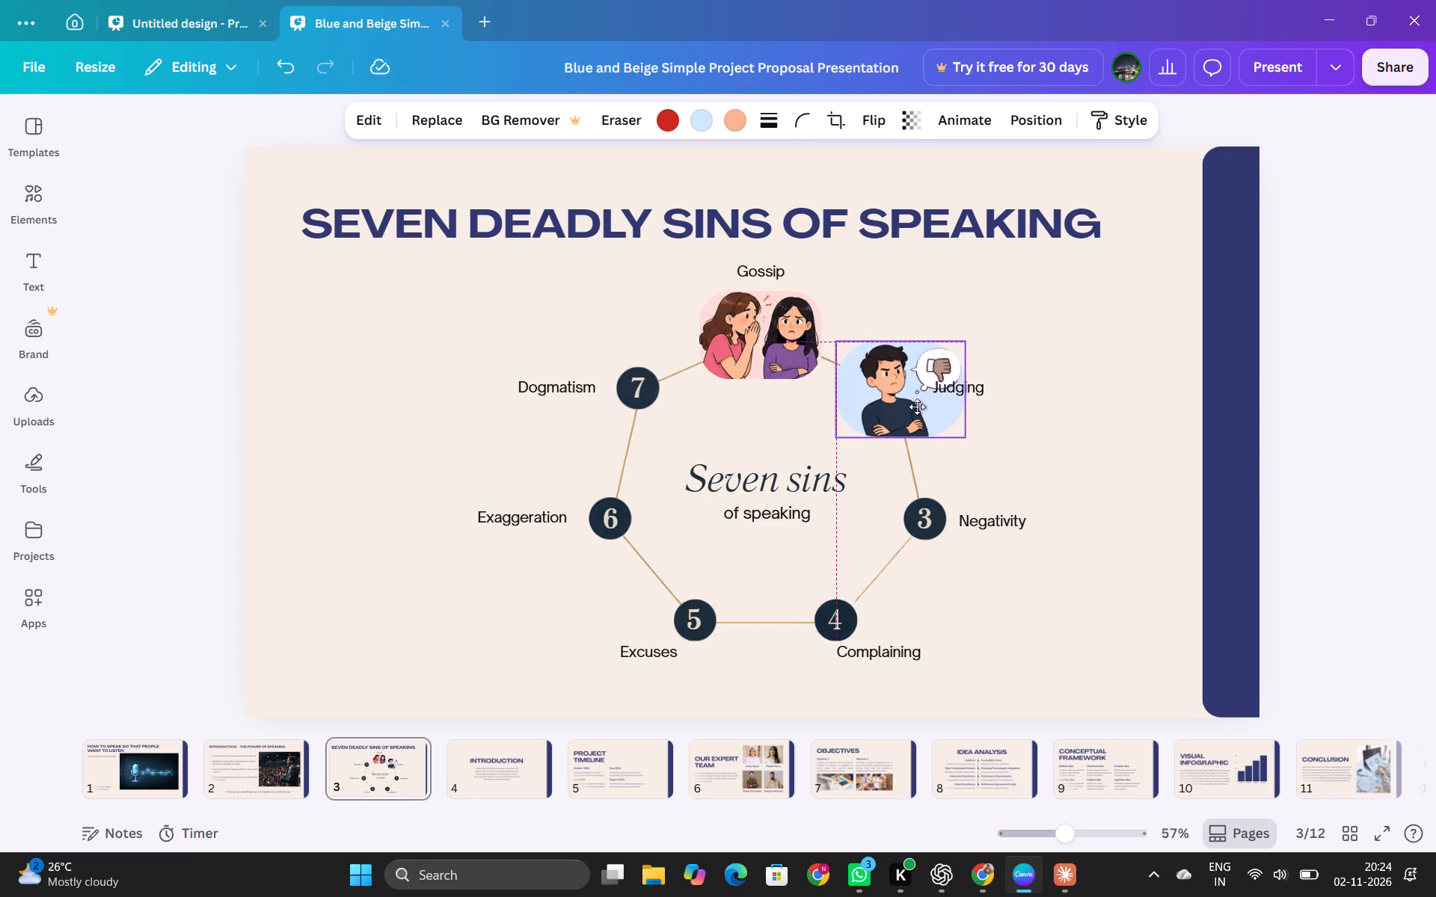
pyautogui.moveTo(917, 407); pyautogui.dragTo(916, 414)
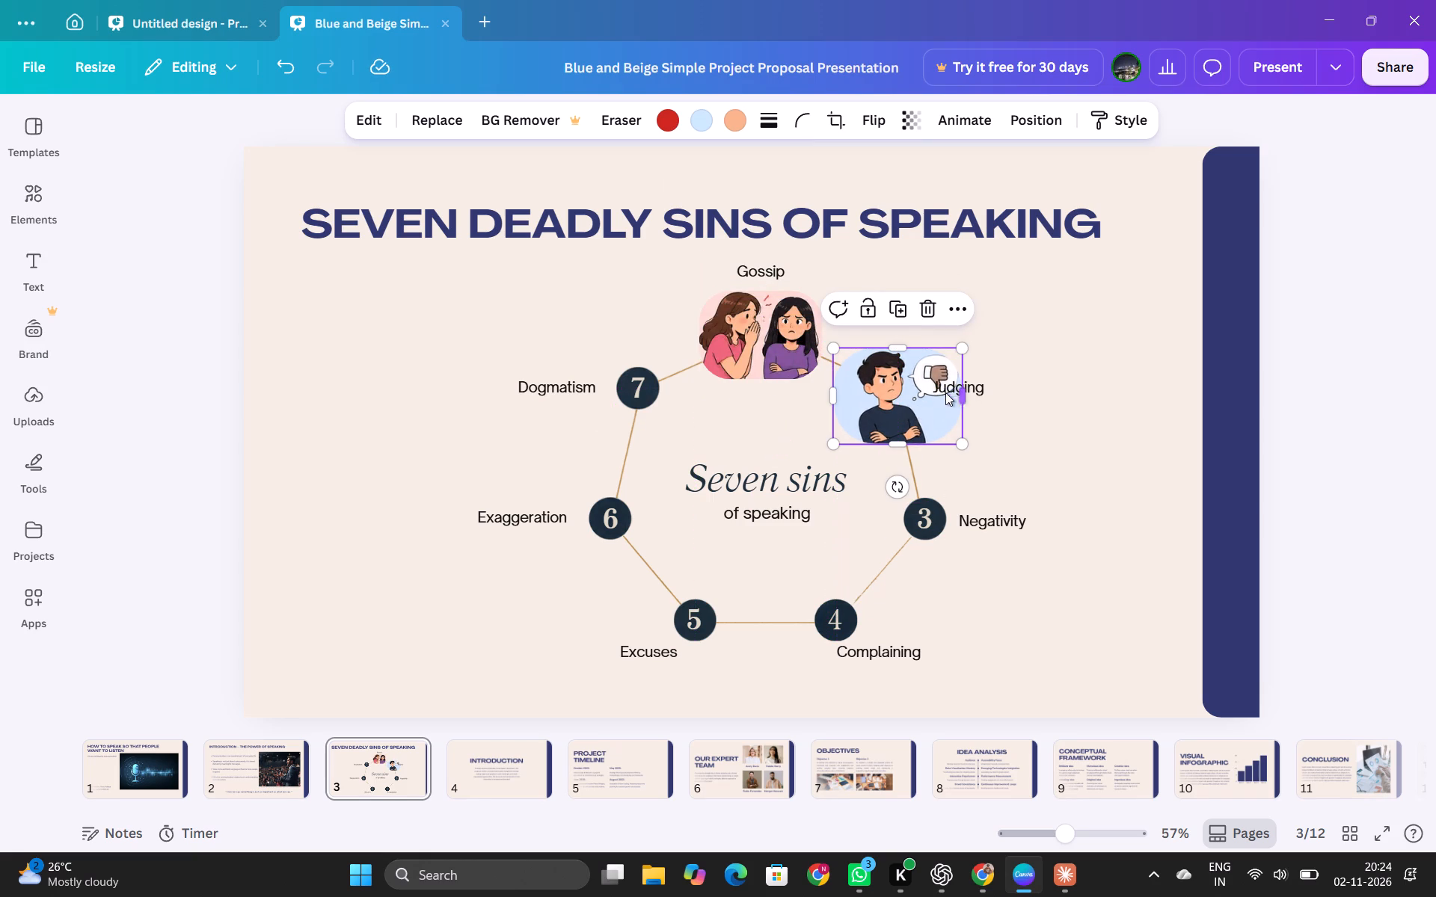
# Move the Judging label out from over the picture and place it just to the right, level with the picture's middle.
pyautogui.click(942, 392)
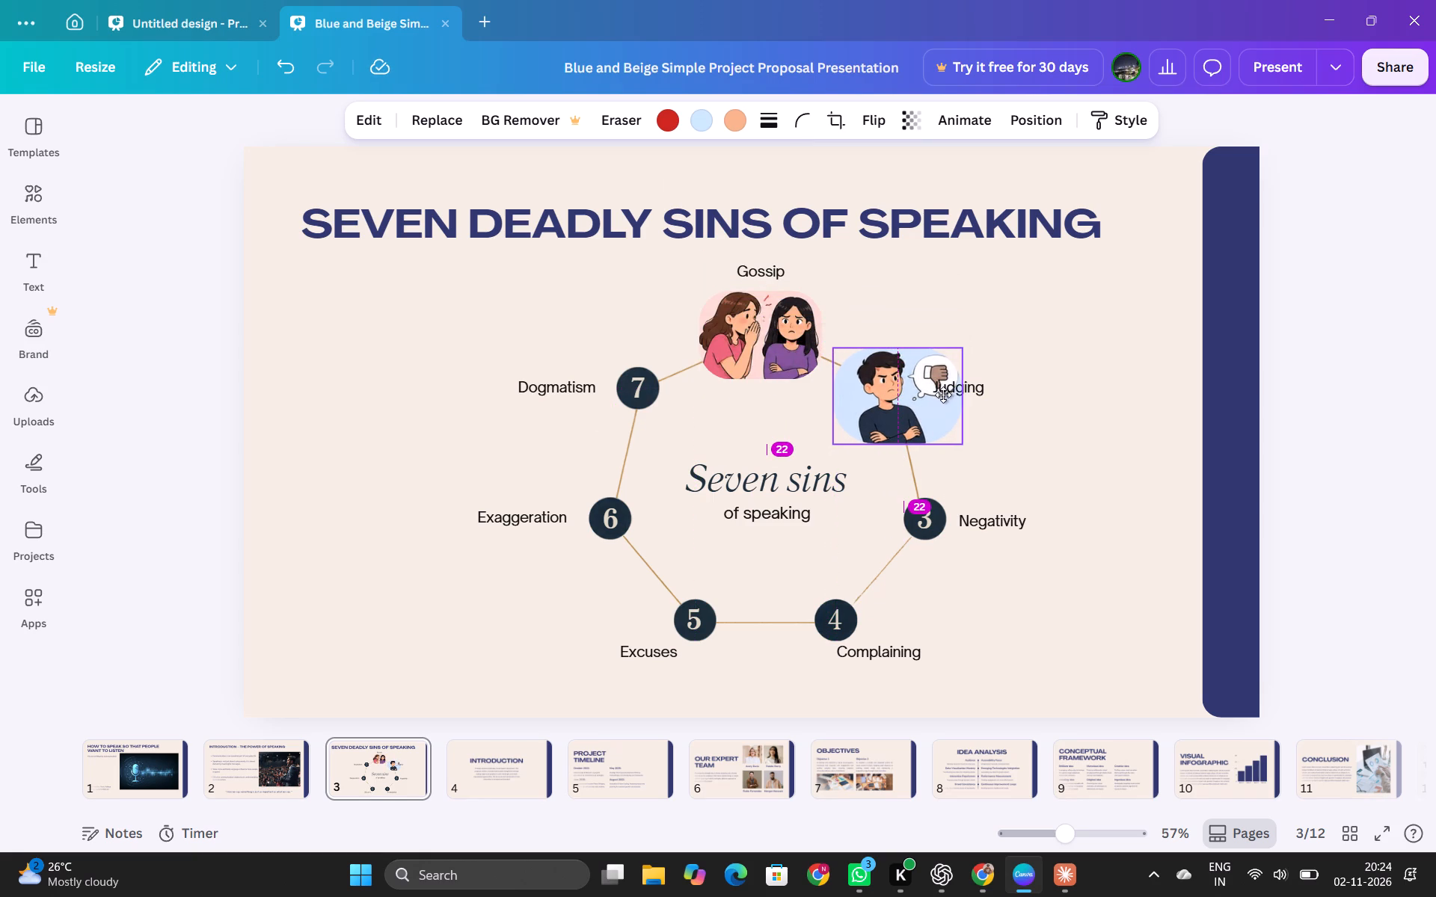
pyautogui.click(1005, 395)
pyautogui.moveTo(965, 391); pyautogui.dragTo(1023, 386)
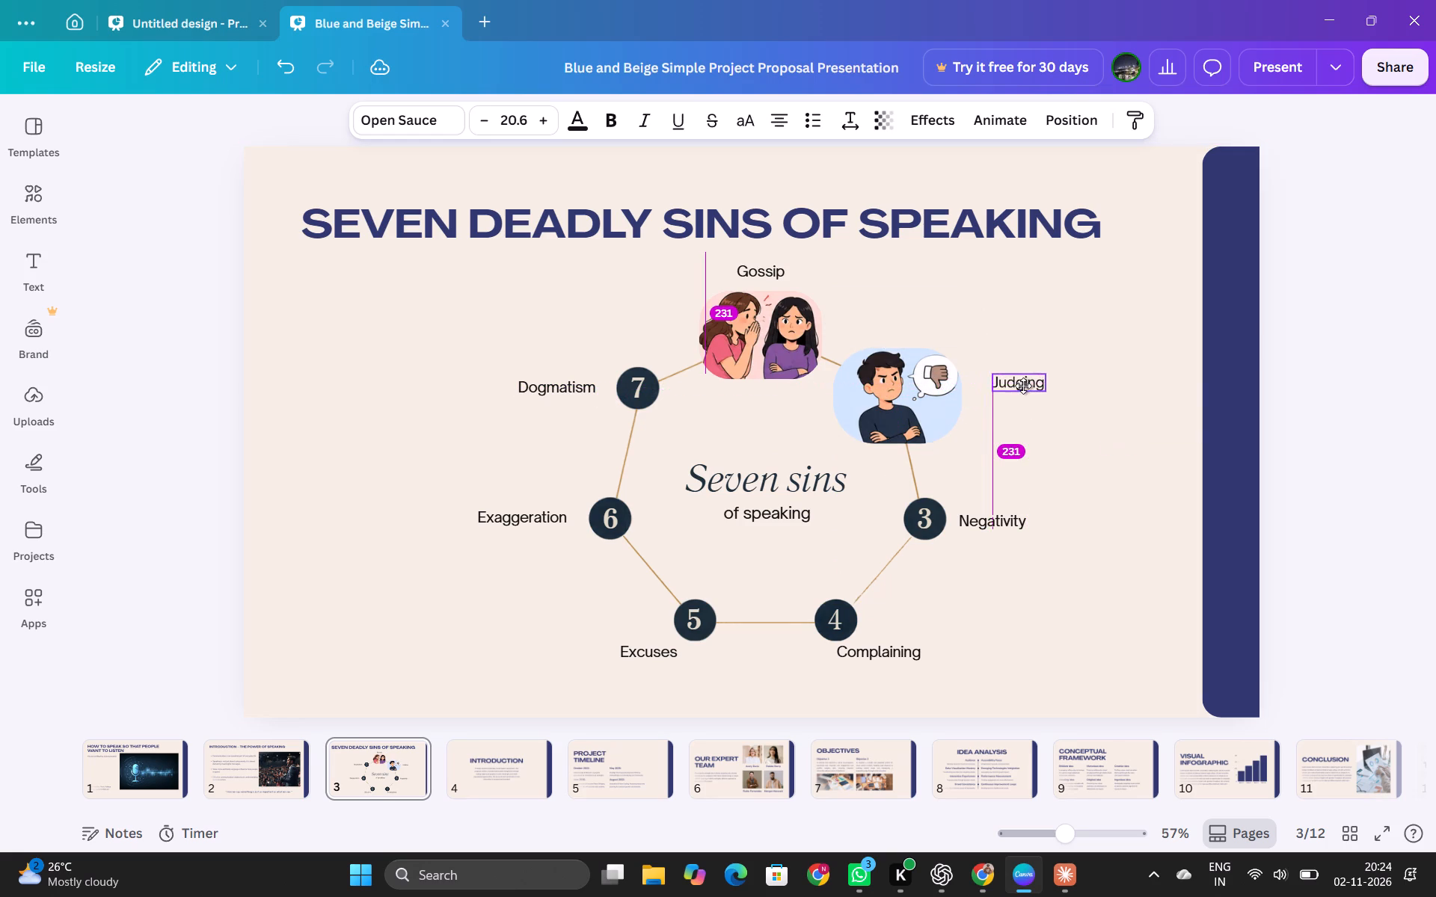
pyautogui.moveTo(1023, 386); pyautogui.dragTo(1031, 390)
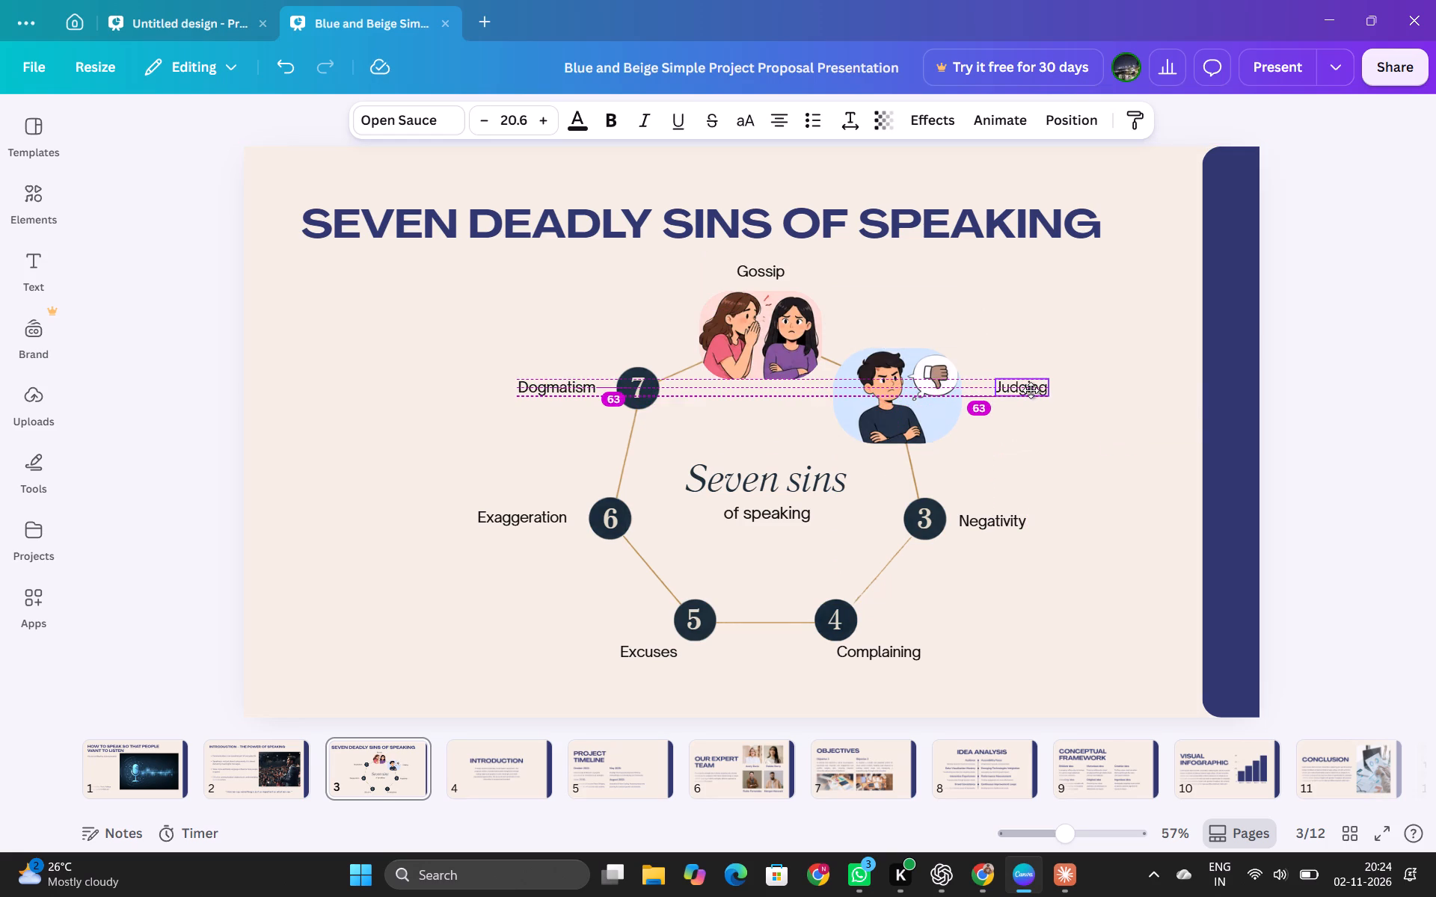
pyautogui.moveTo(1031, 390); pyautogui.dragTo(1019, 396)
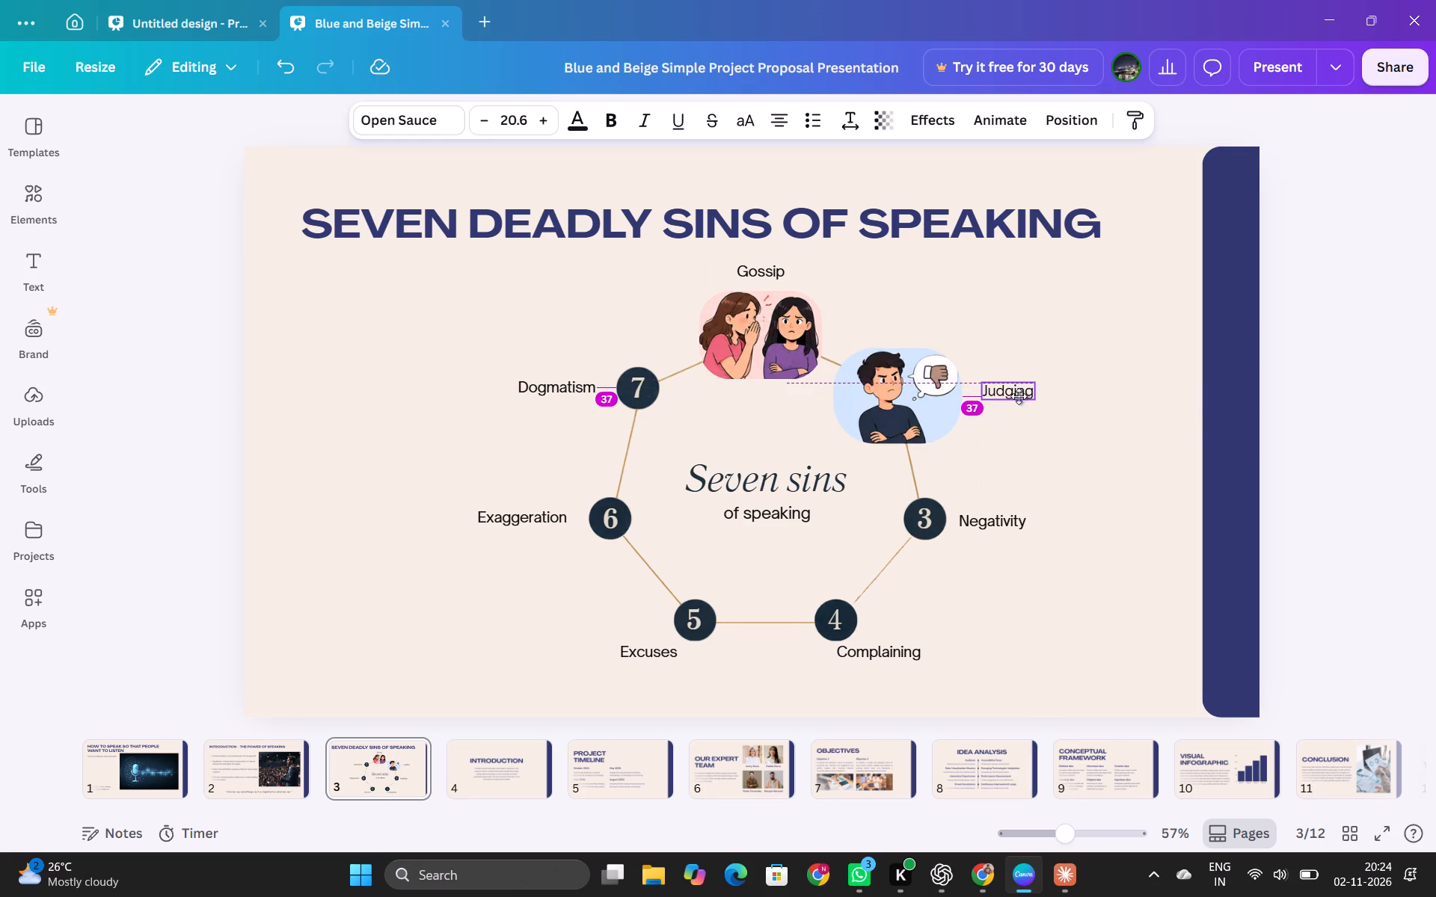
pyautogui.moveTo(1019, 396); pyautogui.dragTo(1017, 396)
pyautogui.click(1118, 453)
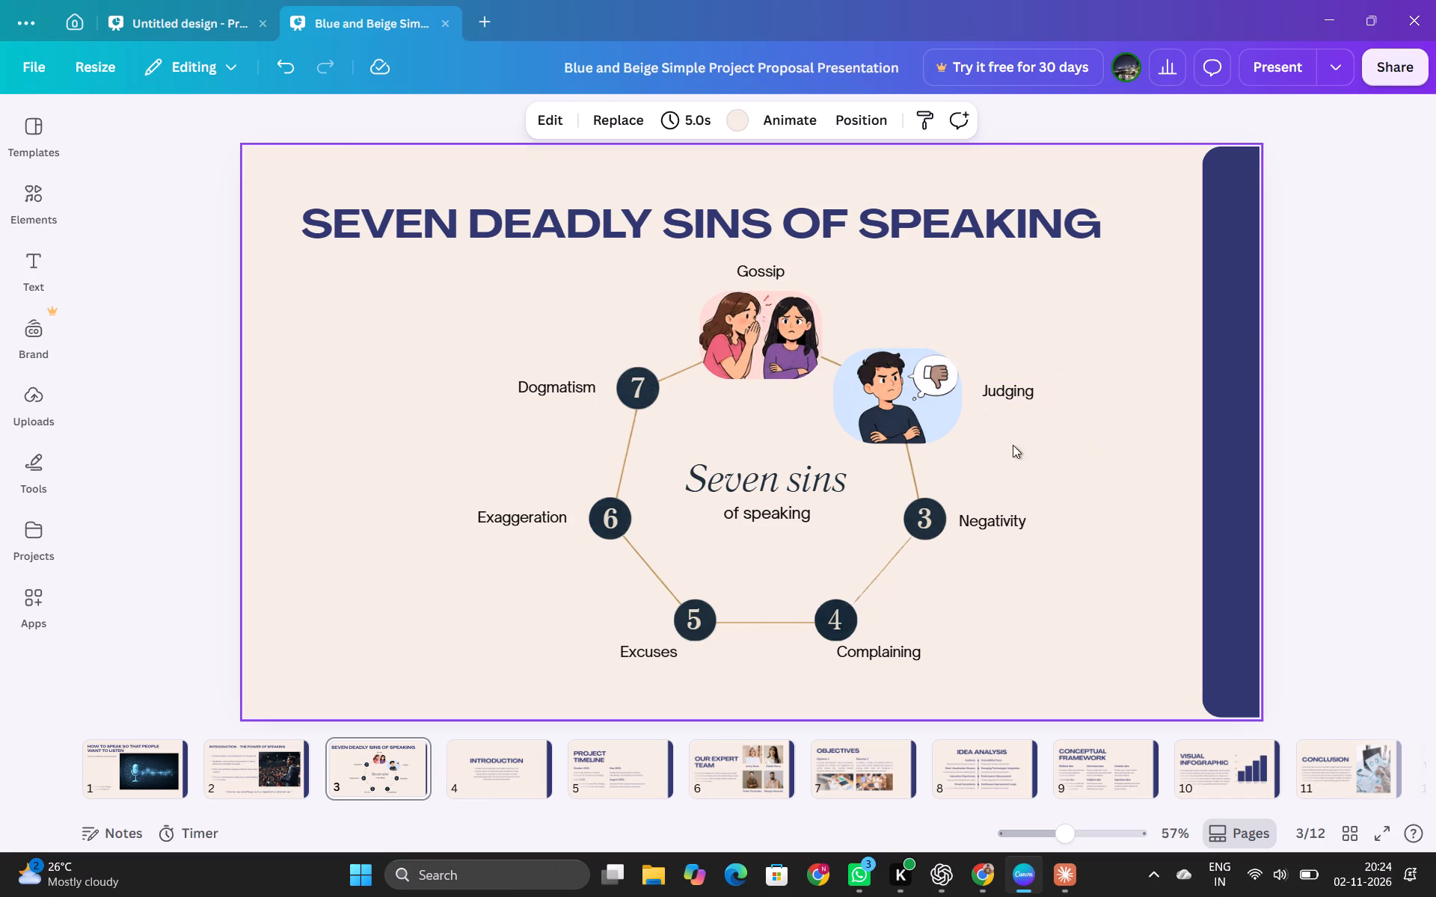
pyautogui.moveTo(1013, 388); pyautogui.dragTo(1009, 388)
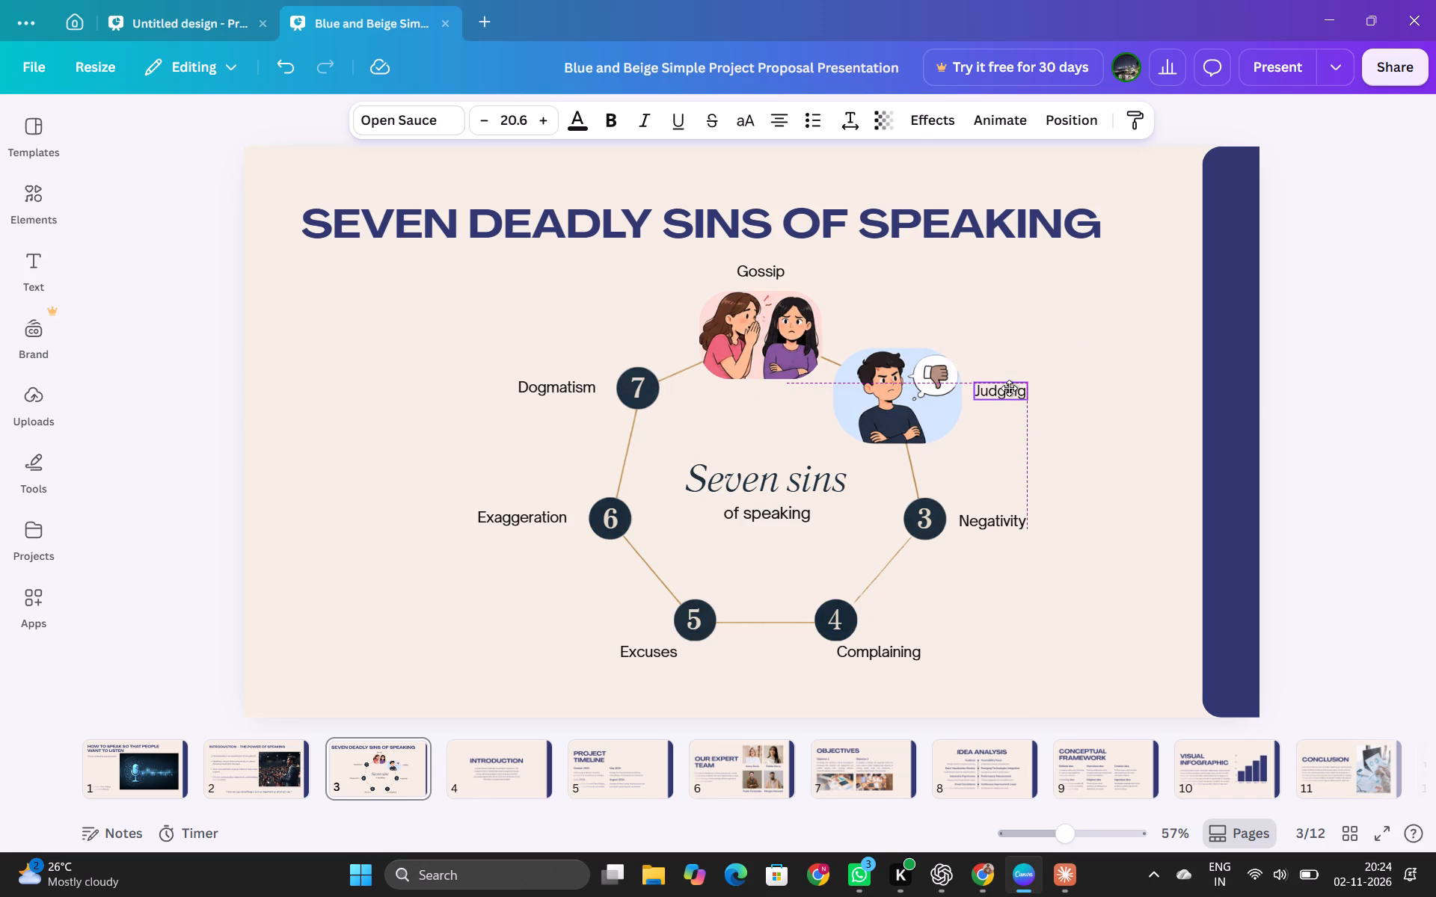
pyautogui.moveTo(1009, 388); pyautogui.dragTo(998, 388)
pyautogui.moveTo(998, 388); pyautogui.dragTo(1003, 386)
pyautogui.click(1088, 399)
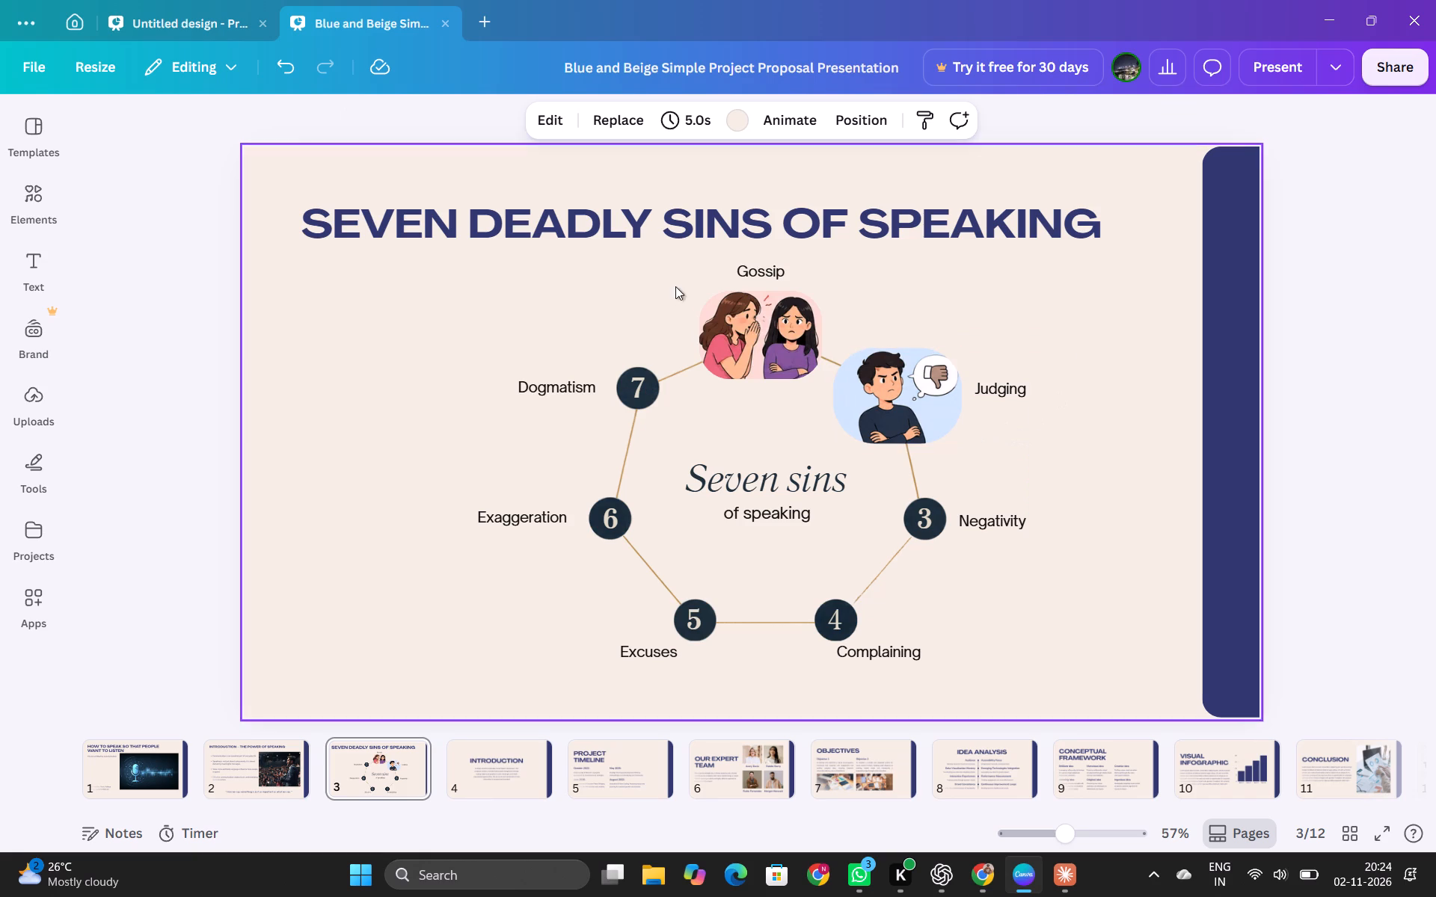
pyautogui.click(922, 514)
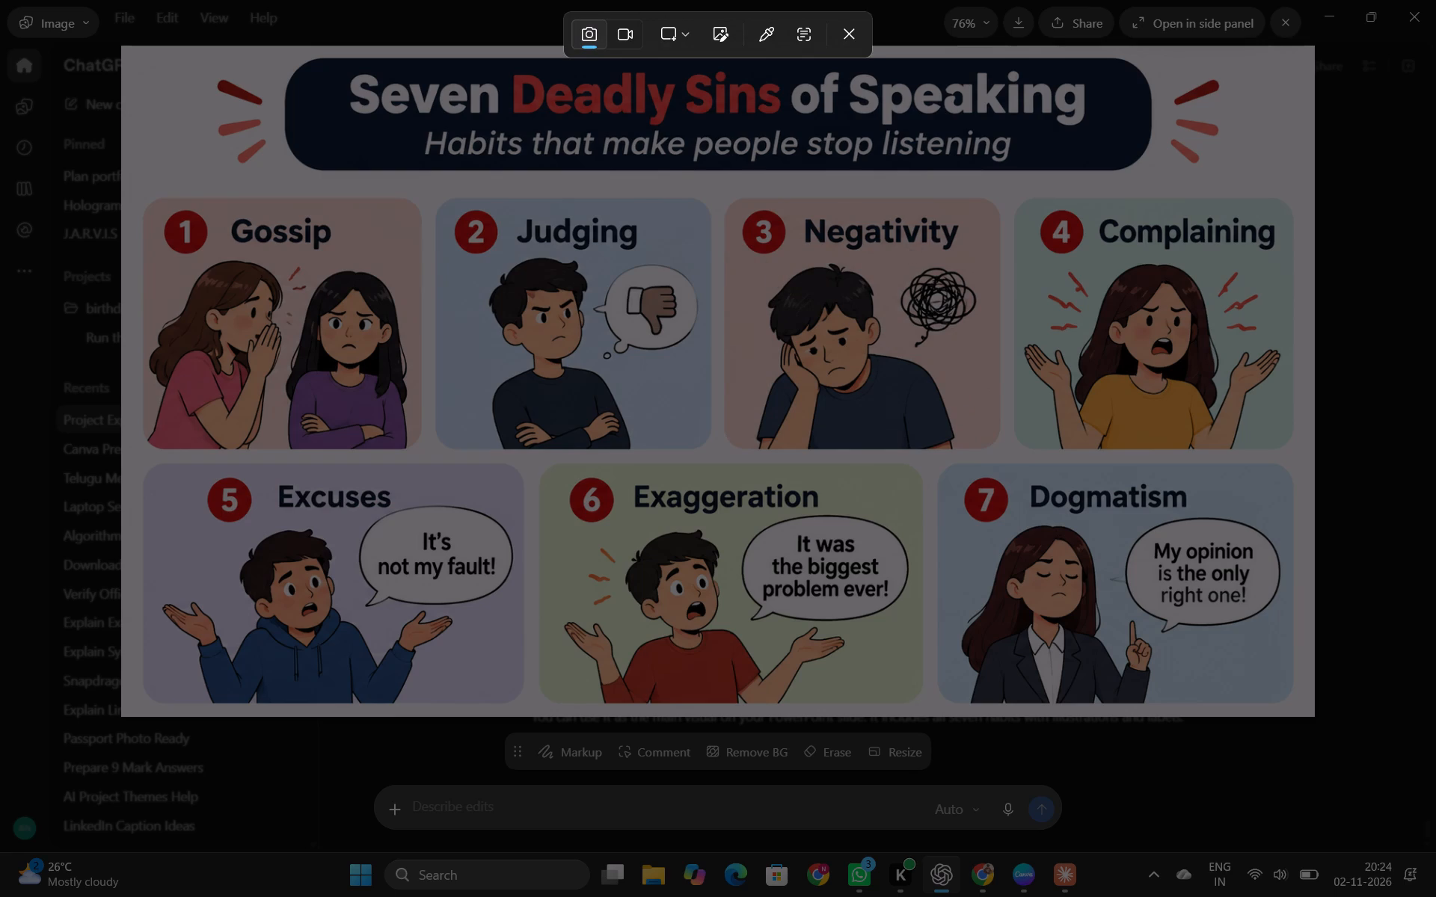
pyautogui.moveTo(728, 260); pyautogui.dragTo(982, 453)
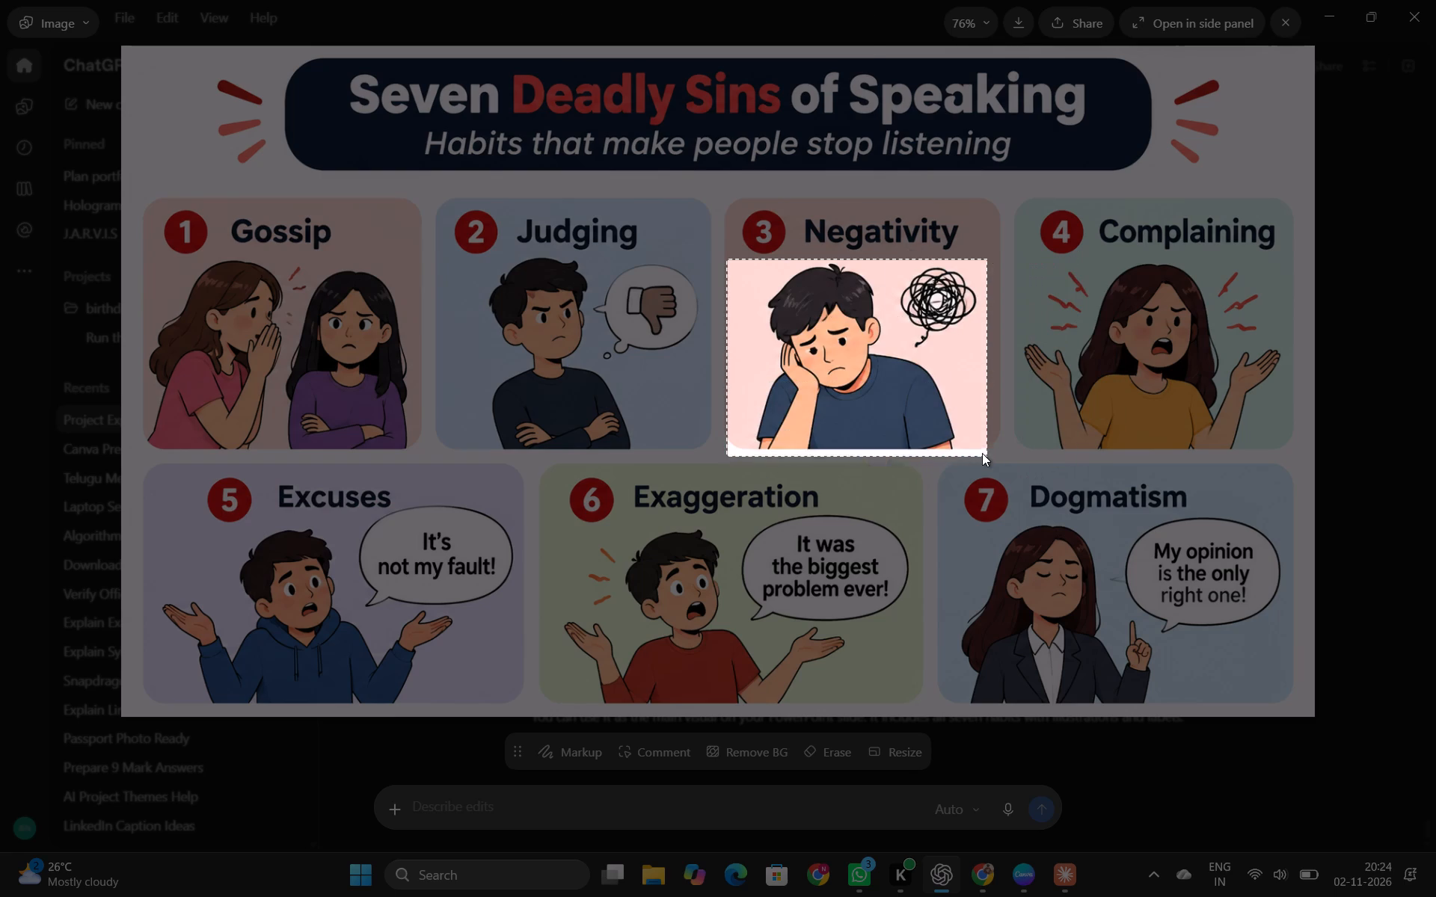
pyautogui.moveTo(982, 453); pyautogui.dragTo(981, 446)
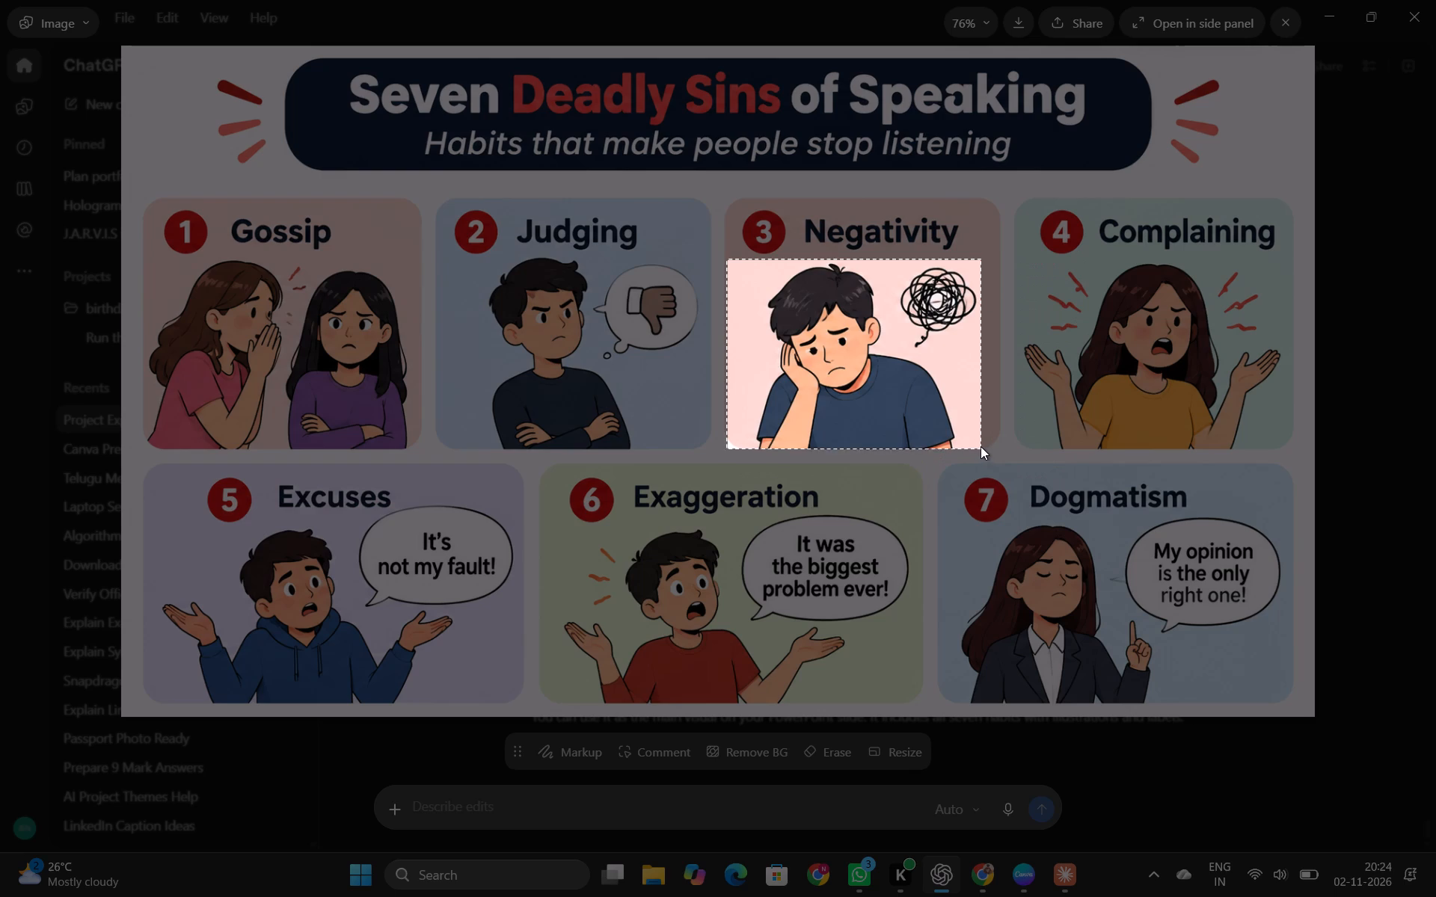
pyautogui.moveTo(981, 446); pyautogui.dragTo(977, 449)
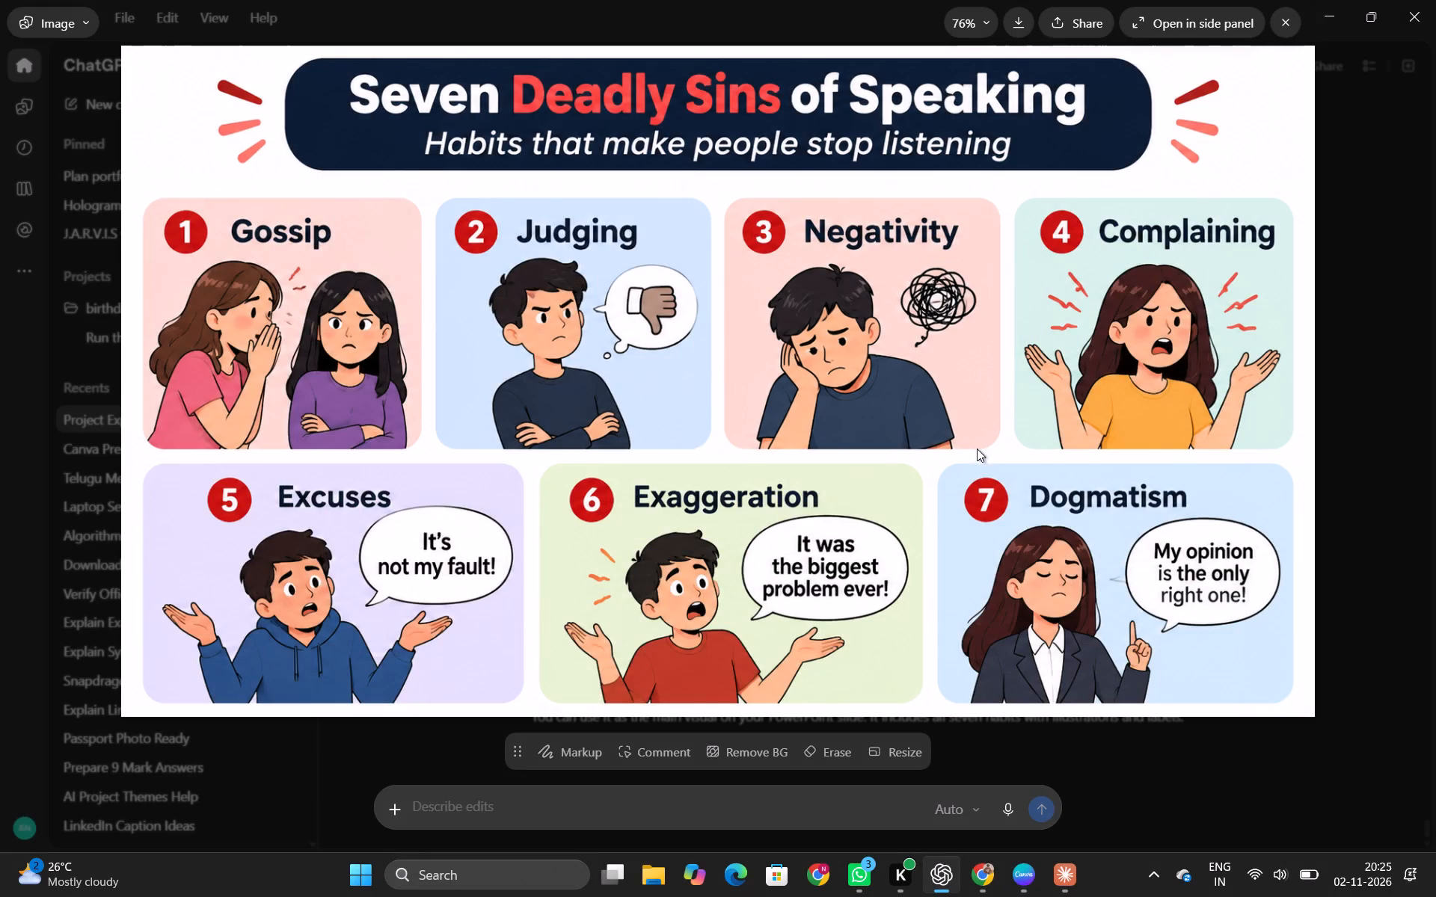
# Switch back to Canva, paste the Negativity snip onto slide 3 and shrink it to slightly under half its size.
pyautogui.click(1022, 864)
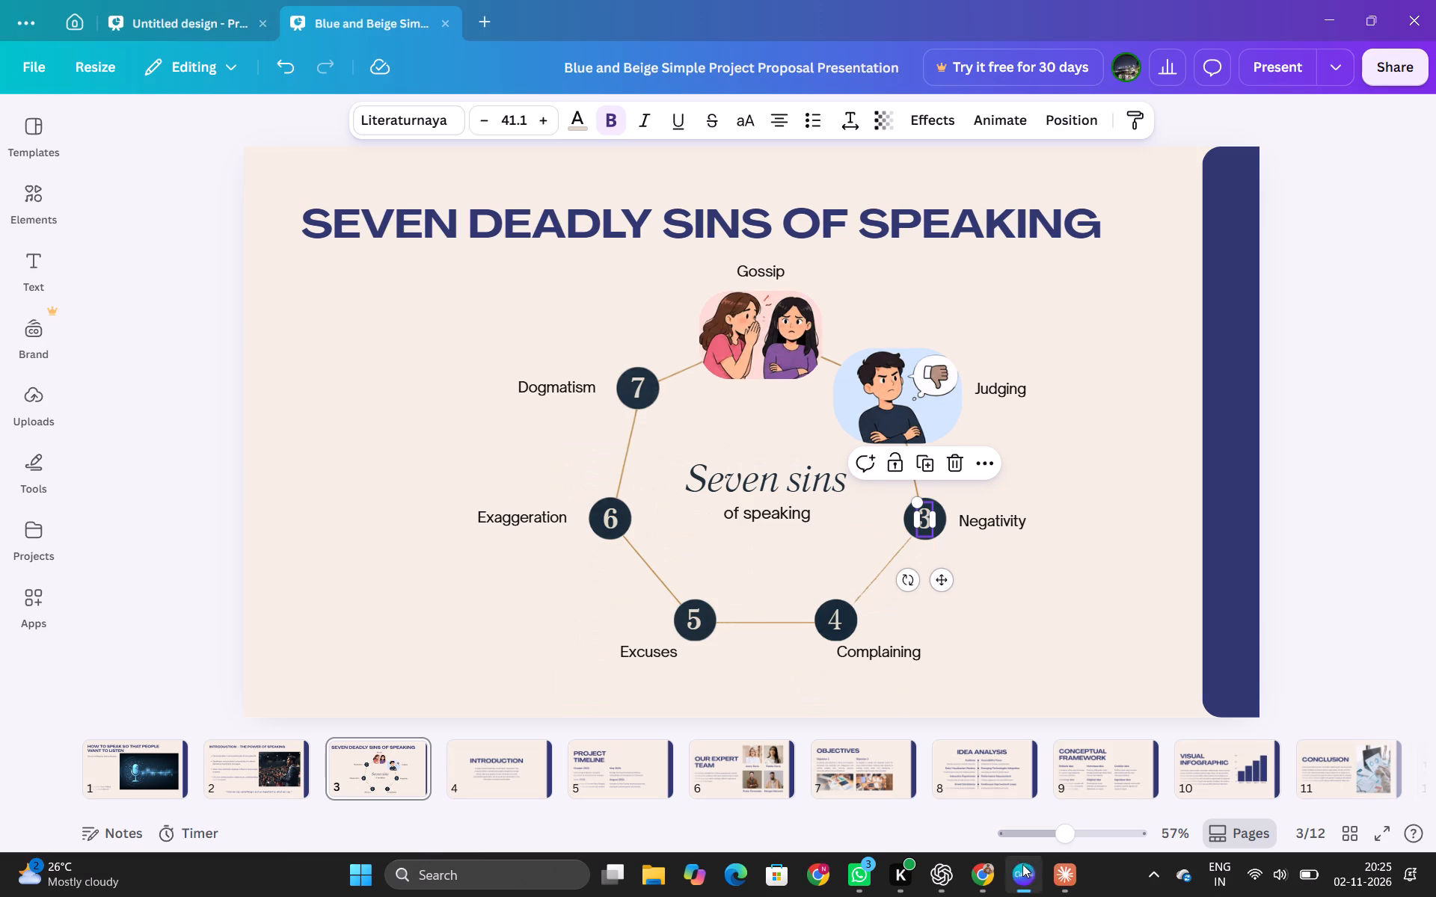
pyautogui.hotkey('ctrl', 'v')
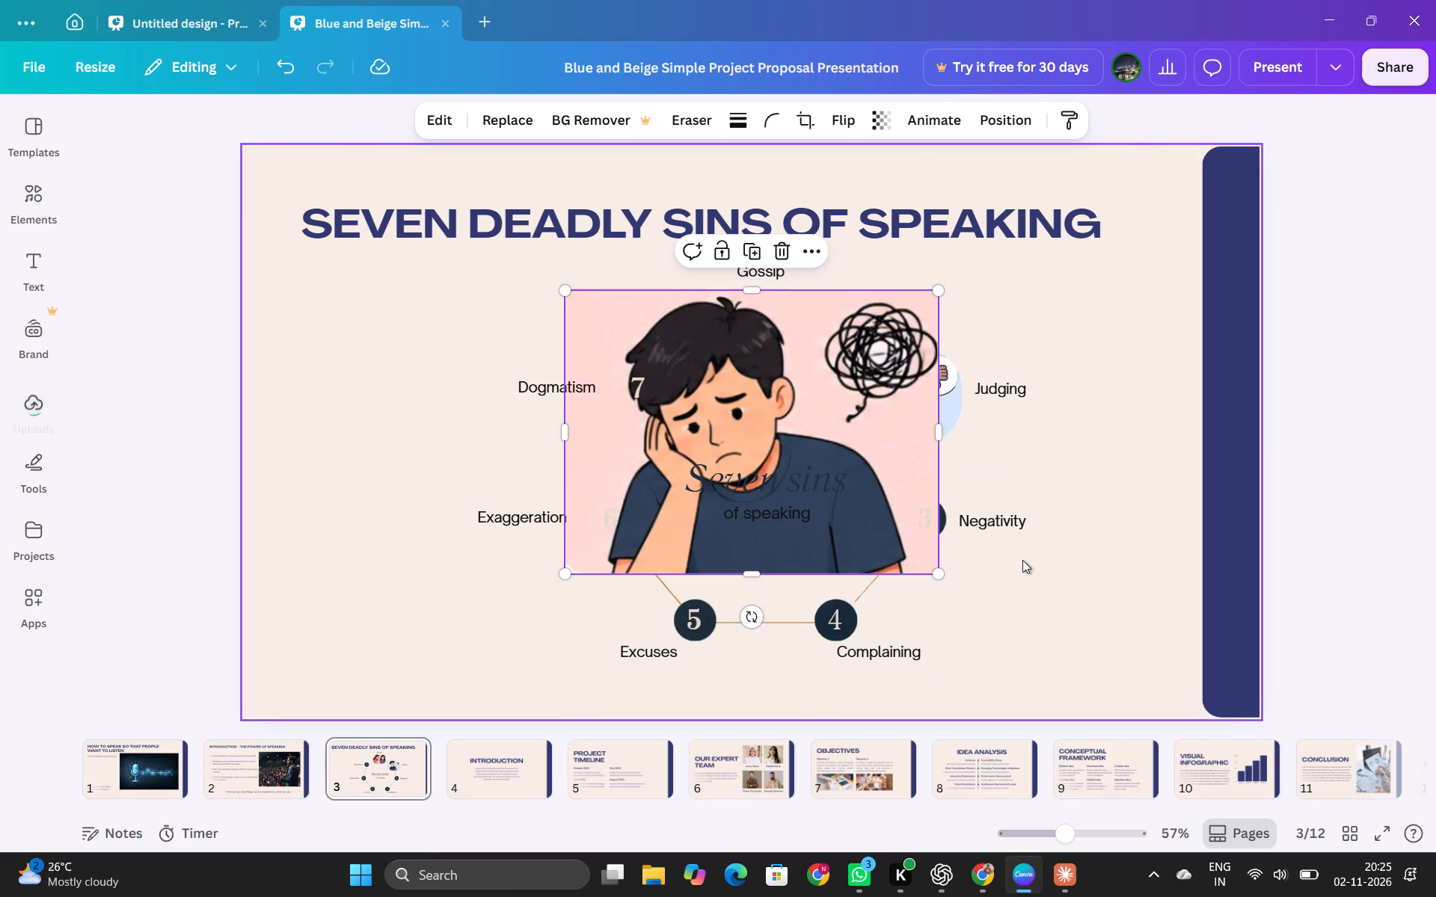
pyautogui.moveTo(940, 578); pyautogui.dragTo(746, 440)
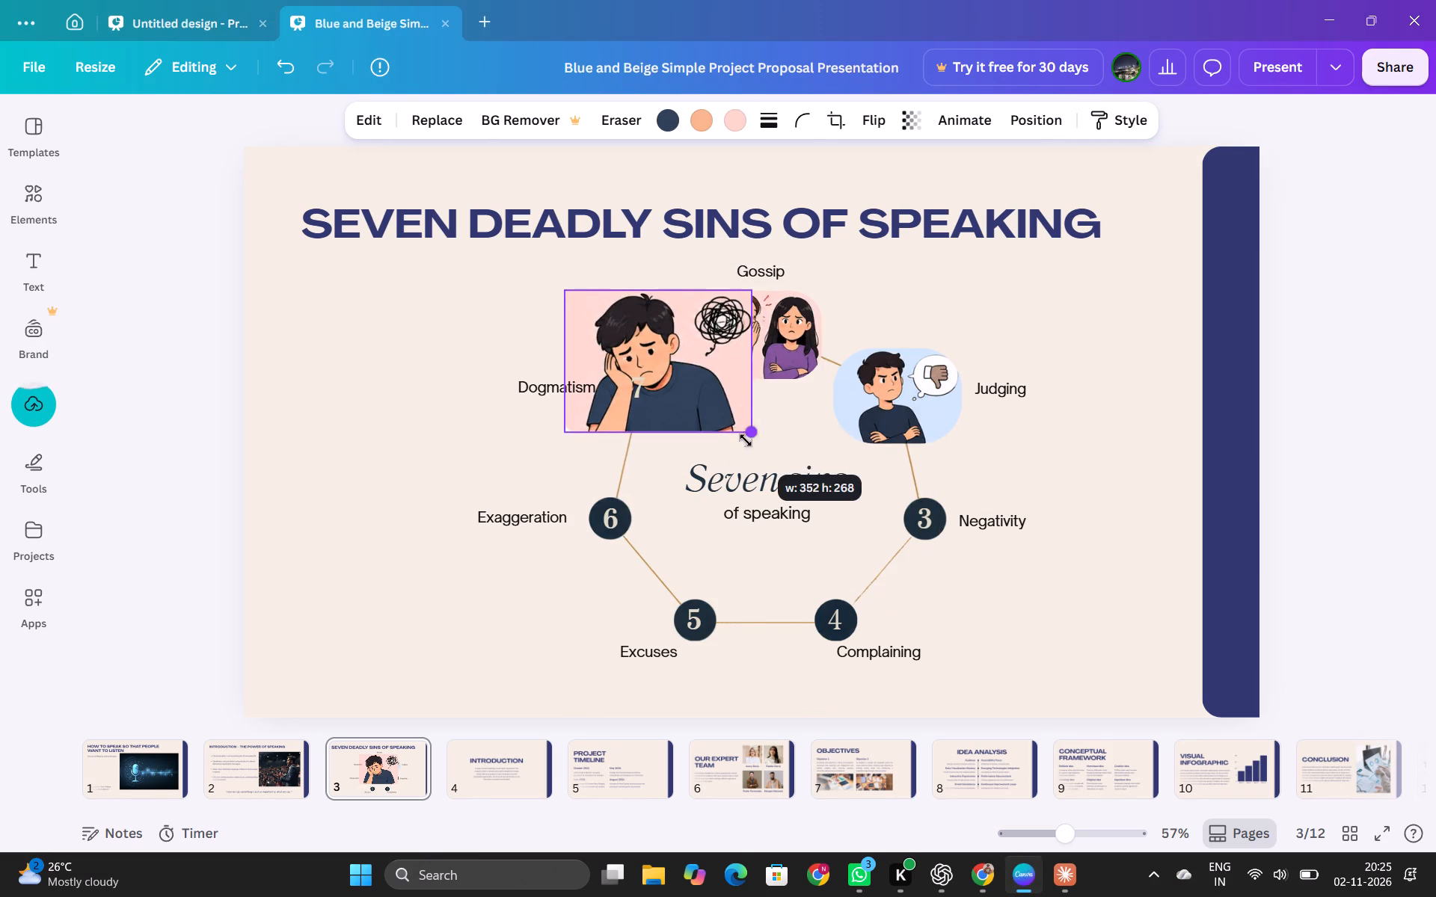
pyautogui.moveTo(746, 440); pyautogui.dragTo(737, 428)
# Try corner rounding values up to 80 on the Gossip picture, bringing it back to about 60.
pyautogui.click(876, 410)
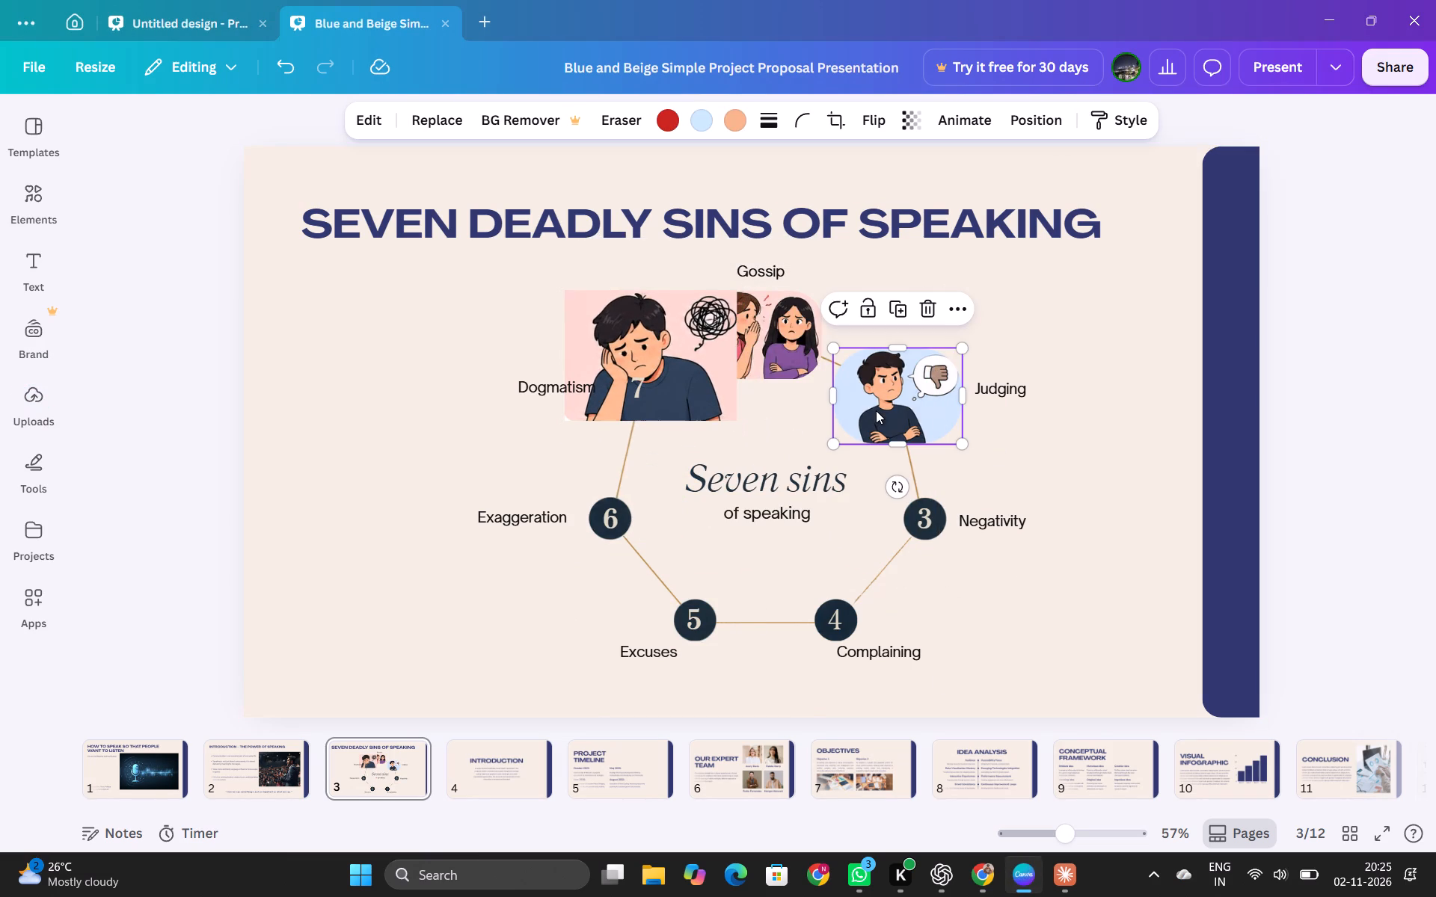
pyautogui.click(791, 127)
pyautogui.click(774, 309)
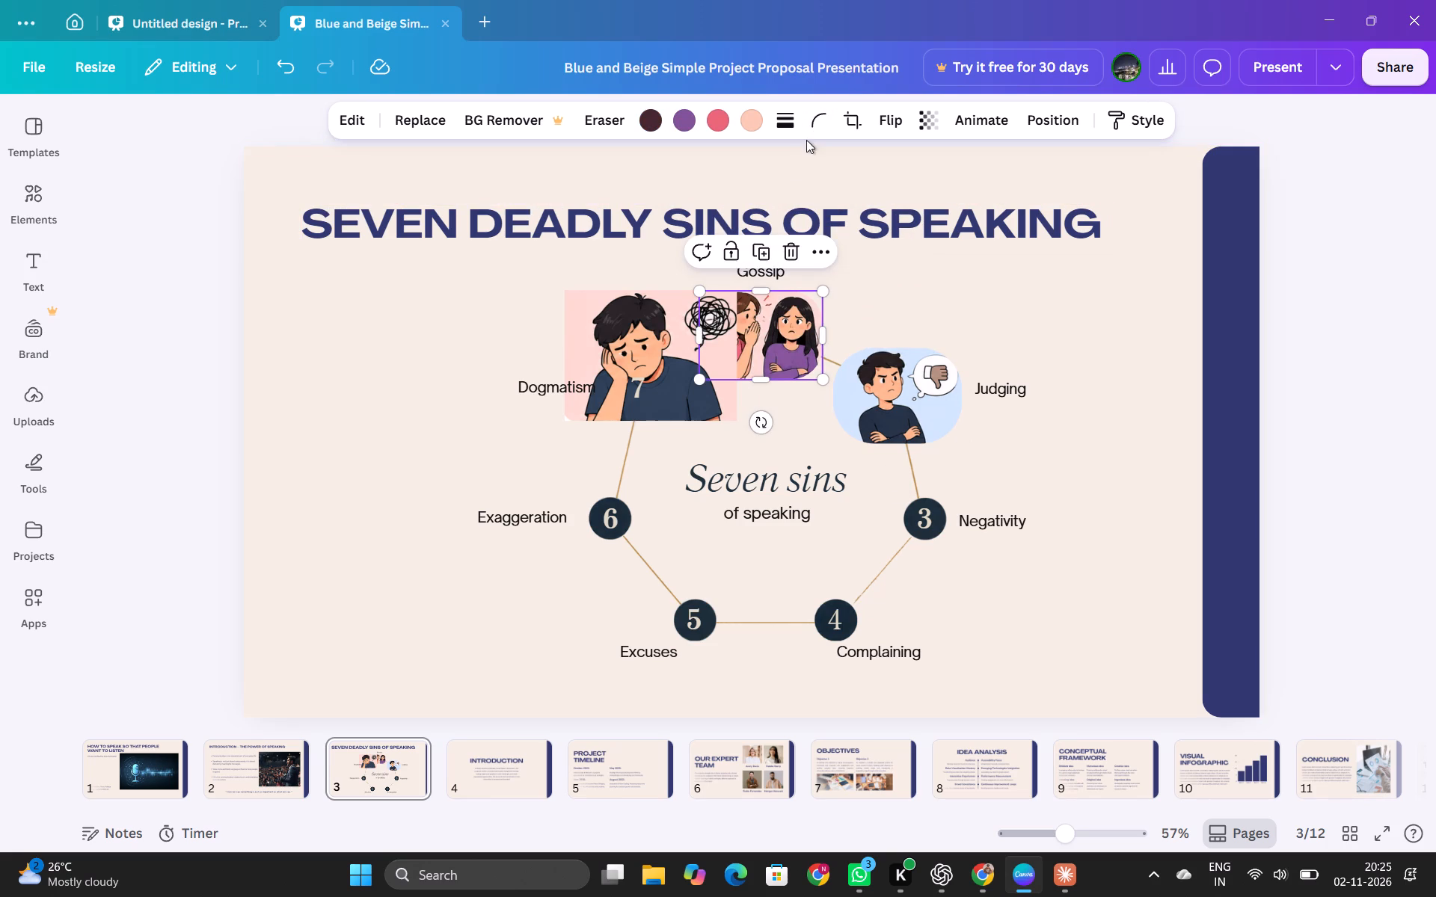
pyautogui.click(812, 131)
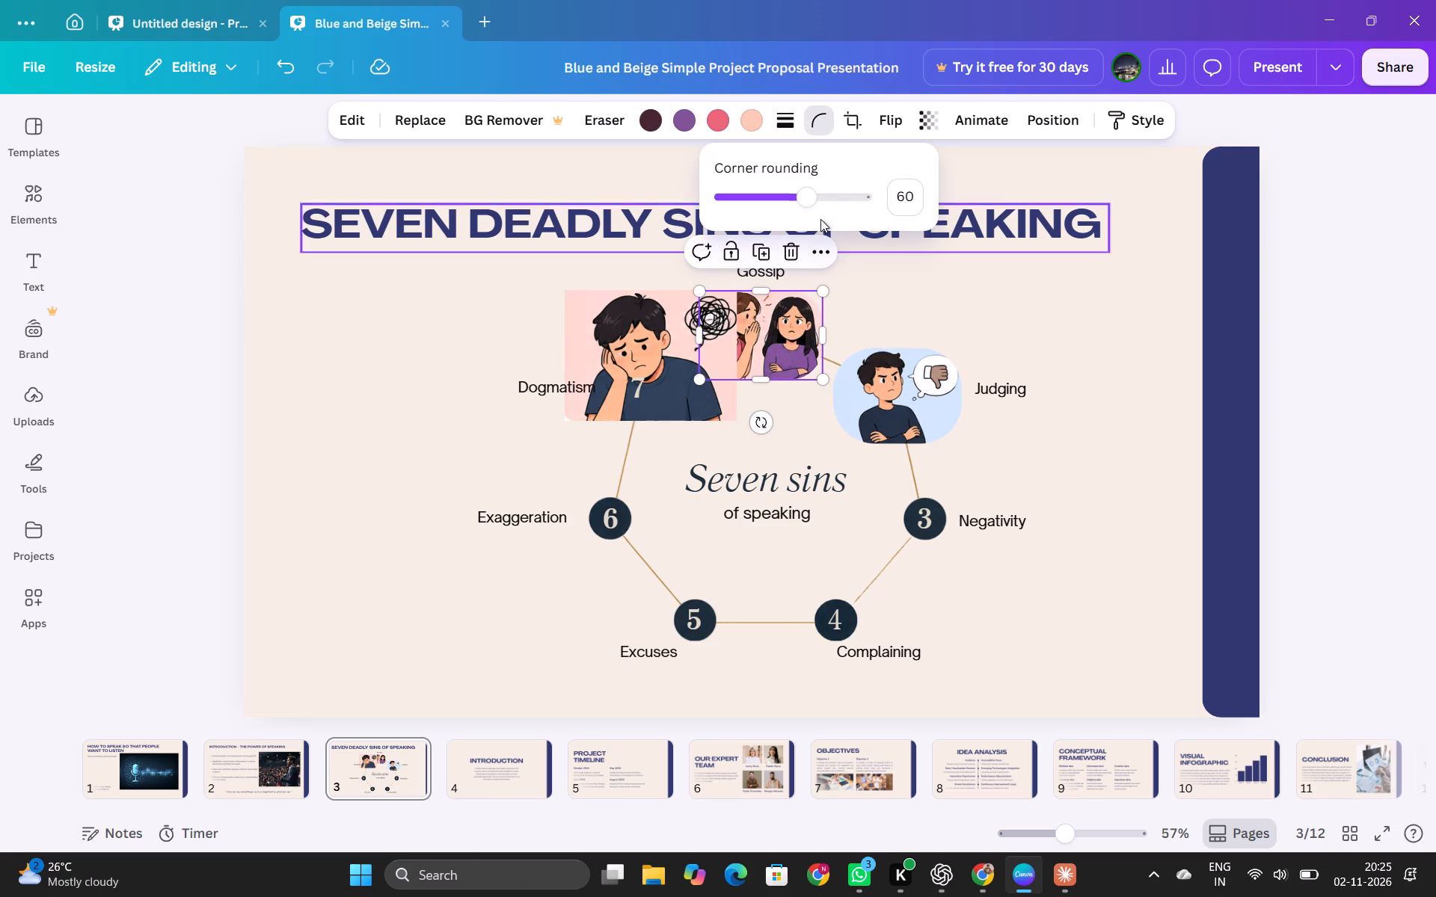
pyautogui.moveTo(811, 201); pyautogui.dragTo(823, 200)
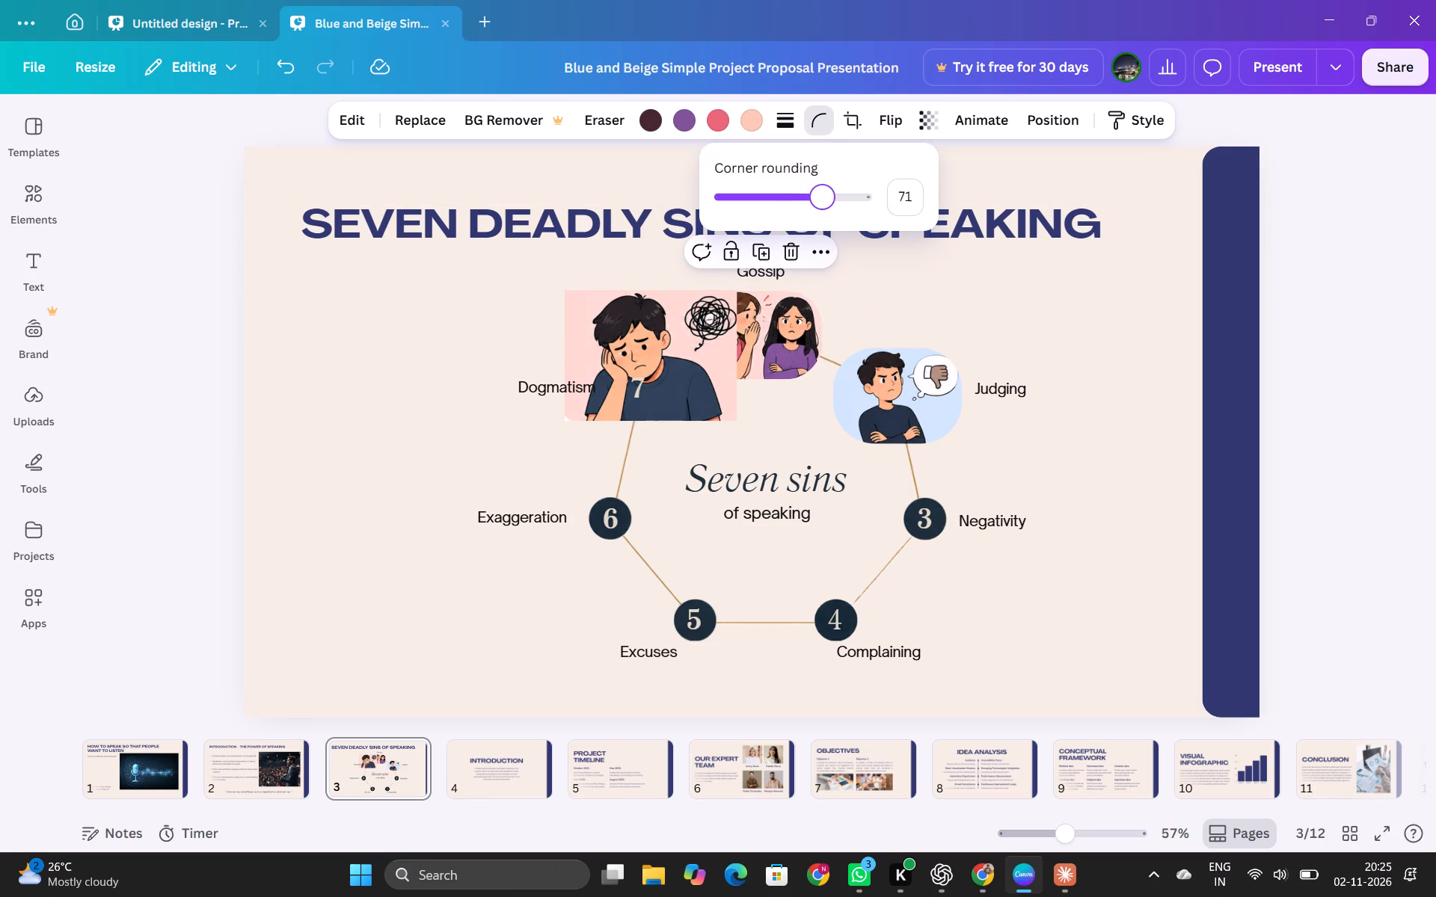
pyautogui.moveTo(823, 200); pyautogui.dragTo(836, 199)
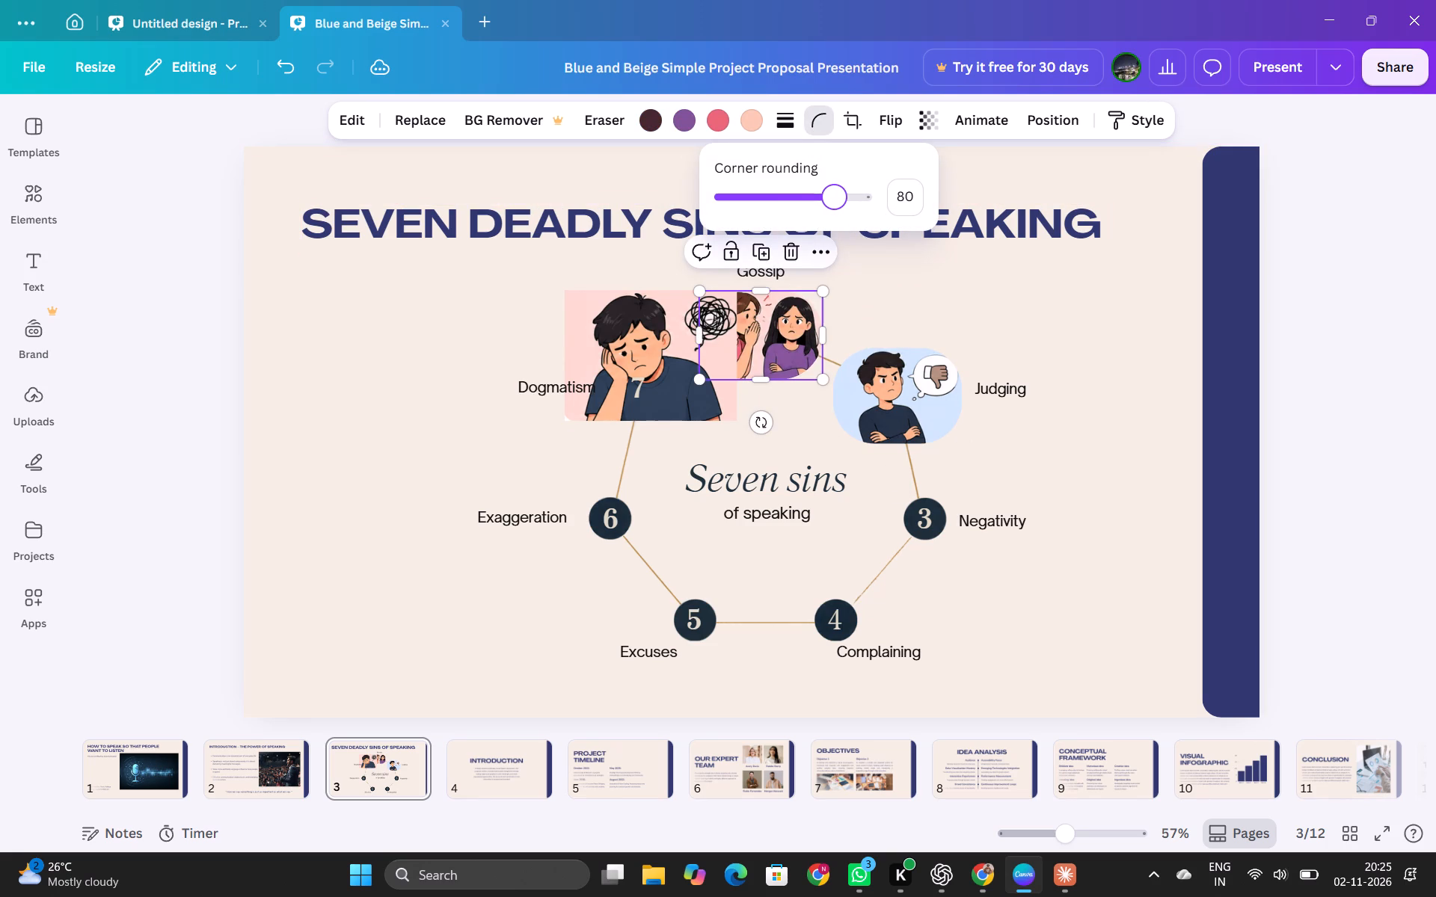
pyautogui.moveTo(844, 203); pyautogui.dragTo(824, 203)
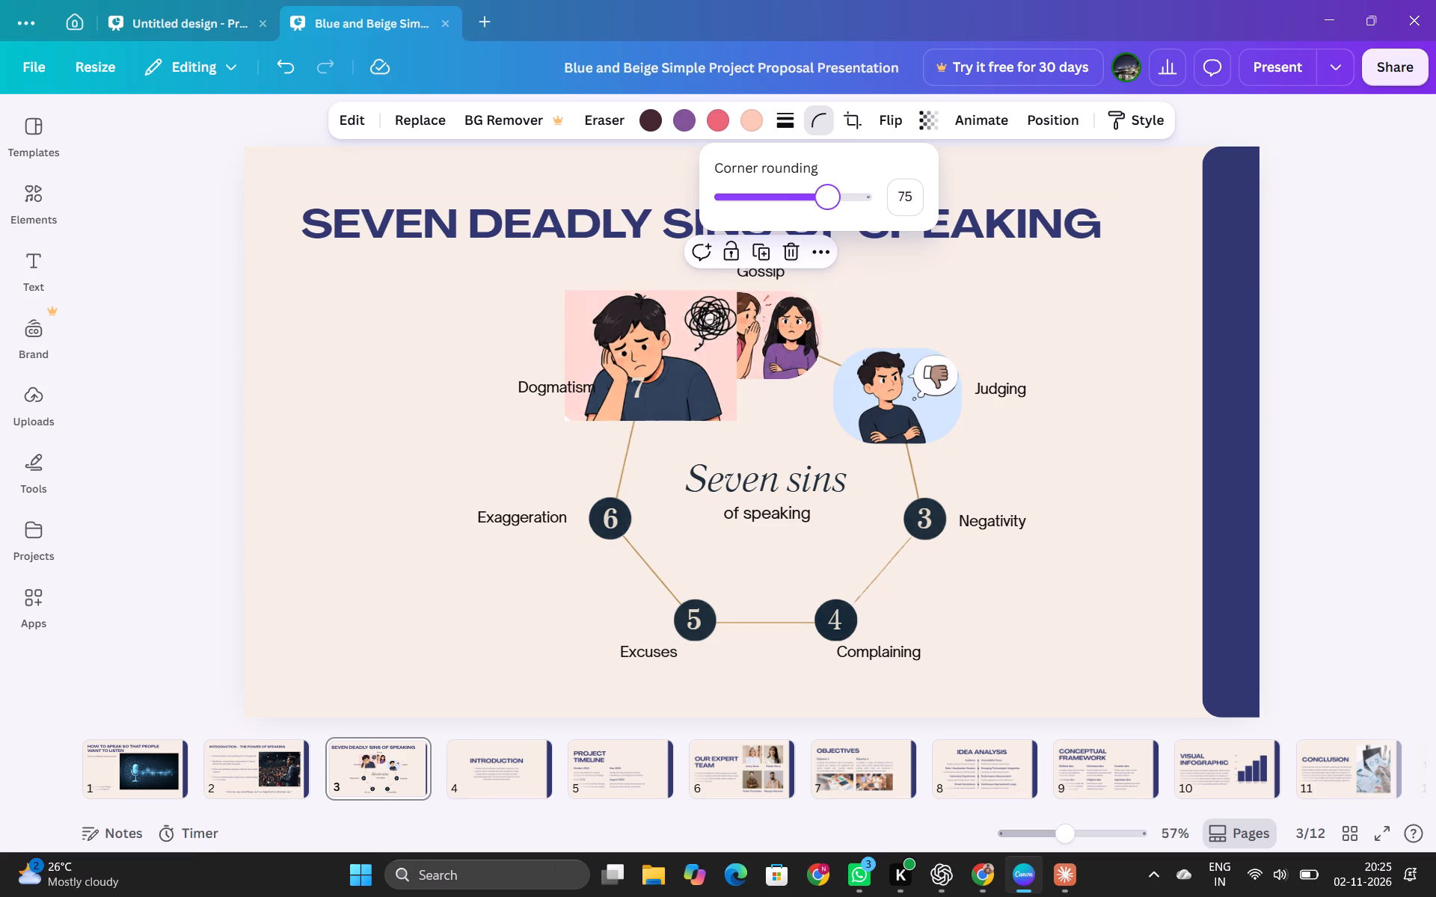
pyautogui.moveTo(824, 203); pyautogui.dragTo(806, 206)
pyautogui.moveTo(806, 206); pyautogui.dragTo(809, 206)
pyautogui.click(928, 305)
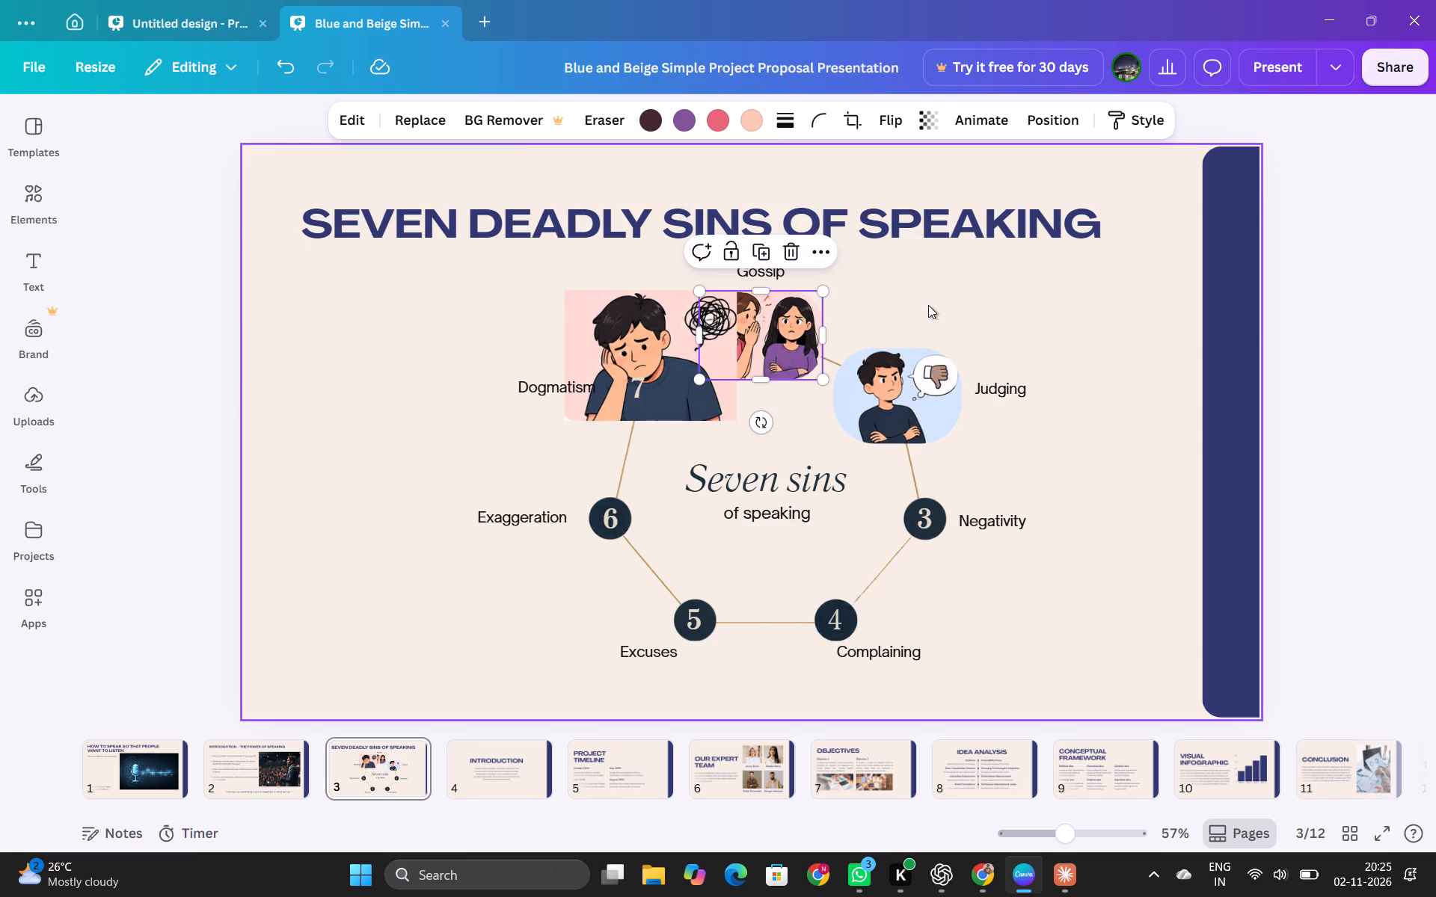
# Shrink the Negativity picture slightly more and set its corner rounding to 70.
pyautogui.click(692, 364)
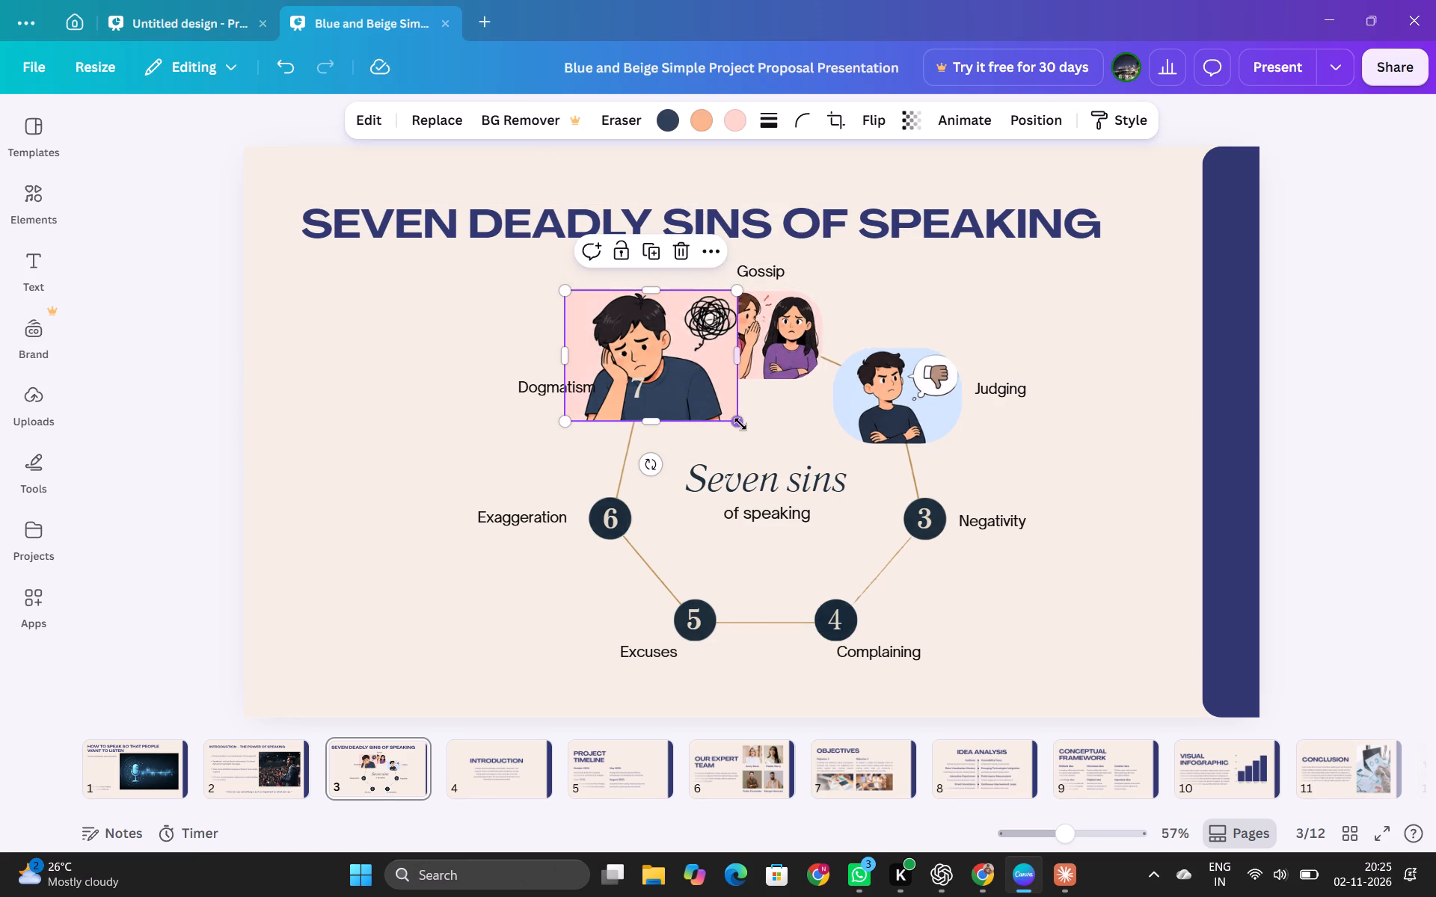
pyautogui.moveTo(740, 424); pyautogui.dragTo(730, 414)
pyautogui.click(804, 113)
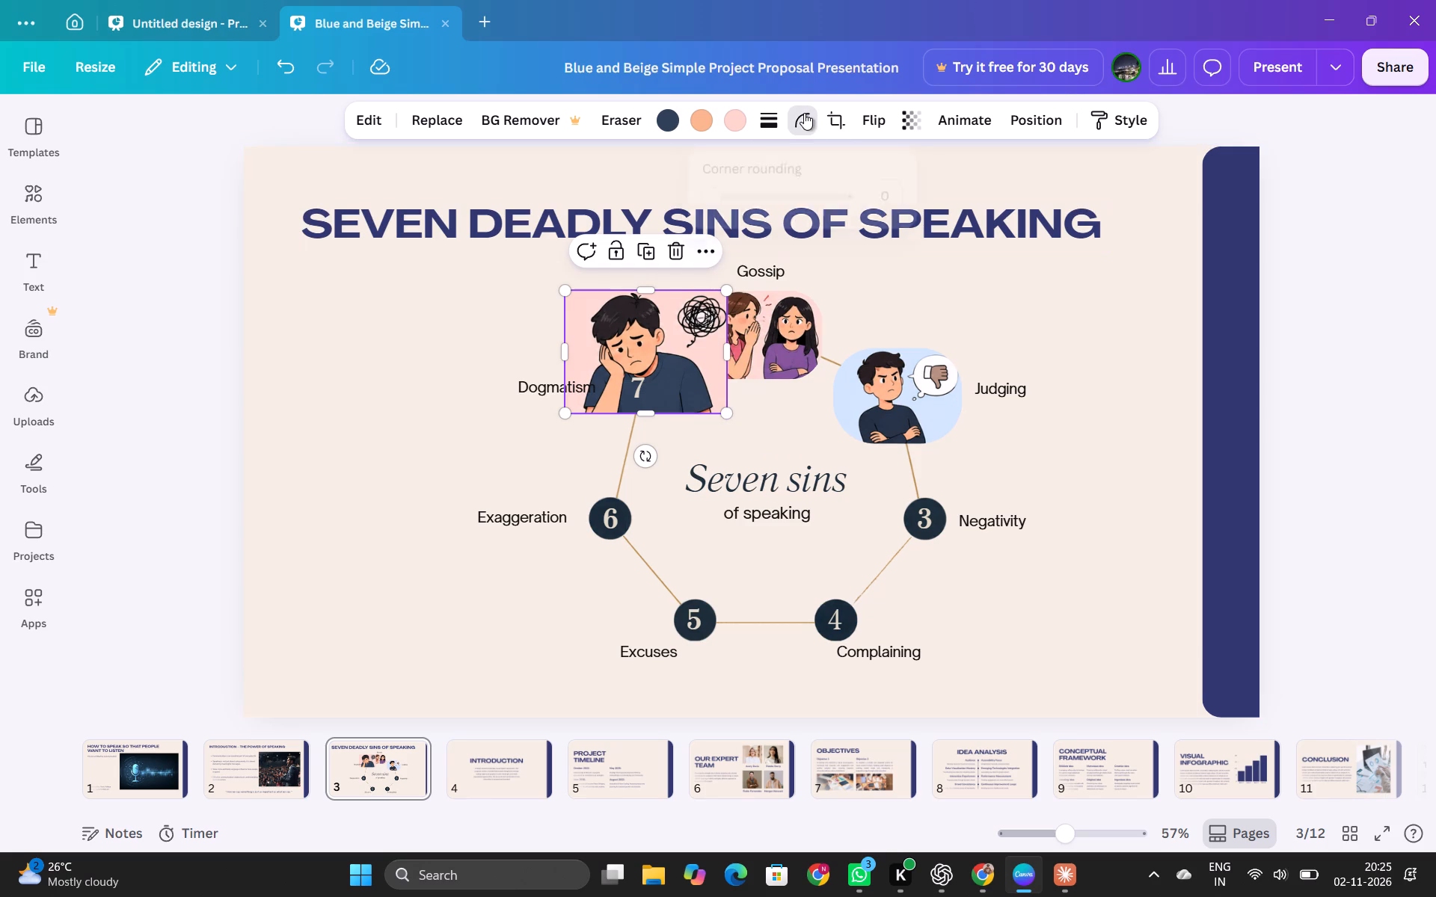
pyautogui.moveTo(711, 194); pyautogui.dragTo(754, 191)
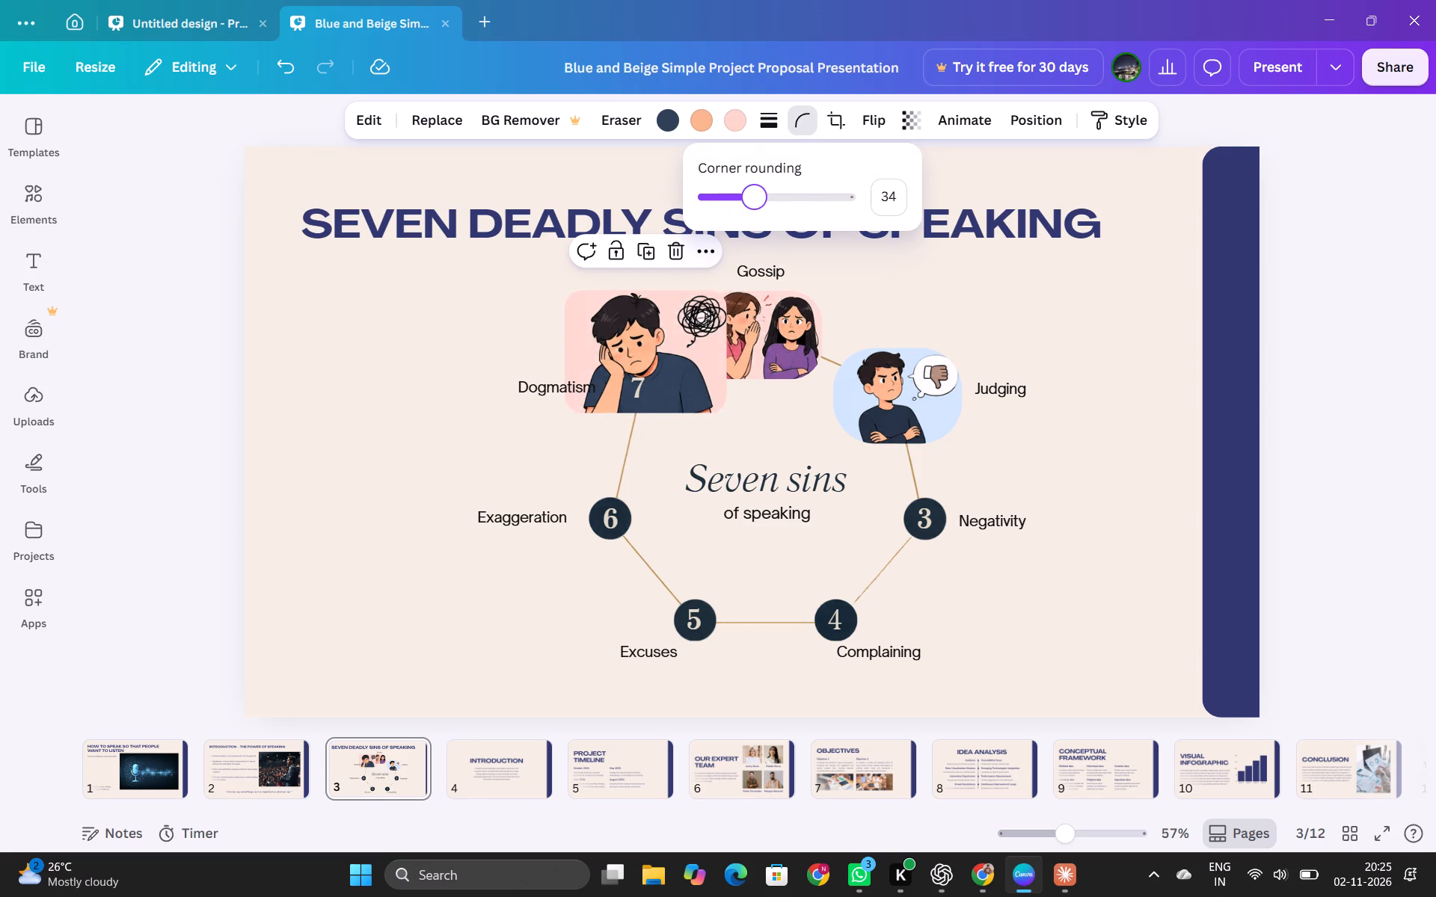
pyautogui.moveTo(754, 191); pyautogui.dragTo(785, 190)
pyautogui.moveTo(785, 190); pyautogui.dragTo(797, 194)
pyautogui.moveTo(797, 194); pyautogui.dragTo(804, 194)
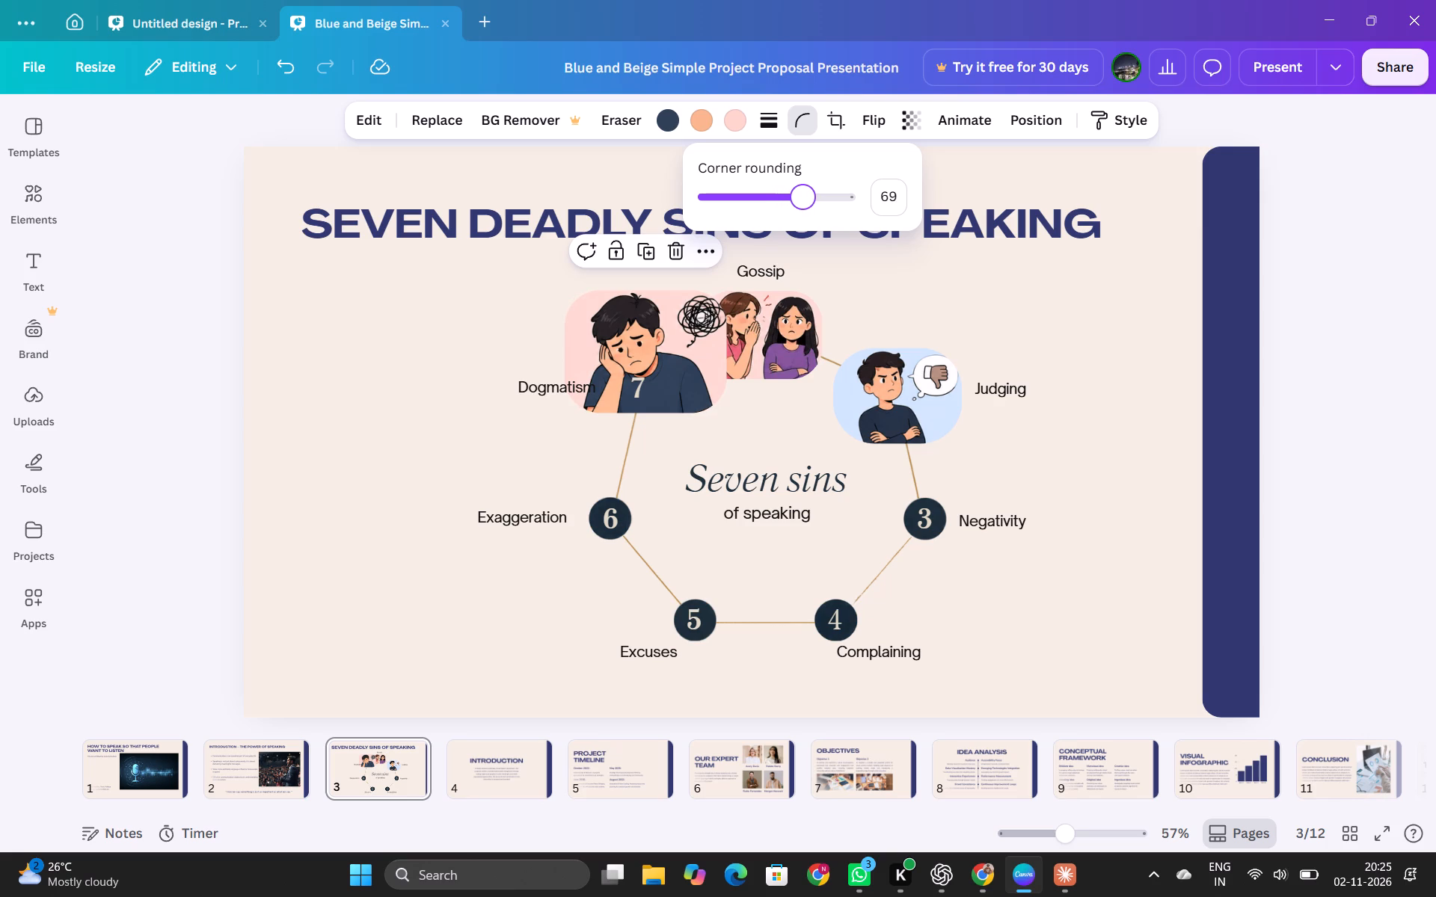
pyautogui.moveTo(804, 194); pyautogui.dragTo(806, 194)
pyautogui.moveTo(806, 194); pyautogui.dragTo(807, 195)
pyautogui.moveTo(807, 195); pyautogui.dragTo(804, 199)
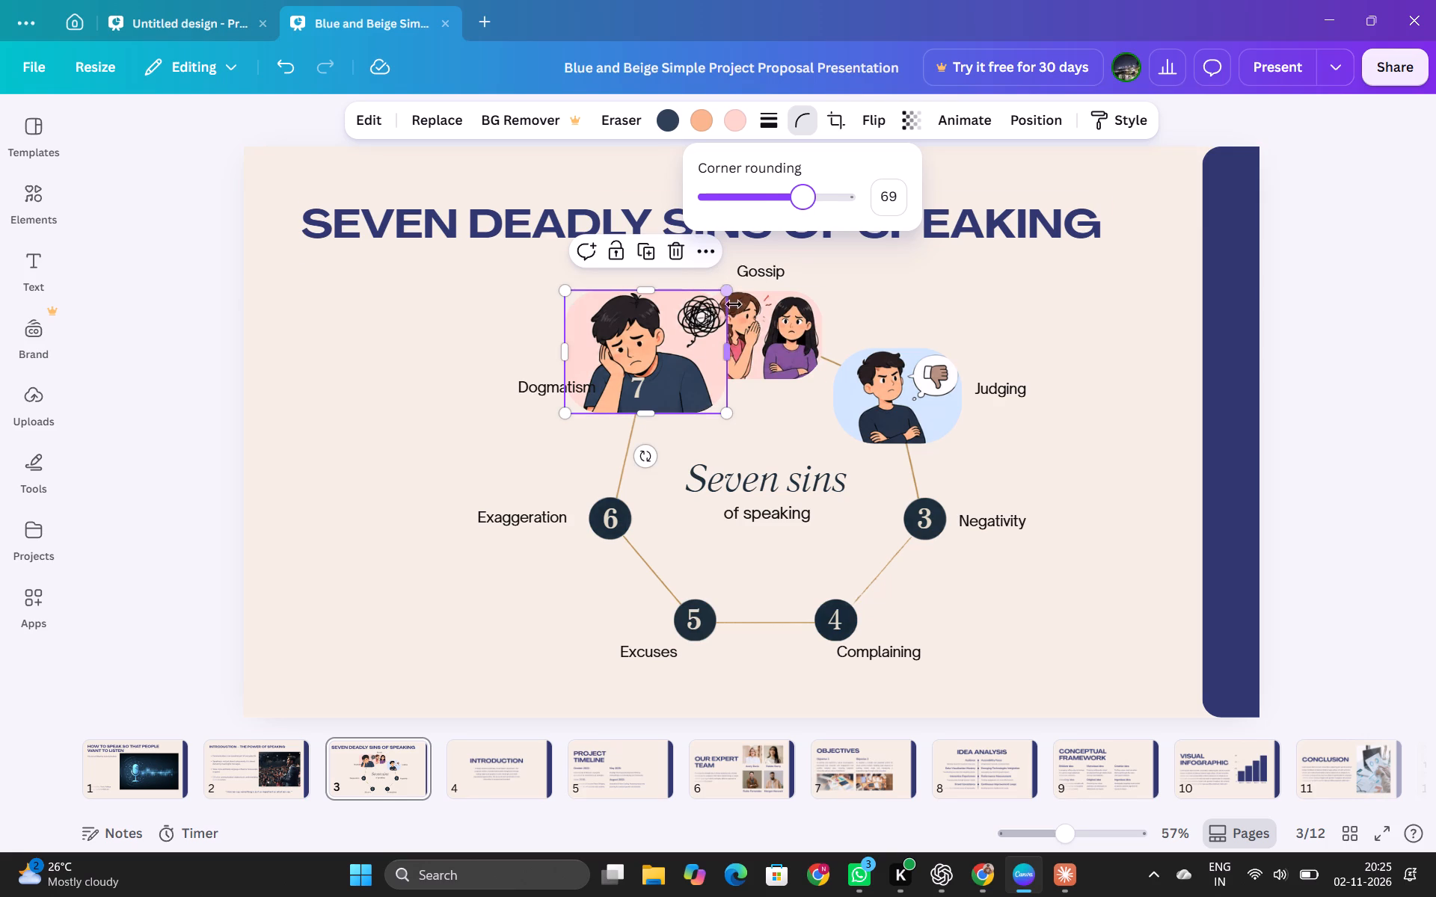
pyautogui.press('Right')
# Move the Negativity picture onto the heptagon's vertex 3 and shrink it until it clears the Negativity label.
pyautogui.moveTo(643, 364); pyautogui.dragTo(927, 540)
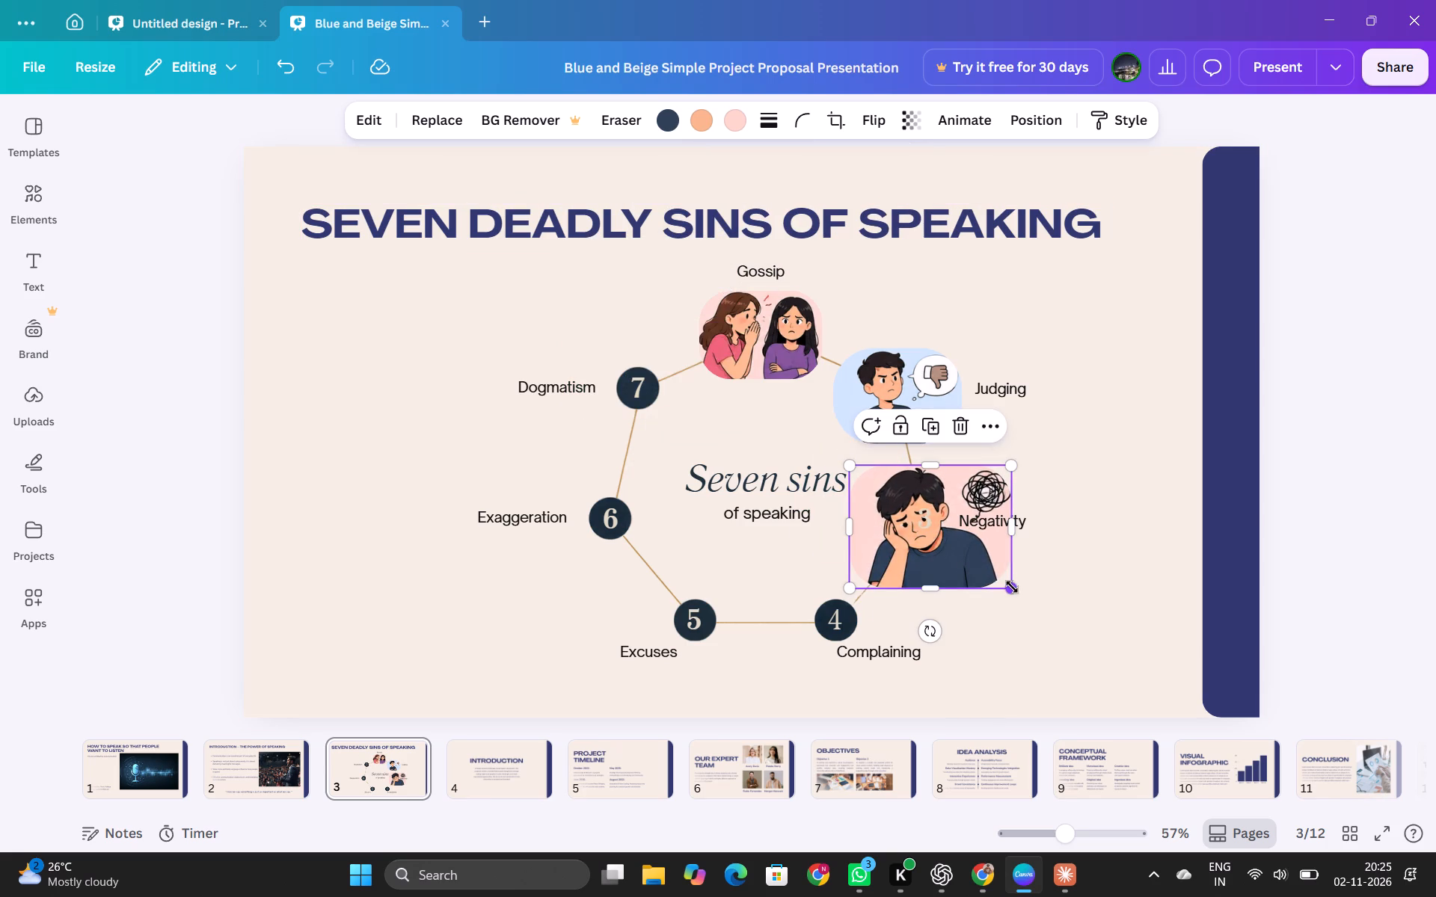
pyautogui.moveTo(1012, 587); pyautogui.dragTo(948, 540)
# Delete the number 3 lying over the Negativity picture.
pyautogui.click(930, 523)
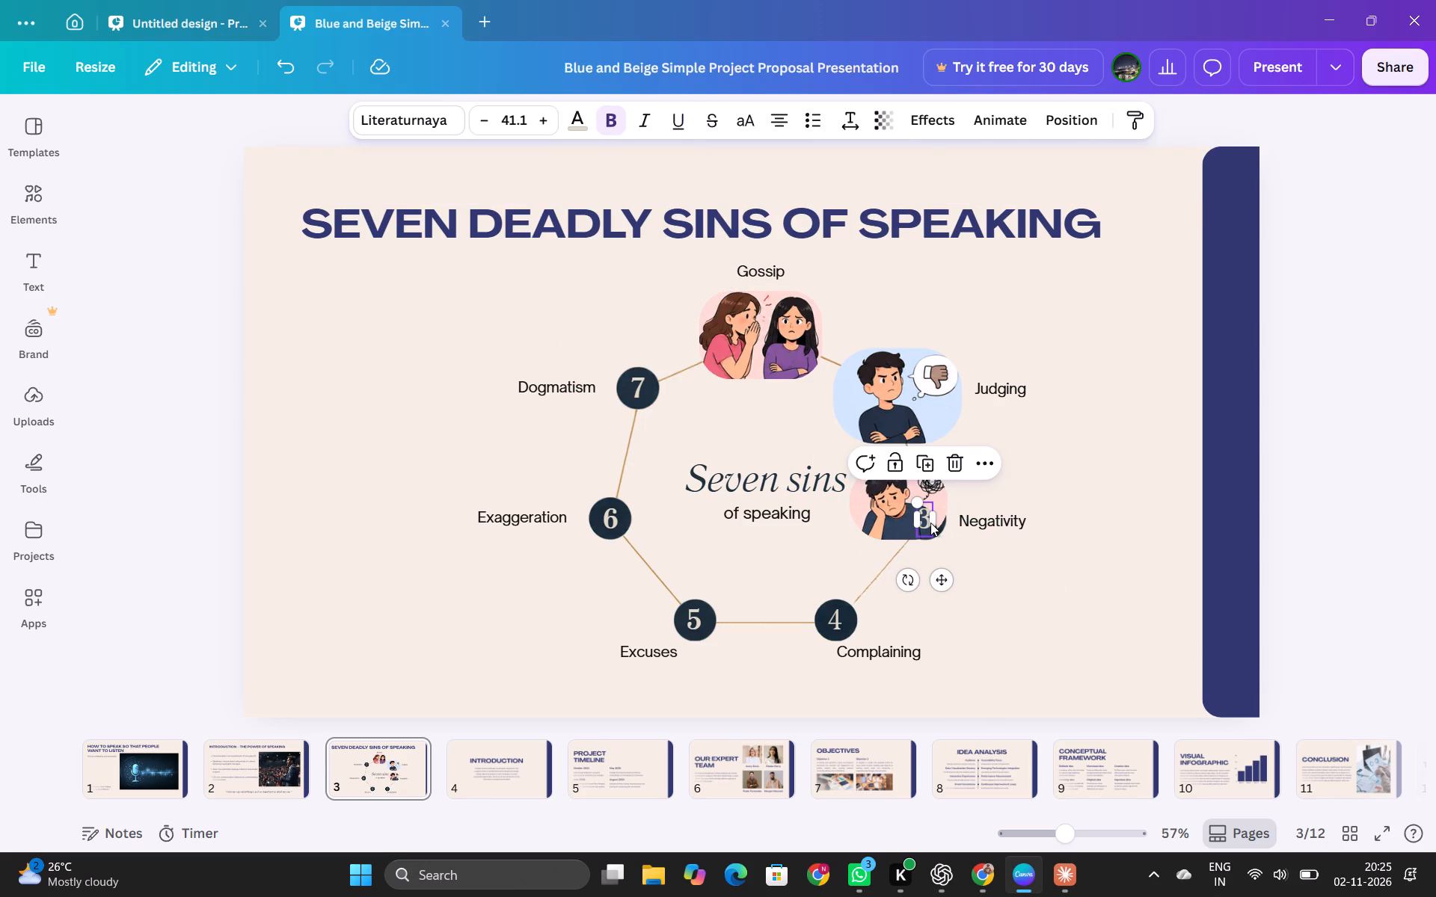
pyautogui.press('Delete')
# Enlarge the Negativity picture to about the Judging picture's size so that it covers the empty dark circle.
pyautogui.click(947, 538)
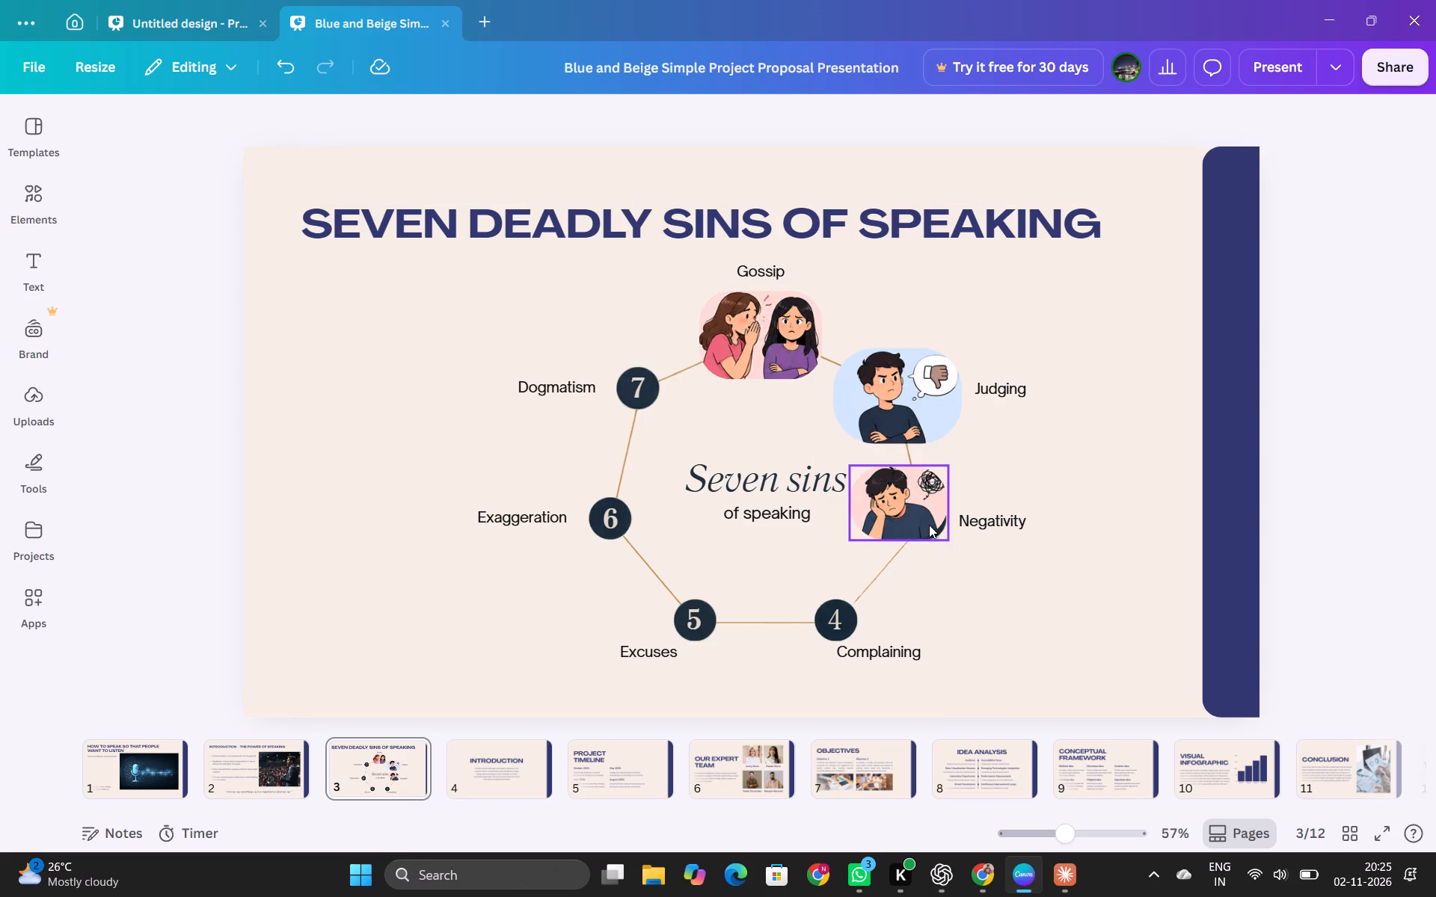
pyautogui.click(929, 525)
pyautogui.moveTo(948, 538); pyautogui.dragTo(978, 562)
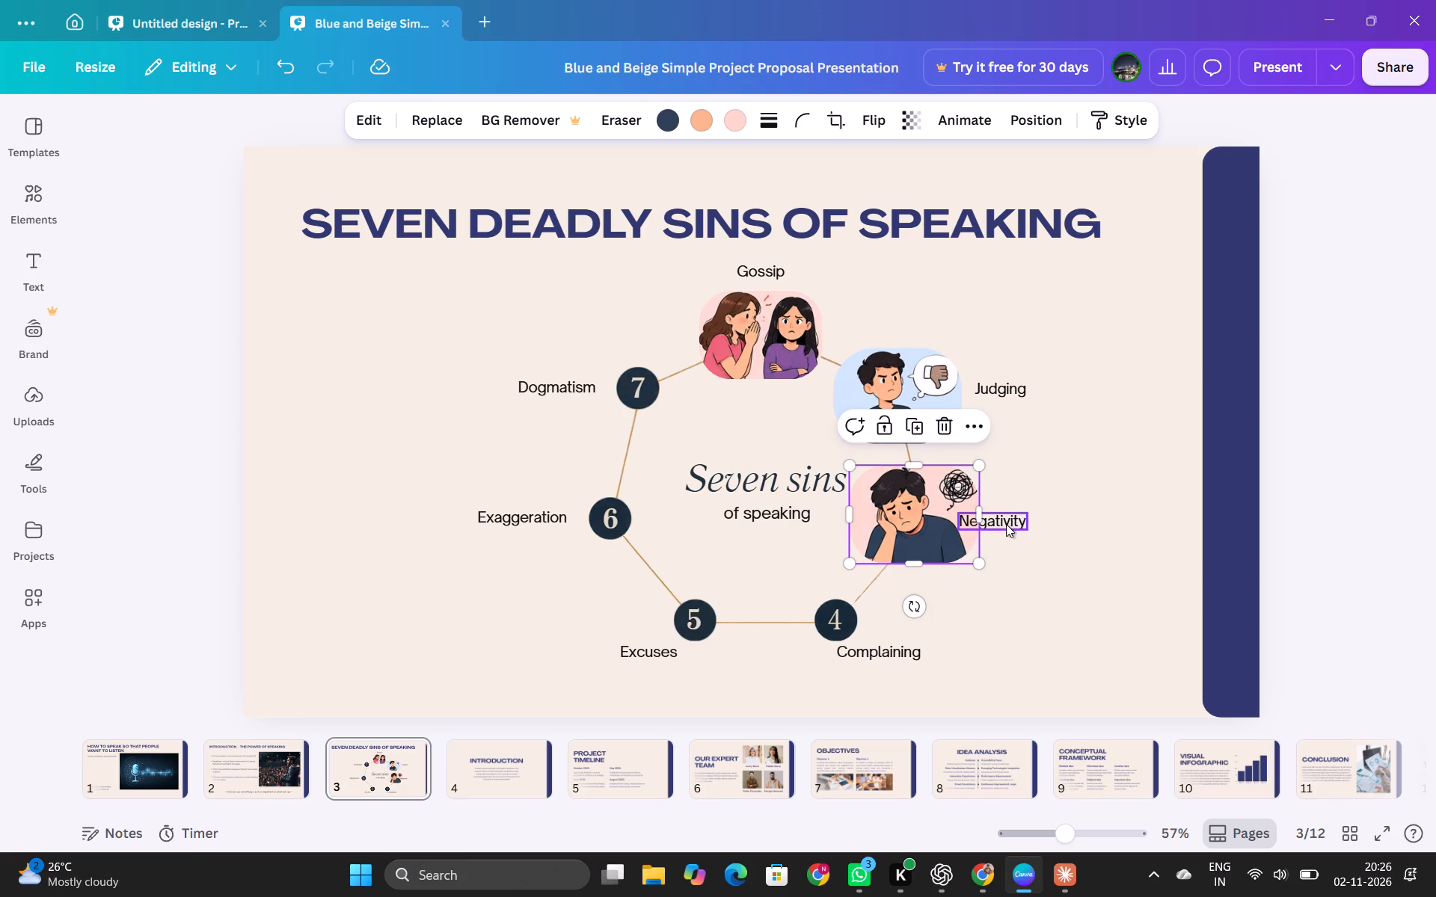
# Move the Negativity label out from over the picture to just right of it, level with the Exaggeration label.
pyautogui.moveTo(1006, 524); pyautogui.dragTo(1037, 520)
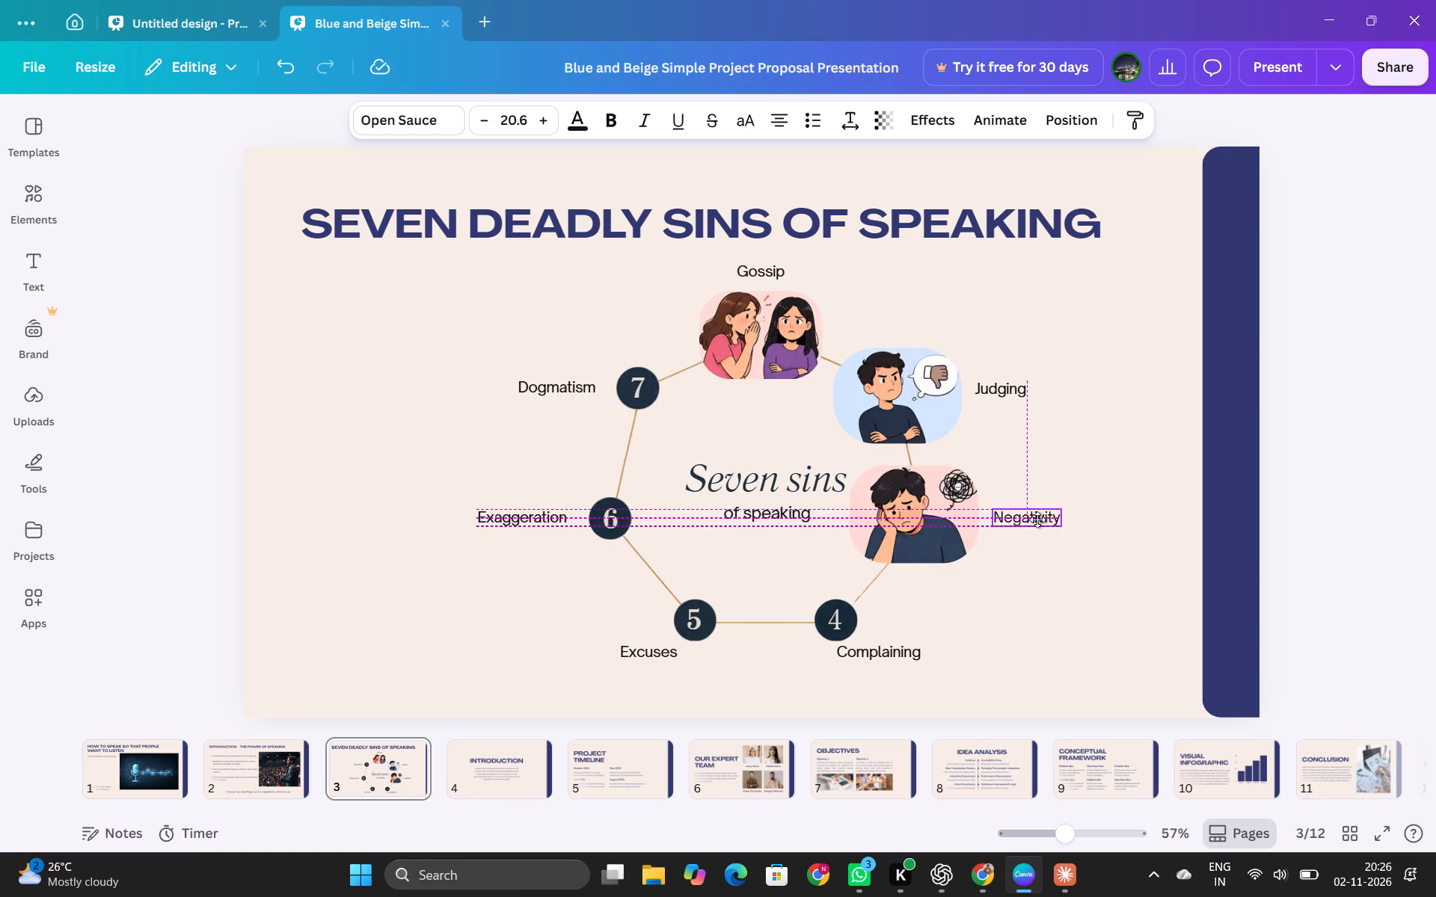
# Settle the Negativity label just beside its picture, level with the Exaggeration label.
pyautogui.moveTo(1037, 520); pyautogui.dragTo(1035, 521)
pyautogui.click(1088, 570)
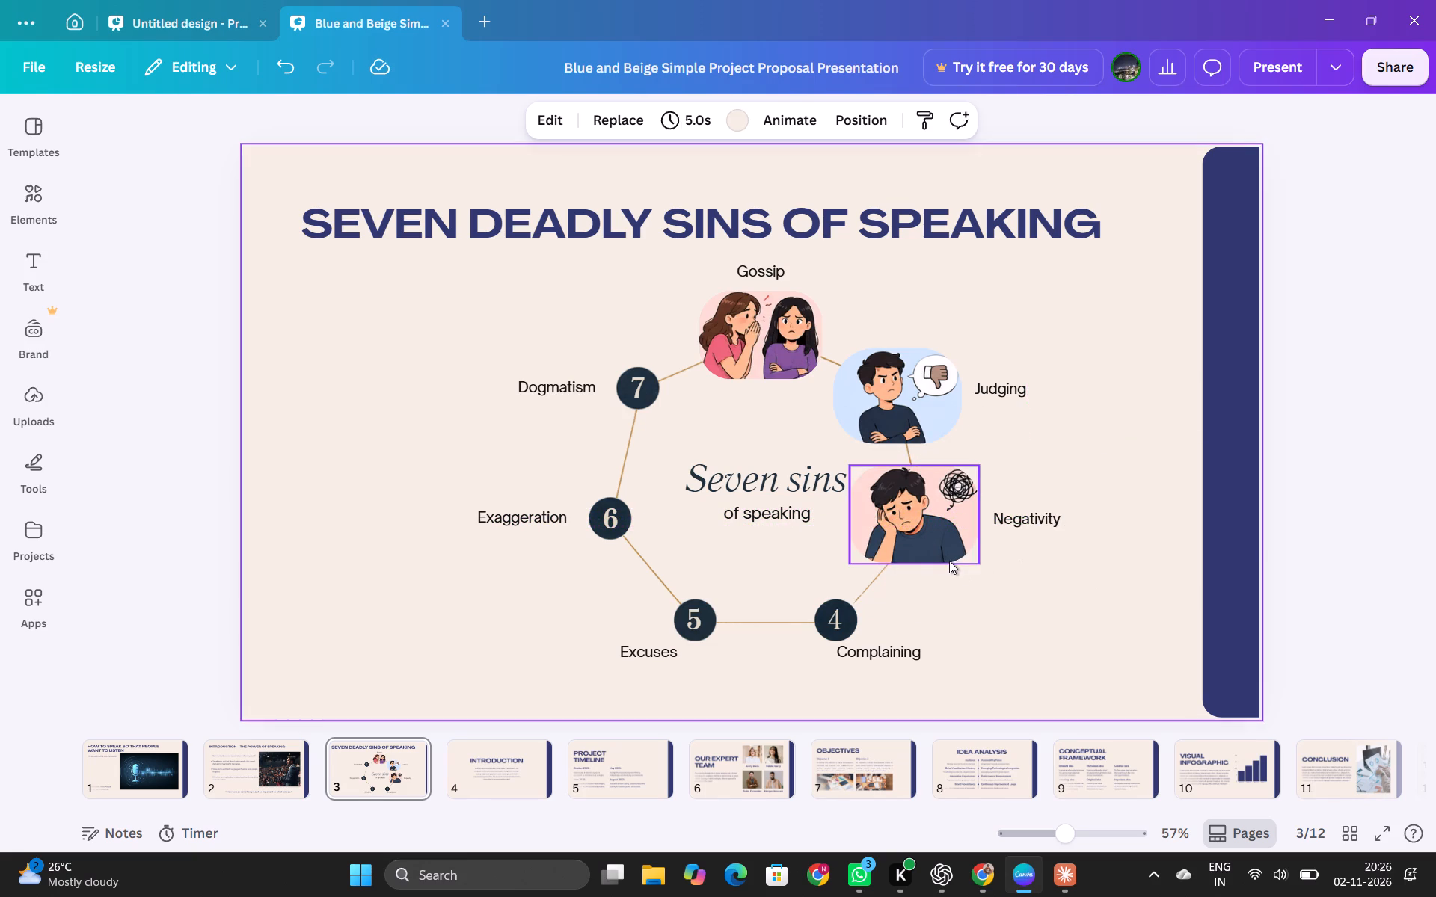
# Nudge the Negativity picture slightly down on the heptagon so it sits a little further from the Judging picture.
pyautogui.moveTo(924, 531); pyautogui.dragTo(924, 538)
pyautogui.click(1098, 588)
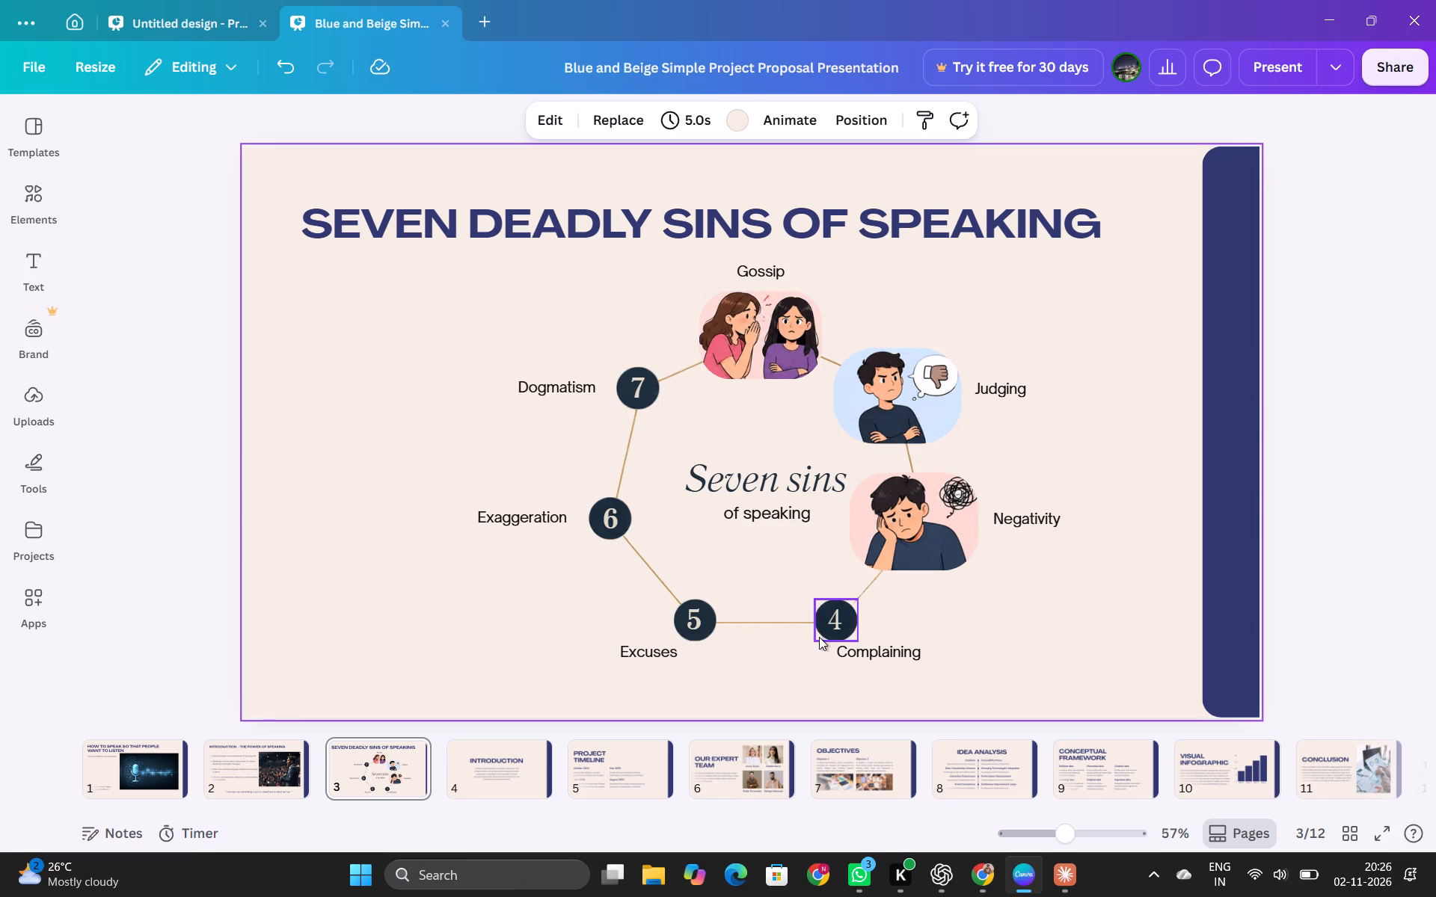
pyautogui.click(932, 867)
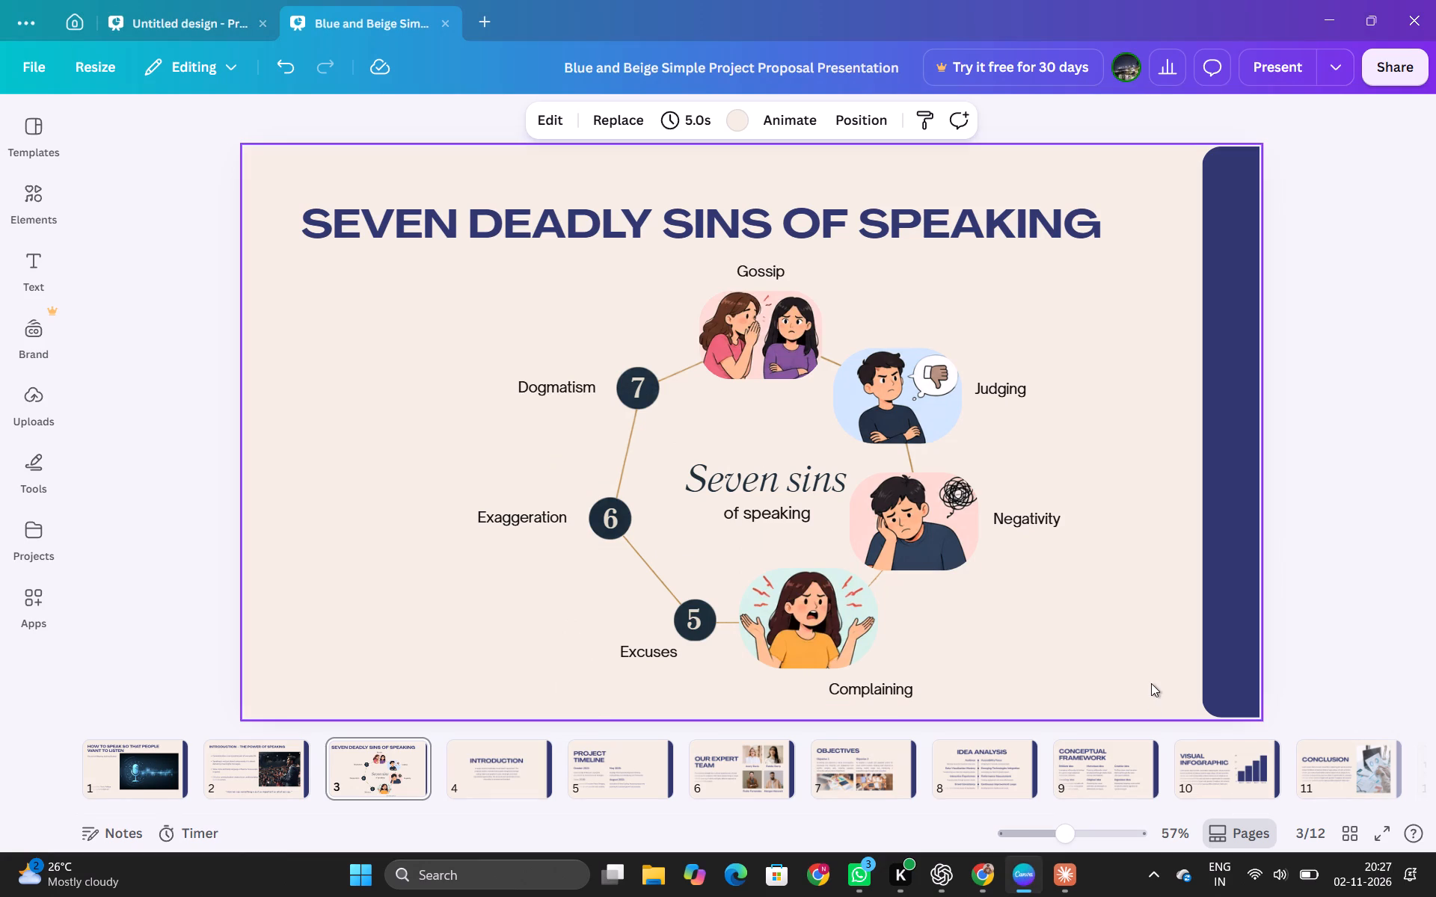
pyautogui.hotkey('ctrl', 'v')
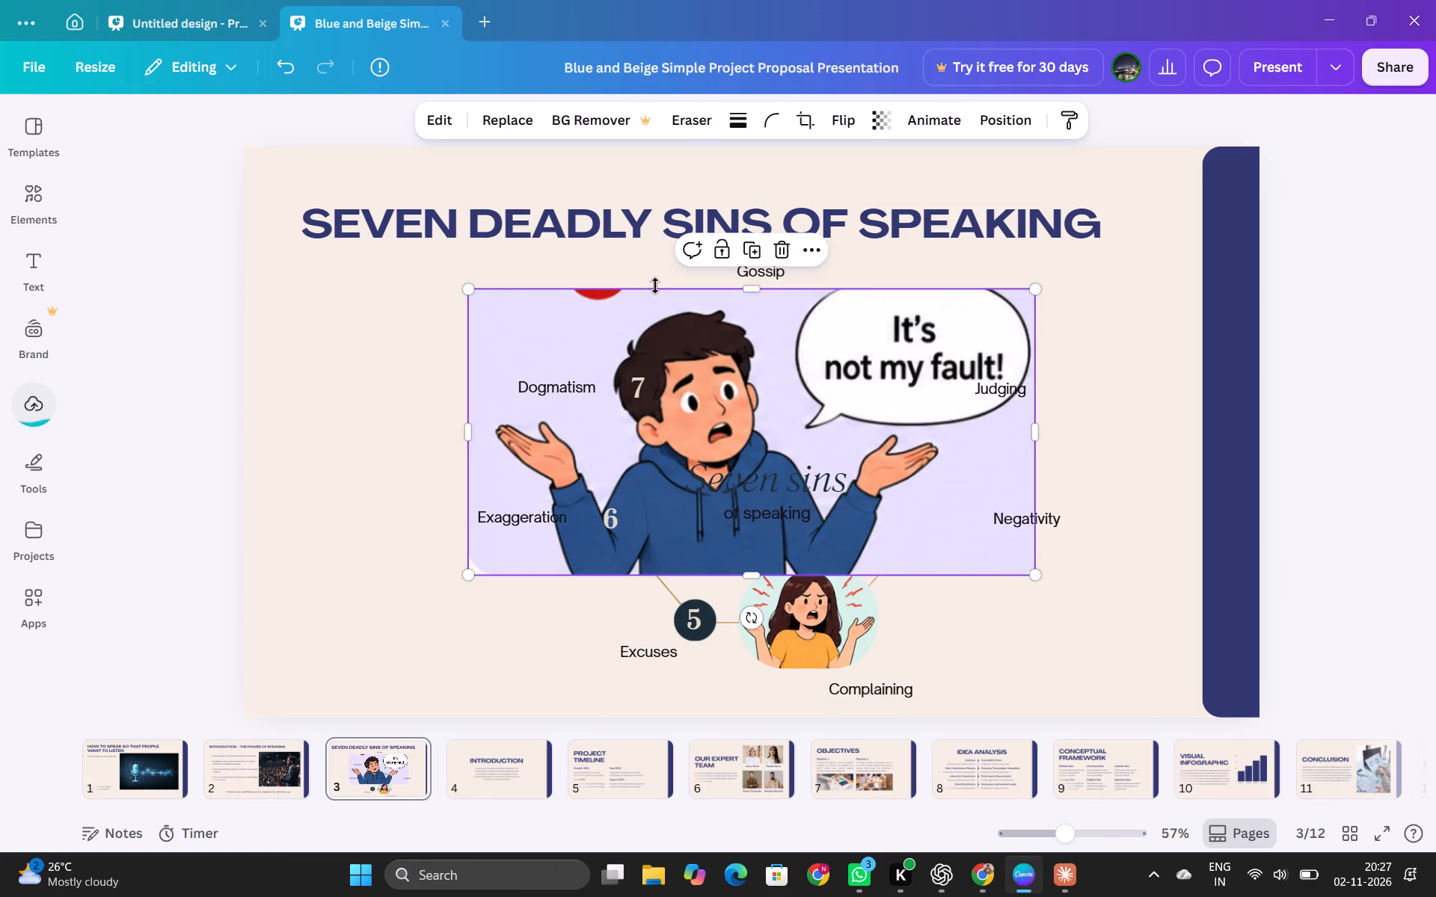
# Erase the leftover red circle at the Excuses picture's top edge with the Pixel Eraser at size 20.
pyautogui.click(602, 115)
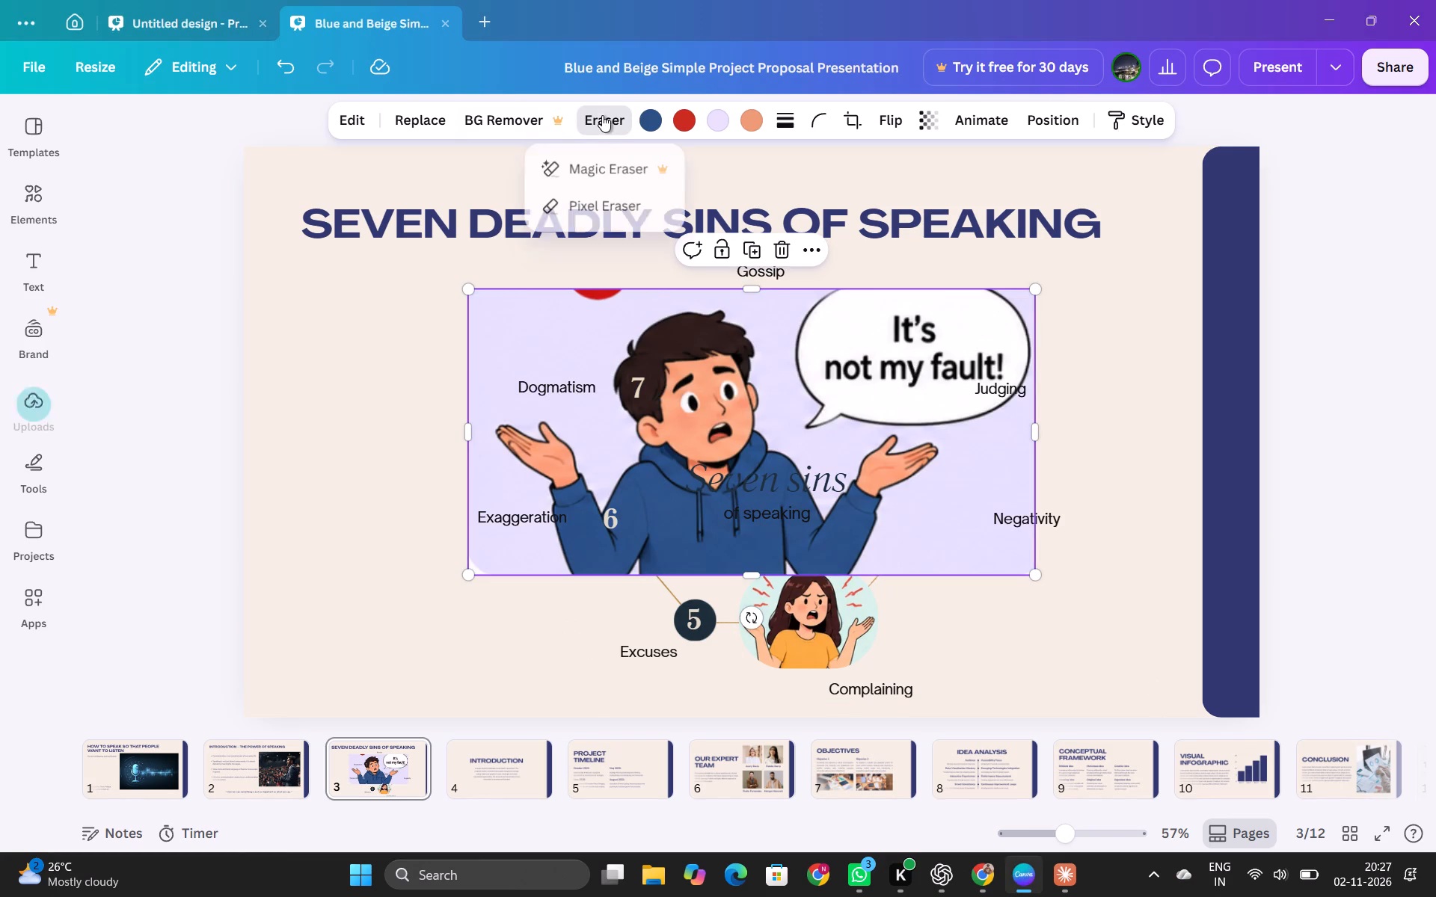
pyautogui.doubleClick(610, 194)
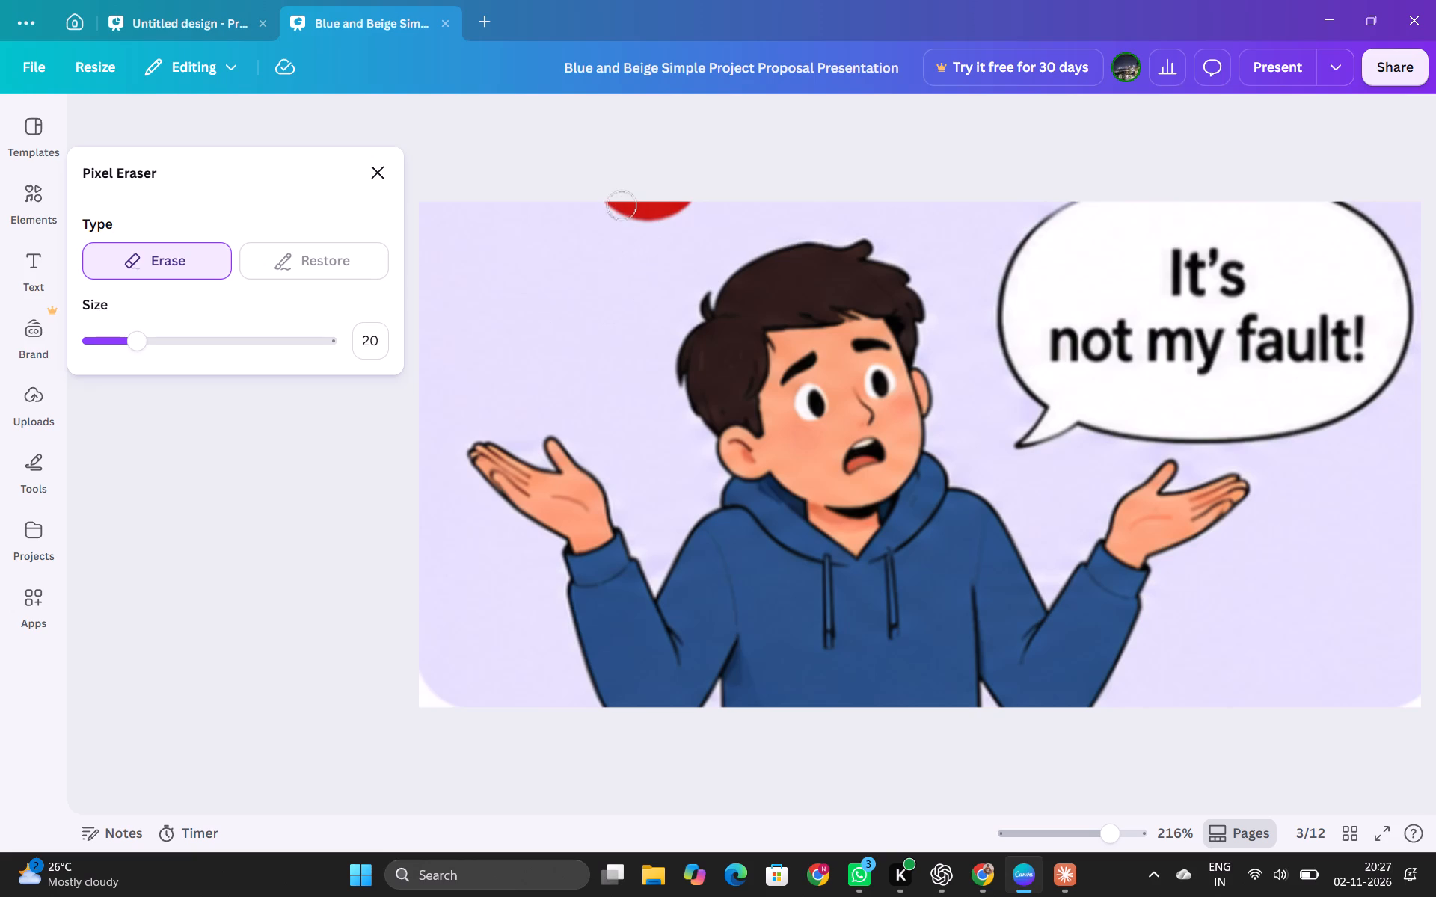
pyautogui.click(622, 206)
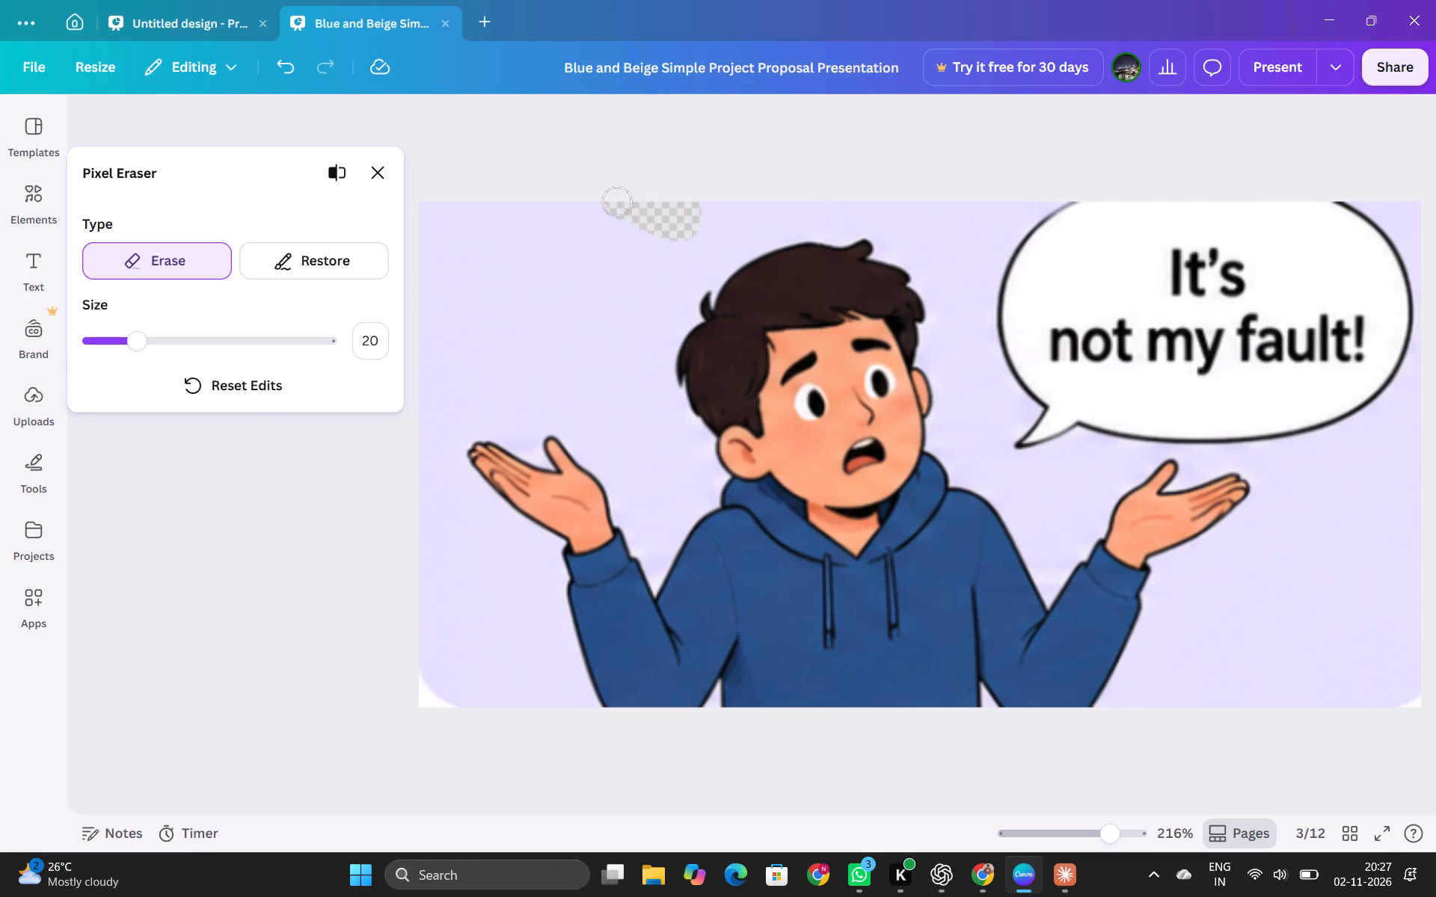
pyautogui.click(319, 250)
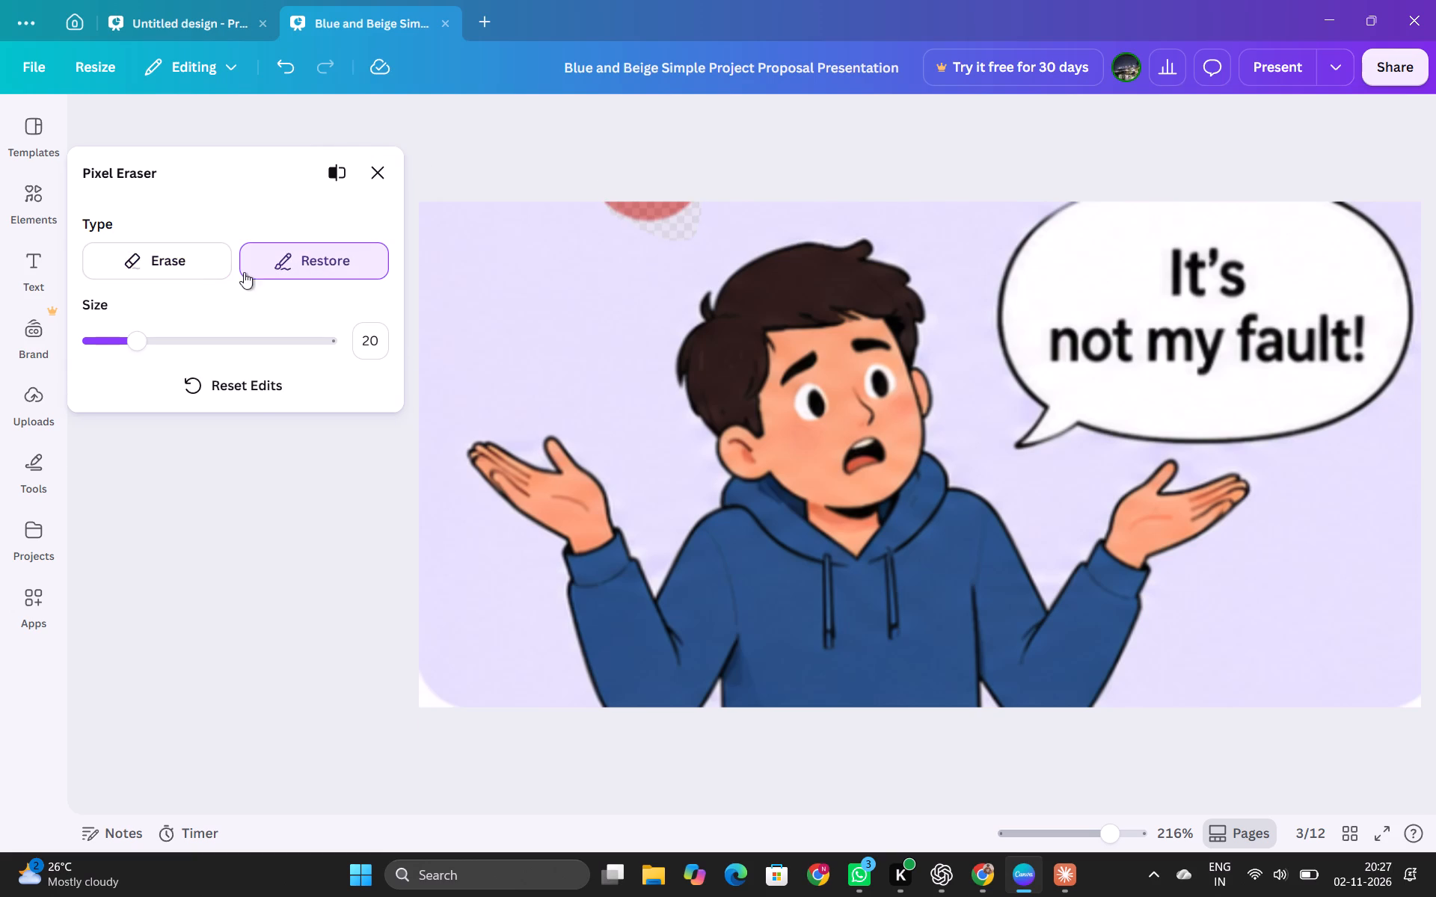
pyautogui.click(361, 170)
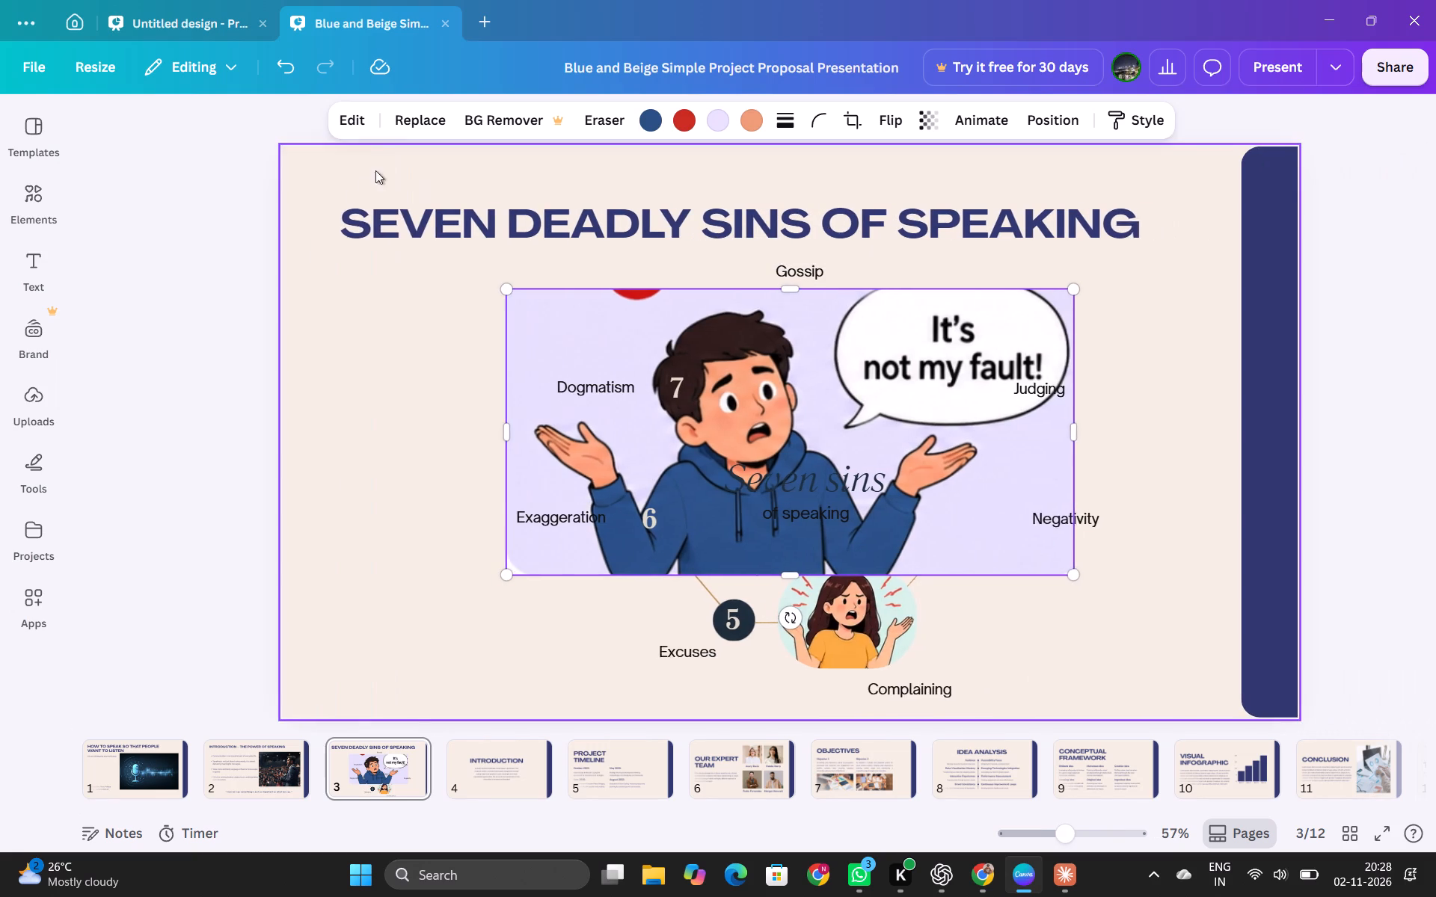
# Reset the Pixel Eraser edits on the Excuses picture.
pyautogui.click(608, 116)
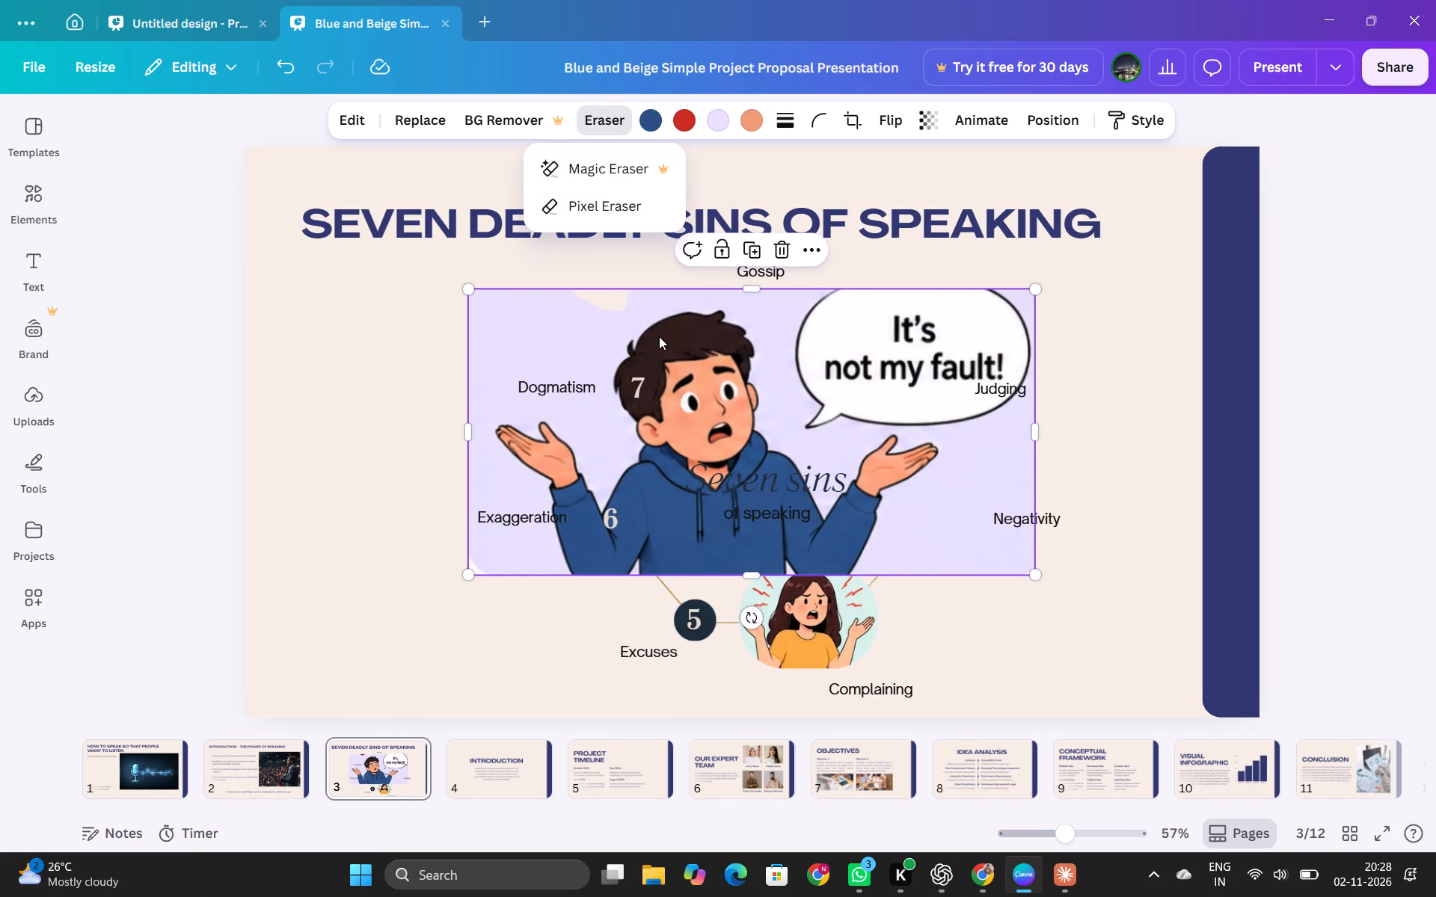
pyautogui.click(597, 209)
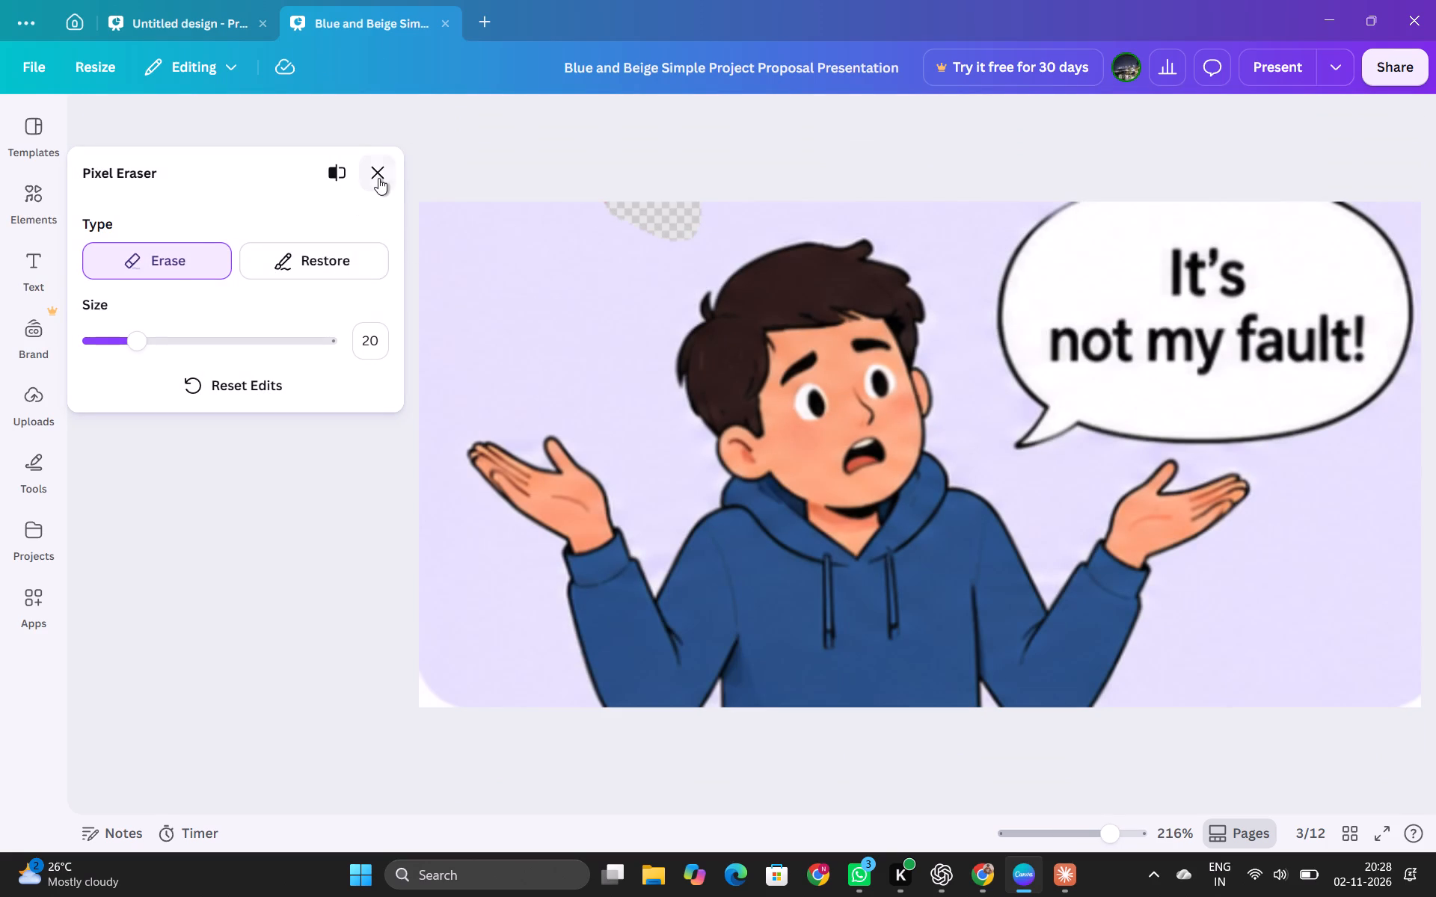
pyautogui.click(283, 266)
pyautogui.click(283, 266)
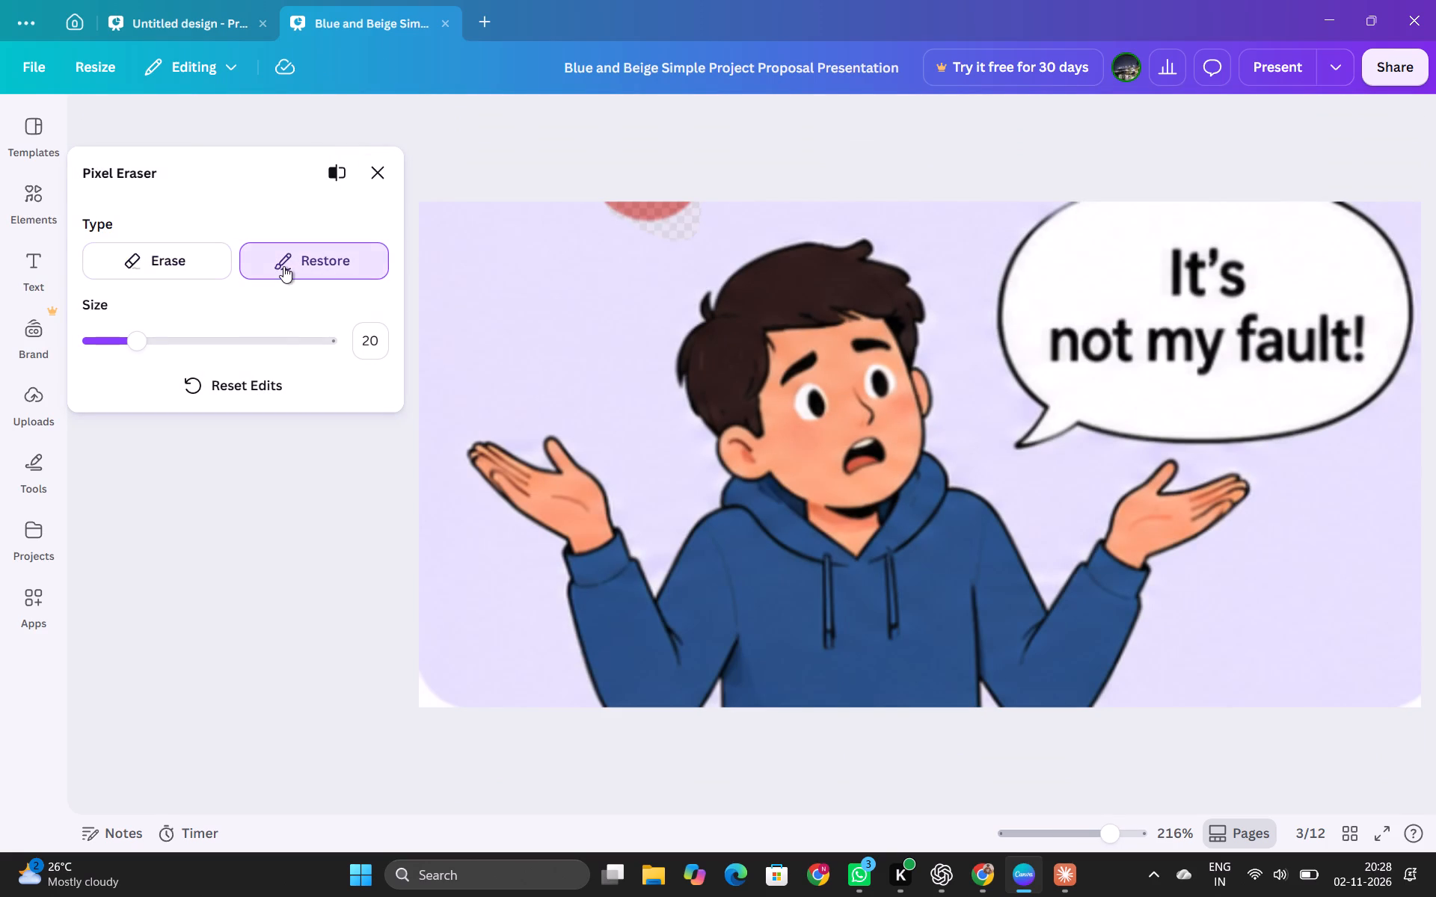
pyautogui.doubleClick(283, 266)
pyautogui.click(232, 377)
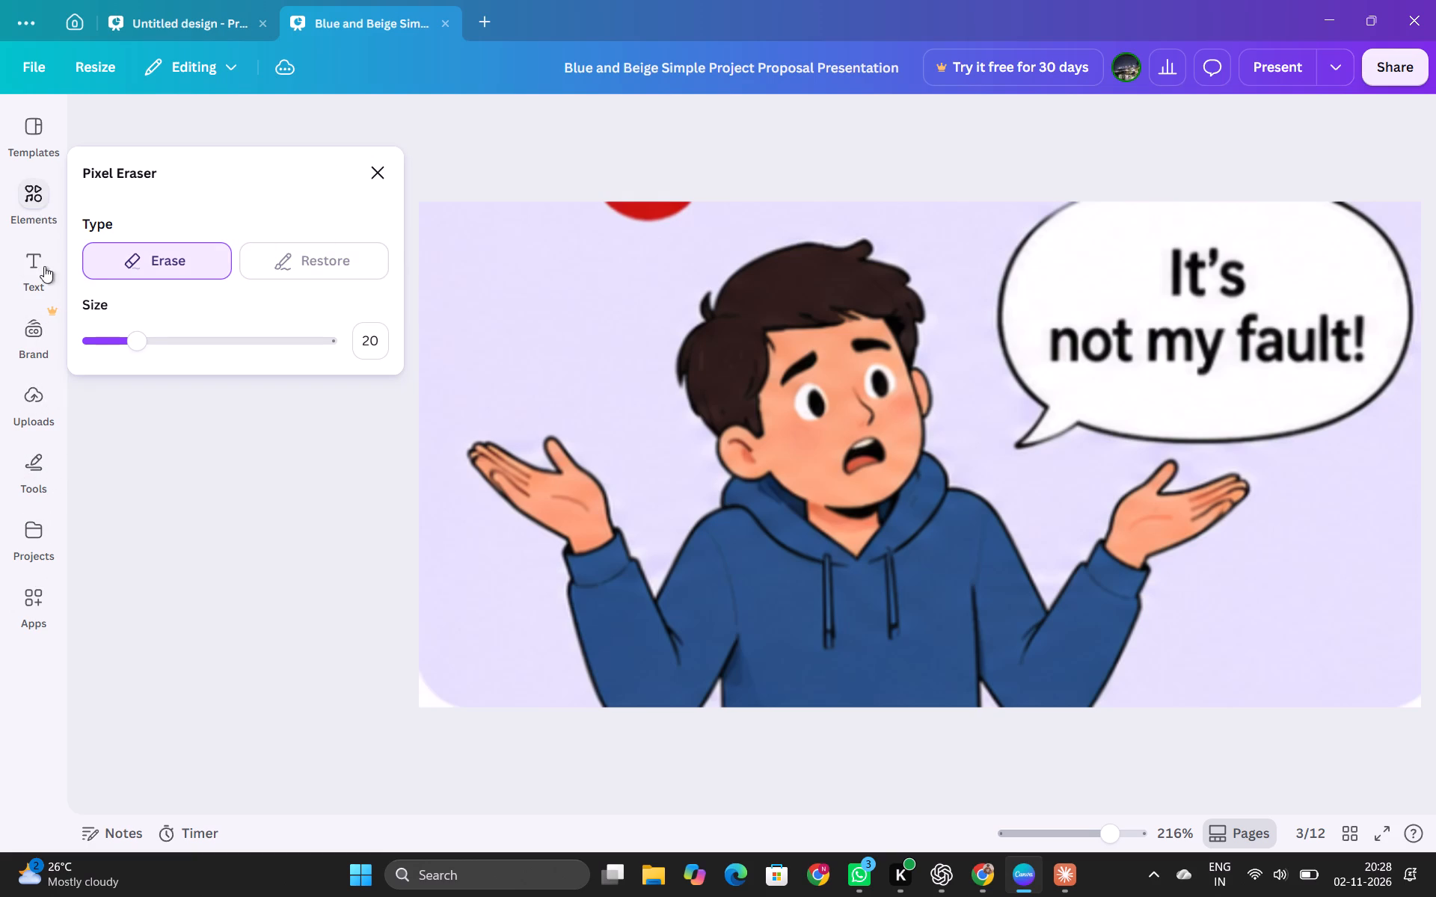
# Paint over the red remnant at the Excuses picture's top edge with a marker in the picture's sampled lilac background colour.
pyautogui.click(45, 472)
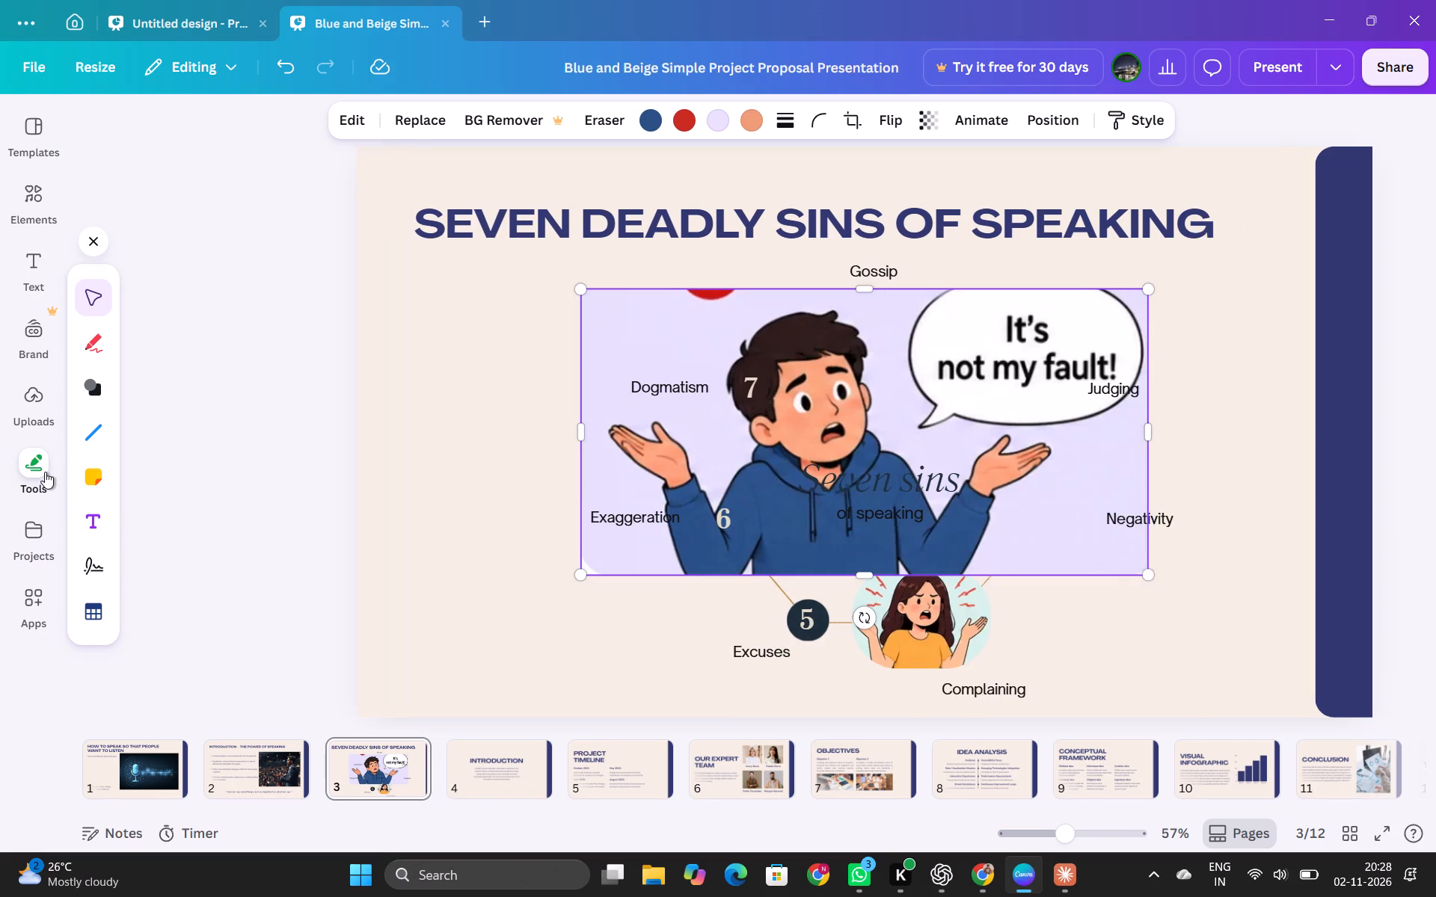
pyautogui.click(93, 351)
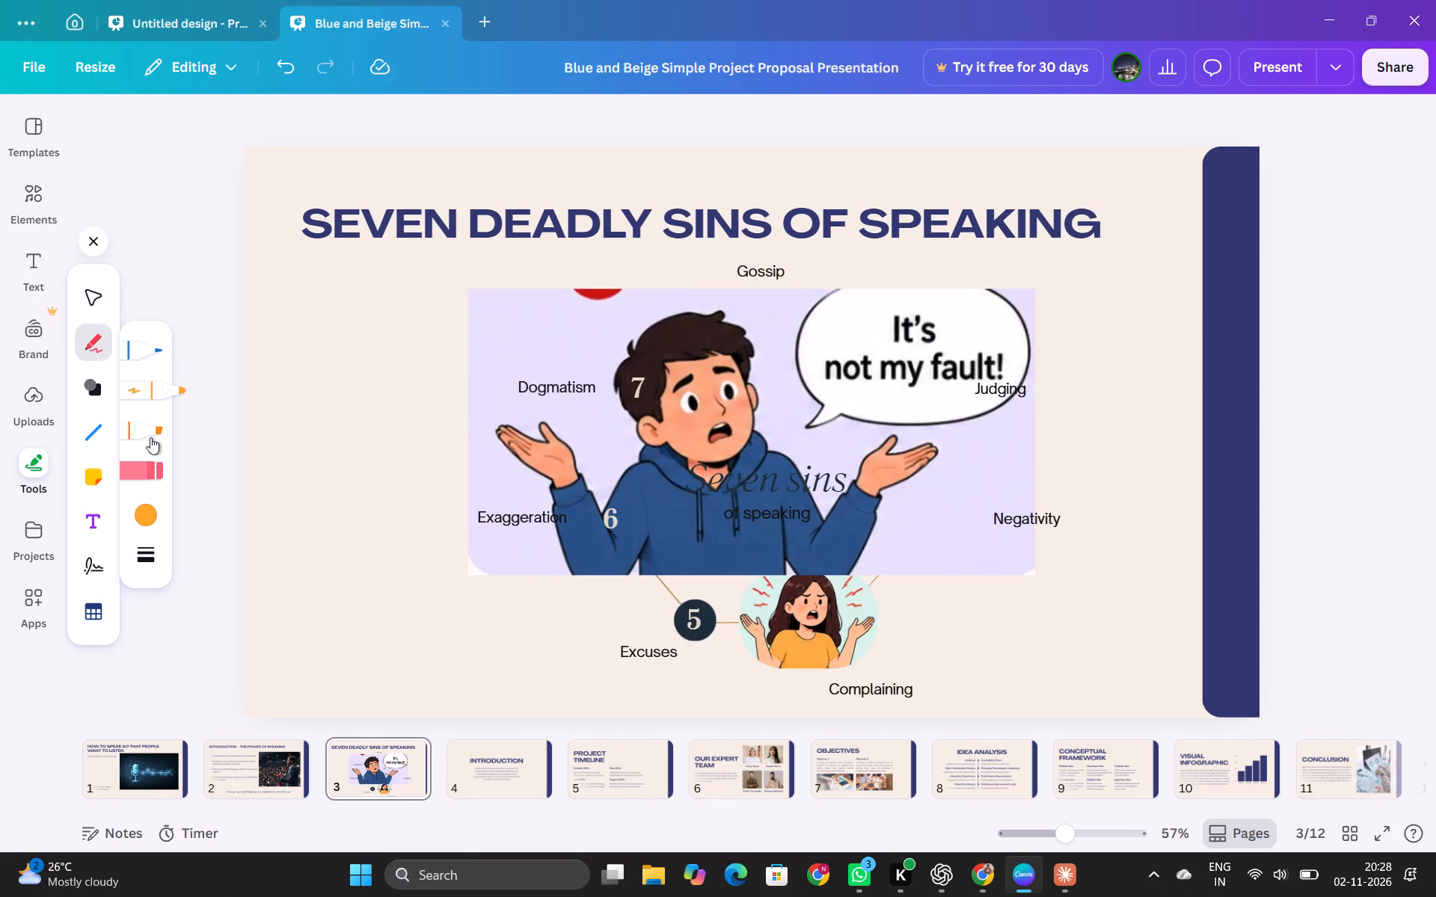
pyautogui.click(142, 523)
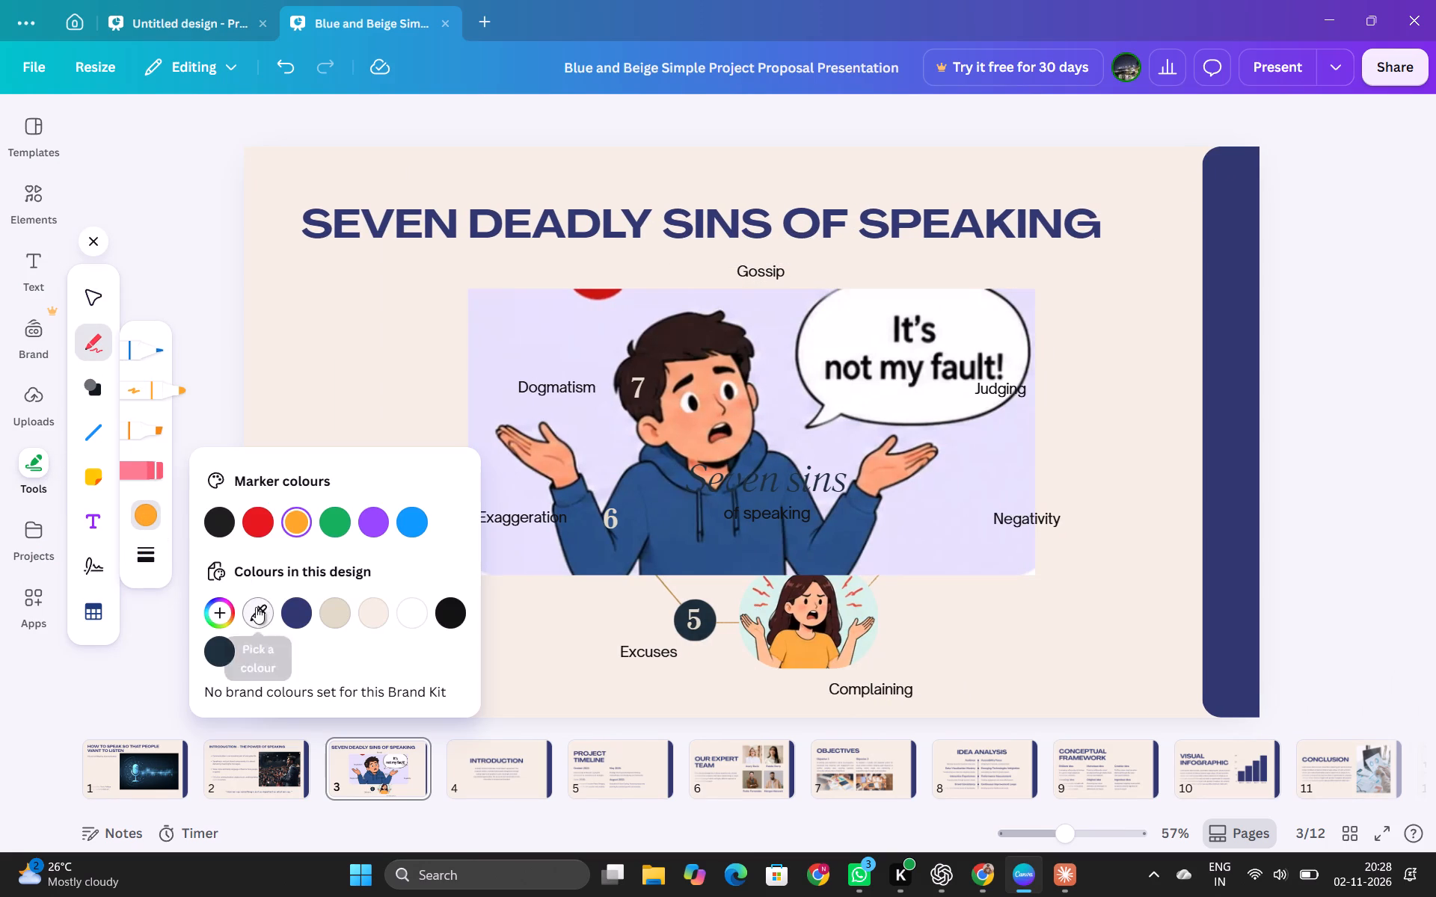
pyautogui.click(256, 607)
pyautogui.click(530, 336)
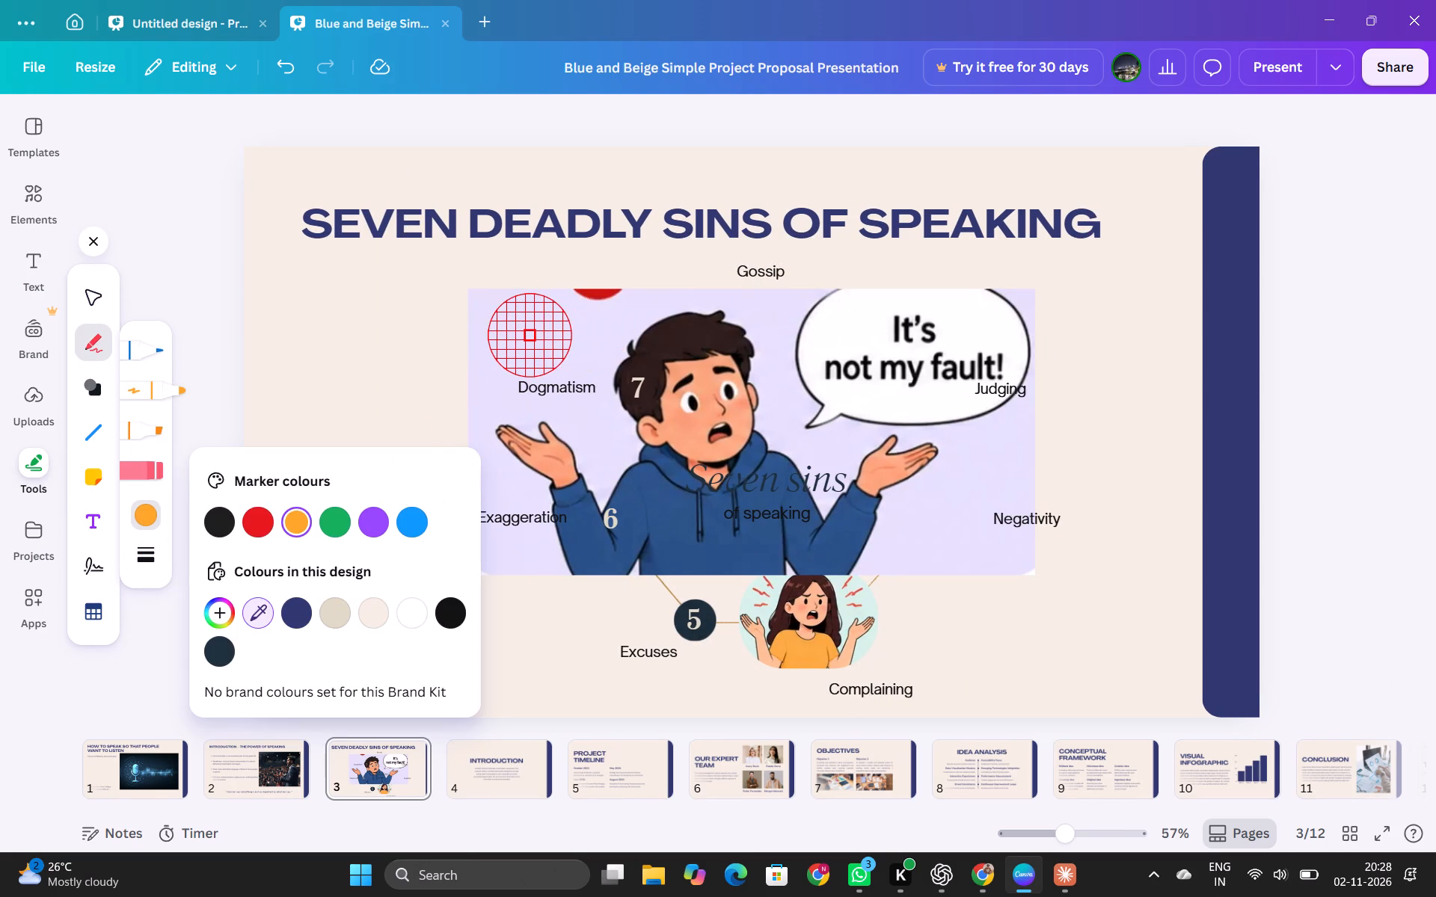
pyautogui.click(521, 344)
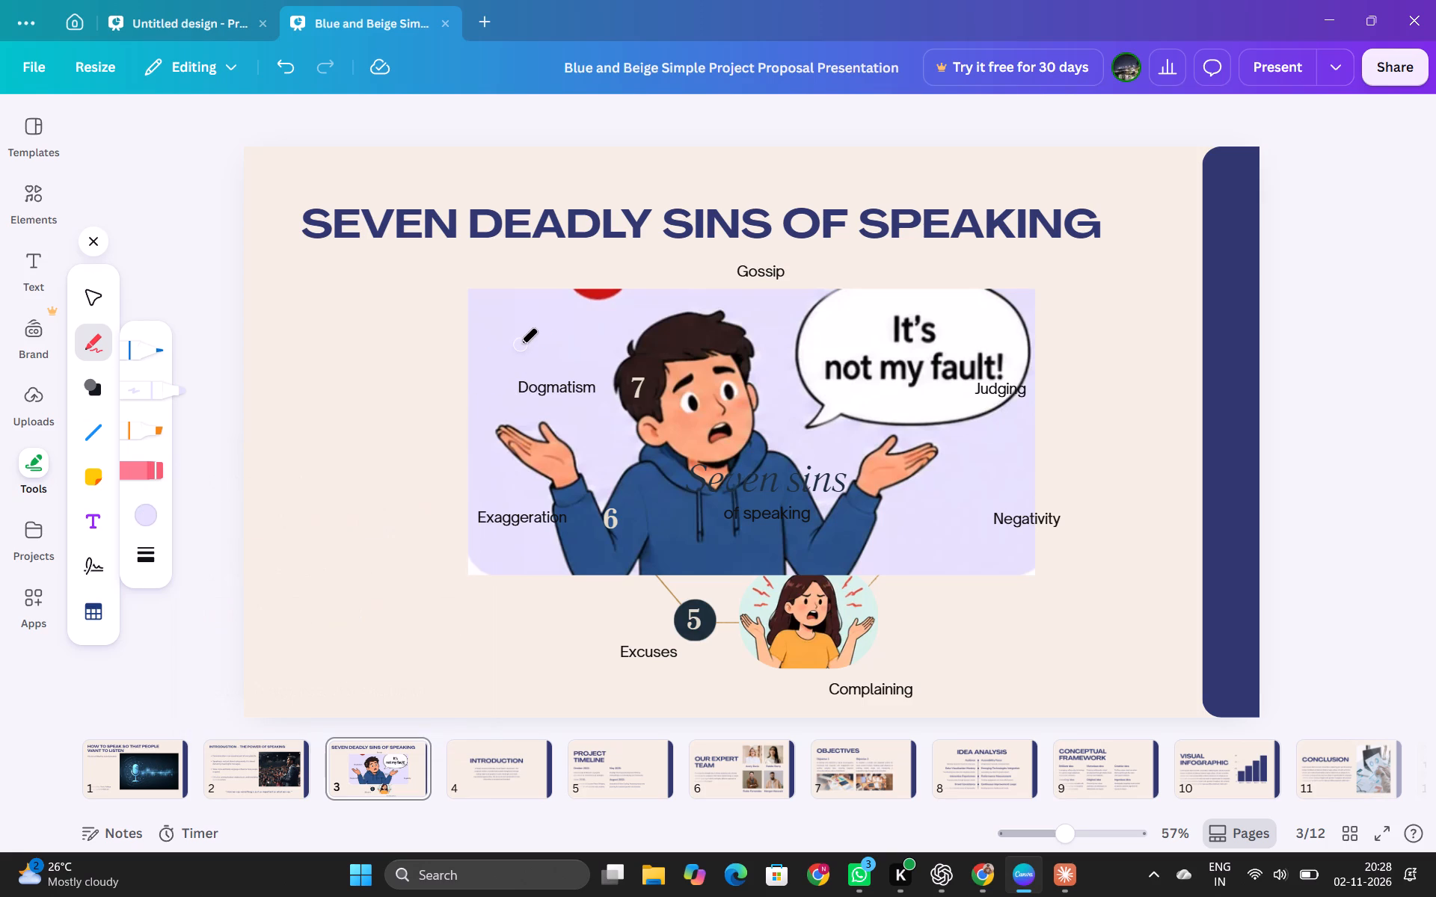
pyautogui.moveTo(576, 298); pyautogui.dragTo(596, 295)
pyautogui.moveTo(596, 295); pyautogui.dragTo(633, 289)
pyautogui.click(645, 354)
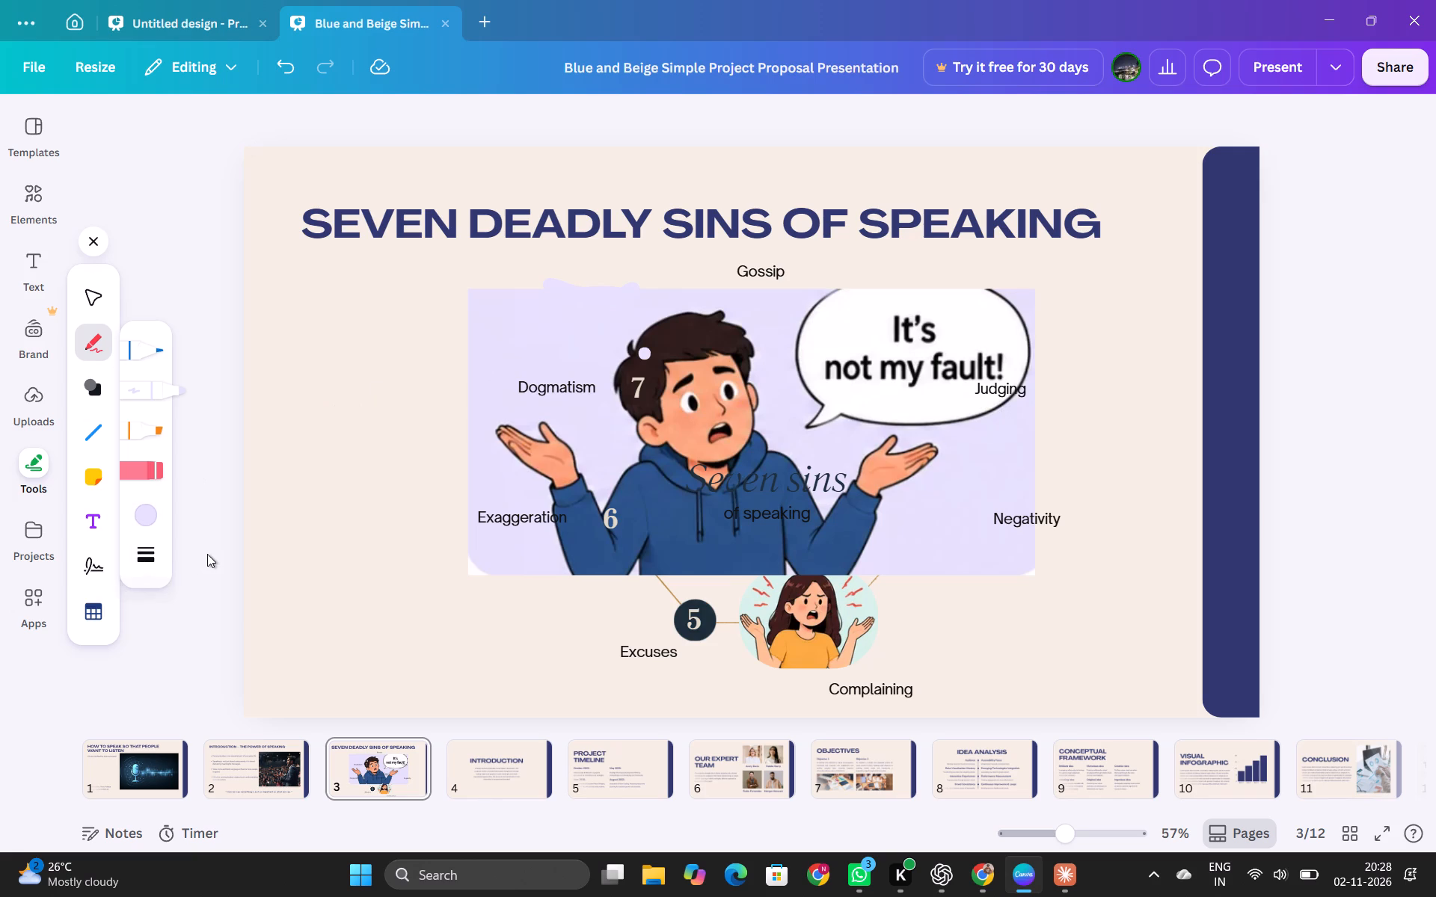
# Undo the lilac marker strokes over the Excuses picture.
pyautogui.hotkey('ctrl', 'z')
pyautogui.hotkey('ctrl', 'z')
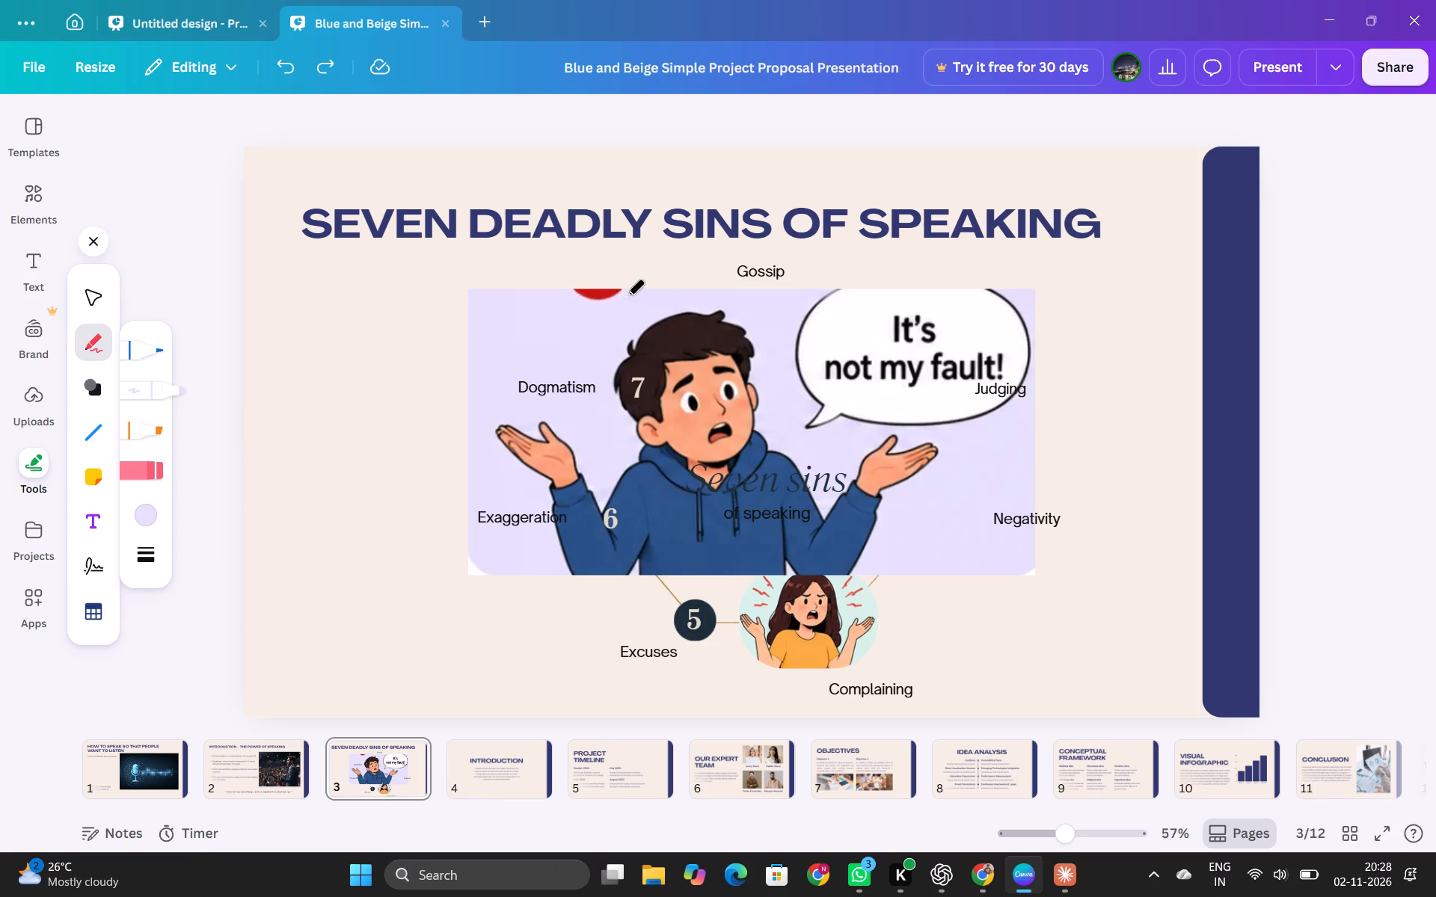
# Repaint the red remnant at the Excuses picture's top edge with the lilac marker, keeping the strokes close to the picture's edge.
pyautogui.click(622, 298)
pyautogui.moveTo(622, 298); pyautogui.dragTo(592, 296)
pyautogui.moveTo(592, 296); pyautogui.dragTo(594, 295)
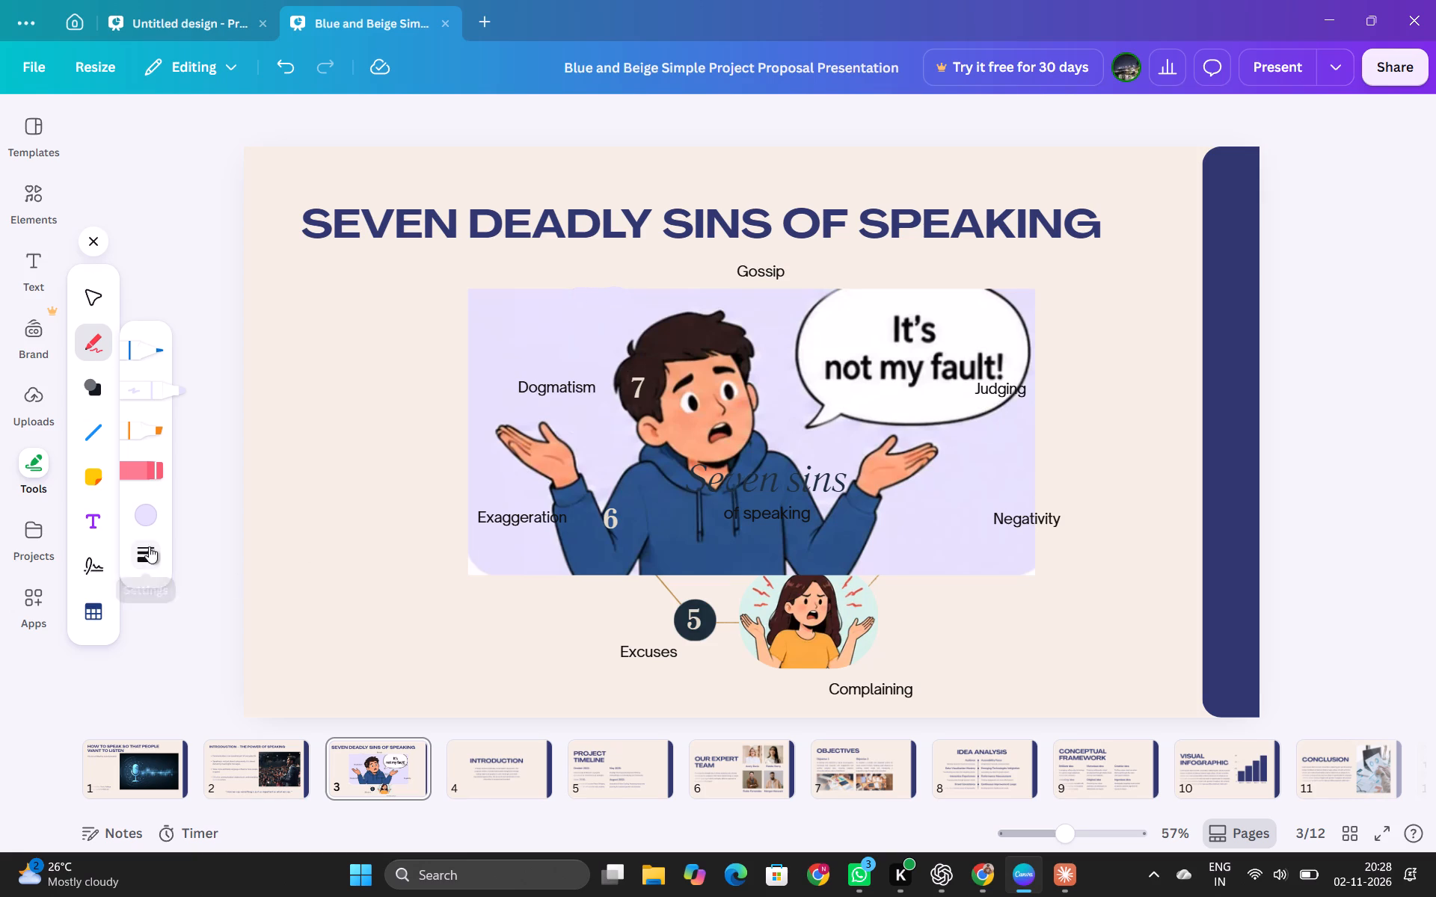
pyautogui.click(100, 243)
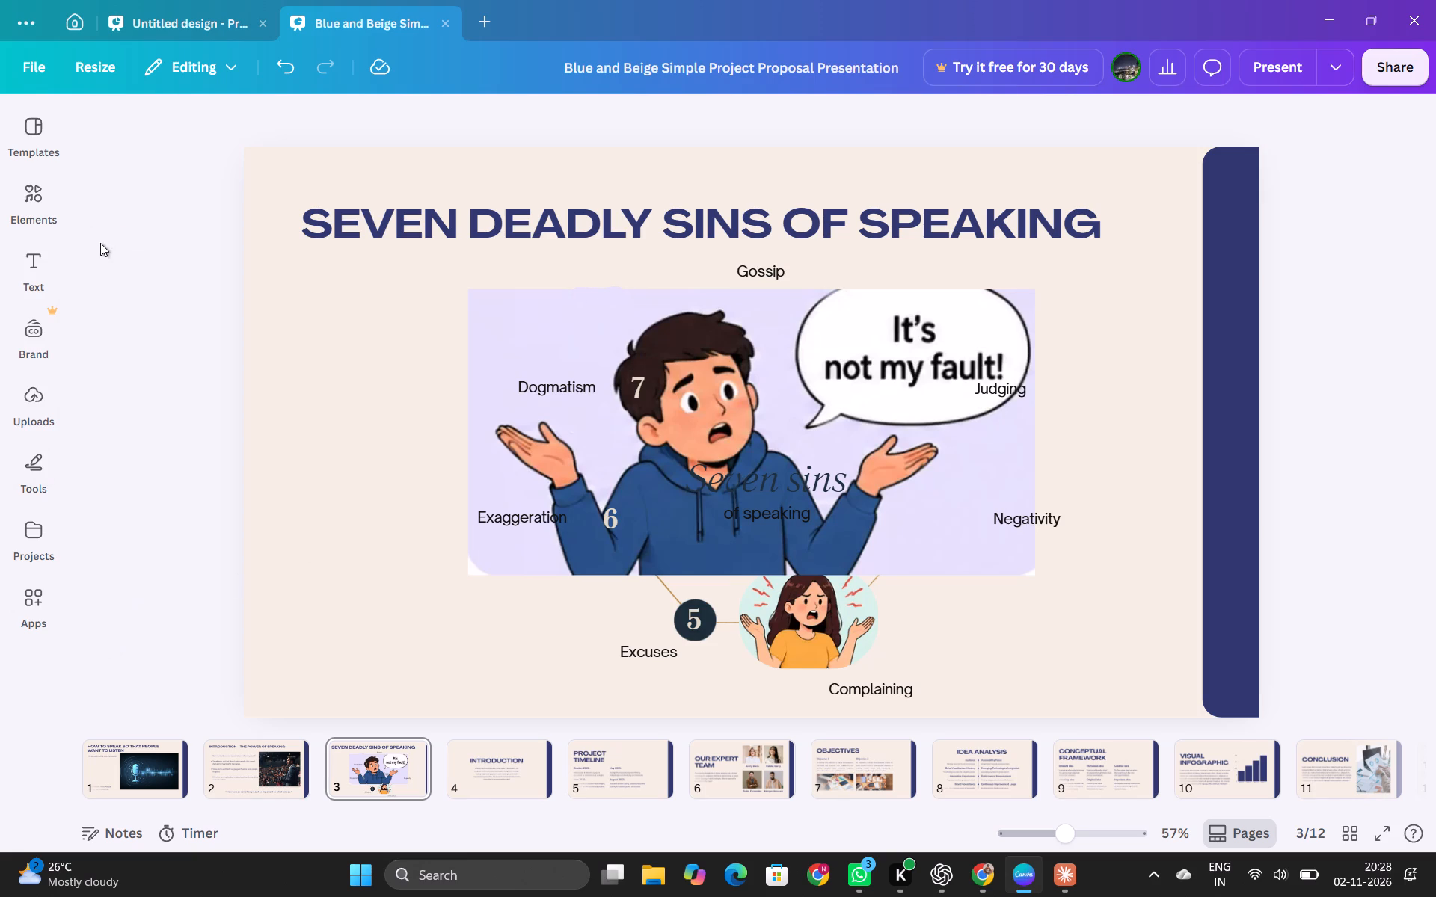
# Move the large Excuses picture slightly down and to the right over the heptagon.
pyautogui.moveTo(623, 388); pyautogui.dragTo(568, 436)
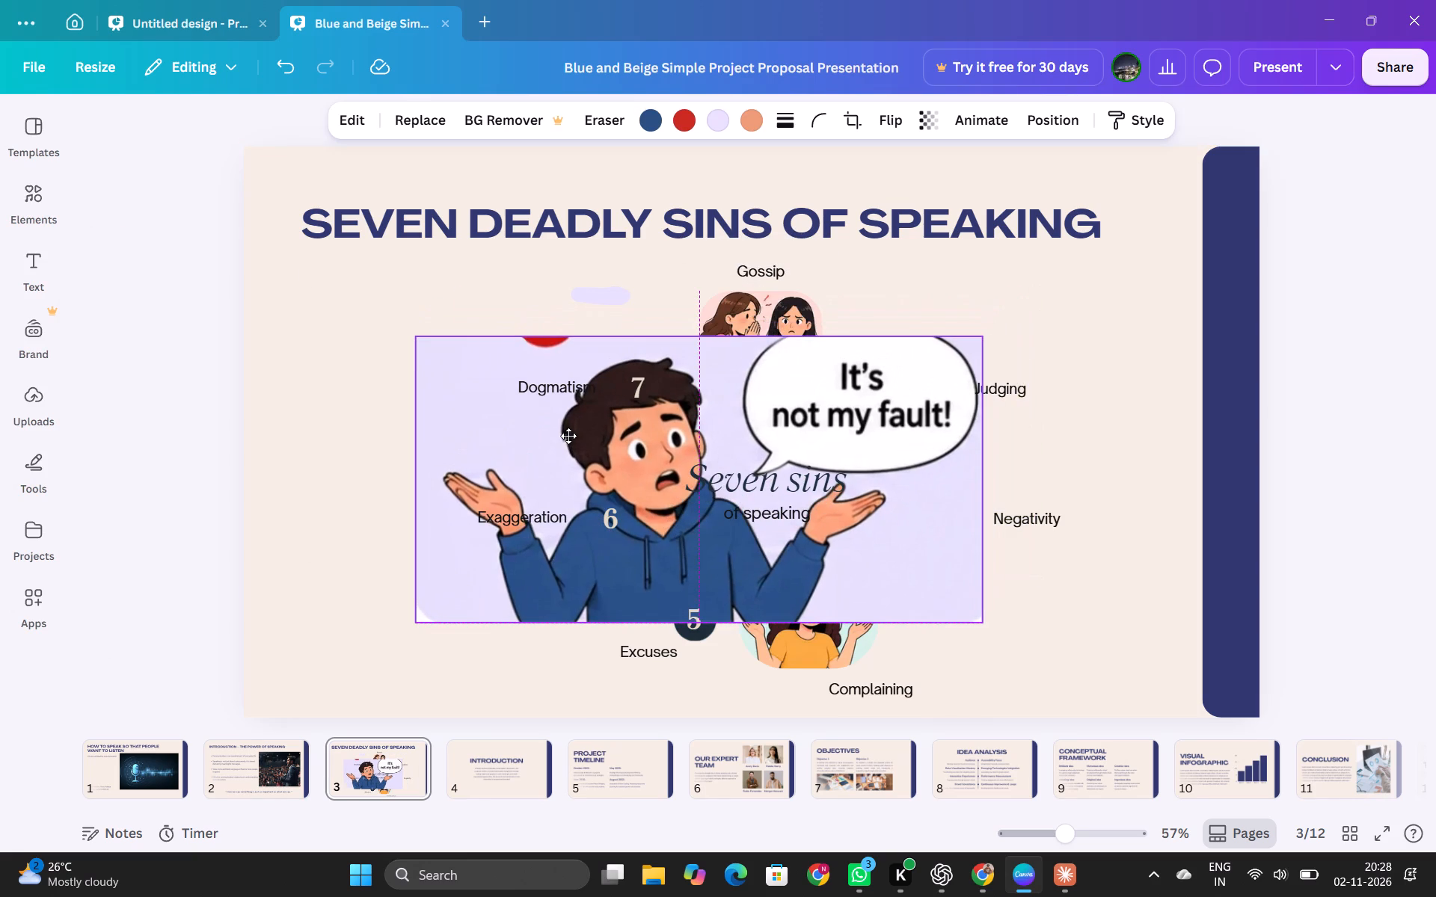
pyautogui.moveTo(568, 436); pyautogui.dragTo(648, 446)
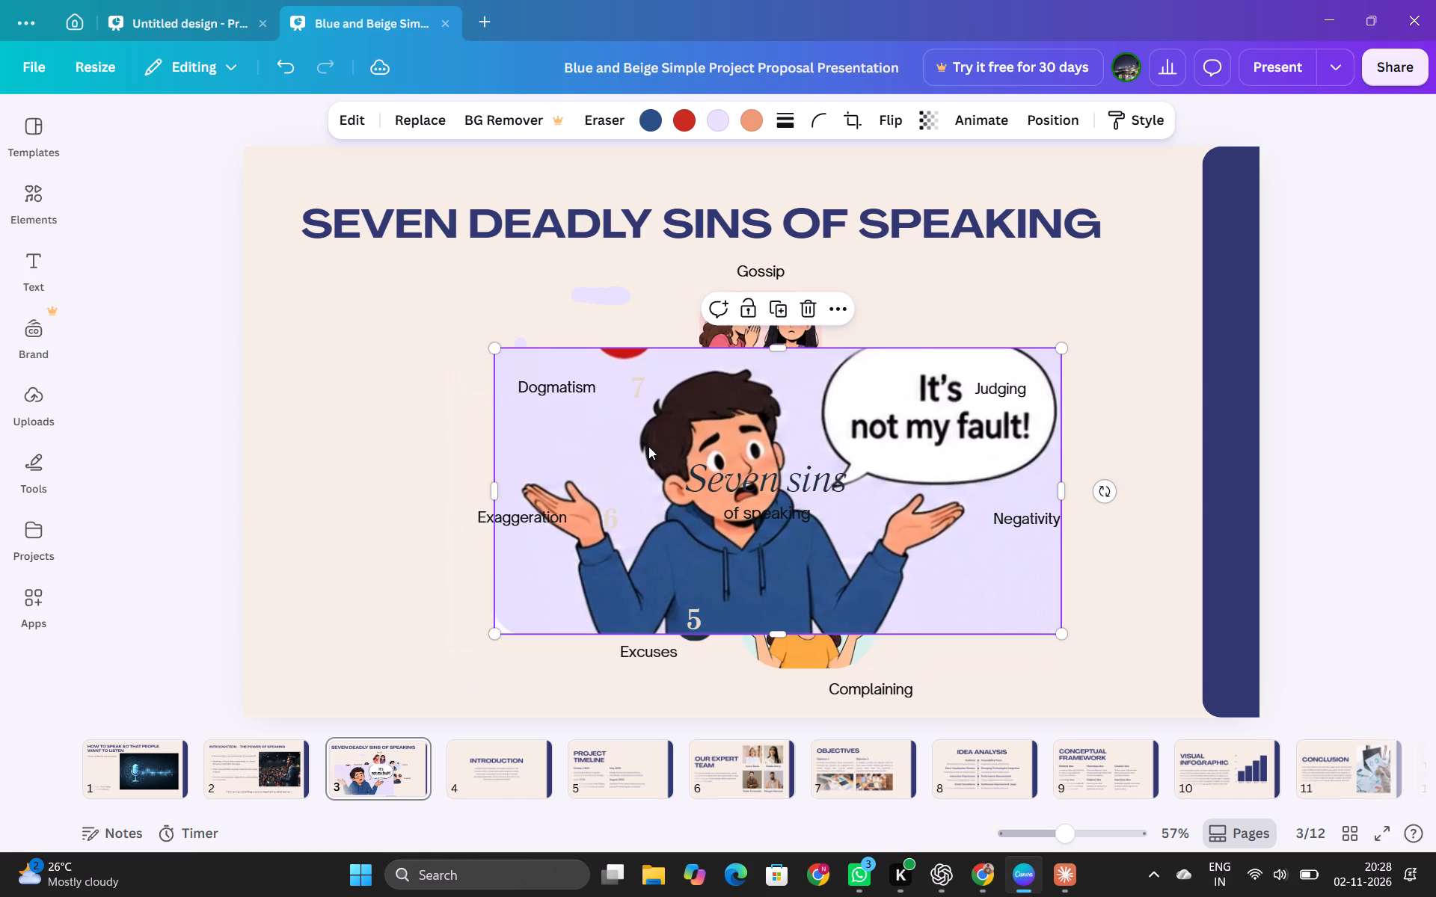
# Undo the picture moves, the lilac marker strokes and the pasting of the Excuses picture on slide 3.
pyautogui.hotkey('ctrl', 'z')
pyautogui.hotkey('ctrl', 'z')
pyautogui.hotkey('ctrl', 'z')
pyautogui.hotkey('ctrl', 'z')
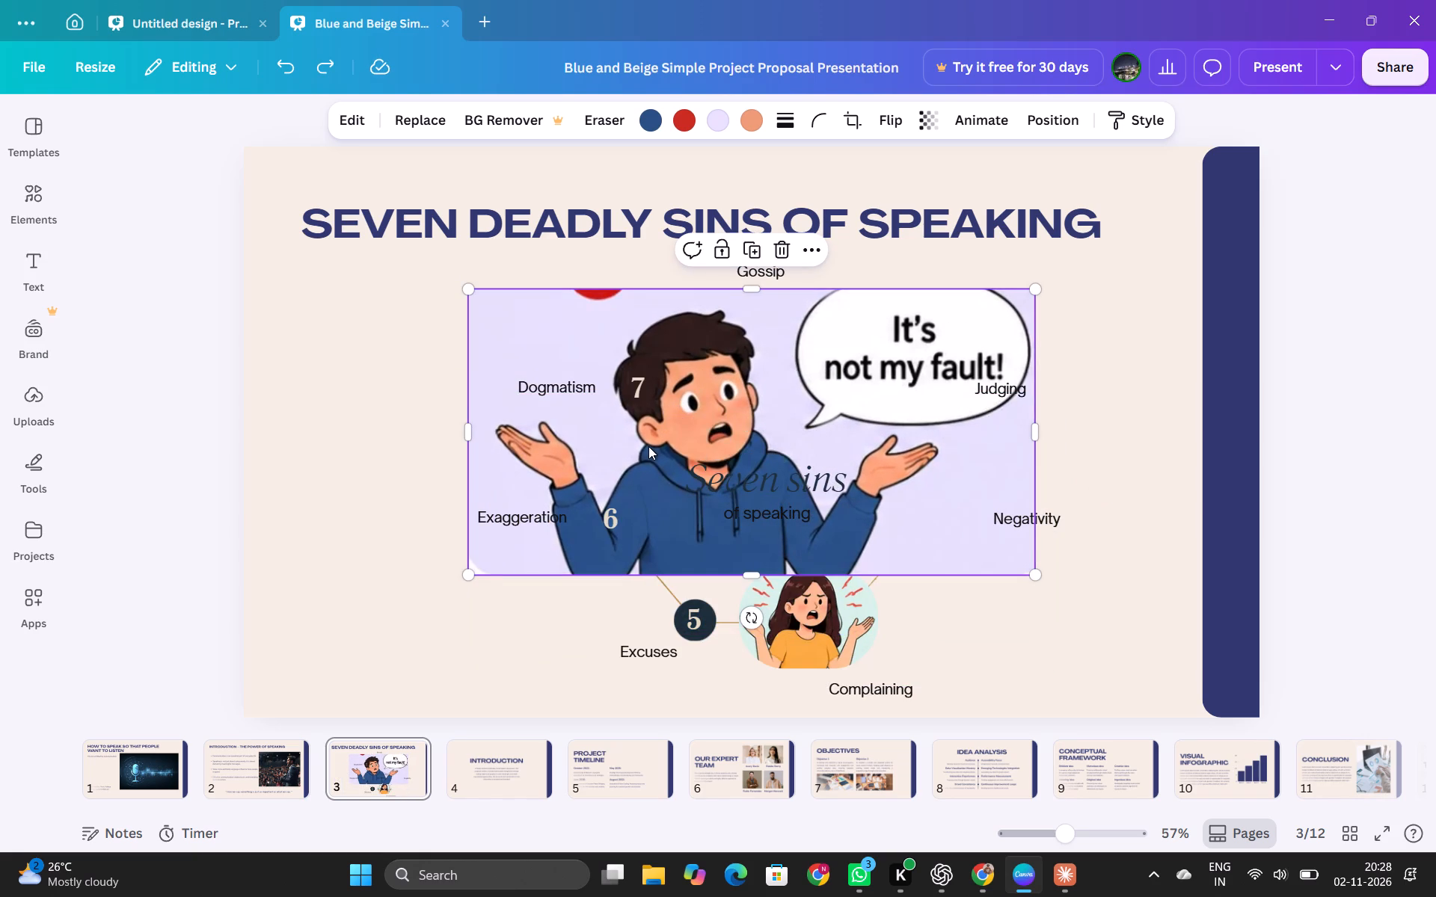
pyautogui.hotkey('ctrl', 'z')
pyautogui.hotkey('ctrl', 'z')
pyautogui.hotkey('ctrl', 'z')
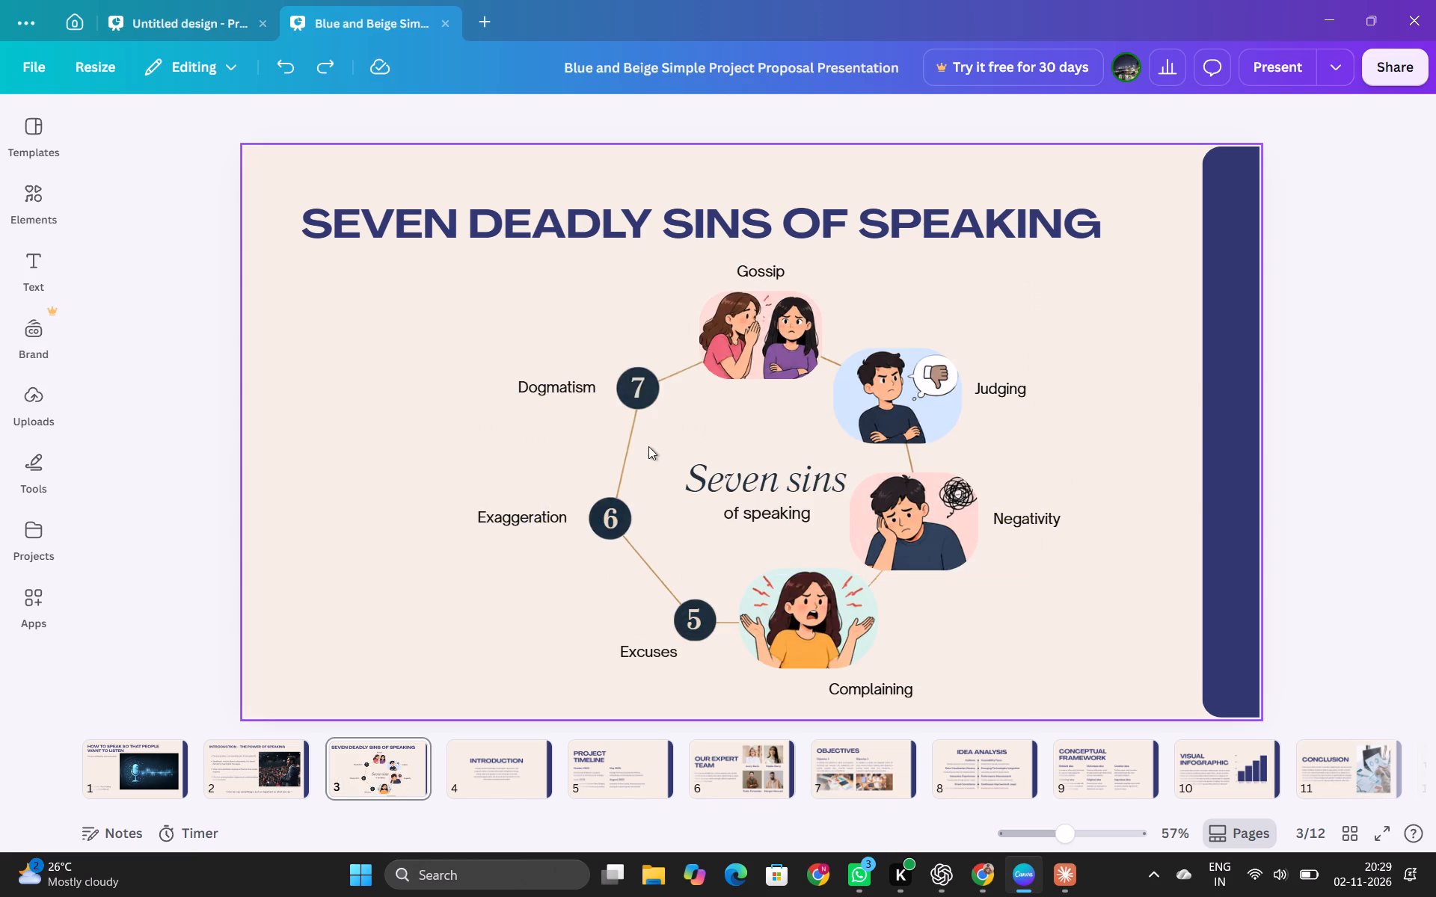
# Restore the pasted Excuses picture on slide 3 and shrink it to about half its size.
pyautogui.hotkey('ctrl', 'y')
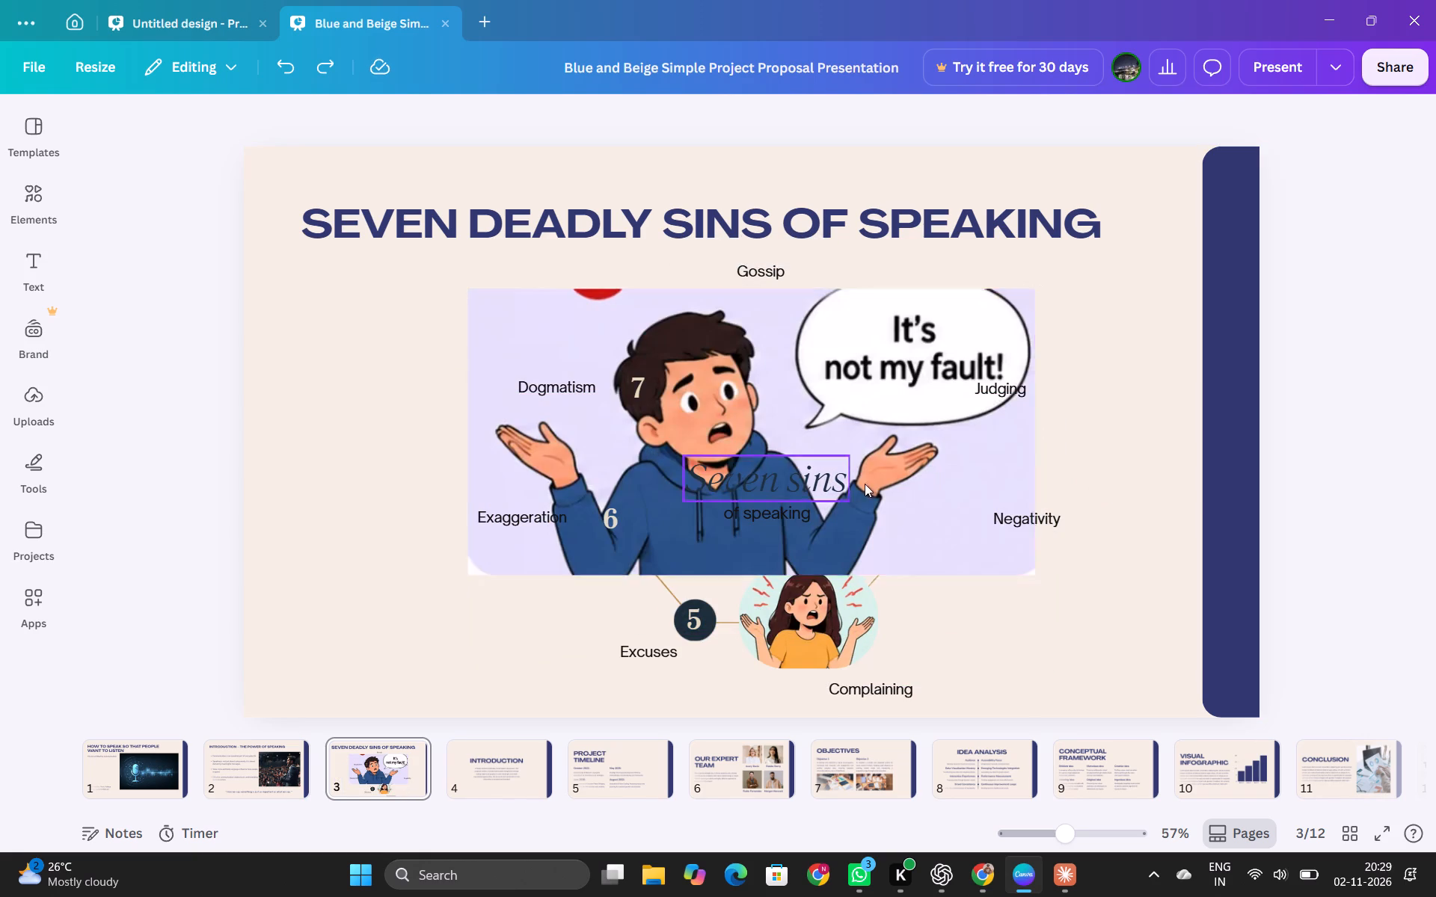
pyautogui.click(1007, 505)
pyautogui.click(1040, 583)
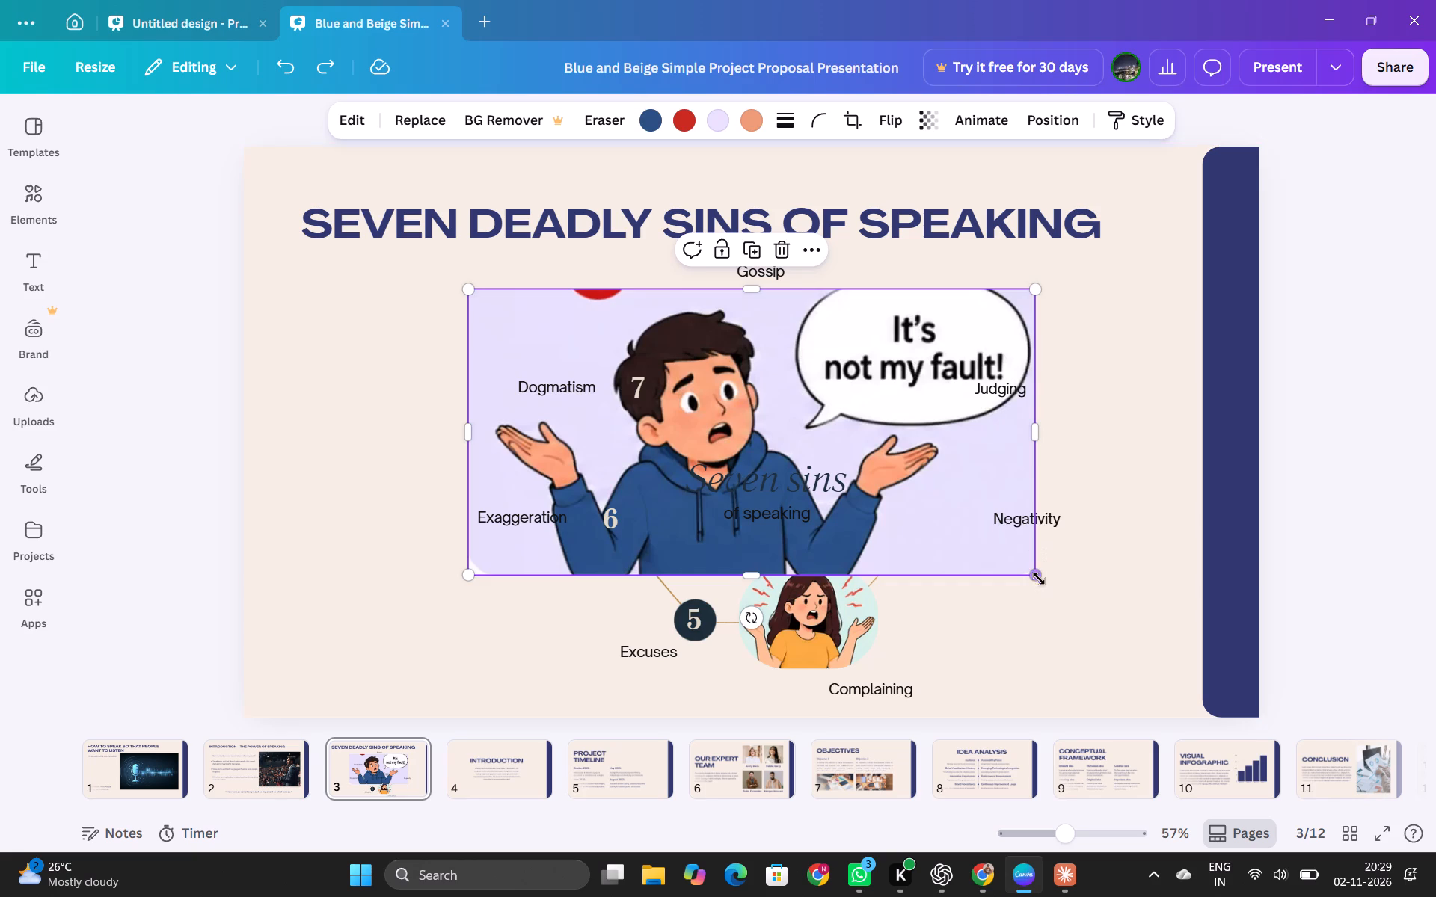
pyautogui.moveTo(1039, 579); pyautogui.dragTo(872, 513)
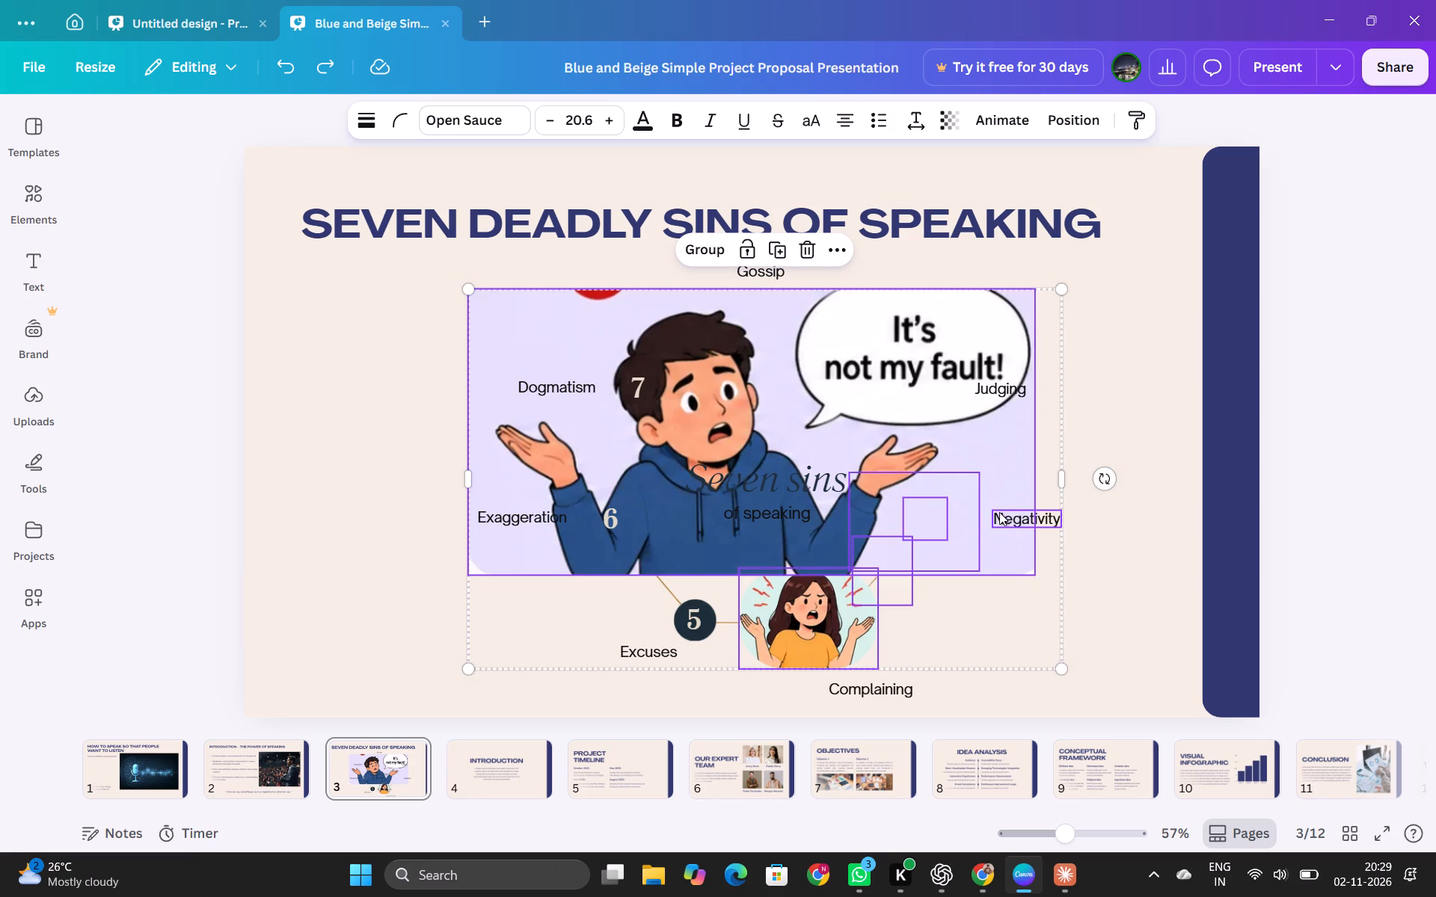
pyautogui.click(962, 410)
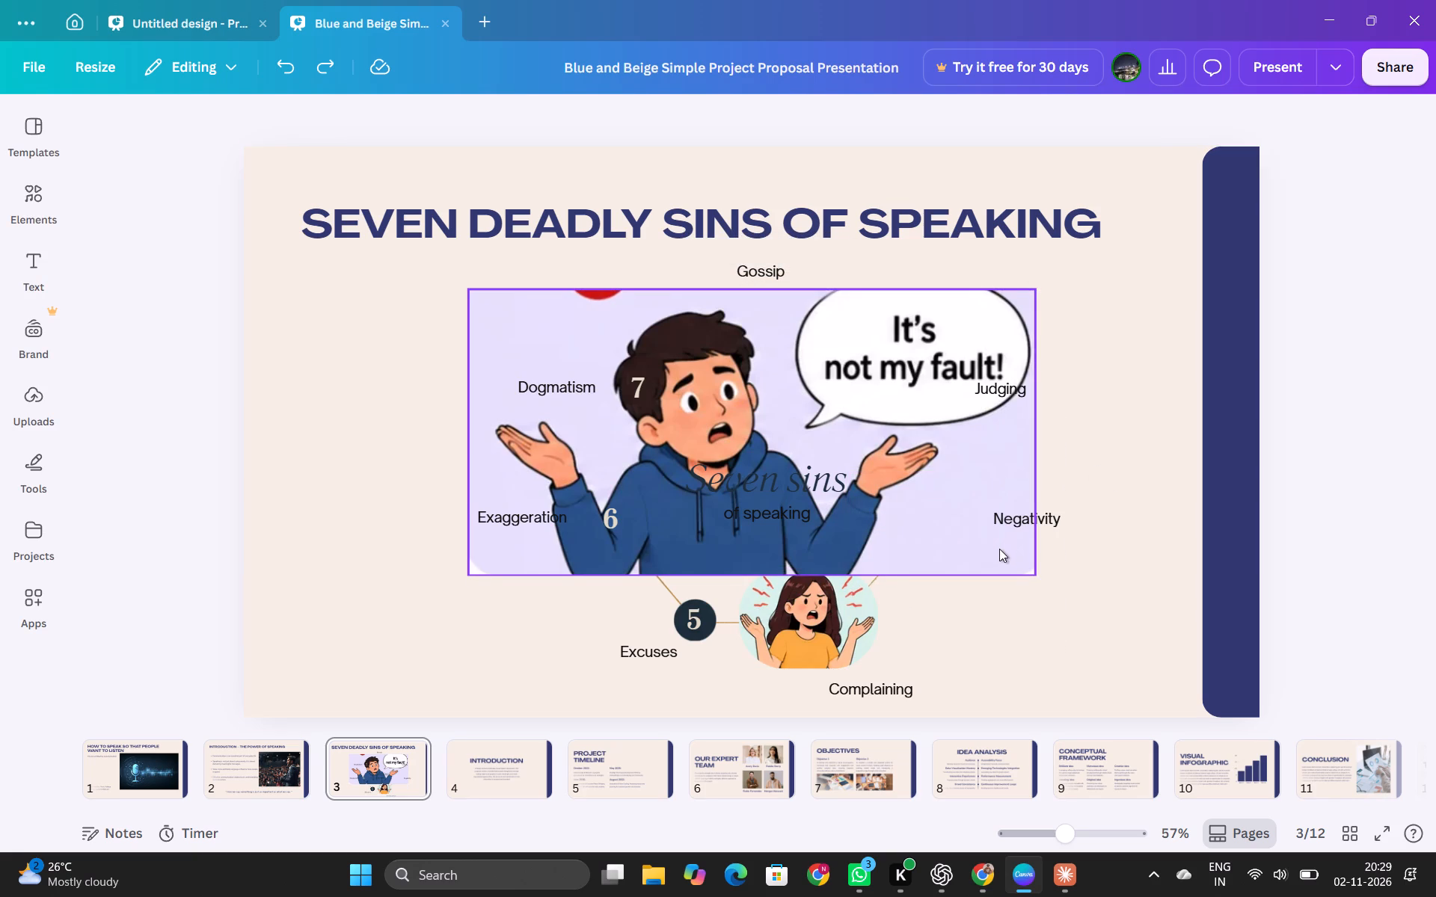
pyautogui.click(983, 544)
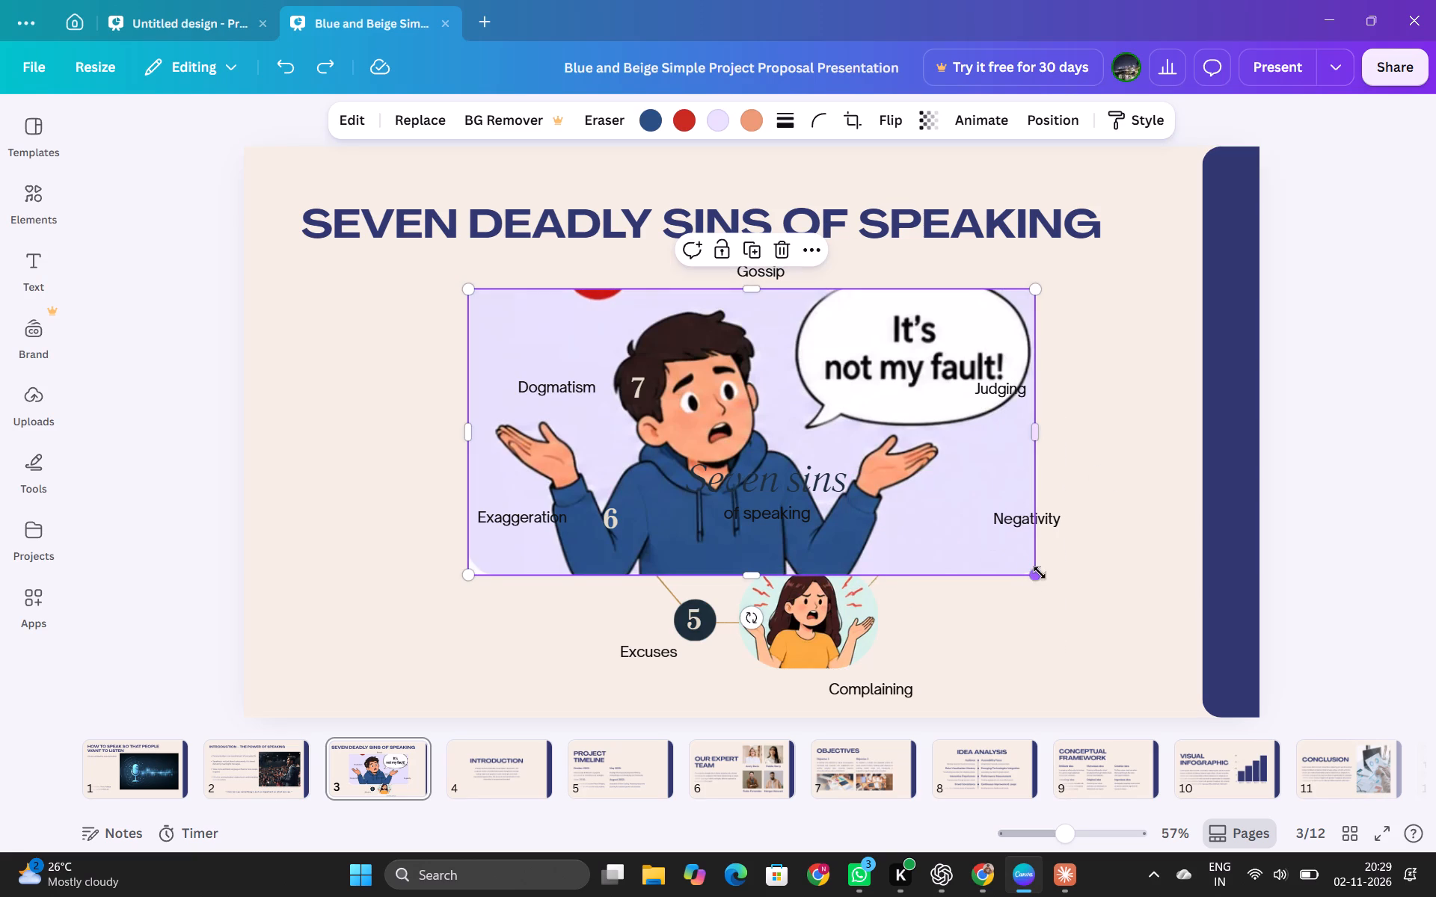
pyautogui.moveTo(1040, 573); pyautogui.dragTo(746, 454)
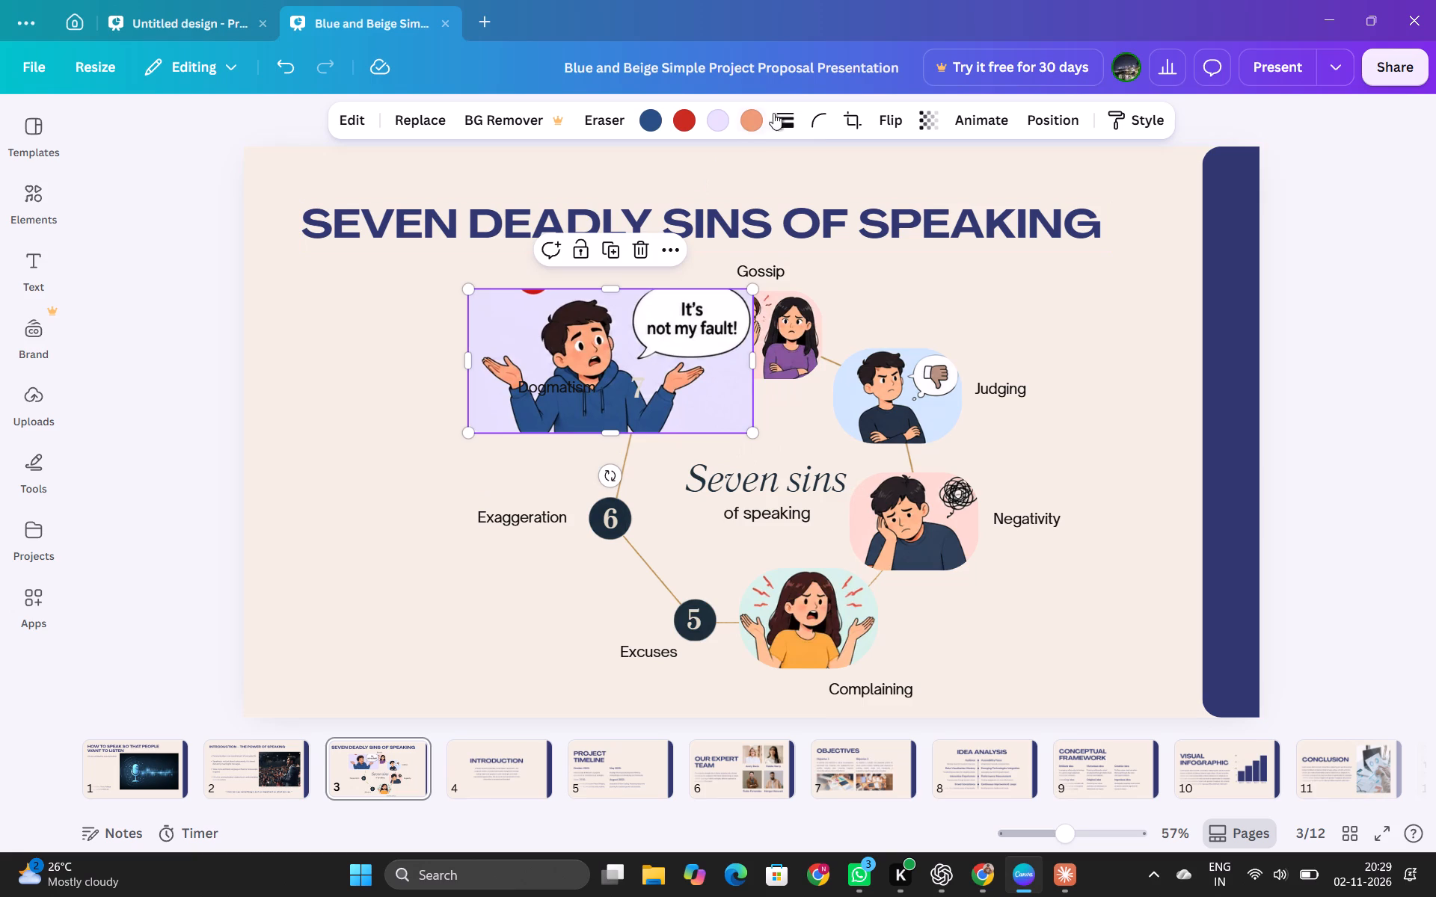
# Set the Excuses picture's corner rounding to 95.
pyautogui.click(815, 120)
pyautogui.moveTo(726, 198); pyautogui.dragTo(857, 206)
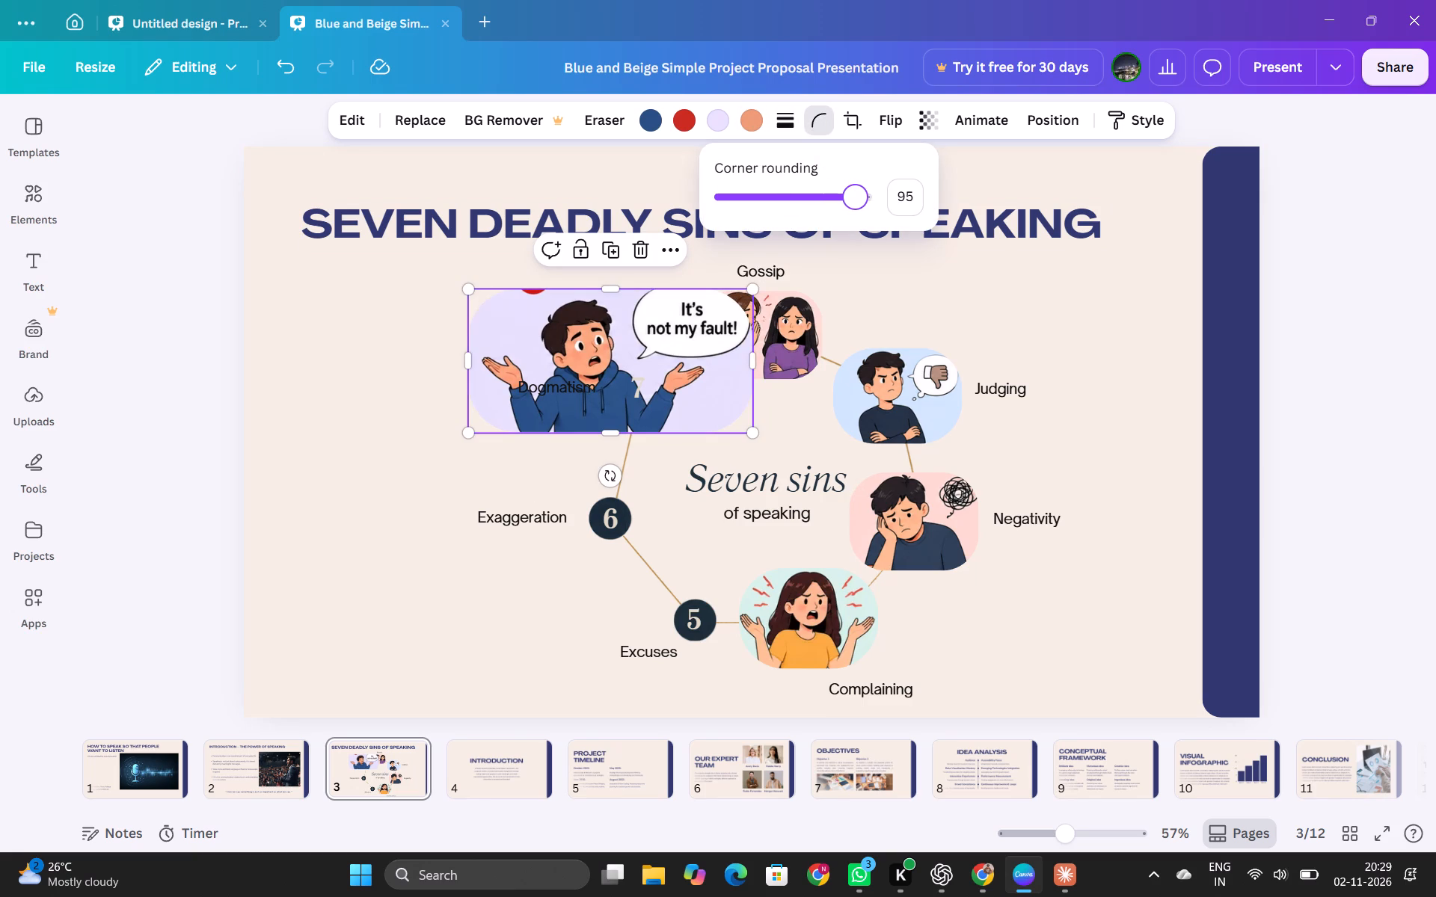
# Move the Excuses picture over the heptagon's number 5 and shrink it to roughly the size of the neighbouring illustrations.
pyautogui.moveTo(678, 379); pyautogui.dragTo(838, 641)
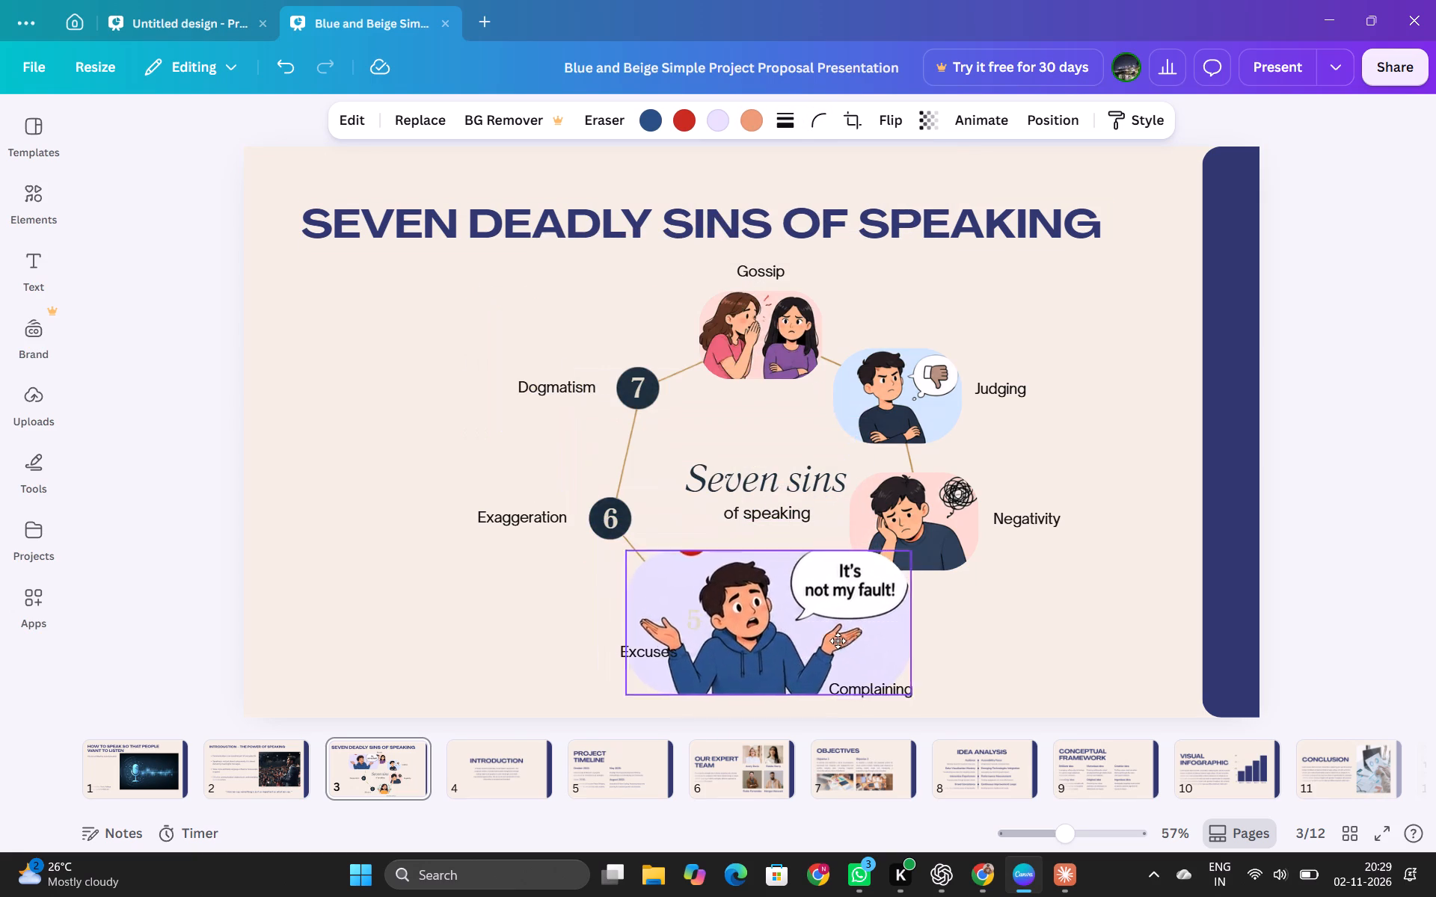
pyautogui.moveTo(838, 641); pyautogui.dragTo(752, 637)
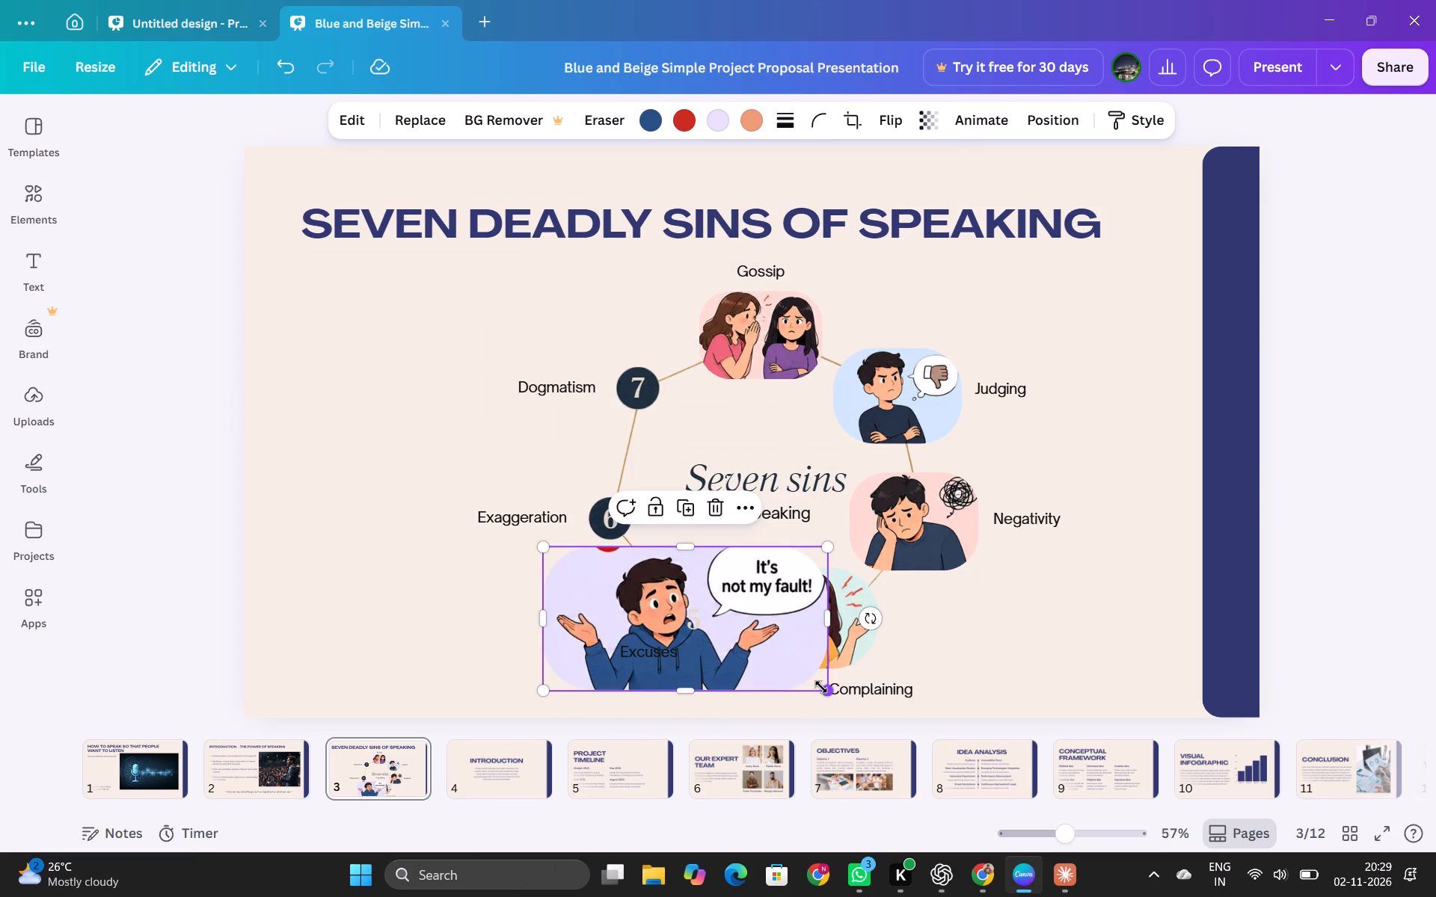
pyautogui.moveTo(821, 687); pyautogui.dragTo(701, 653)
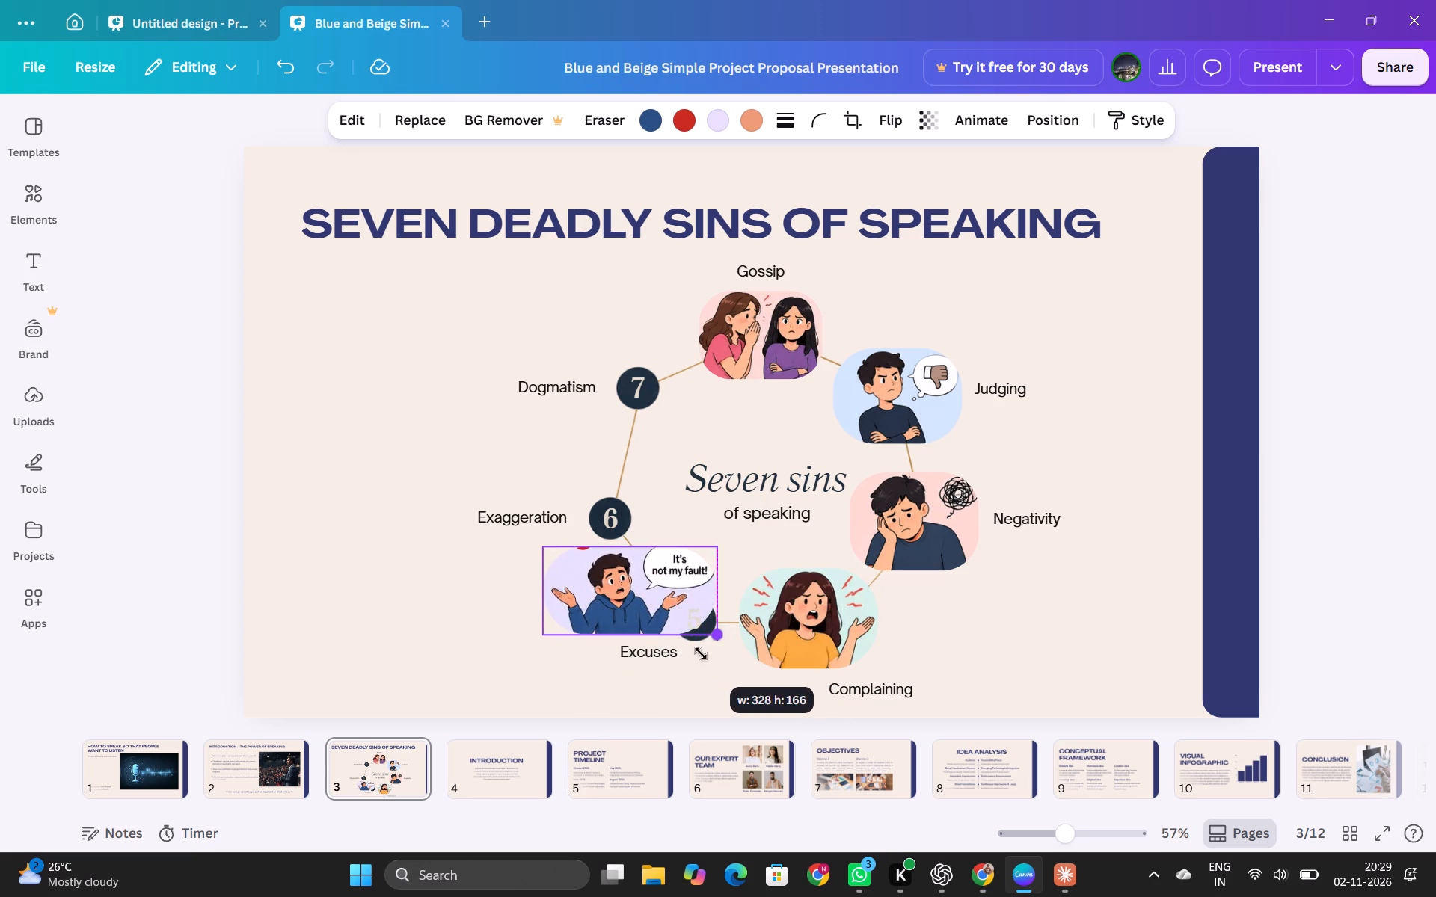
pyautogui.moveTo(701, 653); pyautogui.dragTo(717, 662)
pyautogui.moveTo(682, 585); pyautogui.dragTo(705, 599)
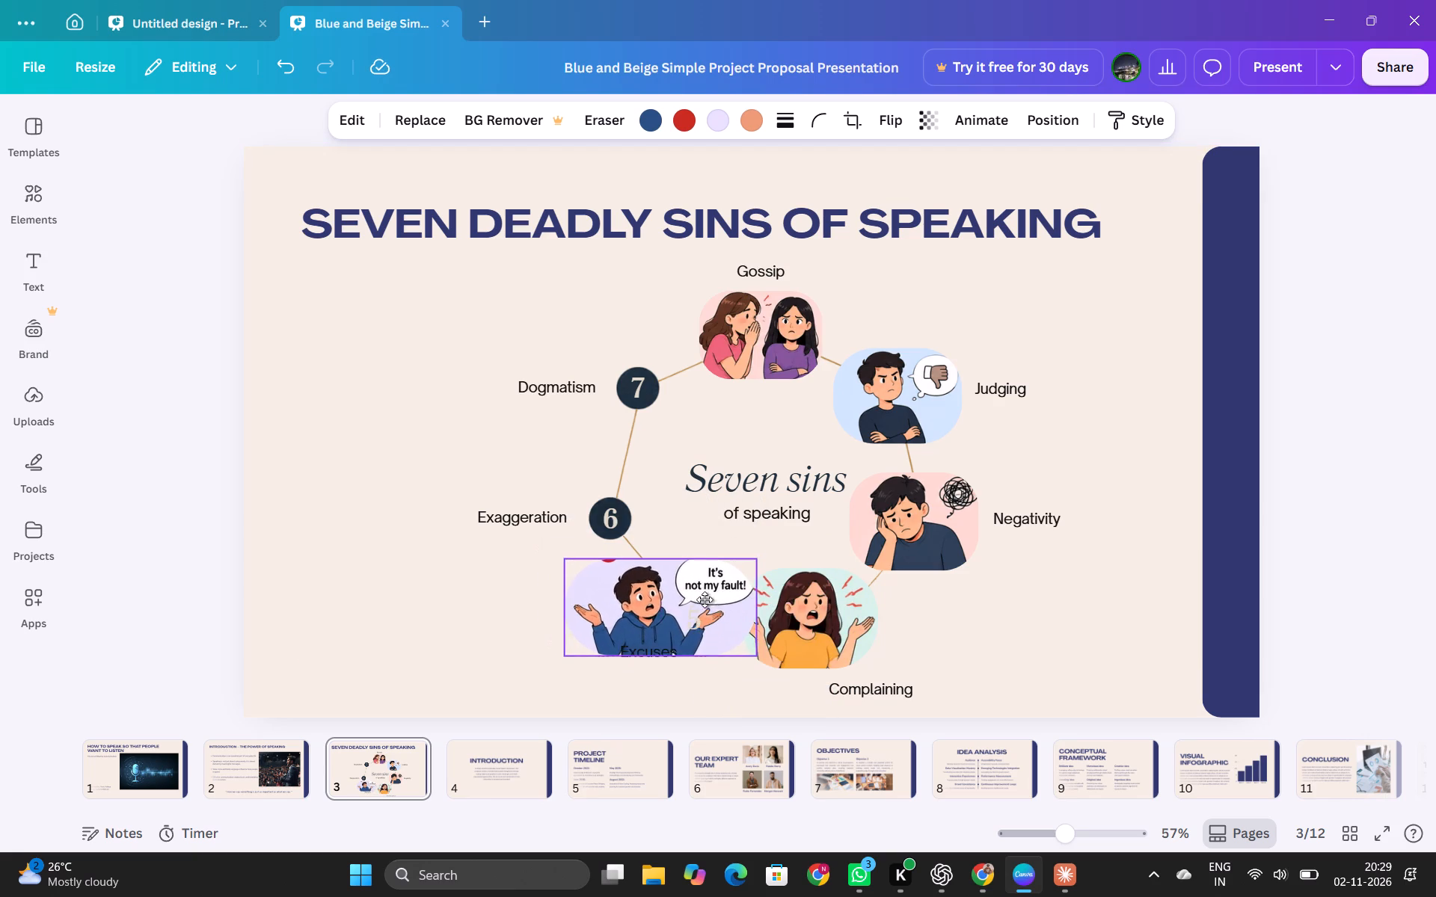
pyautogui.moveTo(705, 599); pyautogui.dragTo(706, 600)
# Delete the number 5 text overlapping the Excuses picture.
pyautogui.click(697, 626)
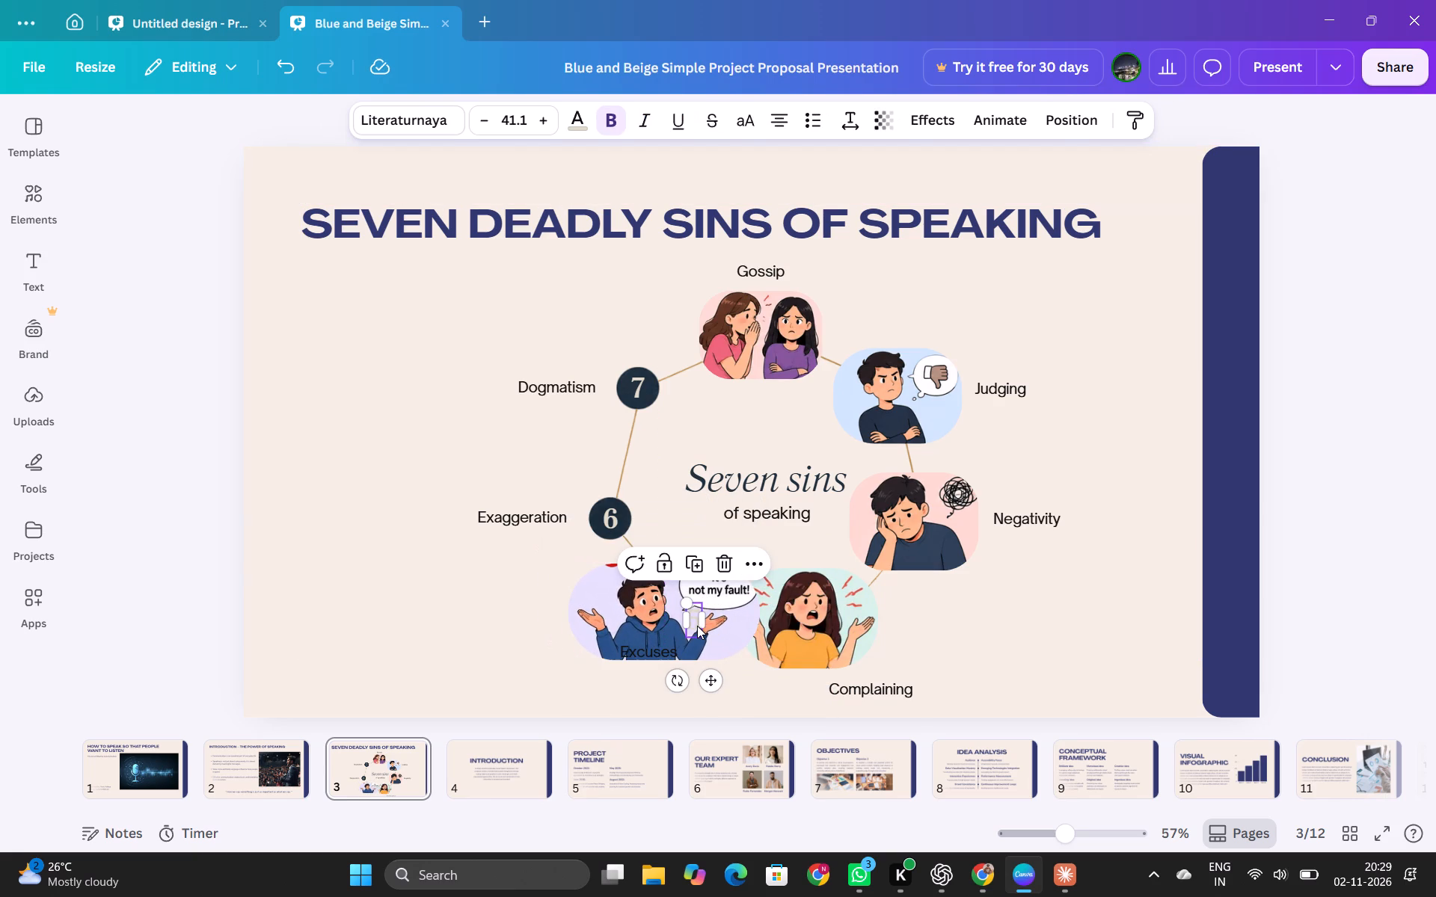
pyautogui.press('Delete')
# Shift the Excuses picture clear of the Complaining picture and place the Excuses label just below its lower-left edge.
pyautogui.moveTo(642, 647); pyautogui.dragTo(625, 675)
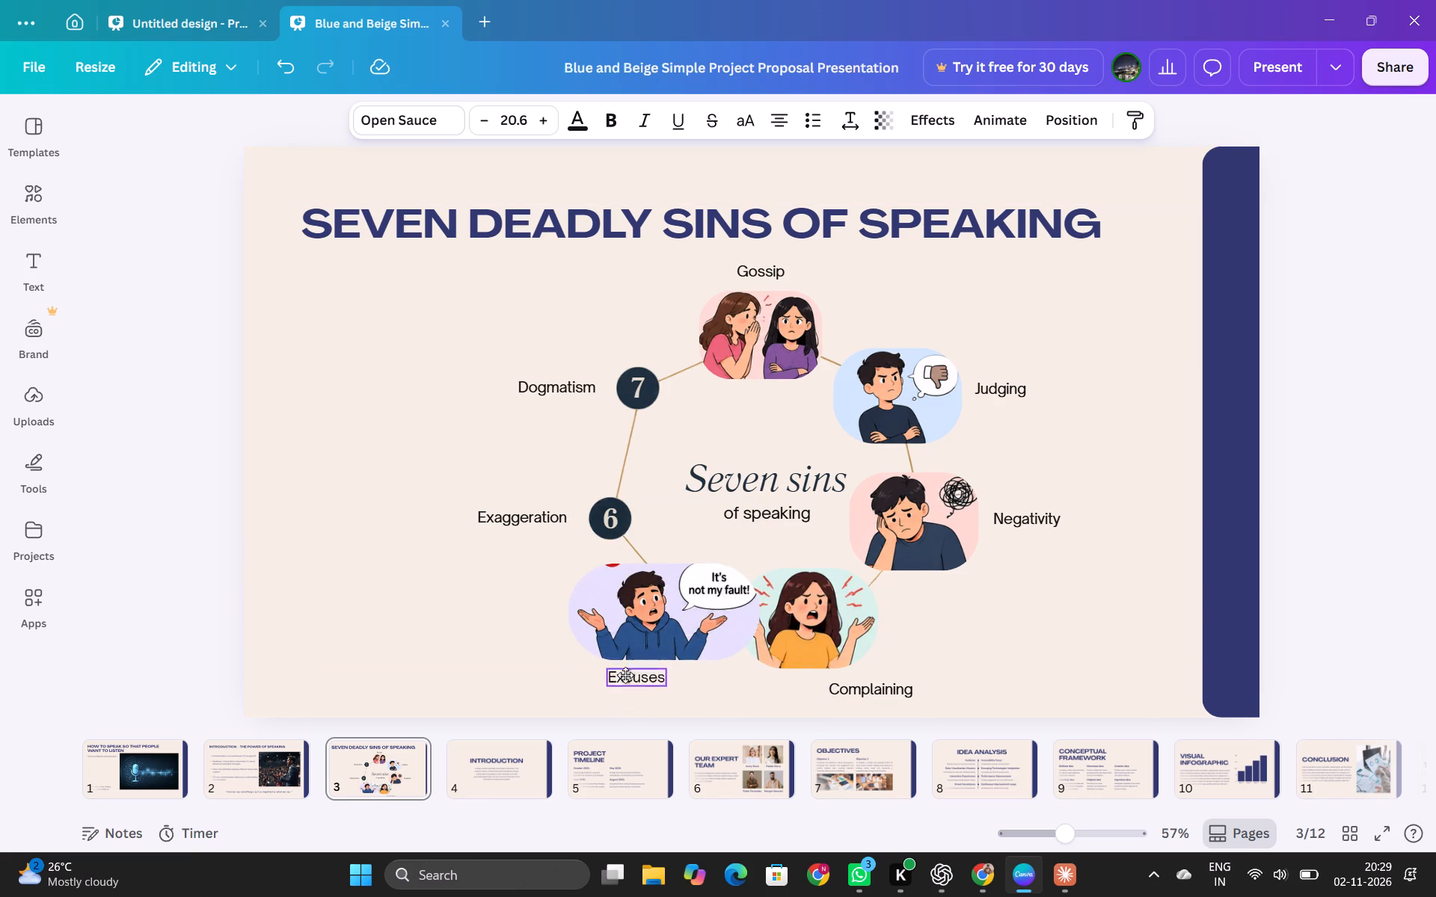
pyautogui.moveTo(625, 675); pyautogui.dragTo(575, 664)
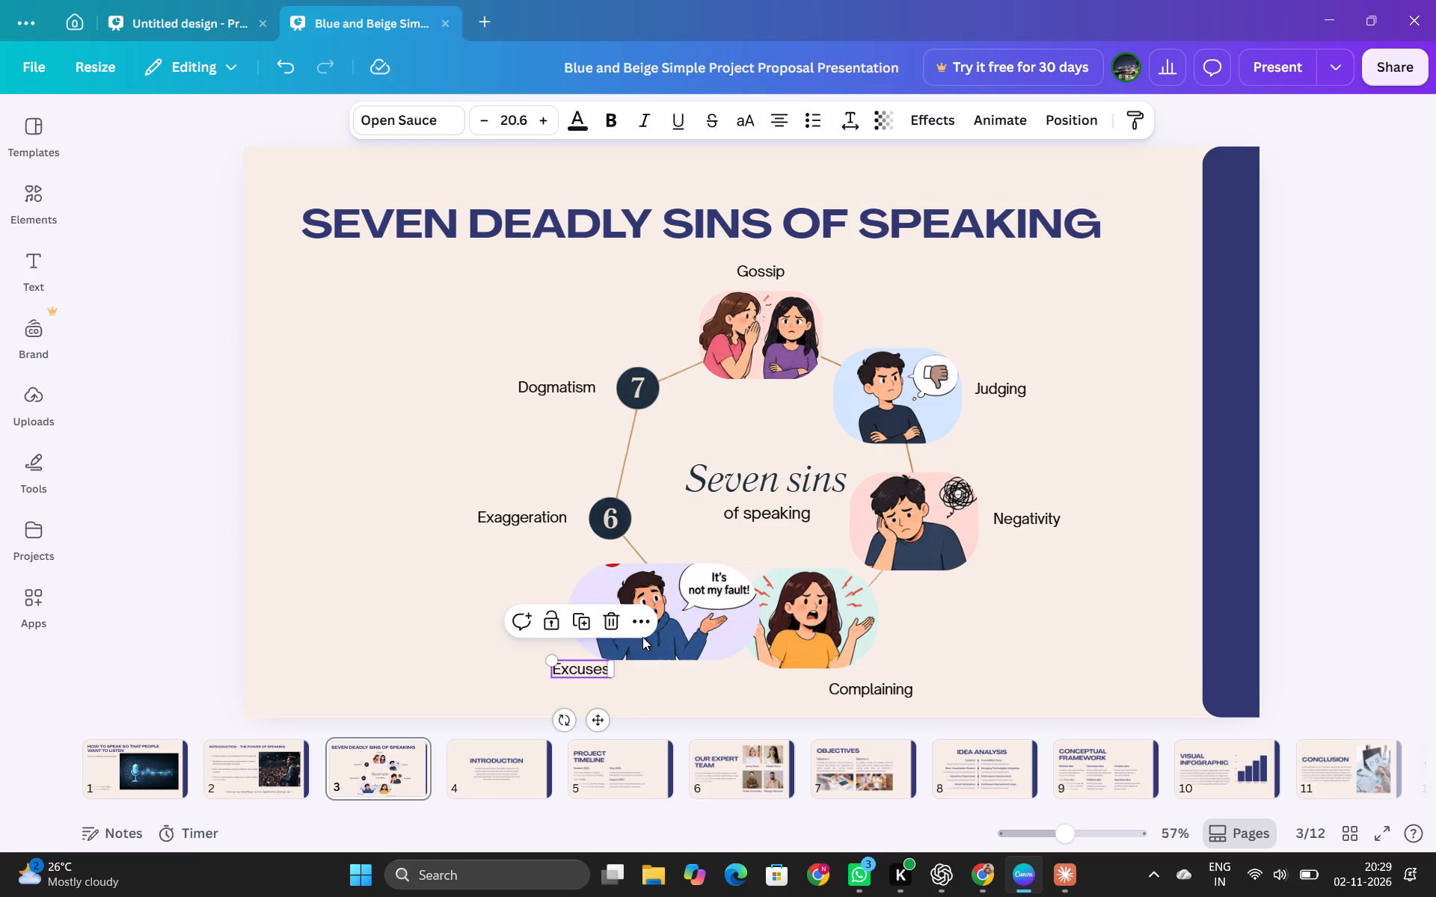
pyautogui.click(642, 637)
pyautogui.moveTo(709, 614); pyautogui.dragTo(672, 614)
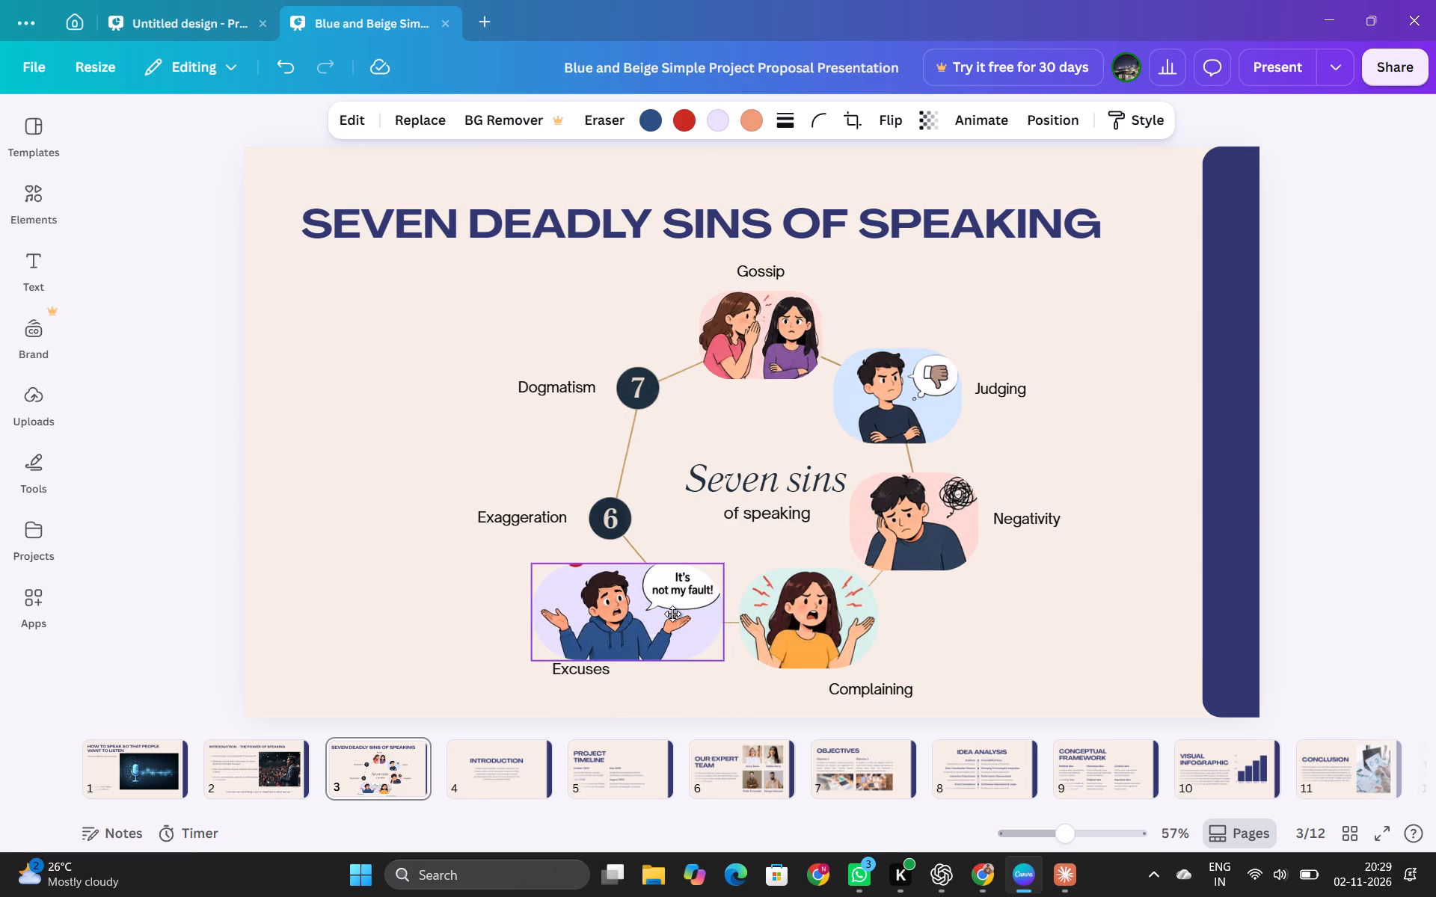
pyautogui.moveTo(672, 614); pyautogui.dragTo(672, 614)
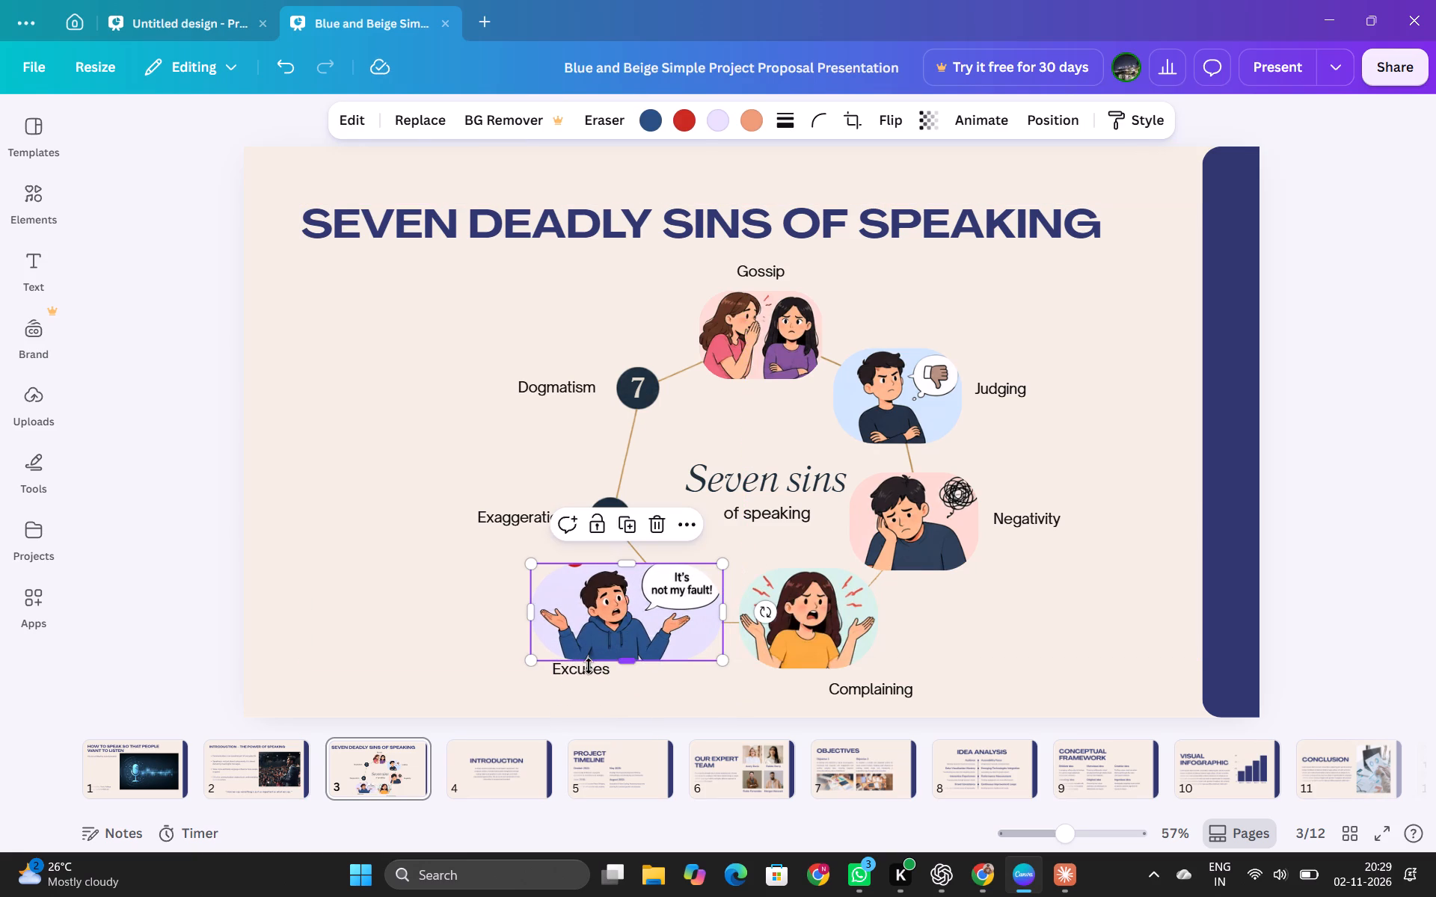
pyautogui.moveTo(587, 671); pyautogui.dragTo(556, 676)
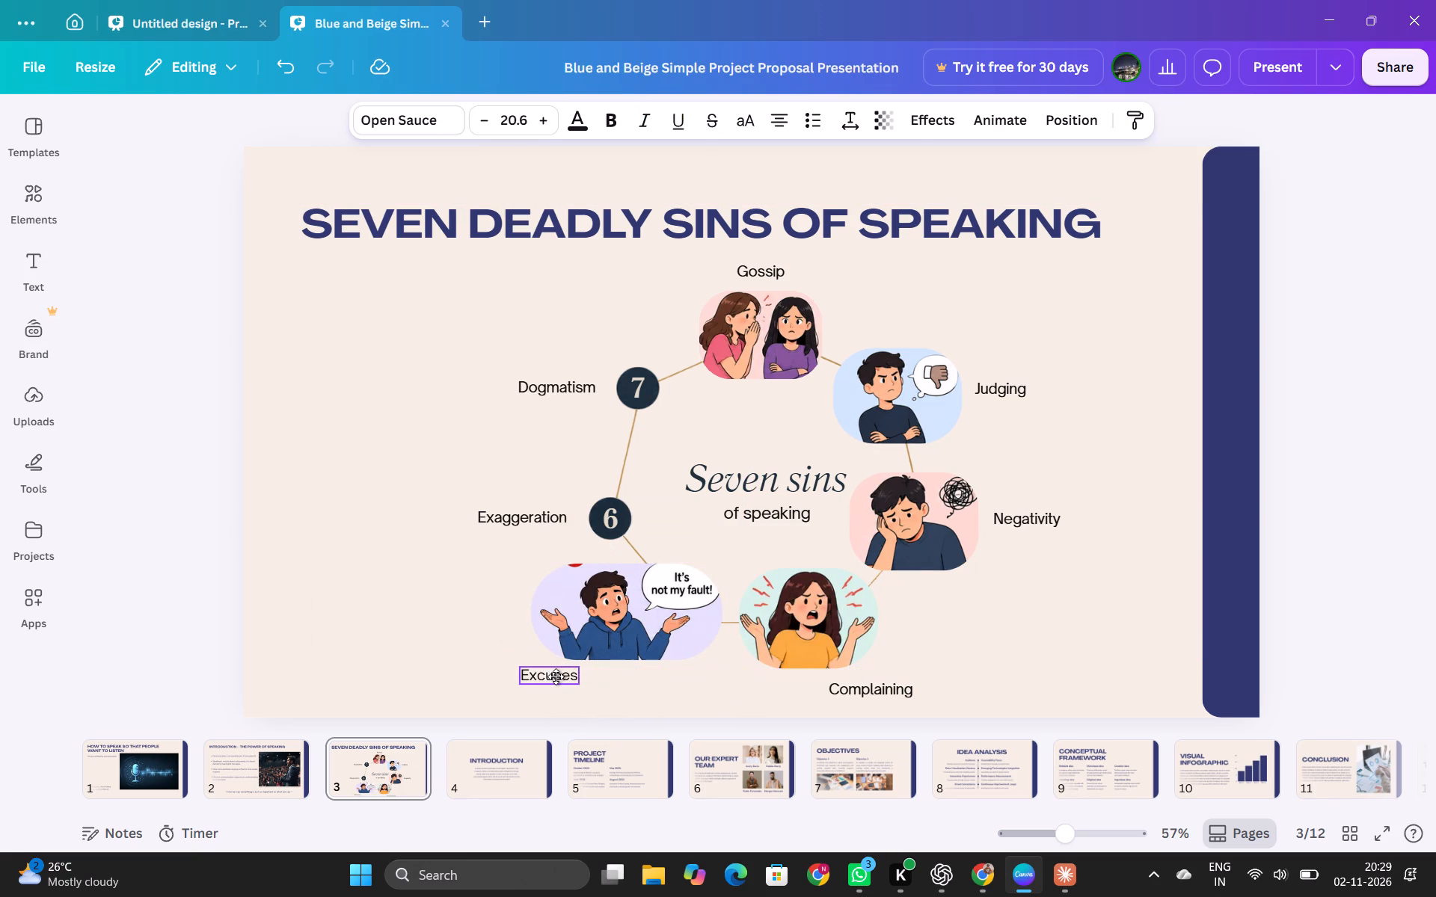
pyautogui.moveTo(556, 676); pyautogui.dragTo(557, 674)
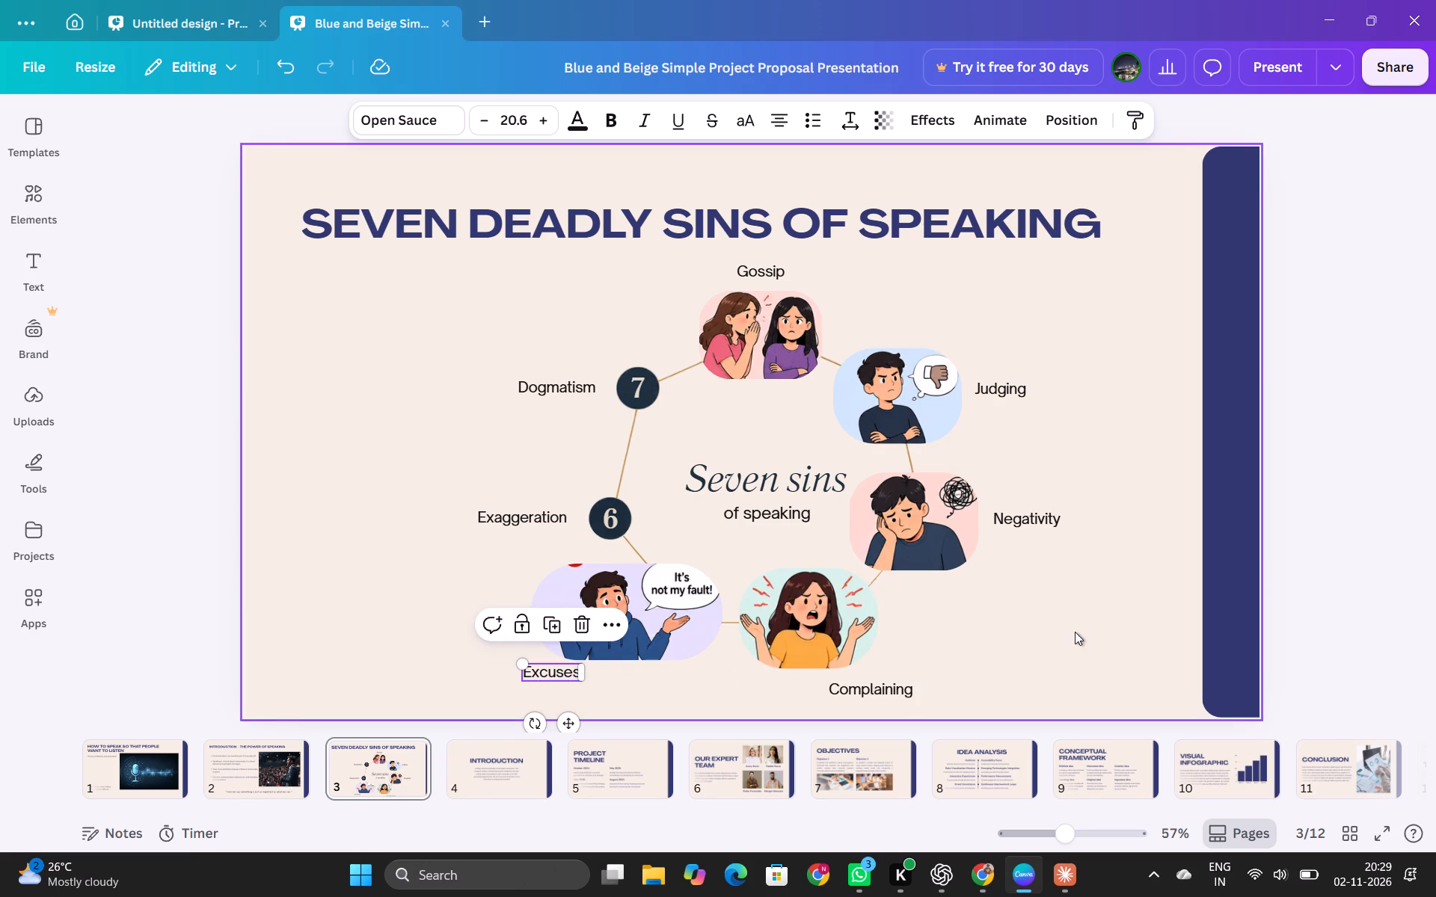
# Move the Complaining label up slightly so it sits closer beneath its picture.
pyautogui.moveTo(895, 693); pyautogui.dragTo(895, 682)
pyautogui.click(1011, 657)
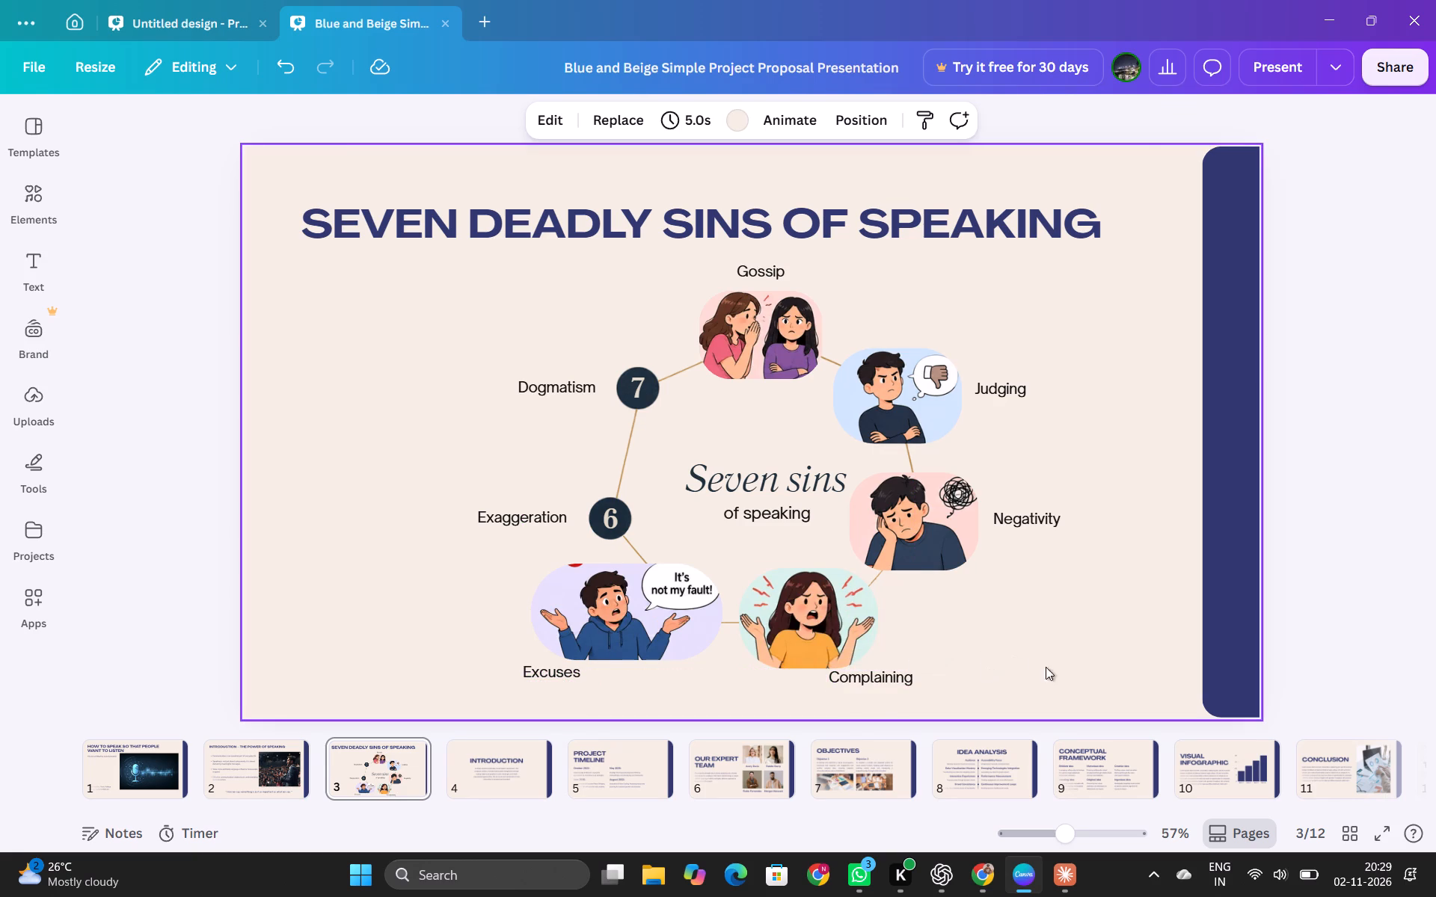
pyautogui.click(858, 682)
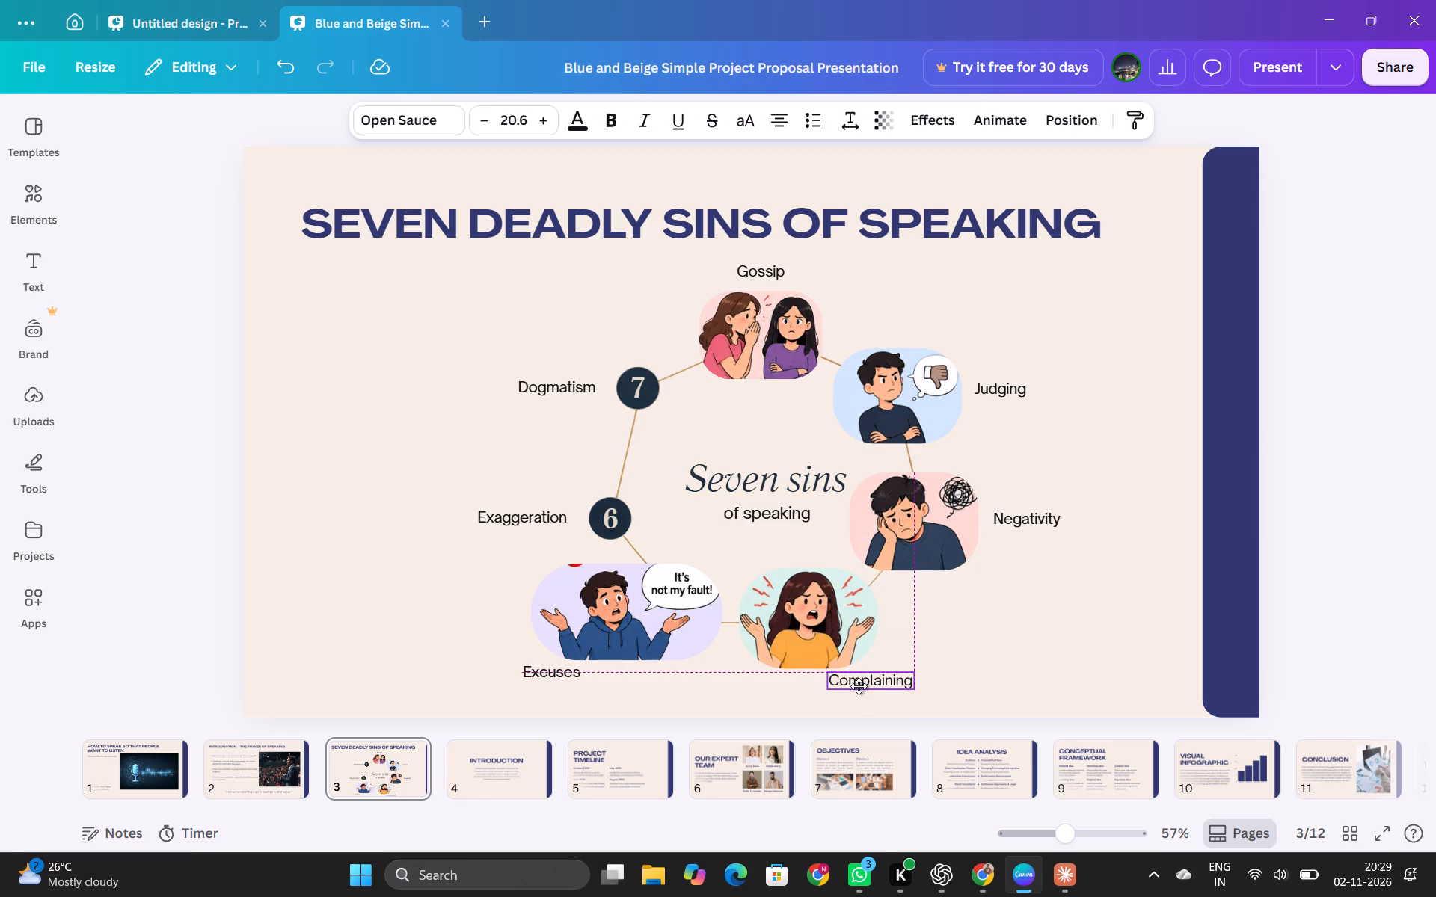
pyautogui.click(1041, 673)
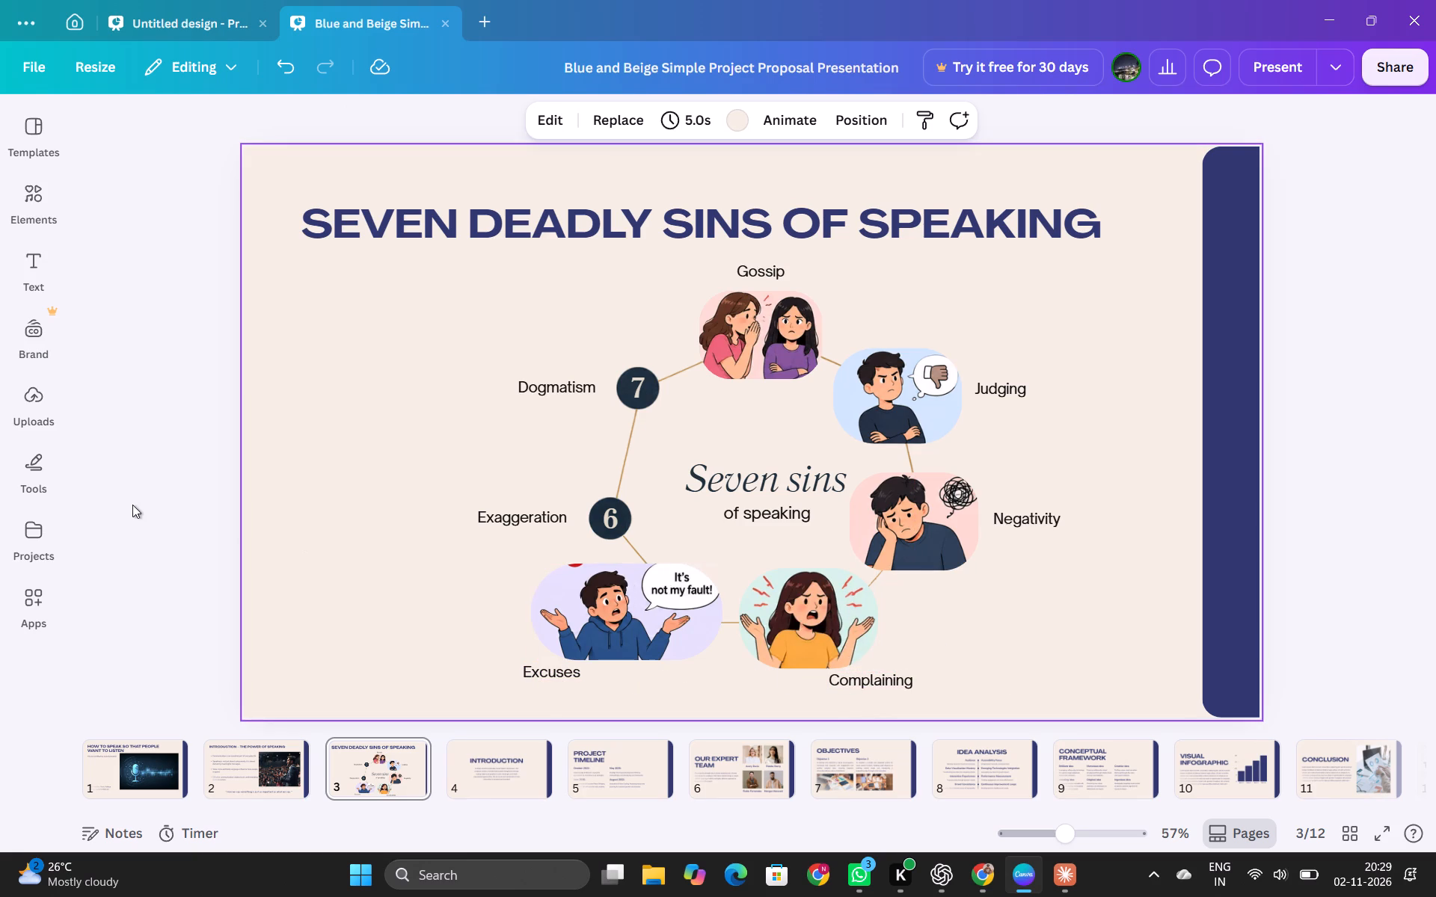
# Cover the red remnant at the Excuses picture's top edge with small lilac marker dabs.
pyautogui.click(12, 463)
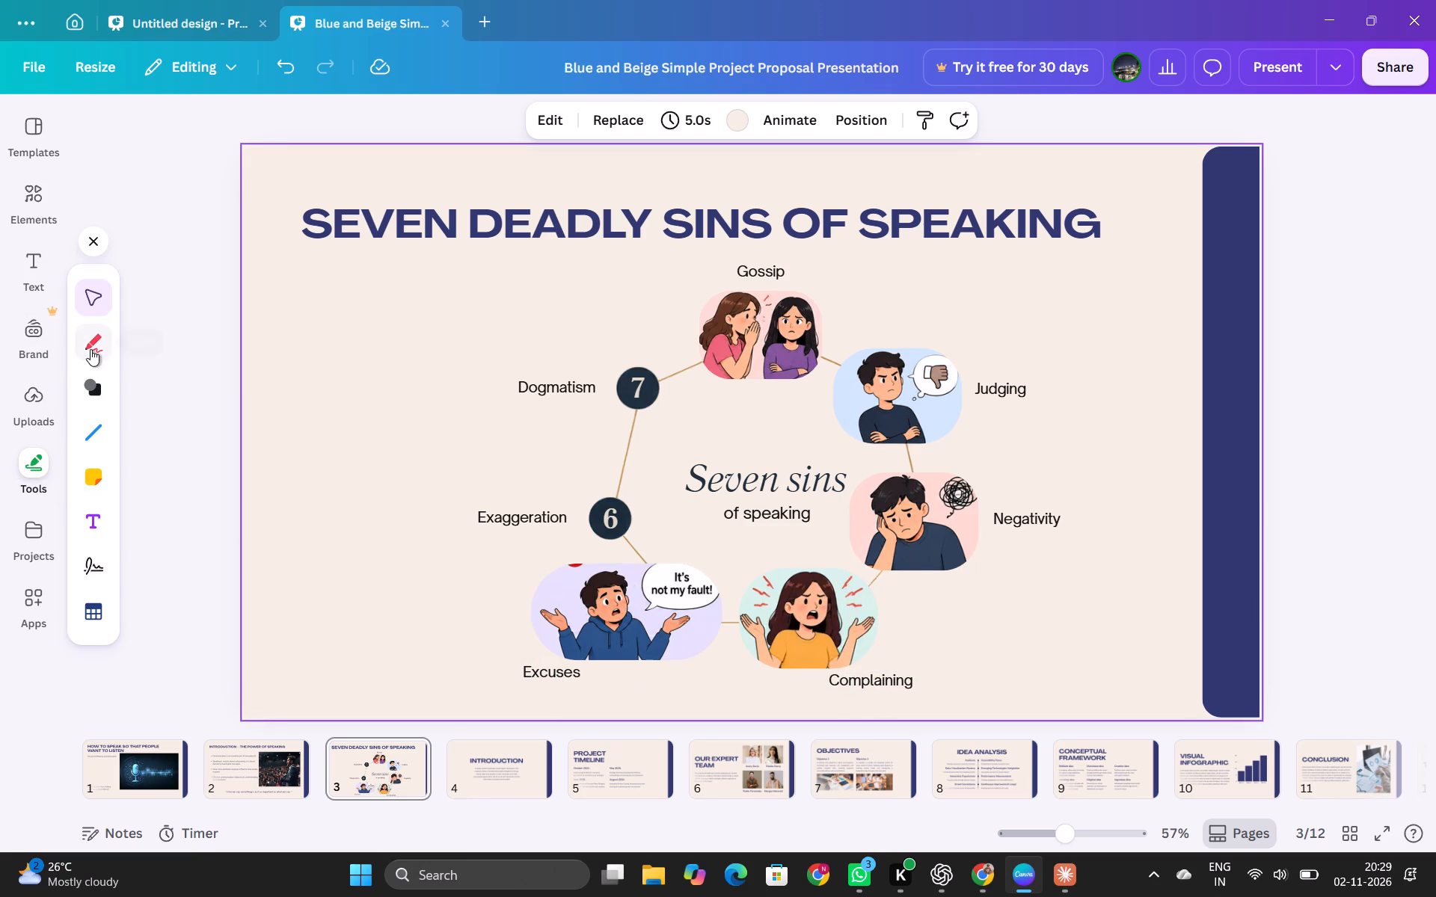
pyautogui.click(92, 348)
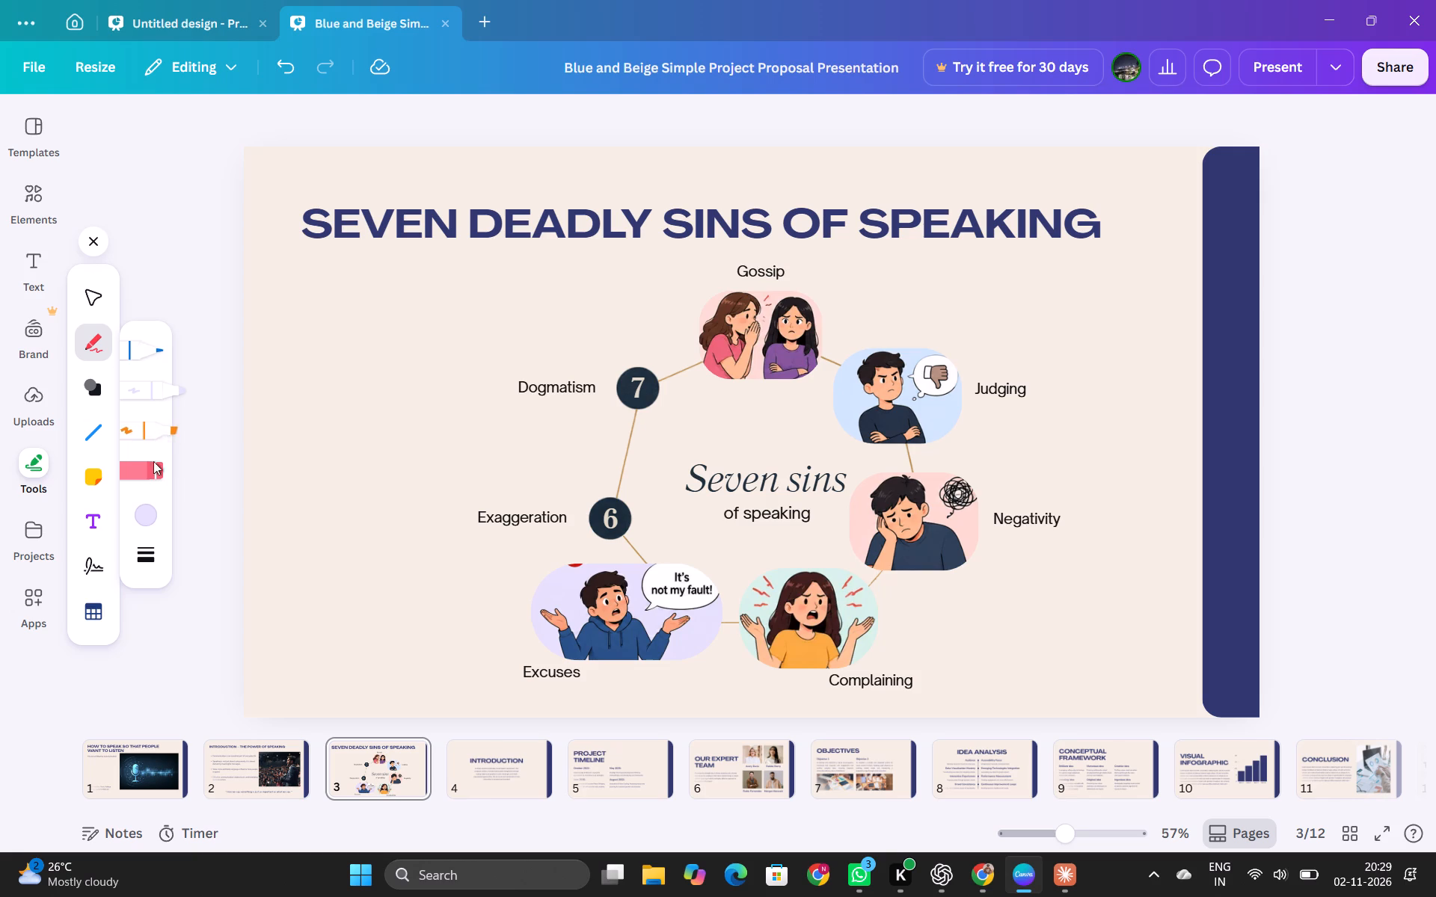
pyautogui.click(572, 569)
pyautogui.click(577, 568)
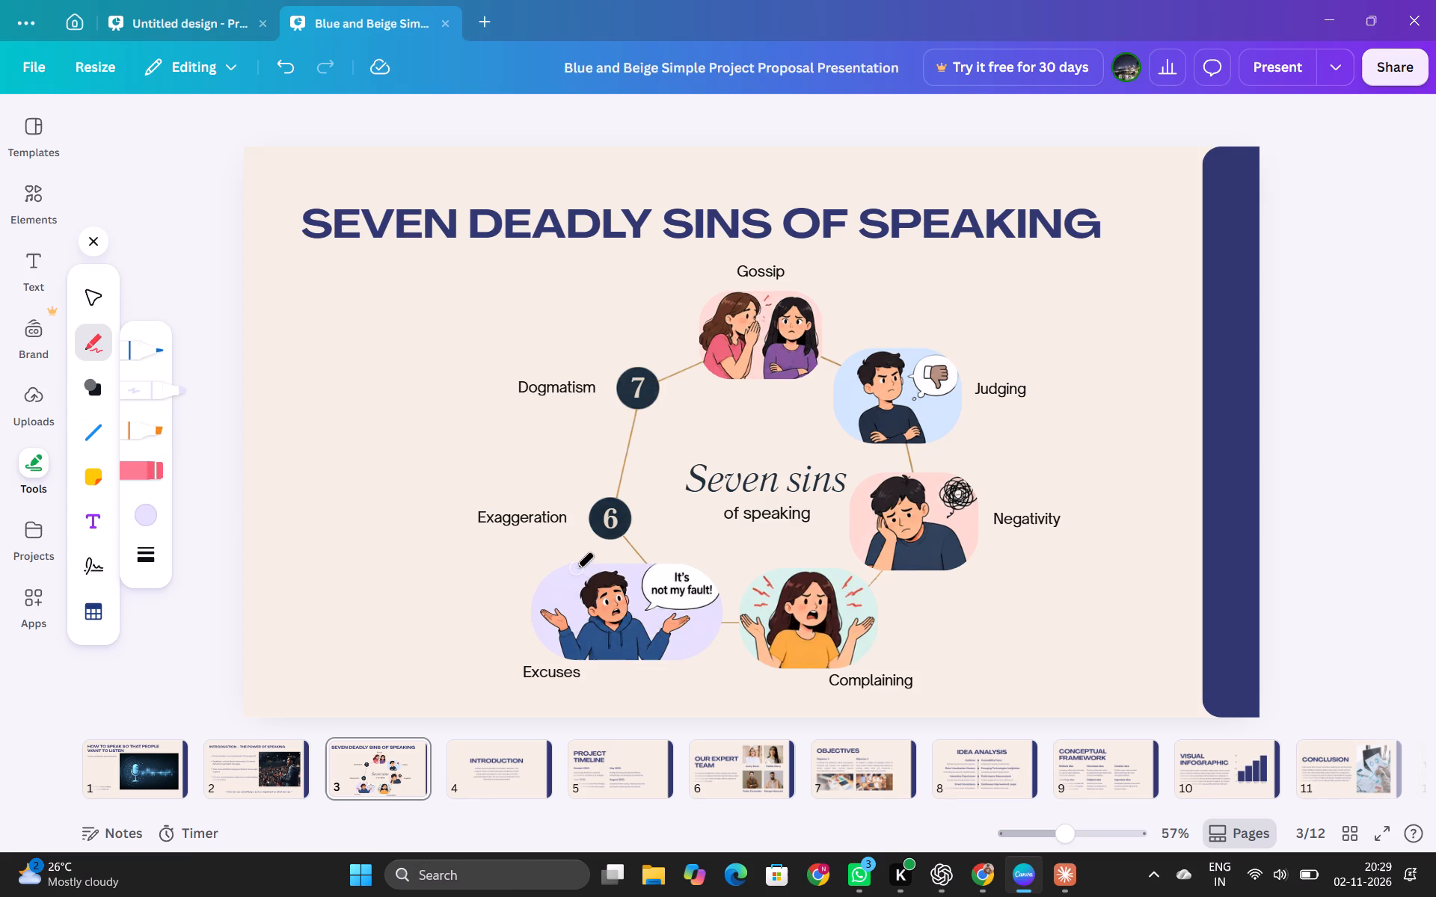
pyautogui.click(580, 568)
pyautogui.click(100, 238)
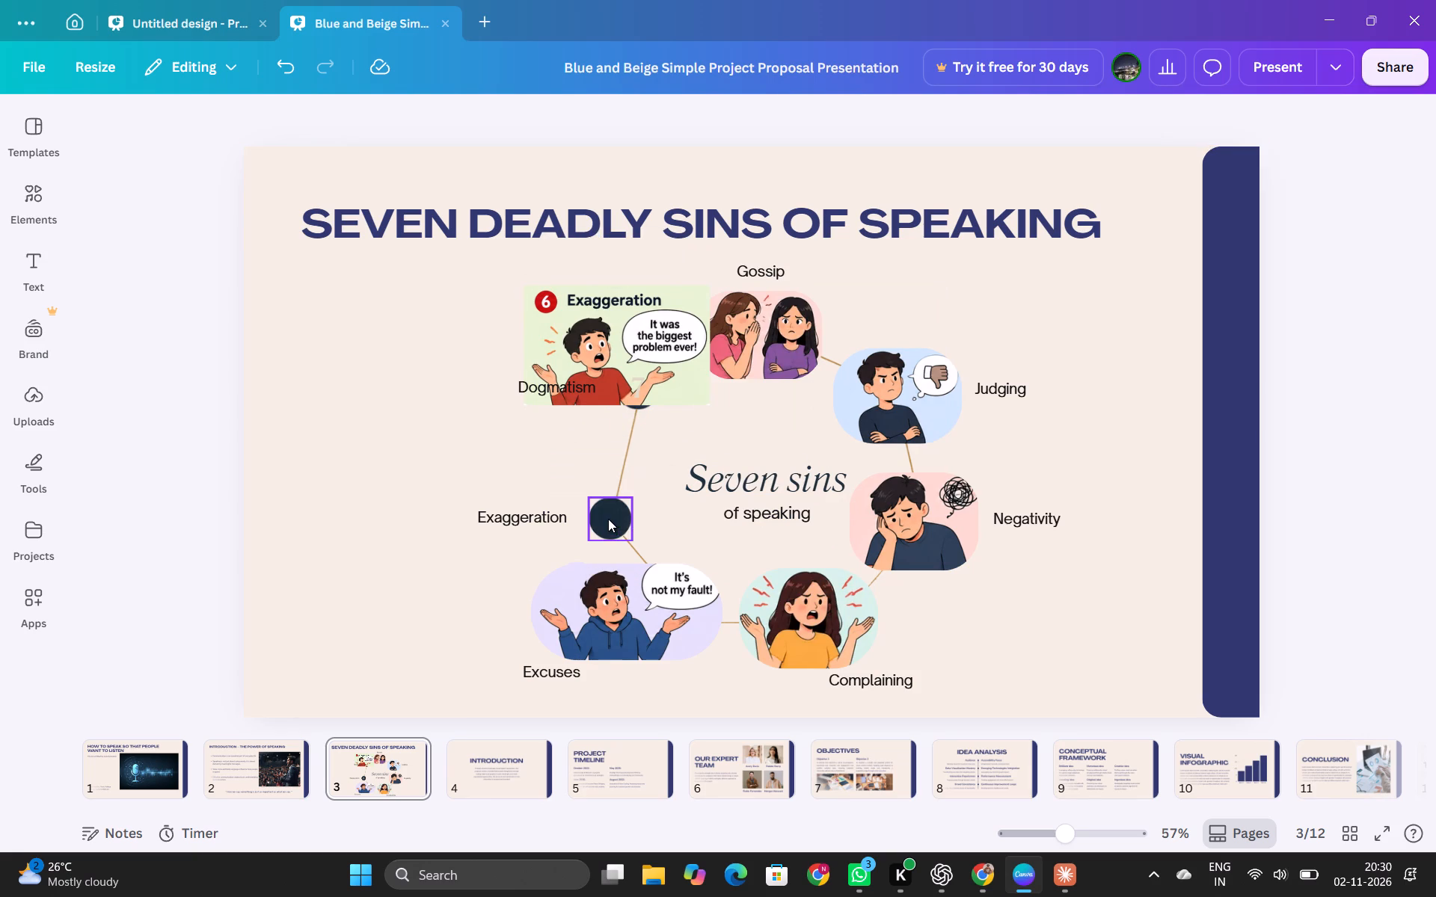
pyautogui.moveTo(611, 362); pyautogui.dragTo(605, 518)
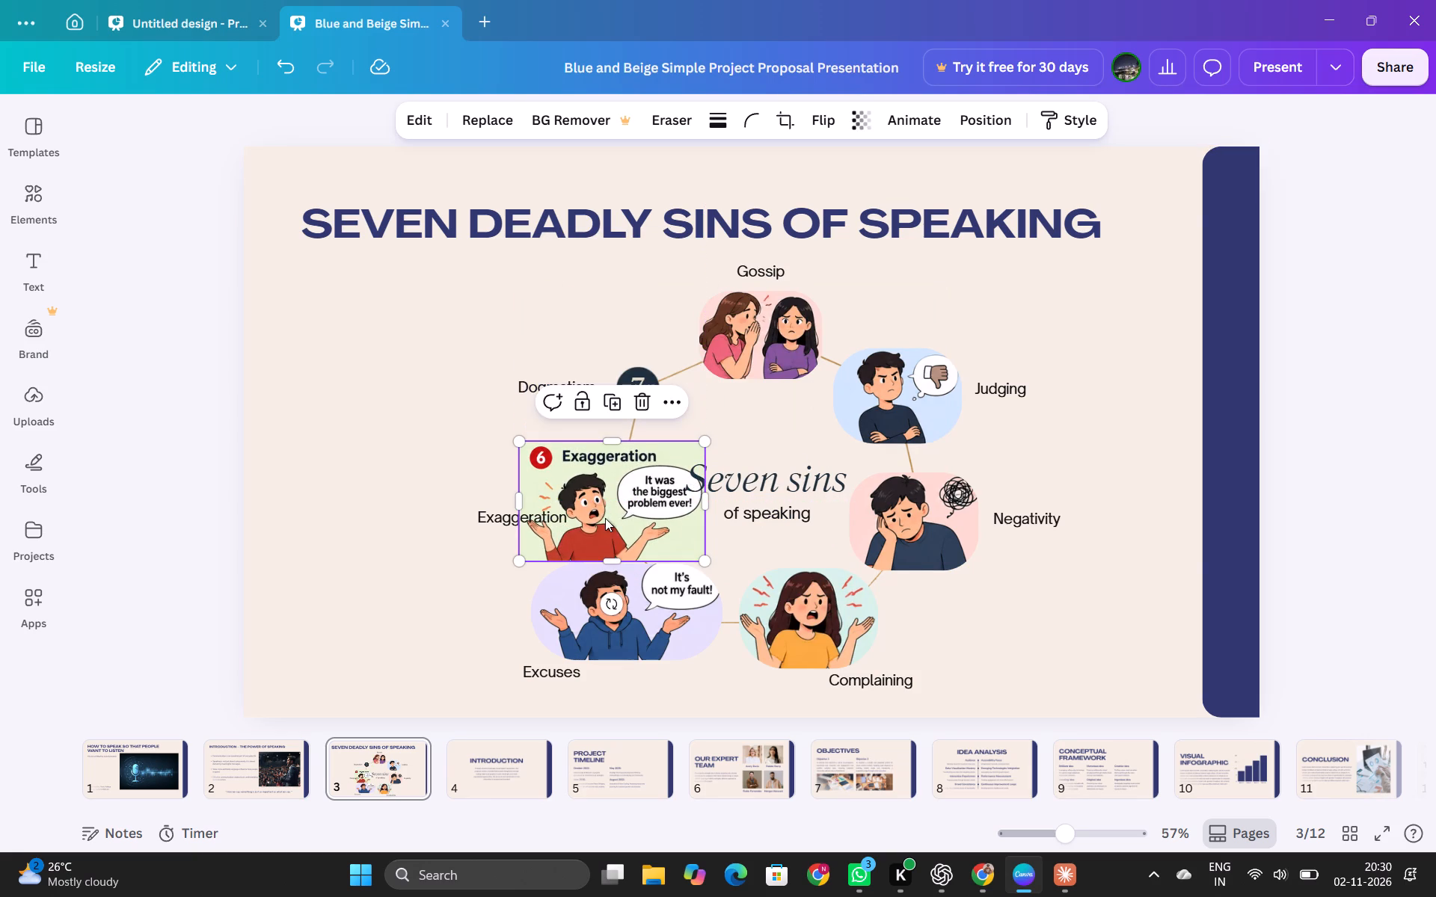
pyautogui.moveTo(702, 560); pyautogui.dragTo(683, 550)
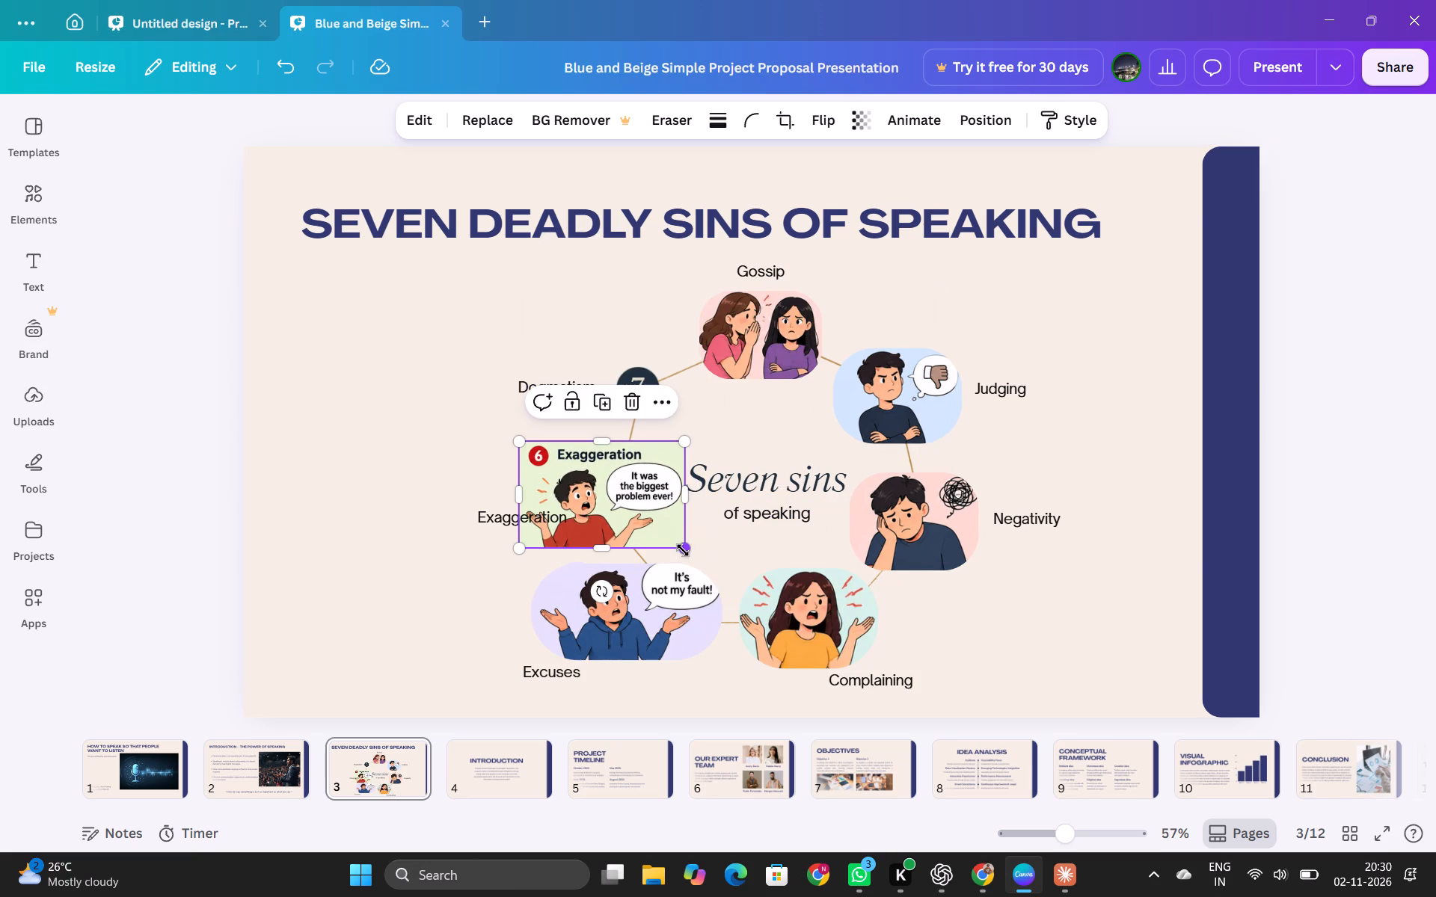
pyautogui.moveTo(689, 548); pyautogui.dragTo(704, 551)
pyautogui.moveTo(639, 514); pyautogui.dragTo(636, 503)
# Set the Exaggeration picture's corner rounding to 79.
pyautogui.moveTo(738, 133); pyautogui.dragTo(751, 120)
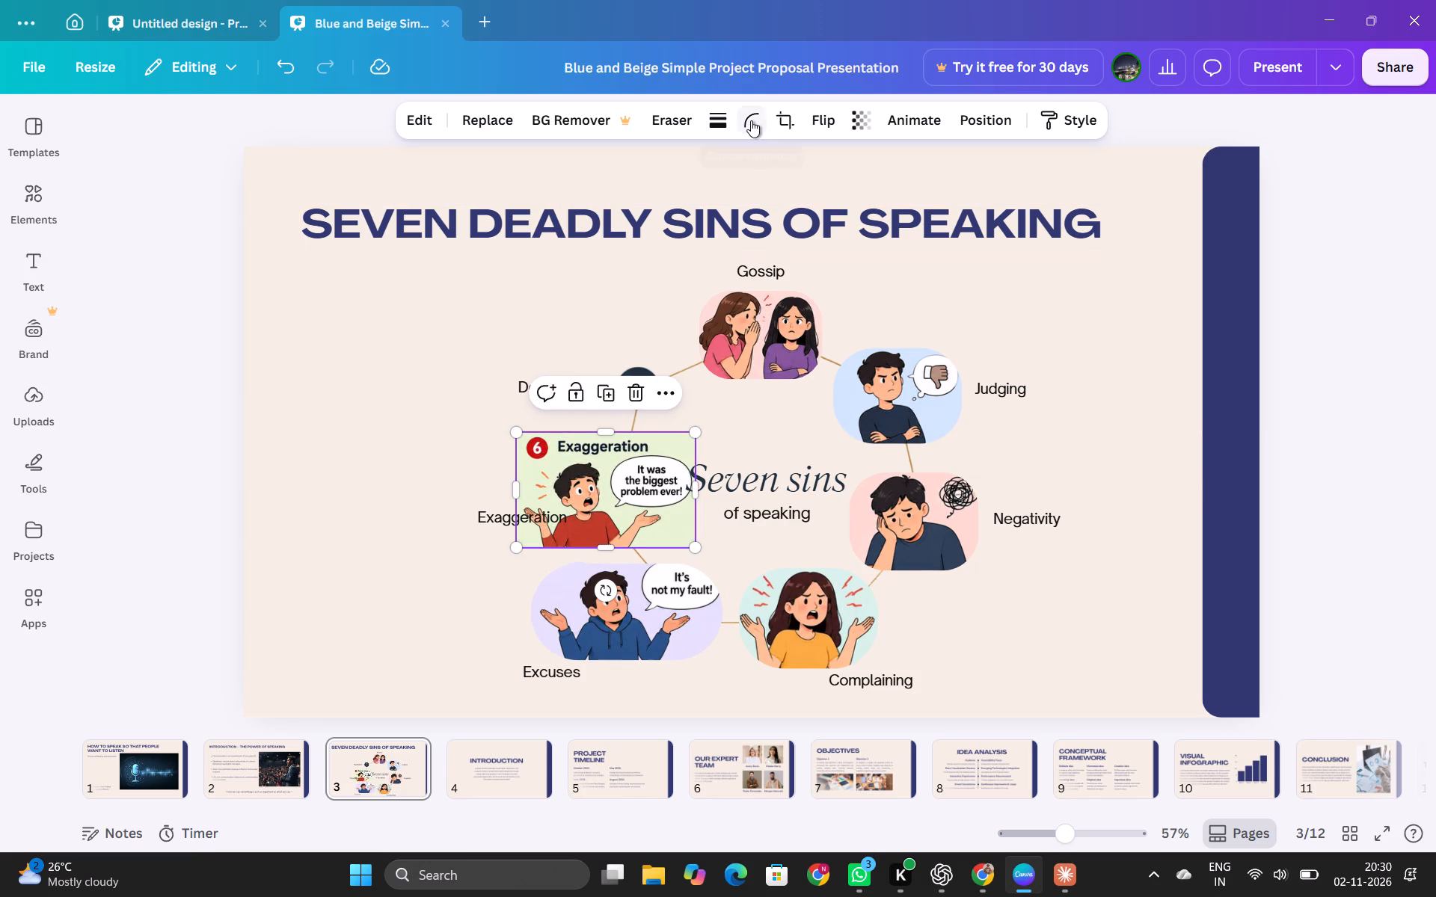
pyautogui.click(751, 120)
pyautogui.moveTo(664, 200); pyautogui.dragTo(682, 200)
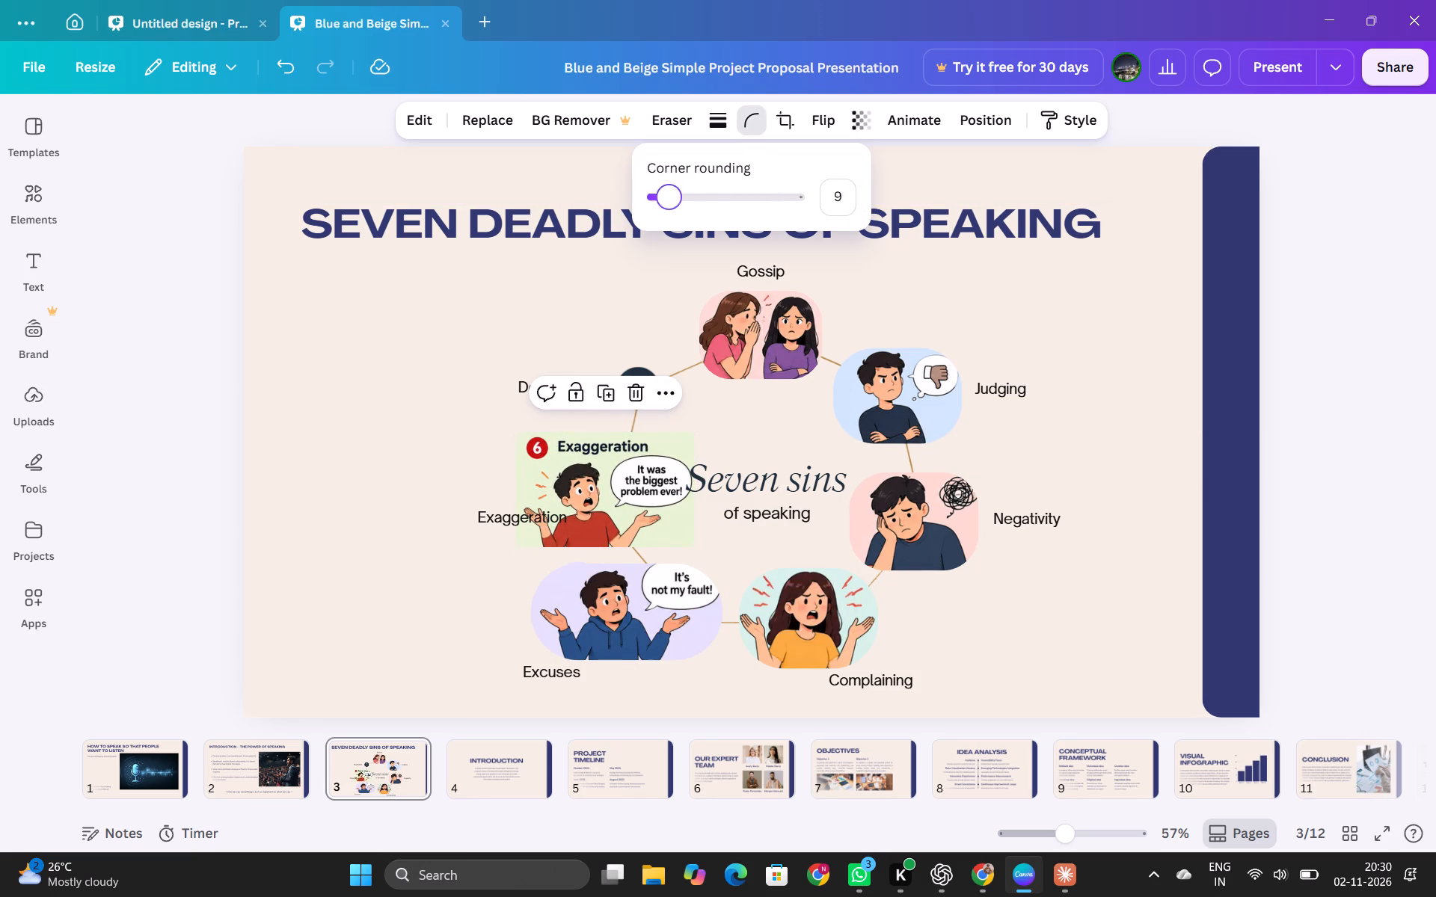
pyautogui.moveTo(682, 200); pyautogui.dragTo(789, 196)
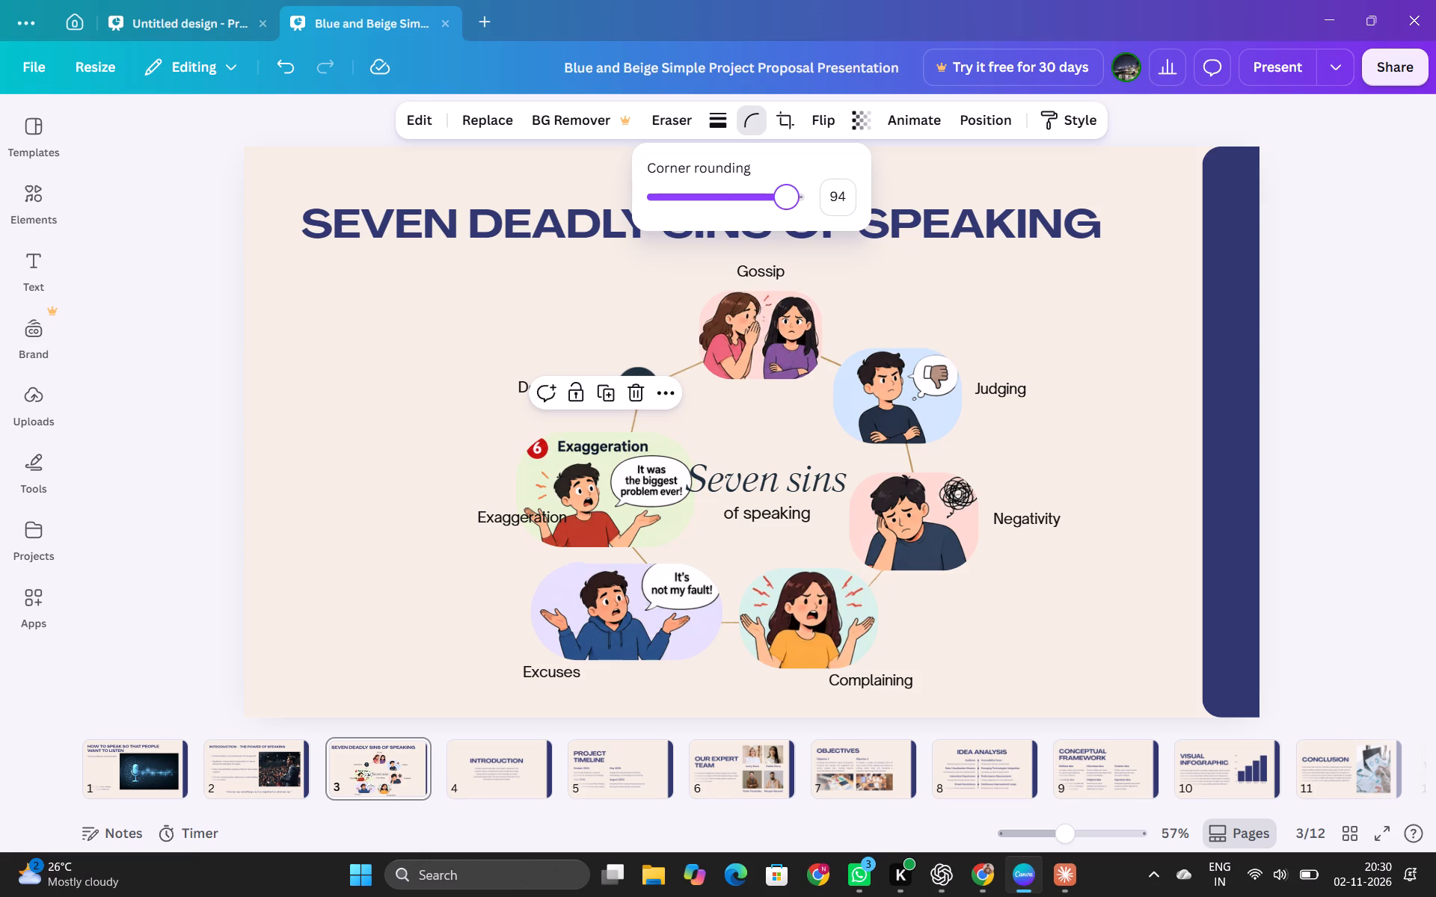
pyautogui.moveTo(789, 196); pyautogui.dragTo(743, 212)
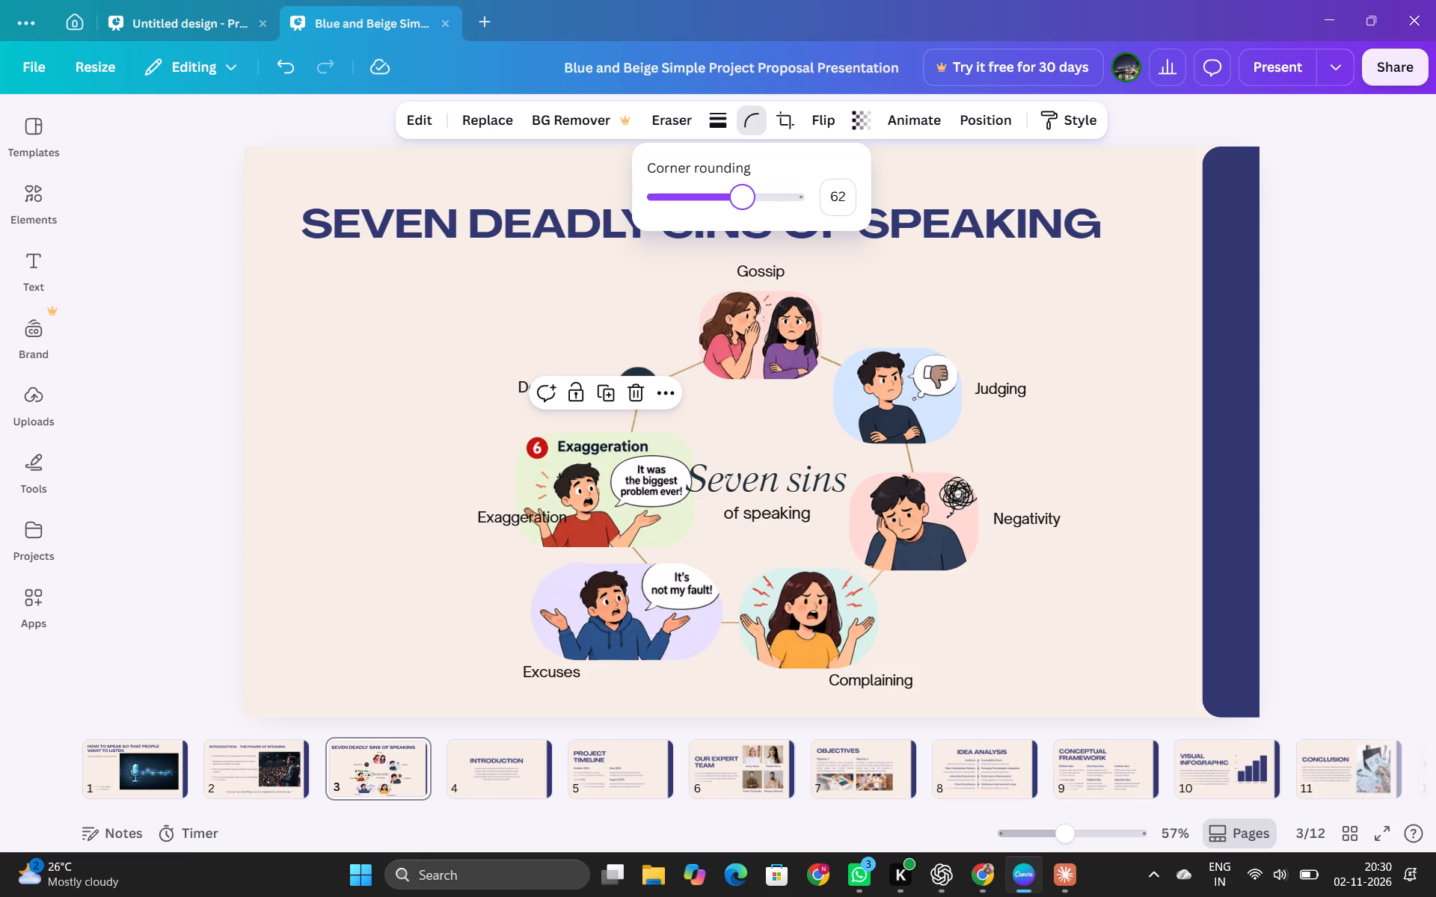
pyautogui.moveTo(743, 212); pyautogui.dragTo(767, 220)
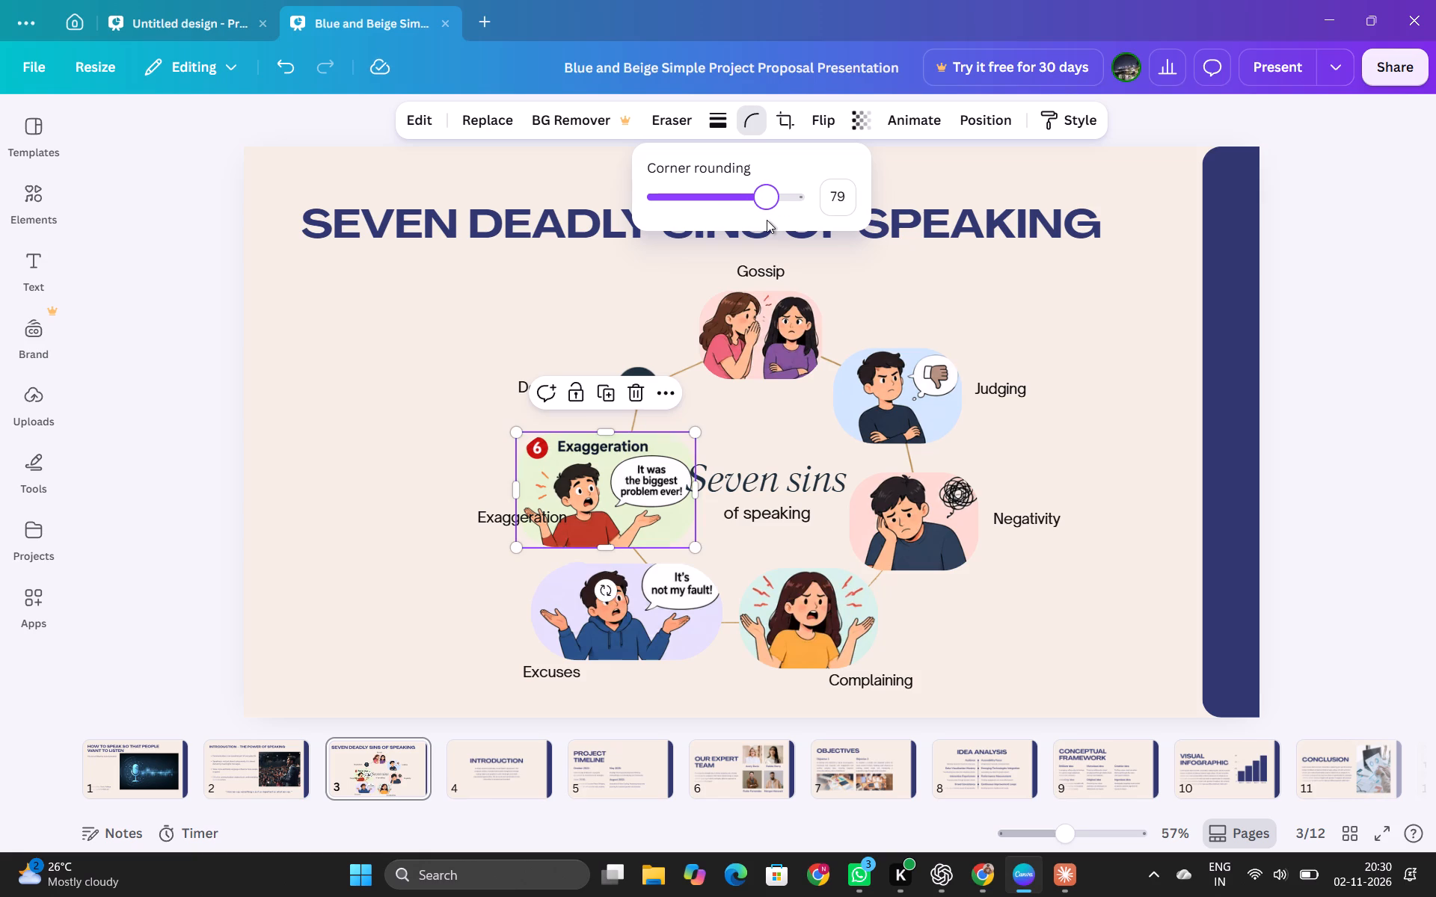
# Crop the Exaggeration picture freeform to cut off the strip with the red number 6 and title, trimming its left edge slightly.
pyautogui.click(771, 128)
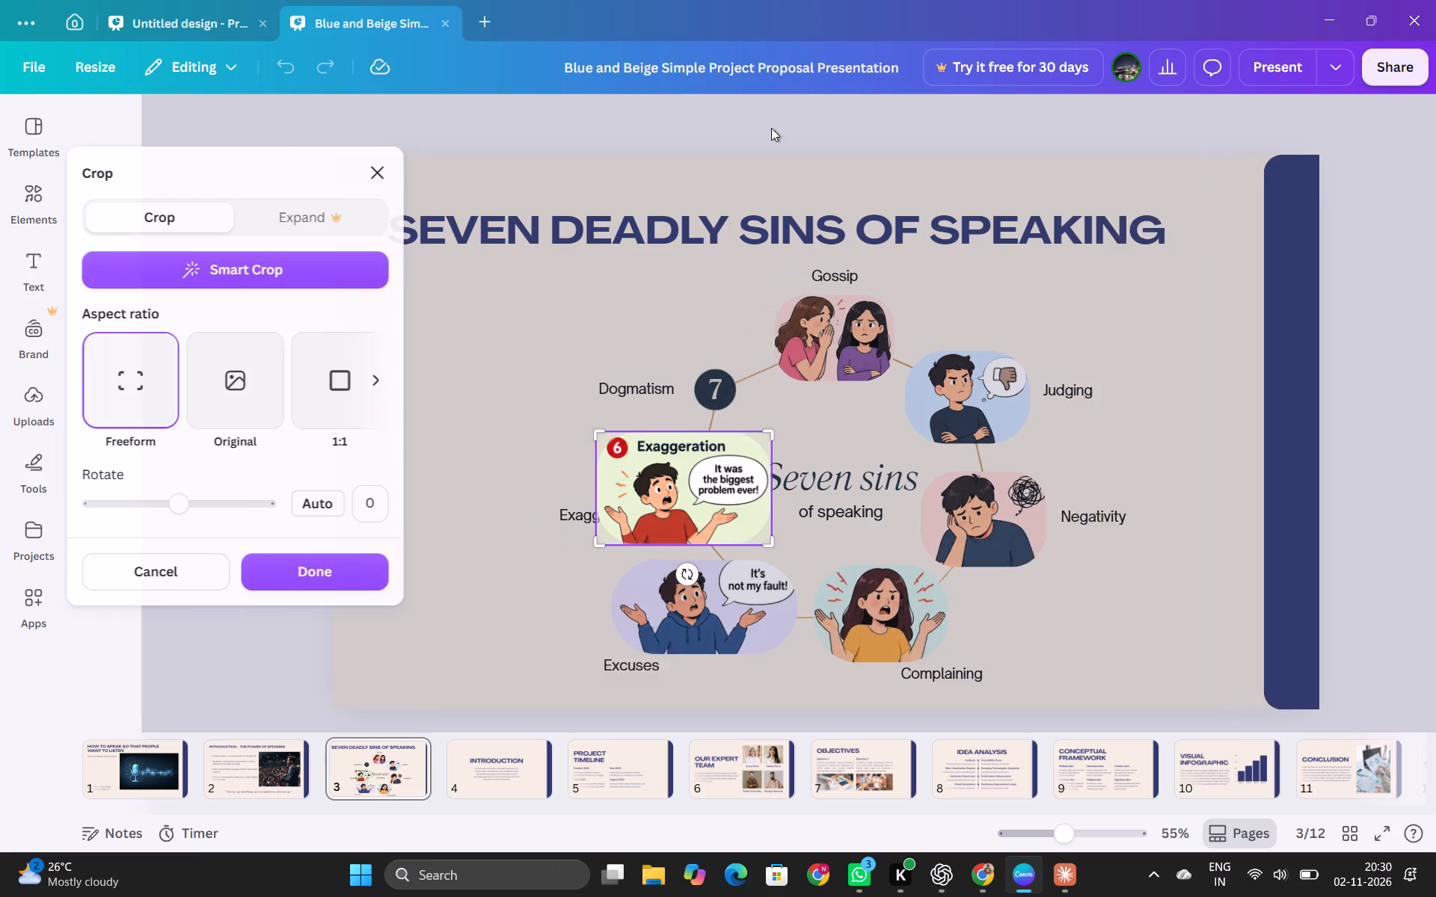
pyautogui.moveTo(700, 425); pyautogui.dragTo(710, 445)
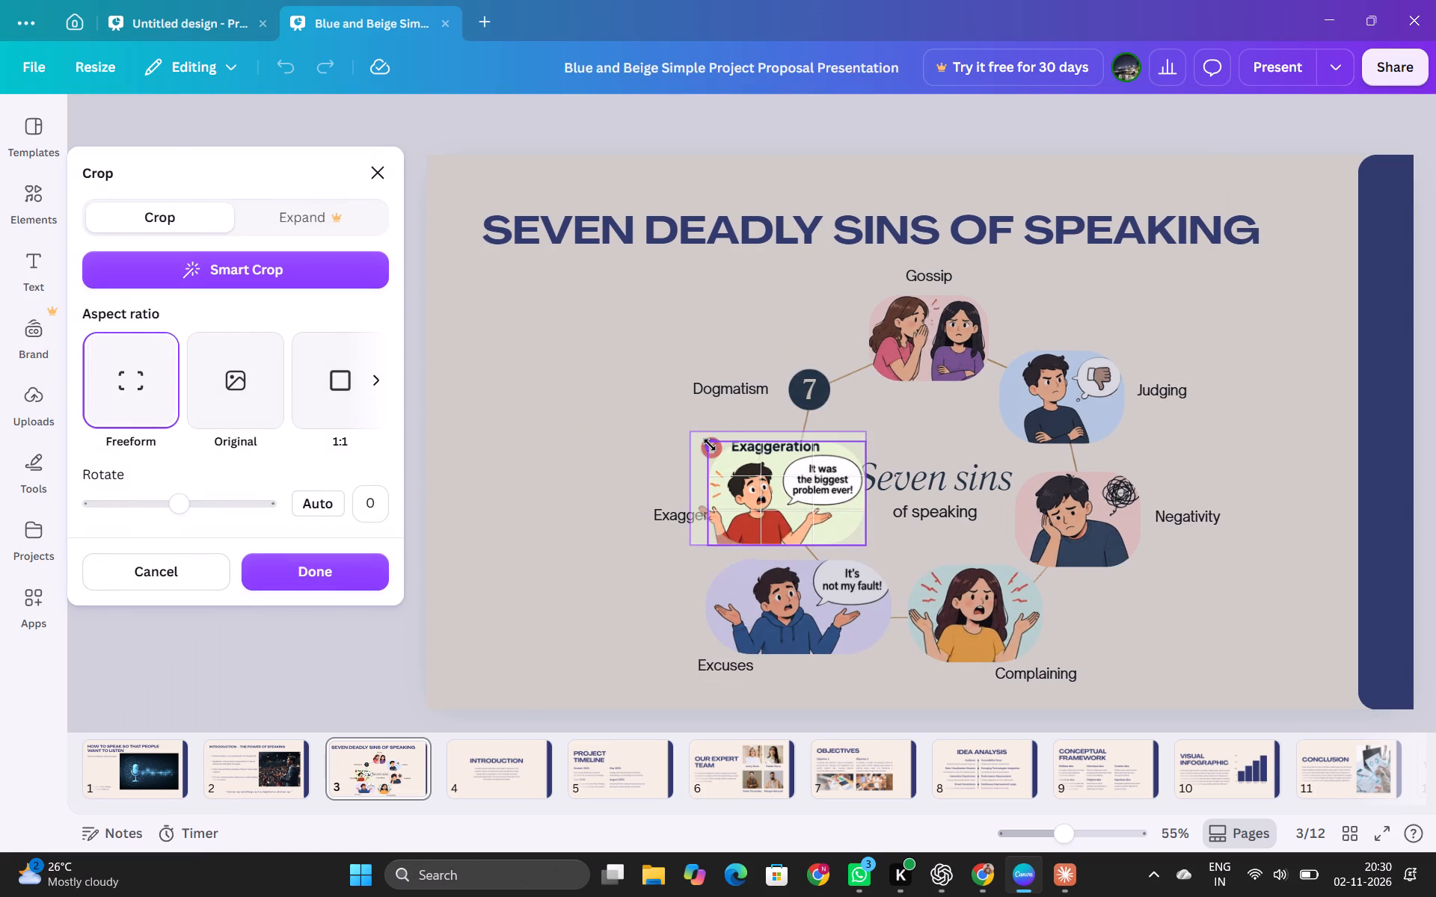
pyautogui.moveTo(710, 445); pyautogui.dragTo(690, 454)
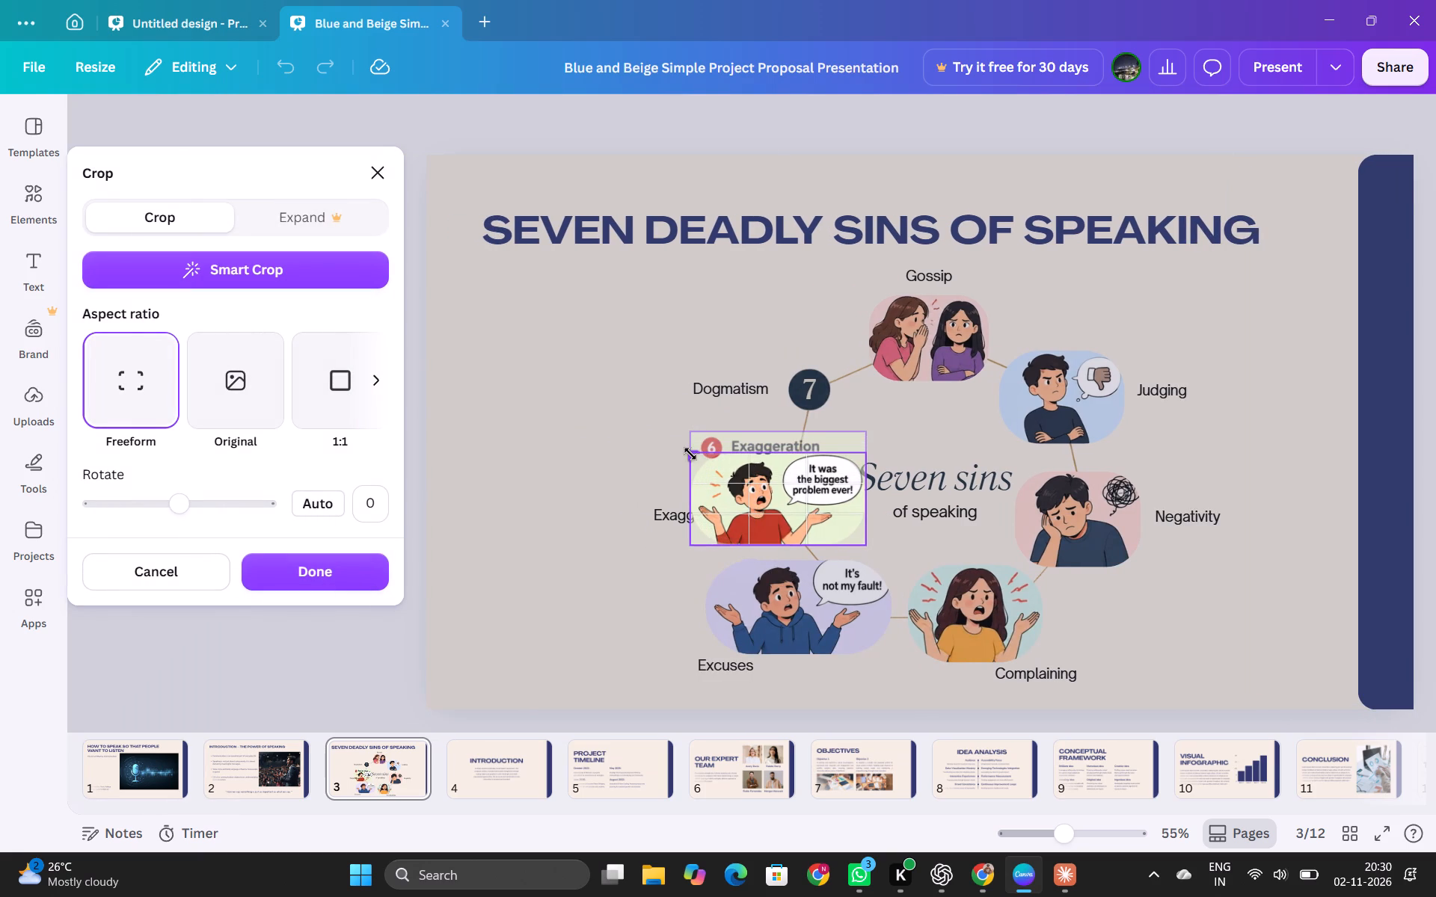
pyautogui.moveTo(690, 454); pyautogui.dragTo(690, 453)
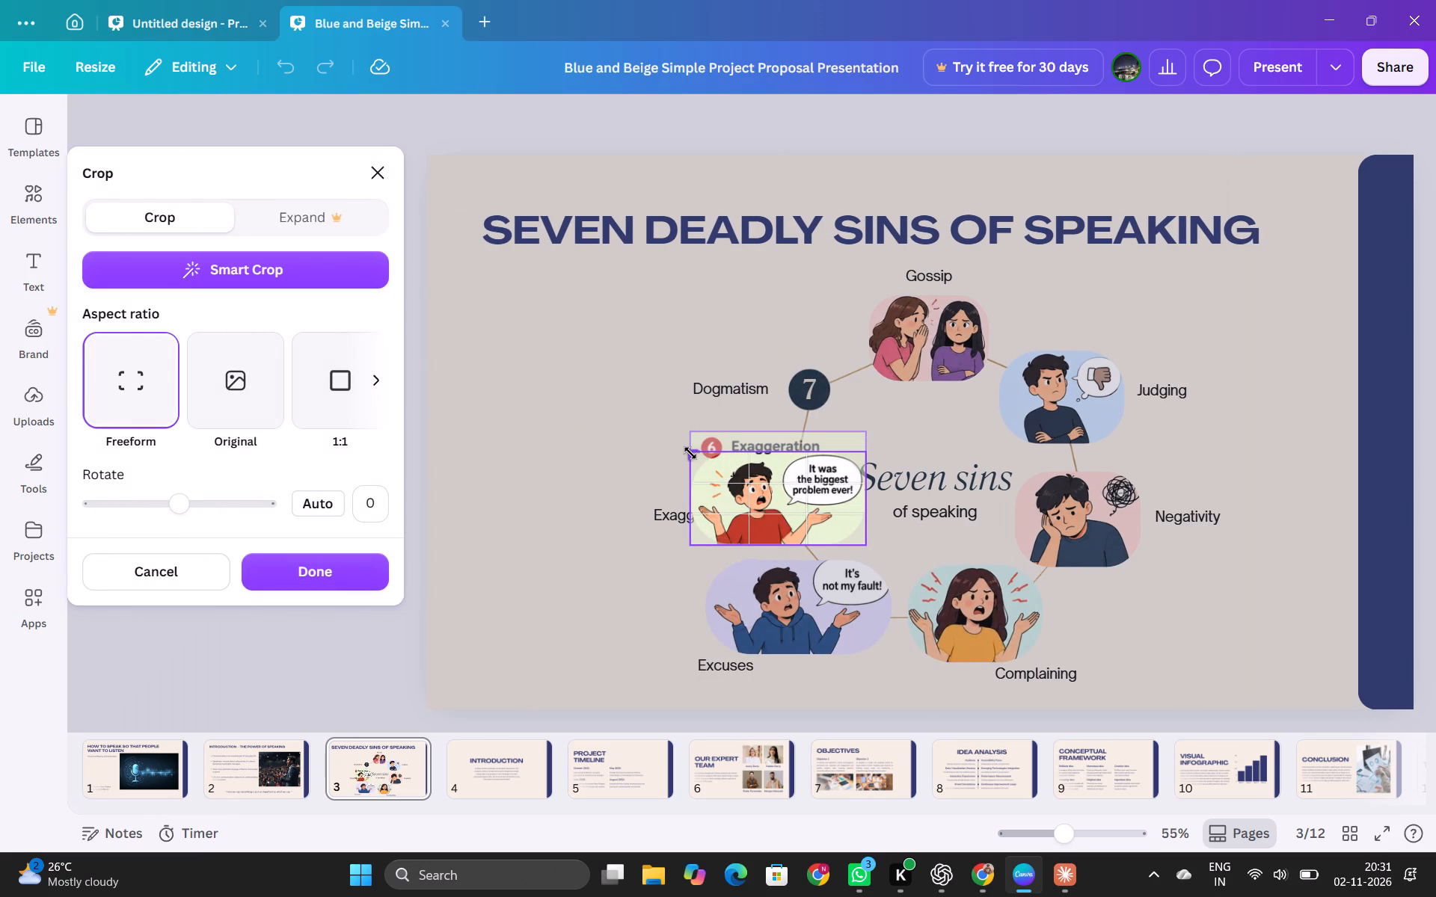
pyautogui.moveTo(690, 453); pyautogui.dragTo(697, 457)
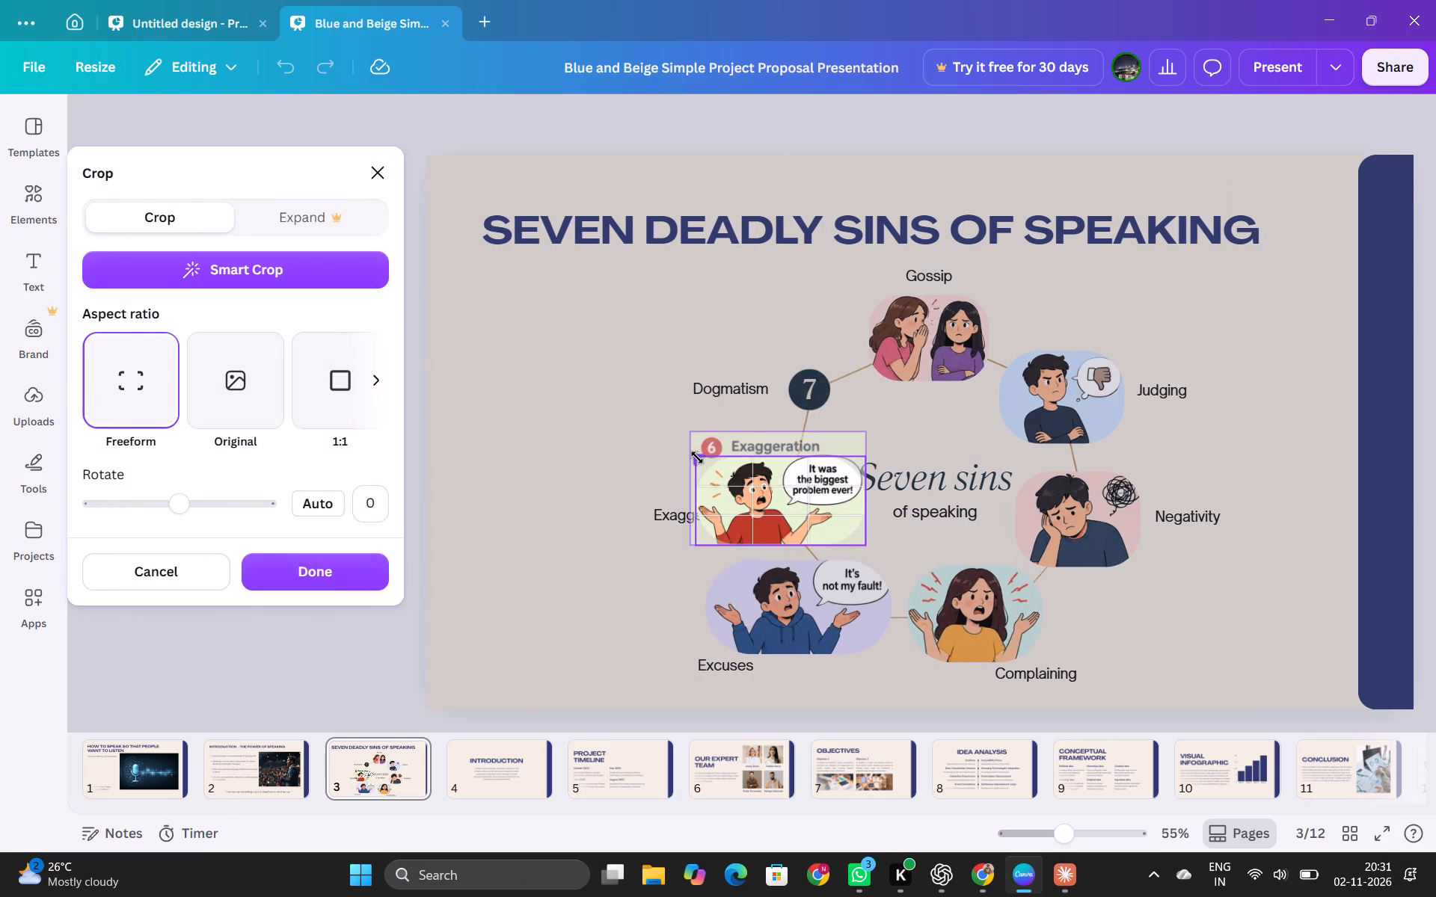
pyautogui.moveTo(697, 457); pyautogui.dragTo(695, 454)
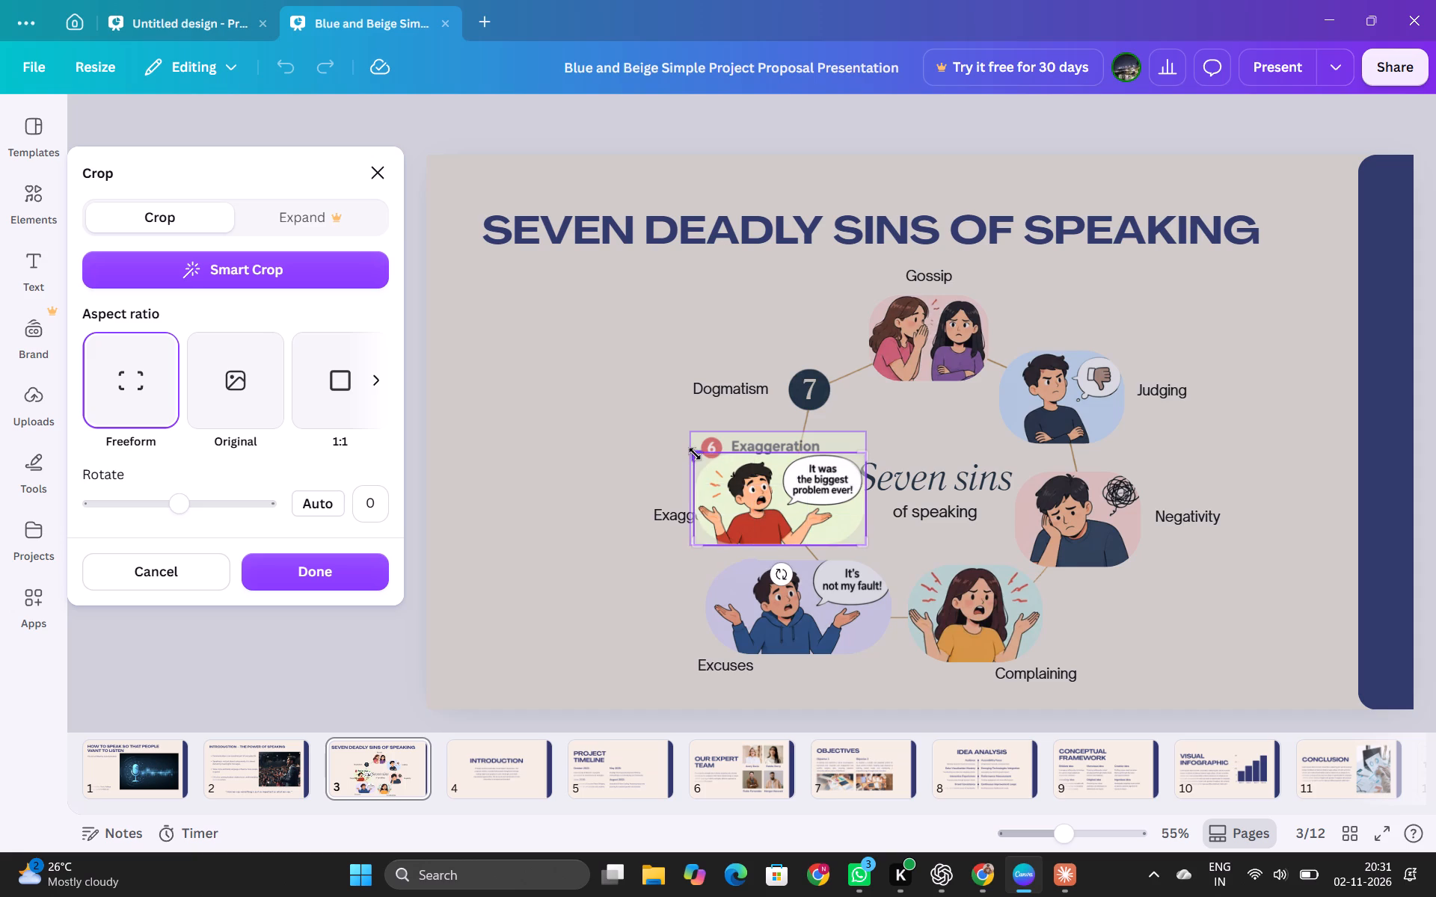
pyautogui.click(331, 576)
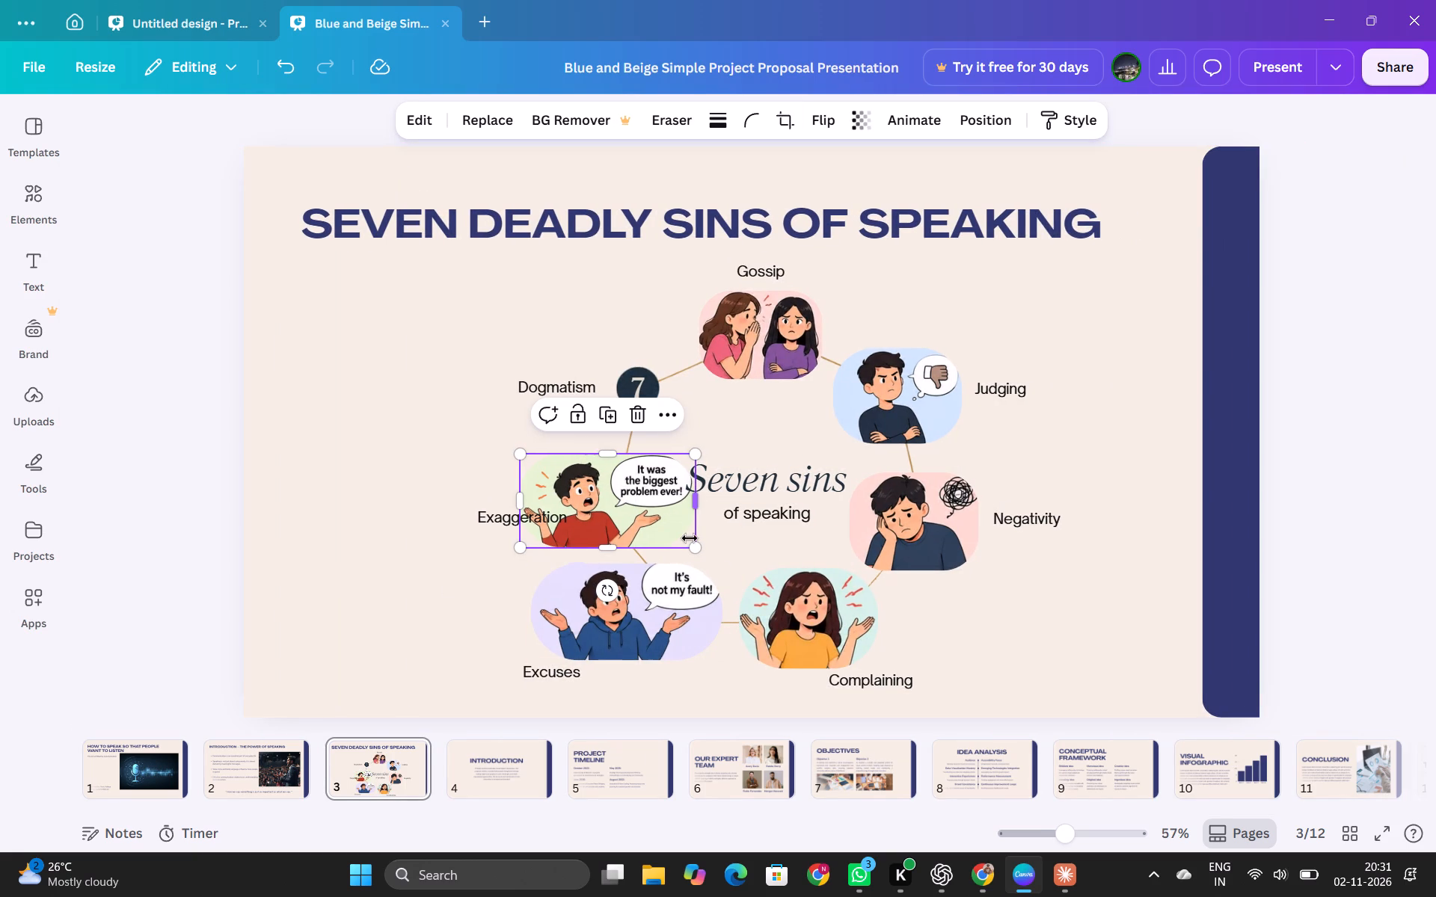
# Enlarge the Exaggeration picture to about 339 by 181 and shift it left and slightly up, clear of the central Seven sins text.
pyautogui.click(695, 546)
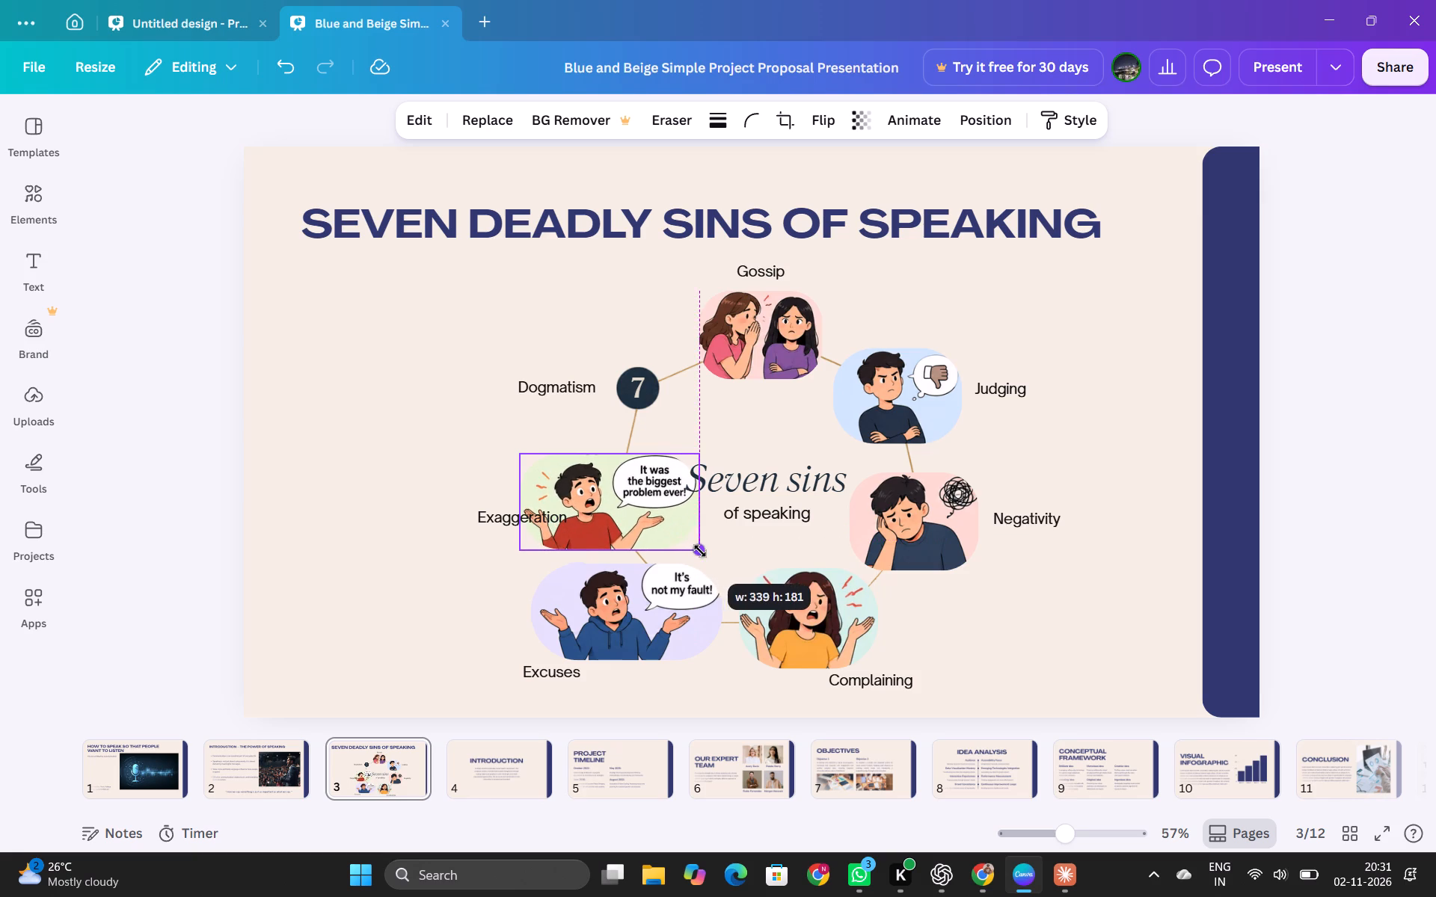
pyautogui.moveTo(633, 496); pyautogui.dragTo(629, 490)
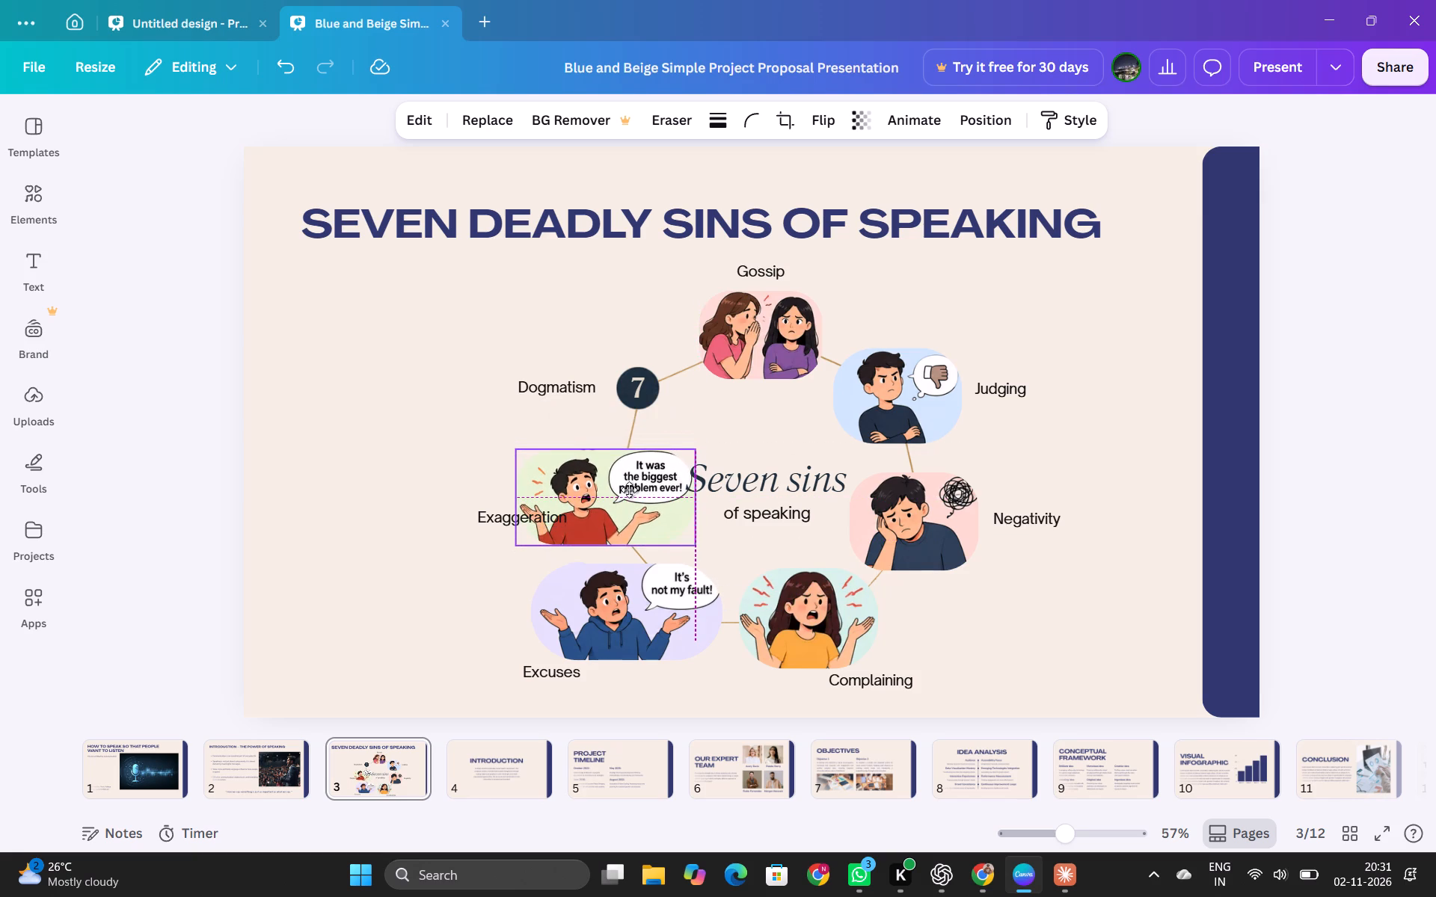
pyautogui.moveTo(629, 490); pyautogui.dragTo(612, 490)
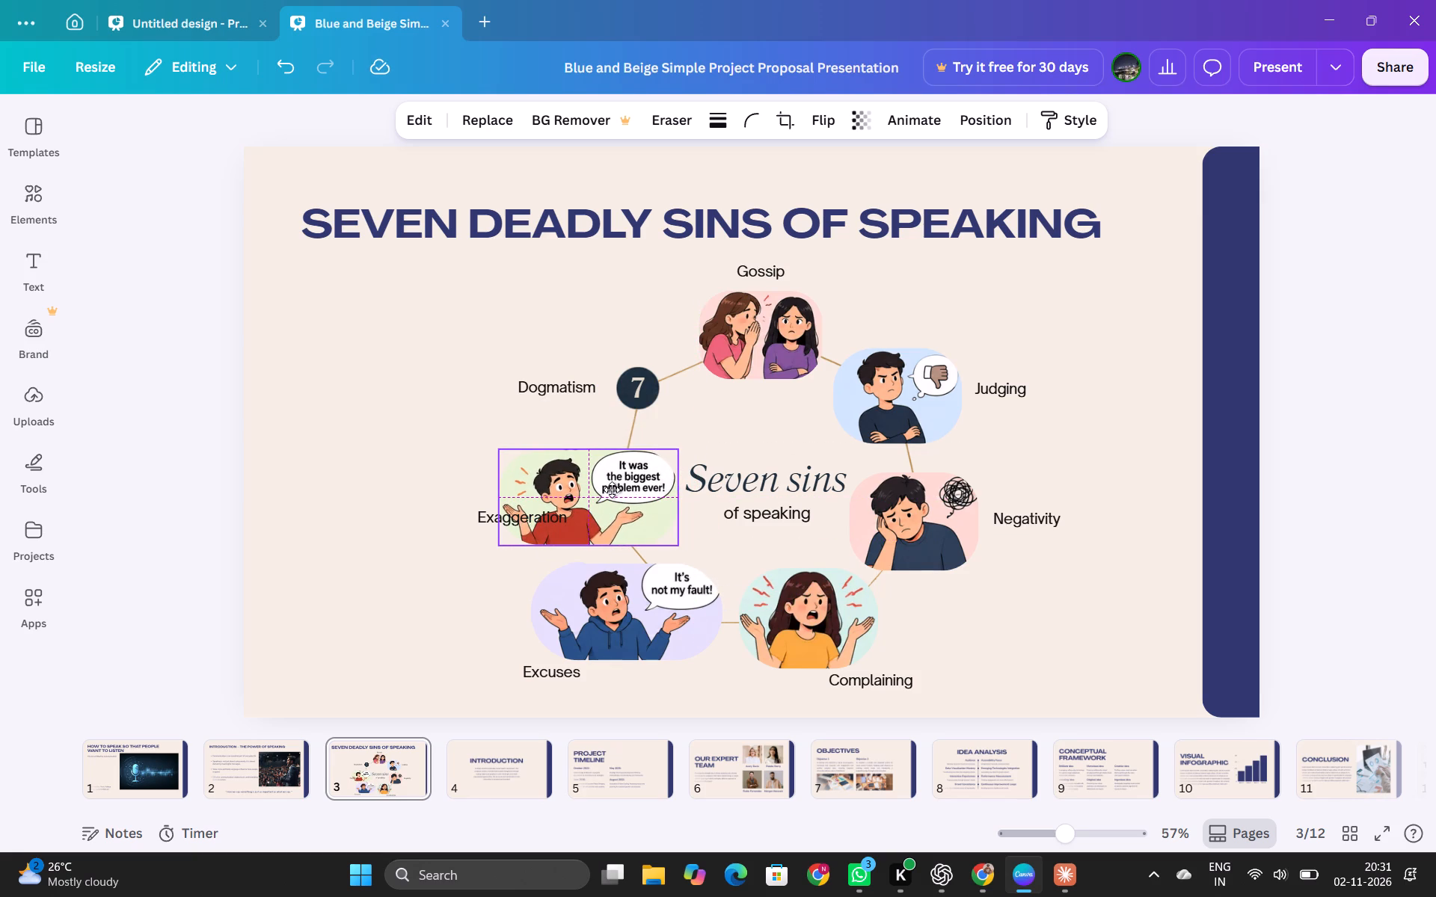
pyautogui.moveTo(612, 490); pyautogui.dragTo(616, 490)
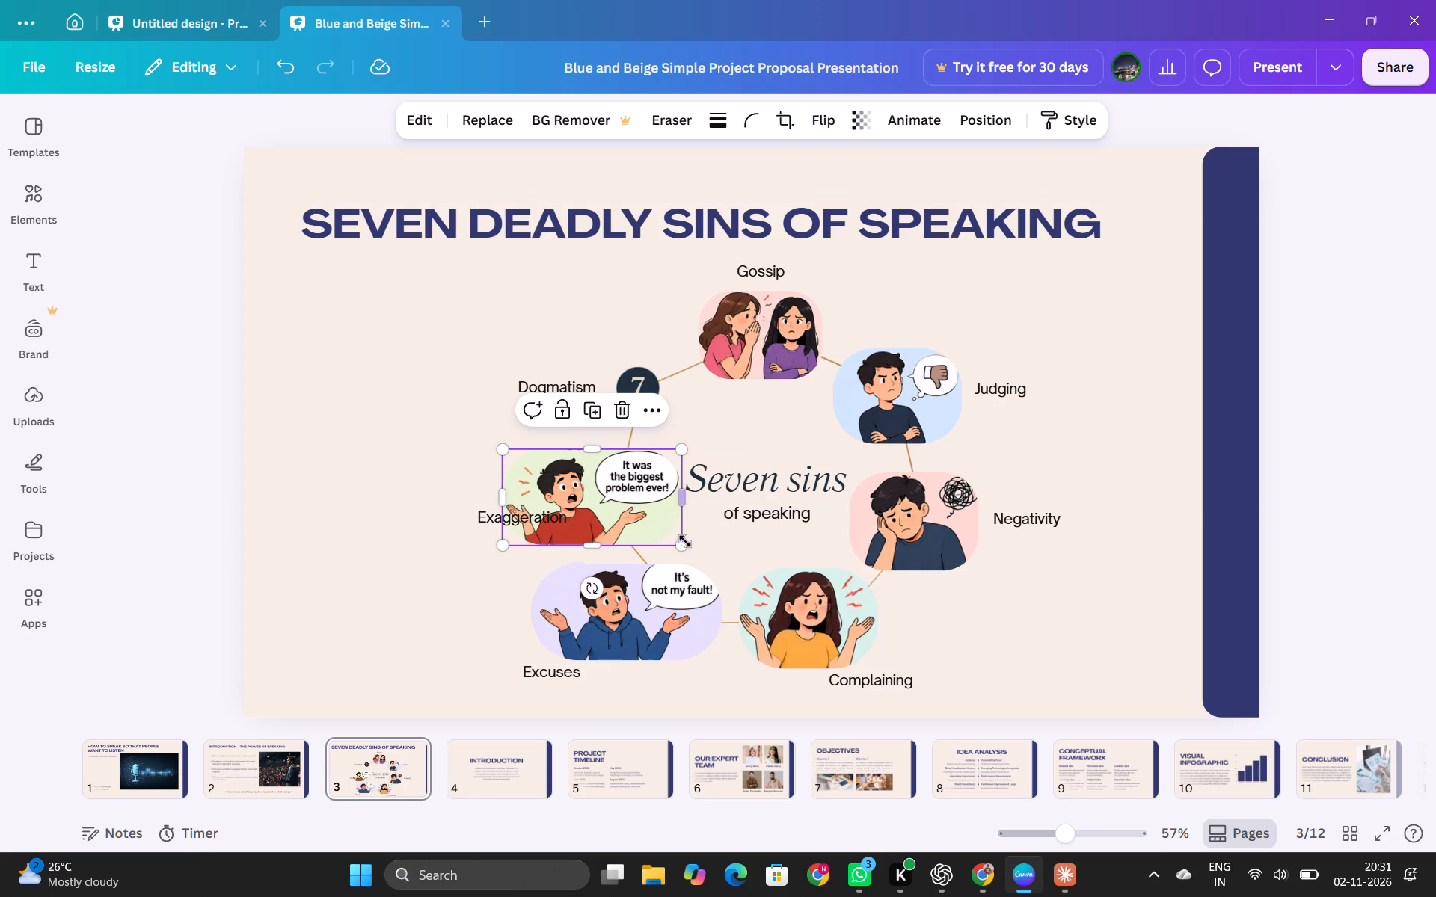
pyautogui.click(544, 517)
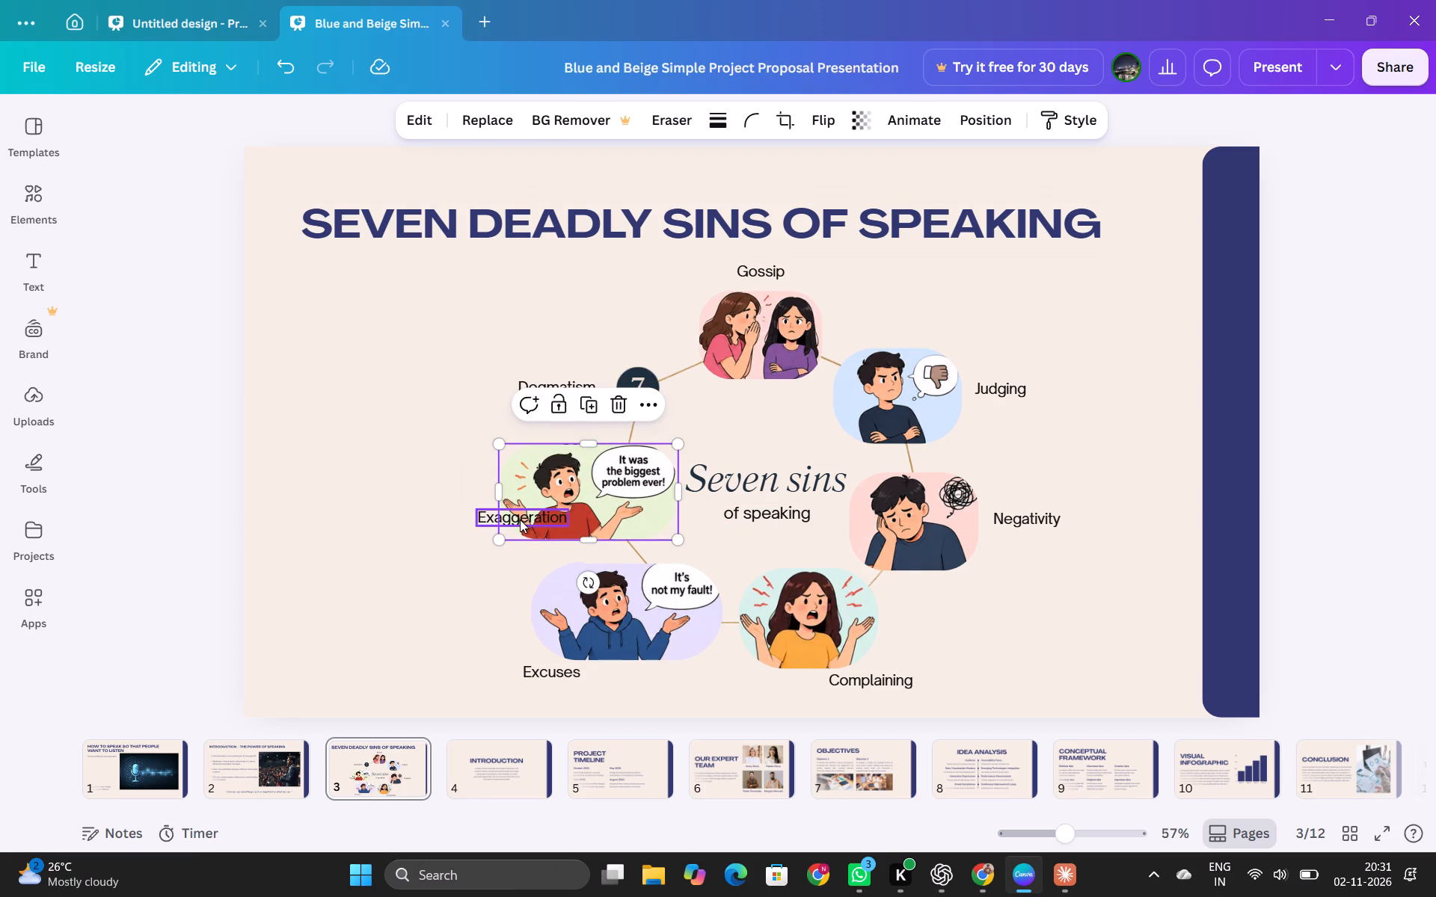
# Move the Exaggeration label off its picture to just outside the picture's left edge, near its mid-height.
pyautogui.click(520, 520)
pyautogui.moveTo(520, 520); pyautogui.dragTo(435, 506)
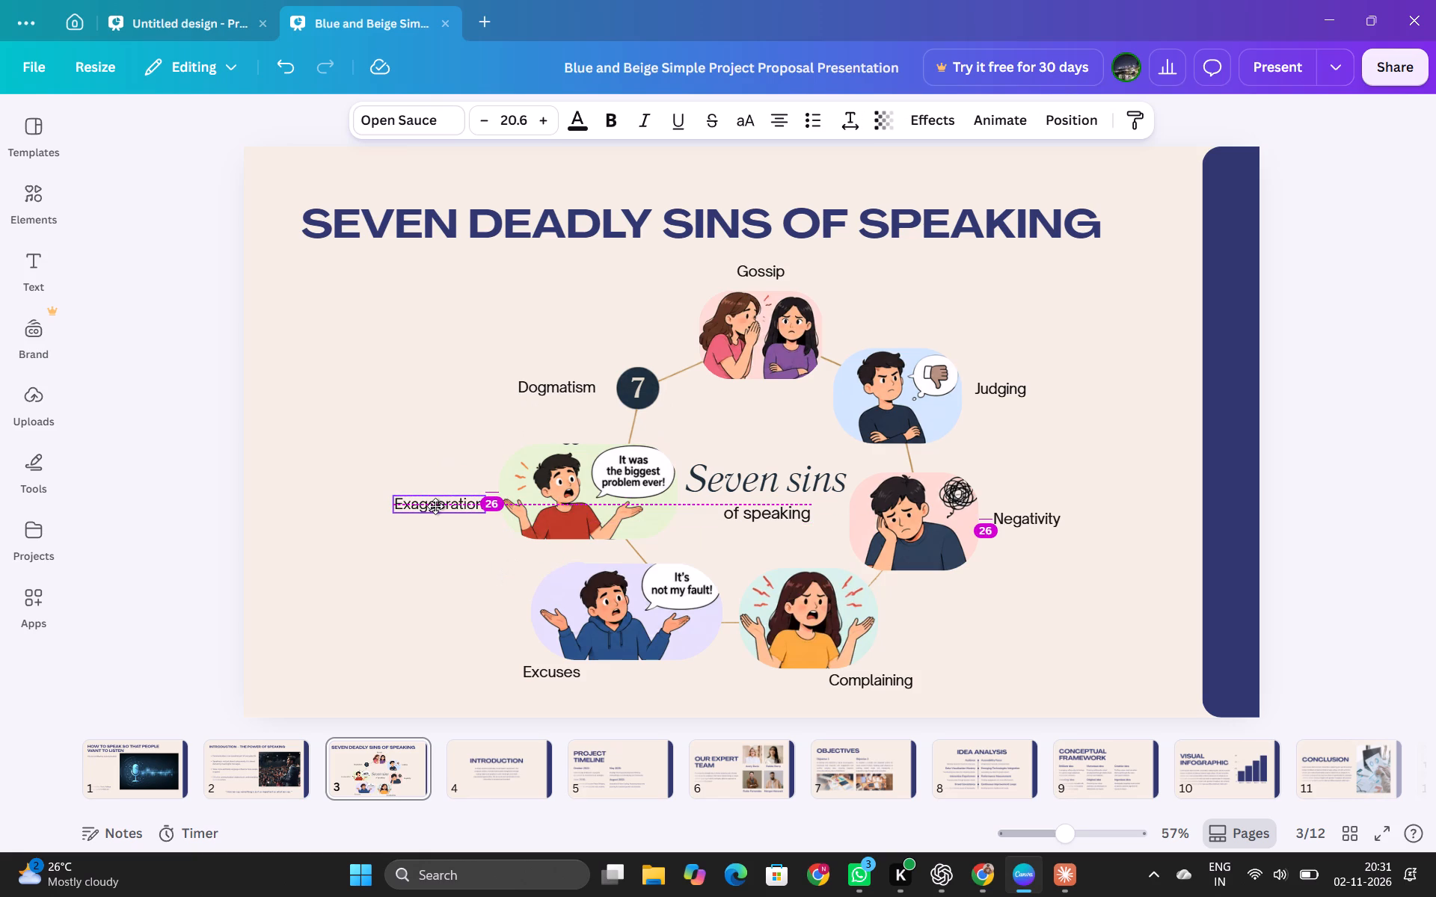
pyautogui.moveTo(435, 506); pyautogui.dragTo(437, 505)
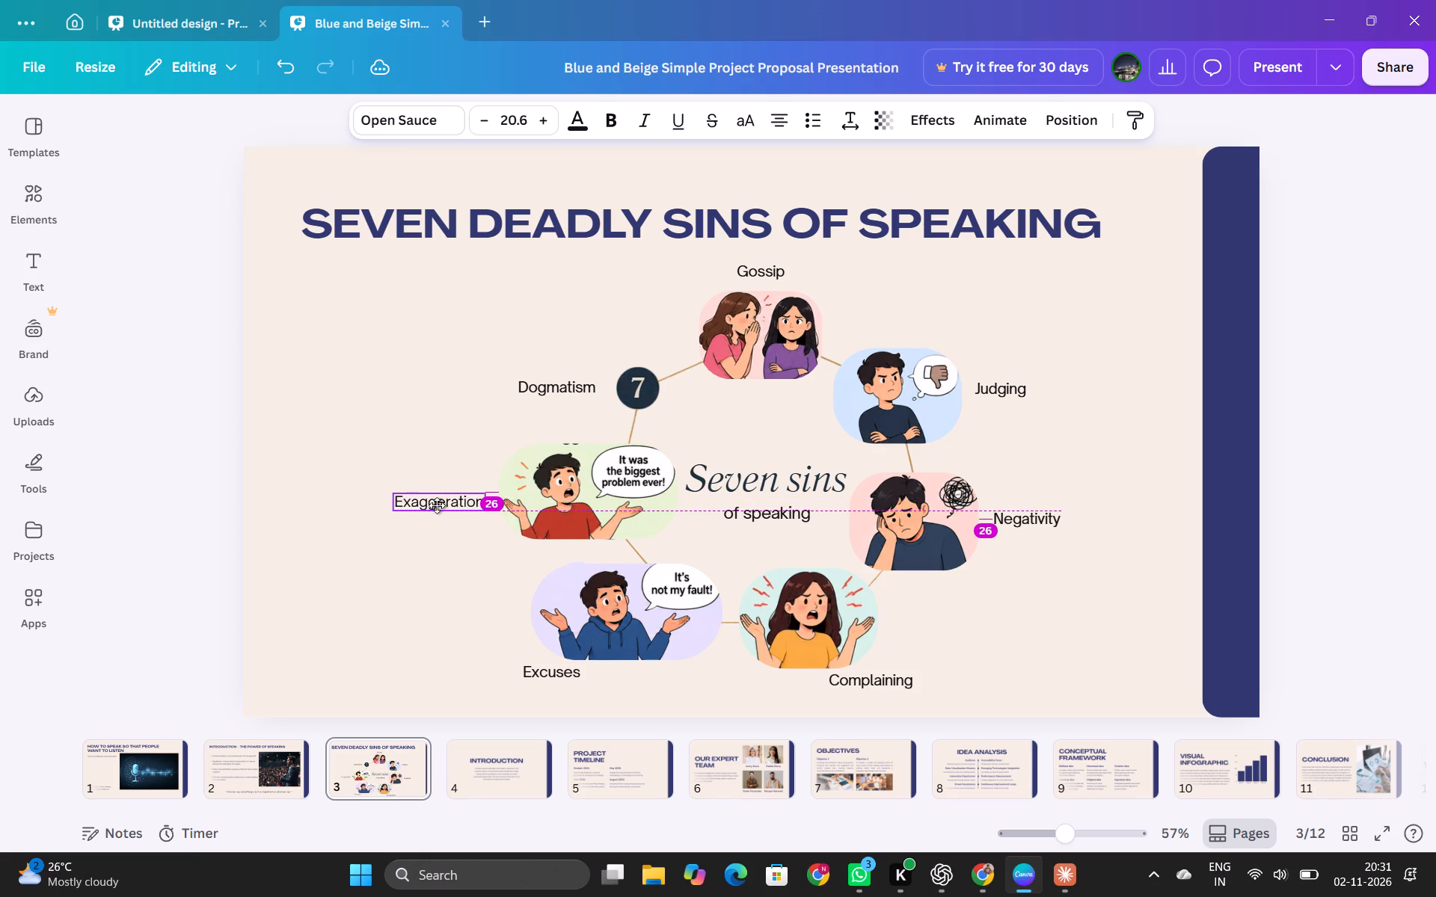
pyautogui.moveTo(437, 505); pyautogui.dragTo(437, 510)
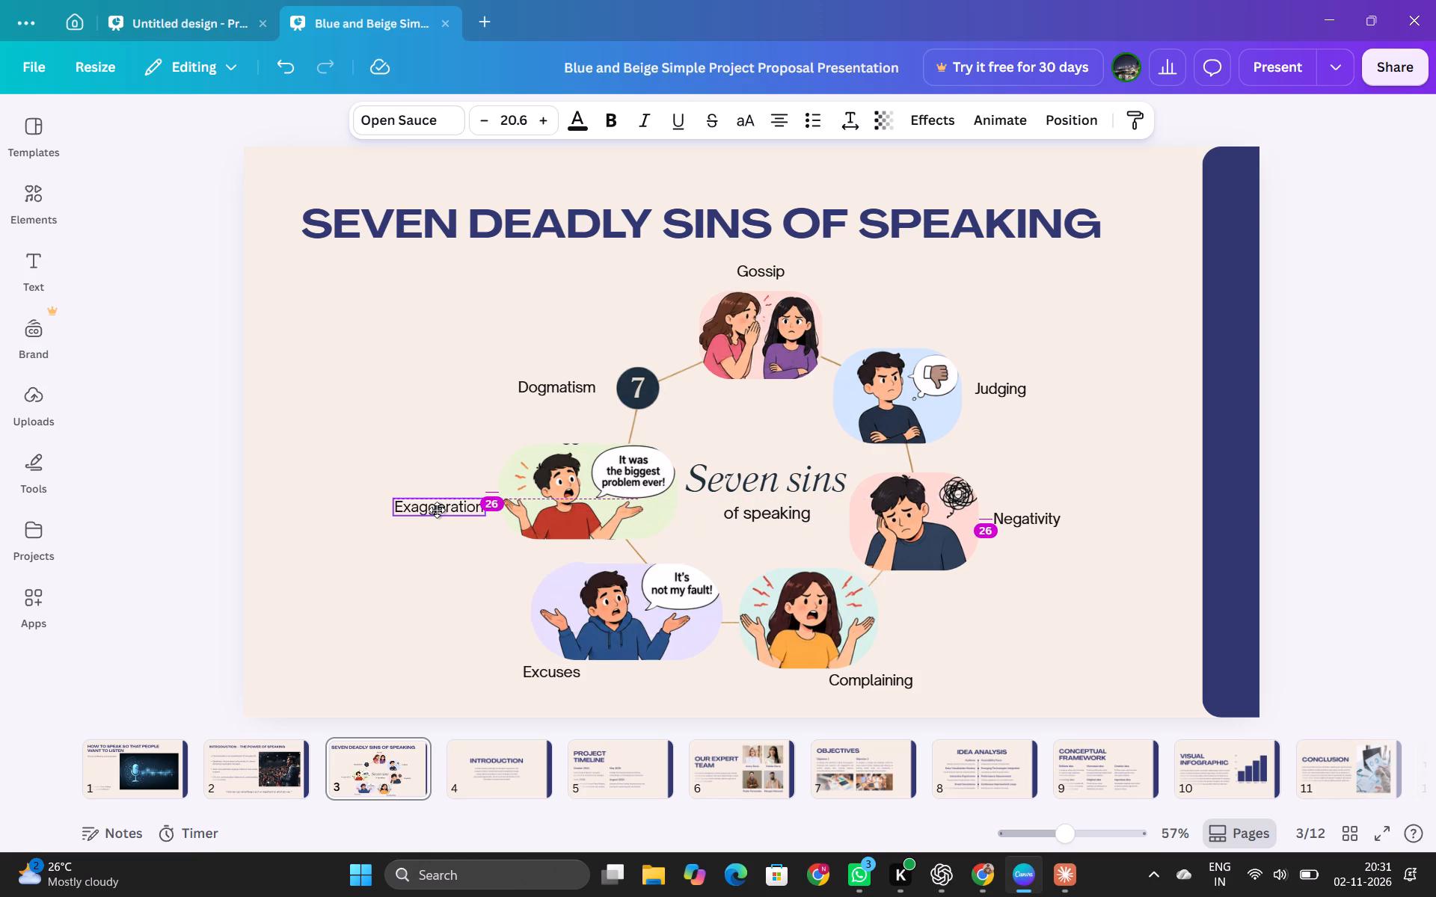
pyautogui.moveTo(437, 510); pyautogui.dragTo(439, 510)
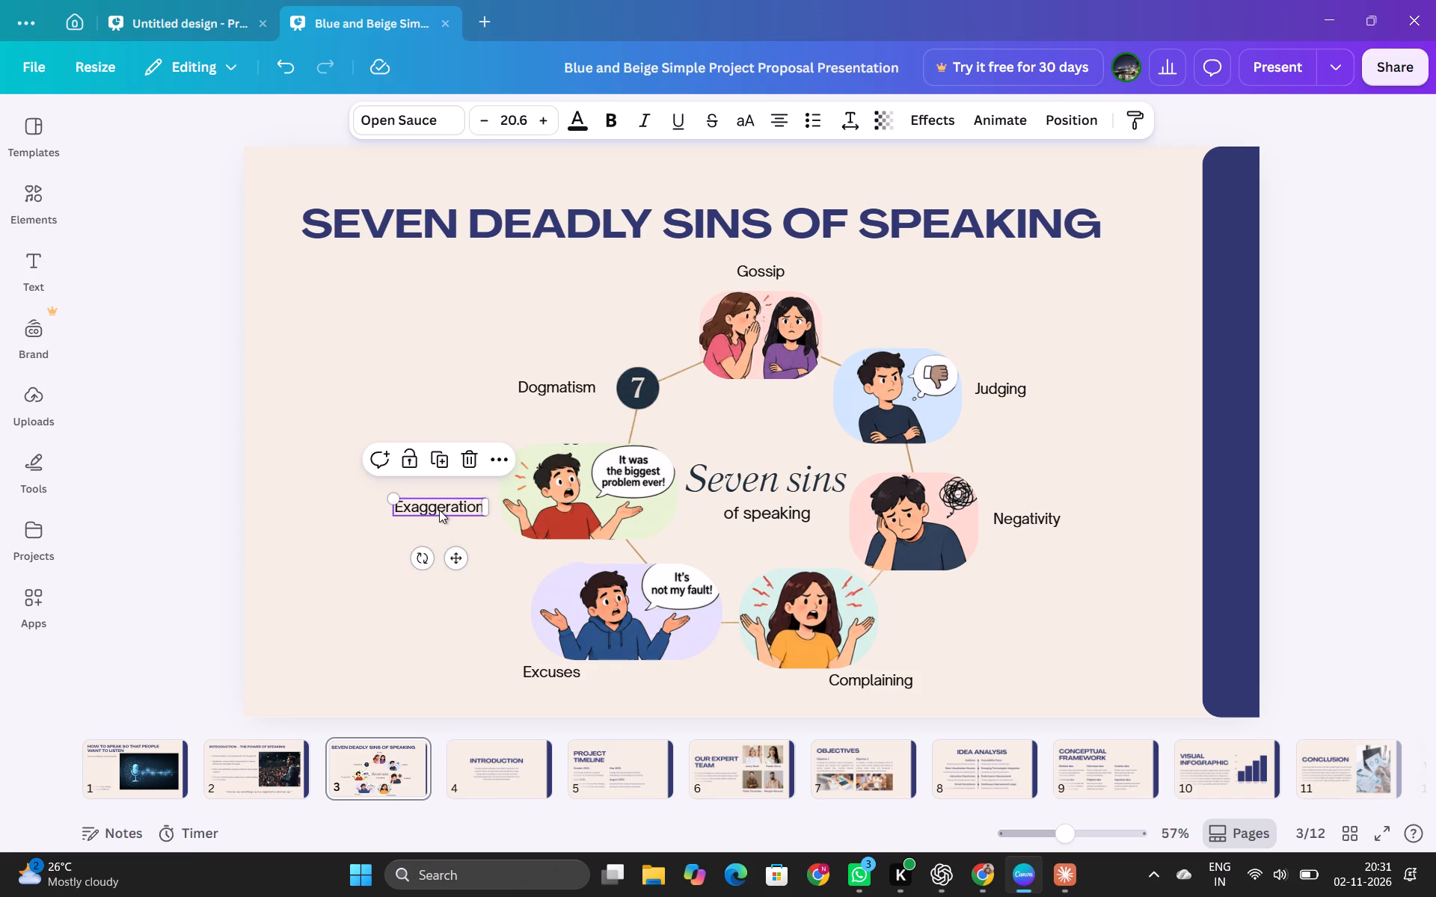
pyautogui.click(488, 538)
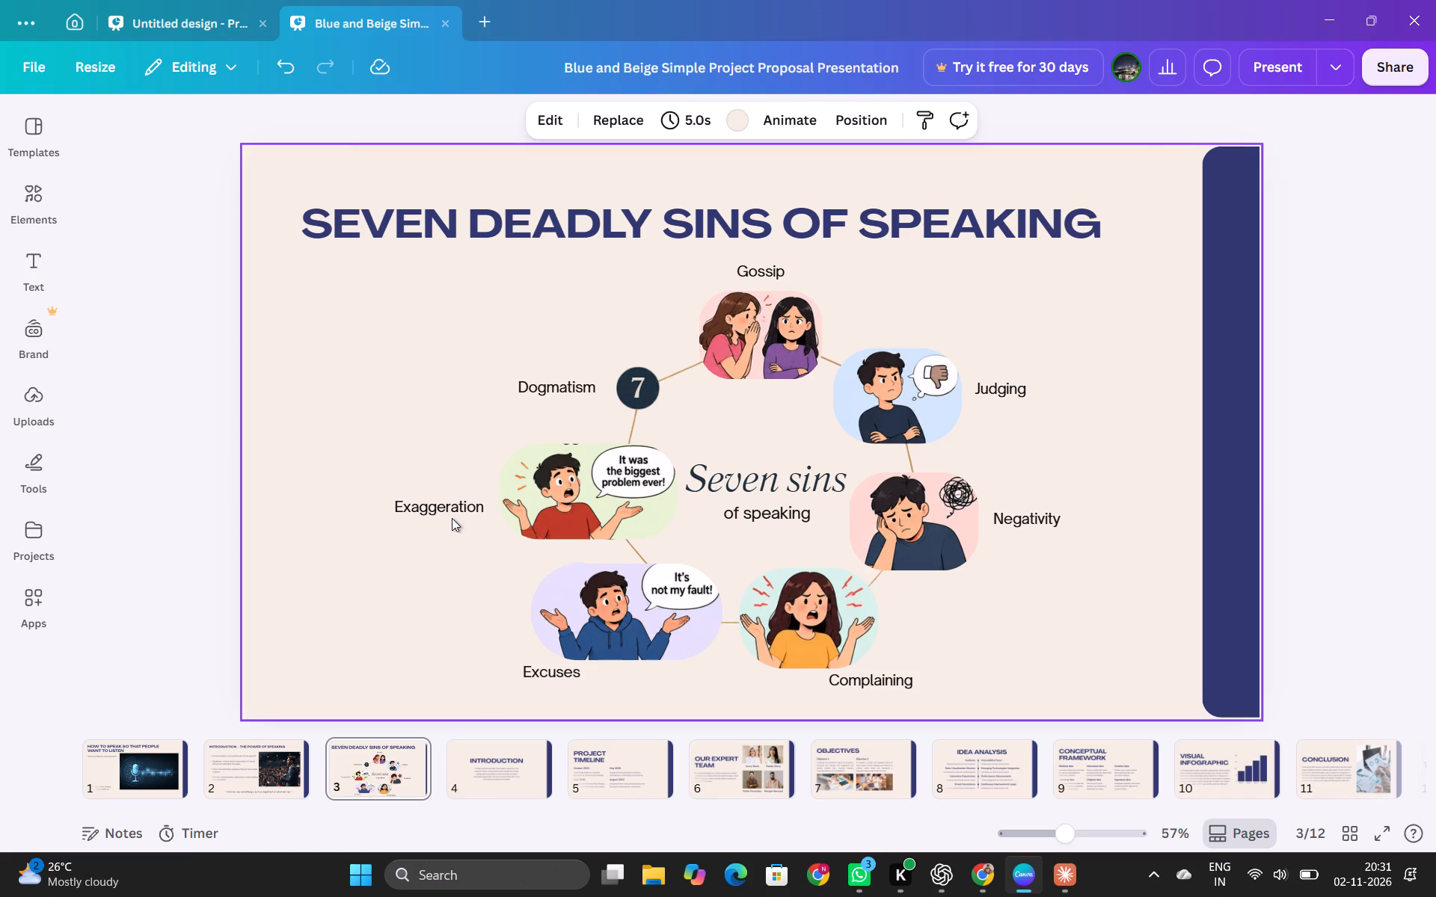
pyautogui.moveTo(452, 508); pyautogui.dragTo(459, 508)
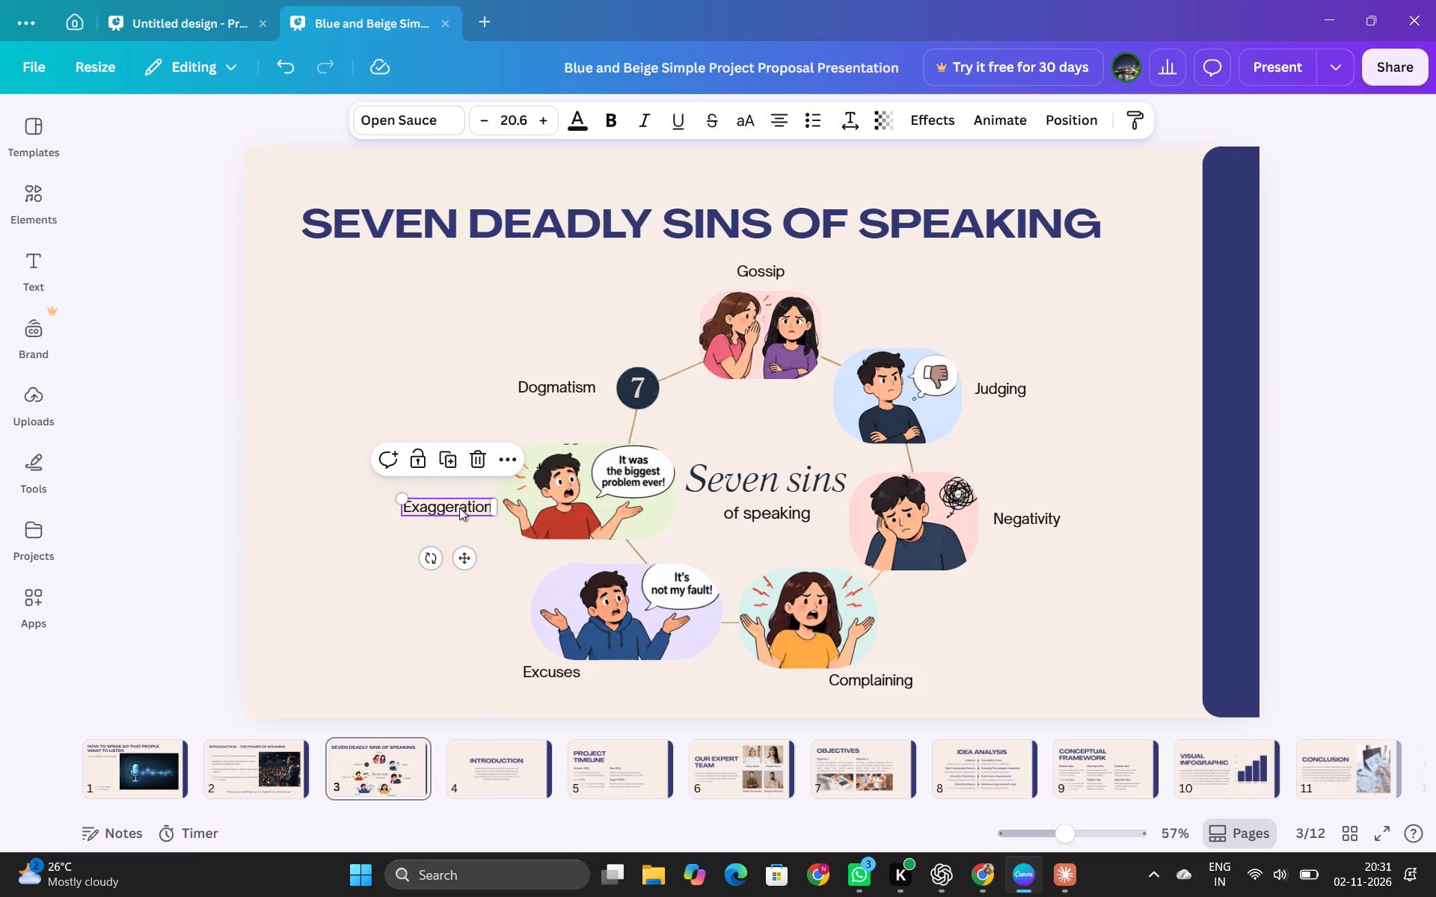
pyautogui.click(408, 594)
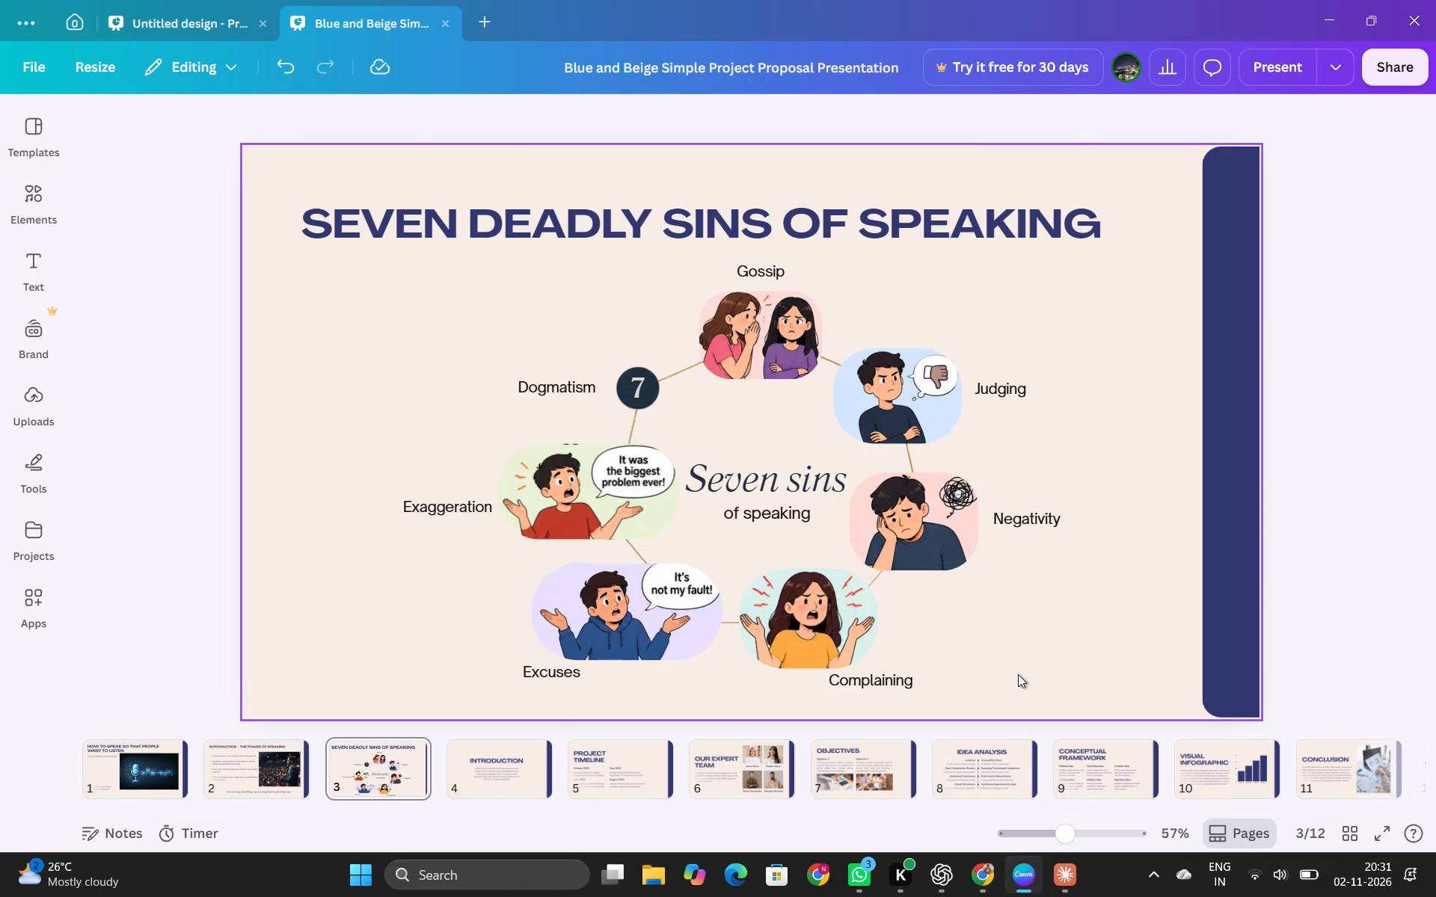
# Shrink the pasted Dogmatism picture and place it over the heptagon's number 7, next to the Gossip picture.
pyautogui.moveTo(961, 581); pyautogui.dragTo(718, 446)
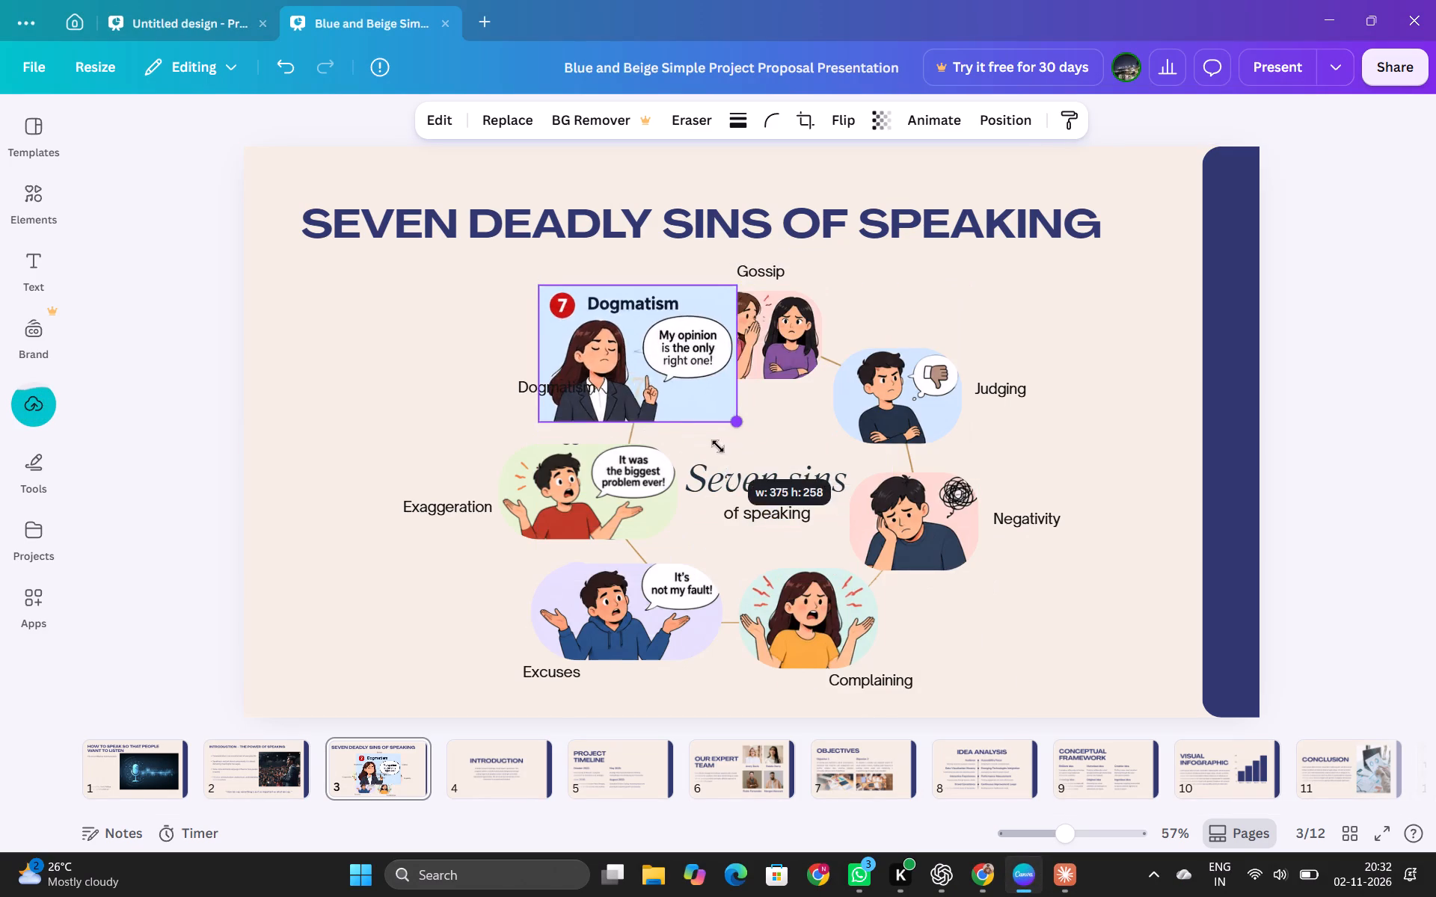
pyautogui.moveTo(718, 446); pyautogui.dragTo(722, 449)
pyautogui.moveTo(680, 390); pyautogui.dragTo(660, 412)
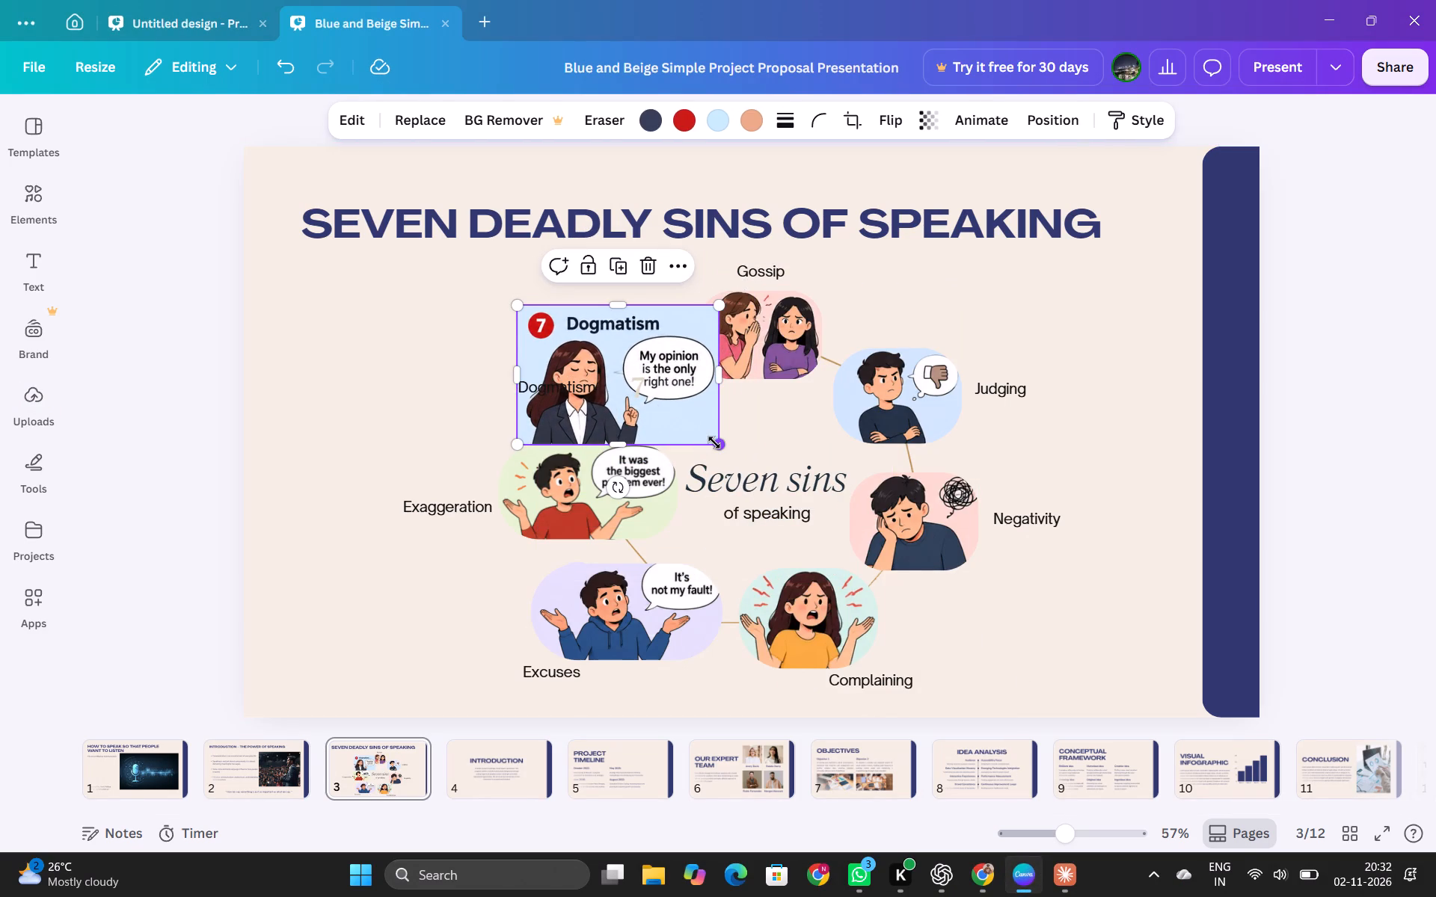
pyautogui.moveTo(714, 443); pyautogui.dragTo(667, 422)
# Delete the number 7 from the heptagon.
pyautogui.click(639, 370)
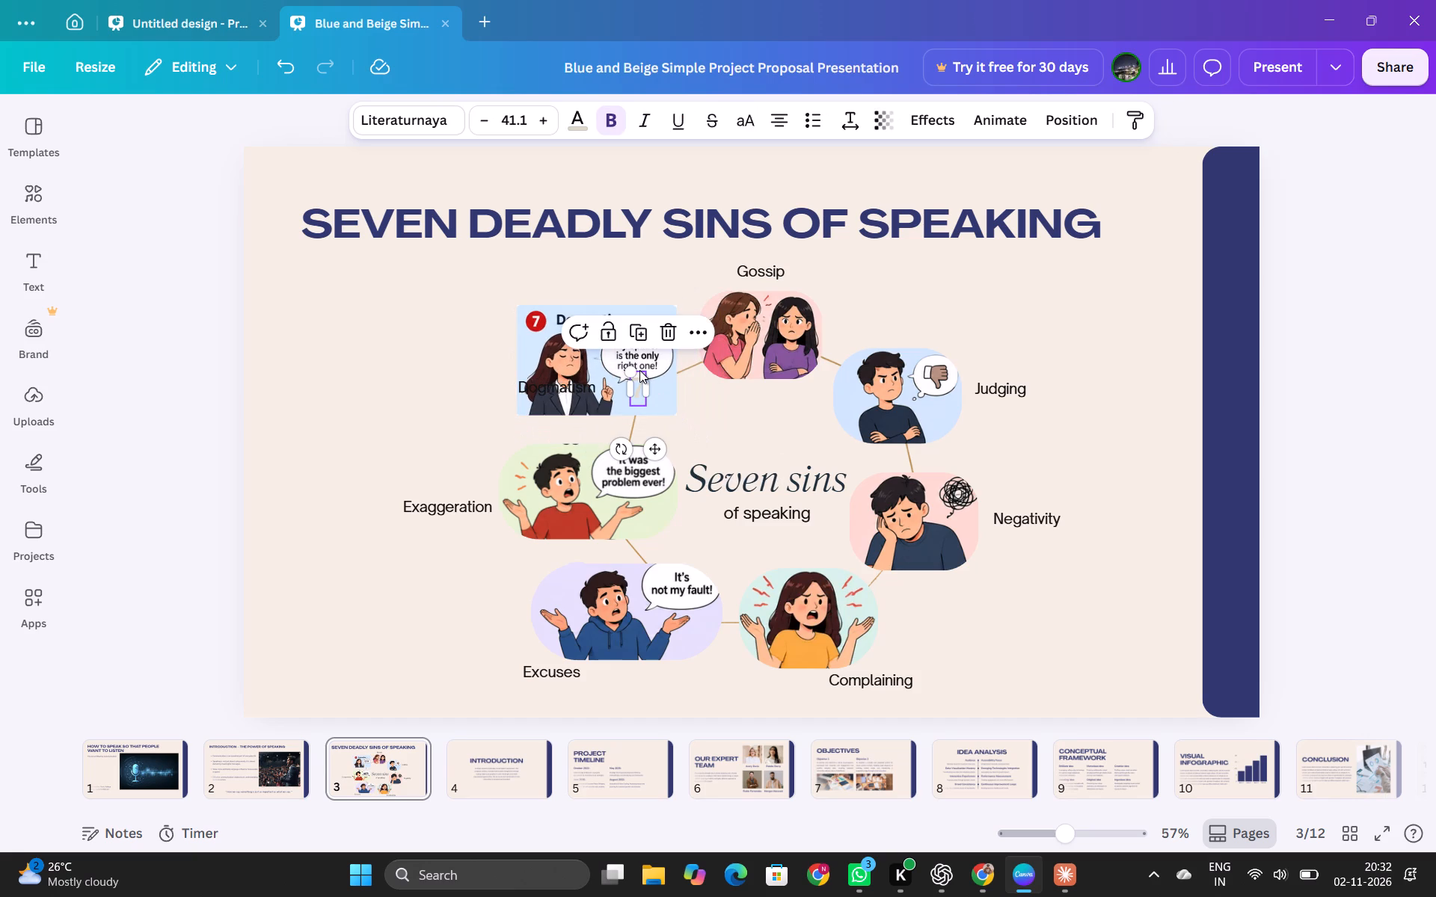
pyautogui.press('Delete')
# Move the Dogmatism picture onto the former number 7 corner, just above the Exaggeration picture.
pyautogui.moveTo(625, 363); pyautogui.dragTo(655, 389)
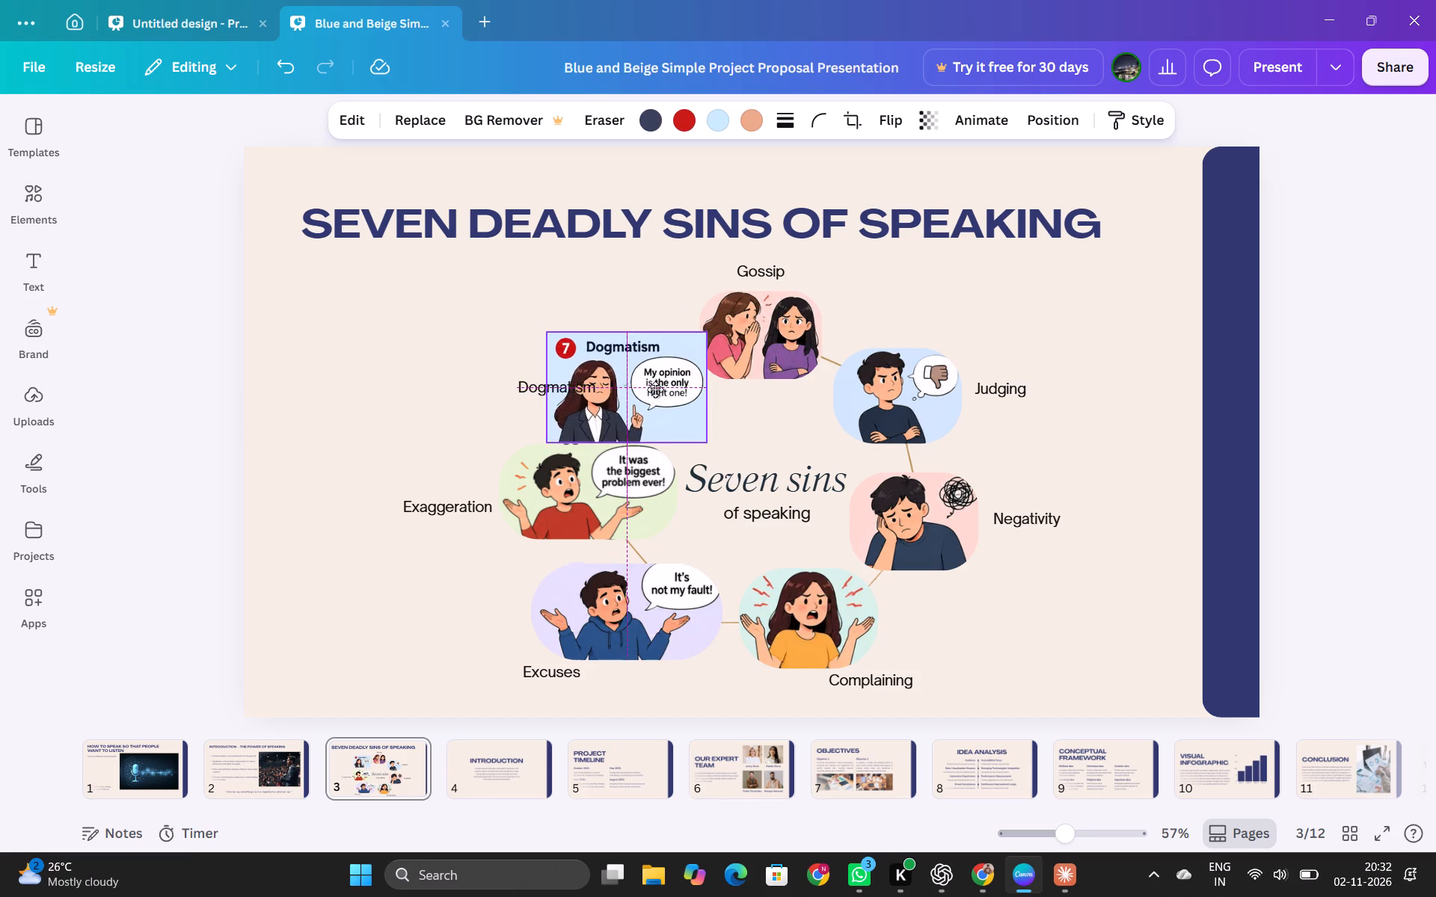
pyautogui.moveTo(655, 389); pyautogui.dragTo(634, 371)
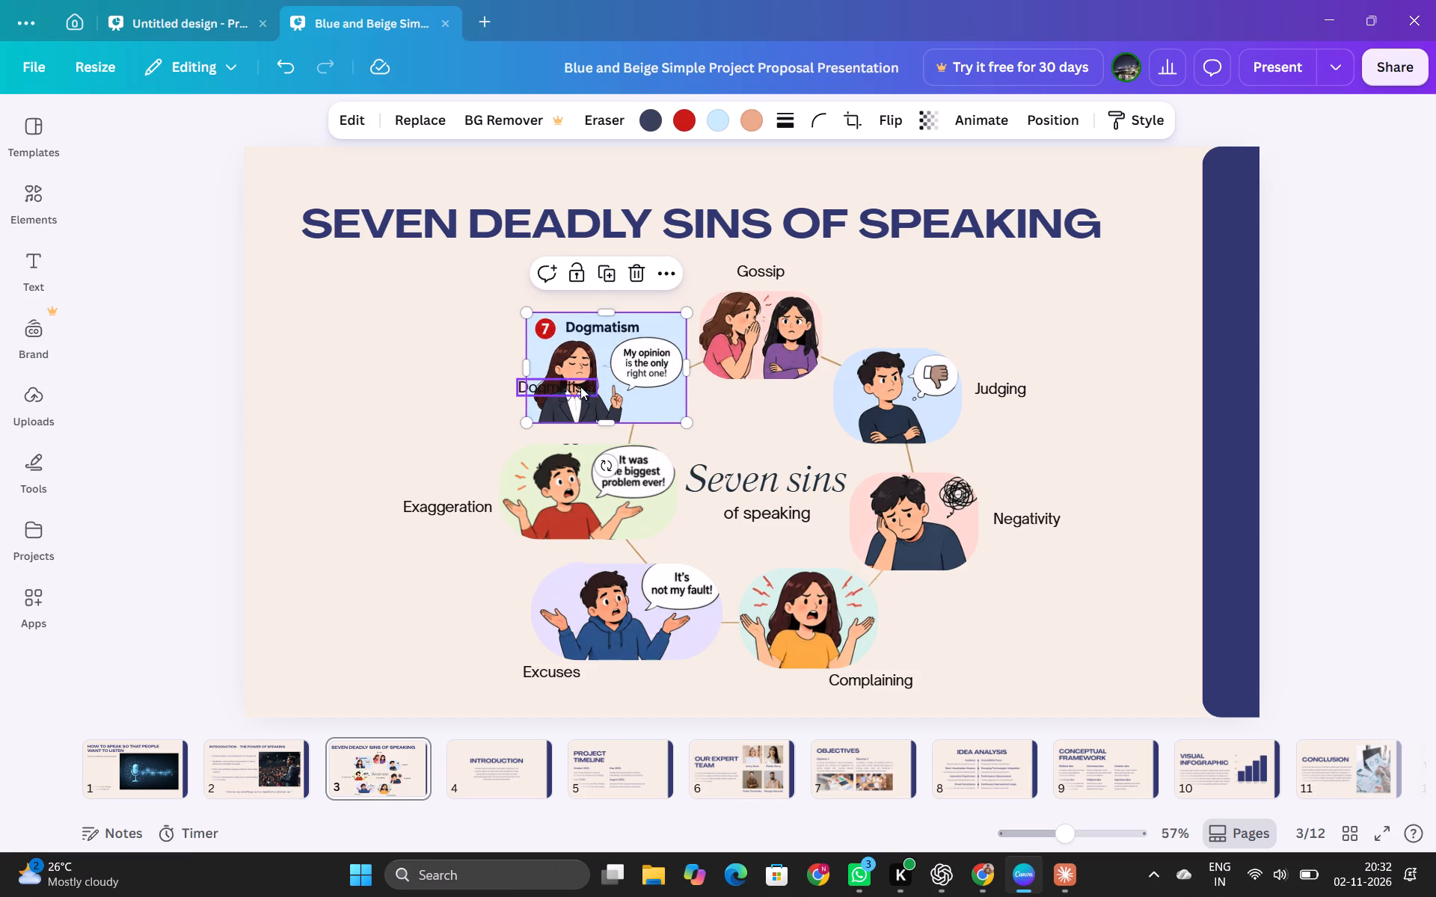
pyautogui.moveTo(559, 391); pyautogui.dragTo(559, 404)
# Round the Dogmatism picture's corners with a corner rounding of 50.
pyautogui.click(810, 126)
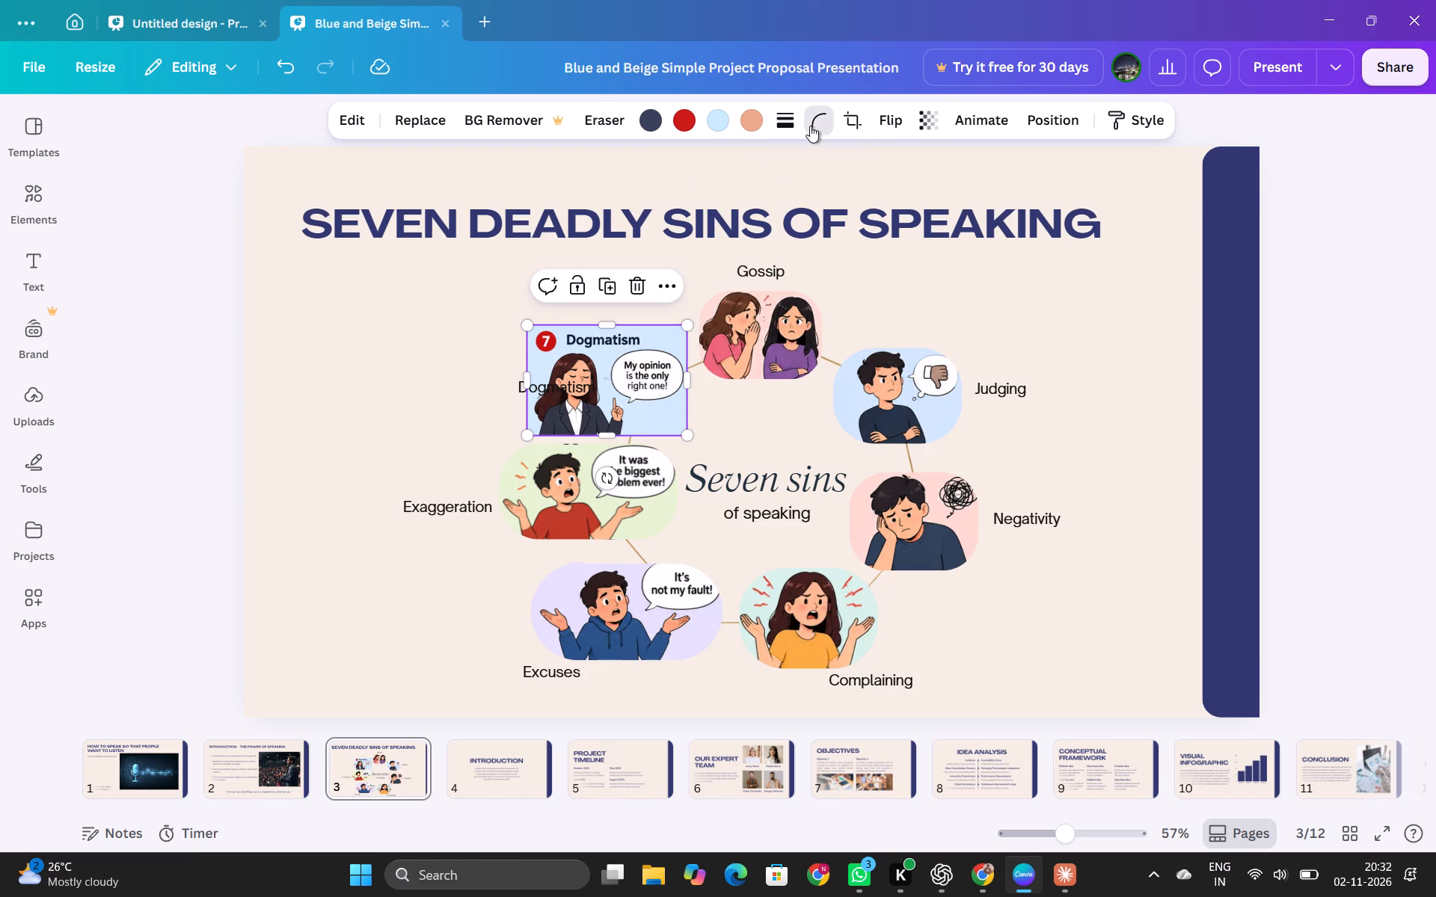
pyautogui.moveTo(728, 197); pyautogui.dragTo(803, 202)
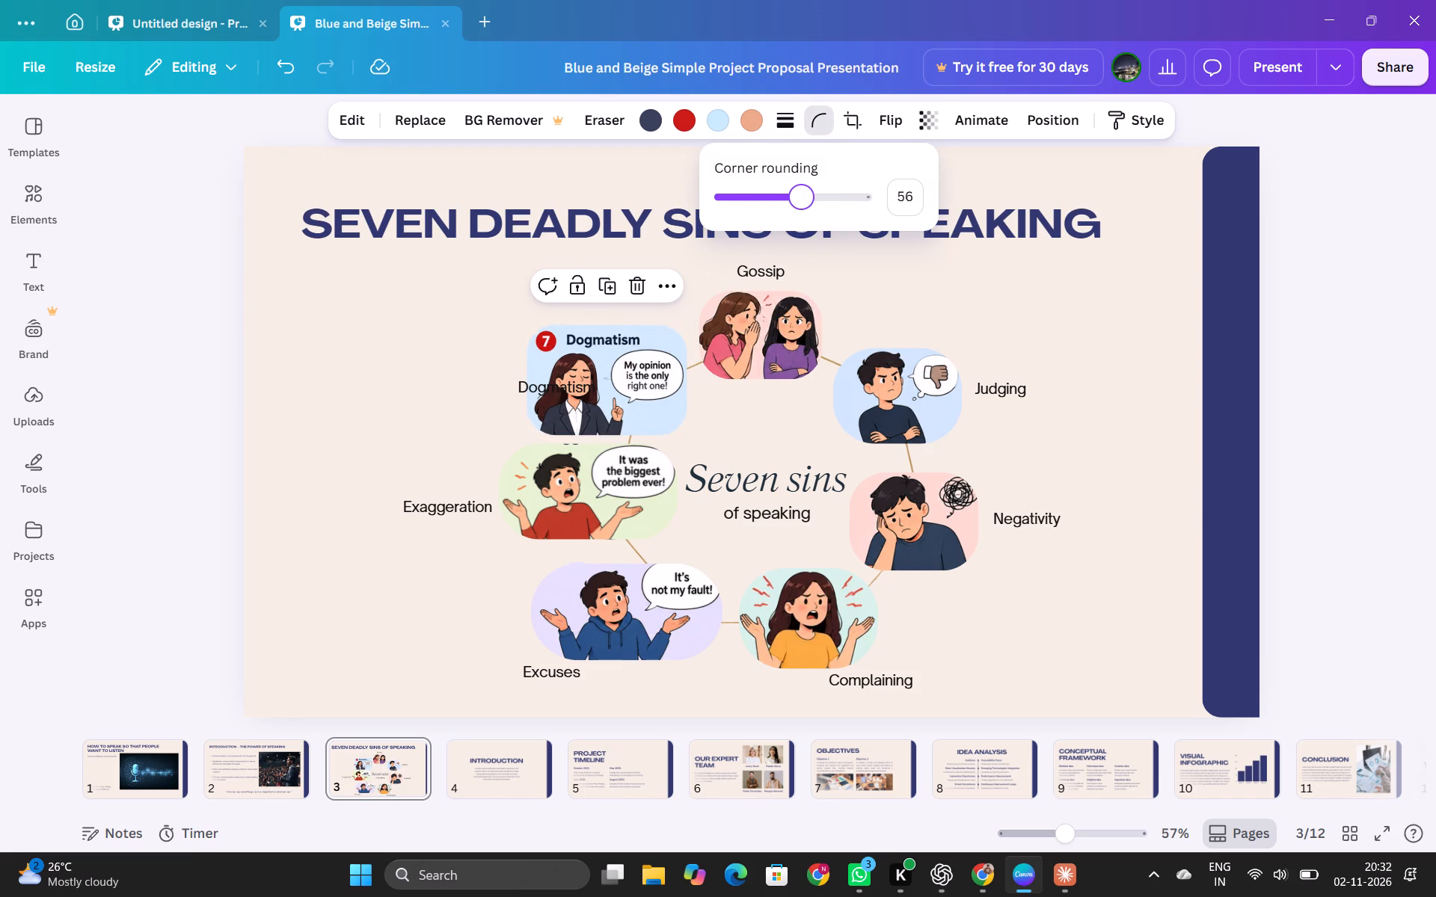
pyautogui.moveTo(803, 202); pyautogui.dragTo(827, 206)
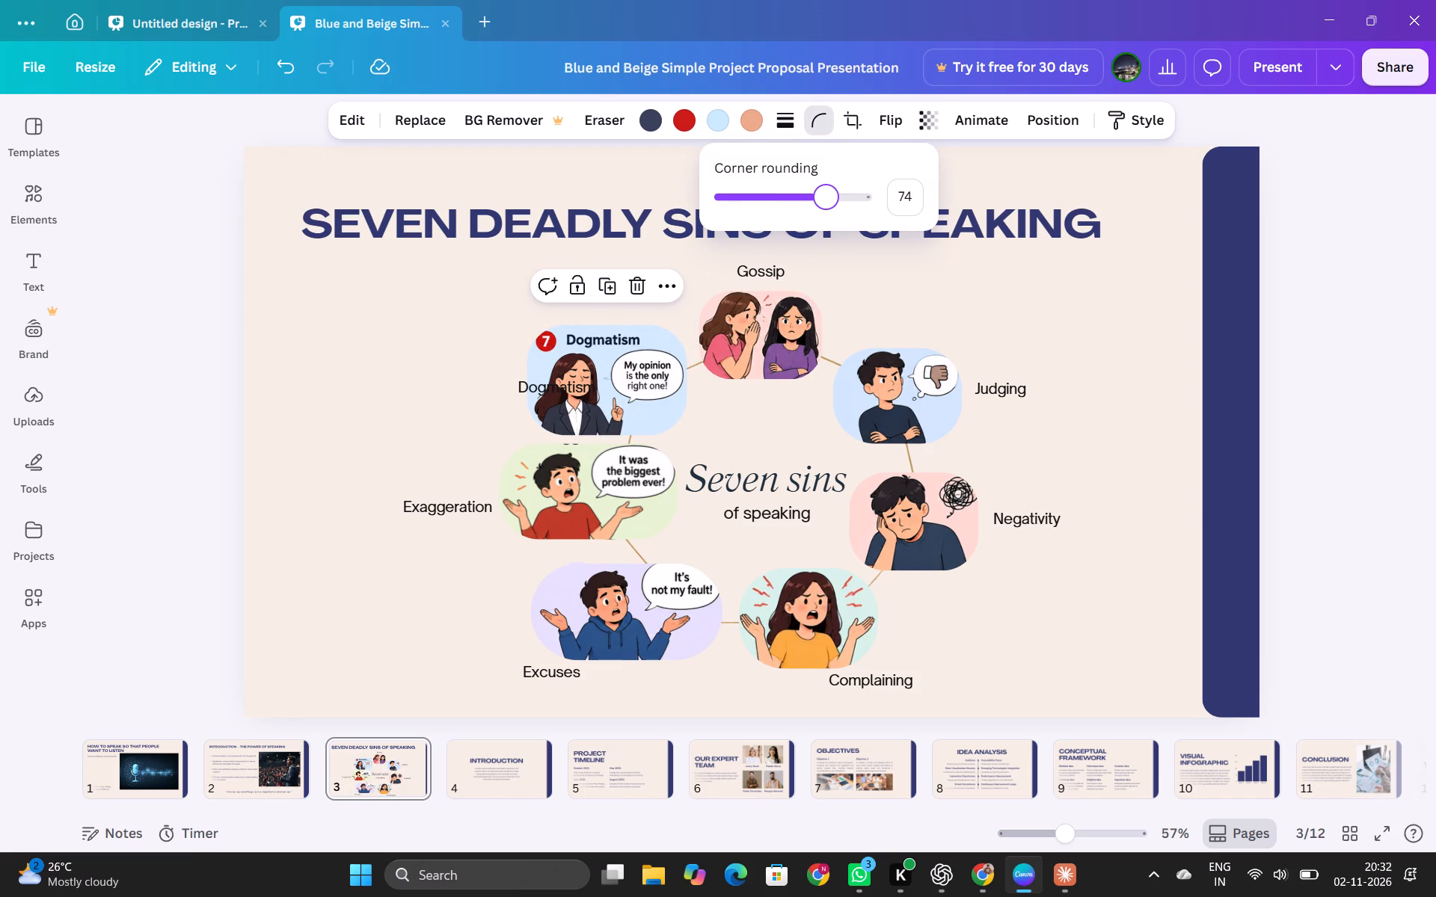
pyautogui.moveTo(827, 206); pyautogui.dragTo(792, 229)
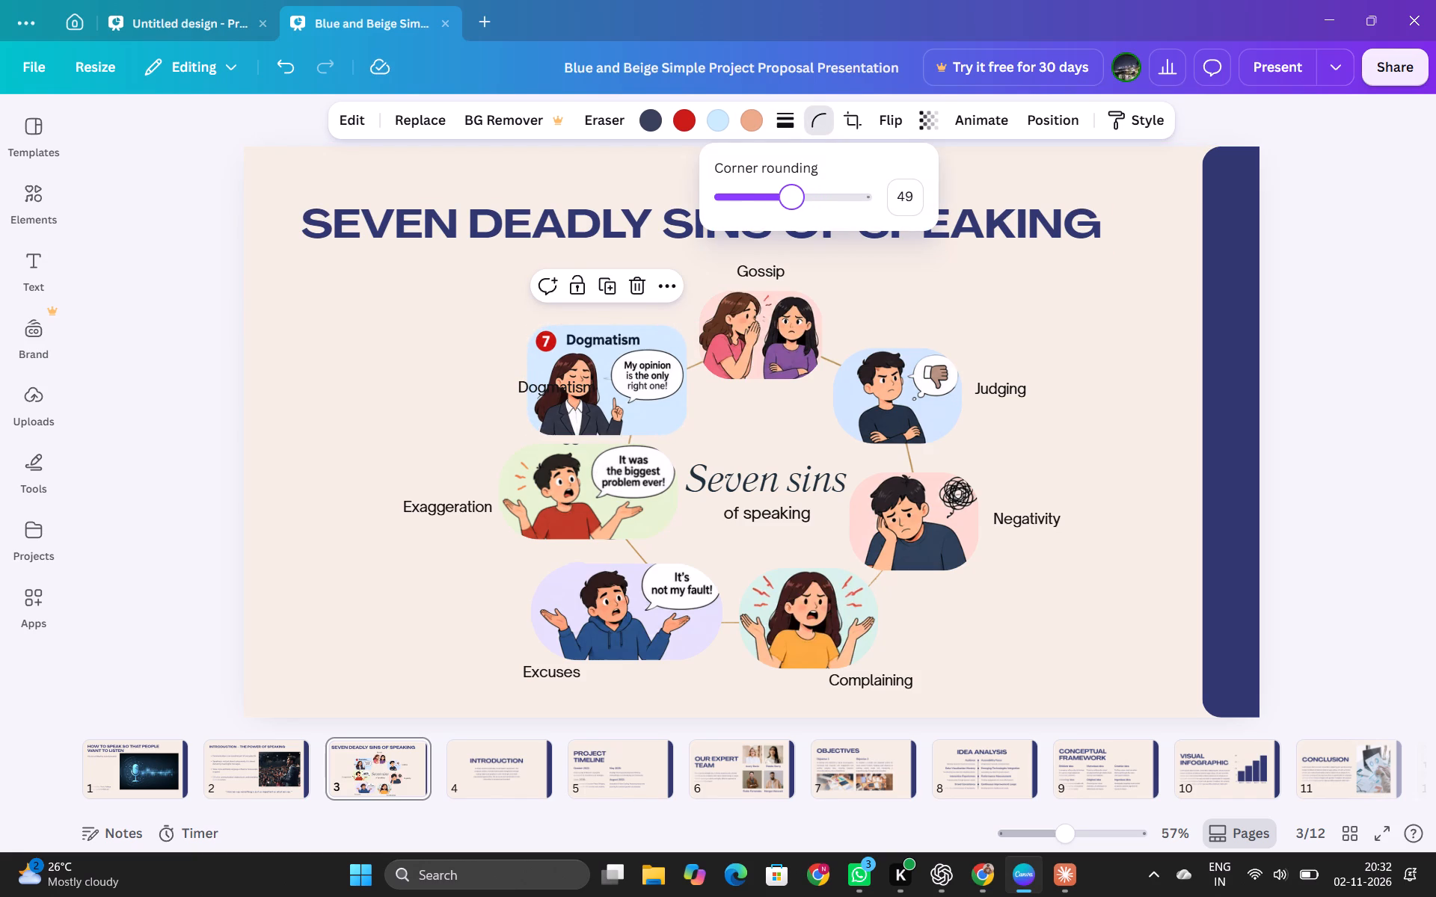
pyautogui.moveTo(792, 229); pyautogui.dragTo(794, 229)
pyautogui.press('Left')
pyautogui.click(626, 399)
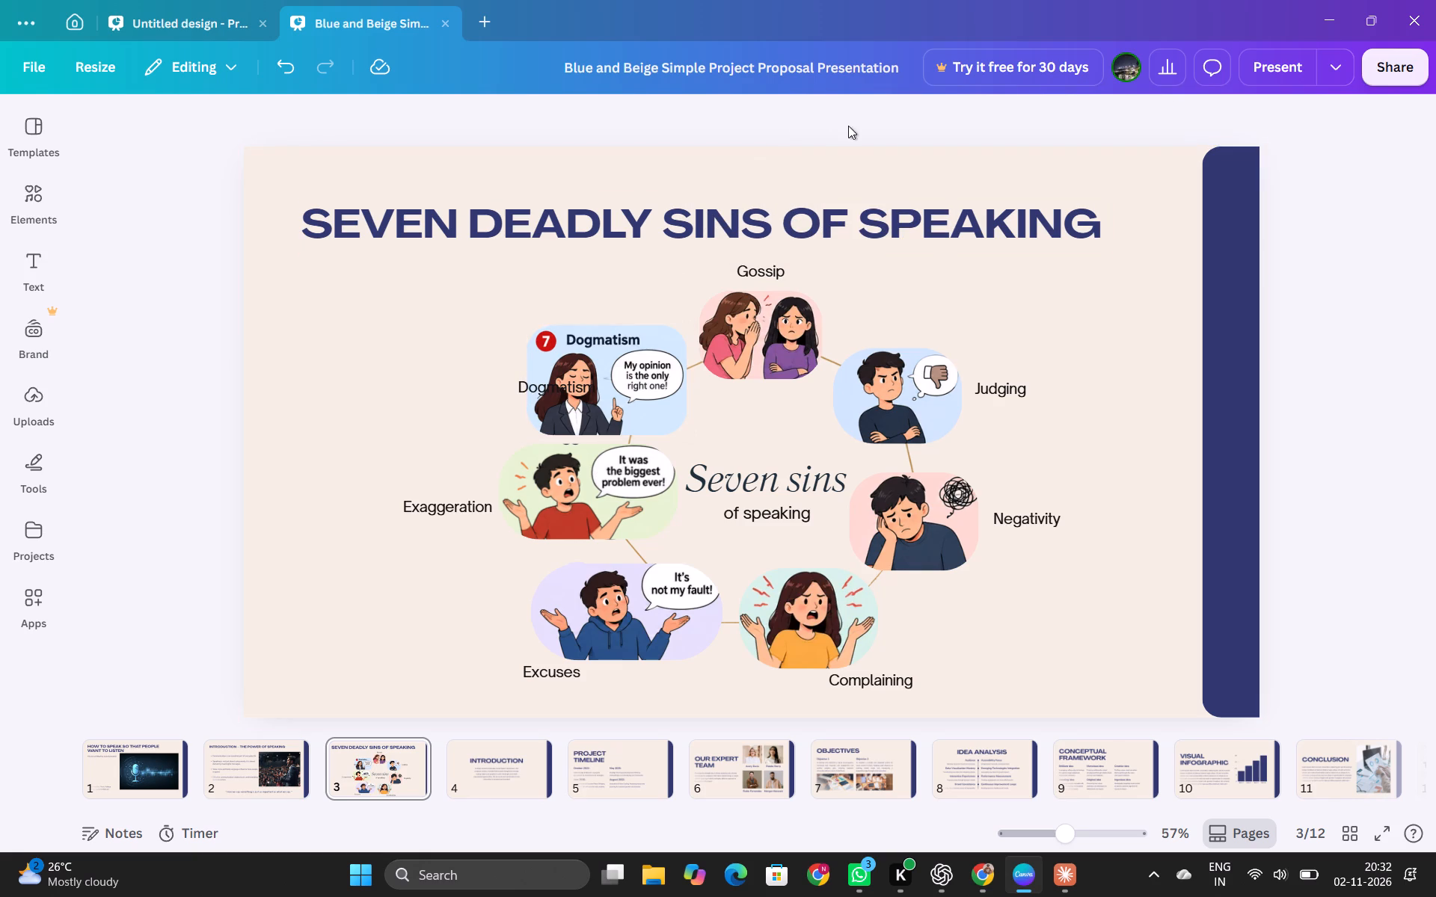
# Crop the number and title strip off the top of the Dogmatism picture, along with a thin sliver of its left edge.
pyautogui.click(541, 401)
pyautogui.click(846, 124)
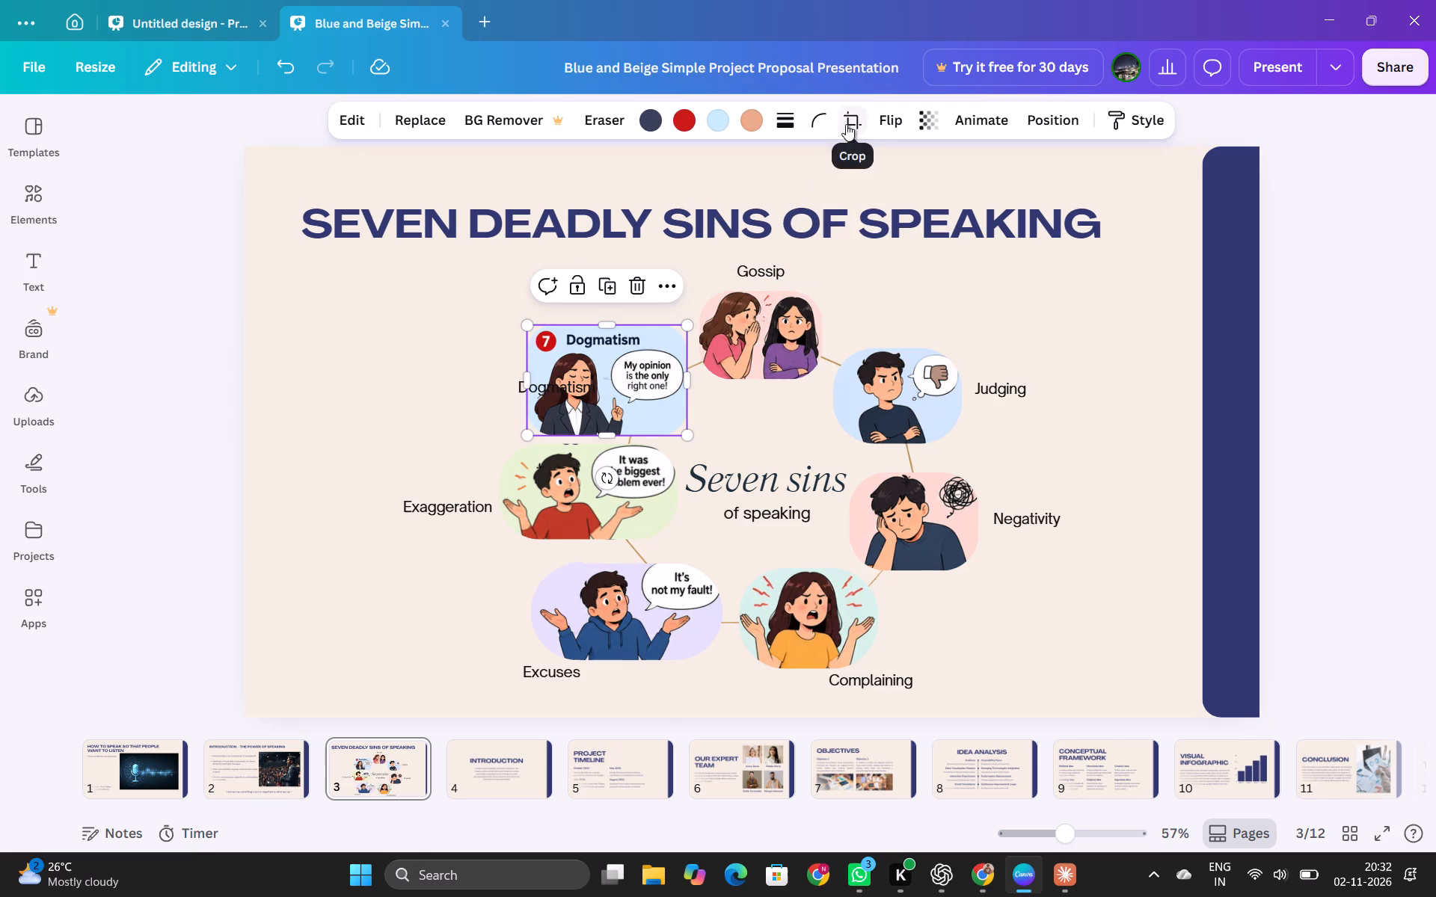
pyautogui.moveTo(706, 333); pyautogui.dragTo(705, 351)
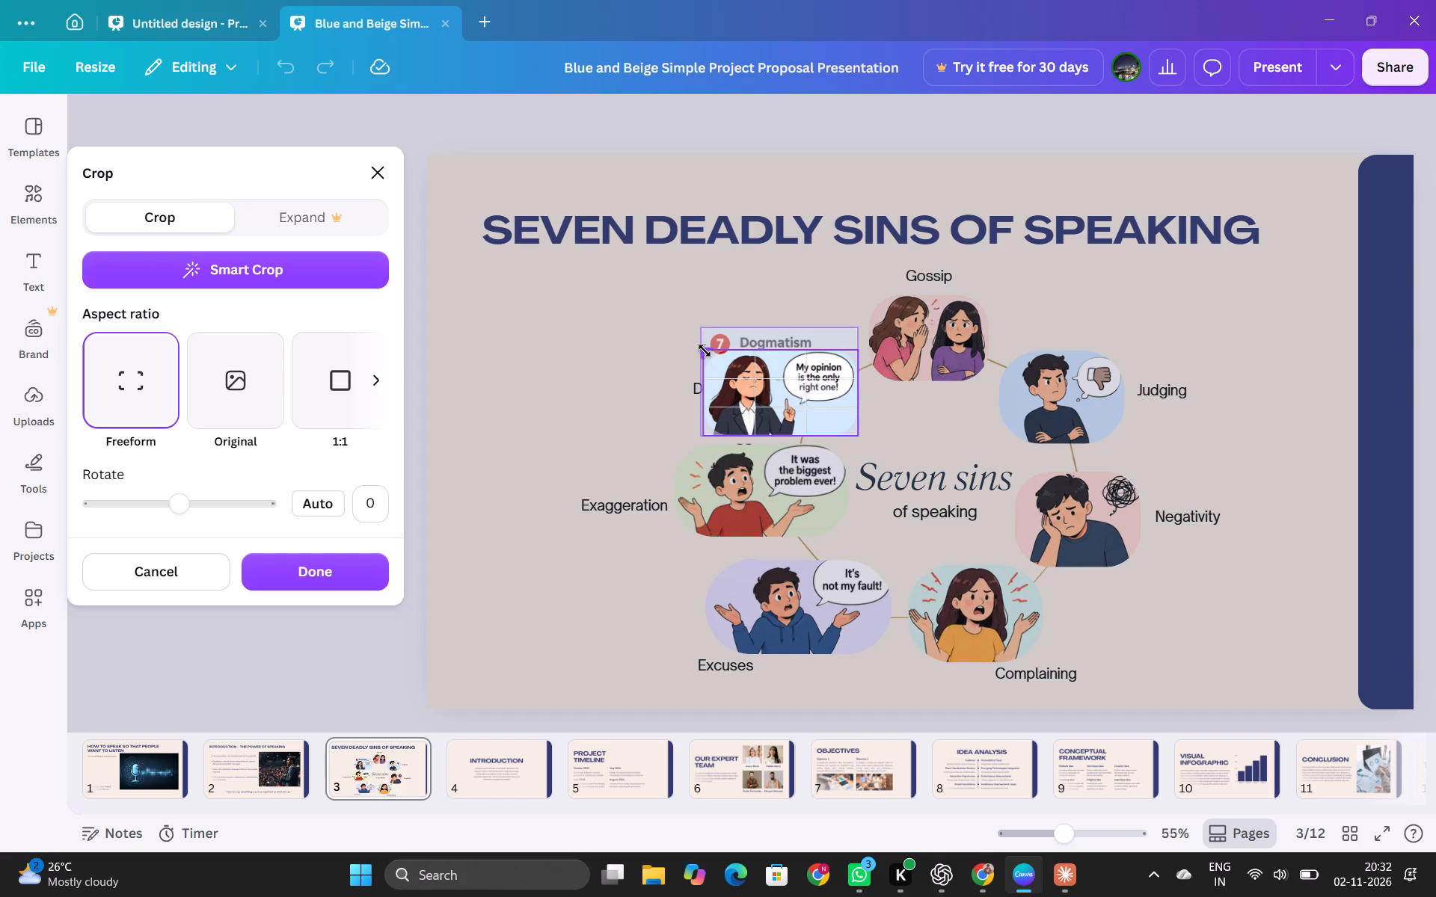
pyautogui.moveTo(705, 351); pyautogui.dragTo(705, 351)
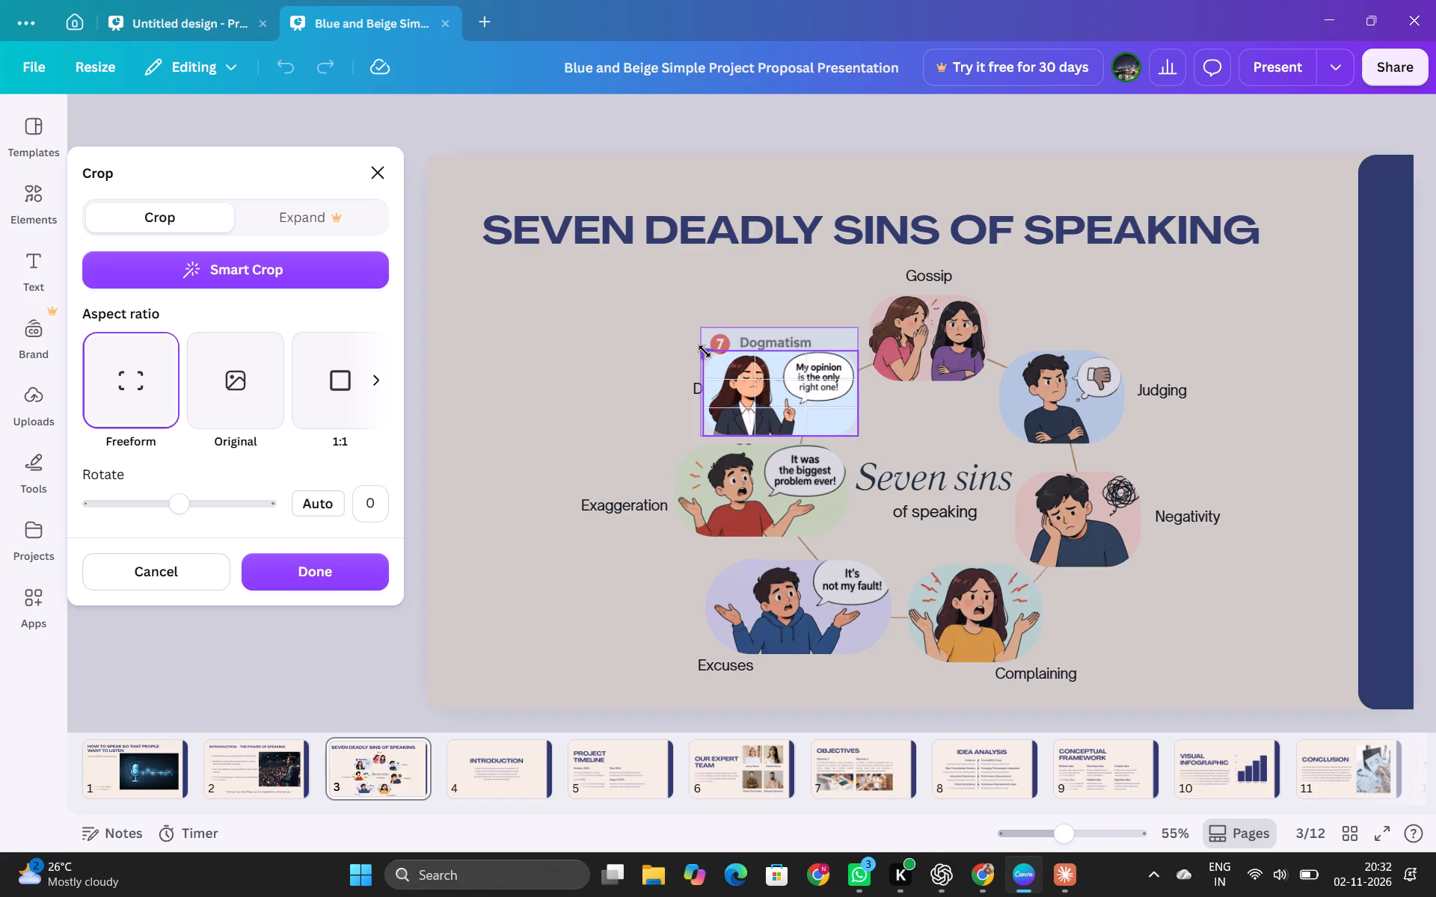
pyautogui.moveTo(705, 351); pyautogui.dragTo(705, 352)
pyautogui.moveTo(705, 352); pyautogui.dragTo(705, 352)
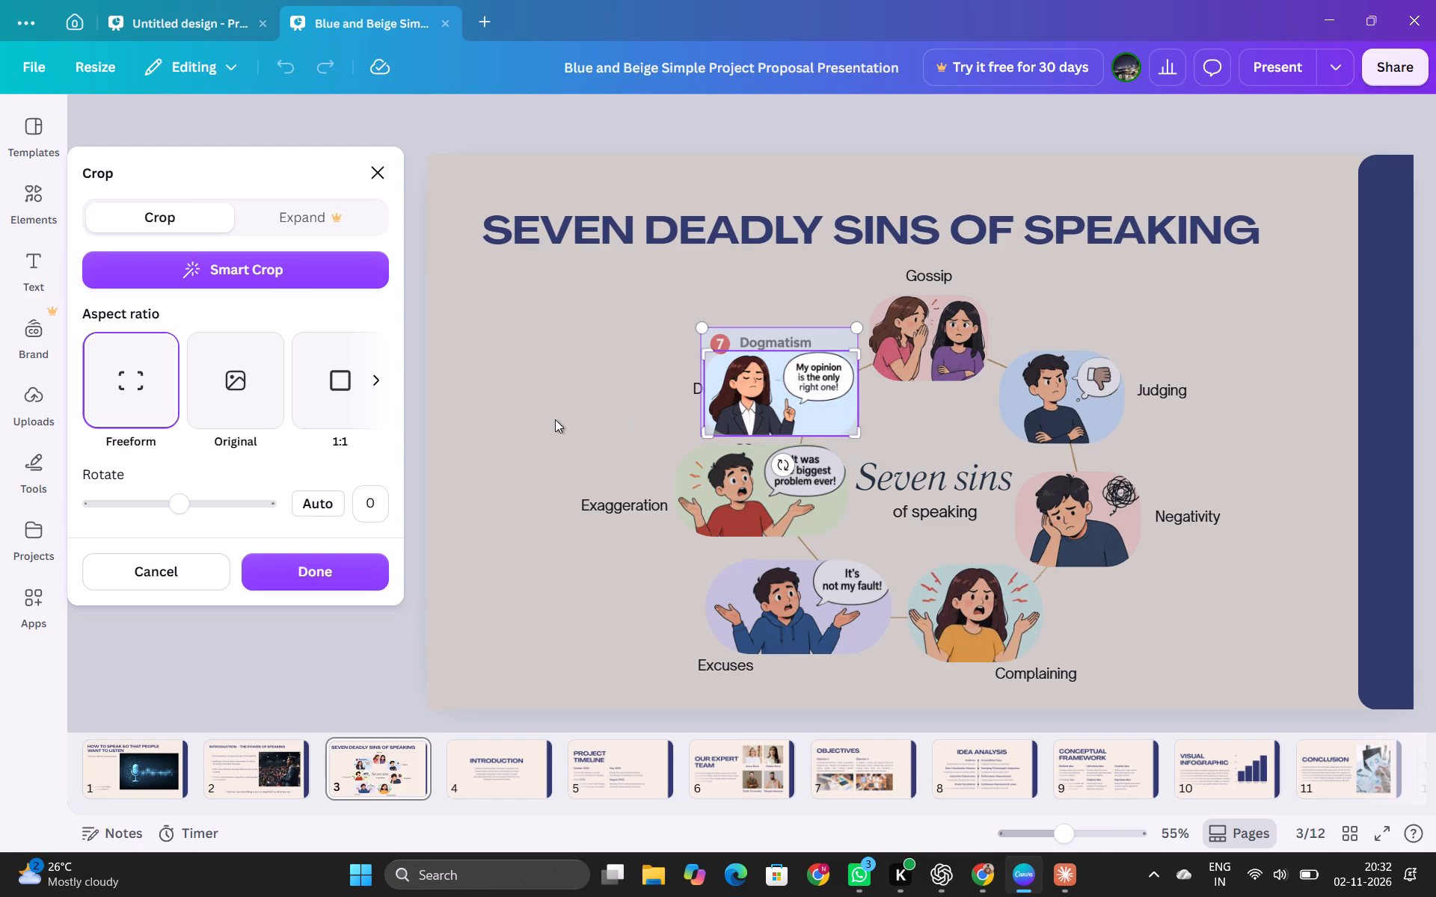
pyautogui.click(337, 585)
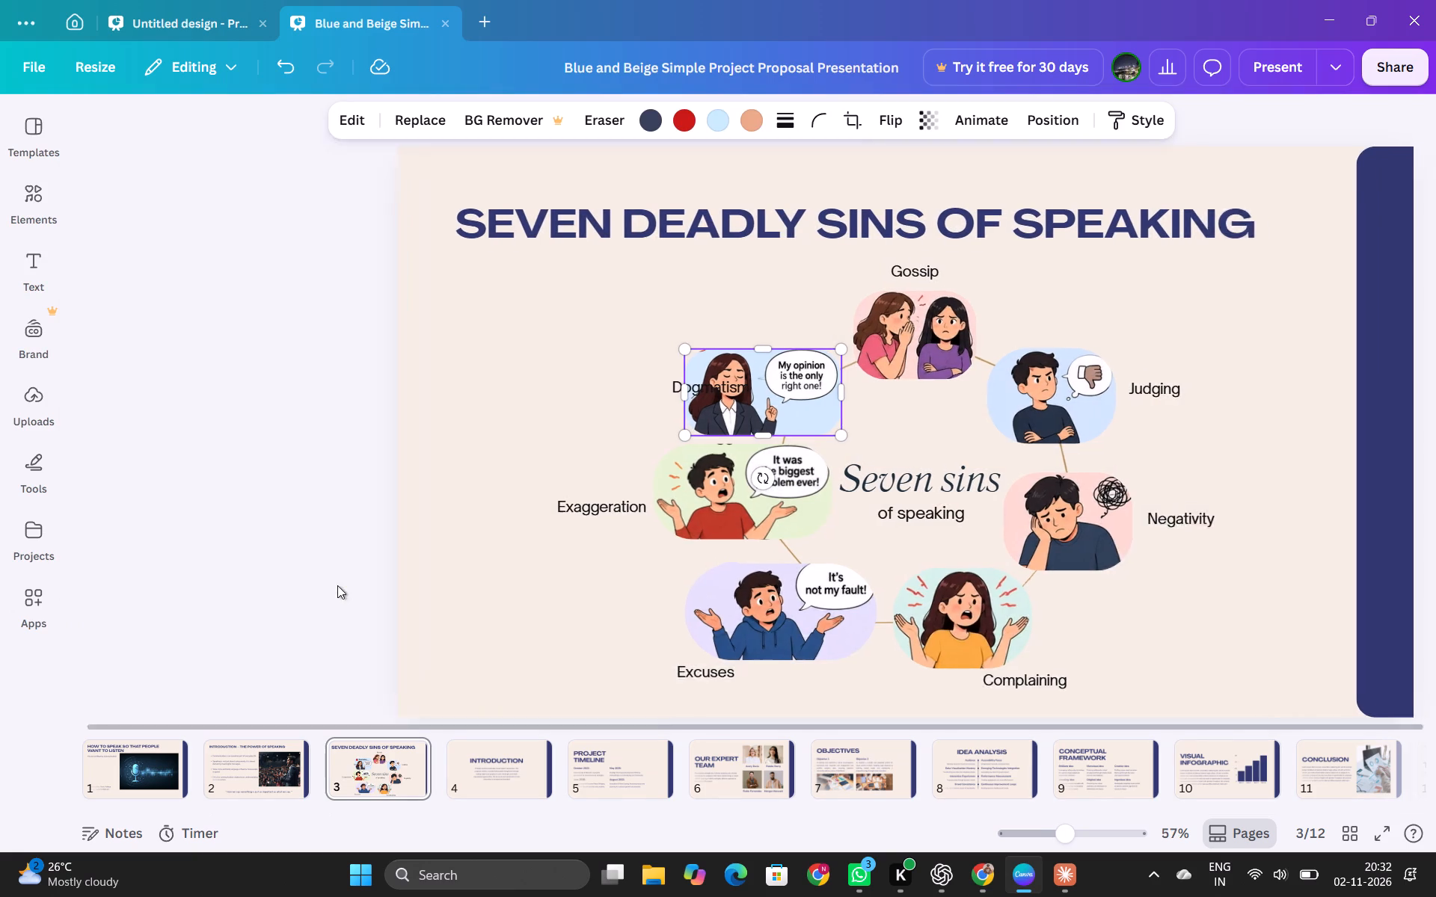
# Shift the cropped Dogmatism picture slightly up, away from the Exaggeration picture.
pyautogui.click(620, 398)
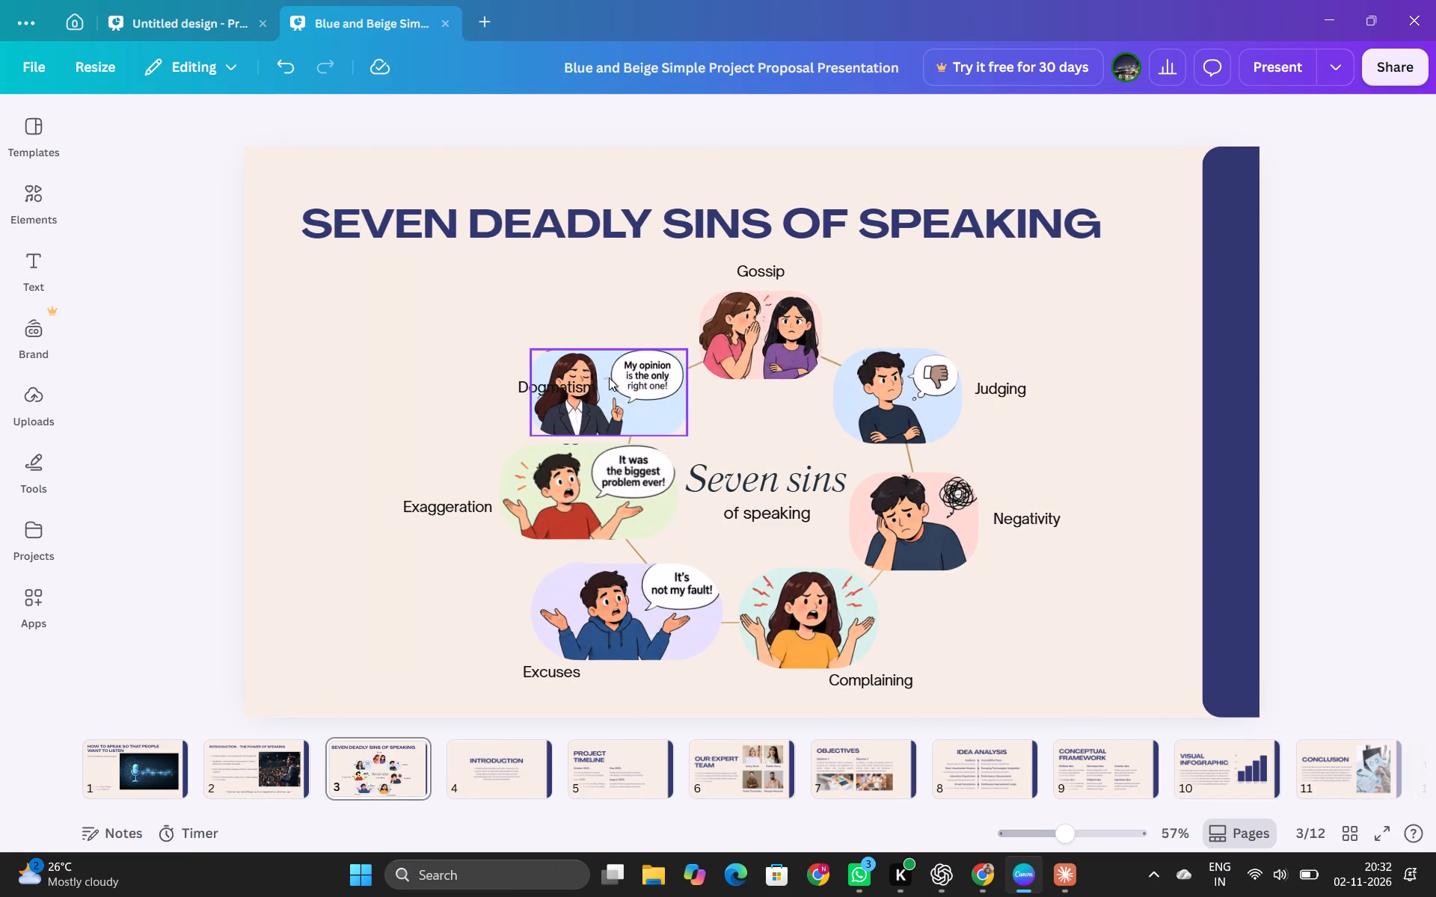
pyautogui.click(592, 372)
pyautogui.click(572, 390)
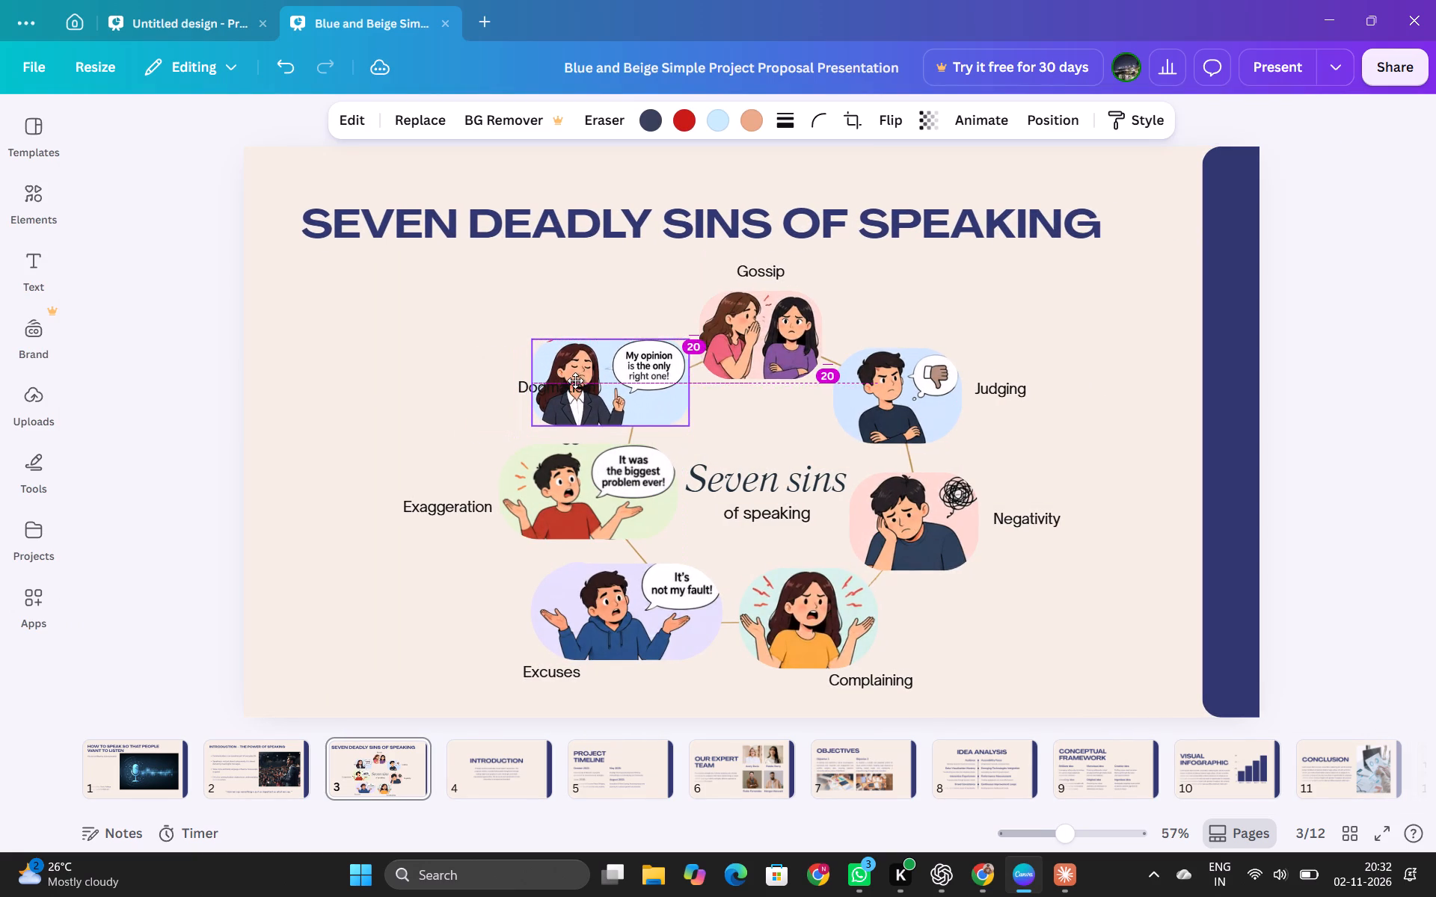
pyautogui.click(563, 384)
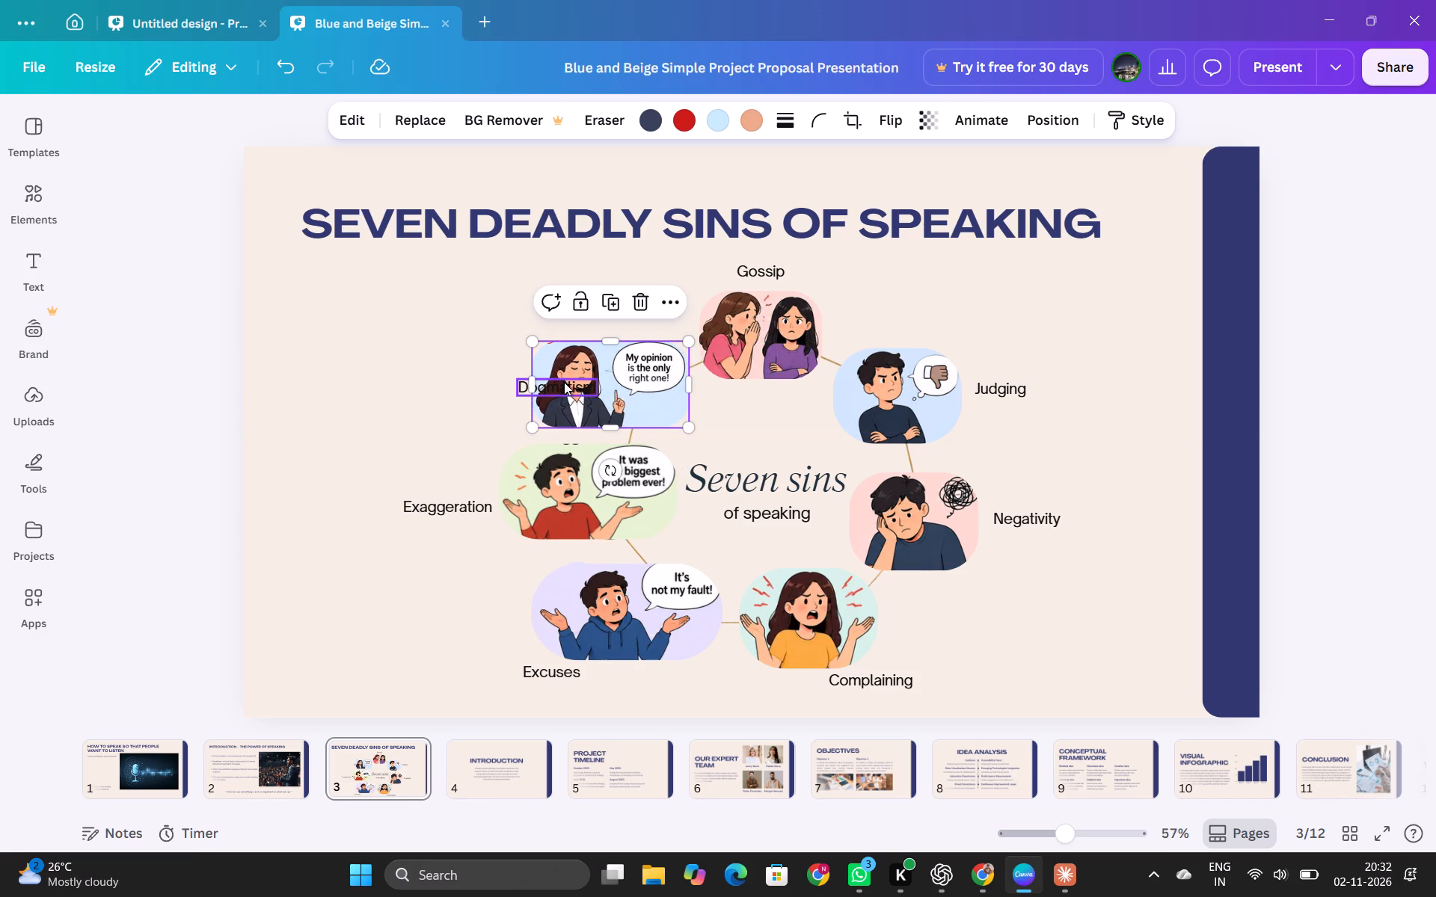
# Move the Dogmatism label off its picture to just outside the picture's left edge, leaving a small gap.
pyautogui.click(559, 386)
pyautogui.moveTo(559, 386); pyautogui.dragTo(491, 386)
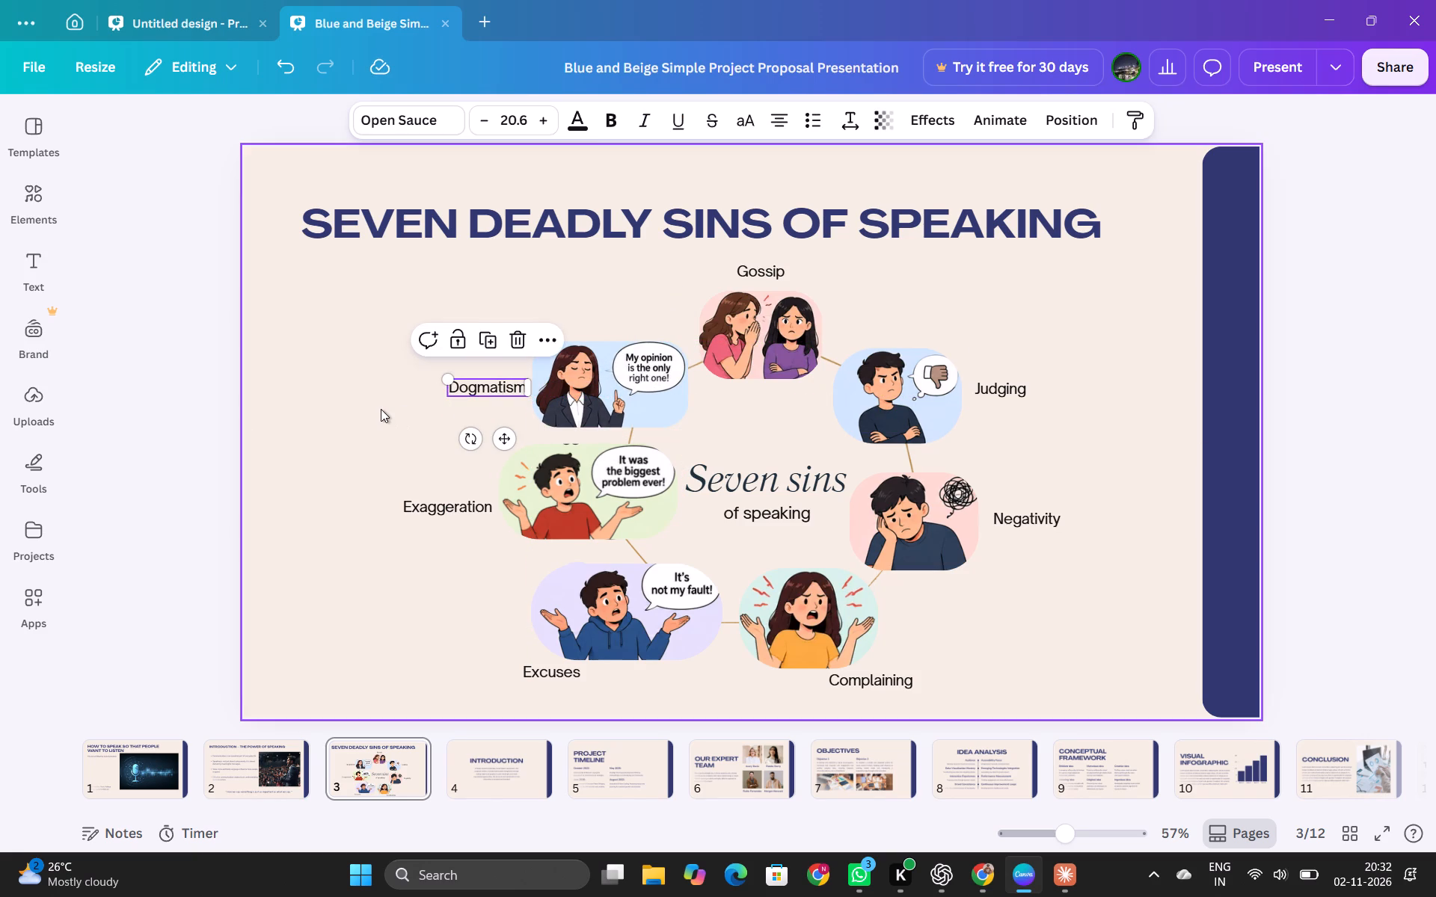
pyautogui.click(381, 409)
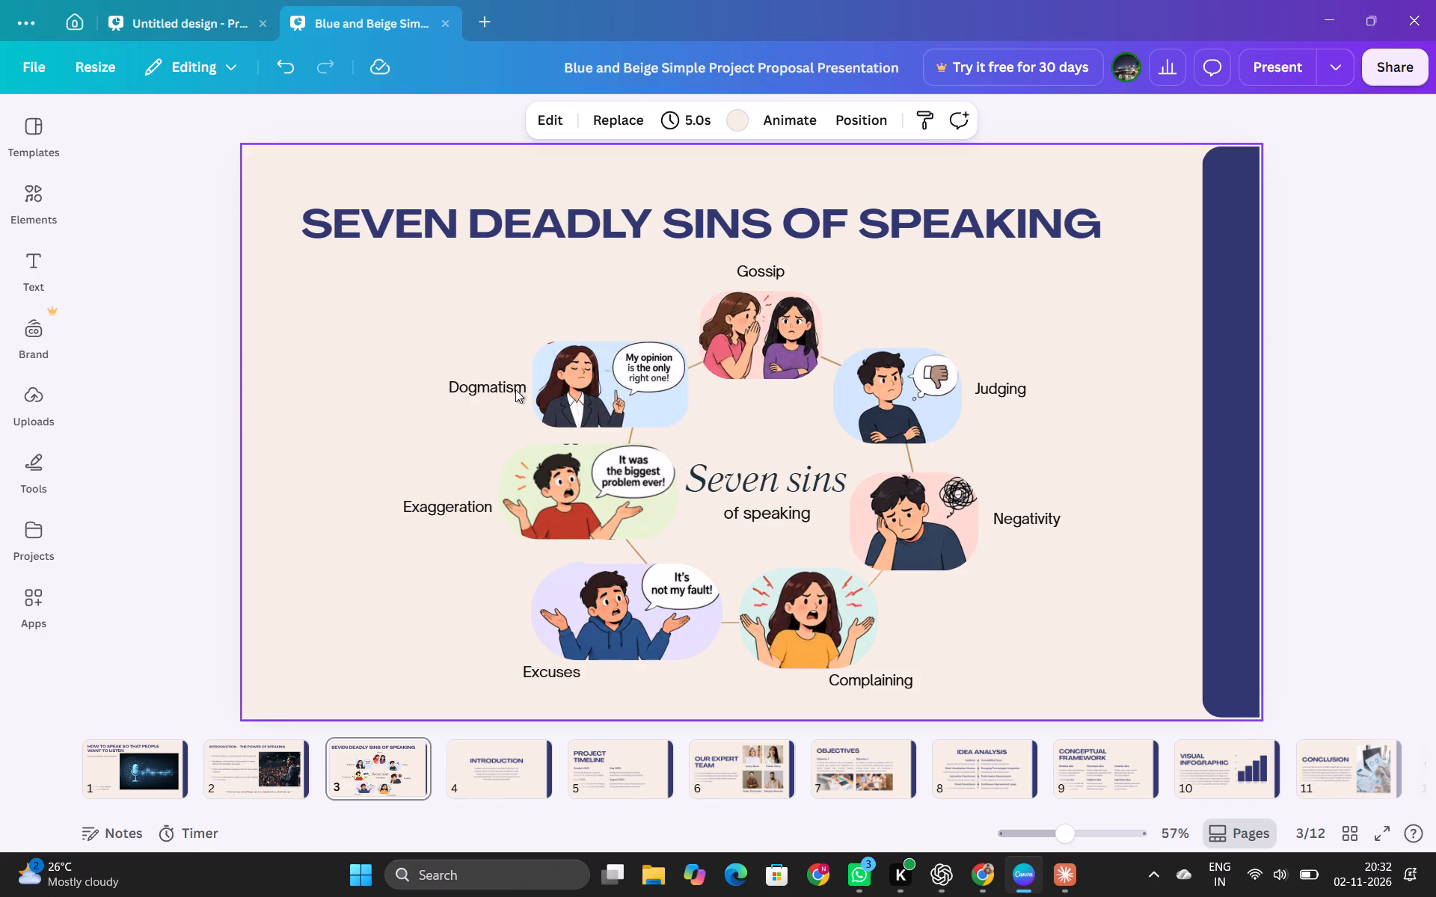
pyautogui.moveTo(509, 389); pyautogui.dragTo(498, 389)
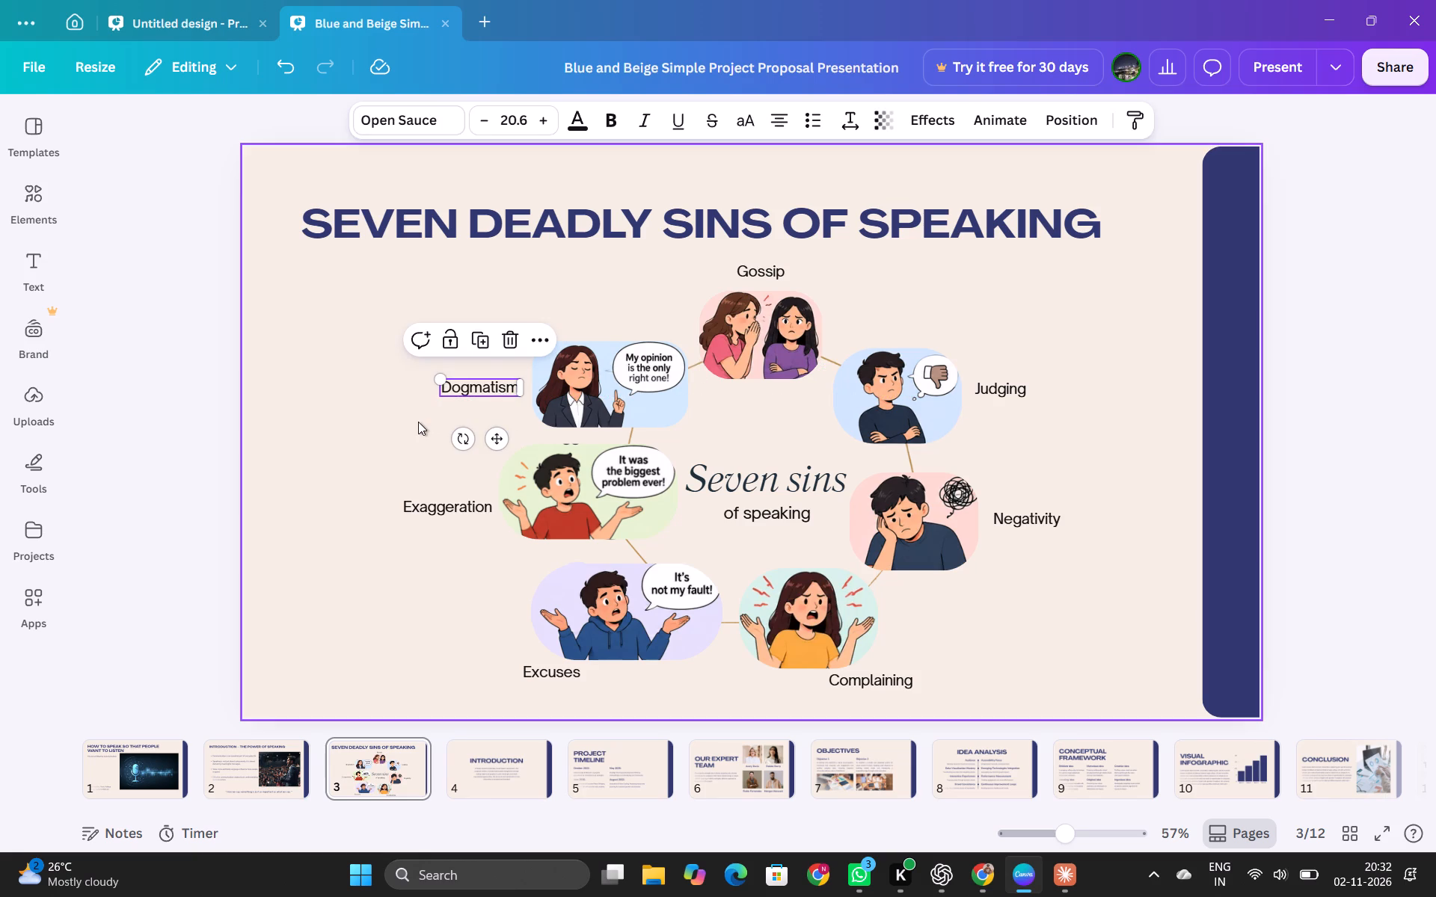
pyautogui.click(418, 422)
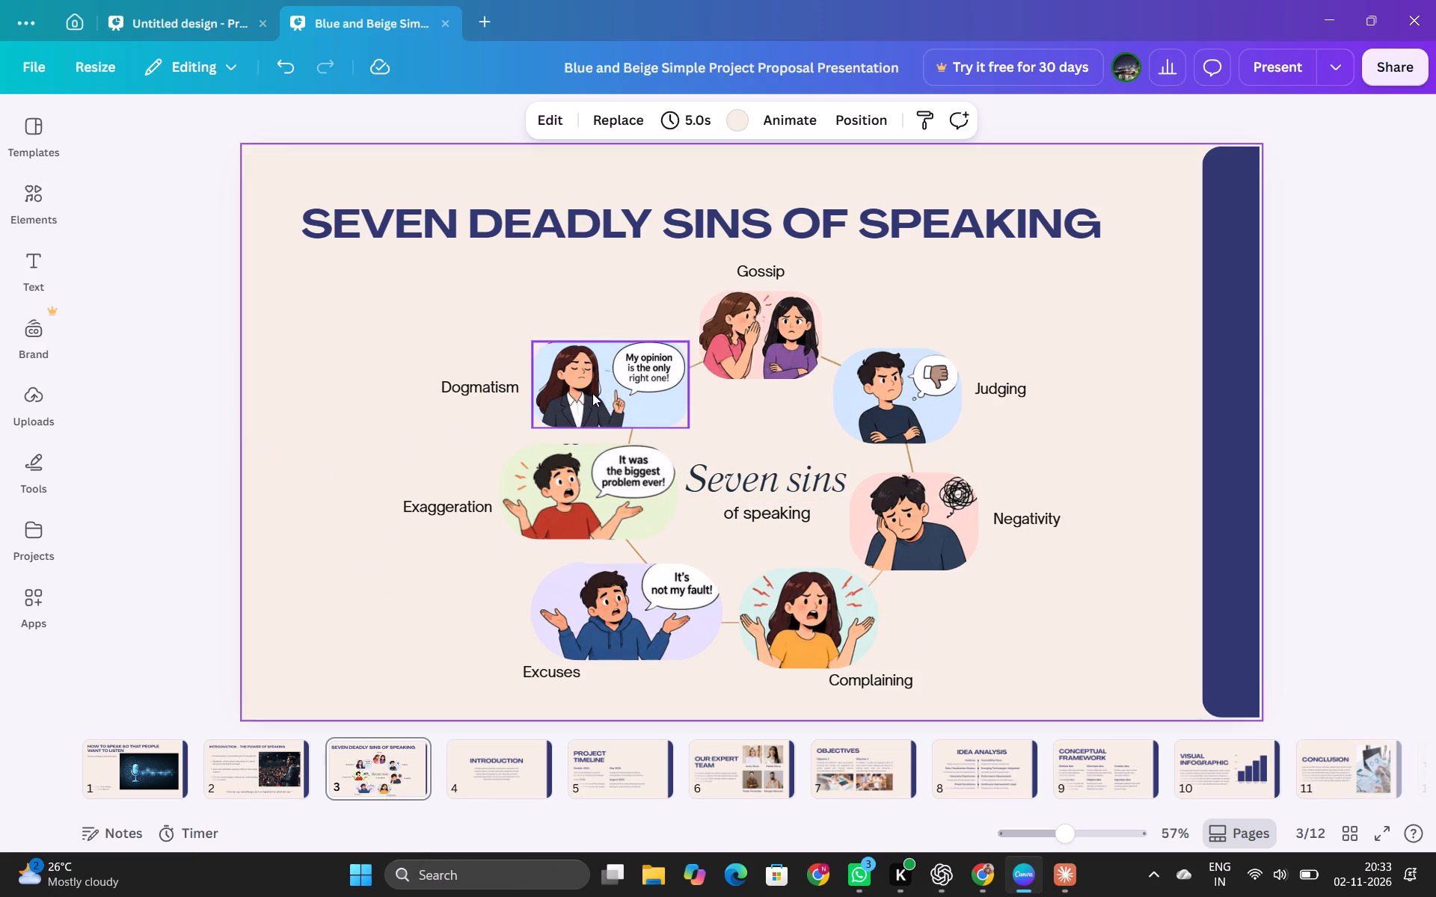
# Using the Pen in light blue sampled from the Dogmatism picture's background, dab over the leftover marks near its top-left edge.
pyautogui.click(35, 481)
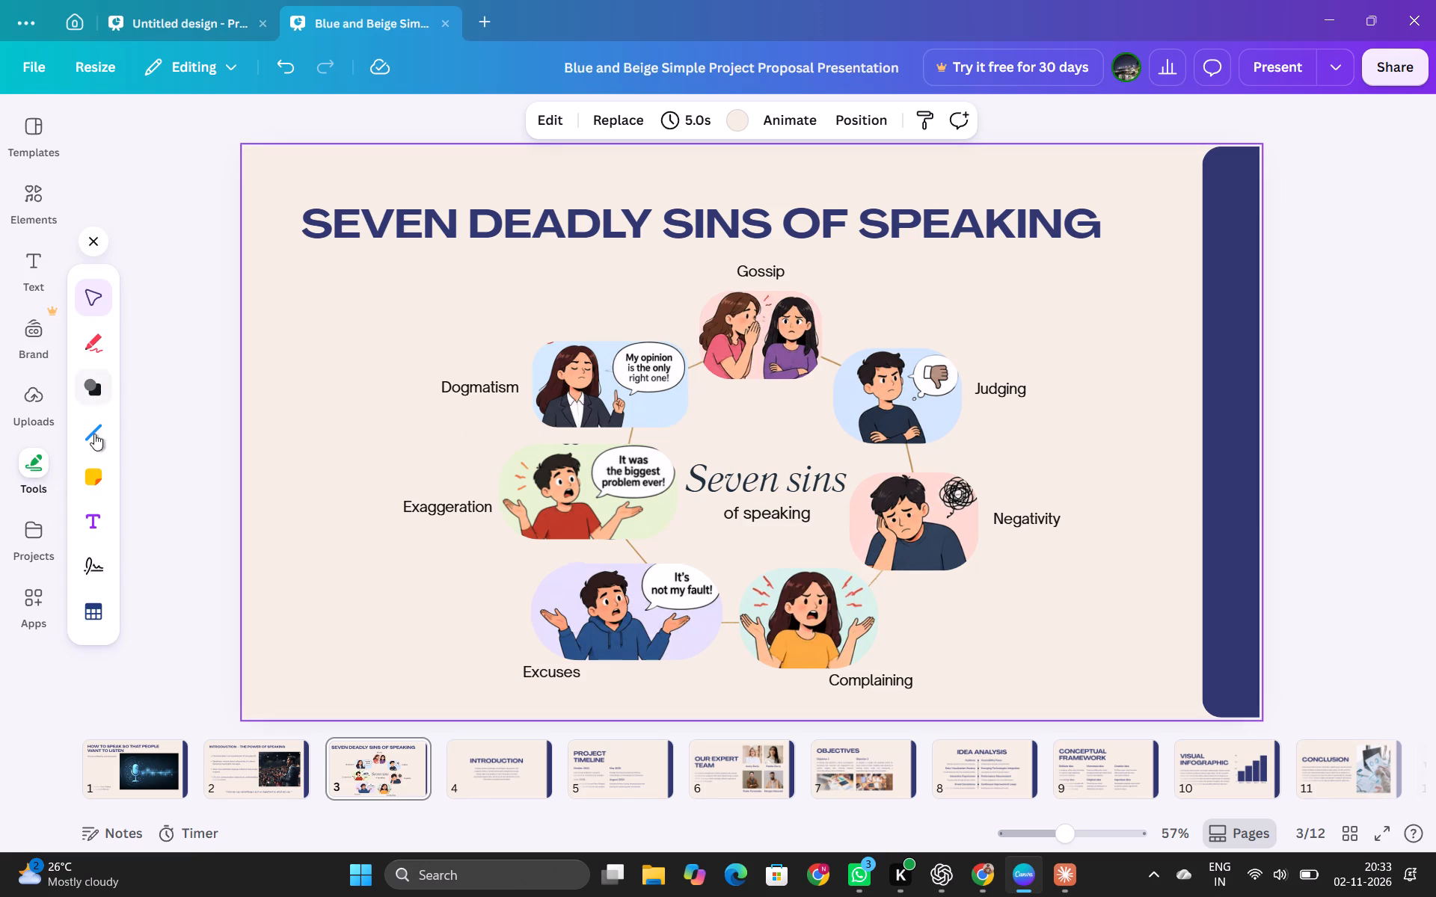
pyautogui.click(95, 342)
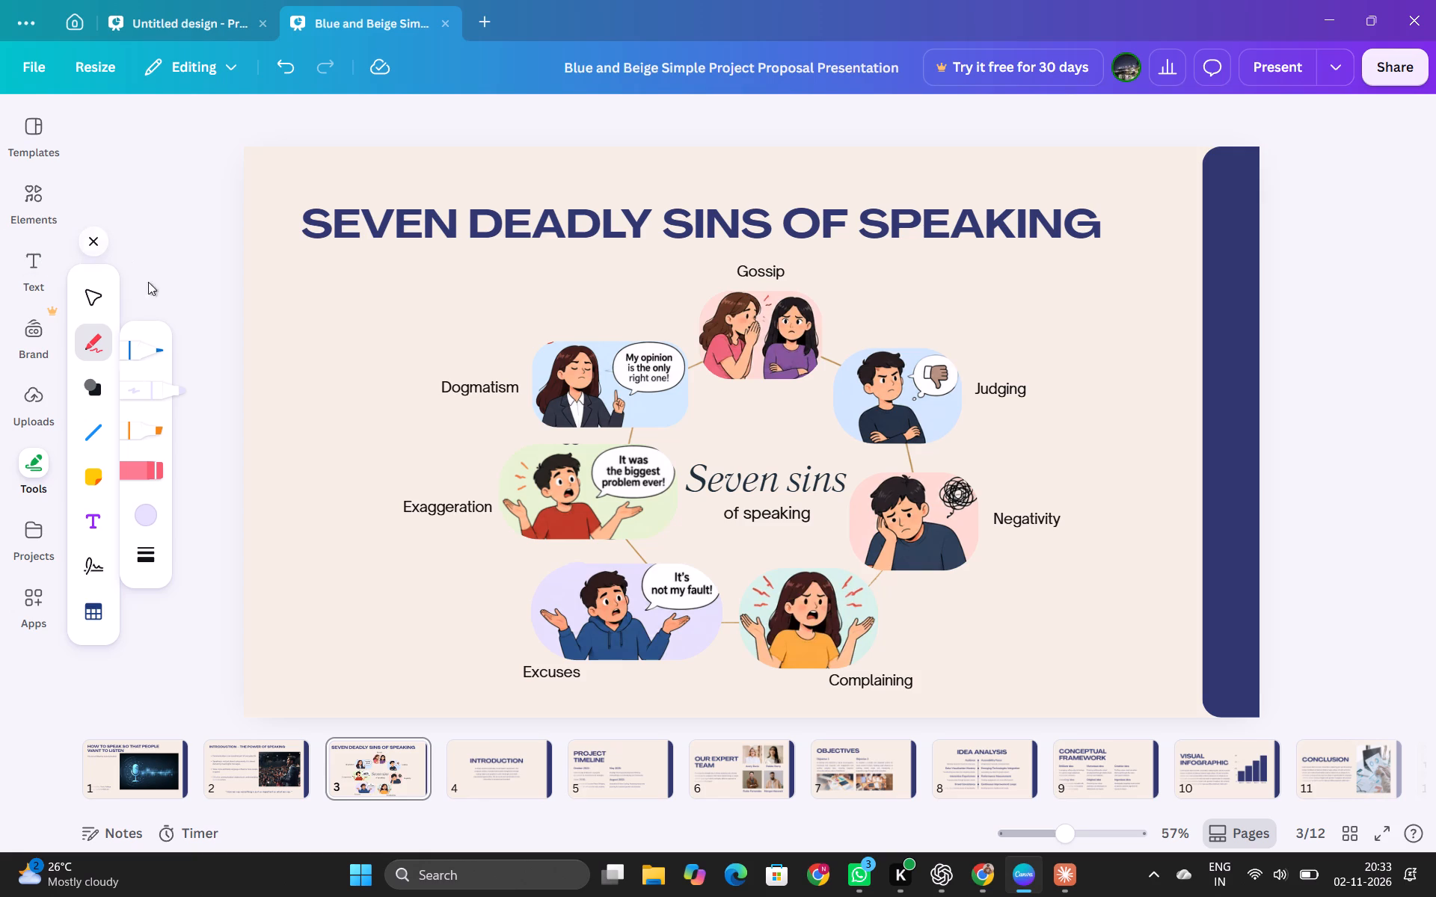
pyautogui.click(156, 354)
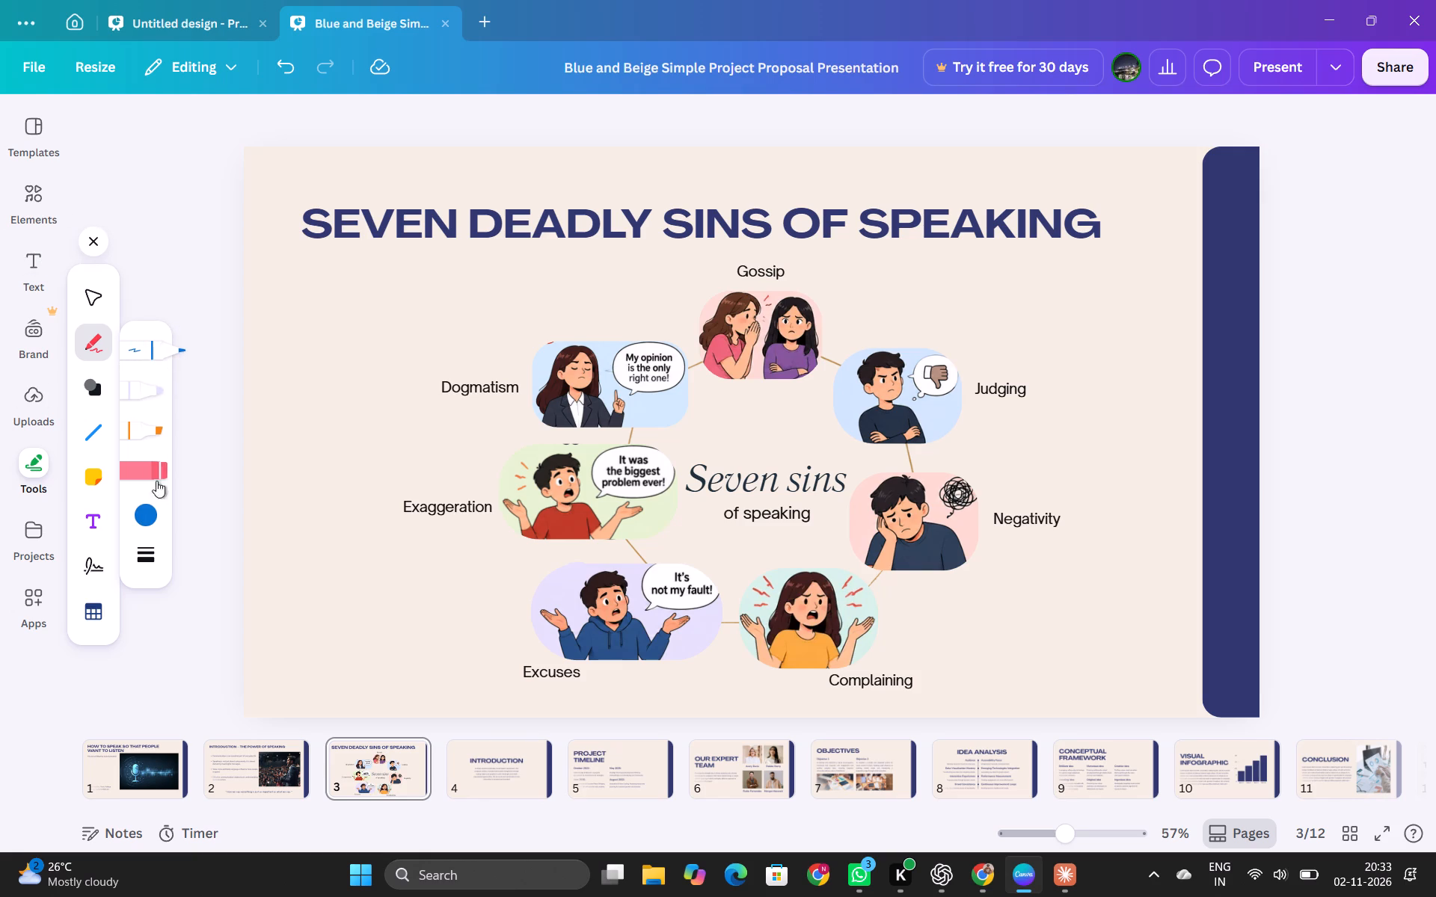
pyautogui.click(153, 514)
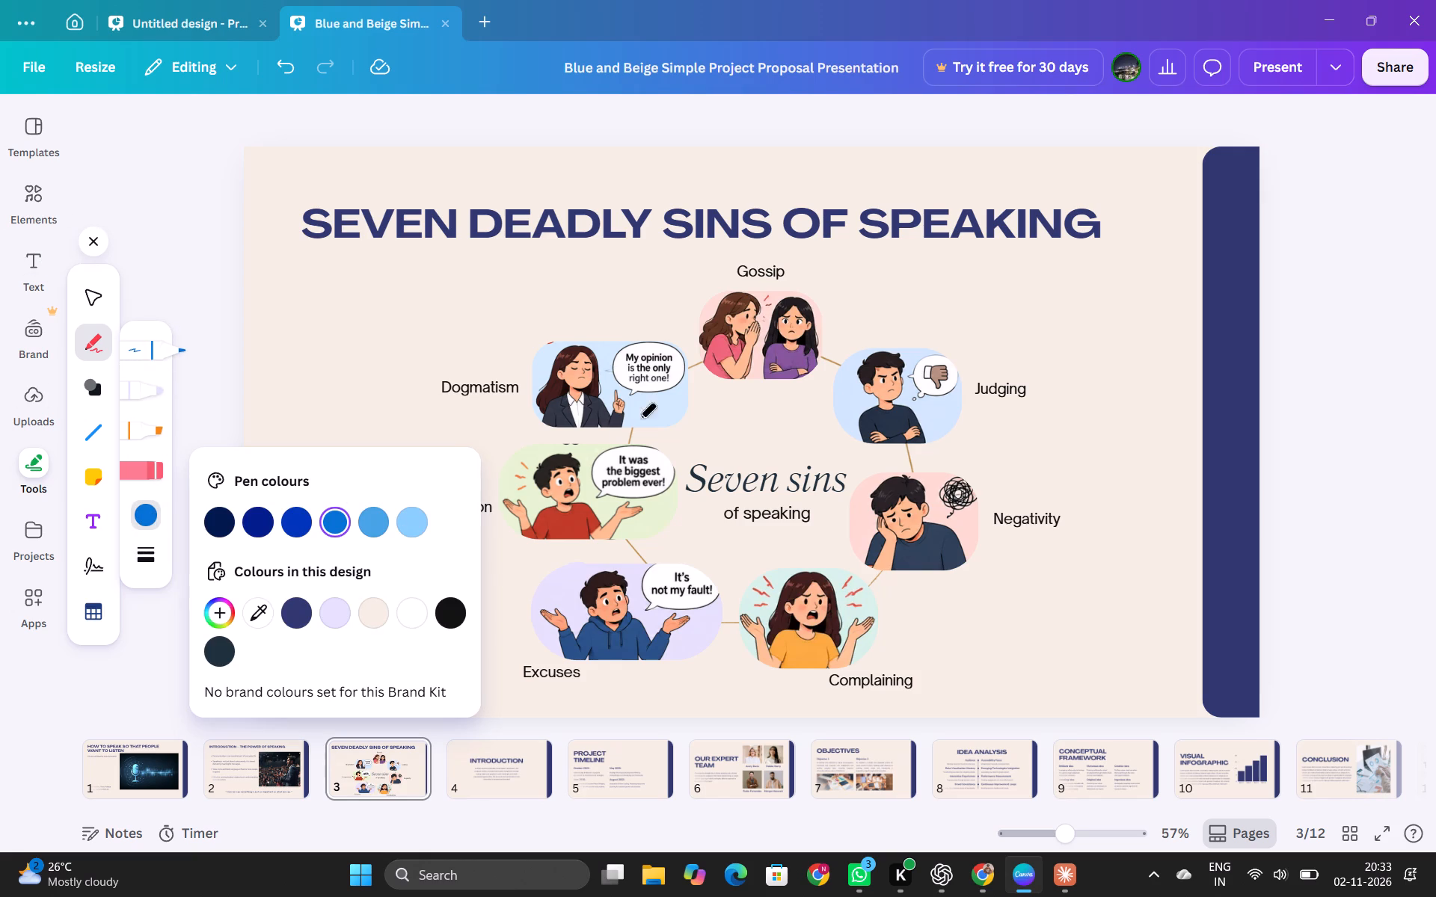
pyautogui.click(251, 621)
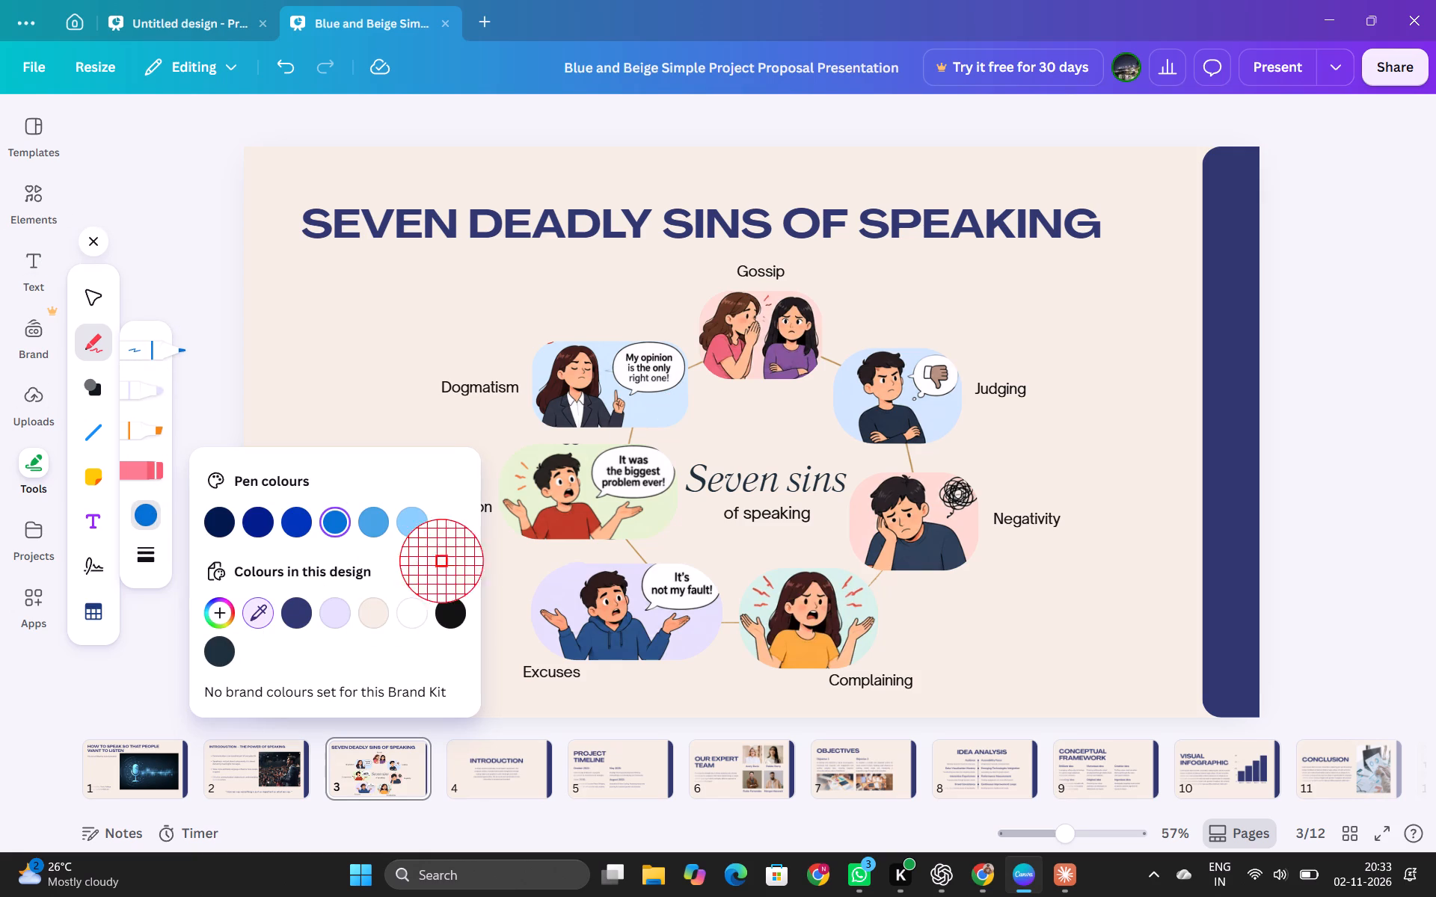
pyautogui.click(652, 410)
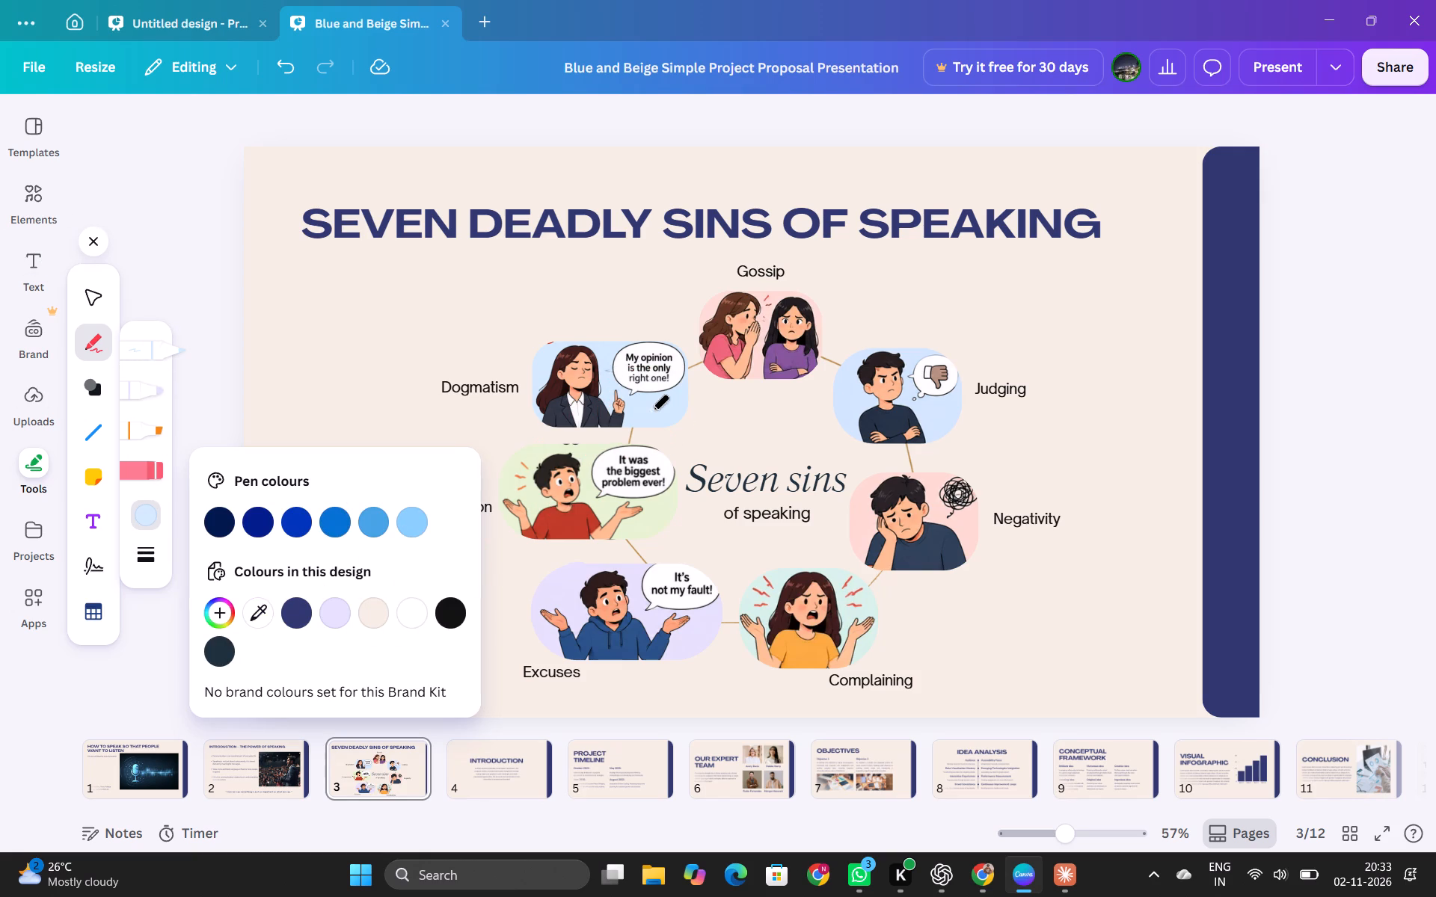
pyautogui.click(553, 343)
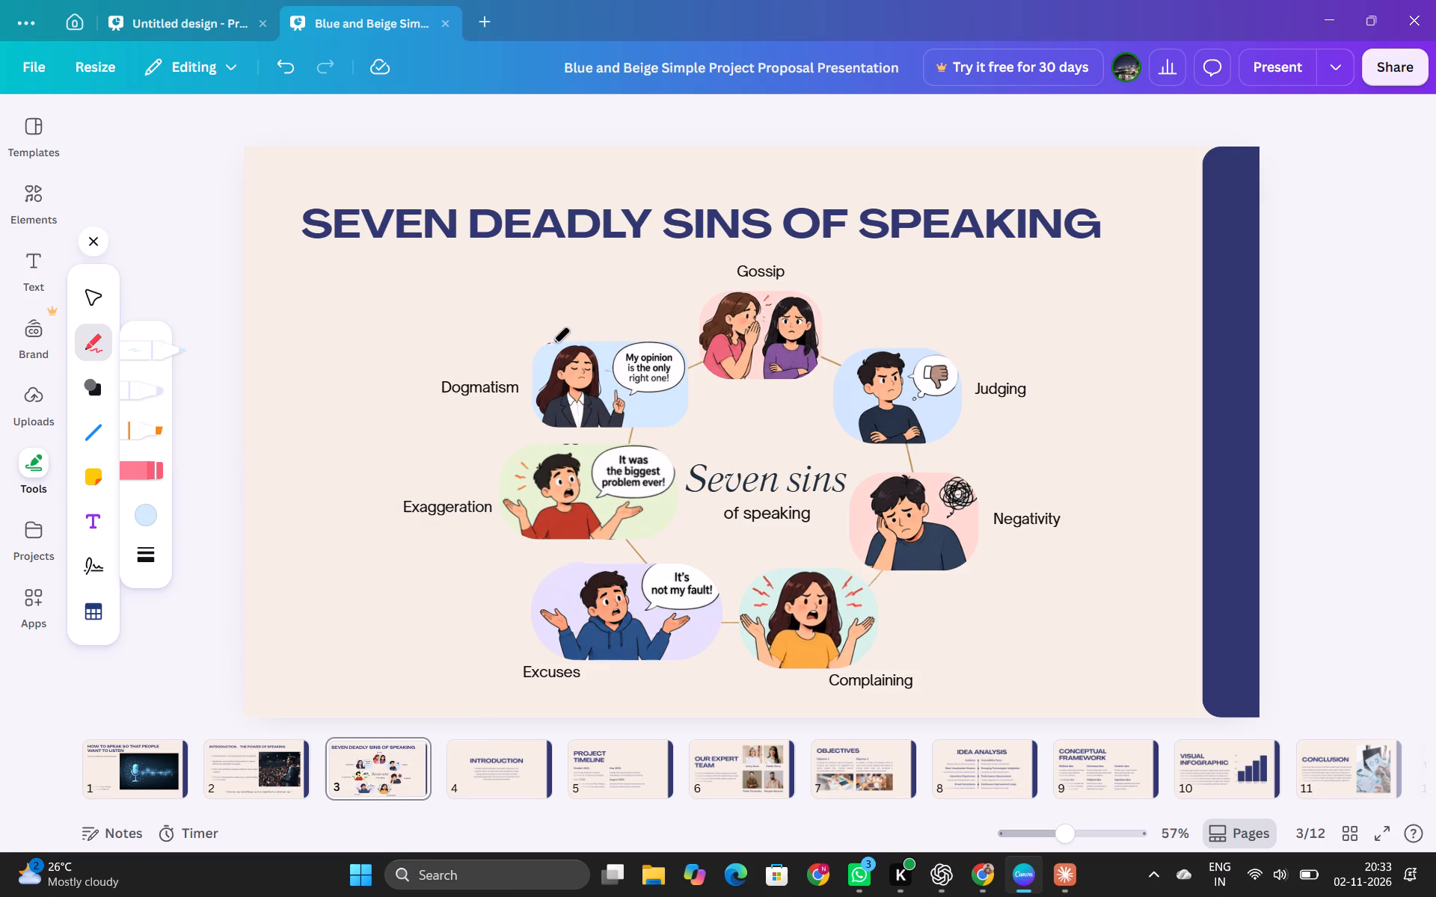
pyautogui.click(547, 343)
pyautogui.click(551, 343)
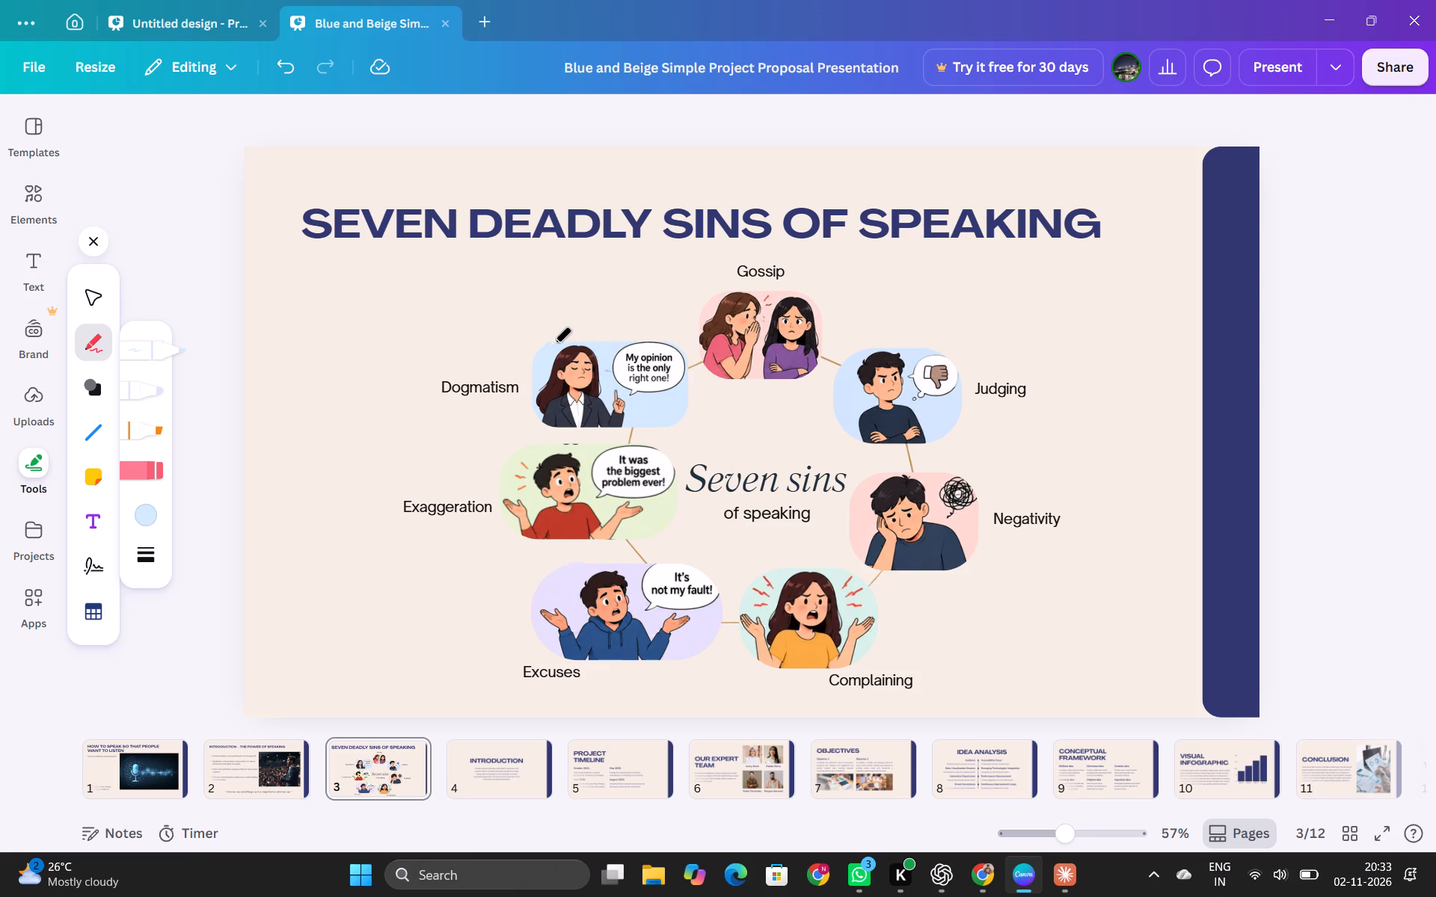
pyautogui.click(554, 342)
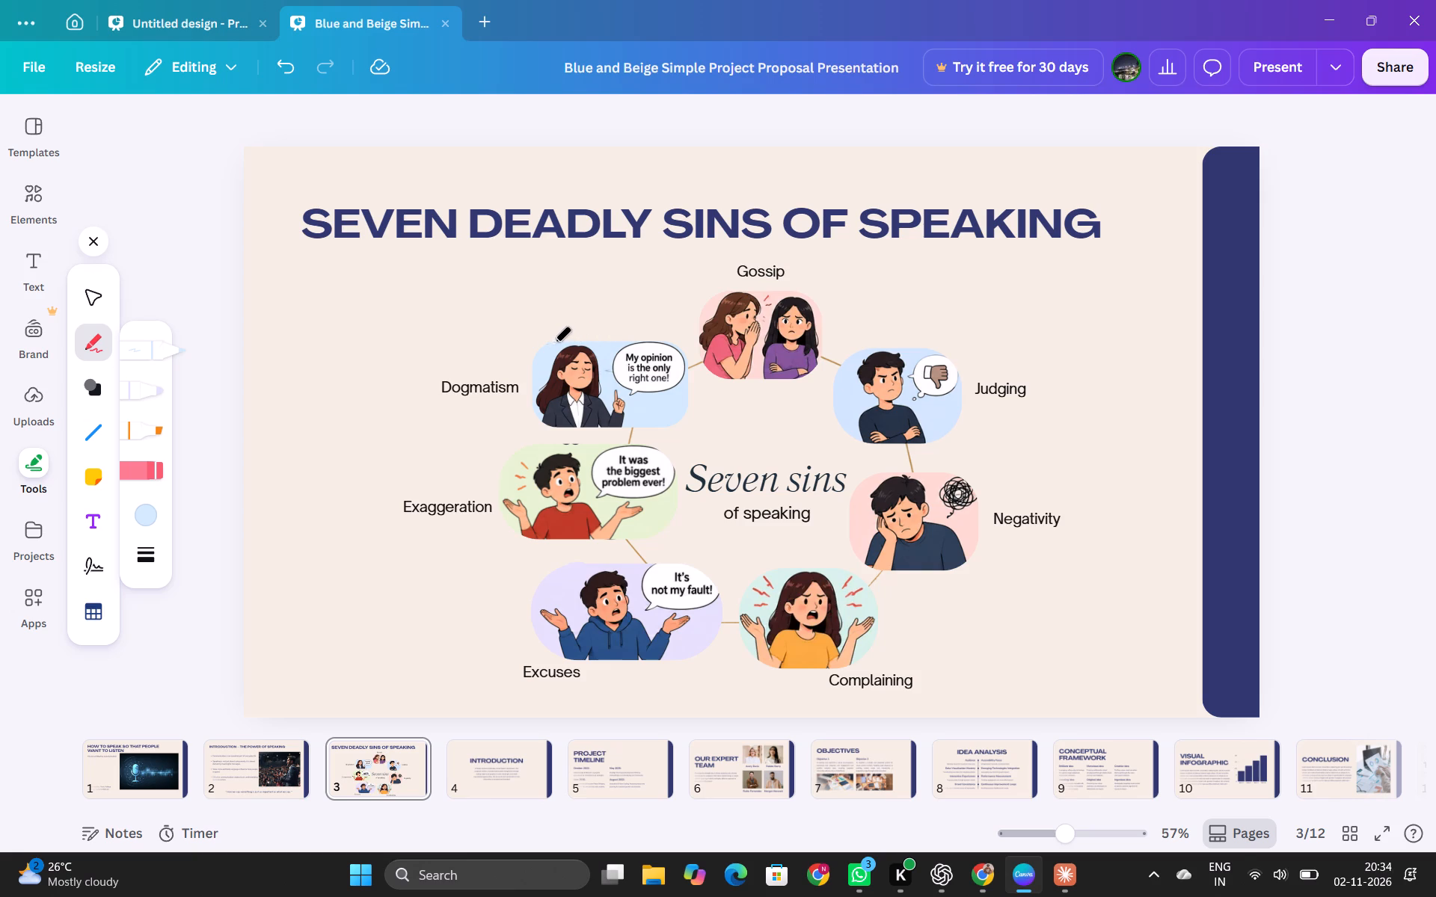
pyautogui.doubleClick(554, 342)
pyautogui.tripleClick(554, 342)
pyautogui.doubleClick(554, 342)
# Add the last light blue Pen dabs along the Dogmatism picture's top-left edge and leave the drawing tools.
pyautogui.moveTo(548, 343); pyautogui.dragTo(555, 341)
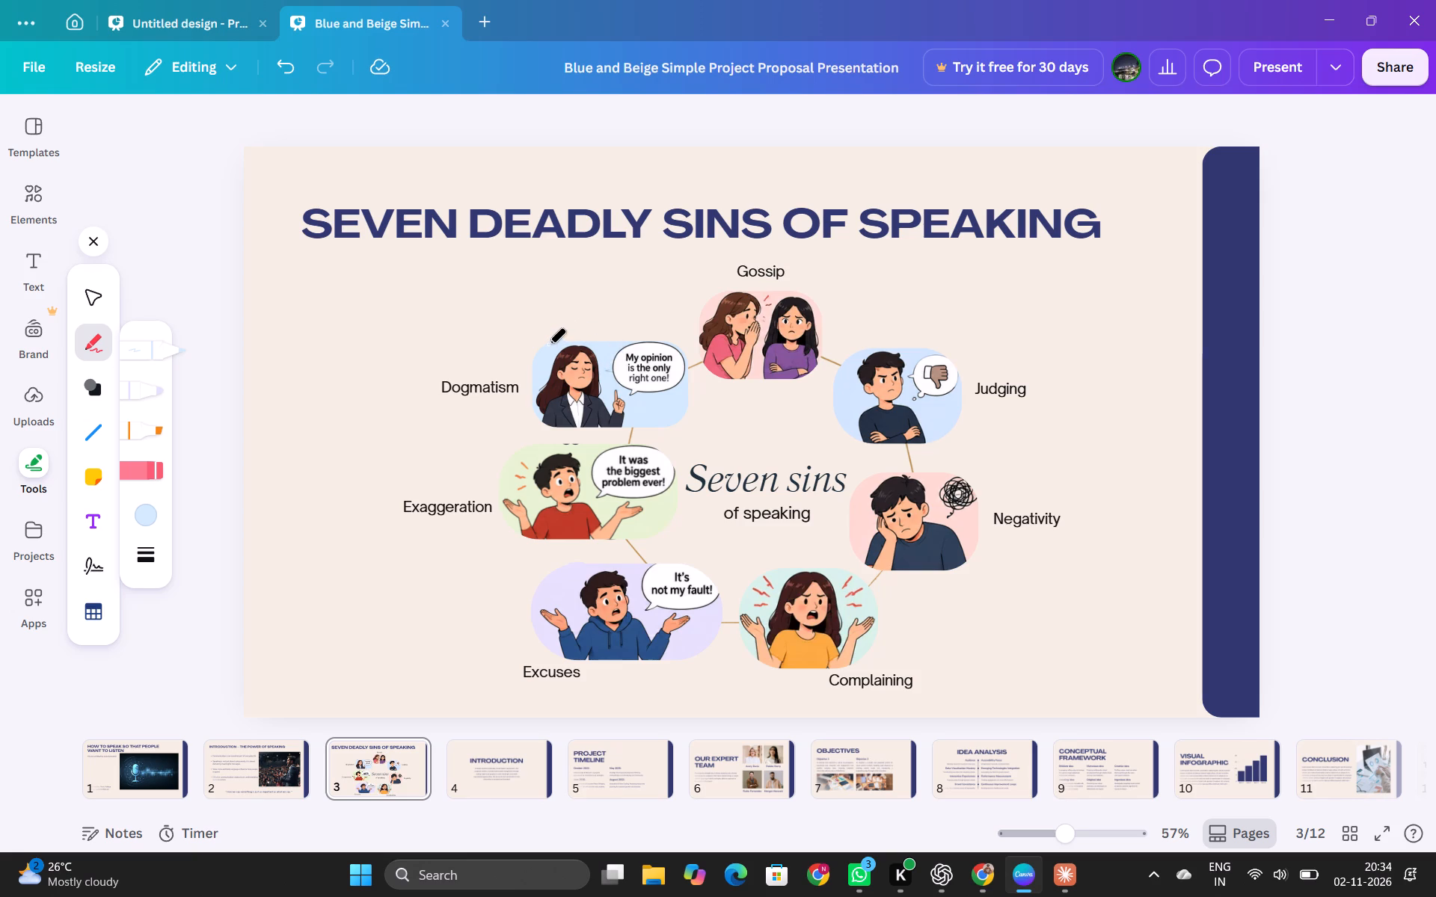
pyautogui.click(549, 344)
pyautogui.click(93, 239)
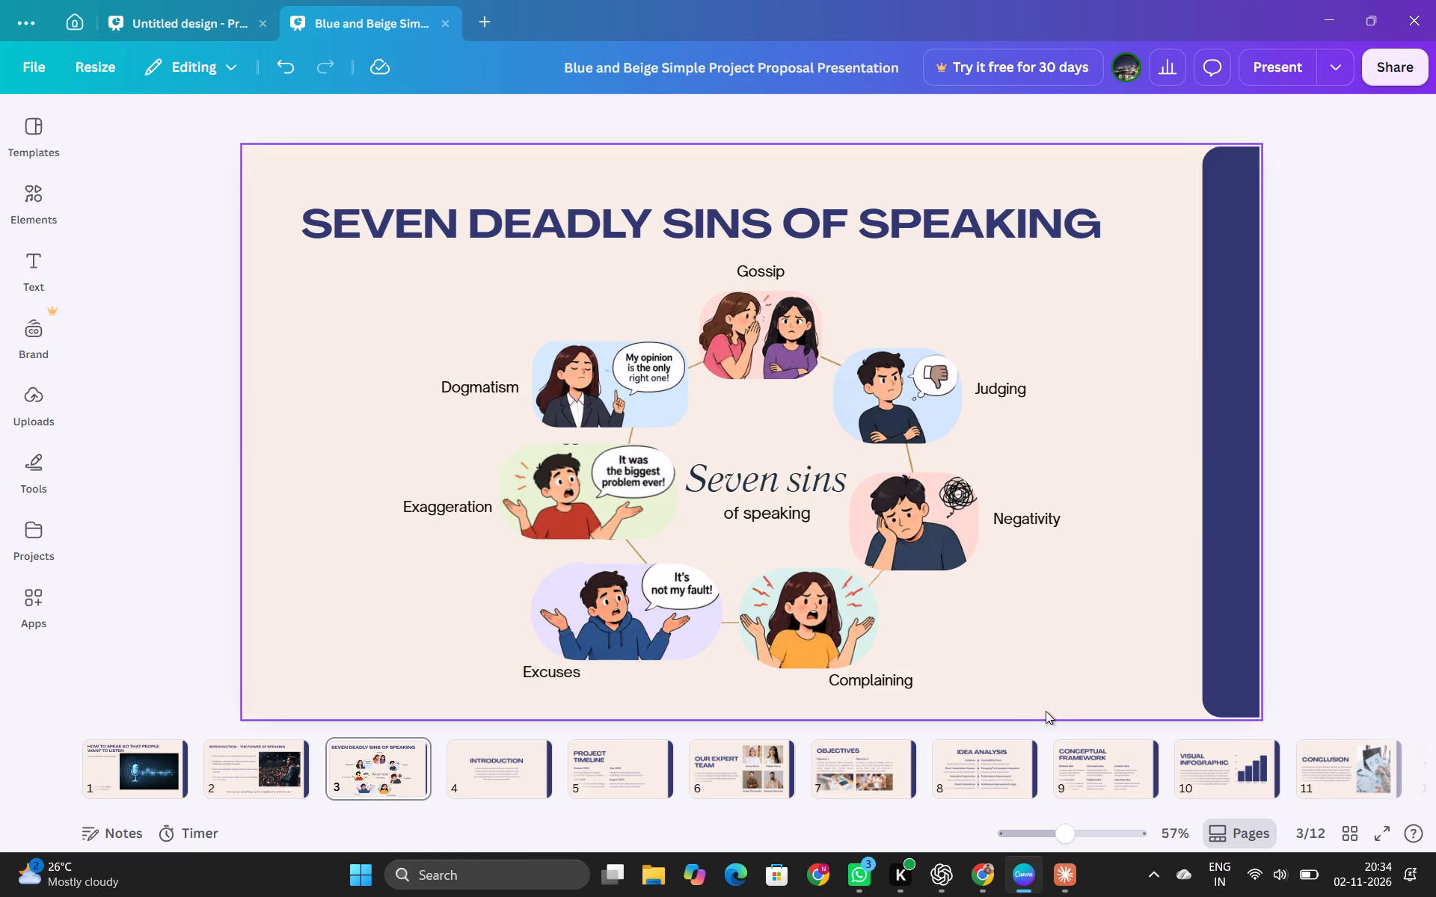
# Crop thin slivers off the top and left edges of the Exaggeration picture.
pyautogui.click(586, 470)
pyautogui.click(787, 117)
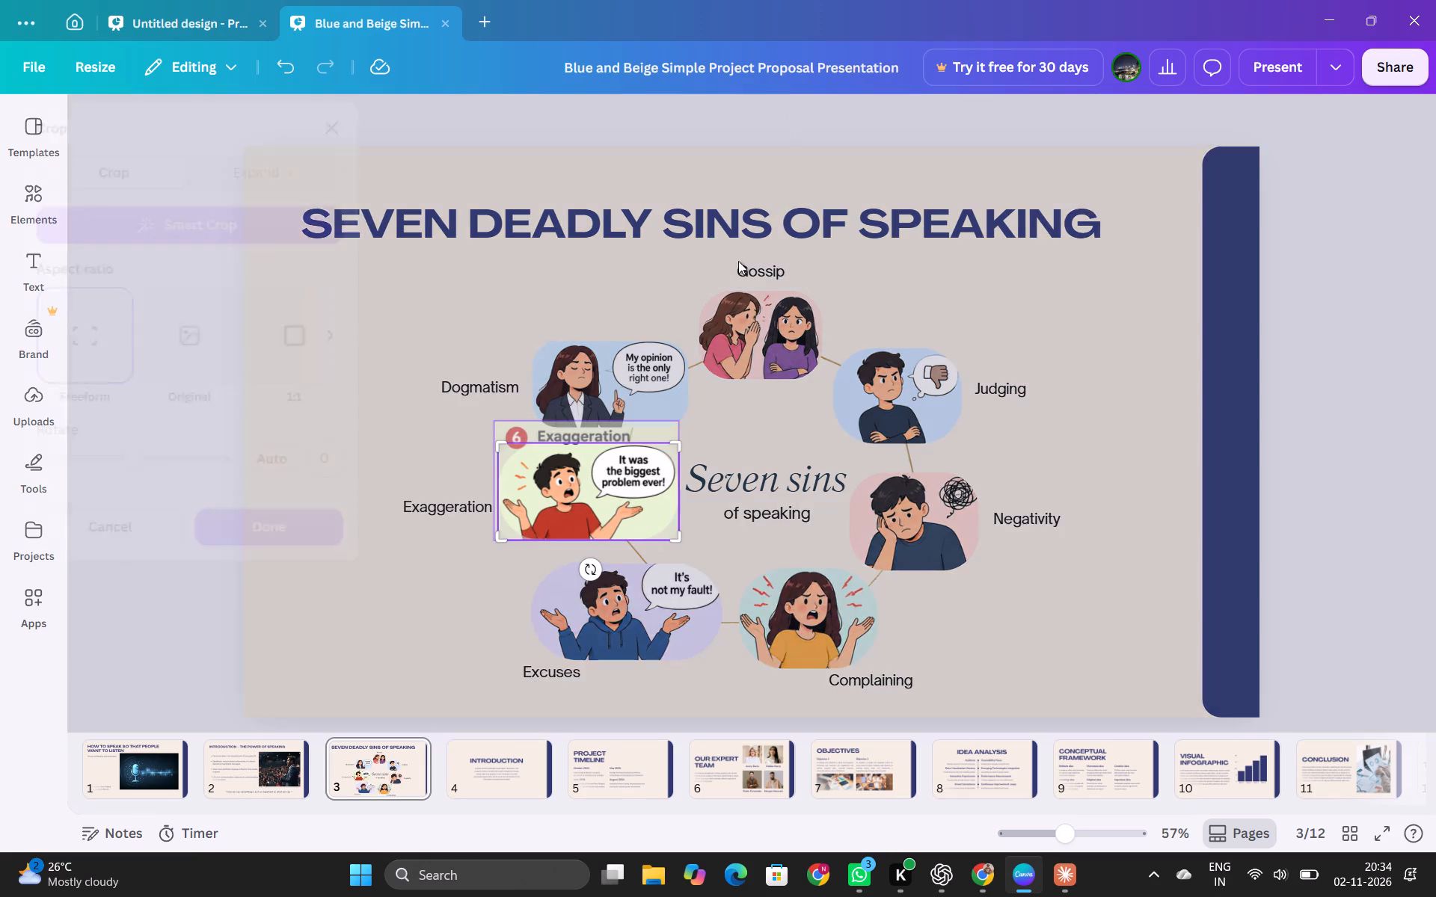
pyautogui.click(678, 446)
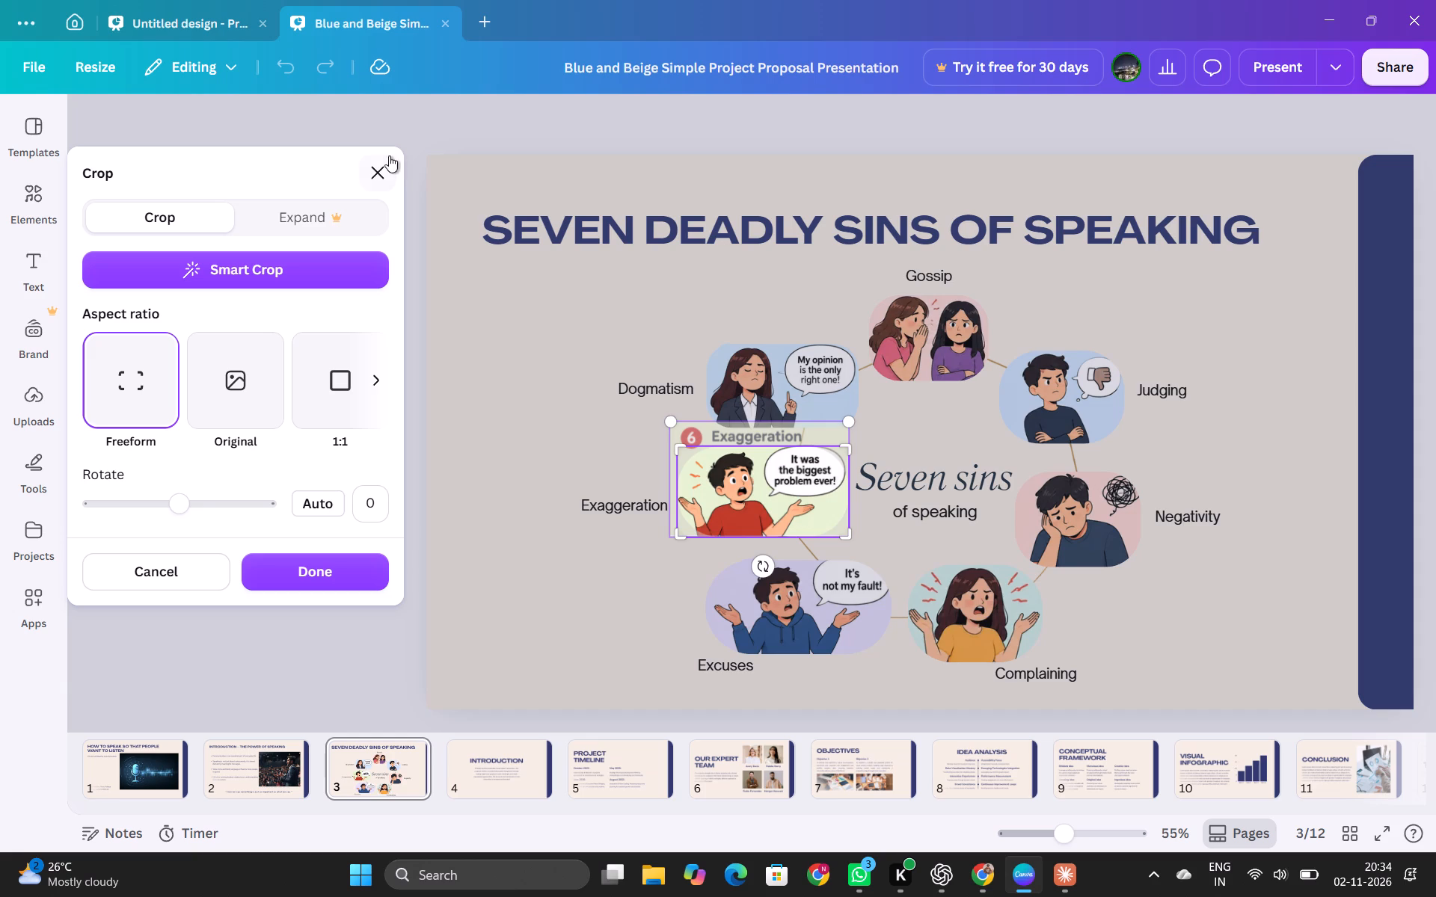
pyautogui.click(319, 563)
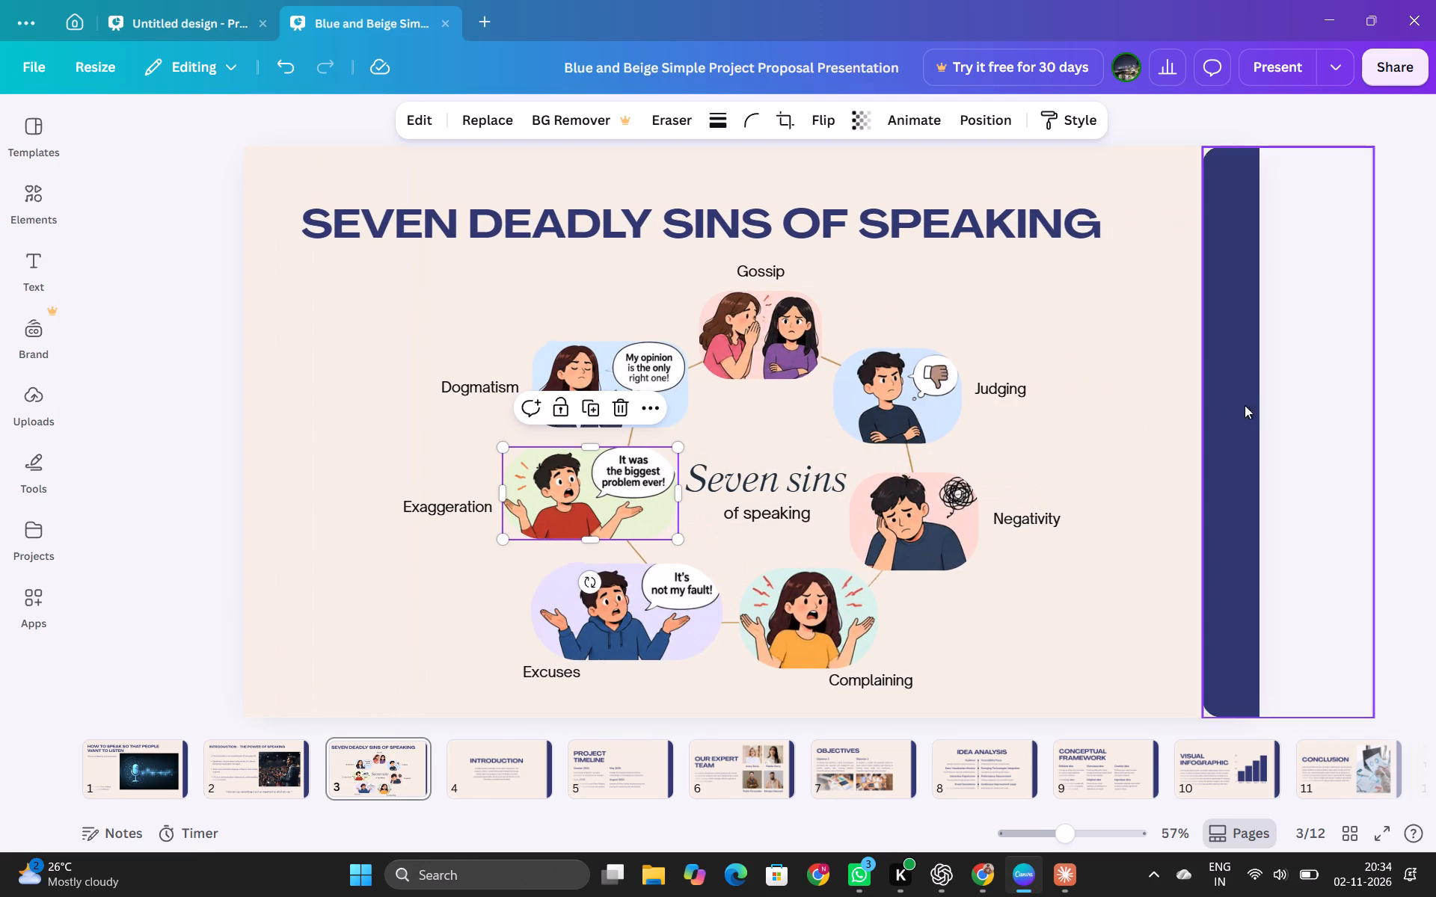
pyautogui.click(1332, 431)
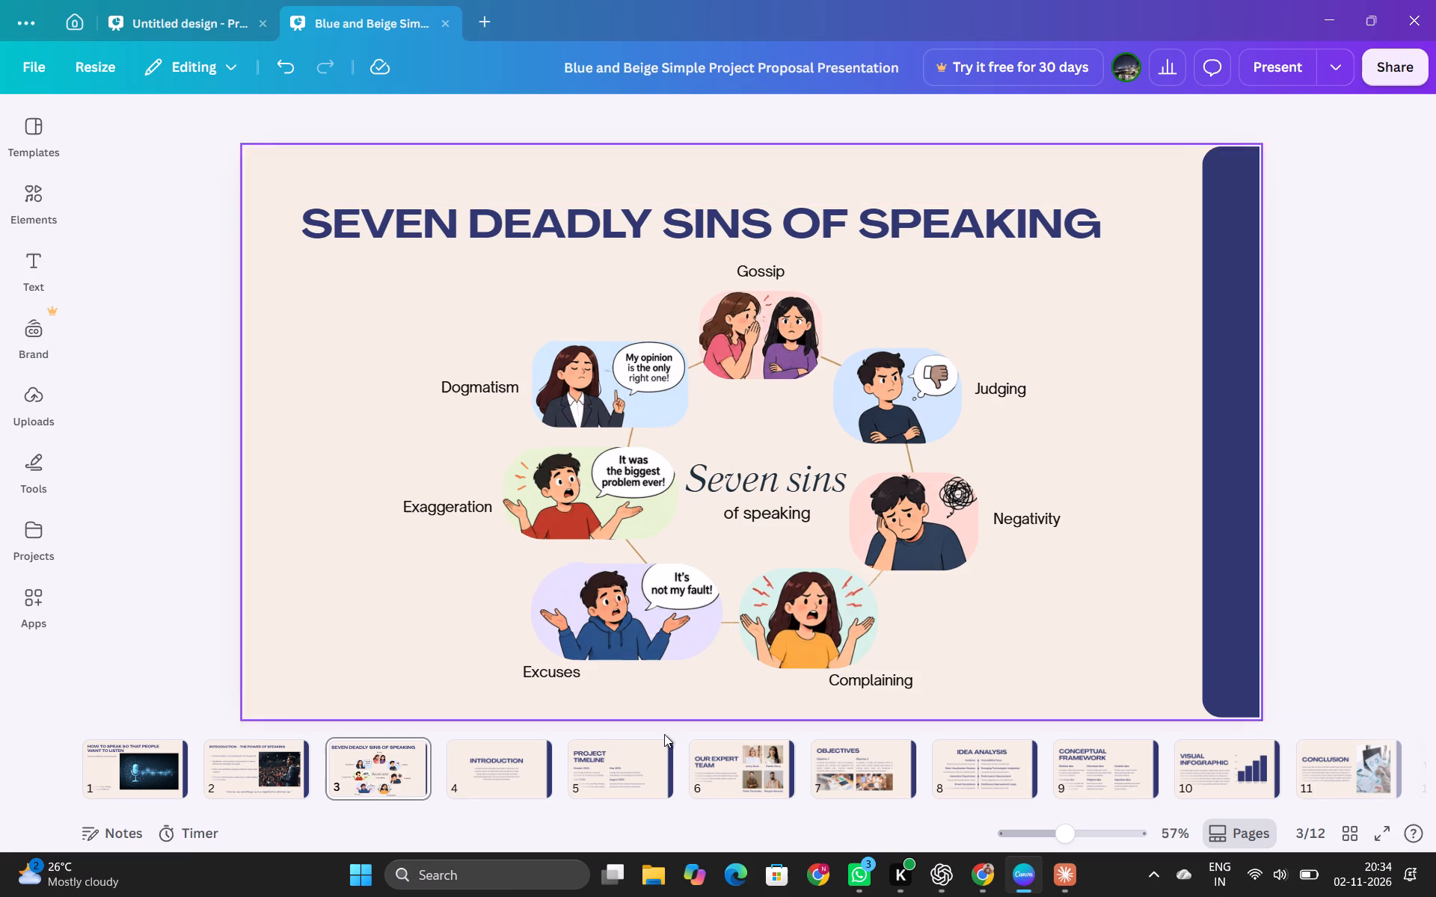
pyautogui.click(473, 765)
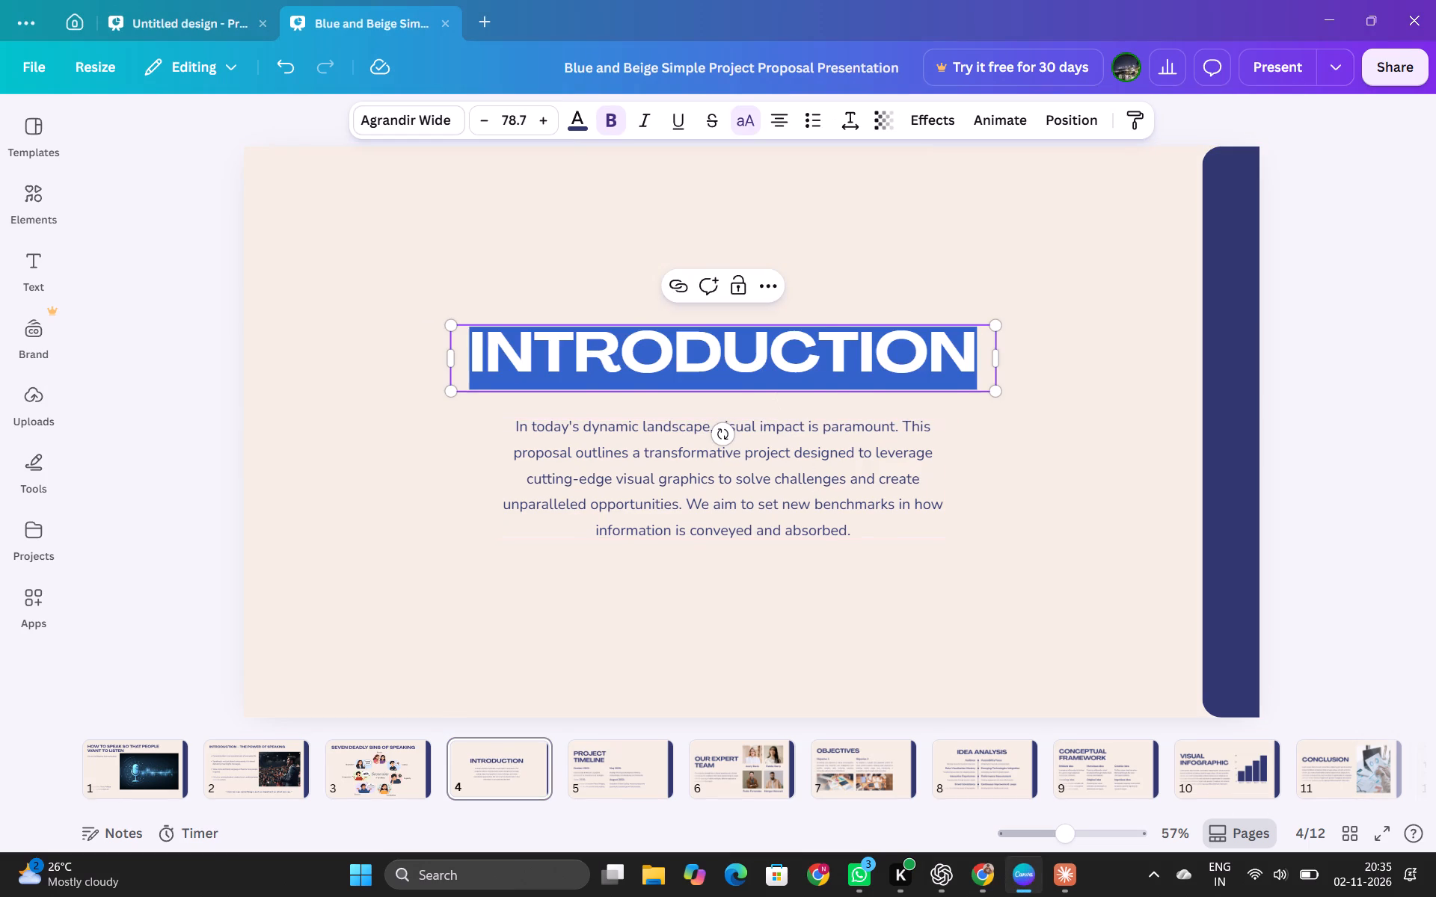
pyautogui.hotkey('ctrl', 'v')
# Widen the slide 4 title box, scale the heading down to size 44.1 and move it above the body paragraph.
pyautogui.moveTo(997, 459); pyautogui.dragTo(1435, 407)
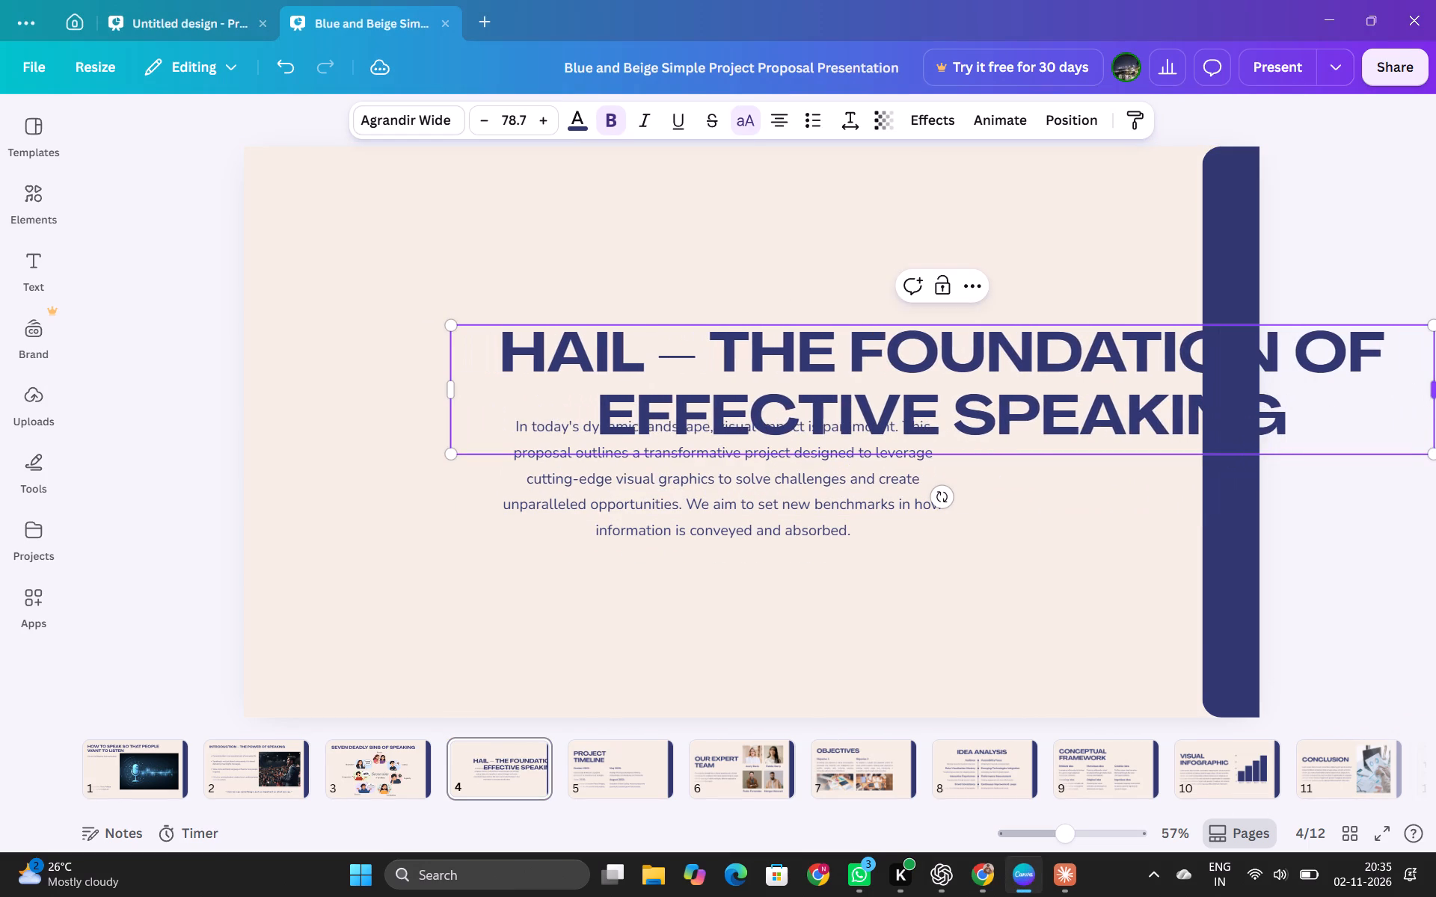
pyautogui.moveTo(1040, 413); pyautogui.dragTo(842, 405)
pyautogui.click(842, 405)
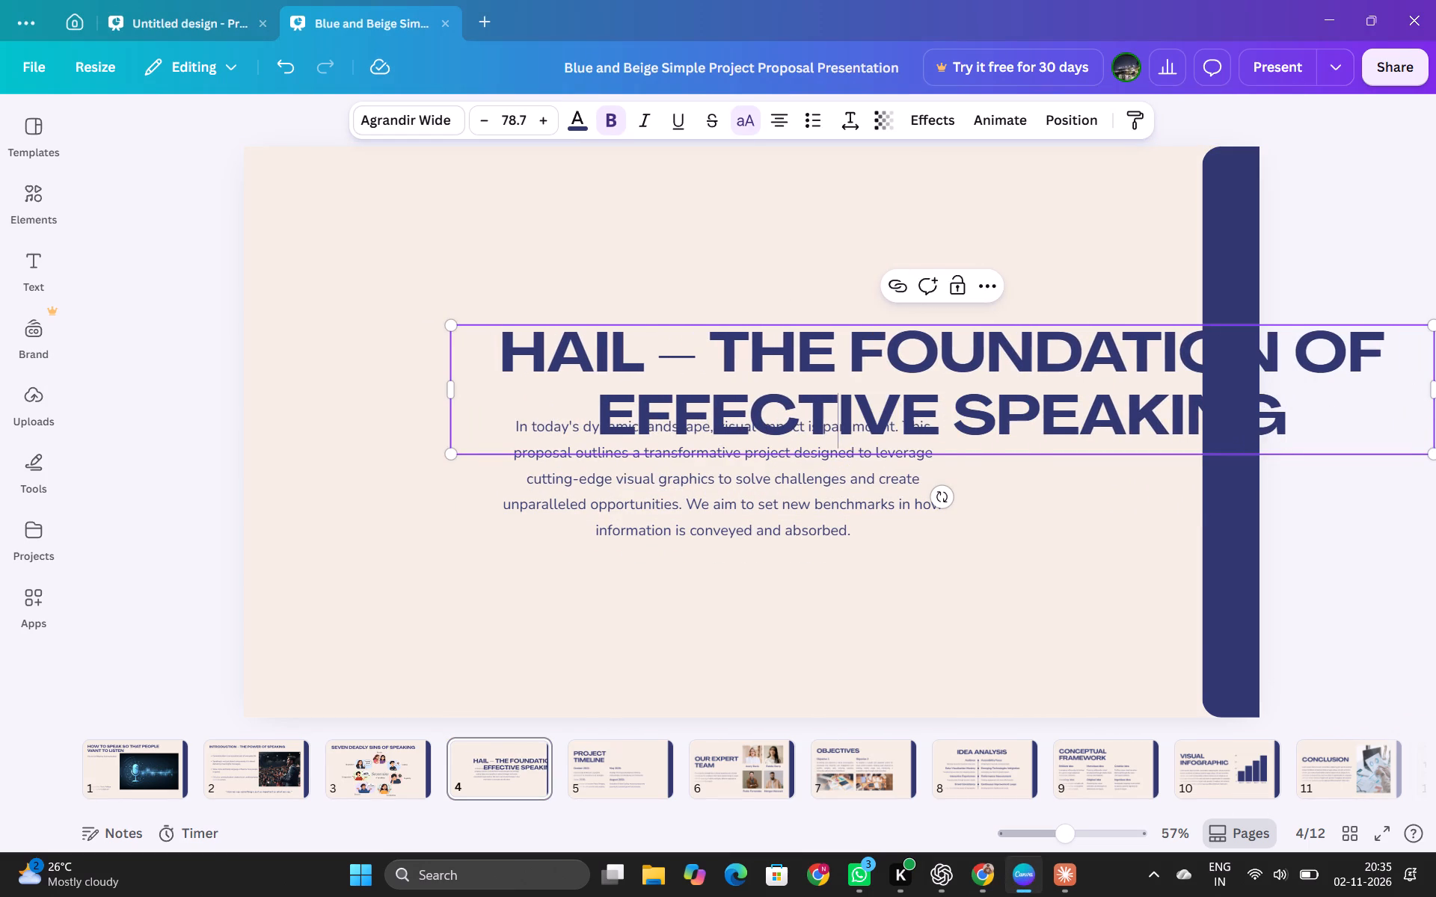
pyautogui.moveTo(453, 450); pyautogui.dragTo(882, 364)
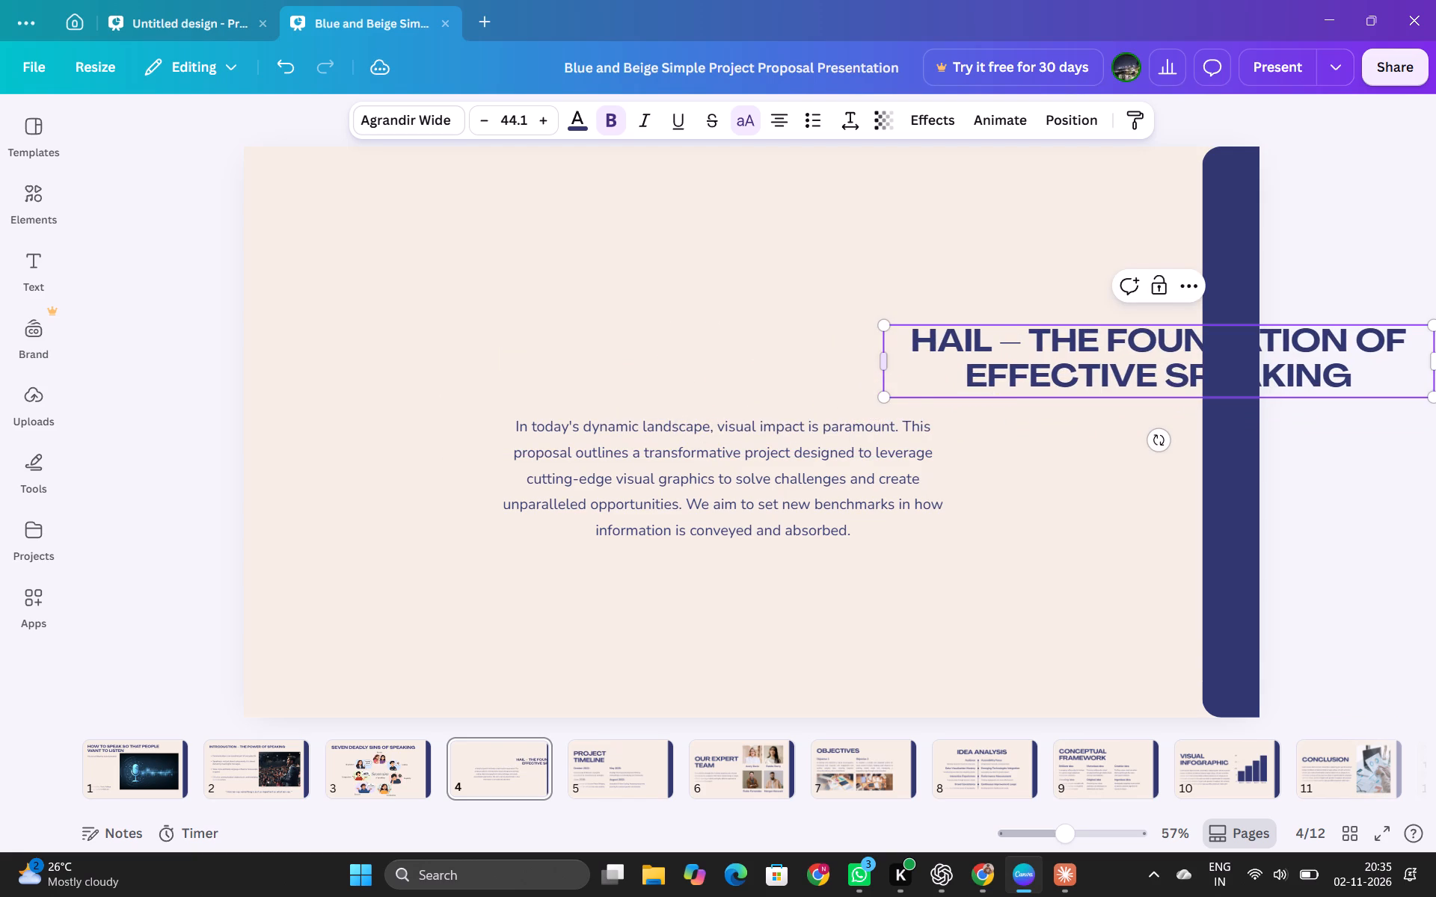
pyautogui.moveTo(914, 400); pyautogui.dragTo(408, 337)
# Widen the title box so the heading fits on one line, trim its spare width and place it within the beige area.
pyautogui.moveTo(929, 292); pyautogui.dragTo(1271, 274)
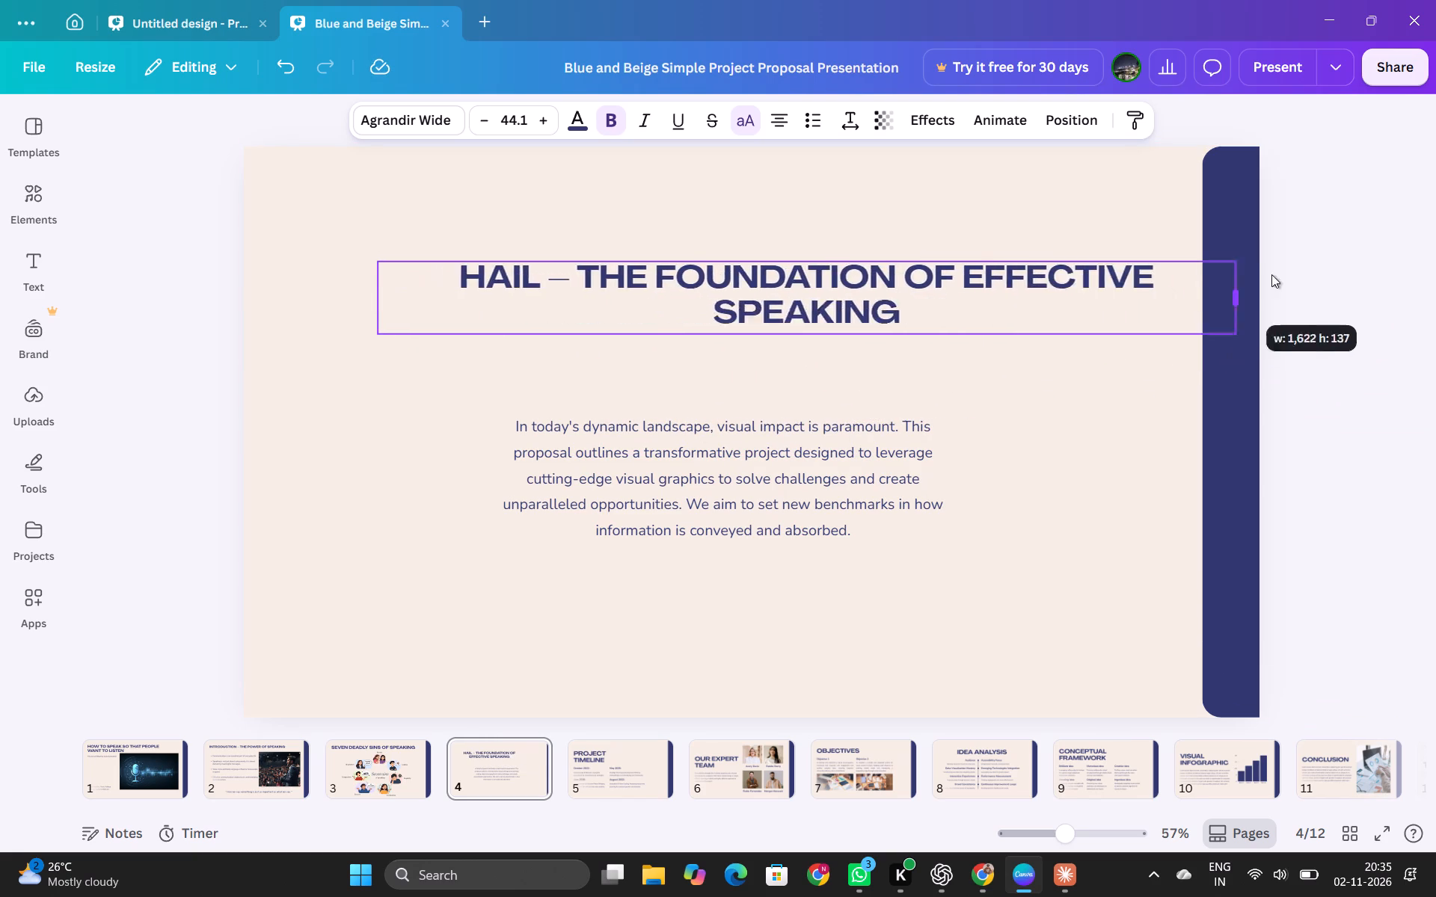
pyautogui.moveTo(1271, 274); pyautogui.dragTo(1256, 294)
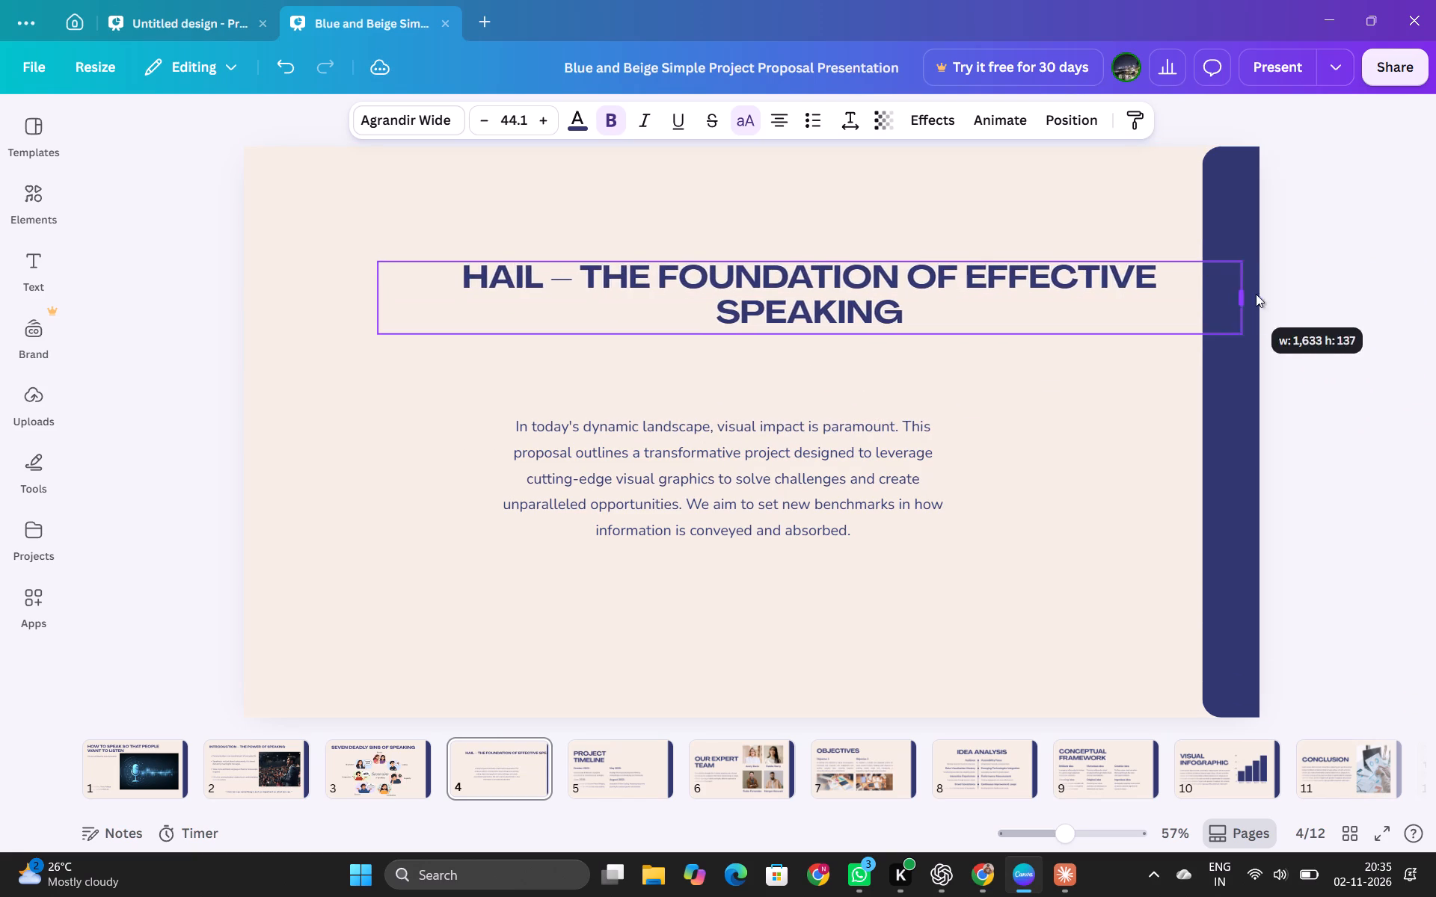
pyautogui.moveTo(1256, 294); pyautogui.dragTo(1350, 282)
pyautogui.moveTo(1017, 277); pyautogui.dragTo(847, 280)
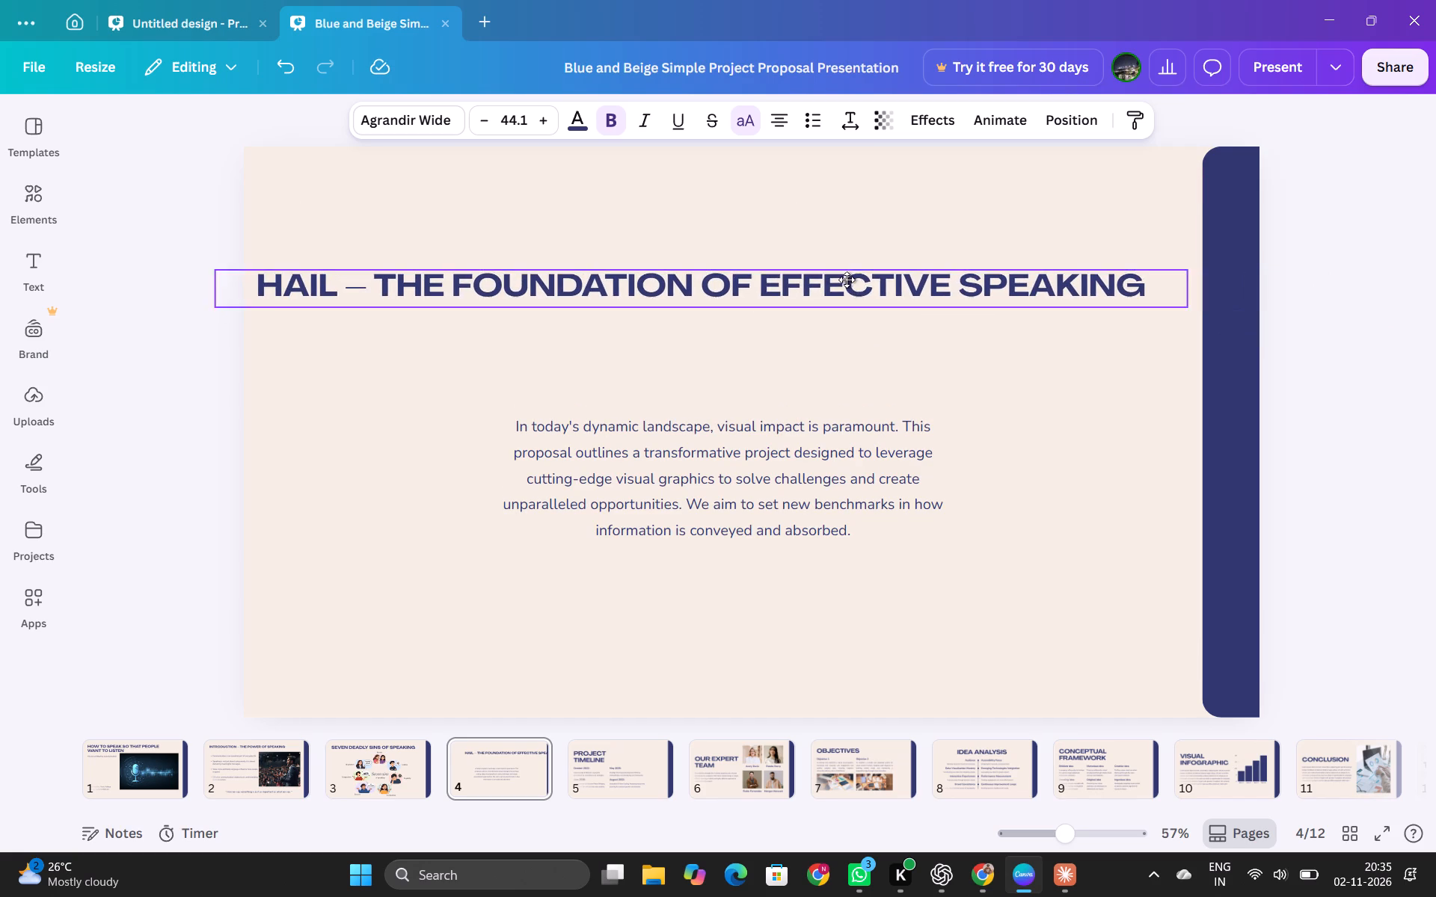
pyautogui.moveTo(847, 280); pyautogui.dragTo(841, 275)
pyautogui.moveTo(1173, 279); pyautogui.dragTo(1146, 279)
pyautogui.moveTo(1146, 279); pyautogui.dragTo(1227, 265)
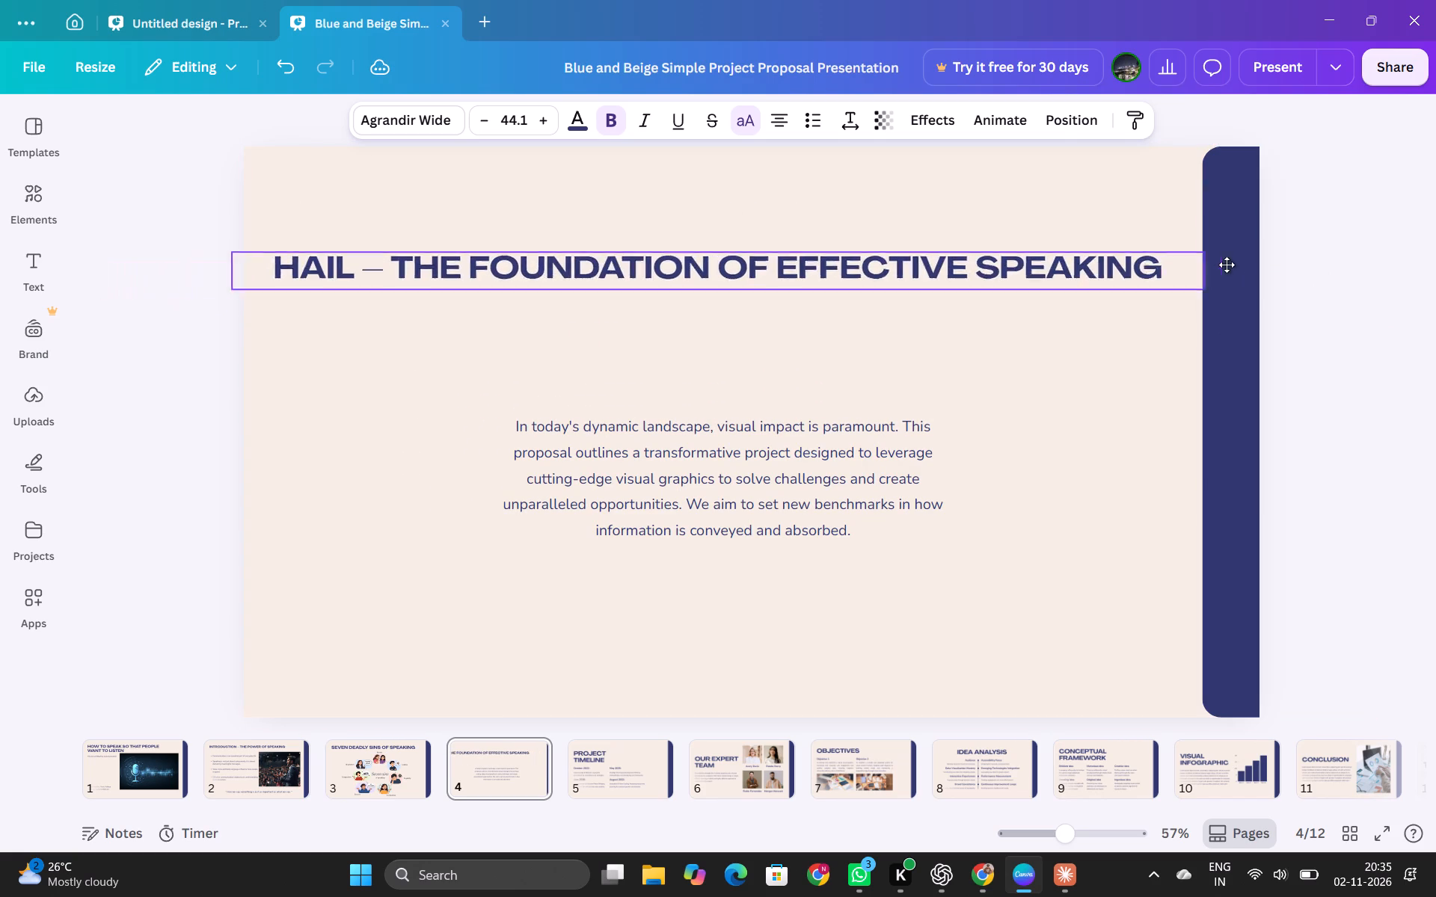
pyautogui.moveTo(1227, 265); pyautogui.dragTo(1182, 268)
pyautogui.moveTo(1185, 274); pyautogui.dragTo(1117, 274)
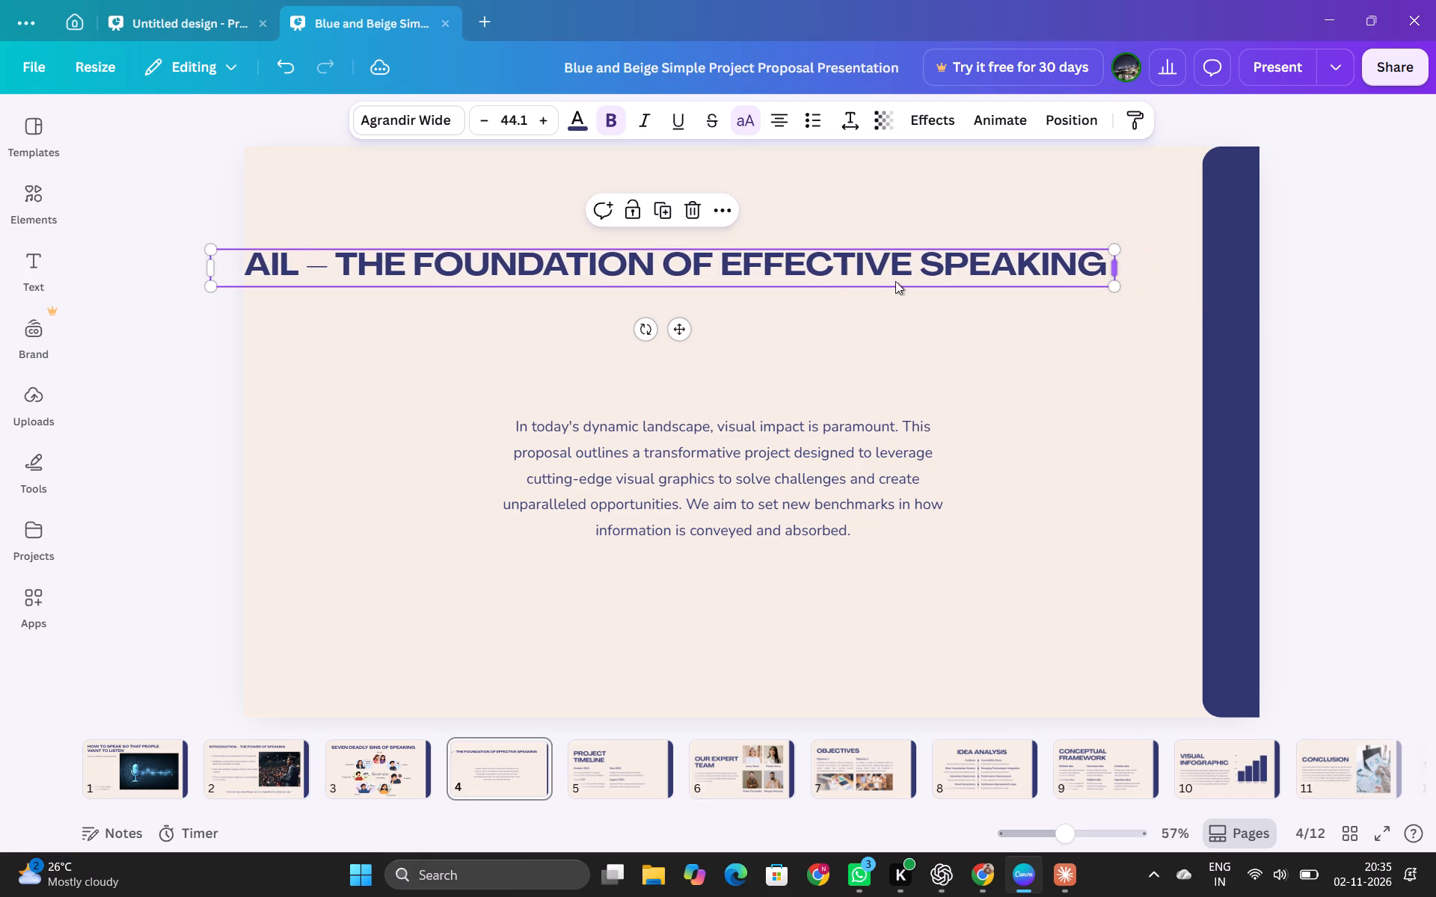
pyautogui.moveTo(817, 274); pyautogui.dragTo(872, 275)
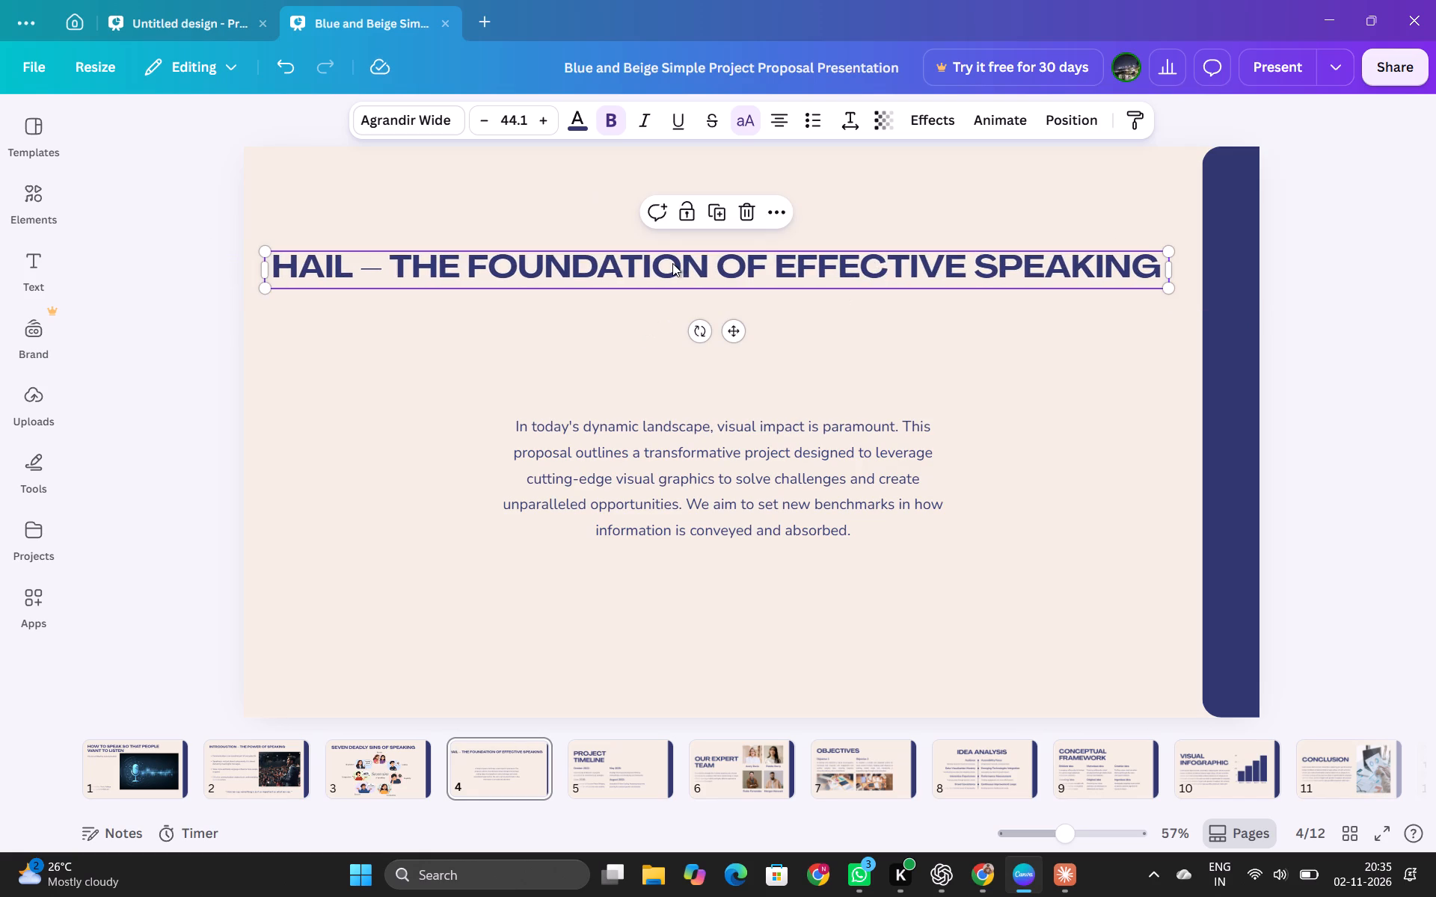
# Move the HAIL heading up to slide 4's top margin, extending across to the blue band.
pyautogui.moveTo(672, 263); pyautogui.dragTo(677, 210)
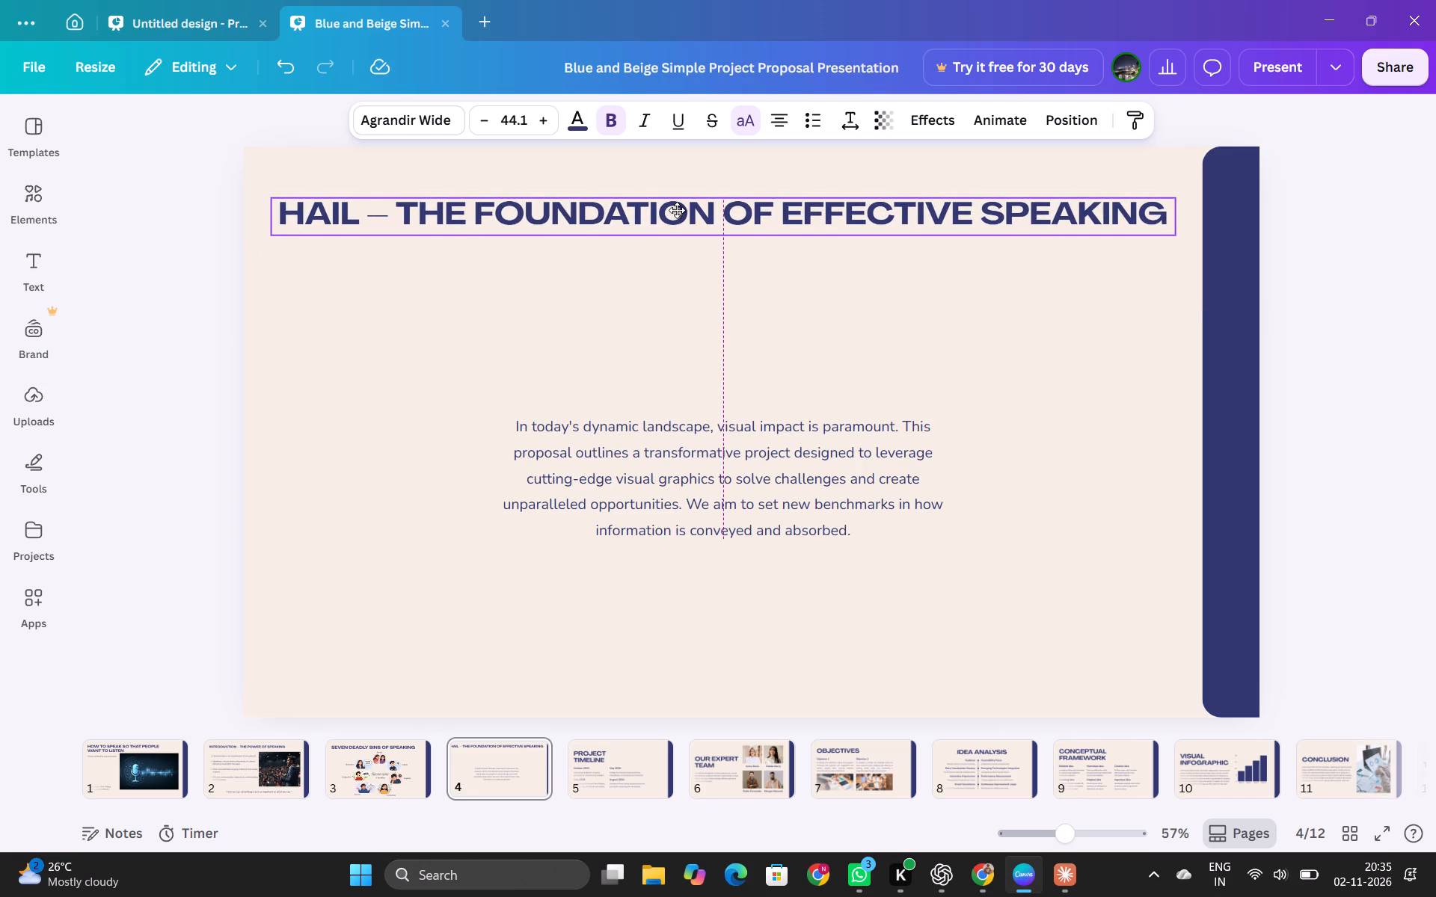
pyautogui.moveTo(677, 210); pyautogui.dragTo(677, 193)
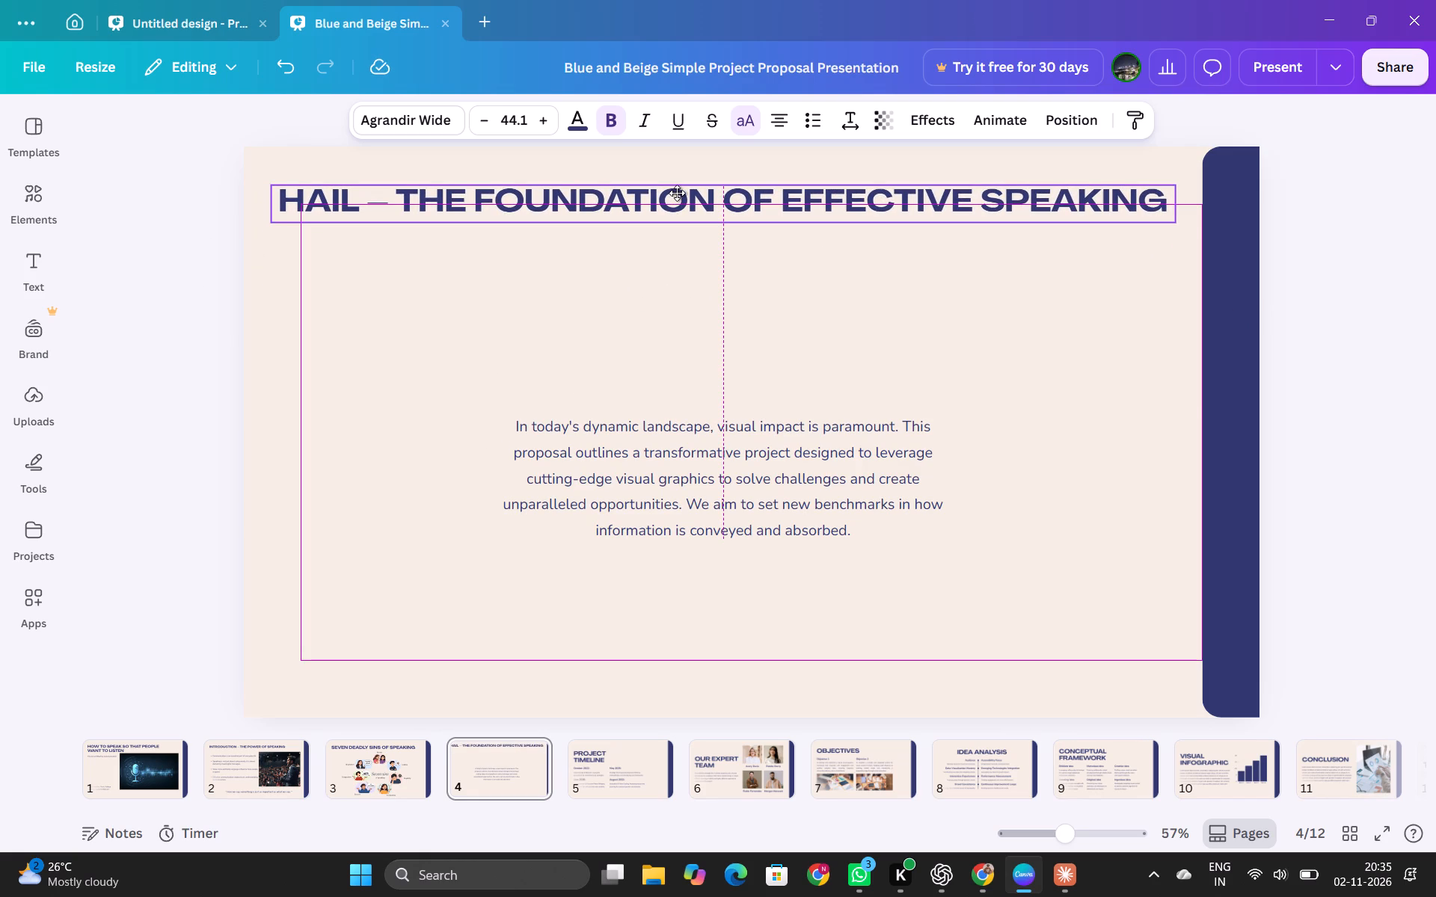
pyautogui.moveTo(677, 193); pyautogui.dragTo(684, 204)
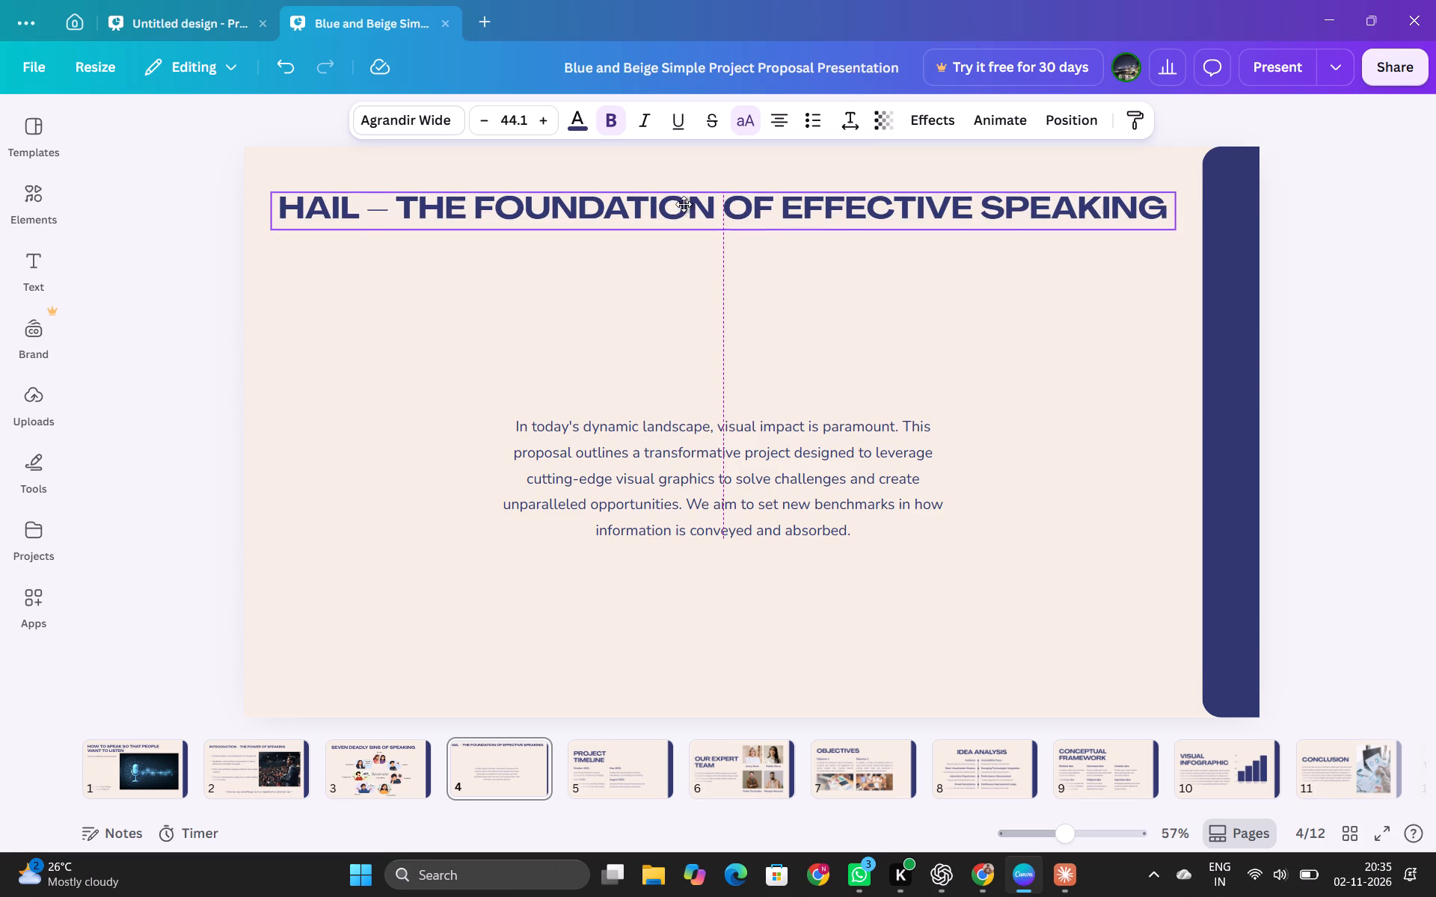
pyautogui.moveTo(684, 204); pyautogui.dragTo(690, 220)
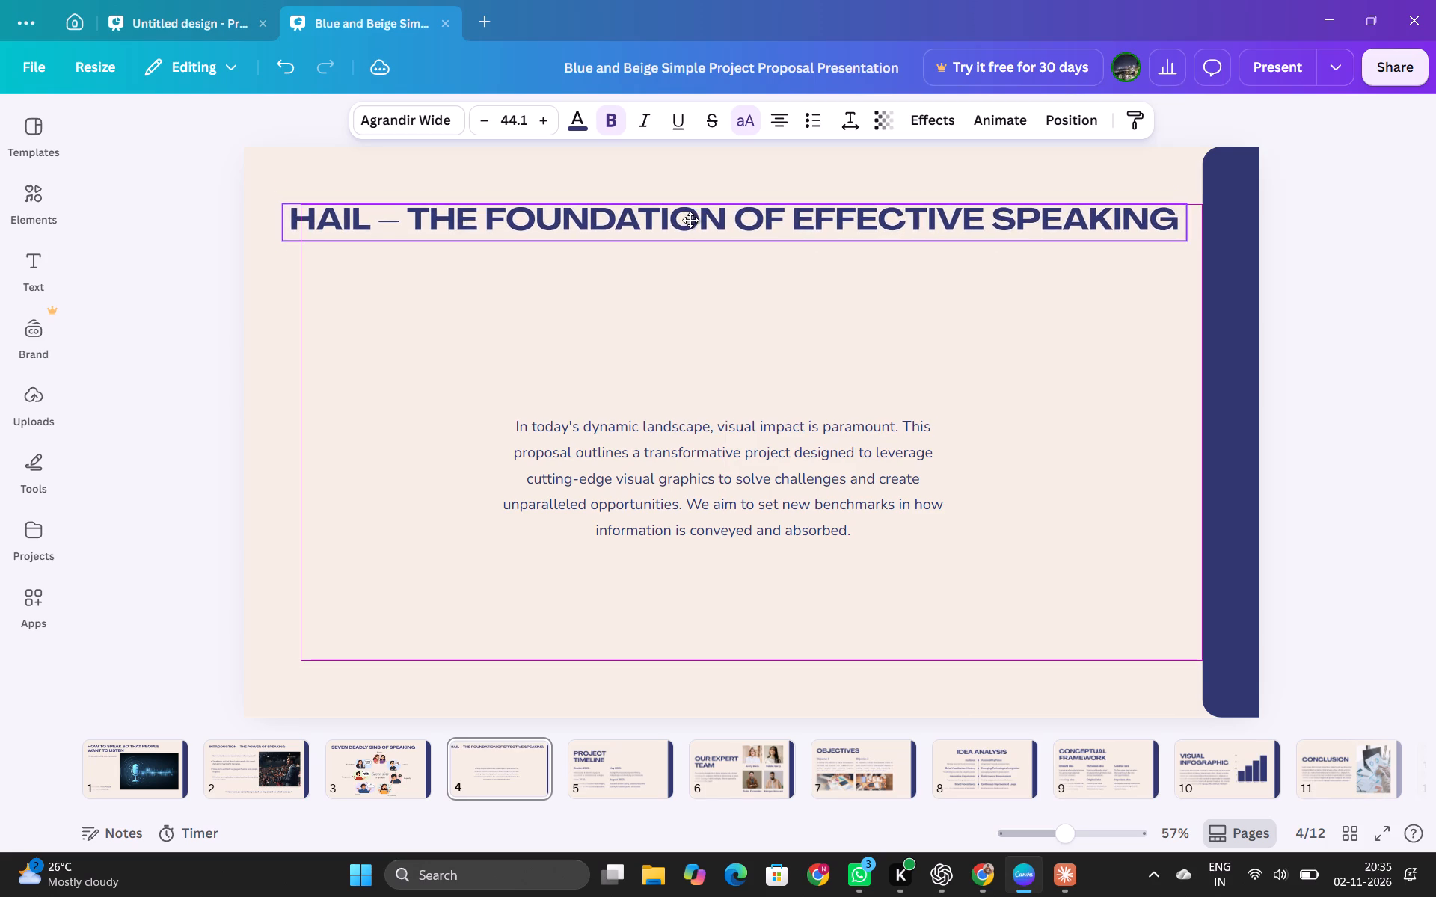
pyautogui.moveTo(690, 220); pyautogui.dragTo(708, 218)
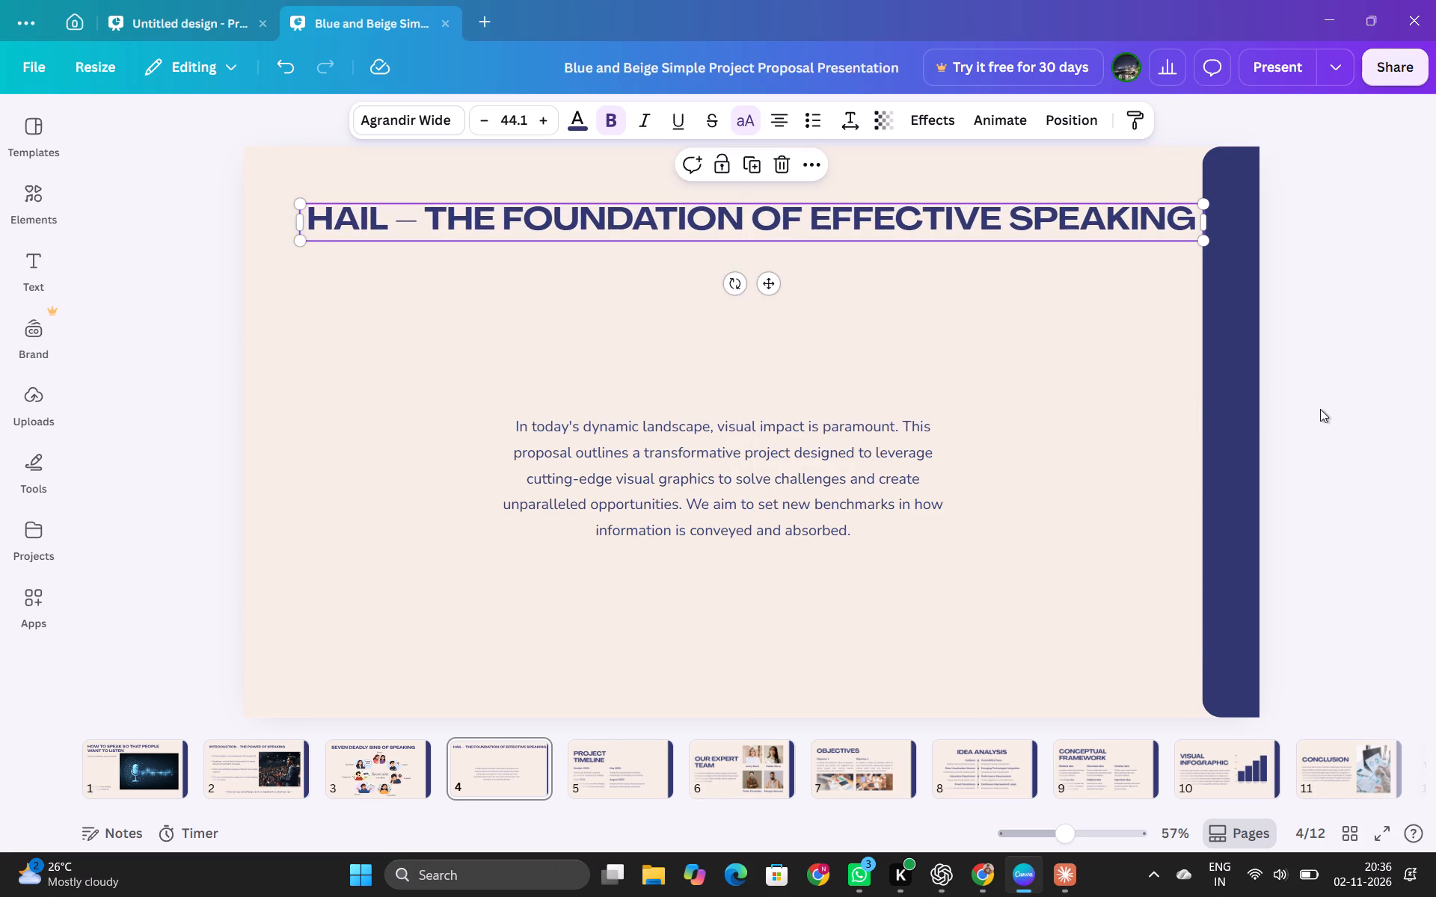
pyautogui.click(1320, 409)
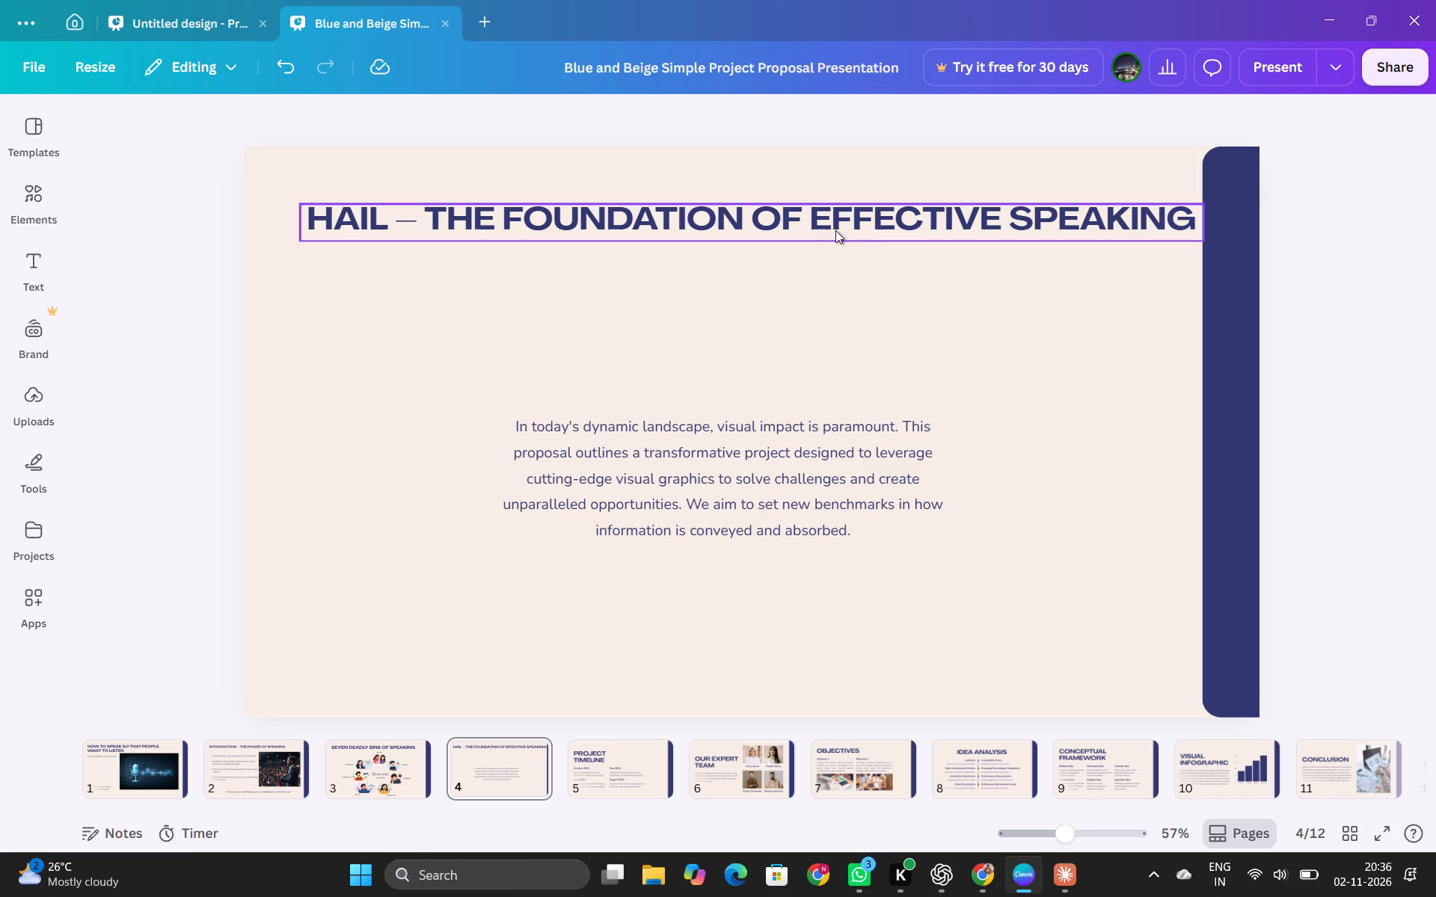
# Scale the HAIL heading down to size 39.7 and align it with the slide's top and left margins.
pyautogui.click(988, 229)
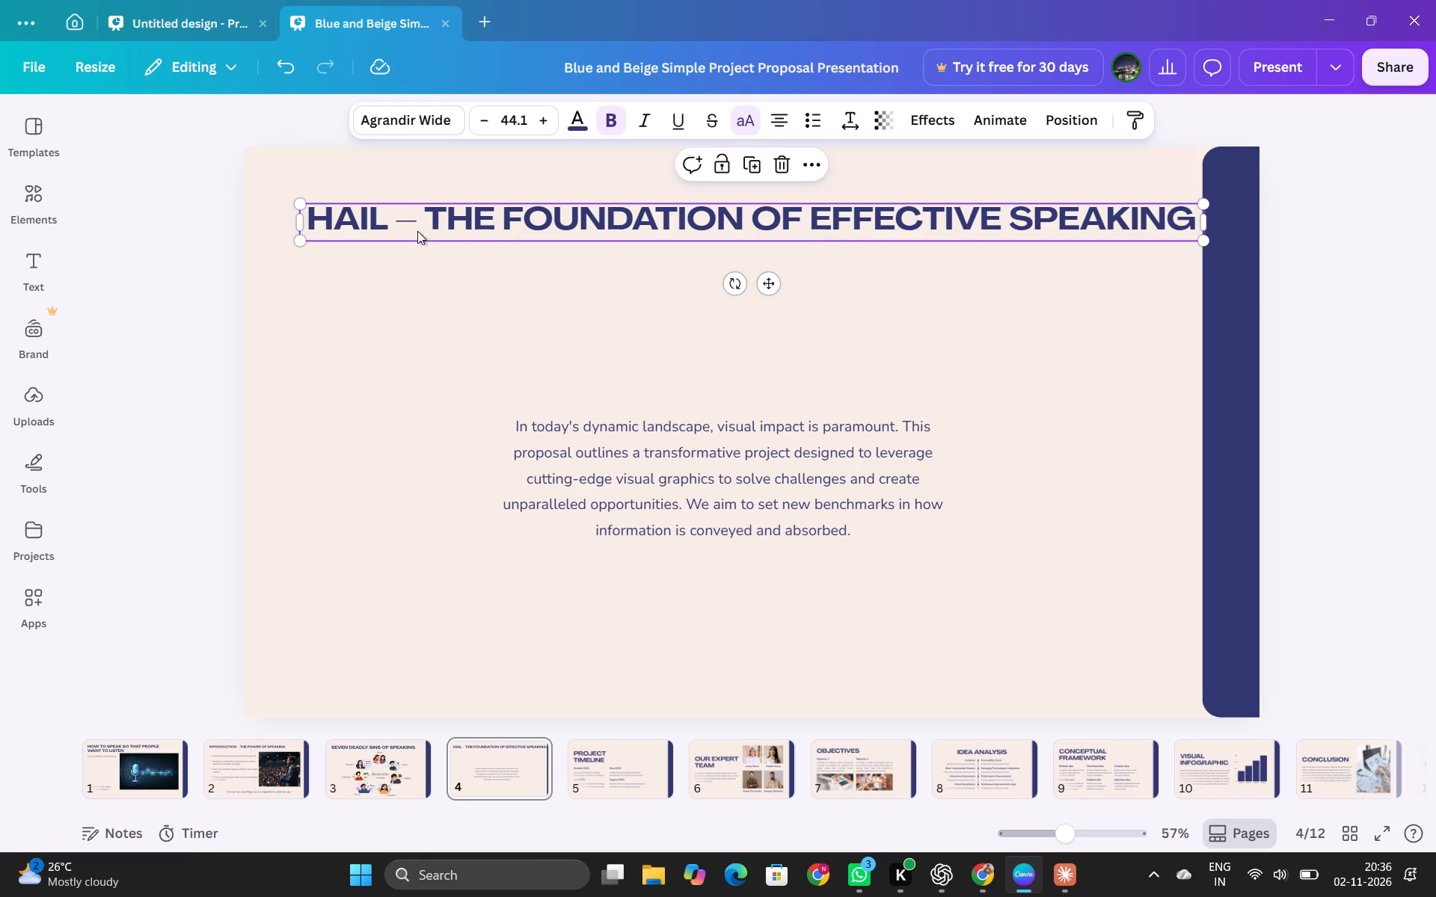
pyautogui.moveTo(303, 235); pyautogui.dragTo(362, 223)
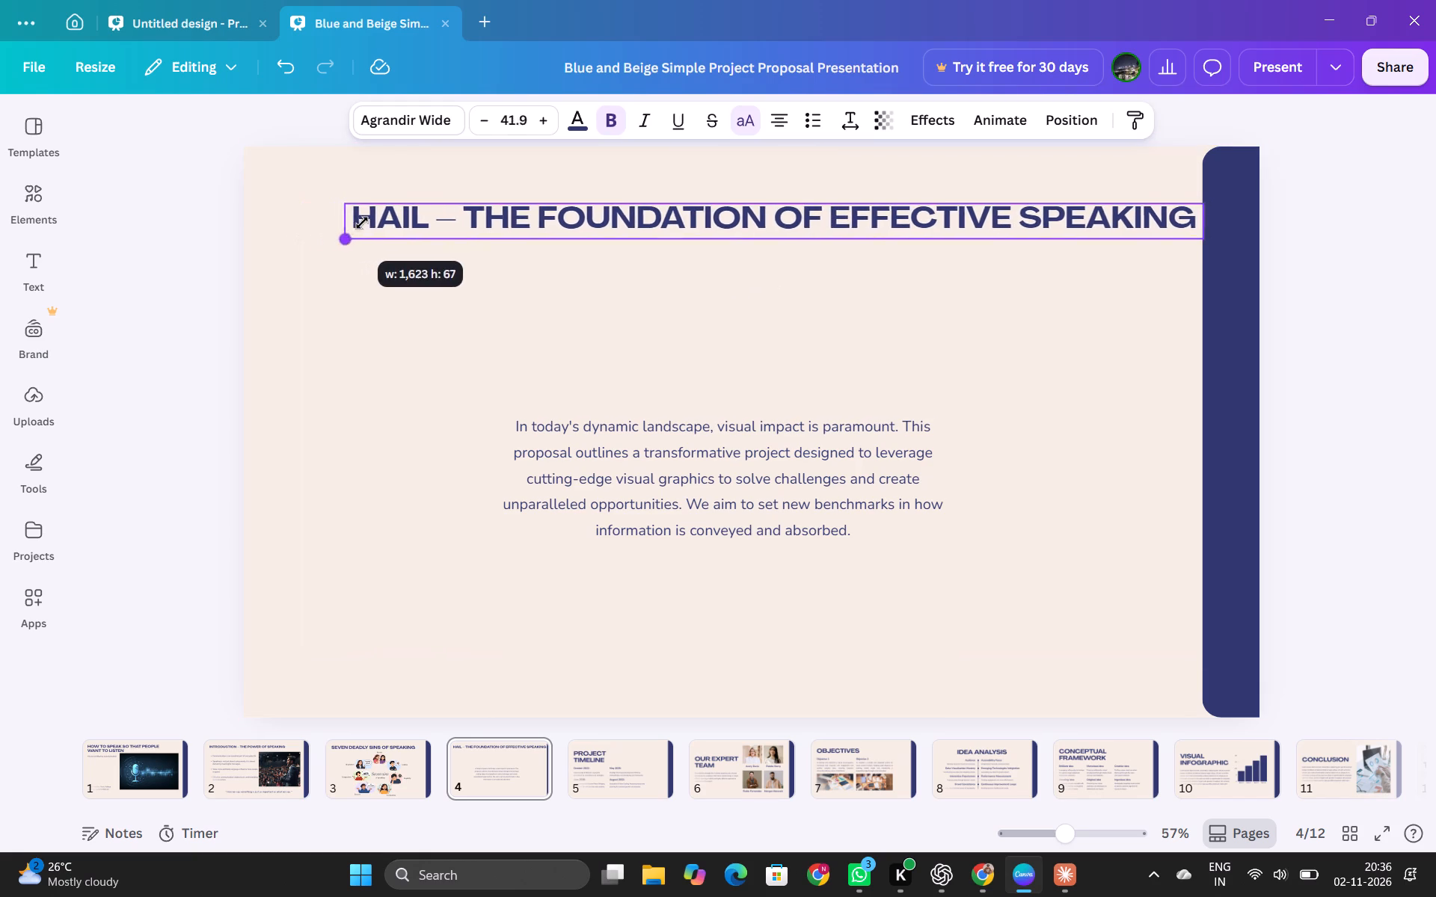
pyautogui.moveTo(362, 223); pyautogui.dragTo(393, 221)
pyautogui.moveTo(552, 224); pyautogui.dragTo(541, 224)
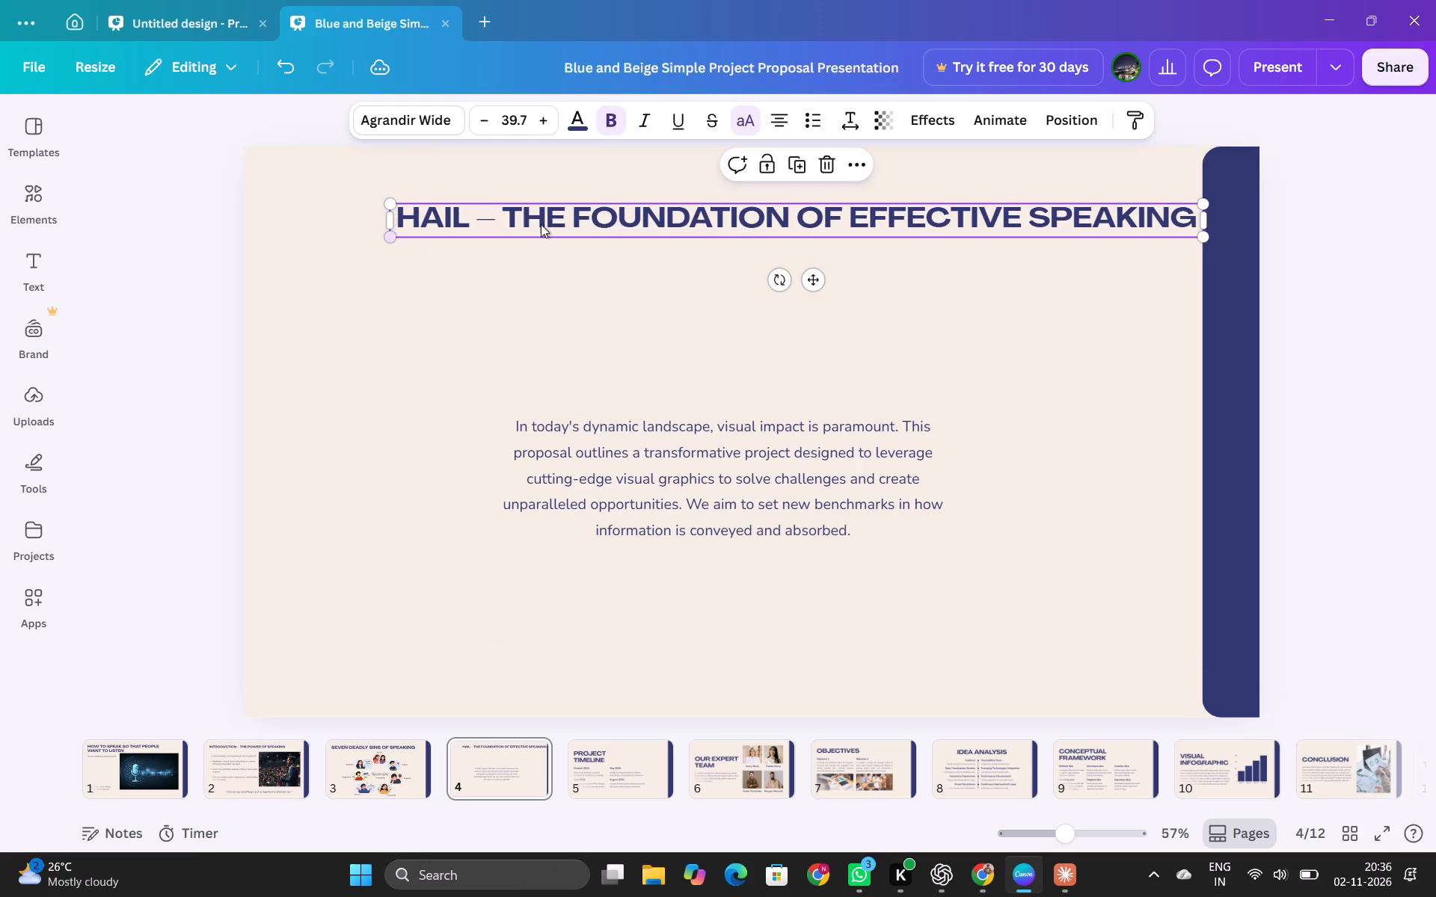
pyautogui.moveTo(541, 224); pyautogui.dragTo(463, 222)
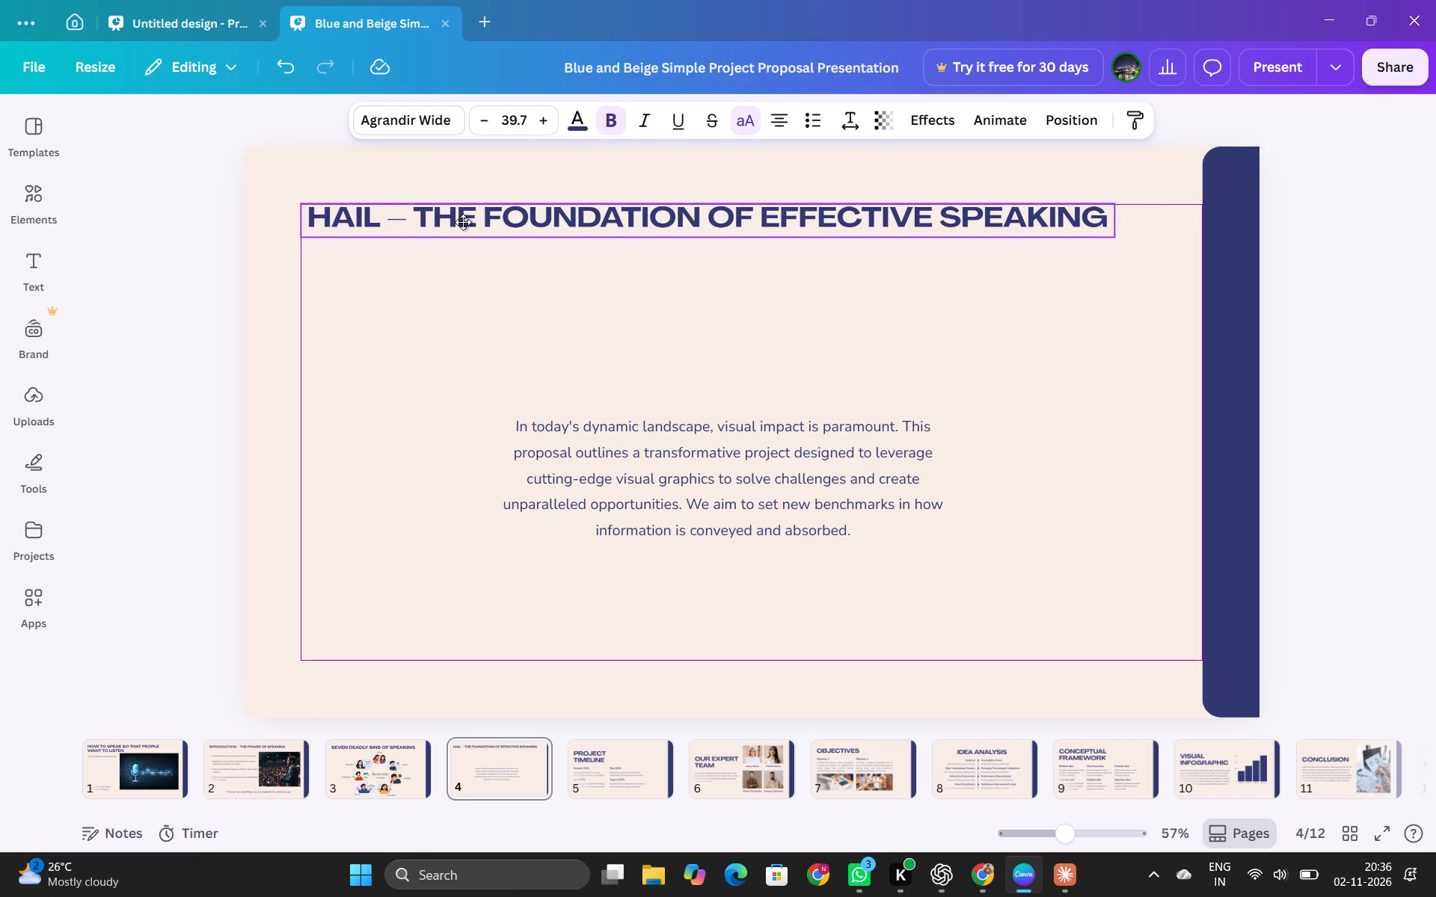
pyautogui.moveTo(463, 222); pyautogui.dragTo(466, 222)
pyautogui.click(1307, 340)
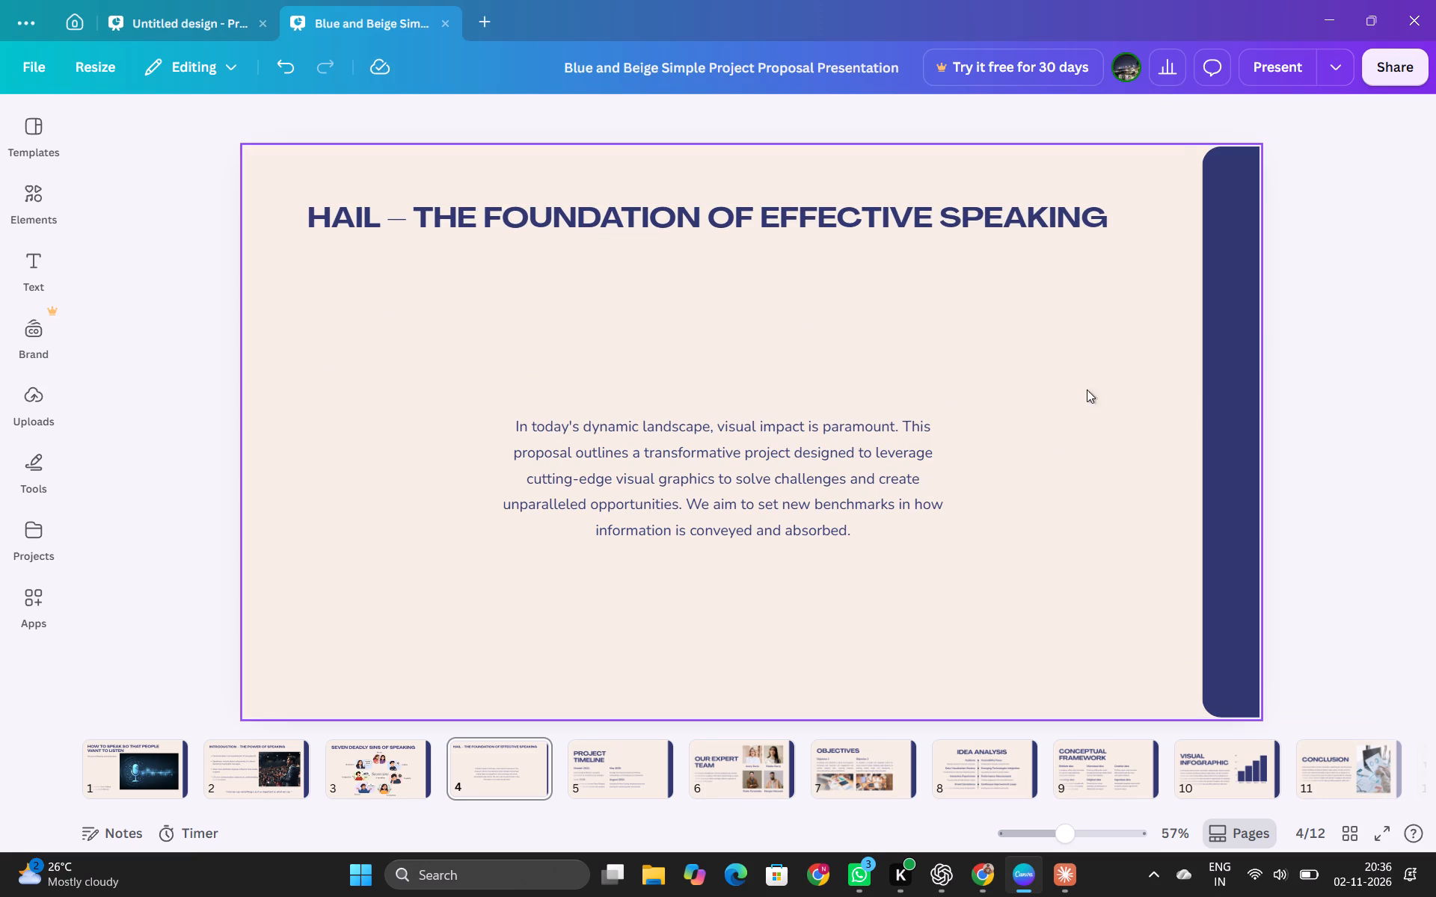
# Delete the placeholder body paragraph from slide 4.
pyautogui.click(748, 481)
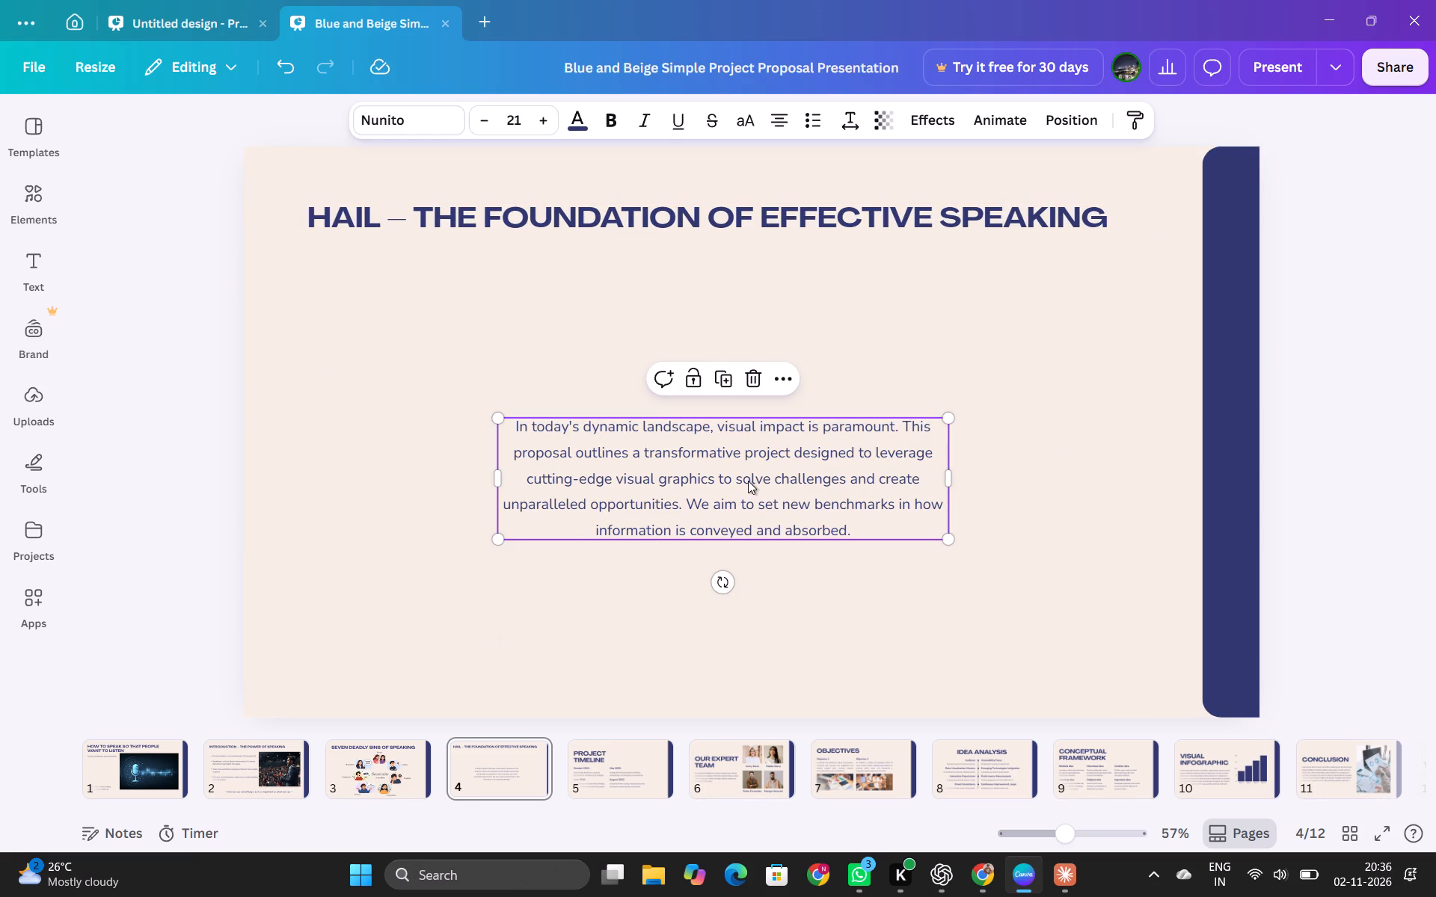
pyautogui.press('Delete')
# Look through the remaining template slides, 5 to 12, for an element to reuse on the HAIL slide.
pyautogui.click(1007, 759)
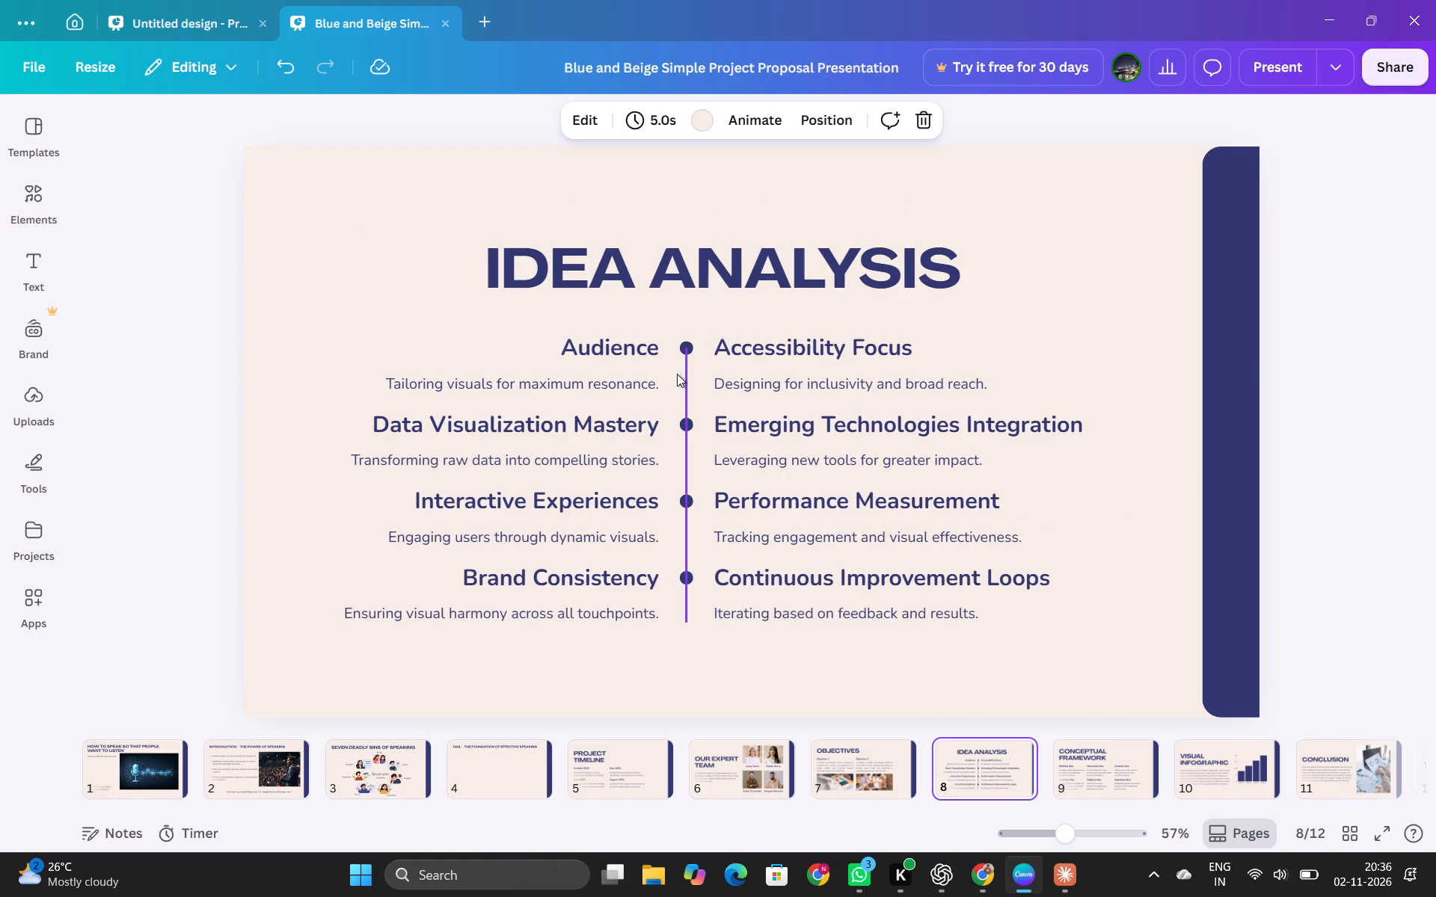
pyautogui.click(870, 800)
pyautogui.click(758, 773)
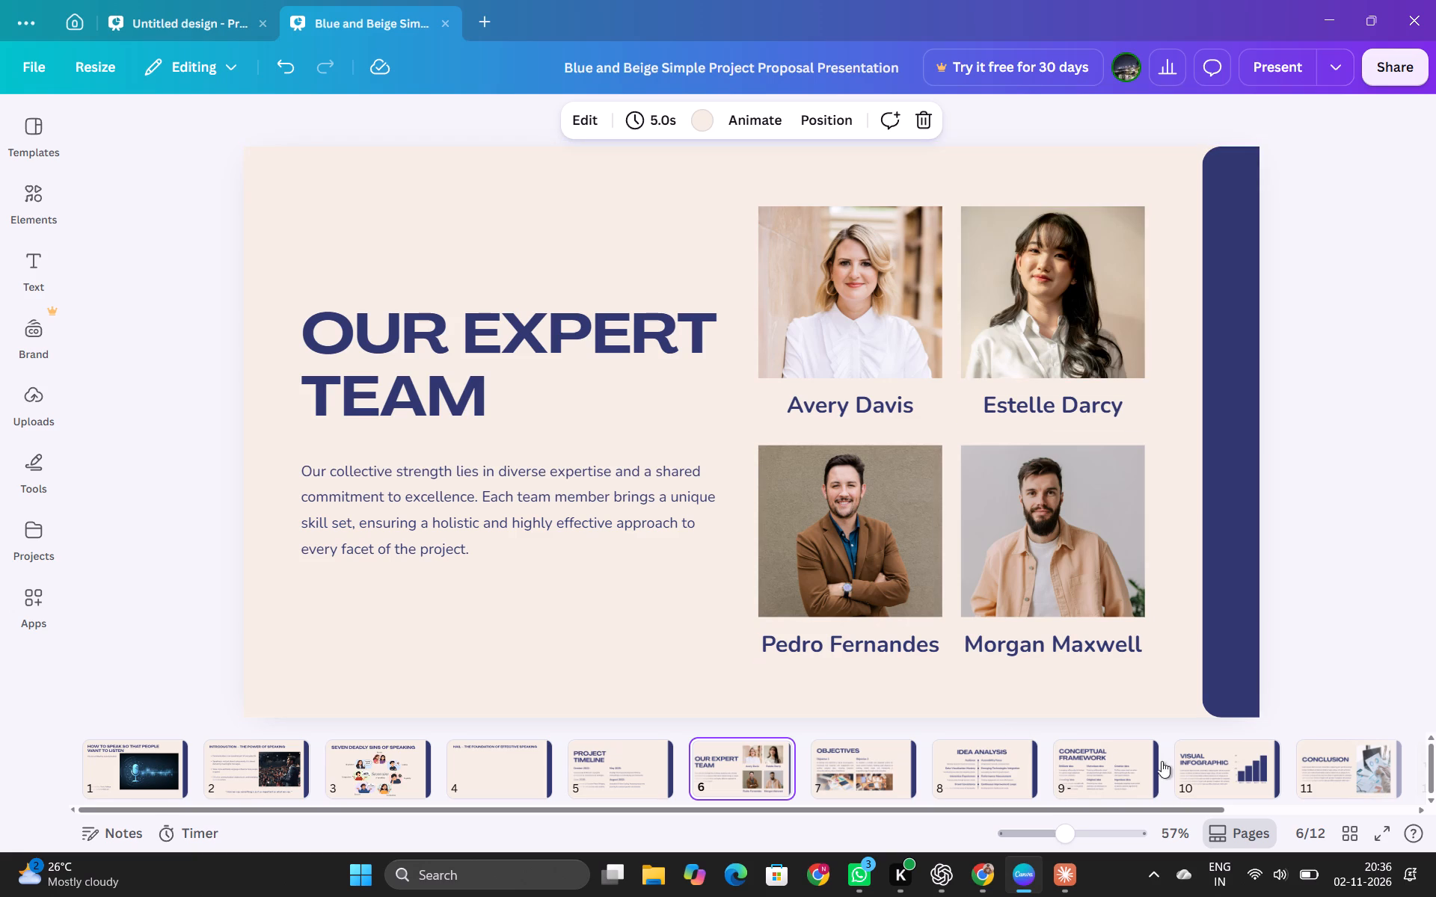
pyautogui.click(1252, 759)
pyautogui.click(1108, 780)
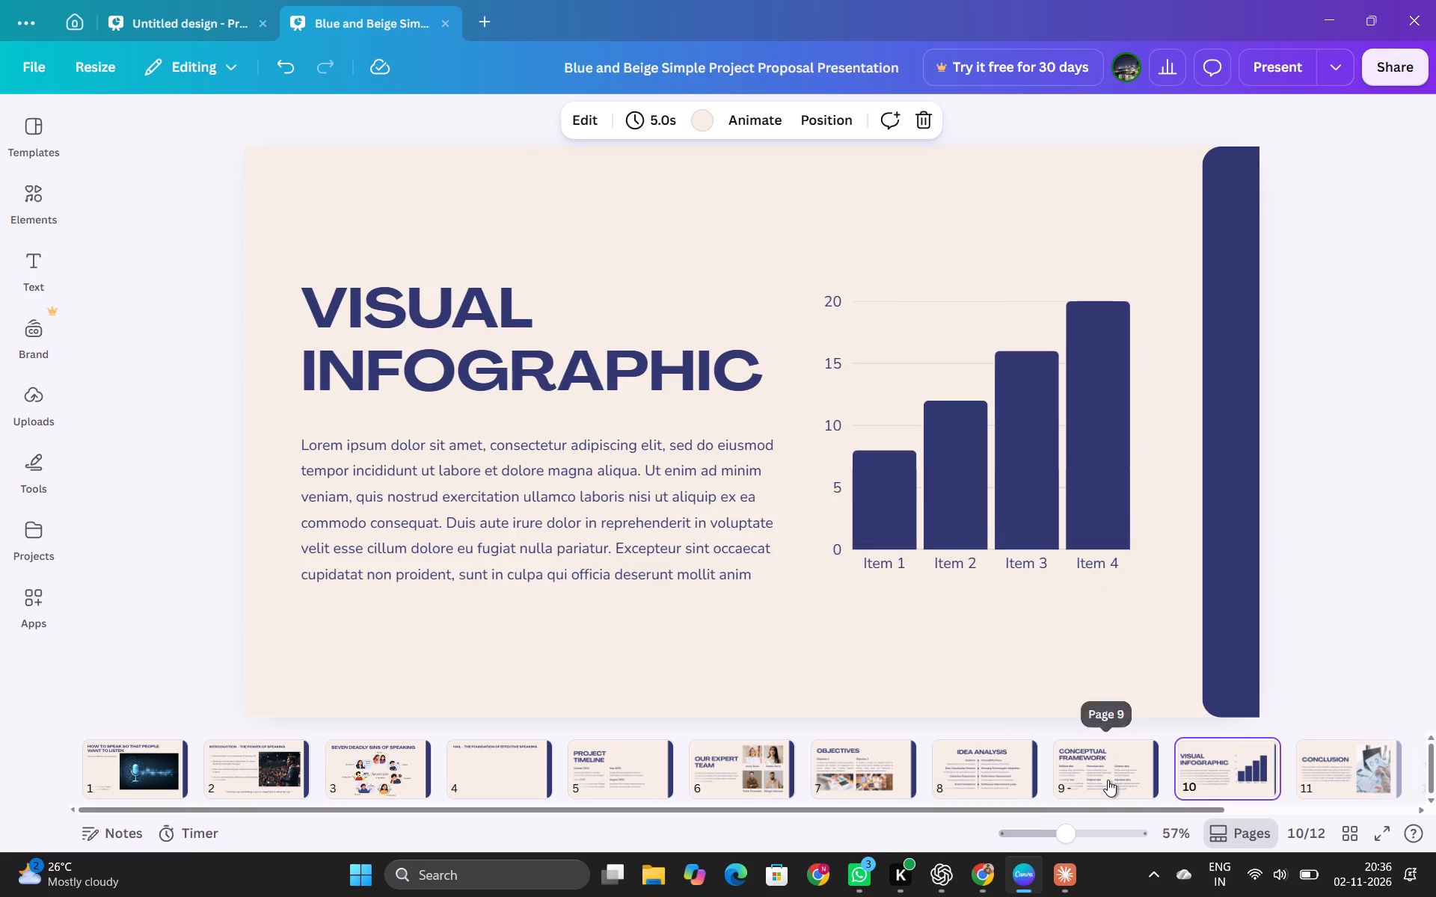
pyautogui.click(987, 777)
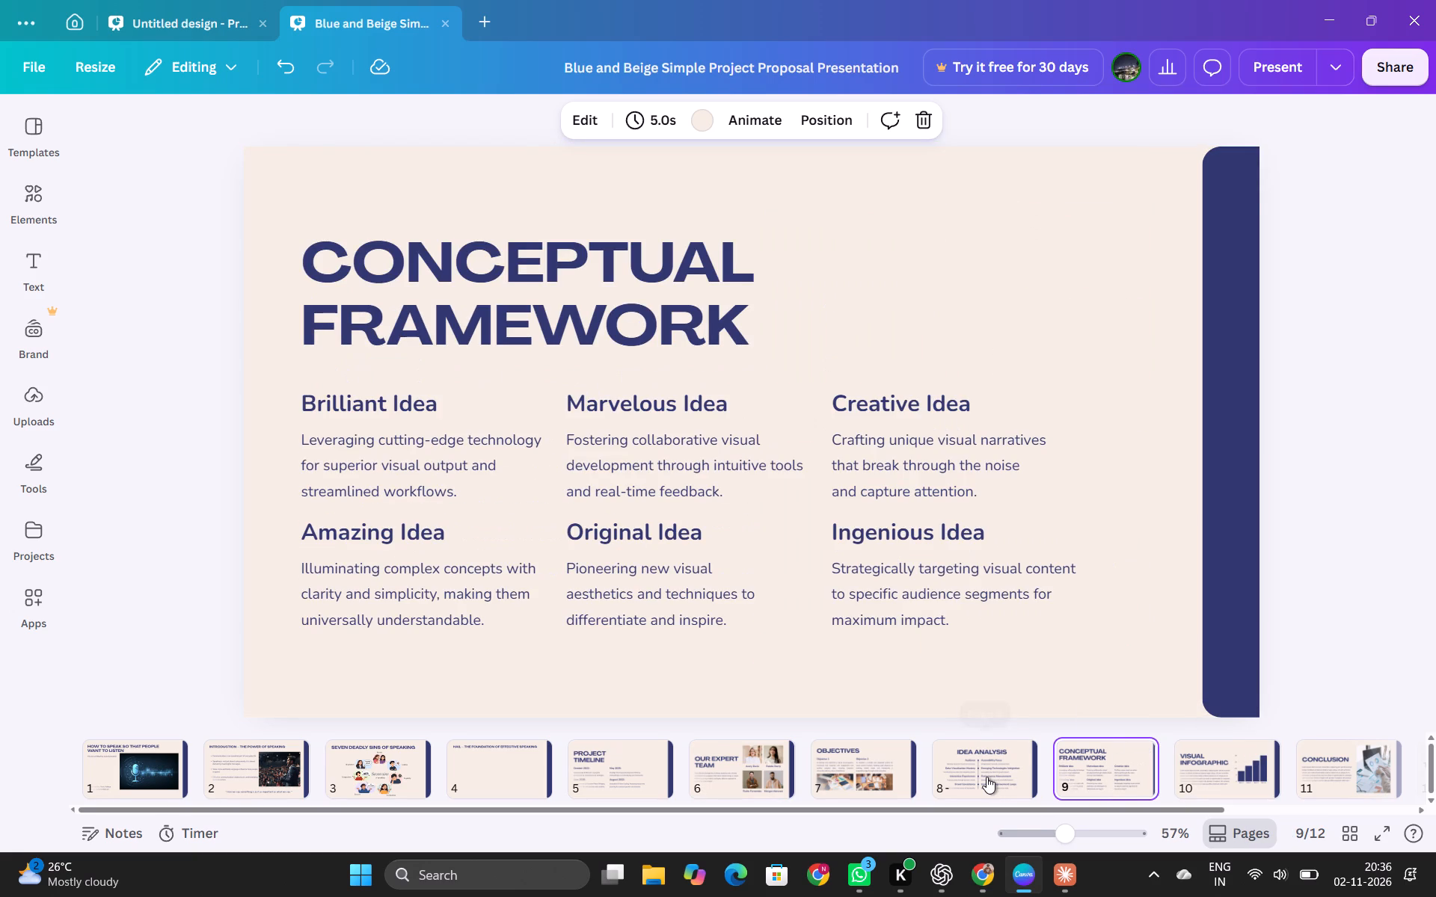
pyautogui.hscroll(-2, 1176, 752)
pyautogui.click(1174, 765)
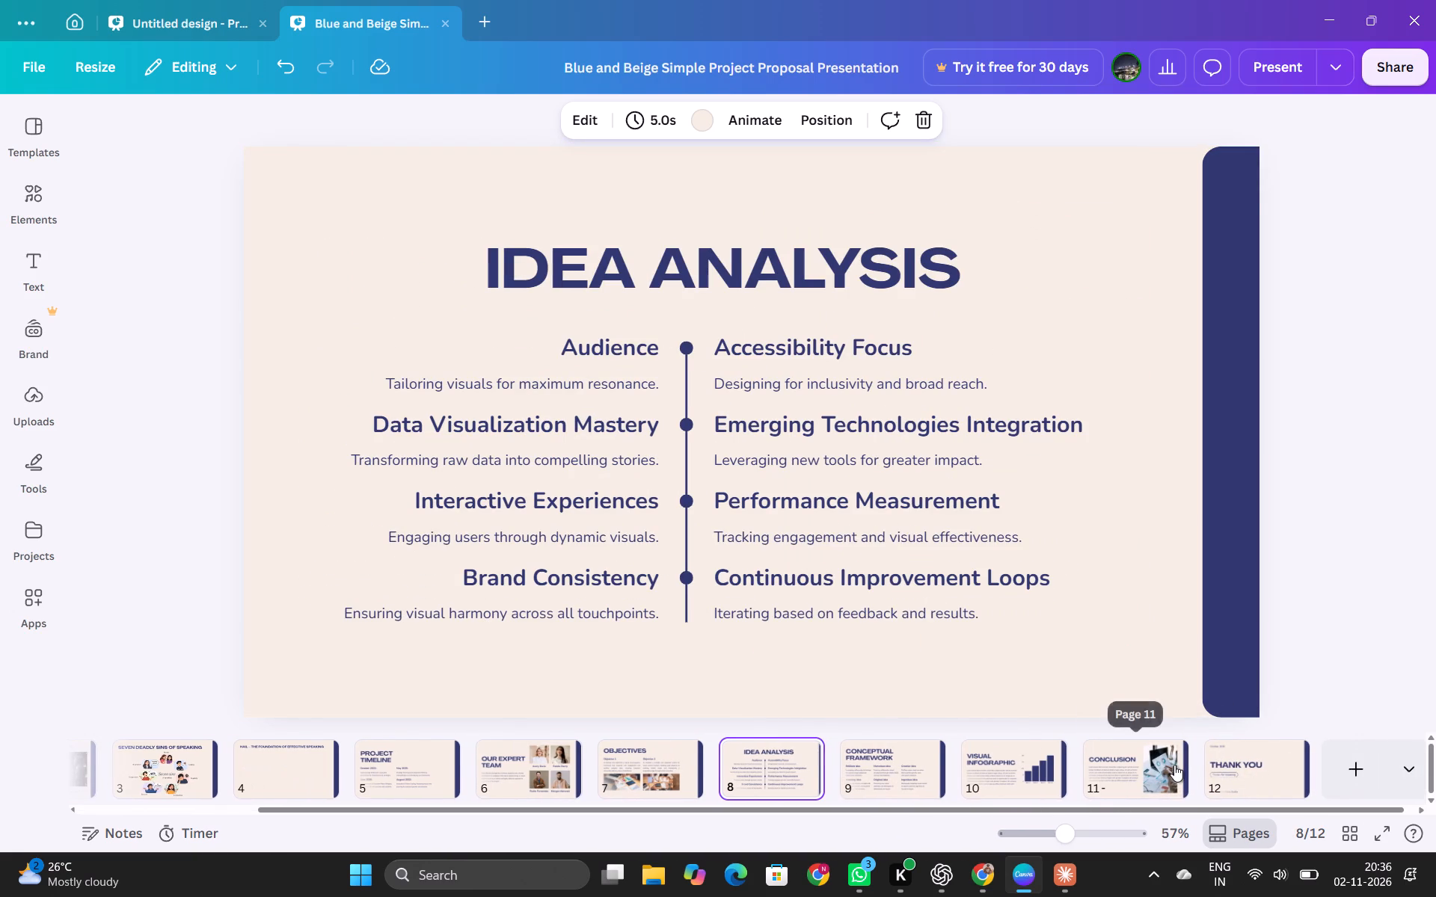
pyautogui.click(1215, 770)
pyautogui.hscroll(5, 1035, 781)
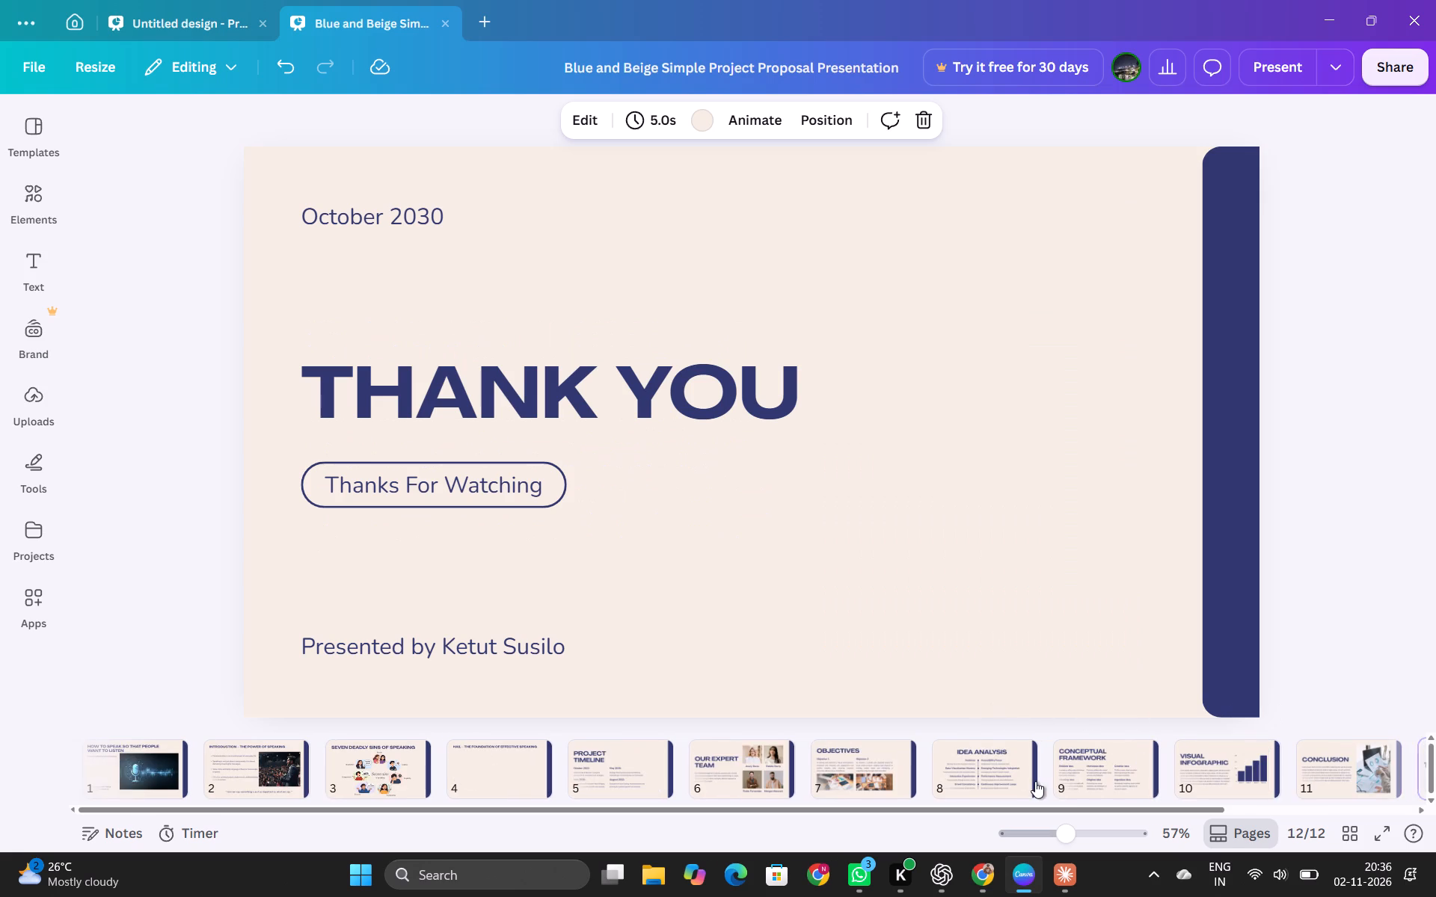
pyautogui.click(458, 764)
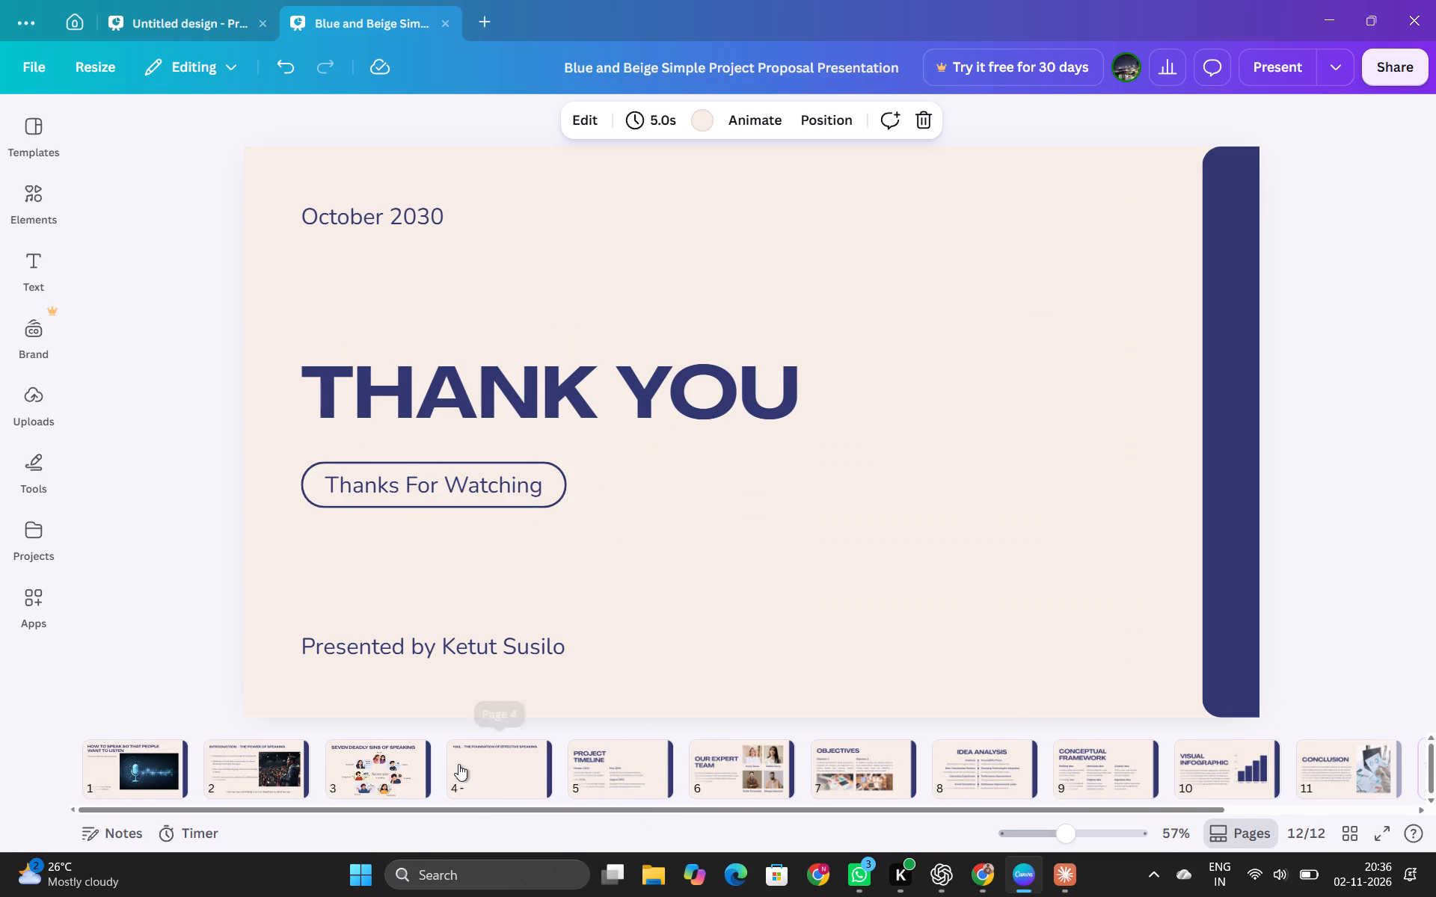
pyautogui.click(575, 764)
# Copy the rounded outline around "Thanks For Watching" on slide 12 and paste it onto slide 4.
pyautogui.hscroll(-3, 970, 727)
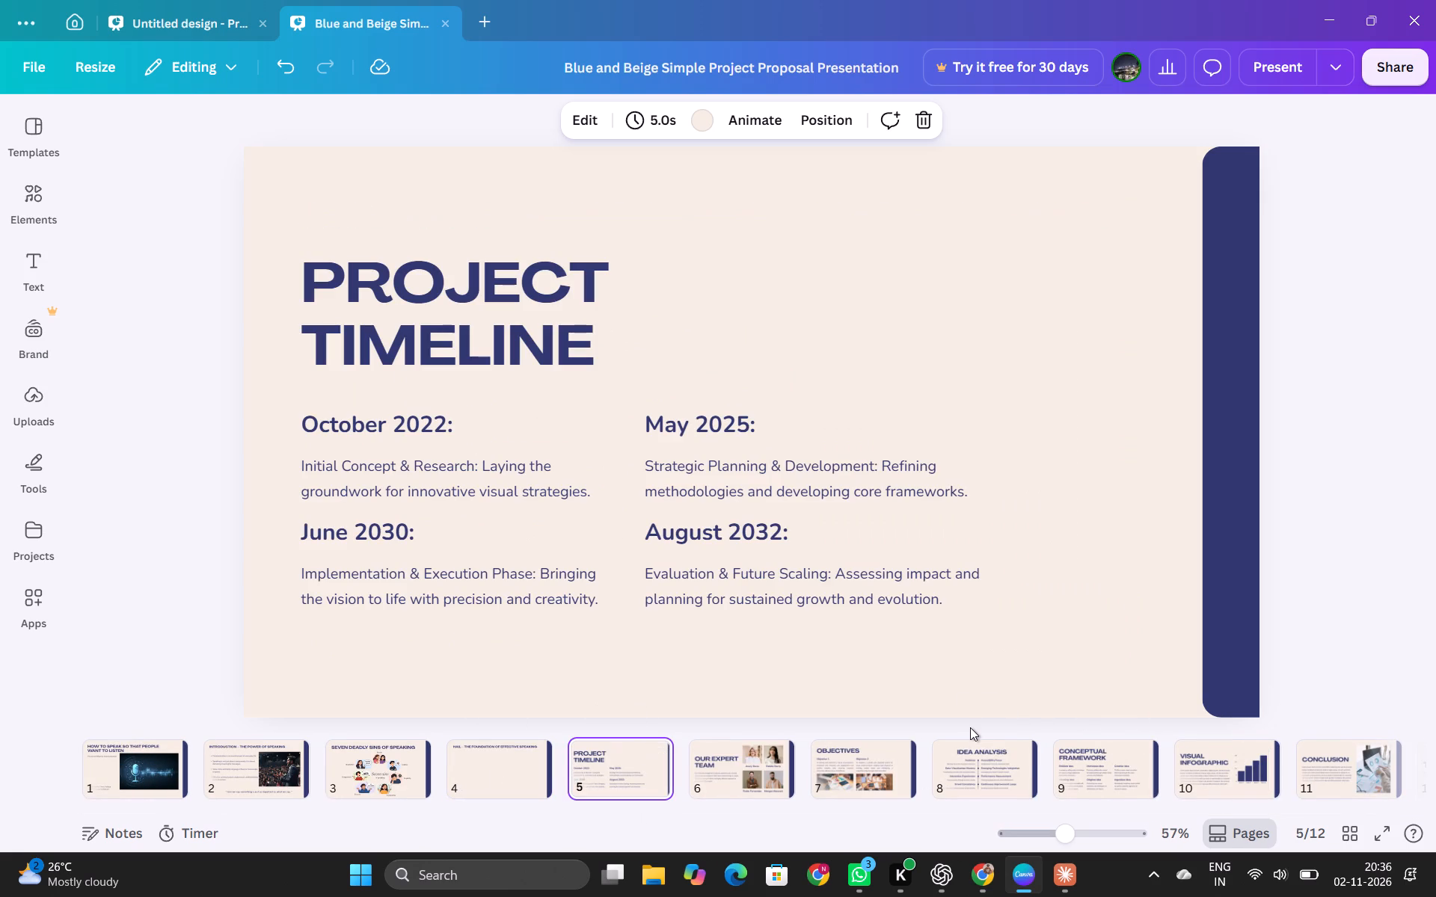
pyautogui.hscroll(-3, 1020, 749)
pyautogui.click(1238, 756)
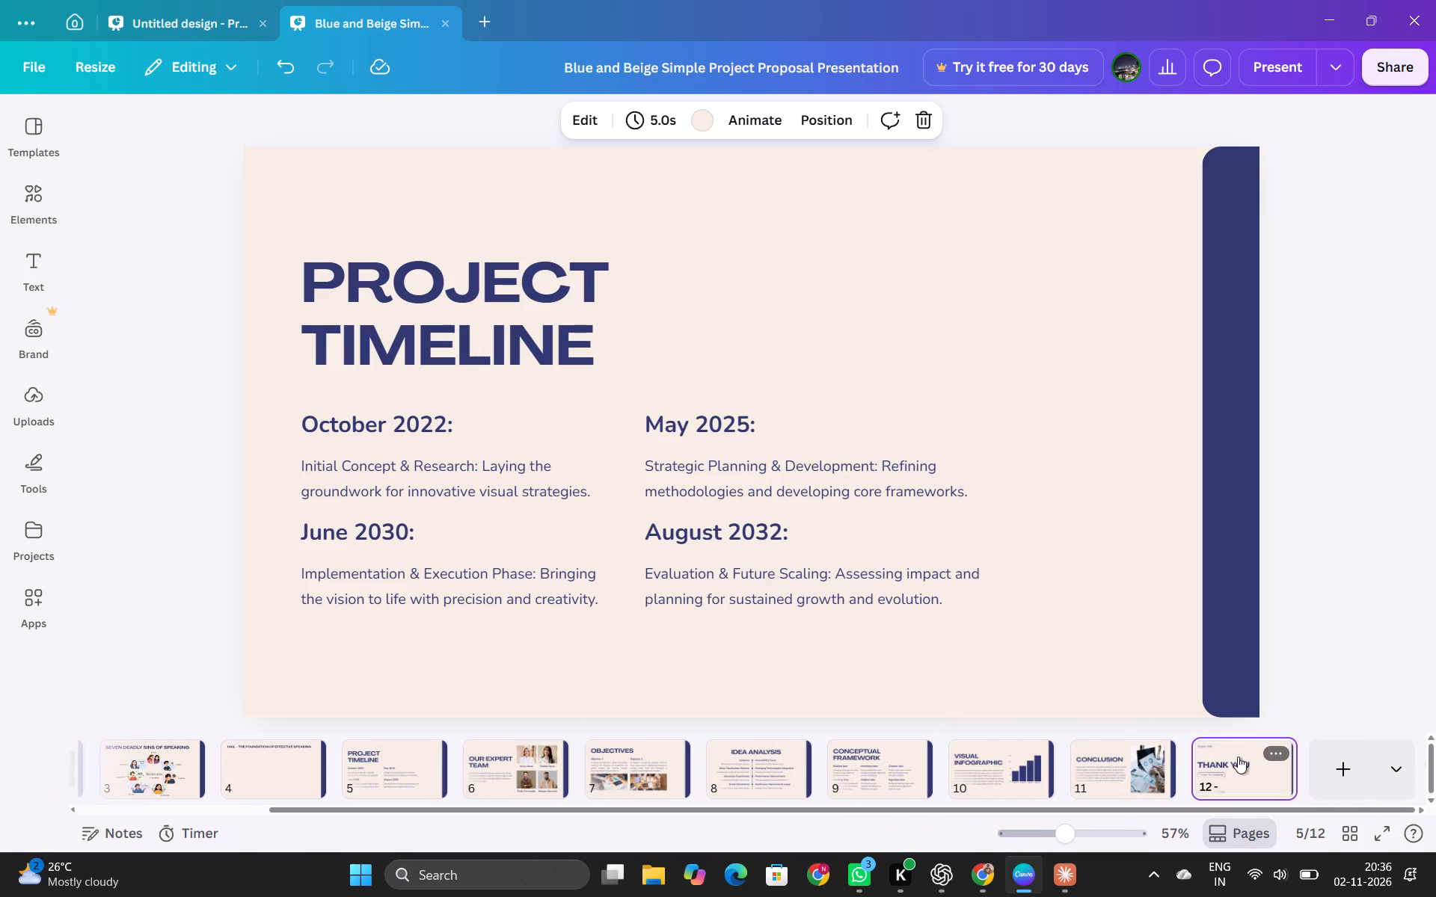
pyautogui.click(559, 501)
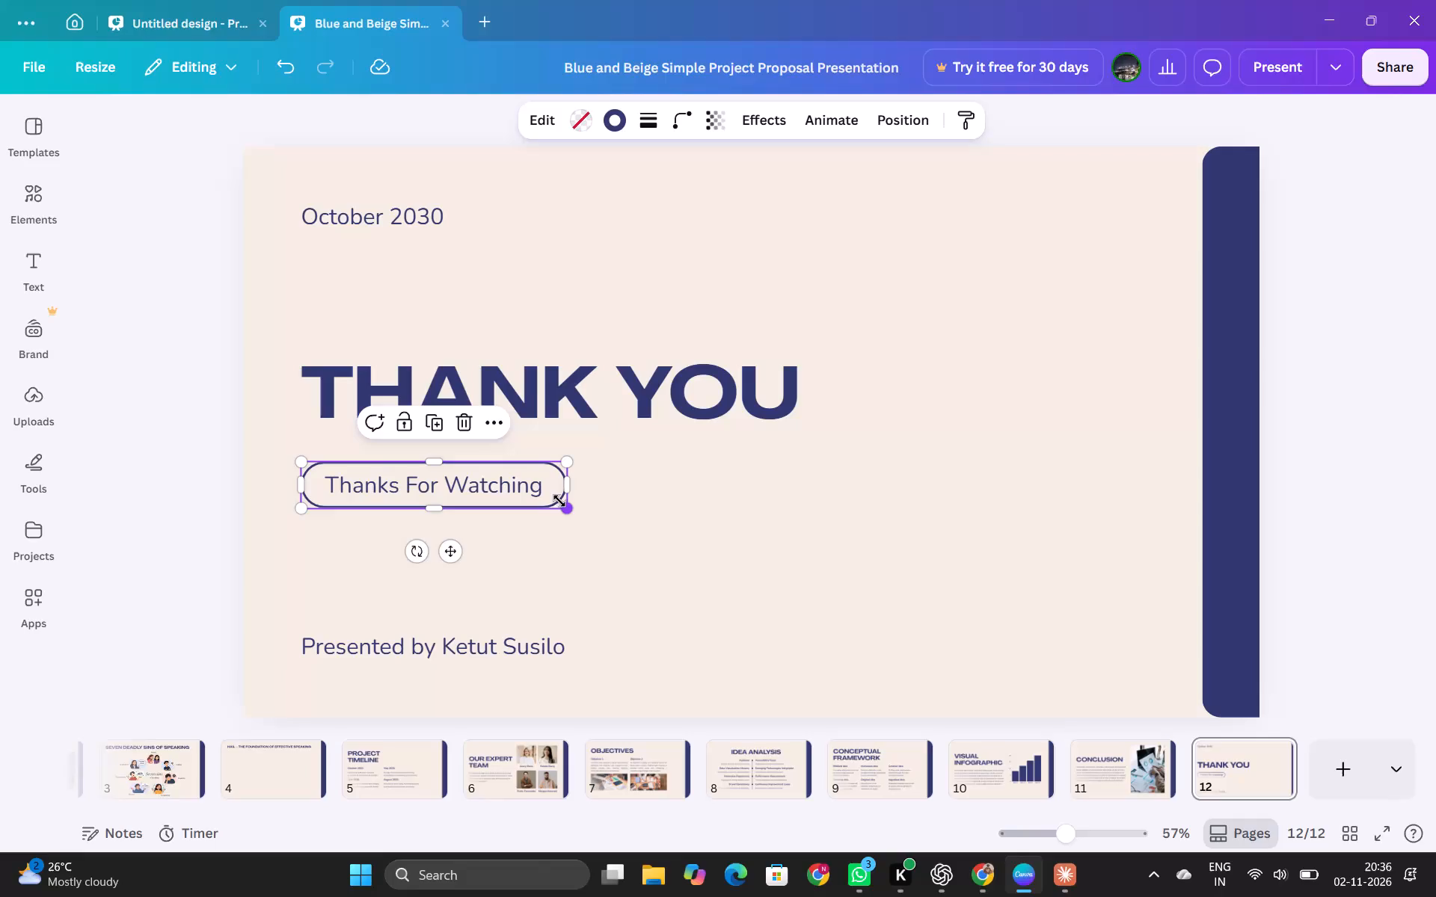
pyautogui.hotkey('ctrl', 'c')
pyautogui.click(298, 773)
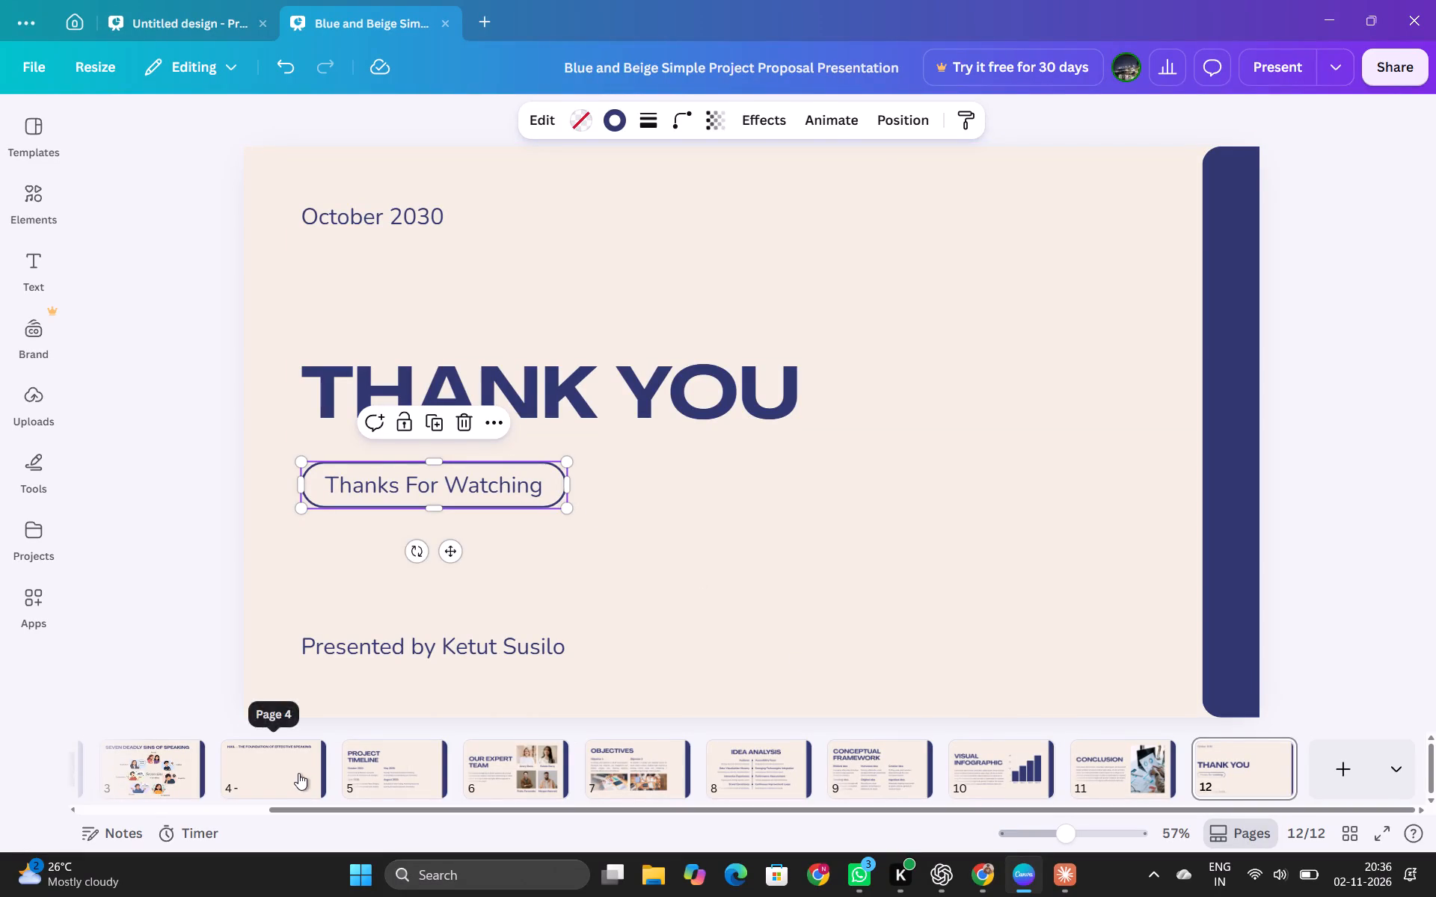
pyautogui.click(473, 436)
pyautogui.hotkey('ctrl', 'v')
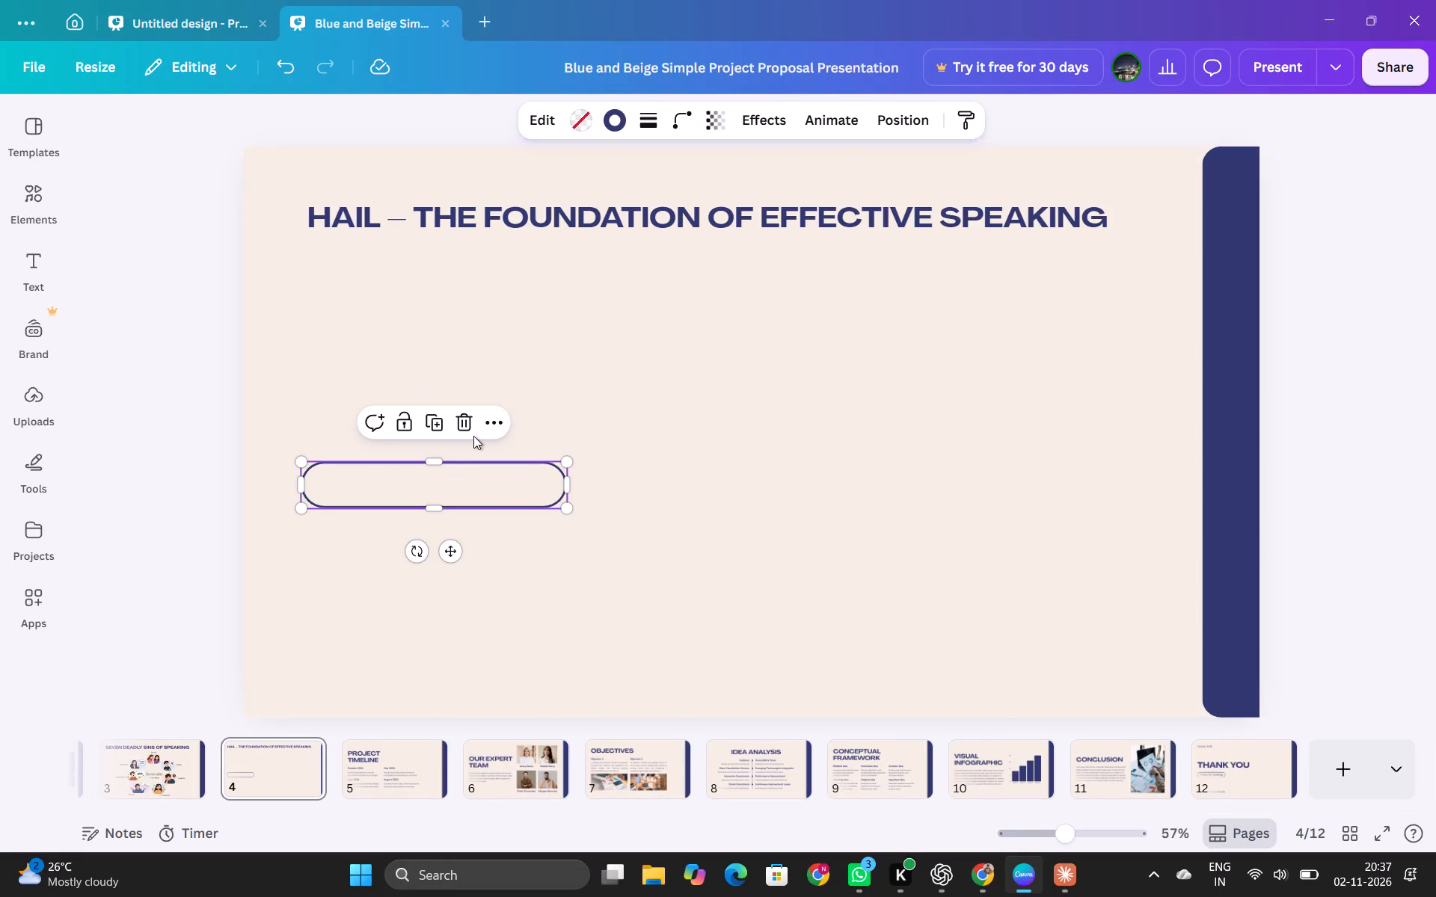
# Enlarge the pasted outline into a tall rounded box and move it just below the left part of the HAIL heading.
pyautogui.moveTo(564, 504); pyautogui.dragTo(607, 656)
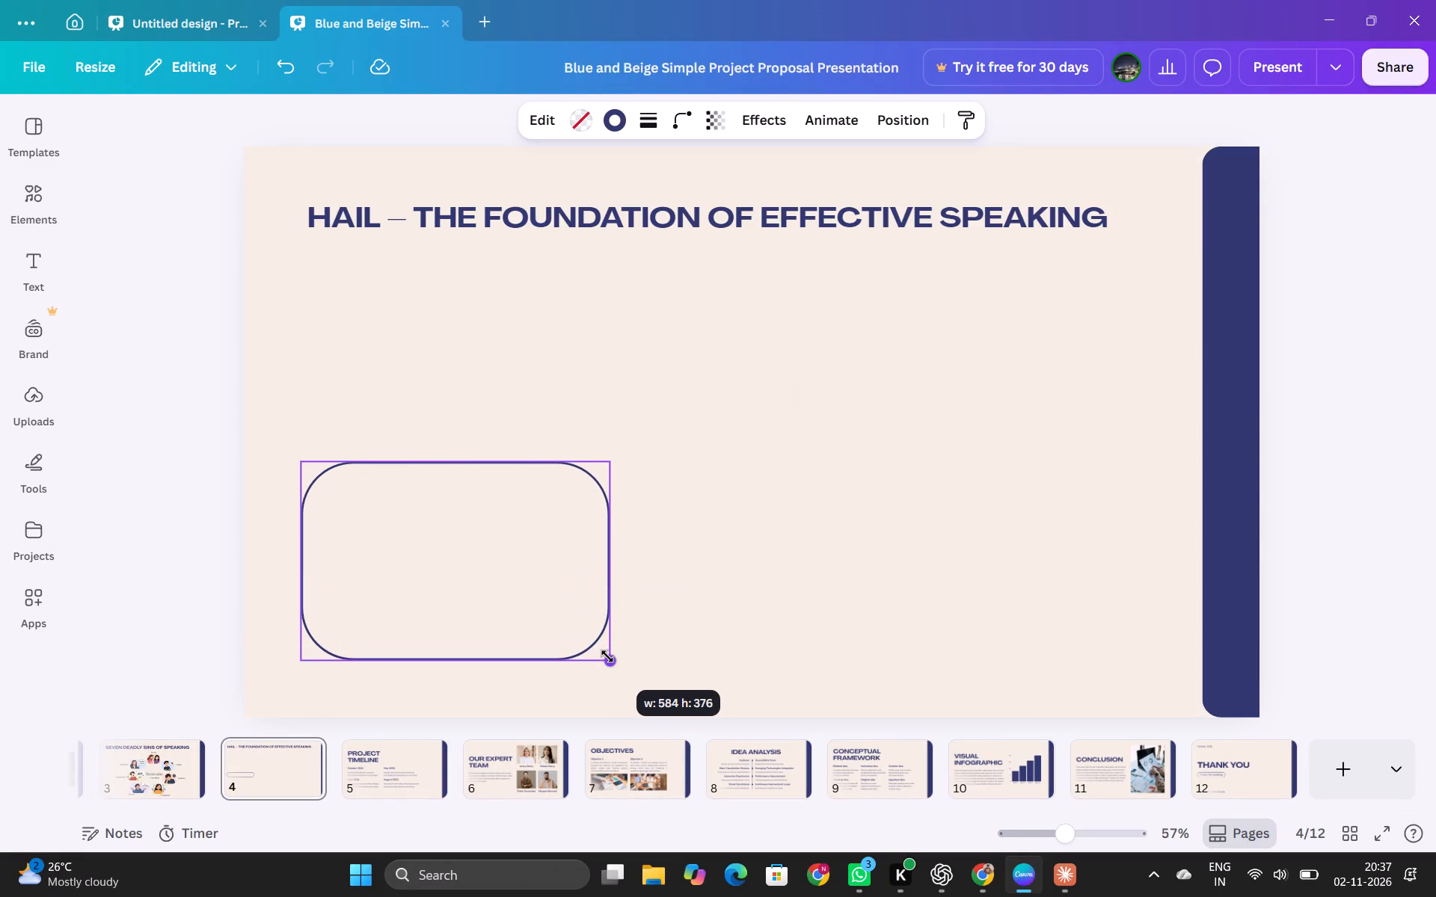
pyautogui.moveTo(607, 656); pyautogui.dragTo(568, 669)
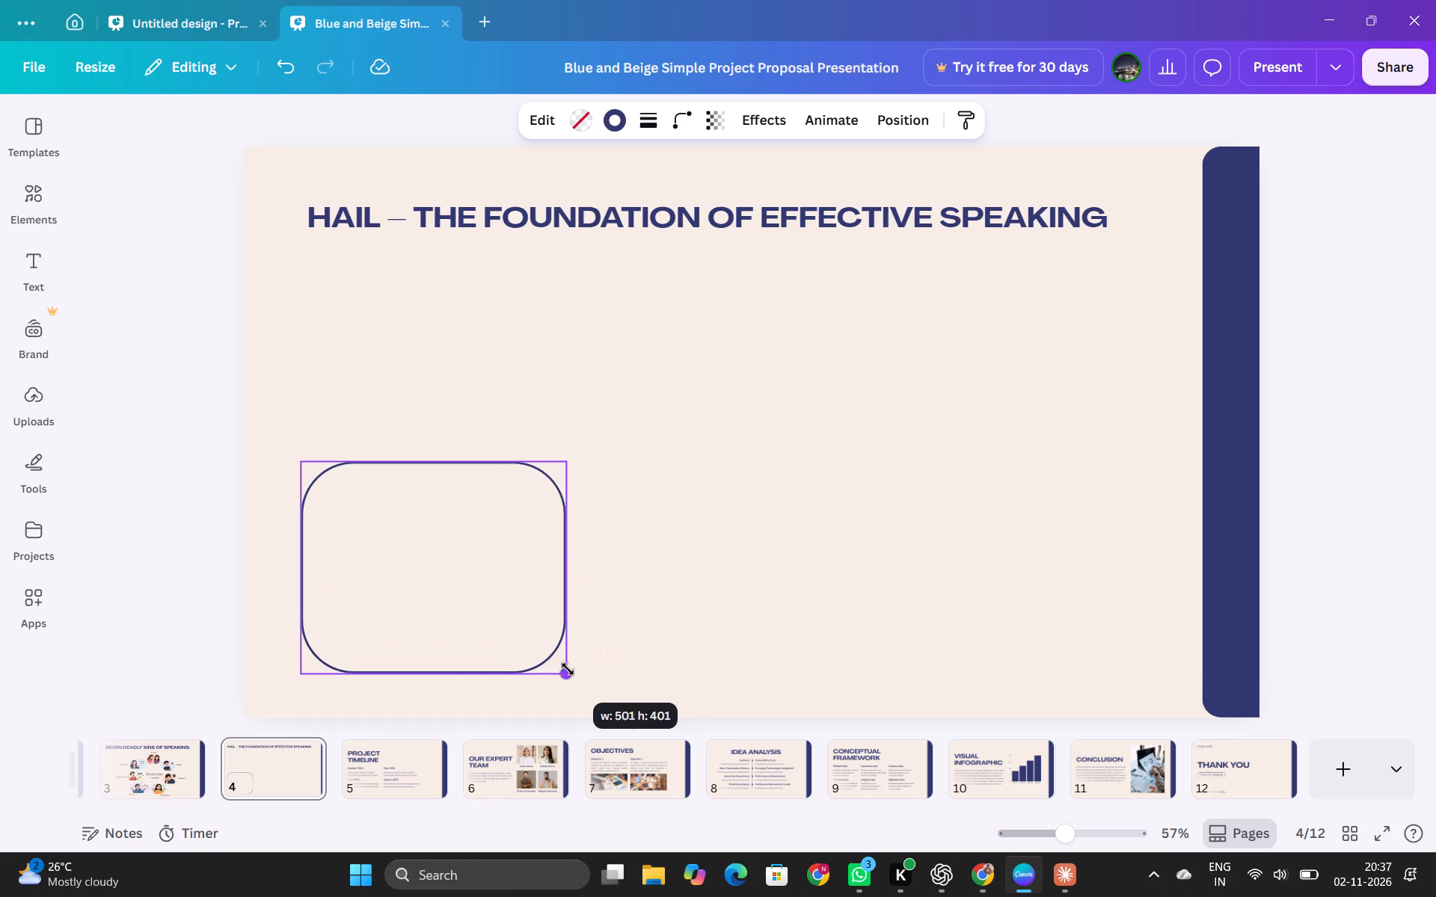
pyautogui.moveTo(568, 669); pyautogui.dragTo(575, 694)
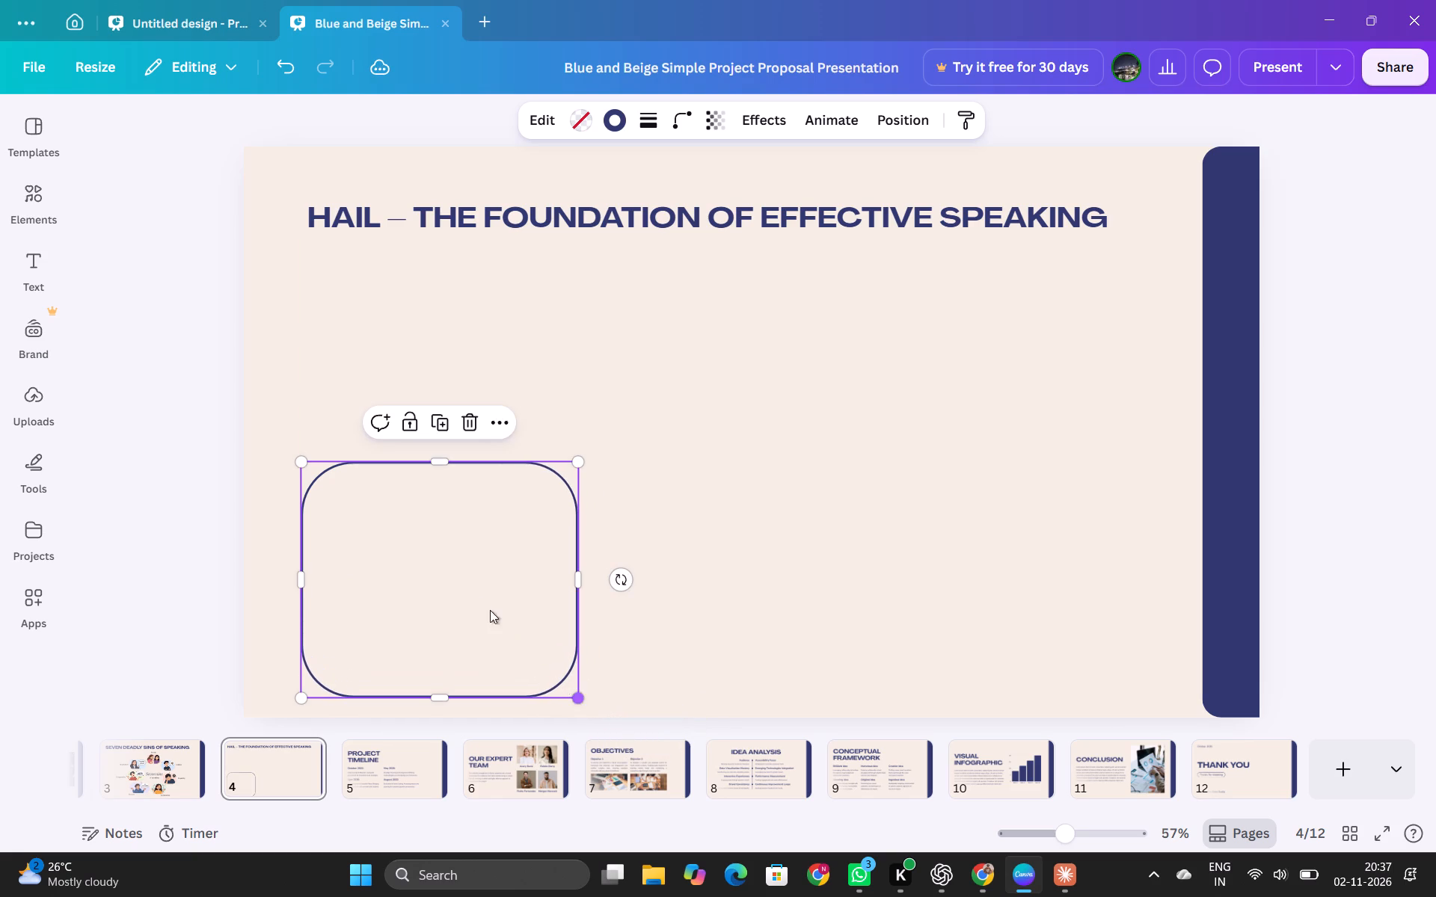
pyautogui.moveTo(473, 597); pyautogui.dragTo(498, 404)
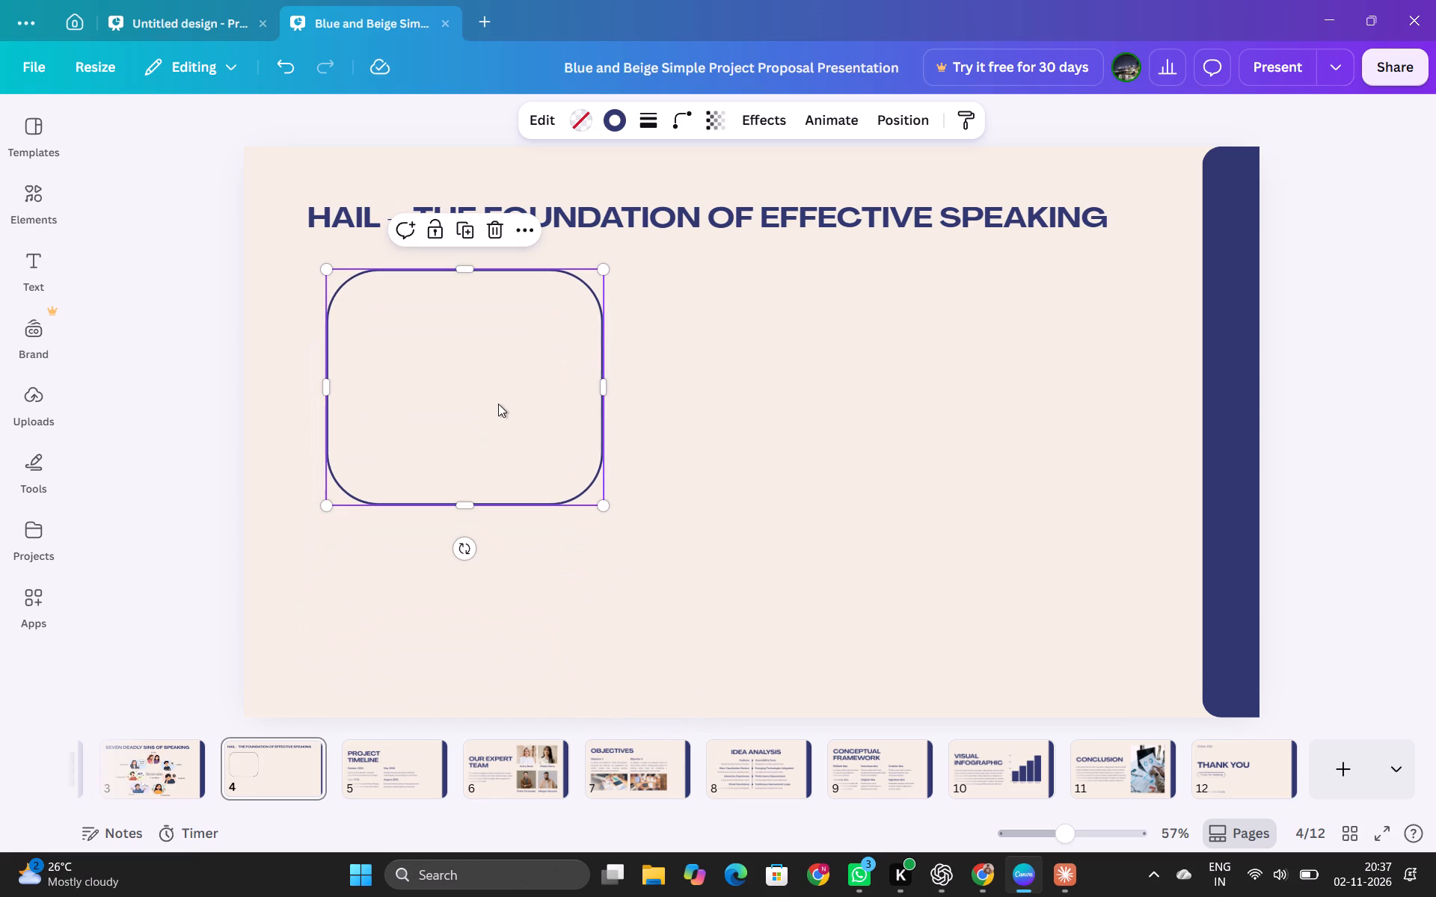
# Duplicate the rounded box and place the copy flush against its right side, level with the original.
pyautogui.hotkey('ctrl', 'c')
pyautogui.click(684, 399)
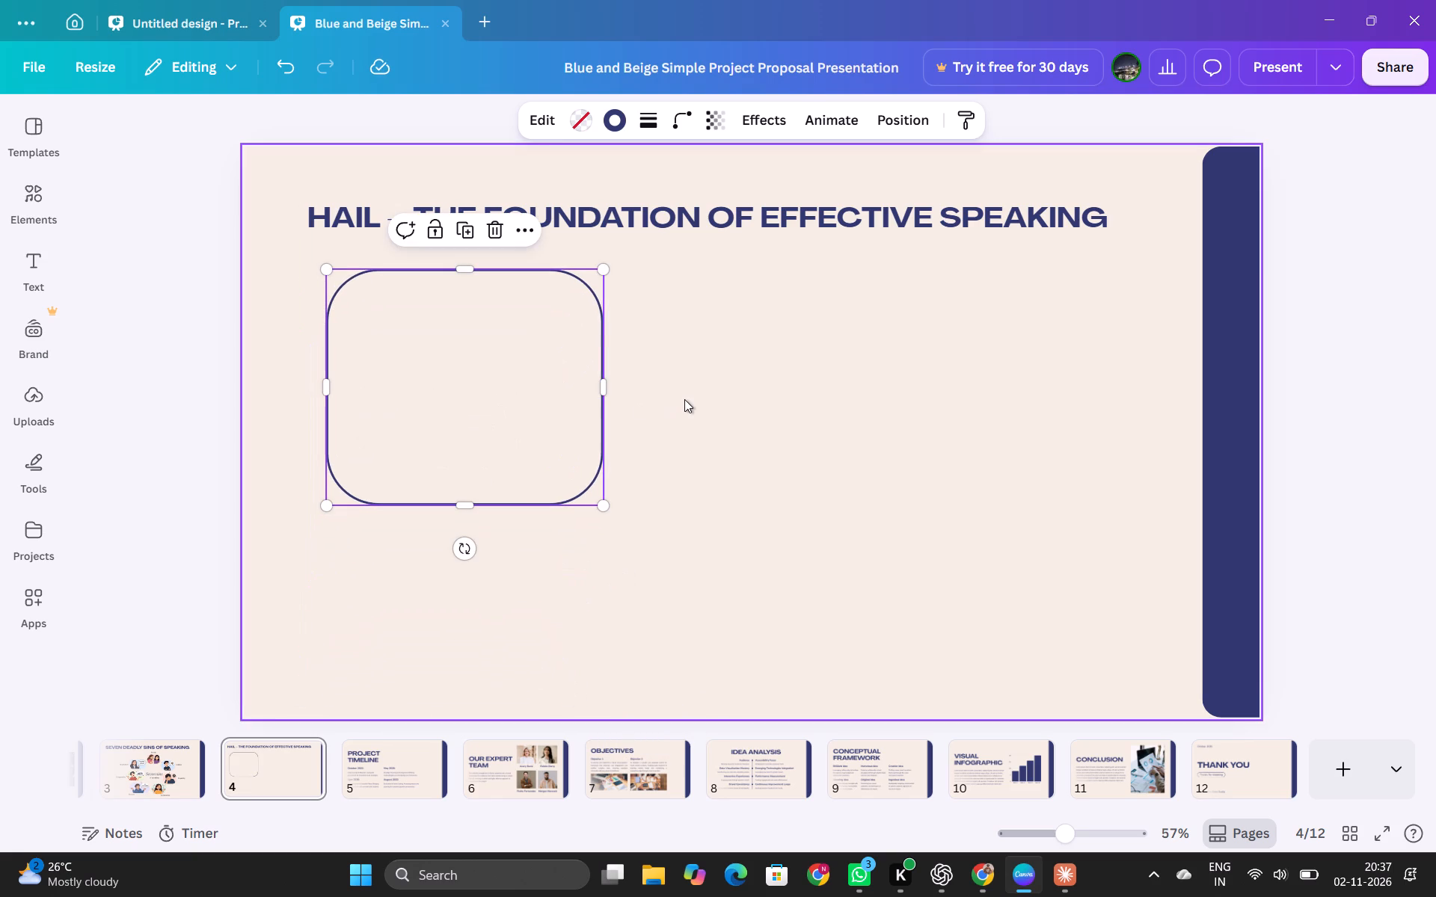
pyautogui.hotkey('ctrl', 'v')
pyautogui.moveTo(555, 404); pyautogui.dragTo(641, 405)
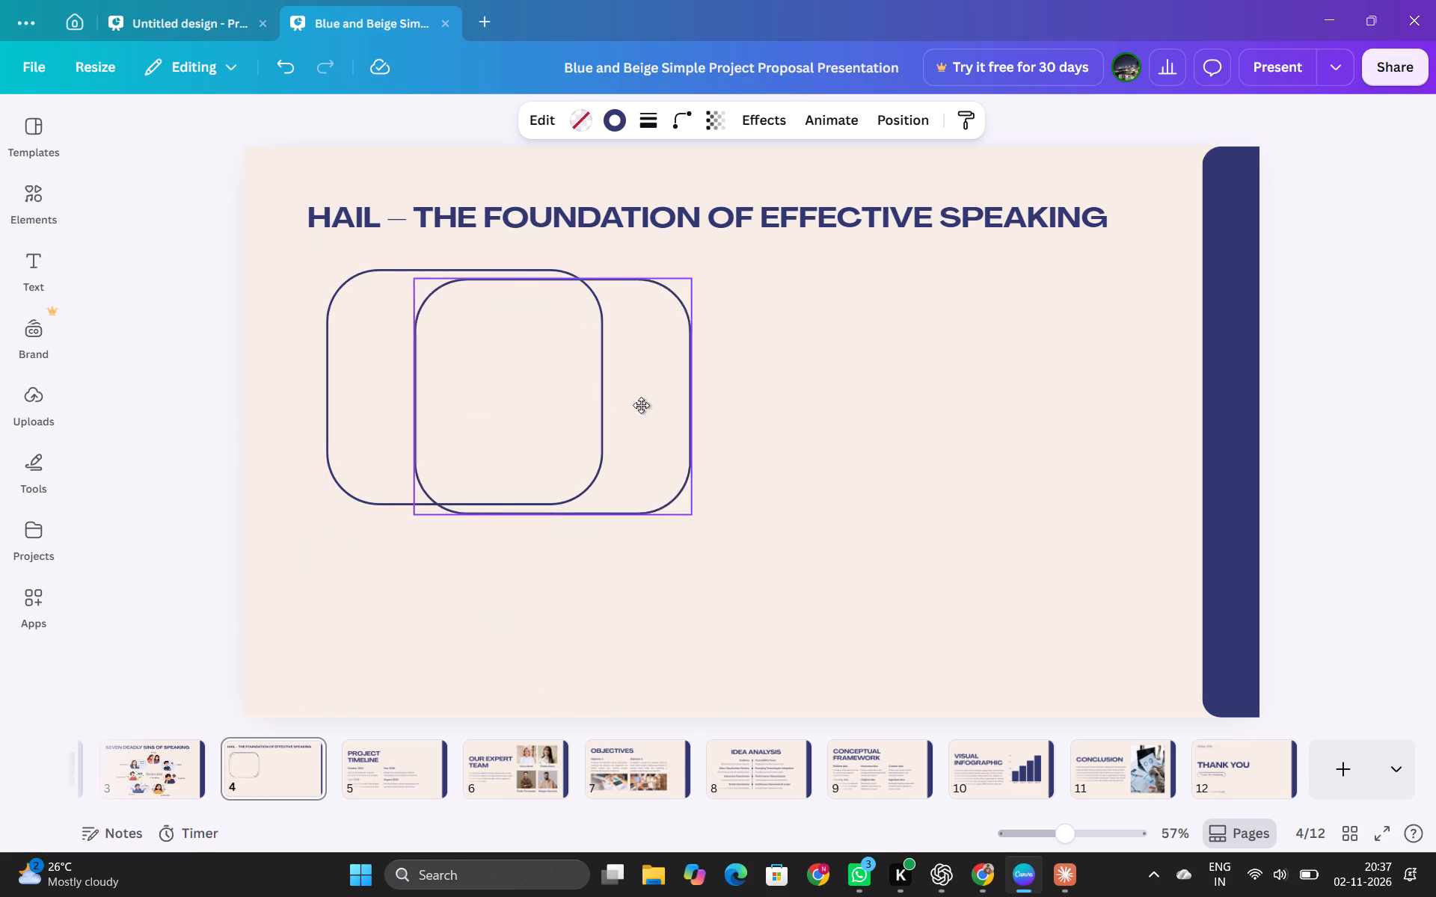
pyautogui.moveTo(641, 405); pyautogui.dragTo(823, 400)
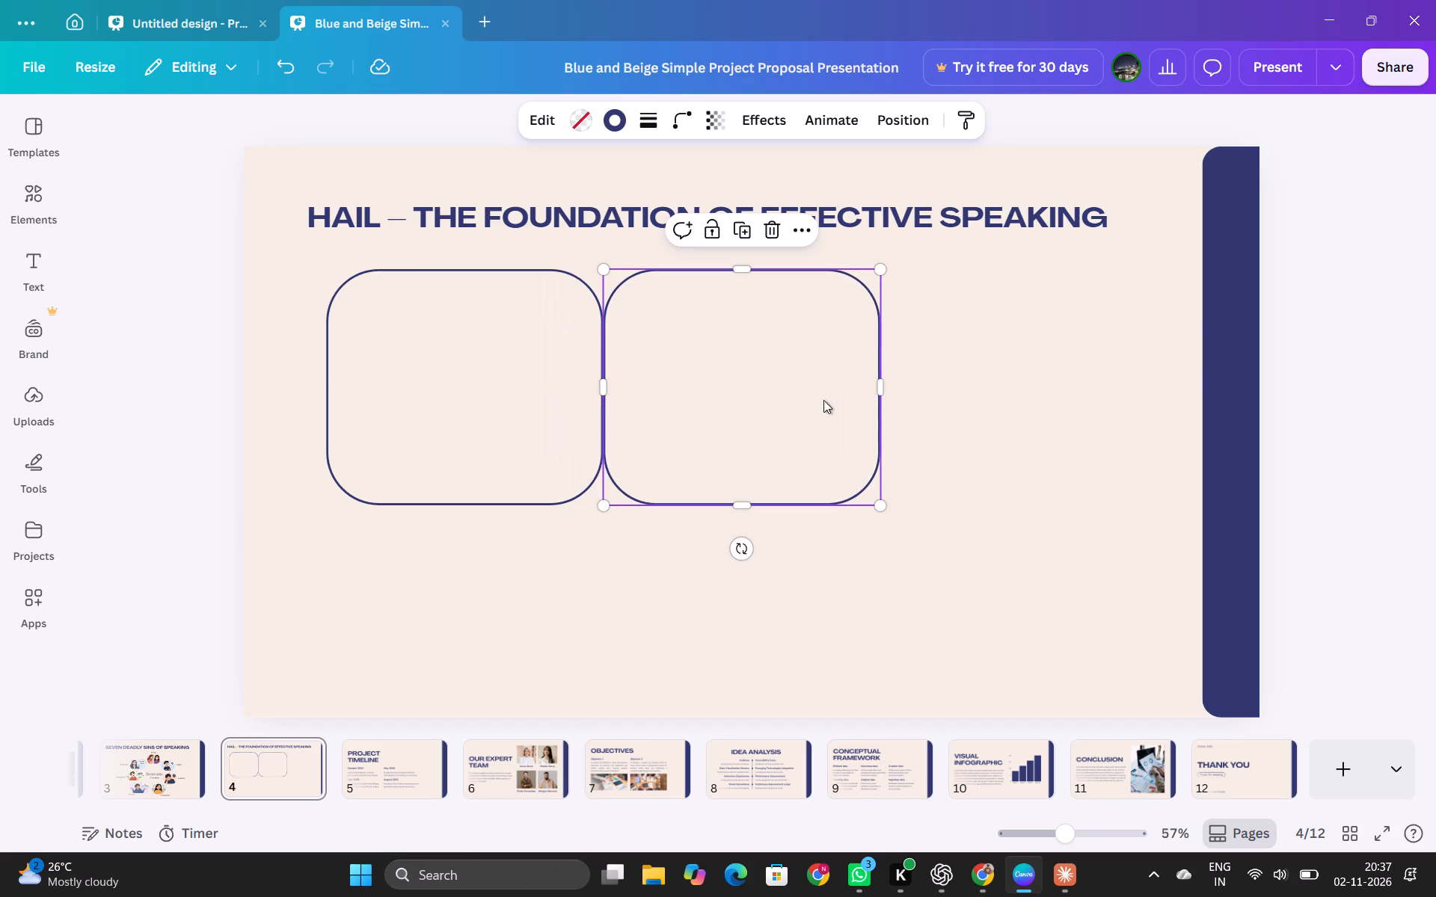
# Duplicate the pair of rounded boxes and place the copies directly beneath, making a two-by-two grid.
pyautogui.moveTo(1012, 490); pyautogui.dragTo(387, 444)
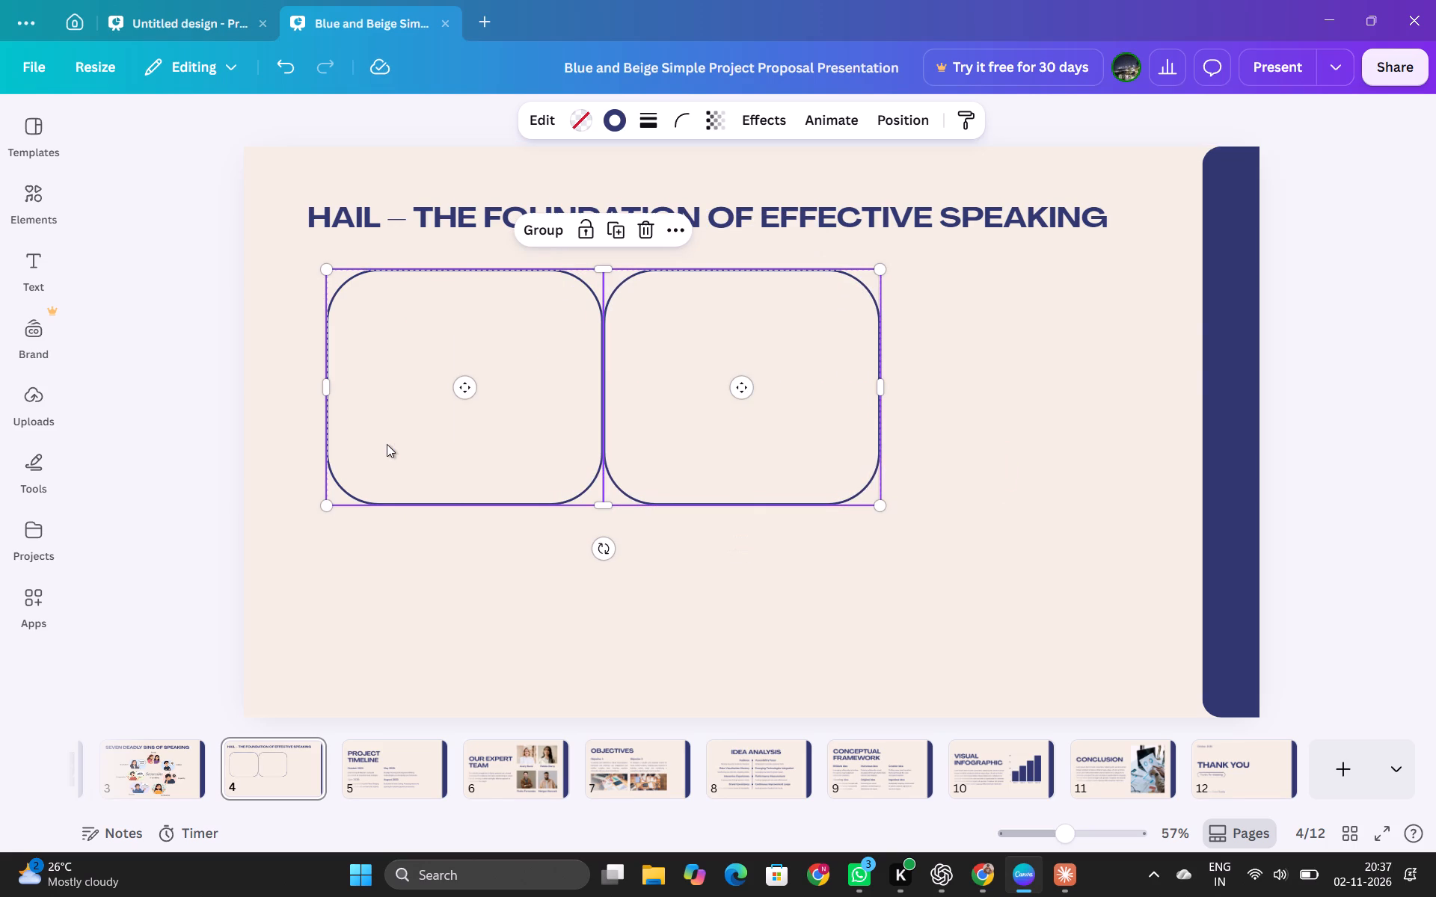
pyautogui.hotkey('ctrl', 'c')
pyautogui.hotkey('ctrl', 'v')
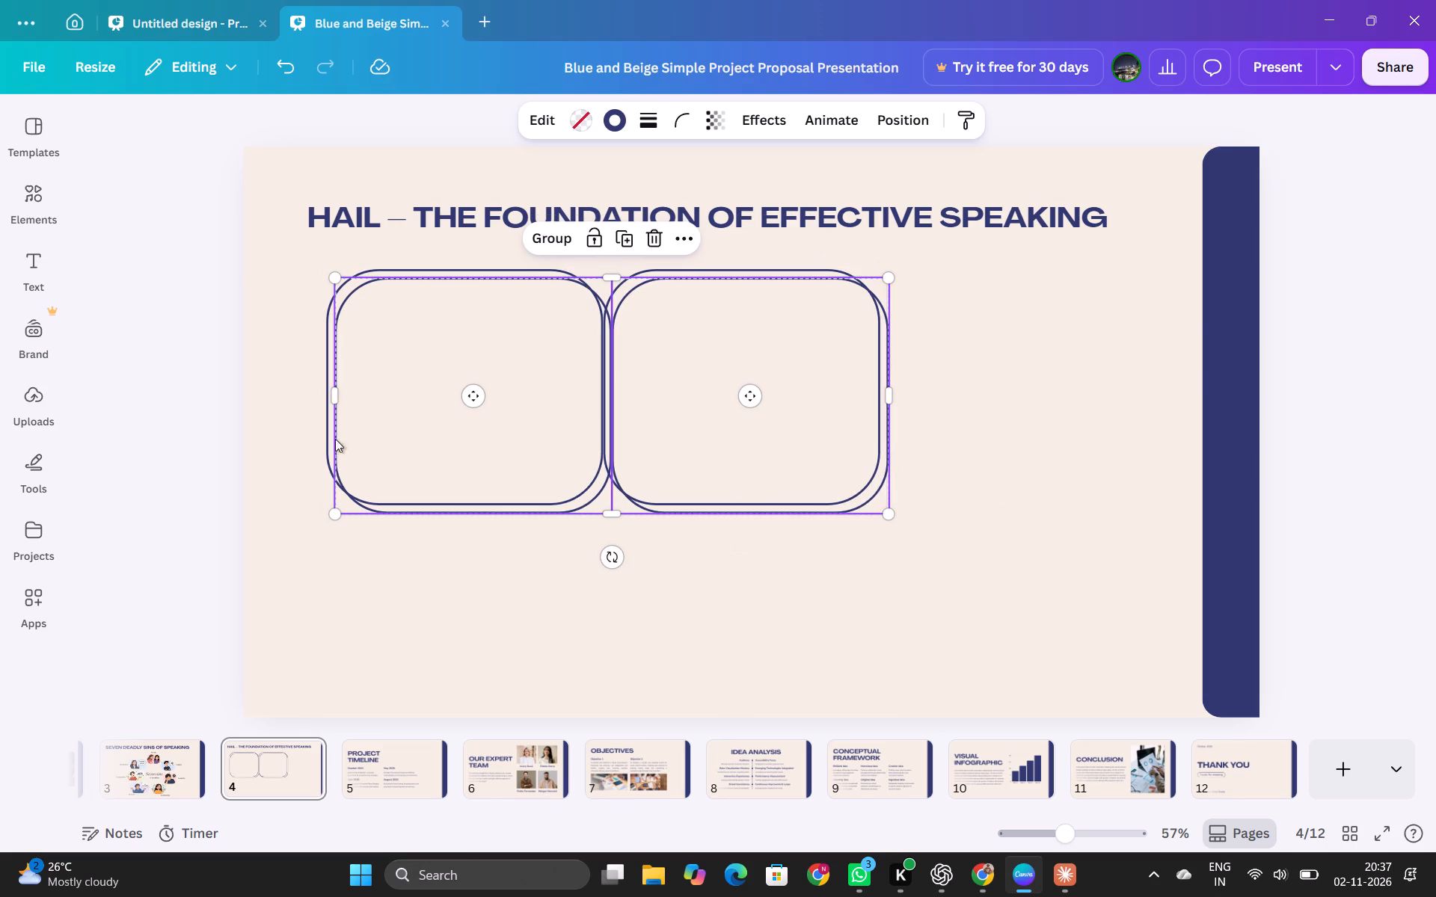
pyautogui.moveTo(574, 429); pyautogui.dragTo(578, 557)
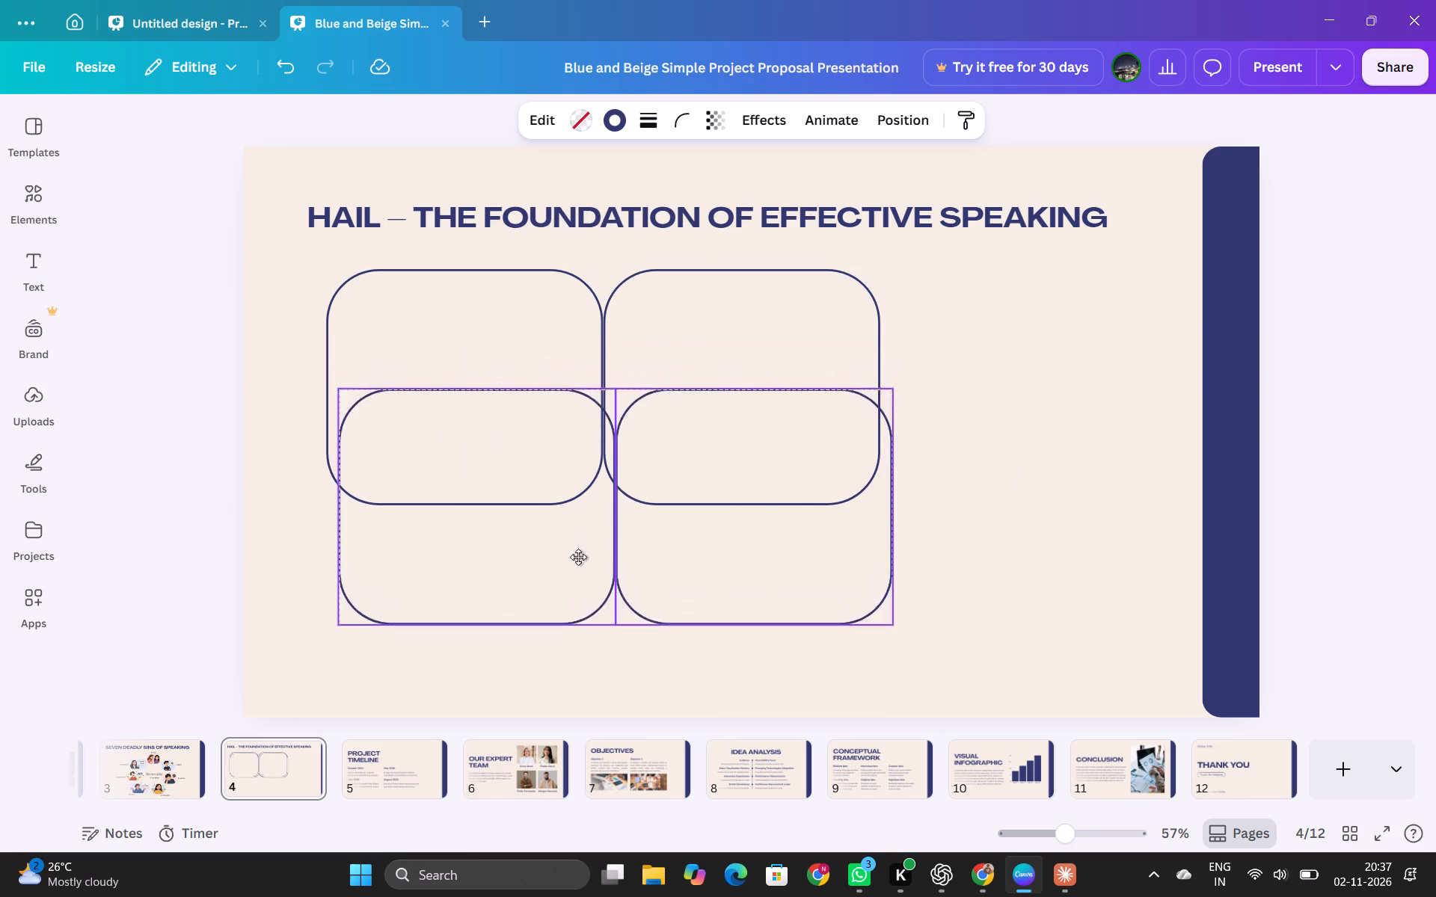
pyautogui.moveTo(578, 557); pyautogui.dragTo(568, 653)
# Scale the whole two-by-two grid of rounded boxes down slightly so it fits on slide 4, centred below the heading.
pyautogui.moveTo(975, 592); pyautogui.dragTo(294, 380)
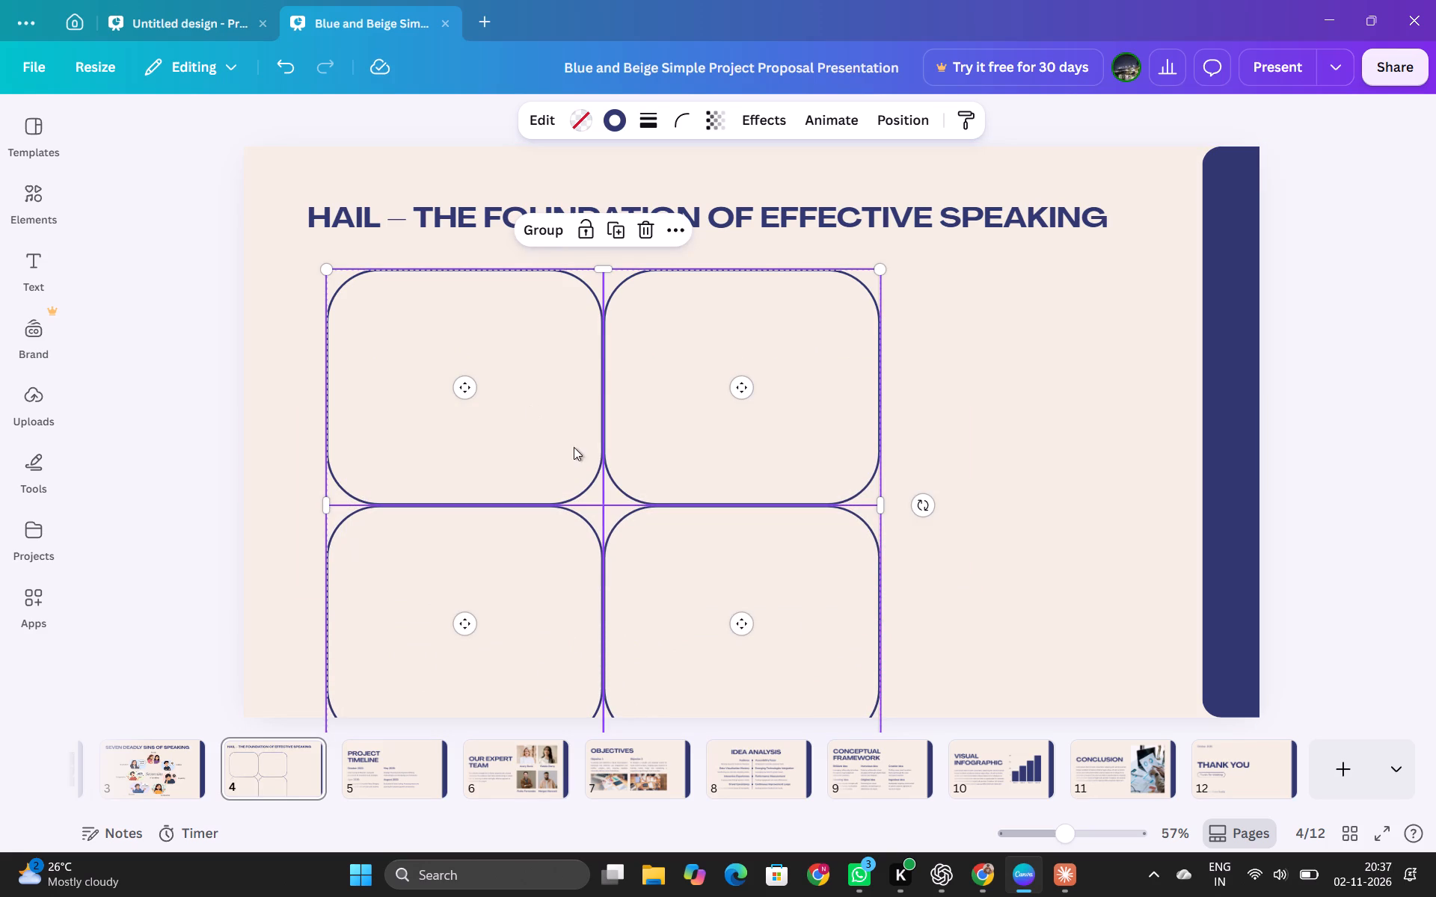
pyautogui.moveTo(628, 383); pyautogui.dragTo(687, 354)
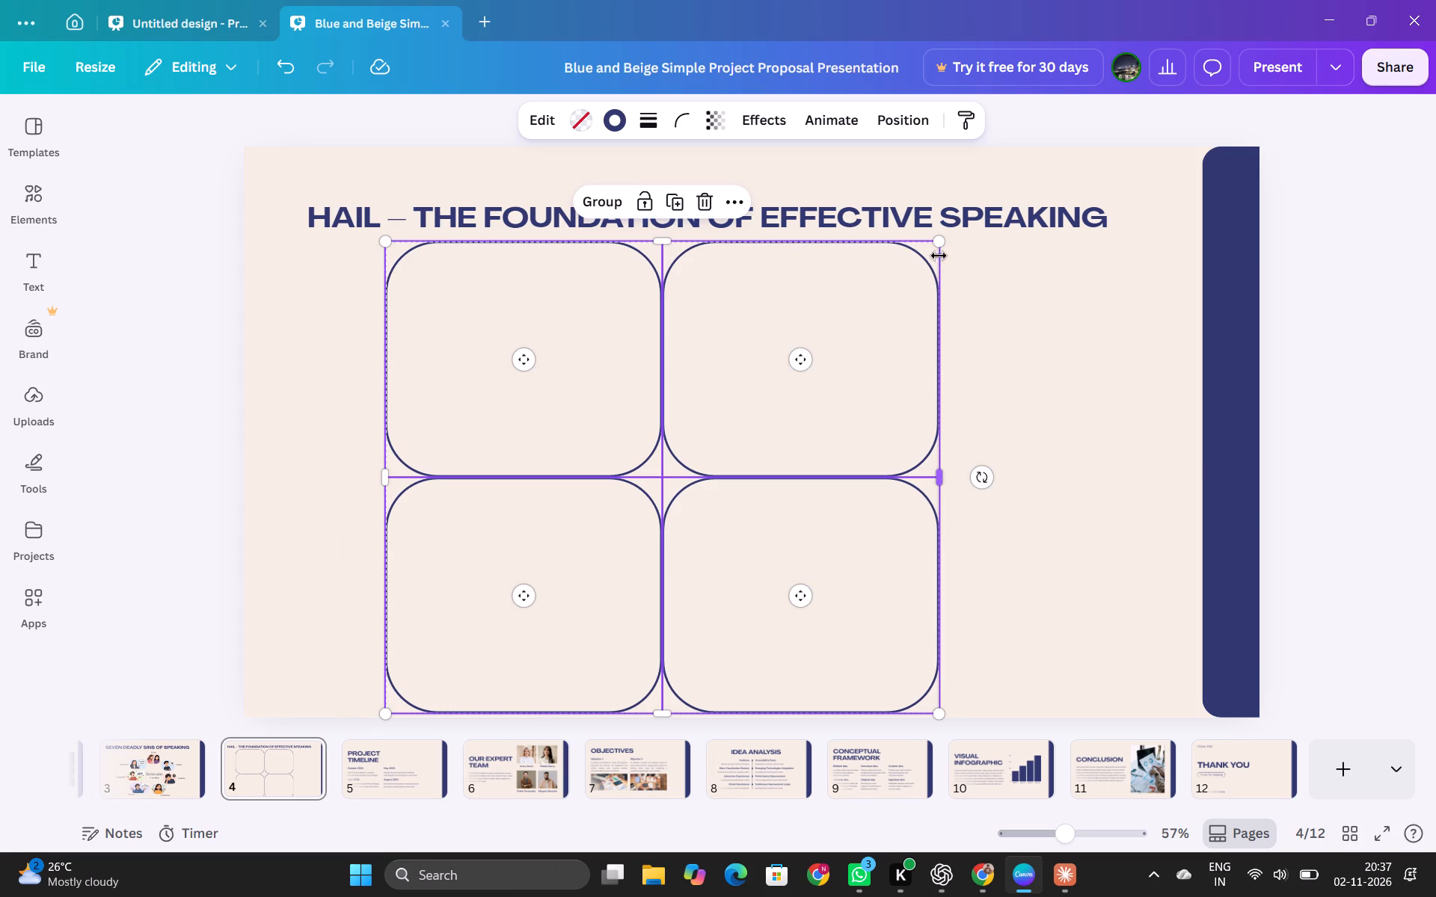
pyautogui.moveTo(944, 240); pyautogui.dragTo(907, 290)
pyautogui.moveTo(617, 466); pyautogui.dragTo(656, 431)
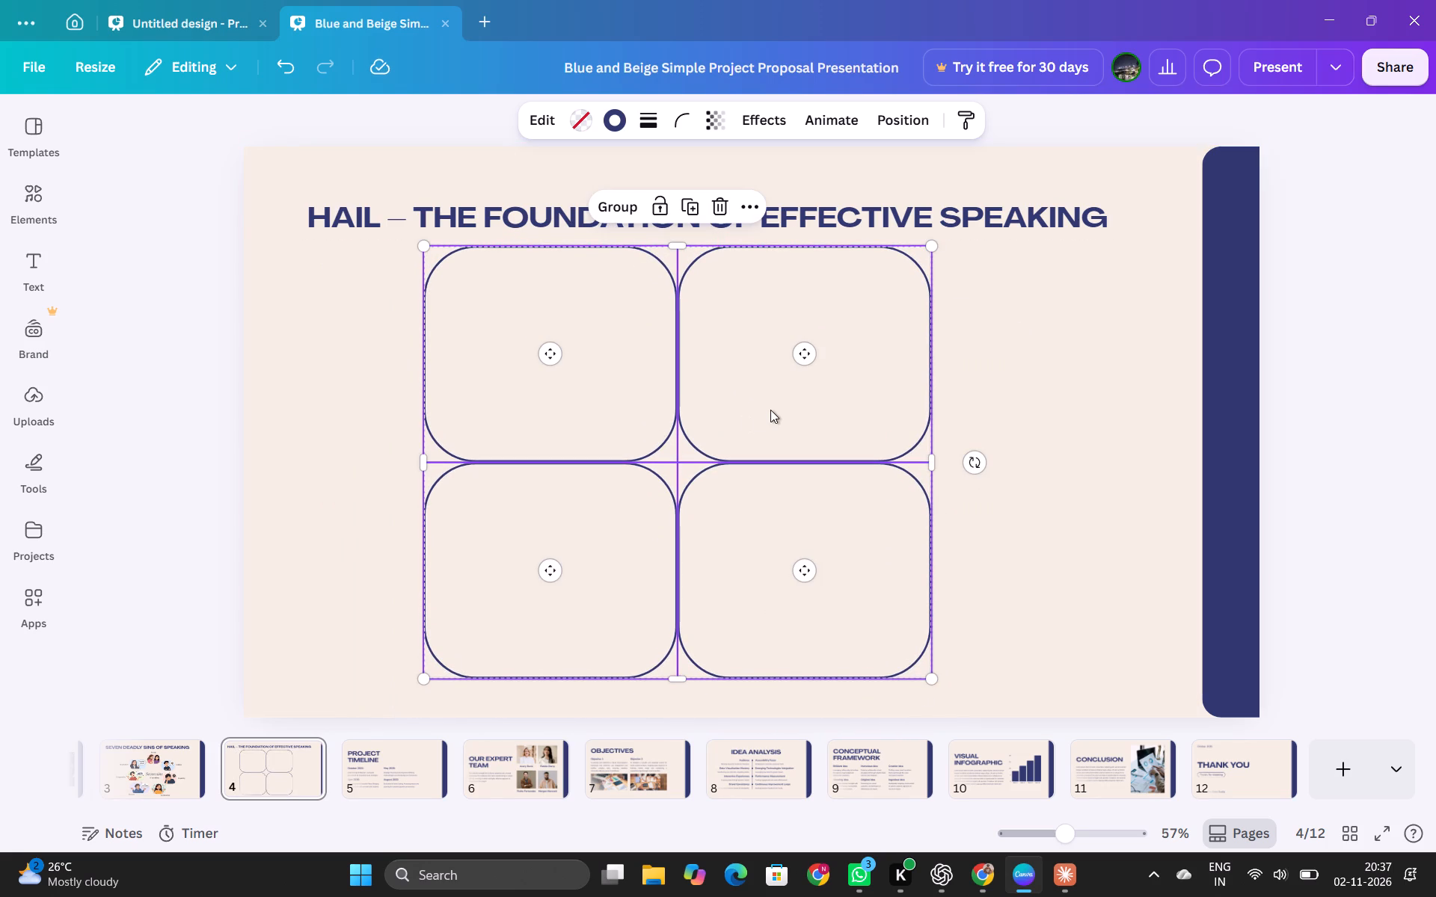
pyautogui.click(770, 410)
pyautogui.click(1064, 410)
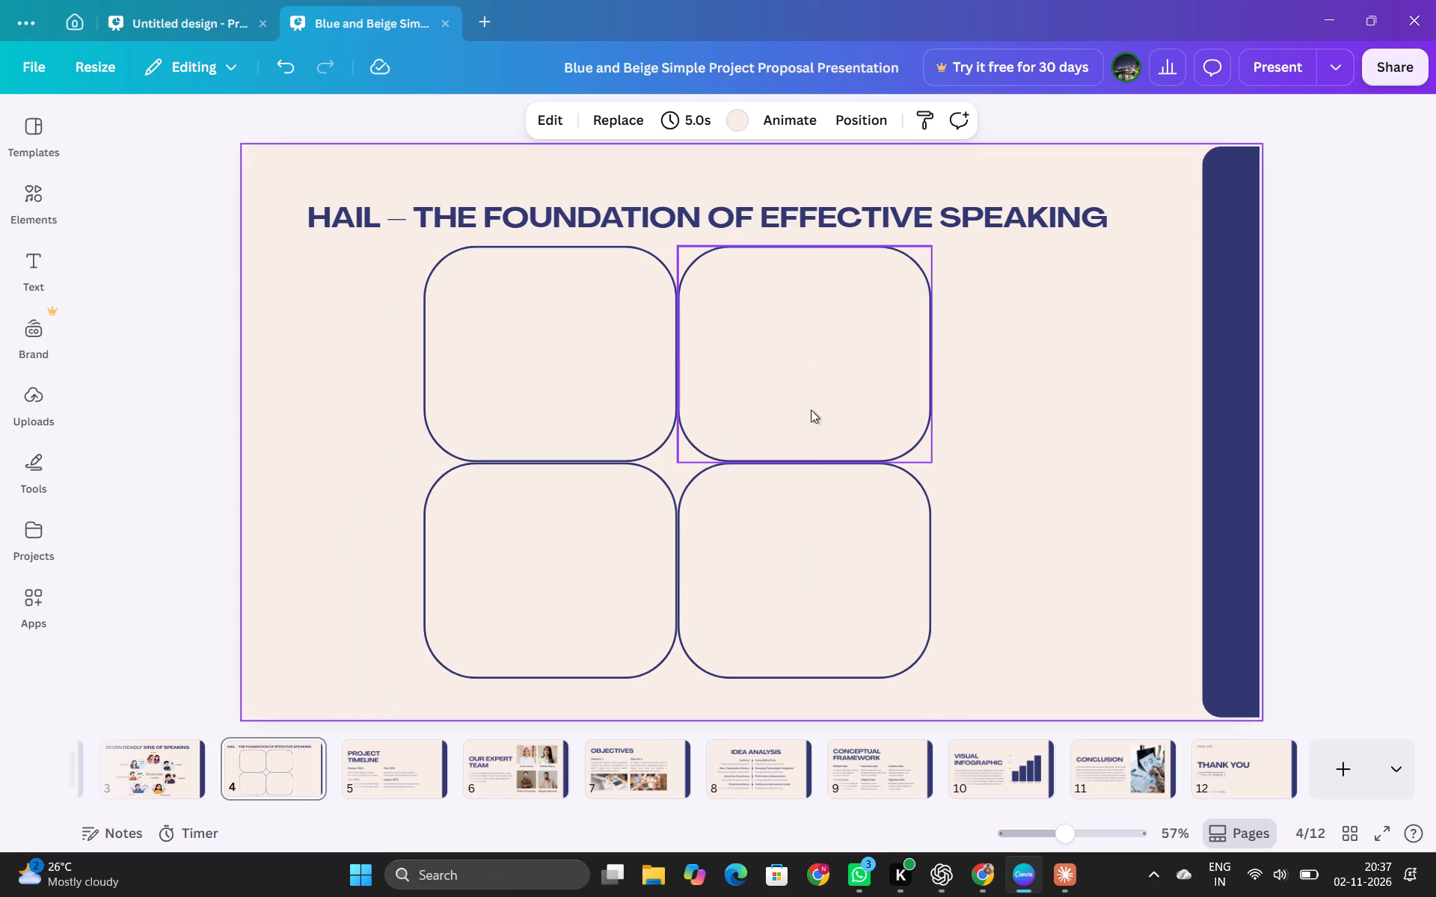
# Widen the grid's upper-left rounded box outward until its outer edge sits below the word HAIL, keeping it level with its neighbour.
pyautogui.click(811, 410)
pyautogui.click(863, 544)
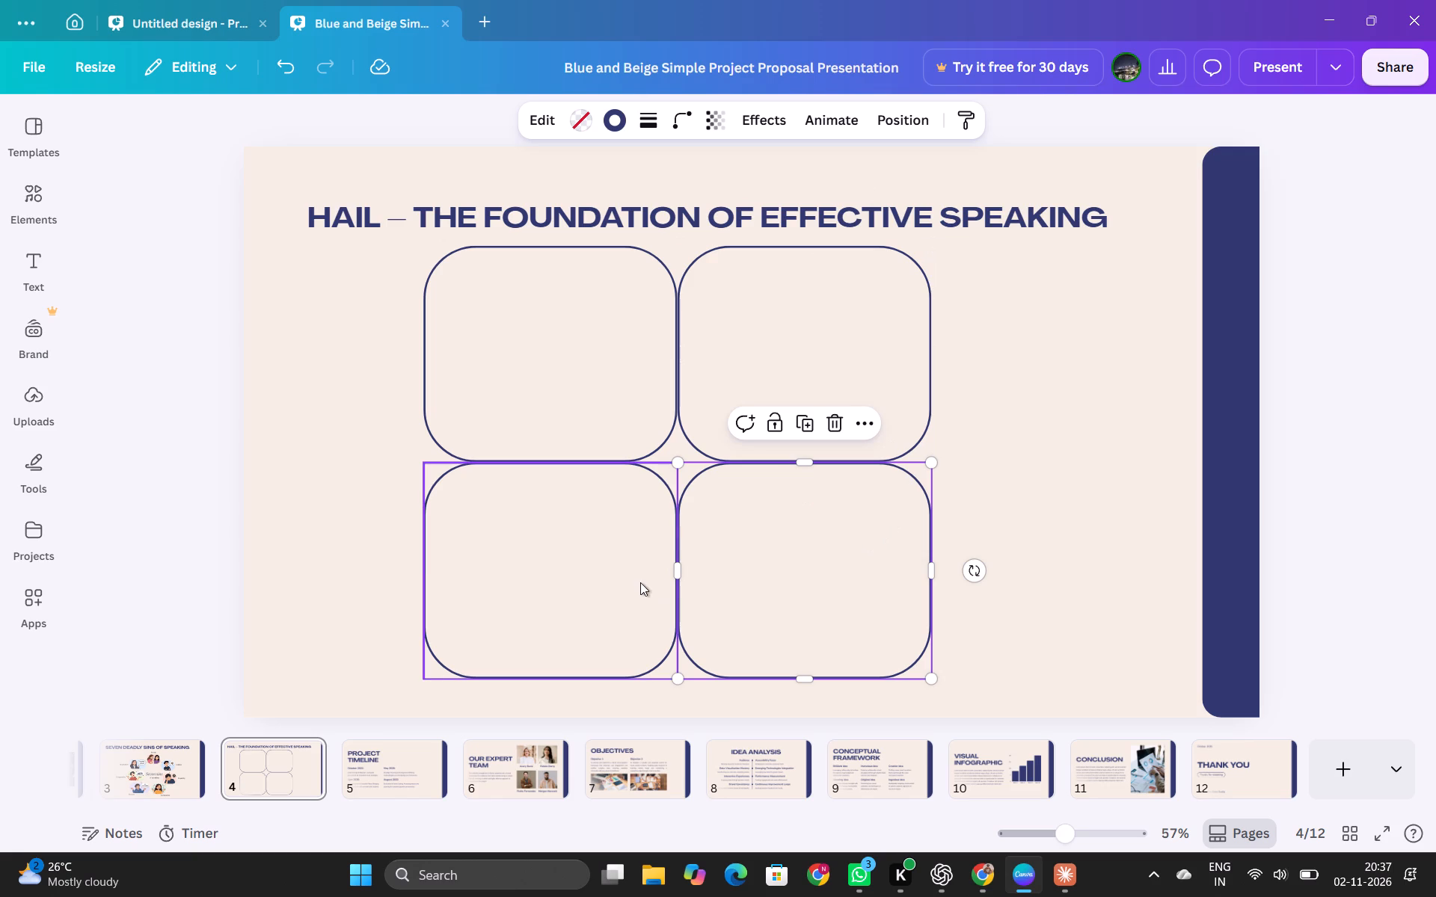
pyautogui.click(640, 582)
pyautogui.click(564, 374)
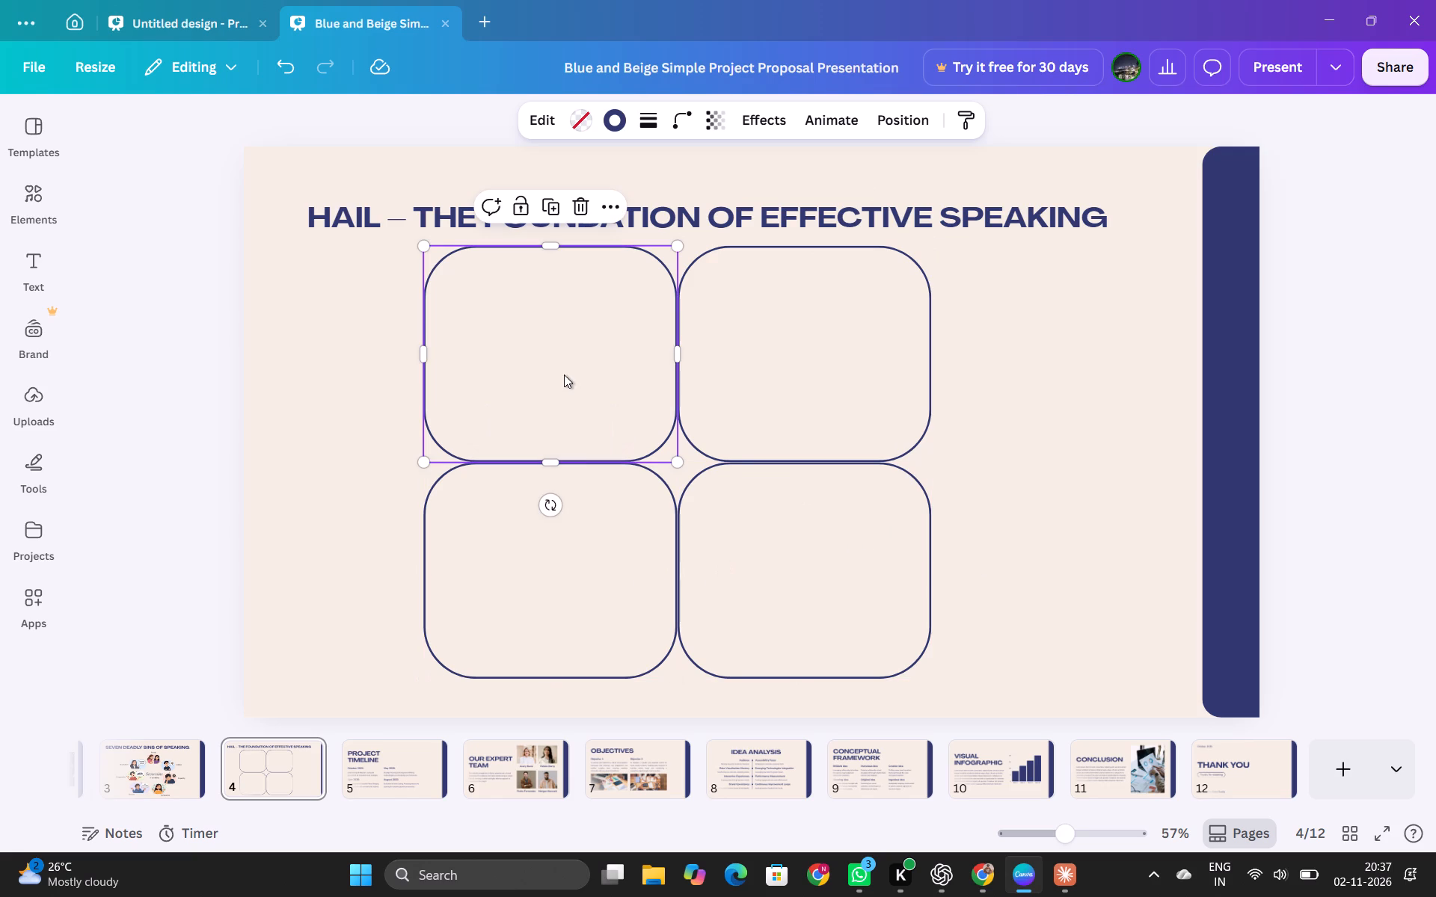
pyautogui.moveTo(423, 466); pyautogui.dragTo(416, 471)
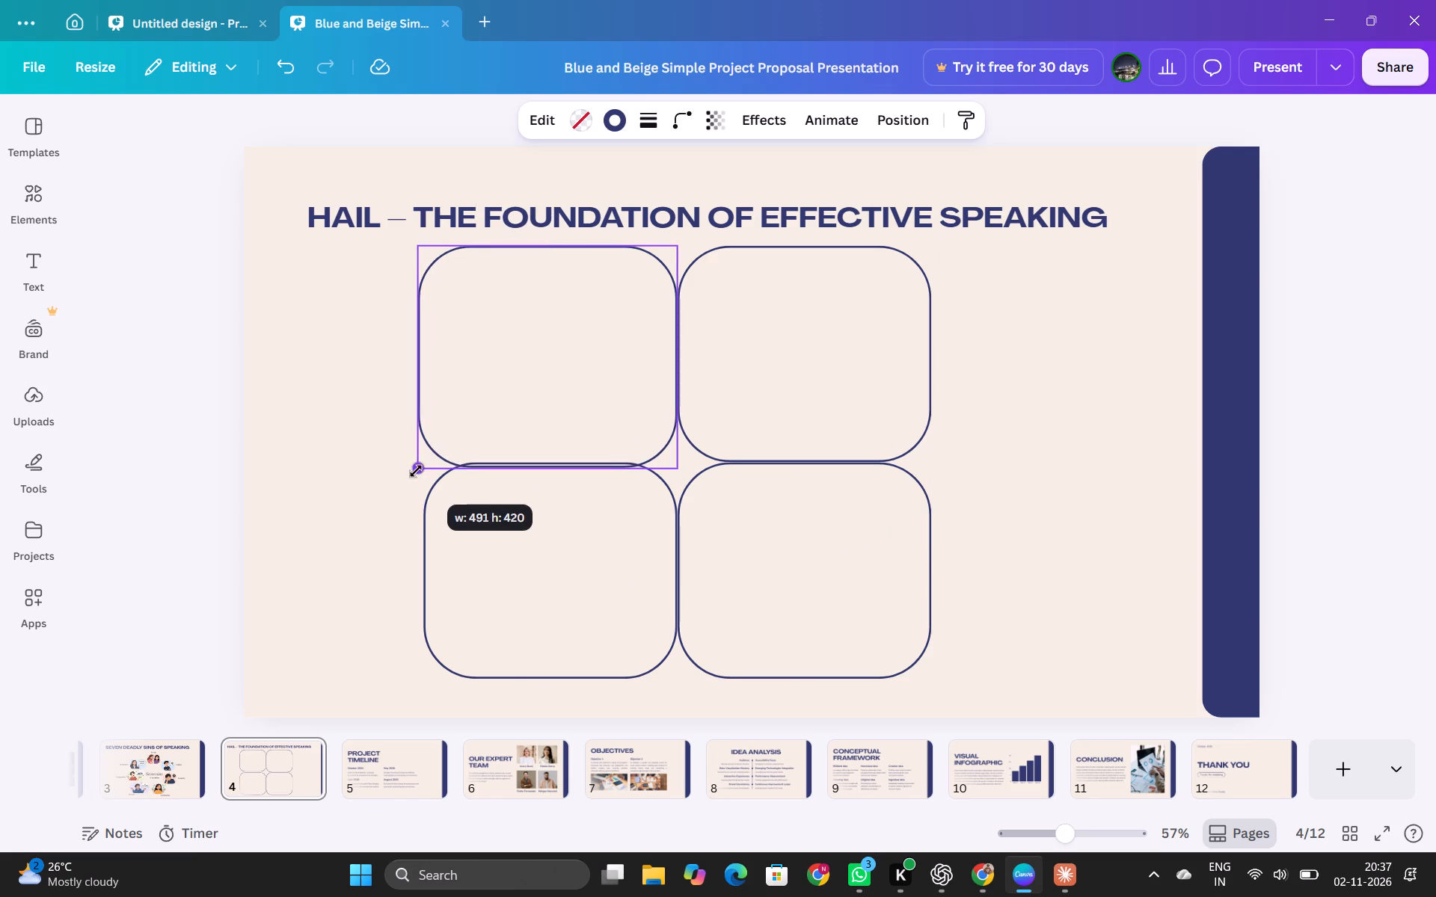
pyautogui.moveTo(416, 471); pyautogui.dragTo(352, 472)
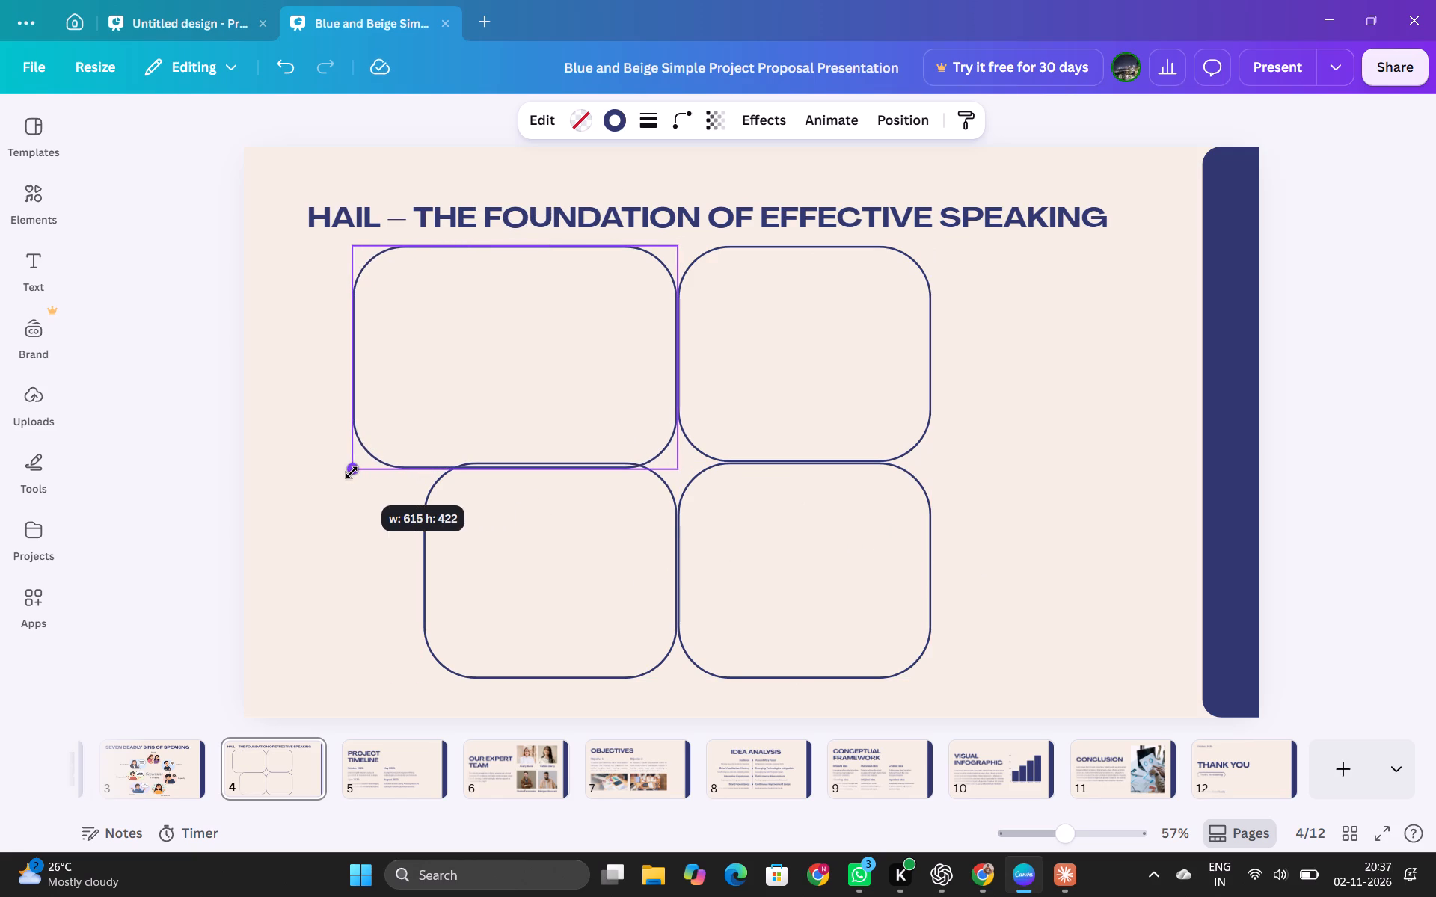
pyautogui.moveTo(352, 472); pyautogui.dragTo(353, 469)
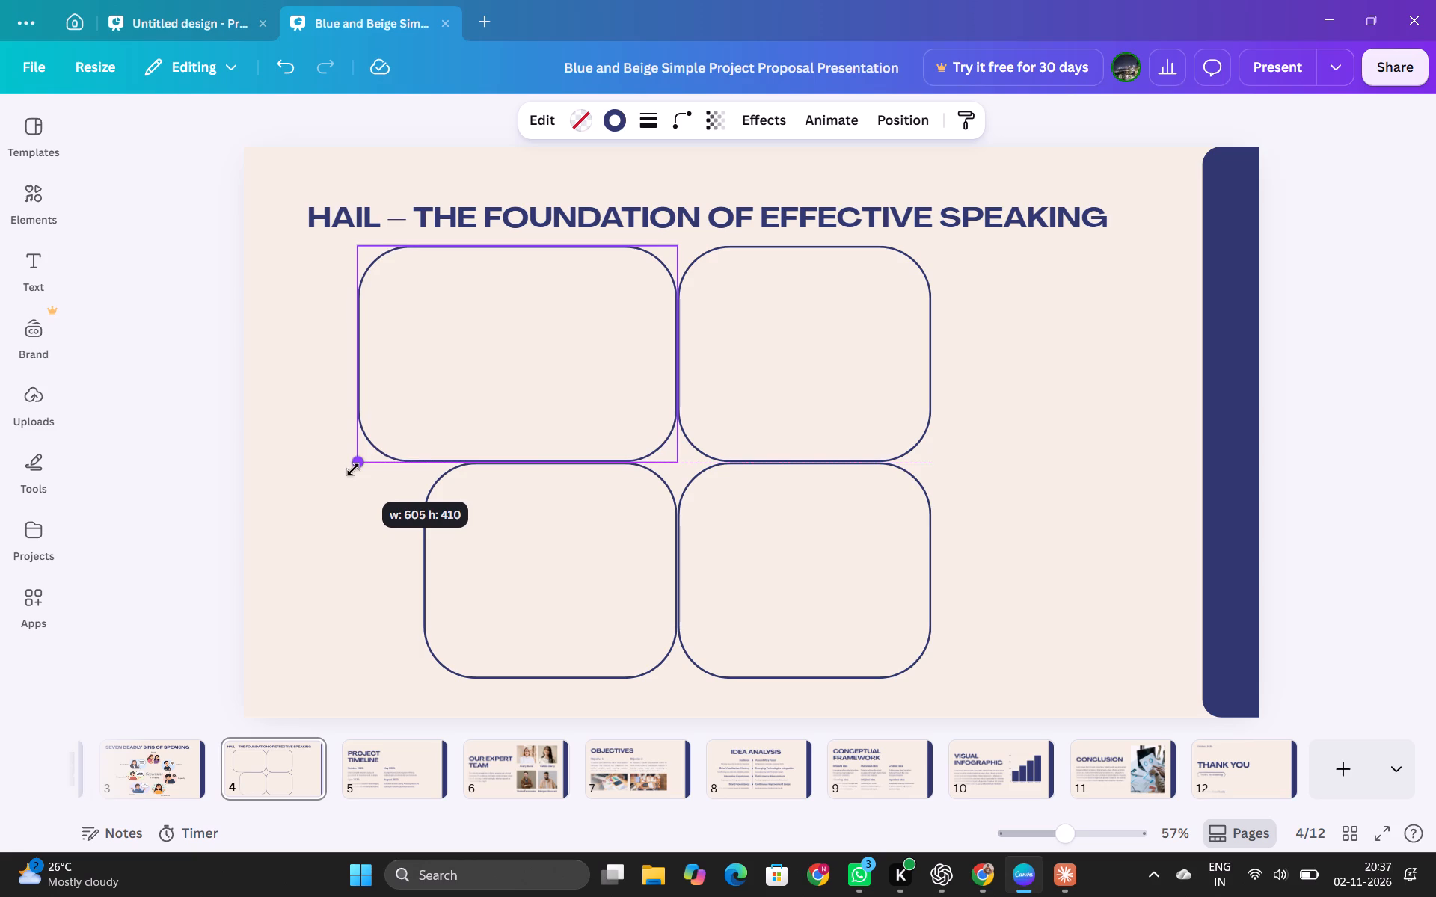
pyautogui.moveTo(353, 469); pyautogui.dragTo(350, 473)
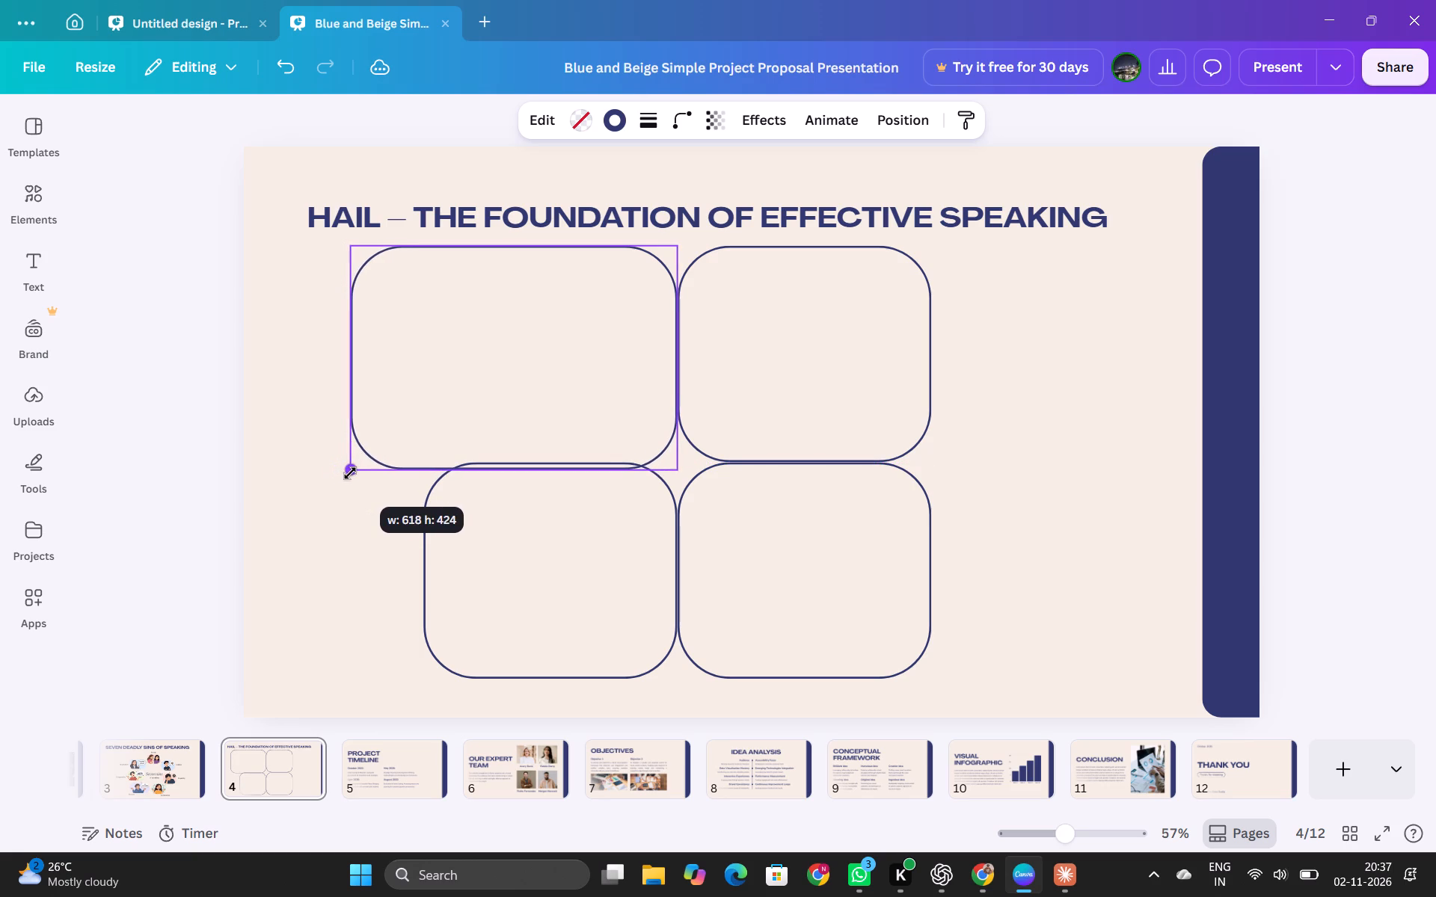
pyautogui.moveTo(350, 473); pyautogui.dragTo(321, 476)
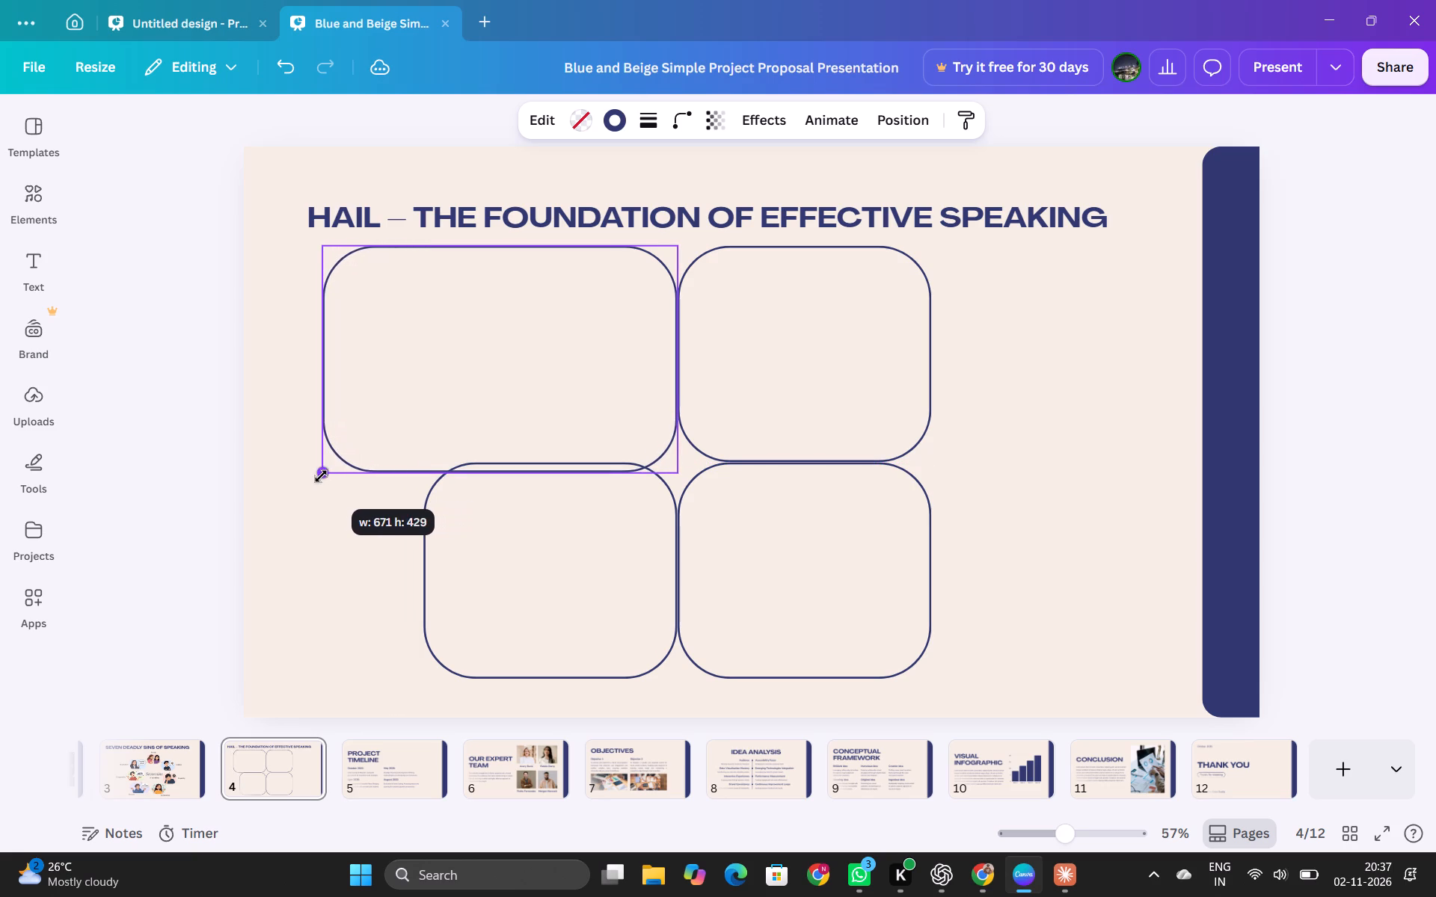
pyautogui.moveTo(321, 476); pyautogui.dragTo(330, 469)
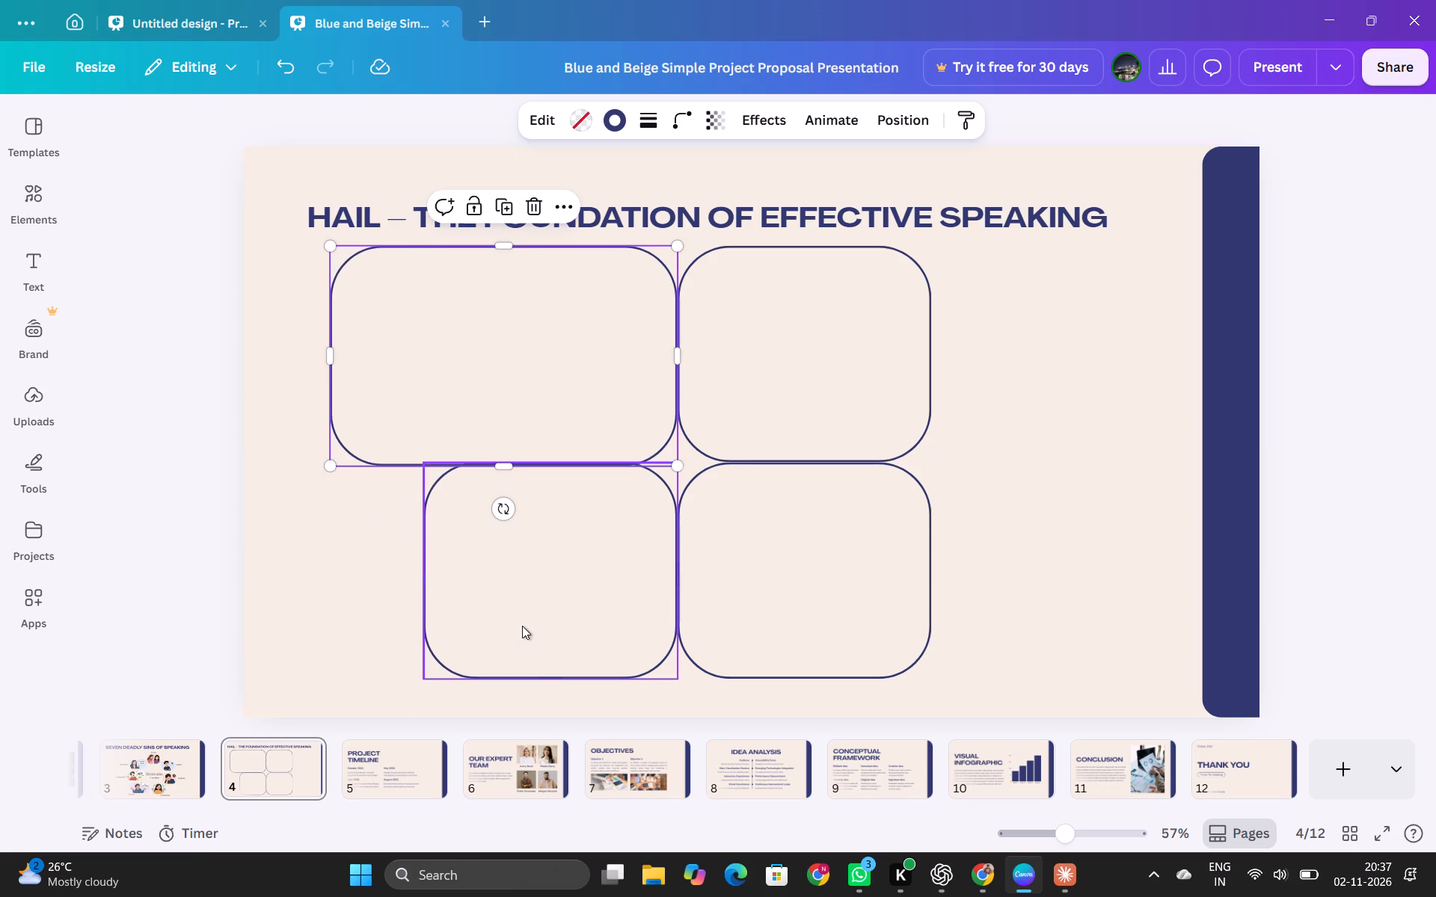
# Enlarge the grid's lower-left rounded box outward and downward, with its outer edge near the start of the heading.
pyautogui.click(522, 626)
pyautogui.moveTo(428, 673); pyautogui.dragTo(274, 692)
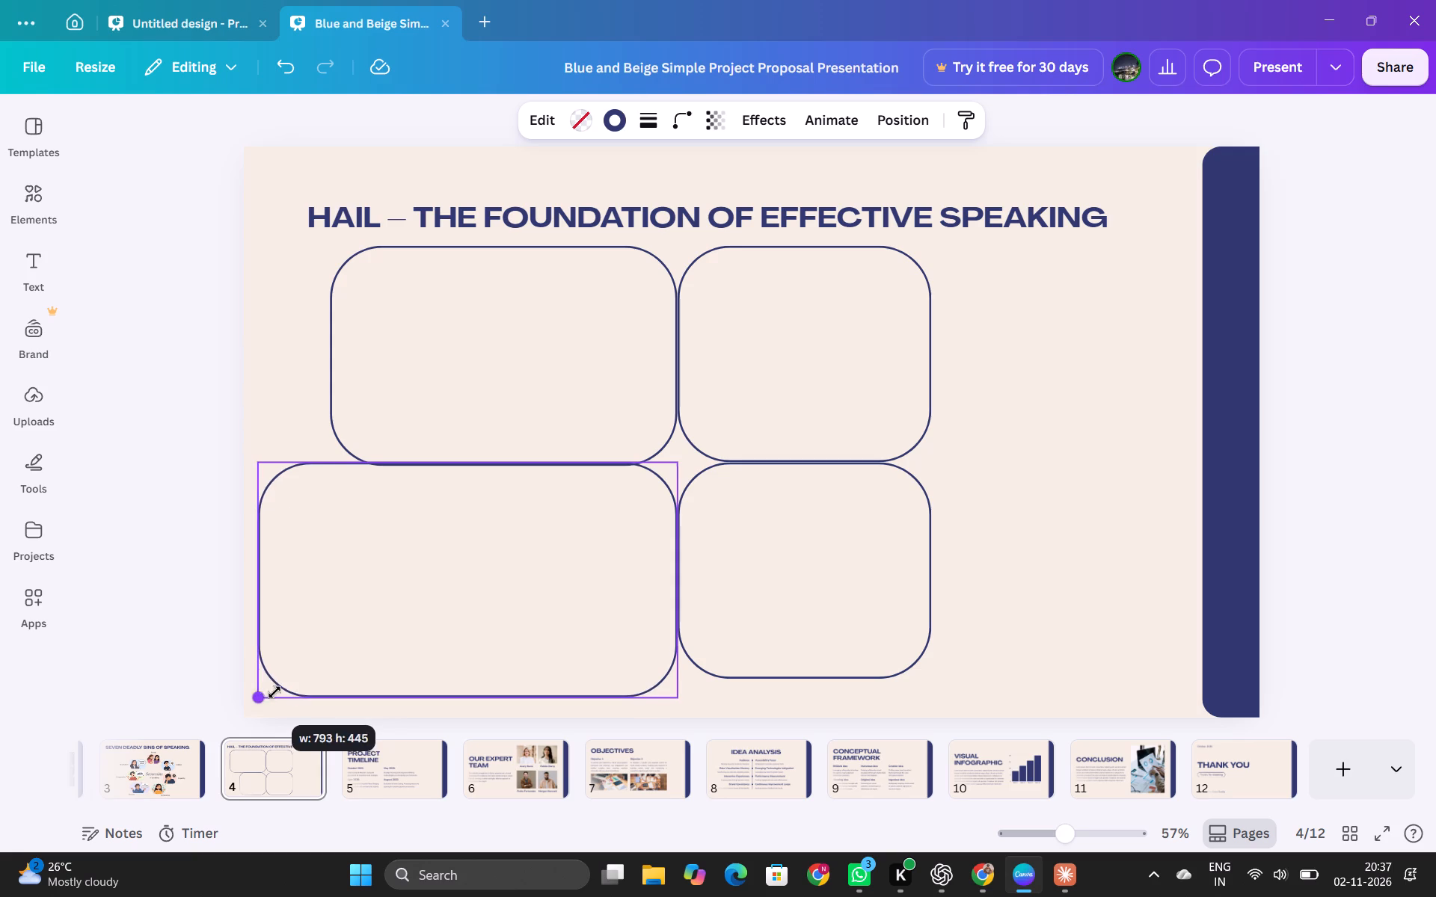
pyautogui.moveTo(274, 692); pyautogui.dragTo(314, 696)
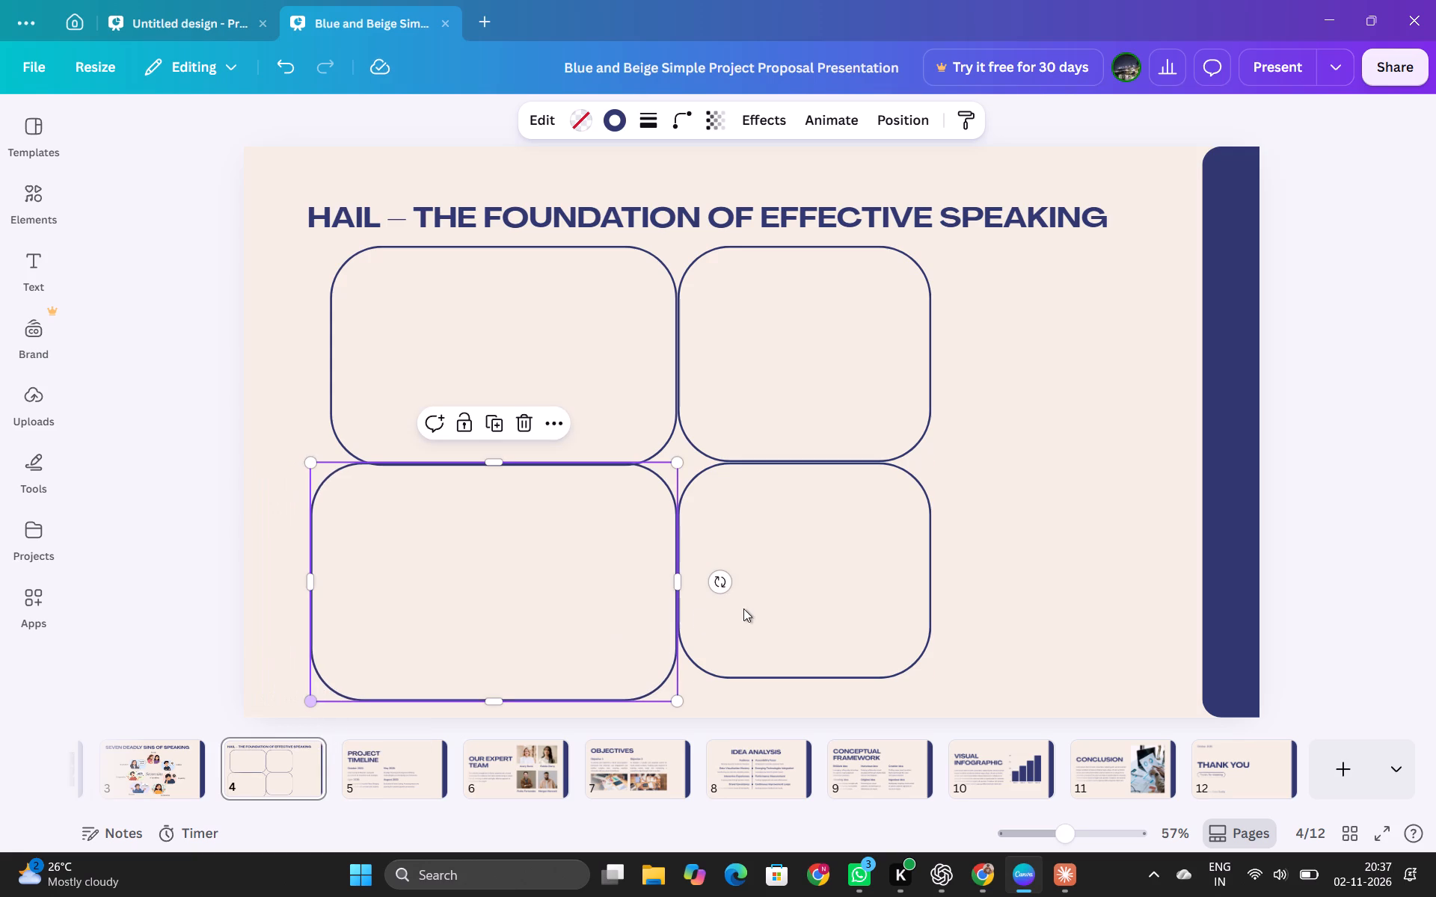
# Delete the upper-right, lower-left and lower-right boxes, leaving only the widened upper-left box on slide 4.
pyautogui.click(822, 386)
pyautogui.press('Delete')
pyautogui.press('Down')
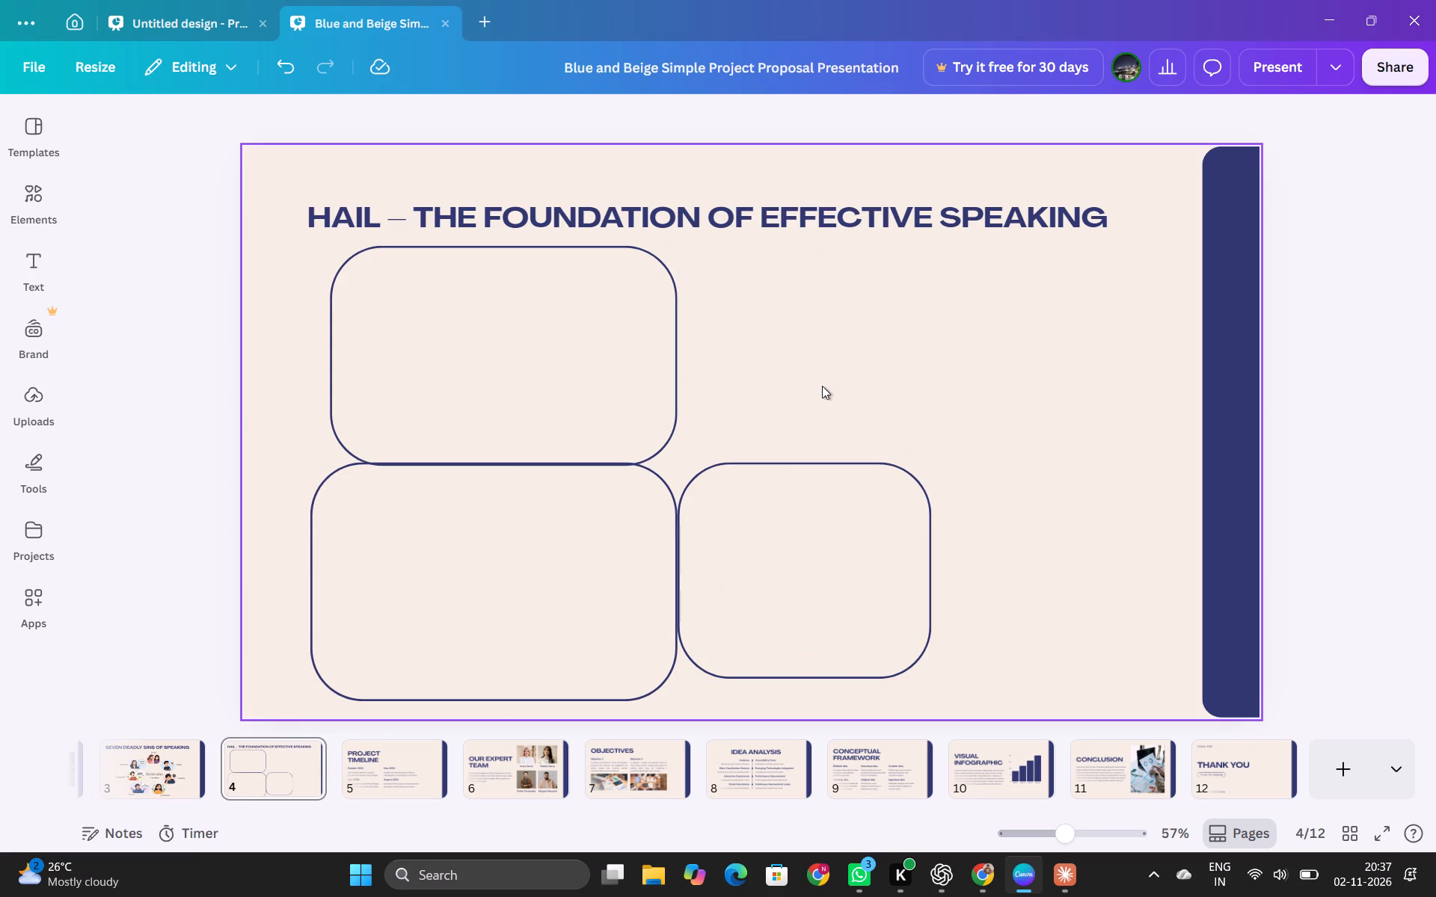
pyautogui.click(657, 504)
pyautogui.press('Delete')
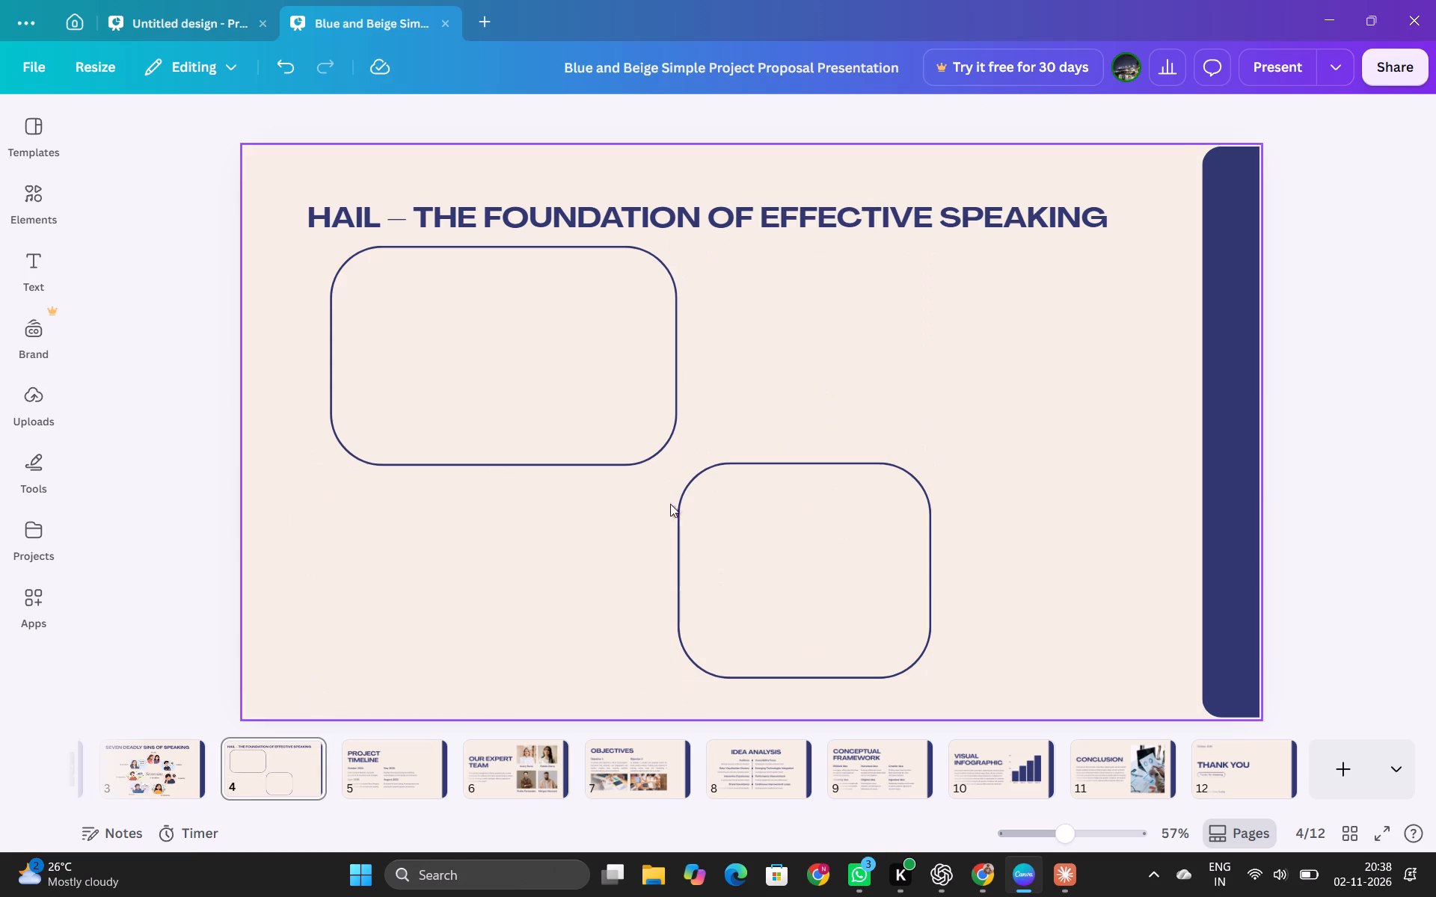
pyautogui.click(743, 515)
pyautogui.press('Delete')
# Duplicate the widened rounded box and place the copy flush against its right side, level with the original.
pyautogui.click(564, 351)
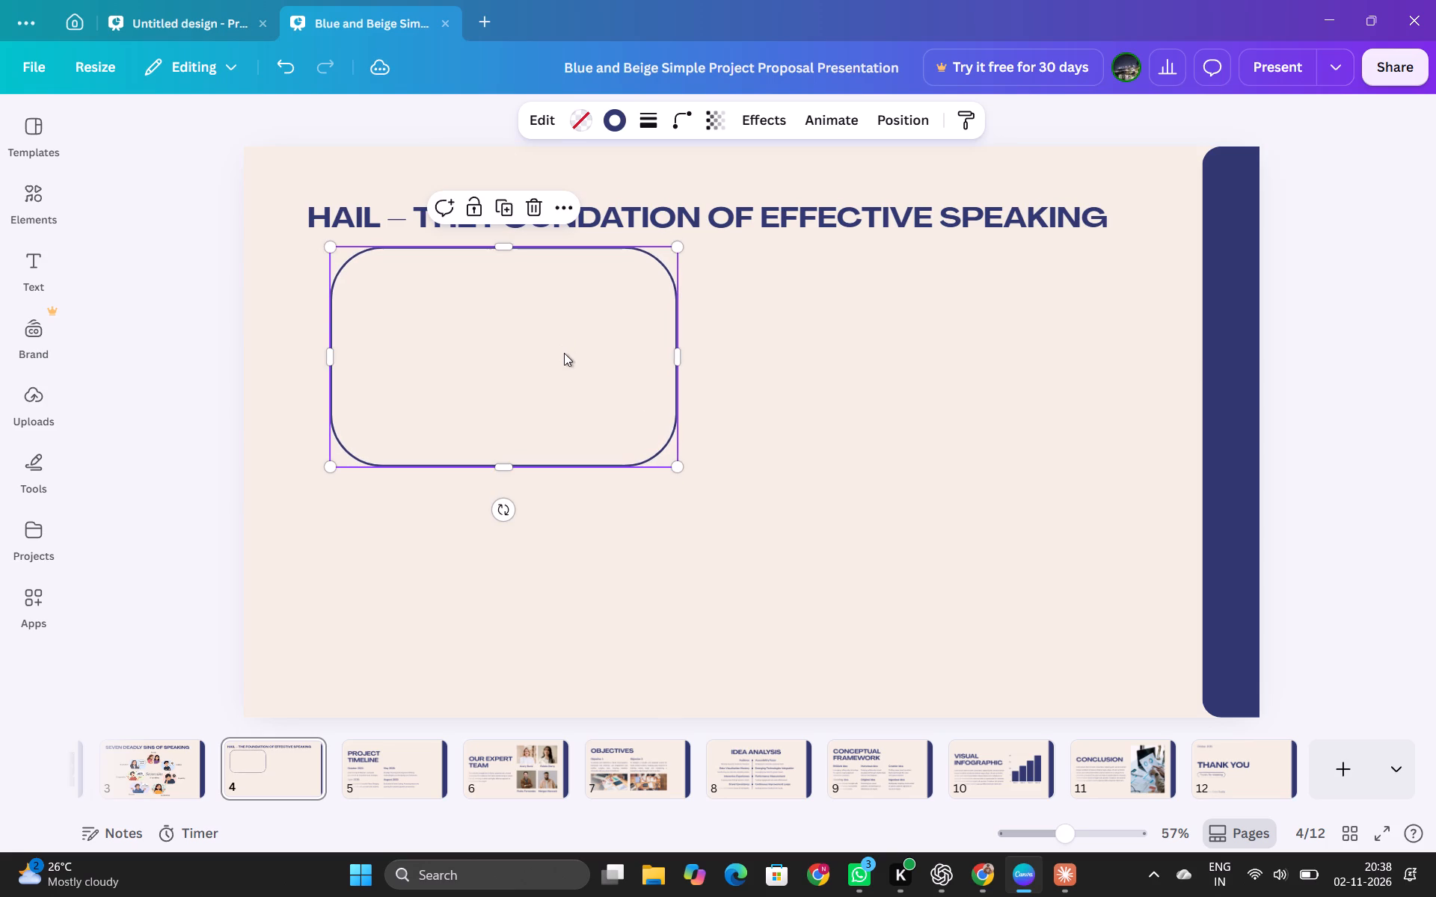
pyautogui.hotkey('ctrl', 'c')
pyautogui.hotkey('ctrl', 'v')
pyautogui.moveTo(541, 365); pyautogui.dragTo(874, 355)
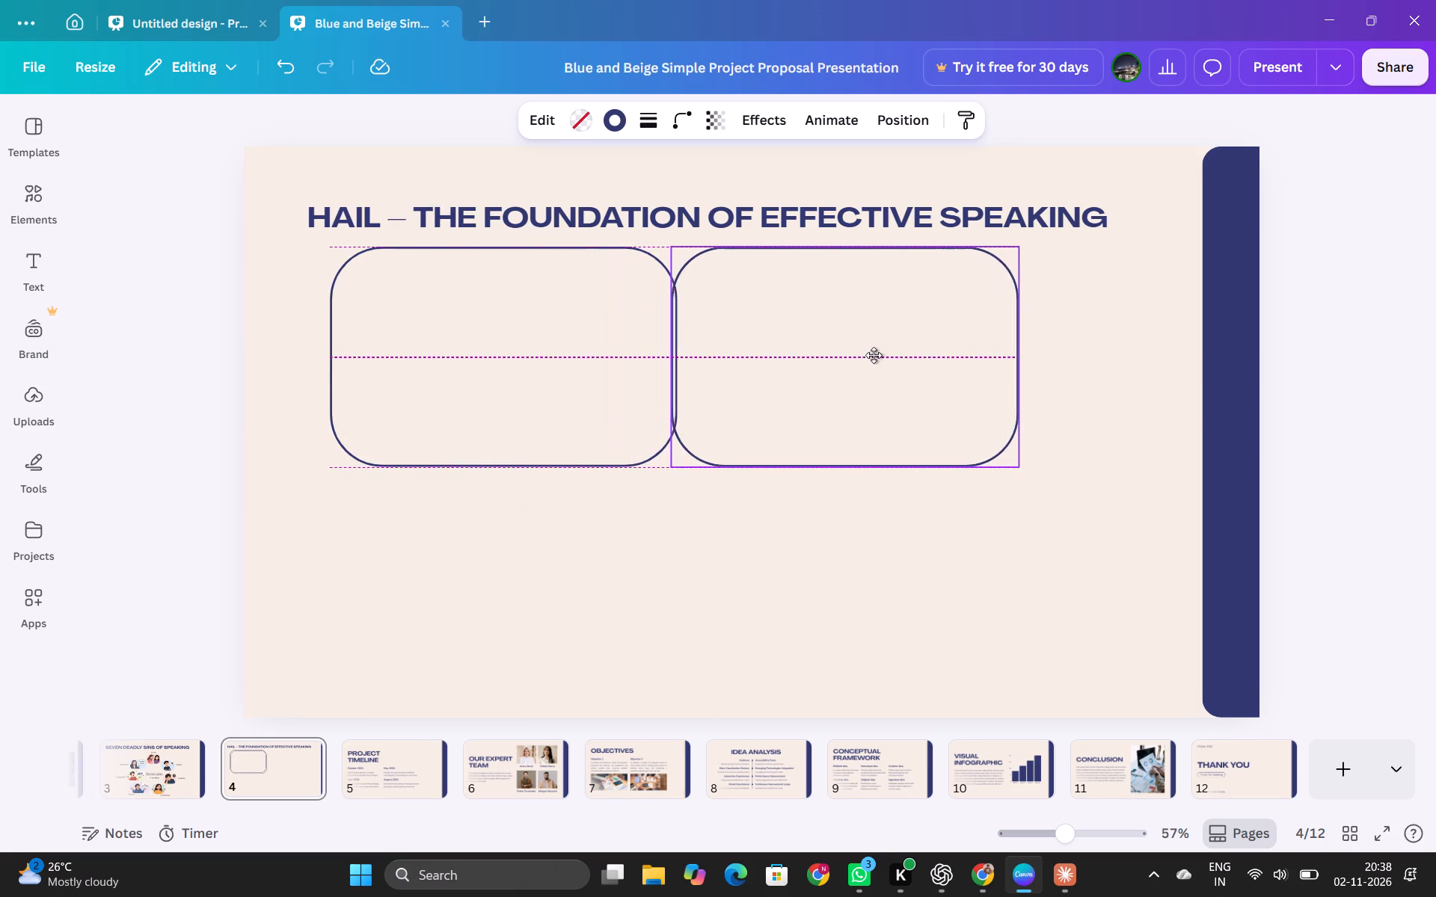
pyautogui.moveTo(874, 355); pyautogui.dragTo(879, 355)
# Duplicate the pair of wide rounded boxes and place the copies directly beneath, making a two-by-two grid.
pyautogui.click(669, 552)
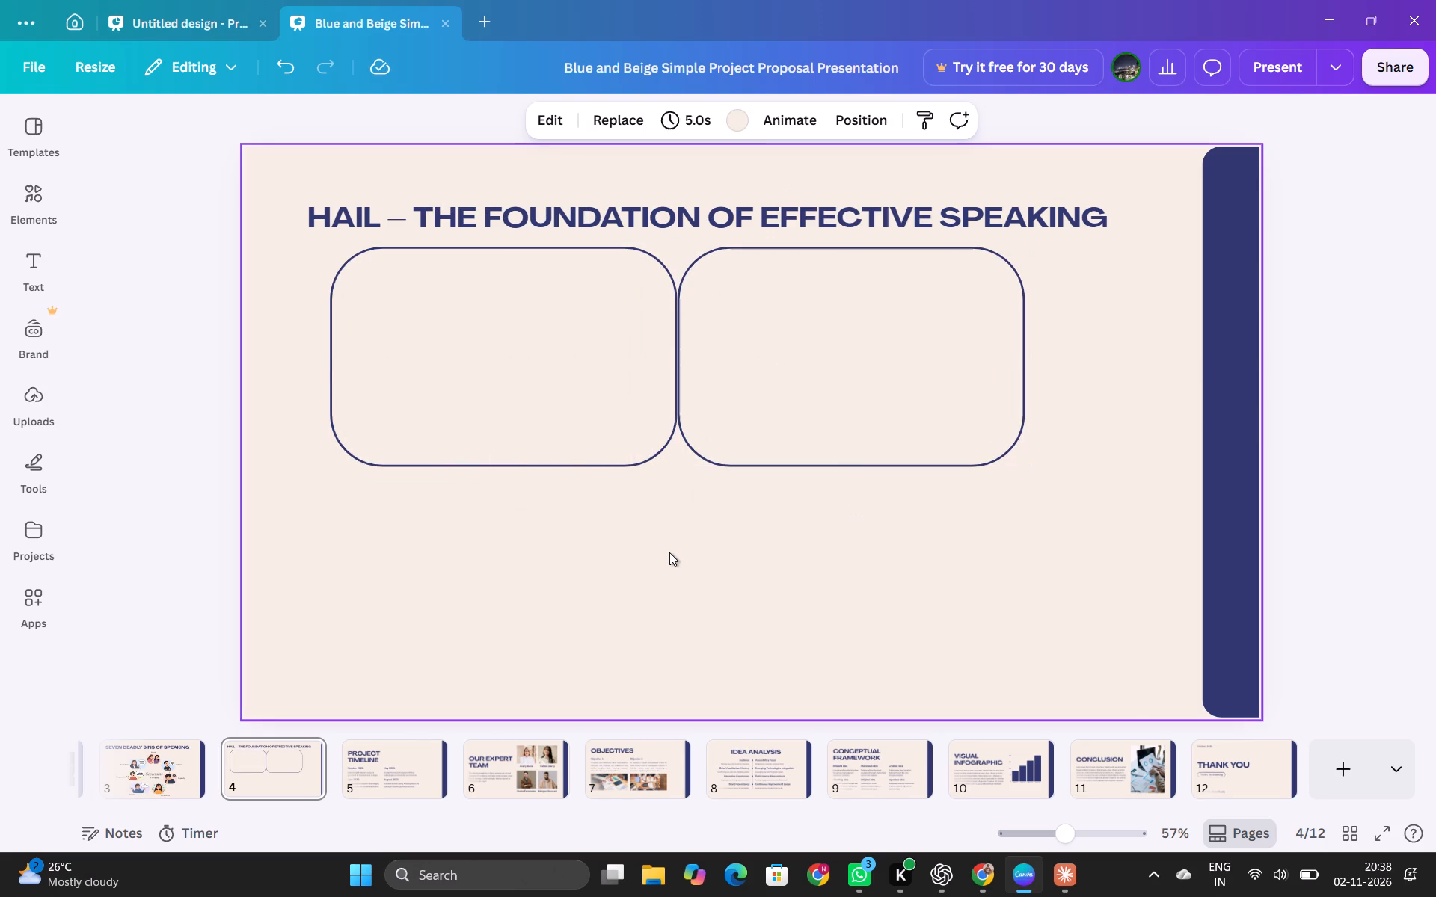
pyautogui.click(531, 518)
pyautogui.moveTo(531, 518); pyautogui.dragTo(855, 394)
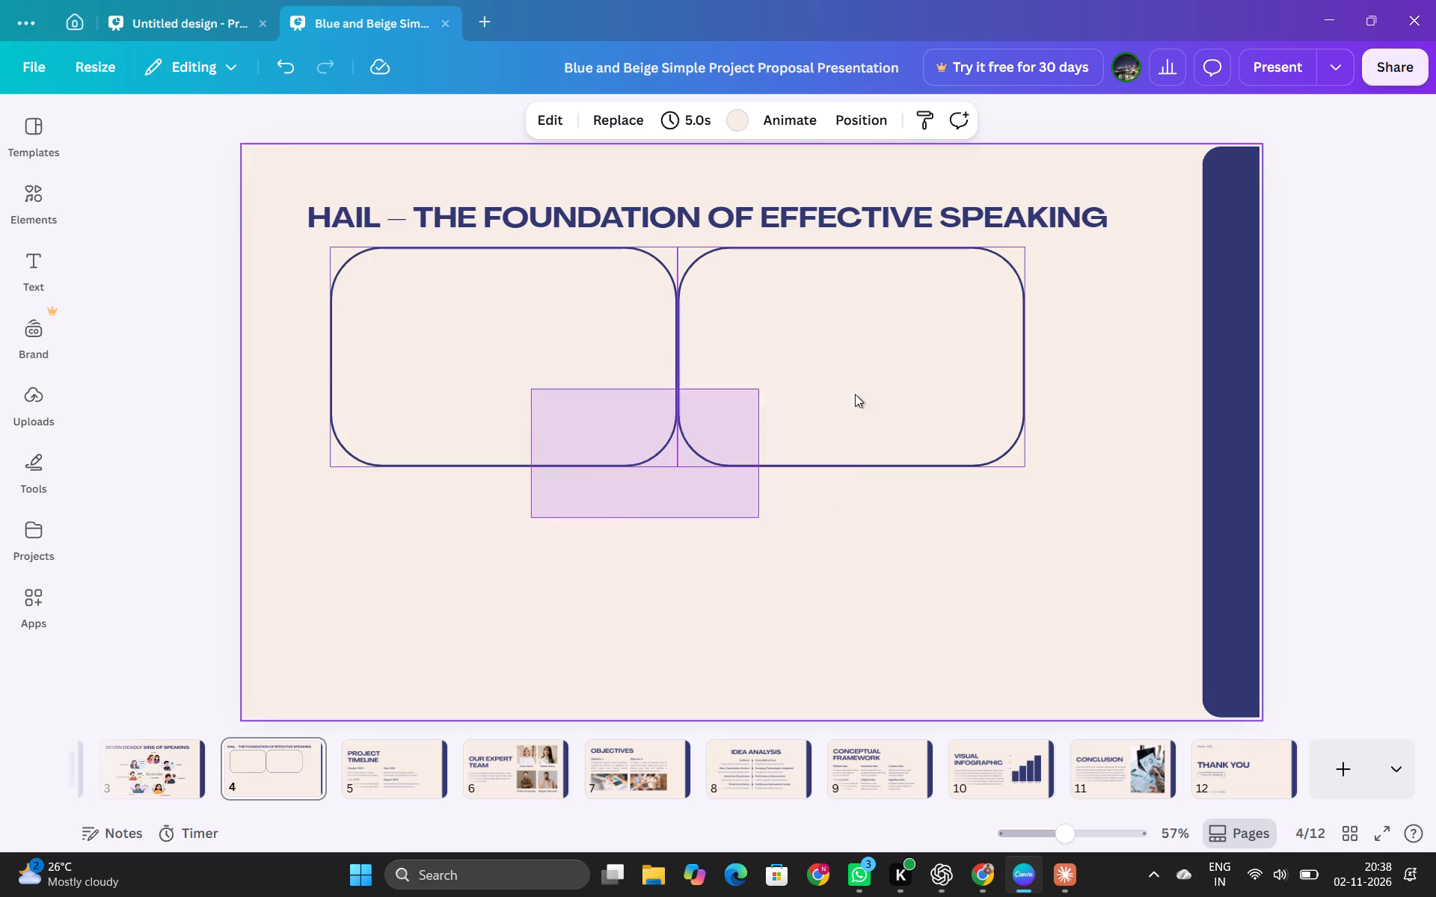
pyautogui.moveTo(855, 394); pyautogui.dragTo(862, 394)
pyautogui.hotkey('ctrl', 'c')
pyautogui.click(862, 394)
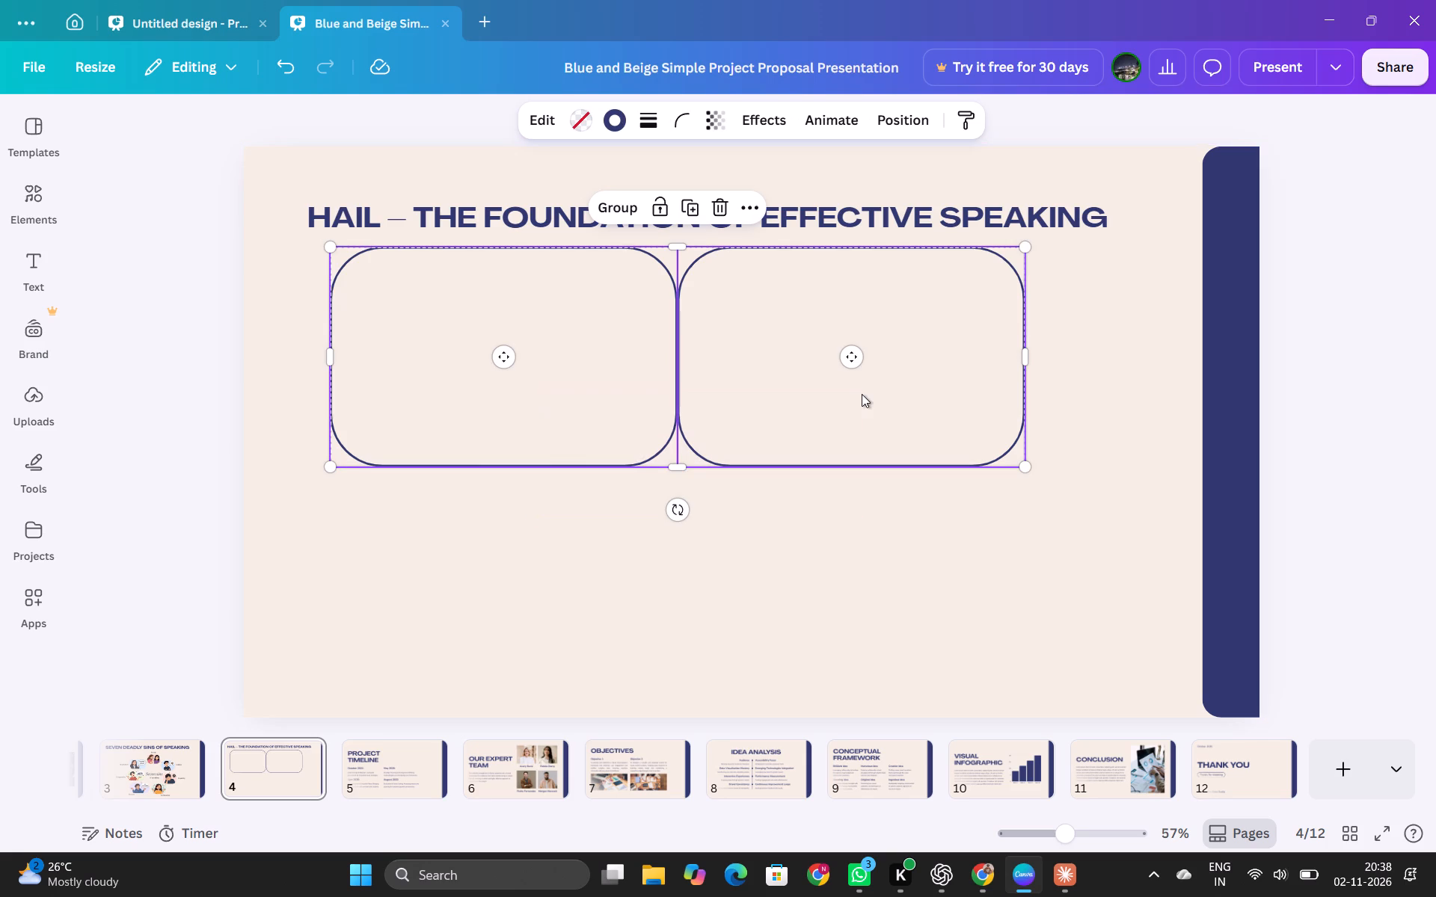
pyautogui.hotkey('ctrl', 'v')
pyautogui.moveTo(725, 424); pyautogui.dragTo(714, 620)
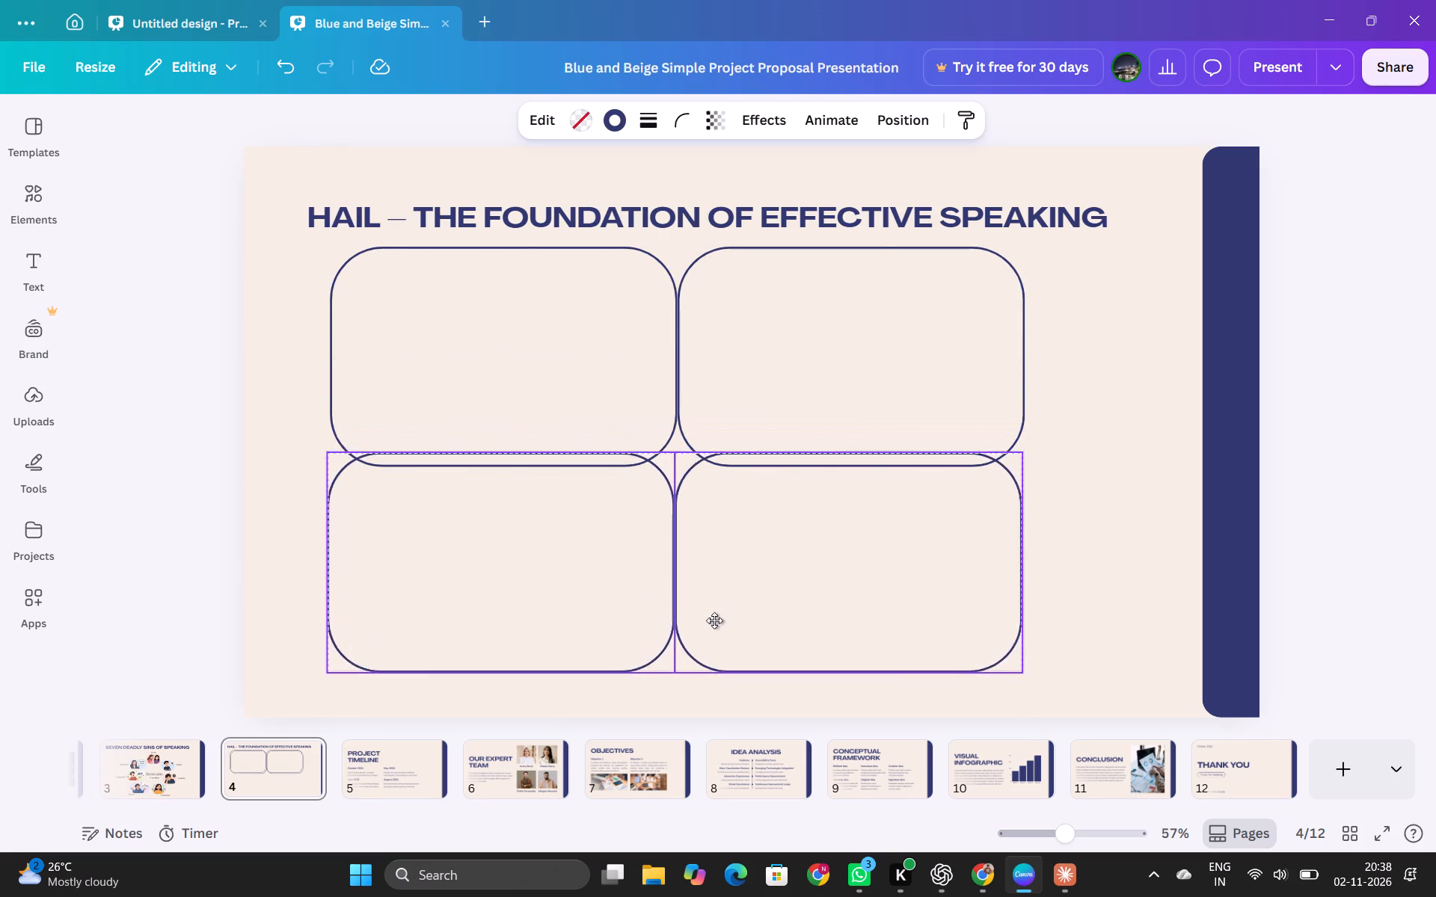
pyautogui.moveTo(714, 620); pyautogui.dragTo(715, 634)
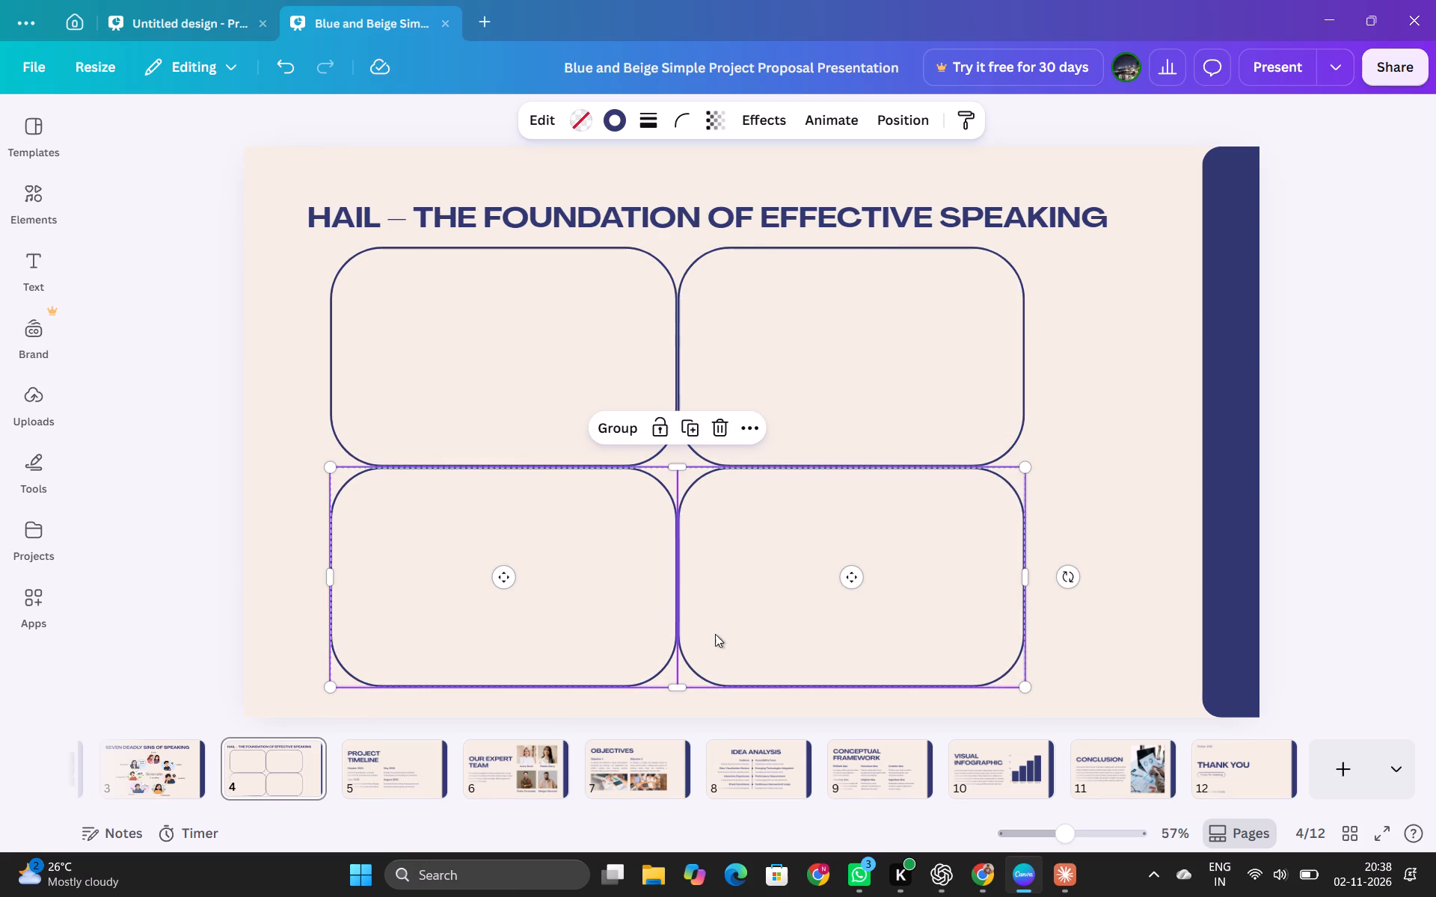
# Move all four wide boxes together so the grid is centred horizontally under the HAIL heading, slightly below it.
pyautogui.click(1180, 498)
pyautogui.moveTo(1071, 589); pyautogui.dragTo(494, 503)
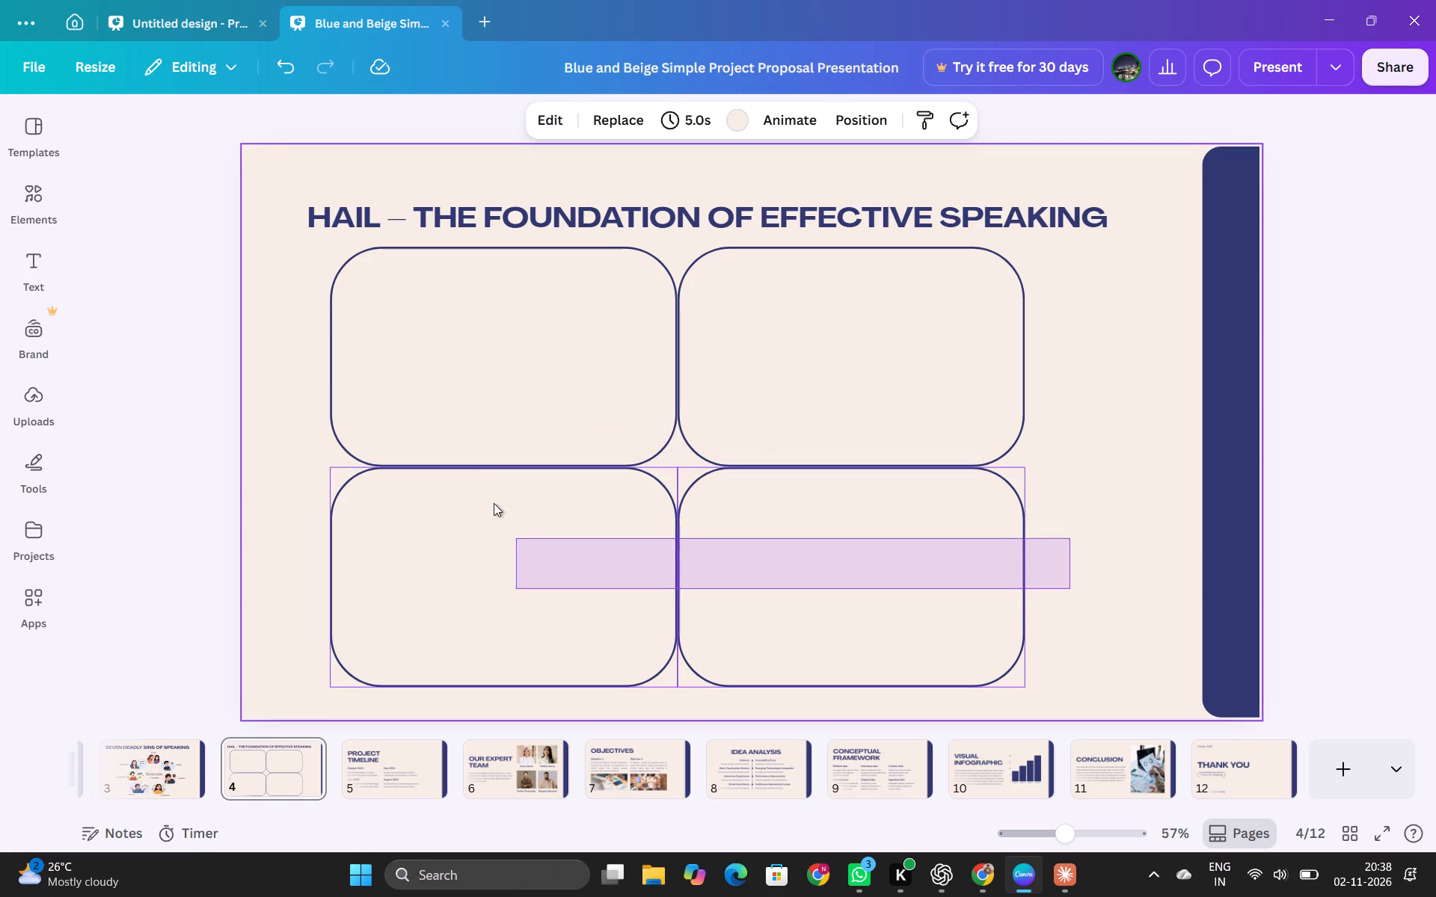
pyautogui.moveTo(494, 503); pyautogui.dragTo(485, 398)
pyautogui.moveTo(485, 398); pyautogui.dragTo(535, 406)
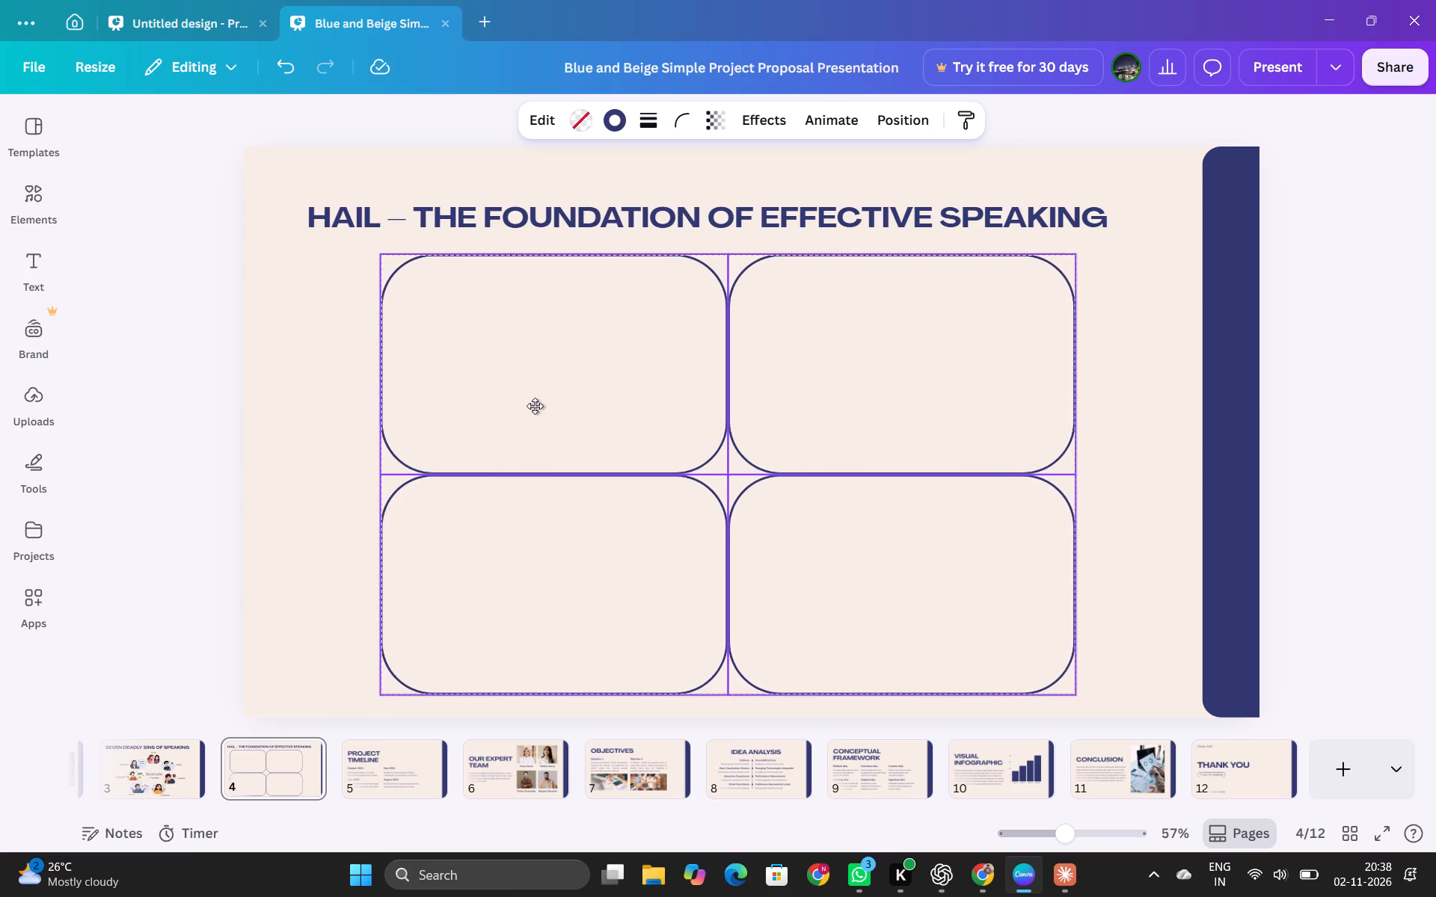
pyautogui.moveTo(535, 406); pyautogui.dragTo(515, 403)
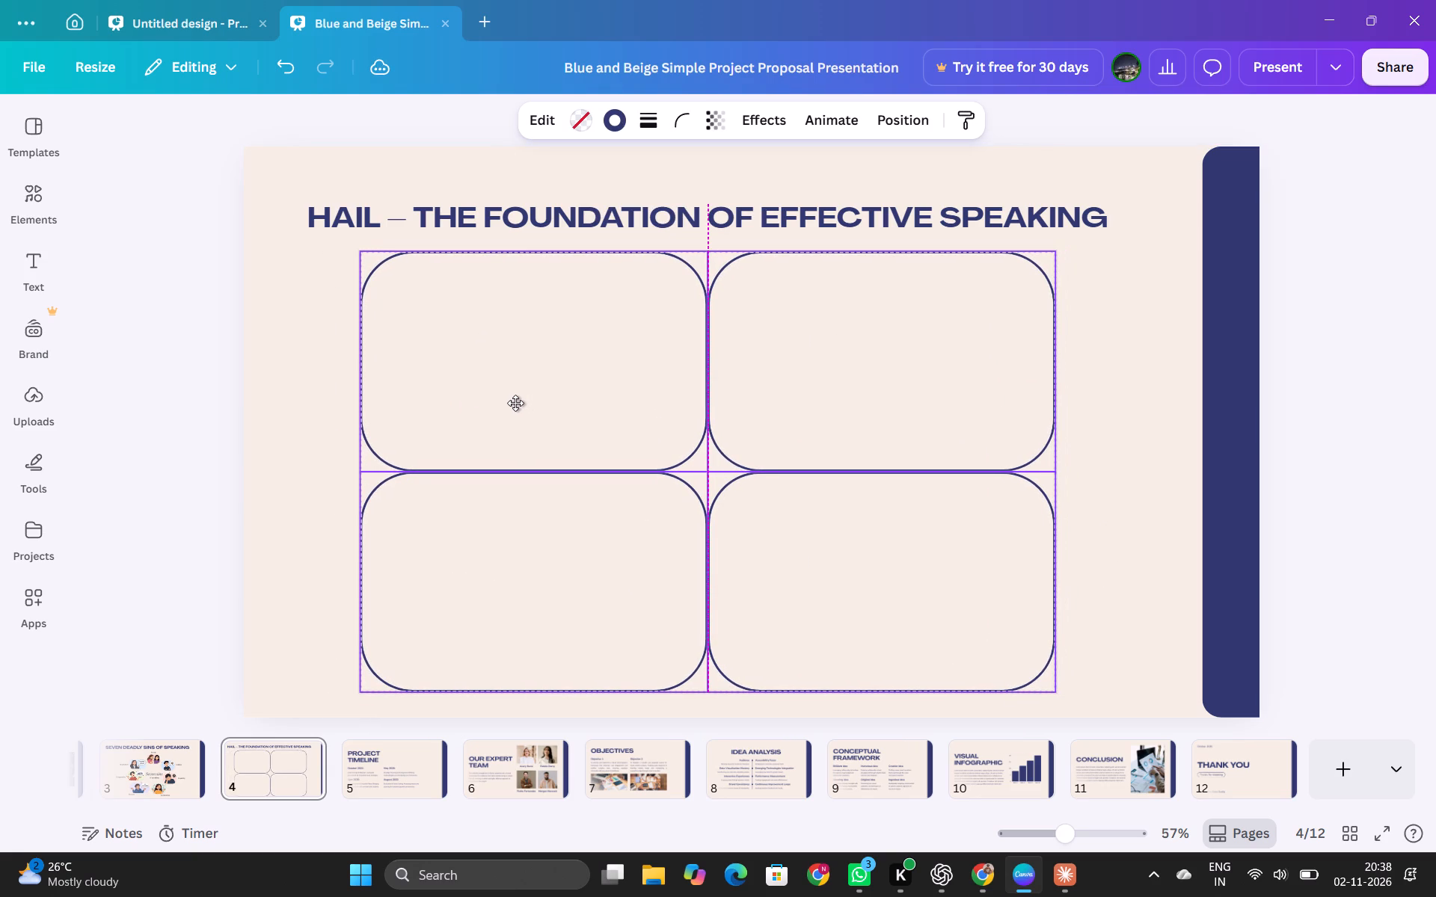
pyautogui.moveTo(515, 403); pyautogui.dragTo(519, 403)
pyautogui.doubleClick(1301, 375)
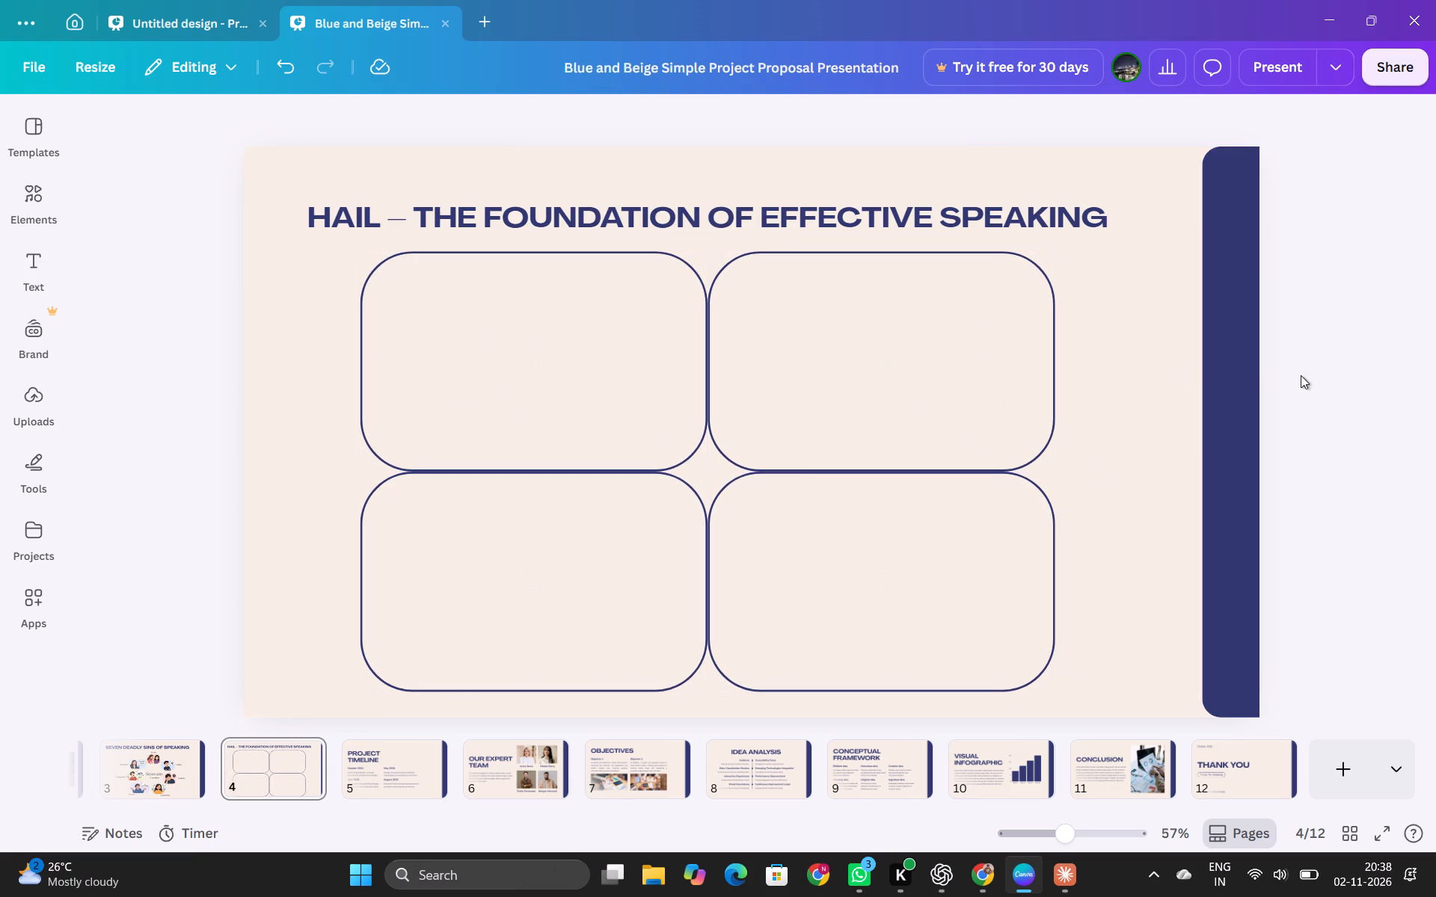
pyautogui.click(575, 638)
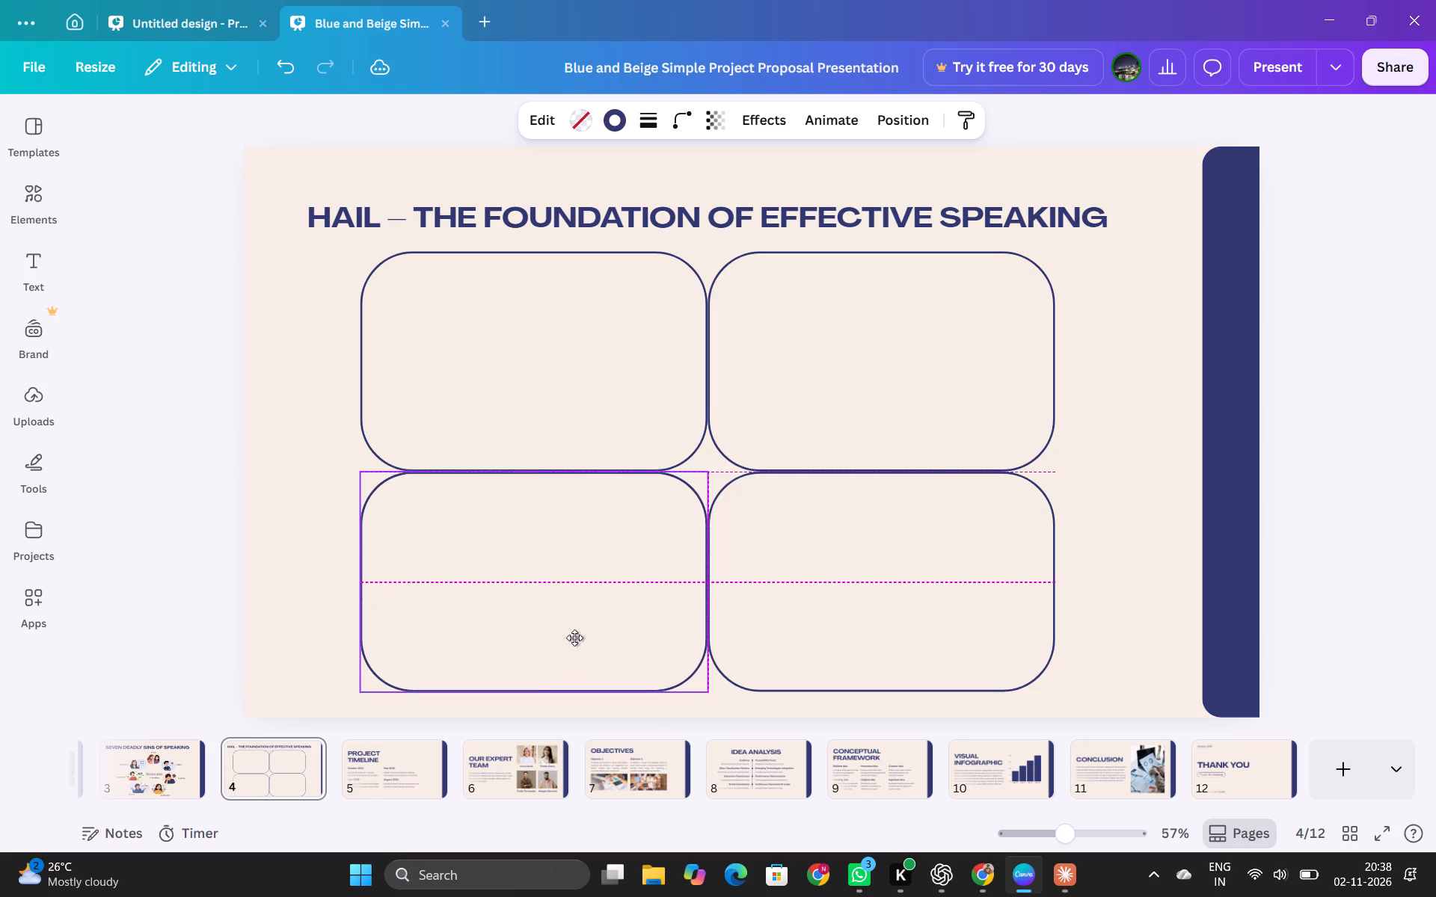
pyautogui.click(1369, 494)
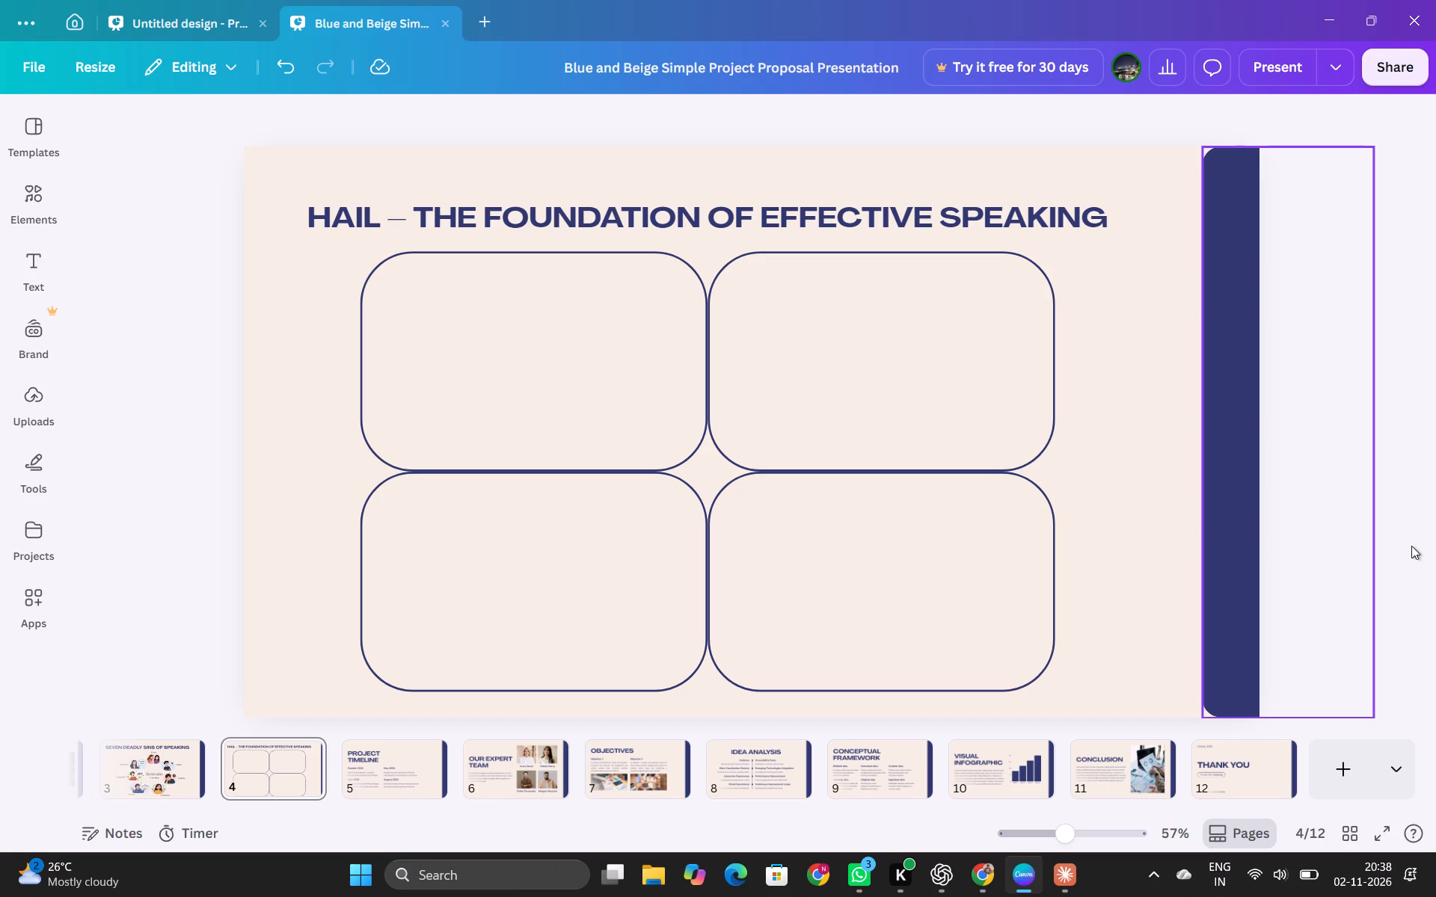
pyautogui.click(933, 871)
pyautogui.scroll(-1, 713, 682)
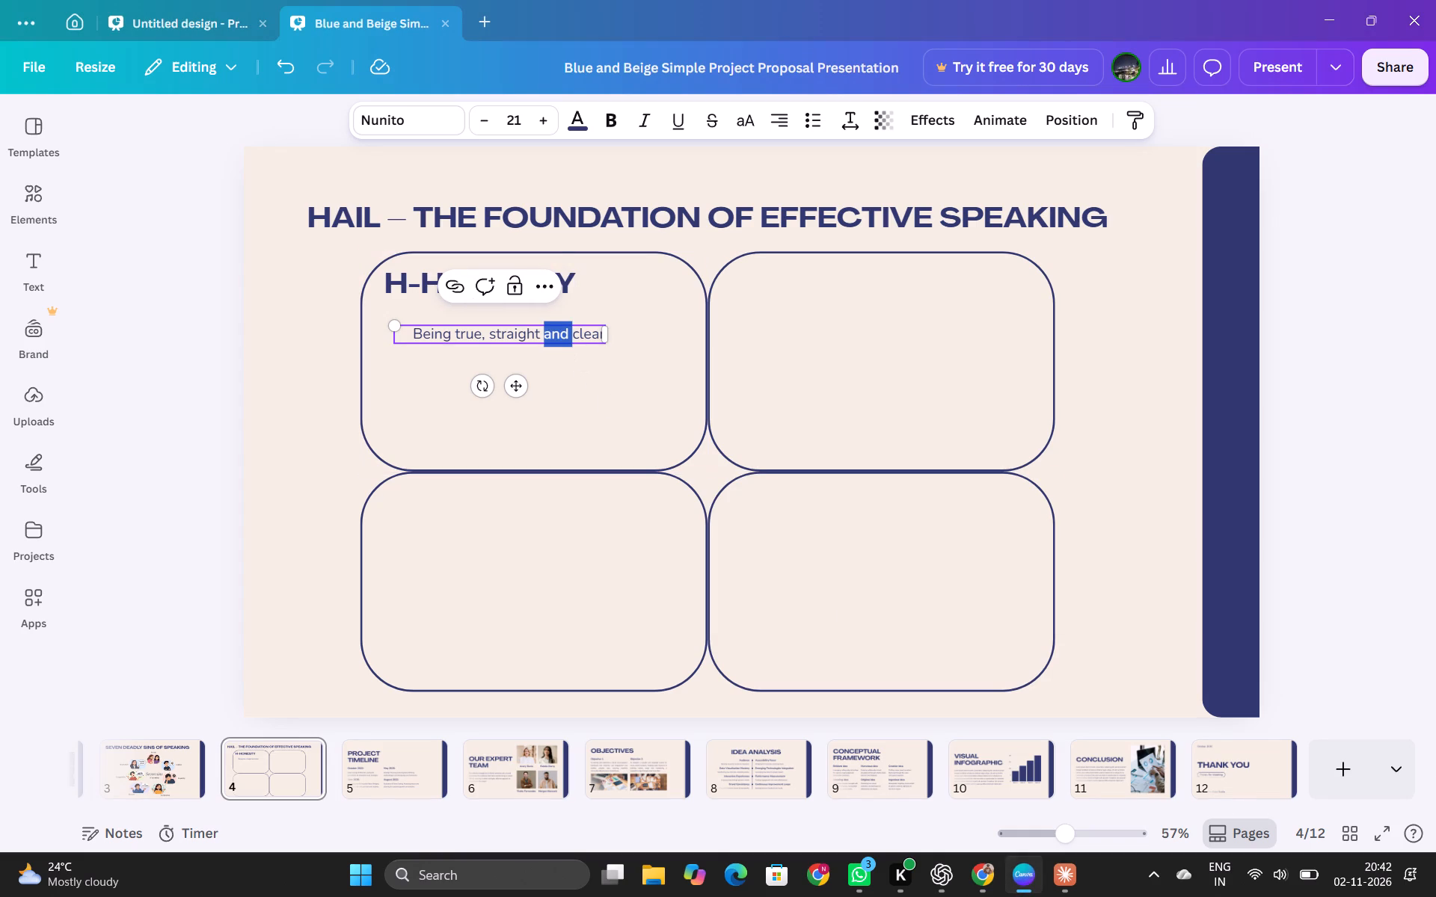
pyautogui.hotkey('ctrl', 'a')
pyautogui.hotkey('ctrl', 'v')
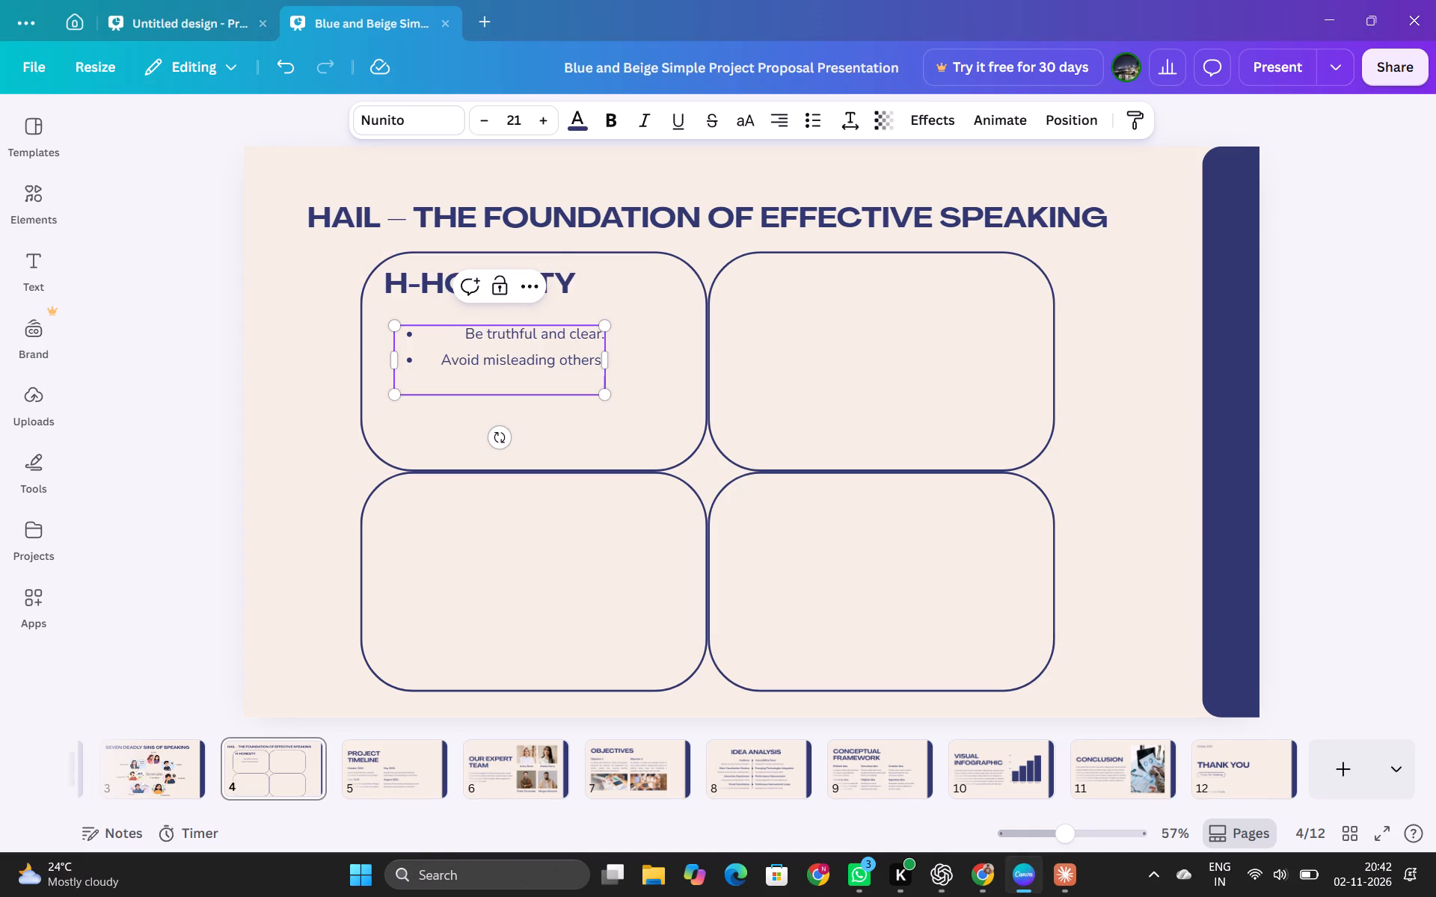
# Remove the bullet markers from both the "Be truthful and clear." and "Avoid misleading others." lines.
pyautogui.click(426, 345)
pyautogui.press('BackSpace')
pyautogui.press('BackSpace')
pyautogui.press('Up')
pyautogui.press('Down')
pyautogui.press('Down')
pyautogui.press('Up')
pyautogui.press('Down')
pyautogui.press('Down')
pyautogui.press('Left')
pyautogui.press('Left')
pyautogui.press('Left')
pyautogui.press('Left')
pyautogui.press('Left')
pyautogui.press('Left')
pyautogui.press('Left')
pyautogui.press('Left')
pyautogui.press('Left')
pyautogui.press('Left')
pyautogui.press('Left')
pyautogui.press('Left')
pyautogui.press('Left')
pyautogui.press('Left')
pyautogui.press('Left')
pyautogui.press('Left')
pyautogui.press('Left')
pyautogui.press('Left')
pyautogui.press('Left')
pyautogui.press('Left')
pyautogui.press('BackSpace')
# Left-align the "Avoid misleading others." line in the Honesty description.
pyautogui.click(770, 122)
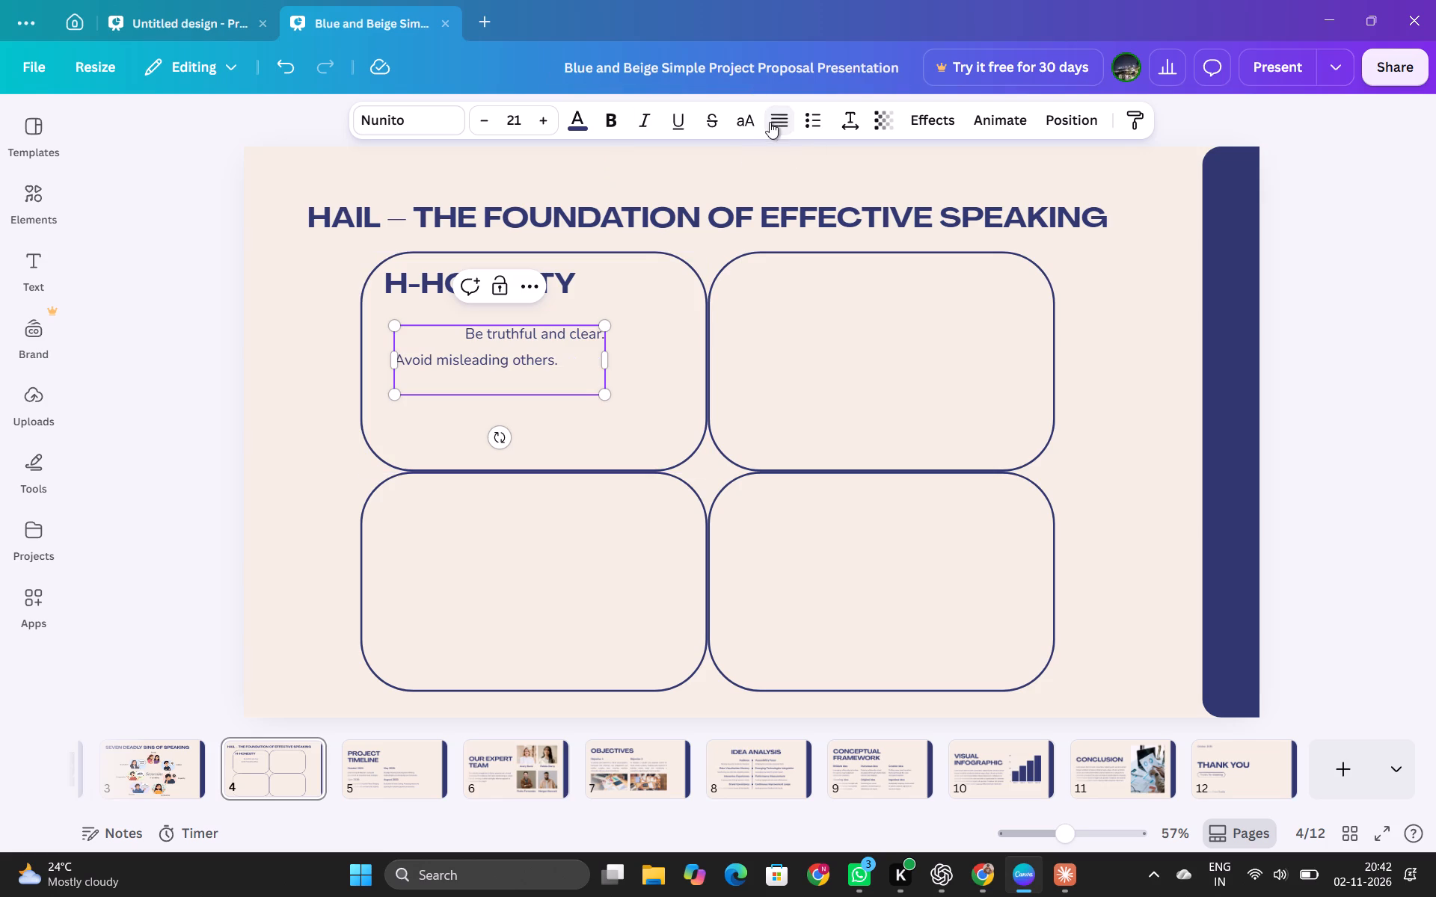
pyautogui.click(785, 114)
pyautogui.click(571, 358)
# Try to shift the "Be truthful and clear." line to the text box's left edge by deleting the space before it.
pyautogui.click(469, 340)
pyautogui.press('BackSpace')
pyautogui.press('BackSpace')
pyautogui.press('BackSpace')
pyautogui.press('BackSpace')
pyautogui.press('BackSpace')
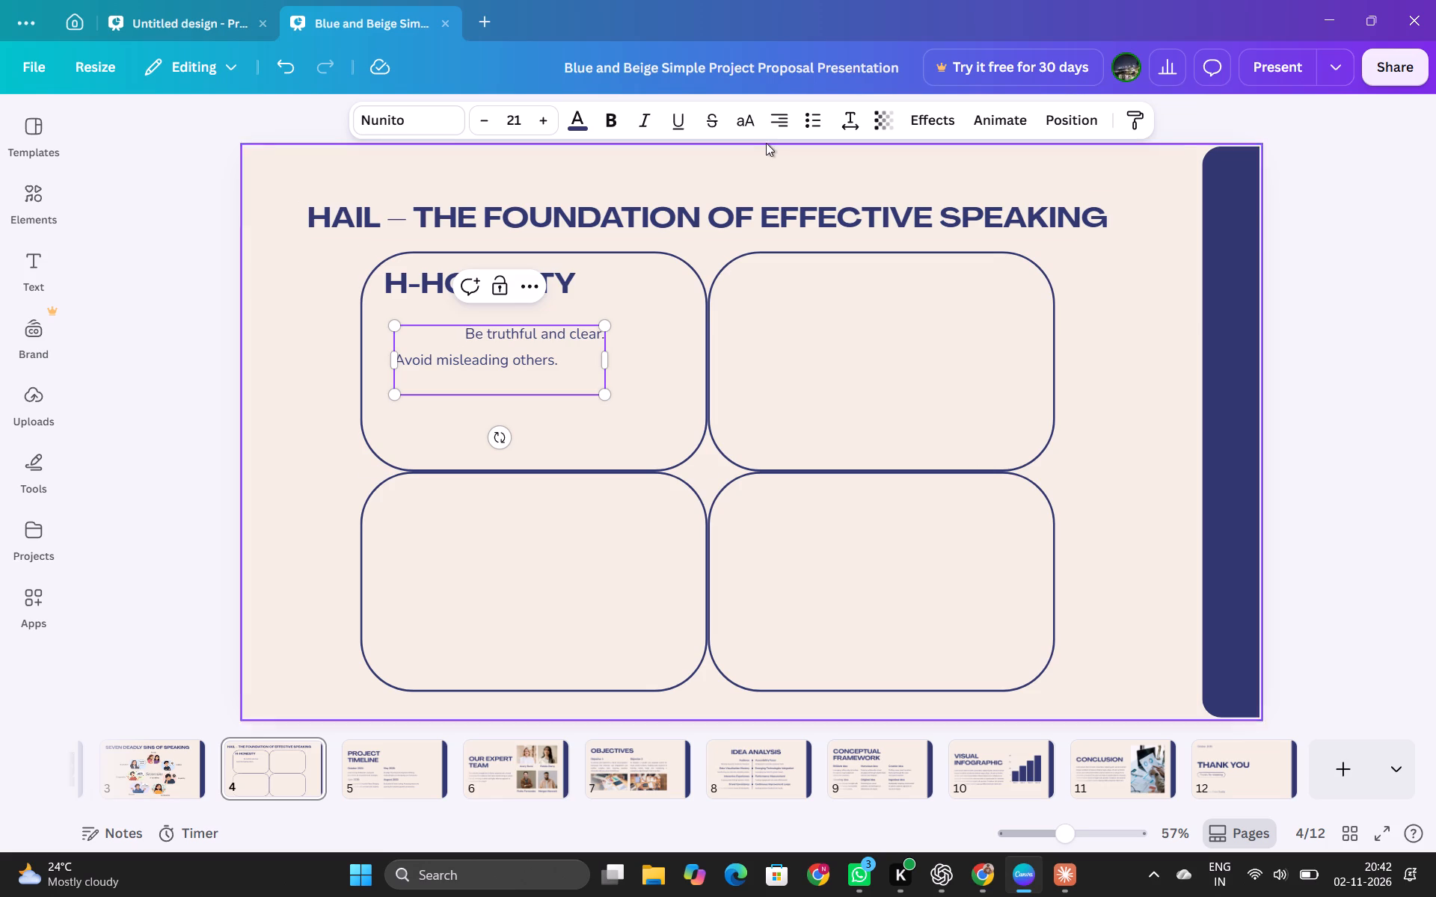
# Align the "Be truthful and clear." line to the left edge of the Honesty description's text box.
pyautogui.tripleClick(516, 371)
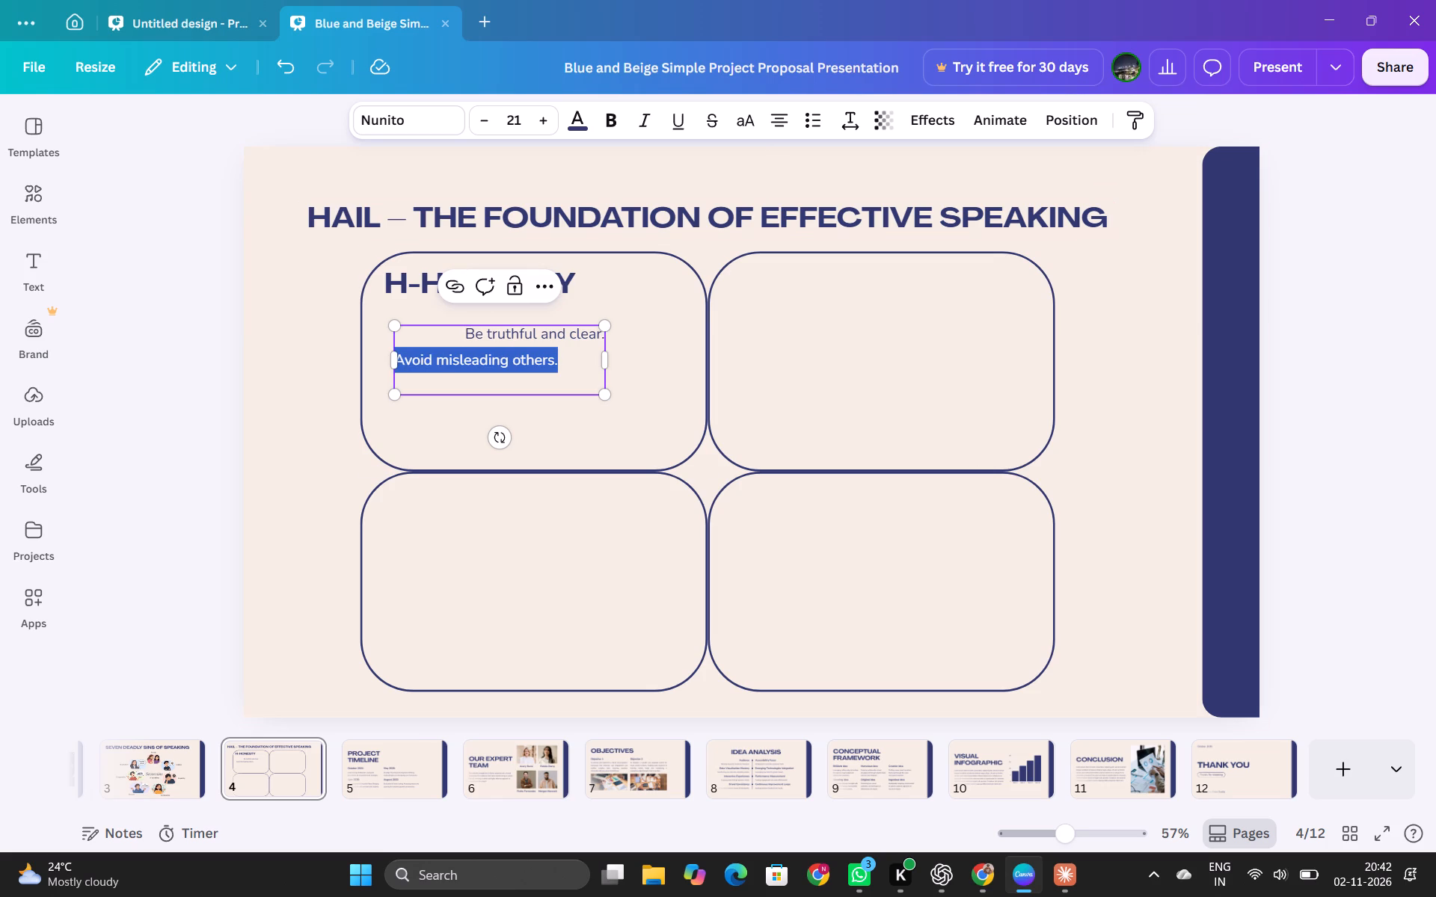
pyautogui.click(516, 371)
pyautogui.tripleClick(560, 336)
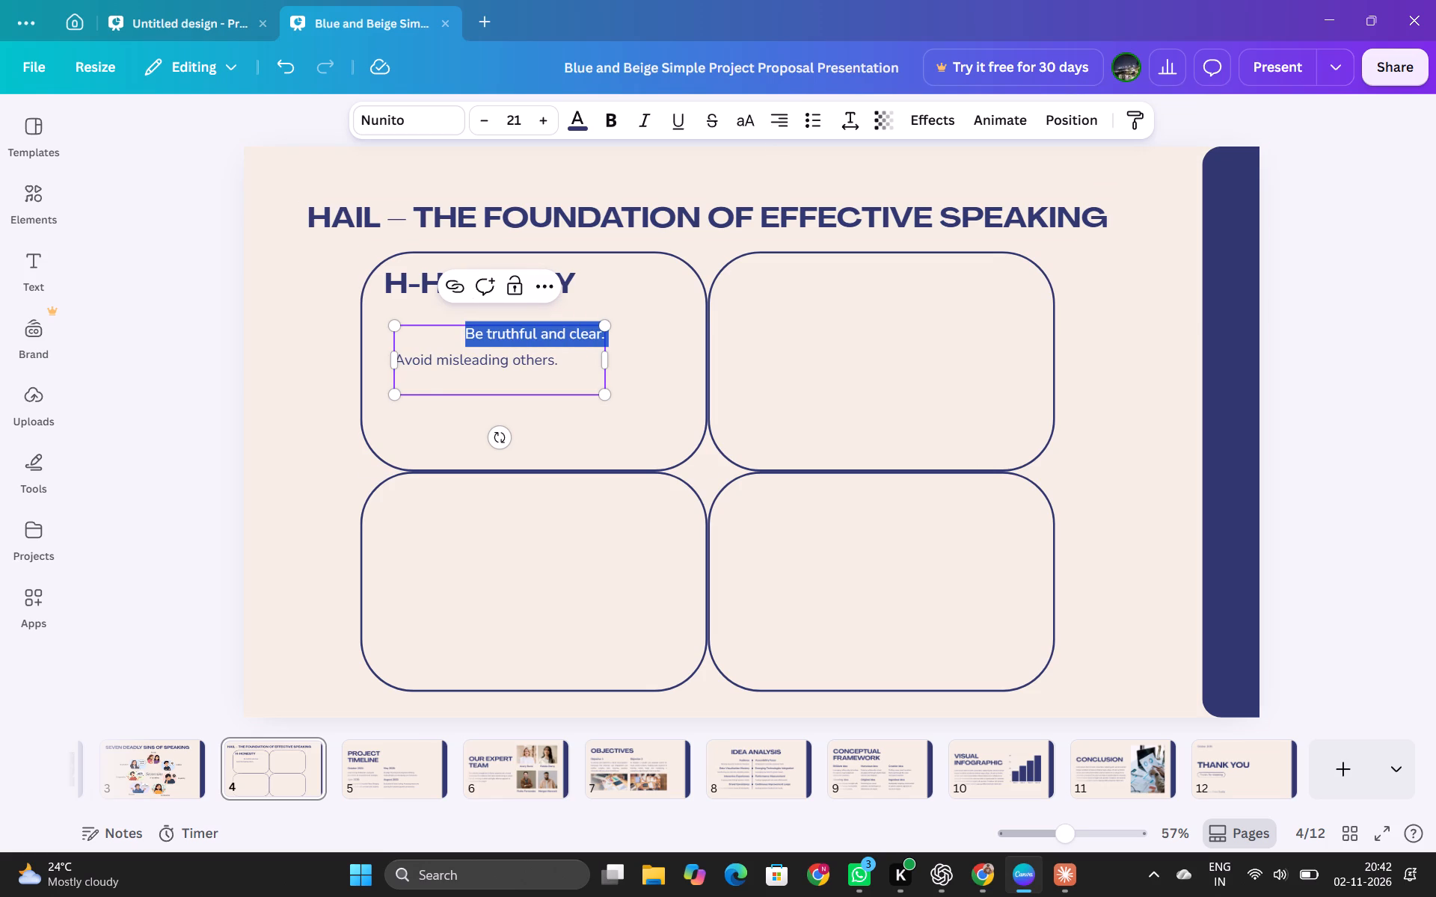
pyautogui.click(788, 114)
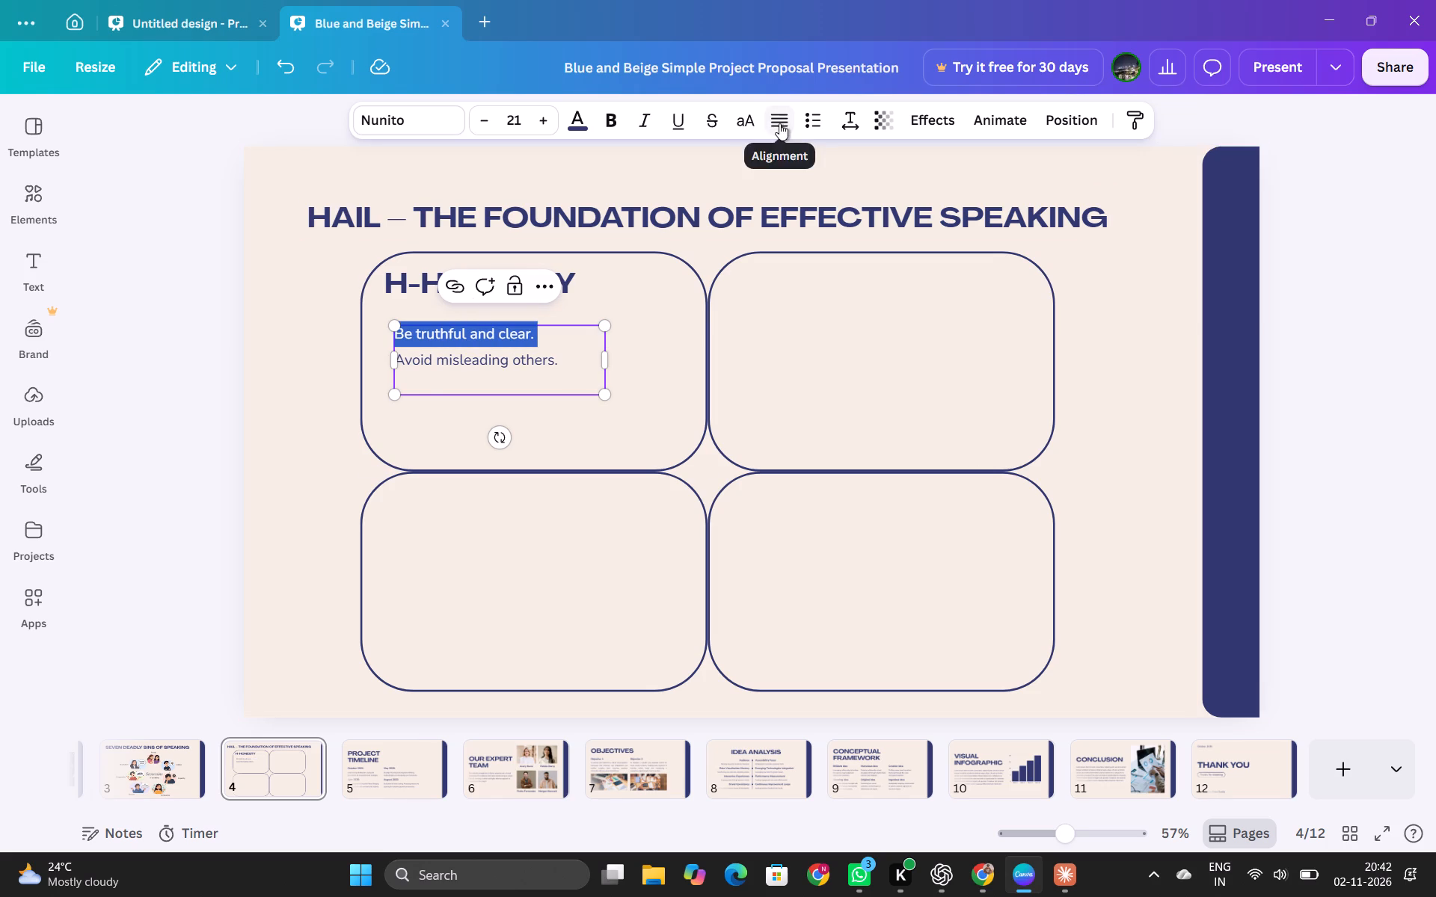
pyautogui.click(759, 177)
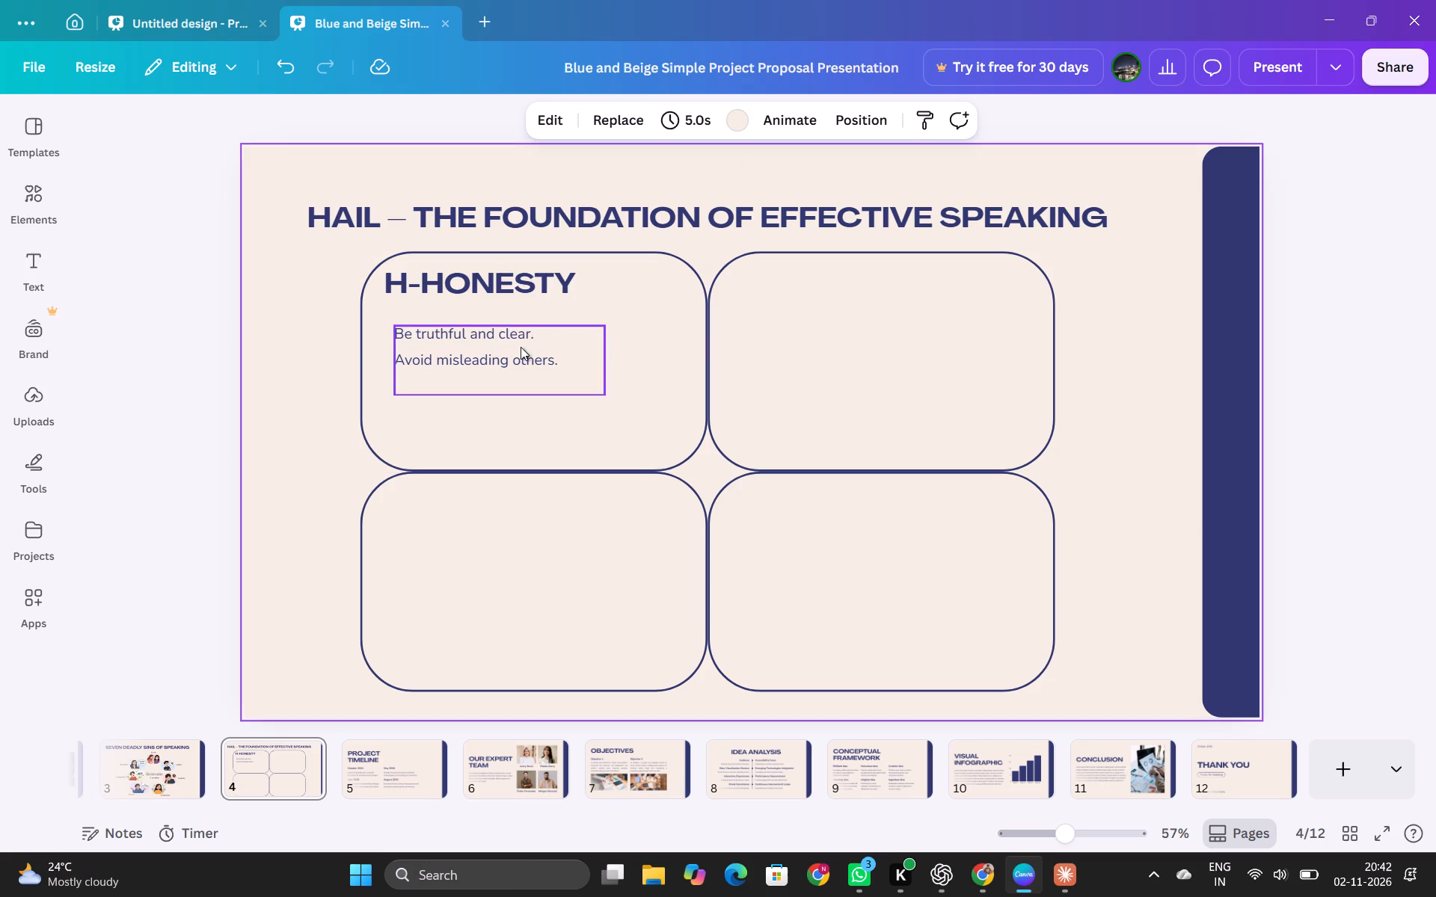
# Enlarge the Honesty description to about font size 26.3 and place it just below the H-HONESTY heading.
pyautogui.moveTo(521, 347); pyautogui.dragTo(525, 354)
pyautogui.moveTo(609, 402); pyautogui.dragTo(659, 431)
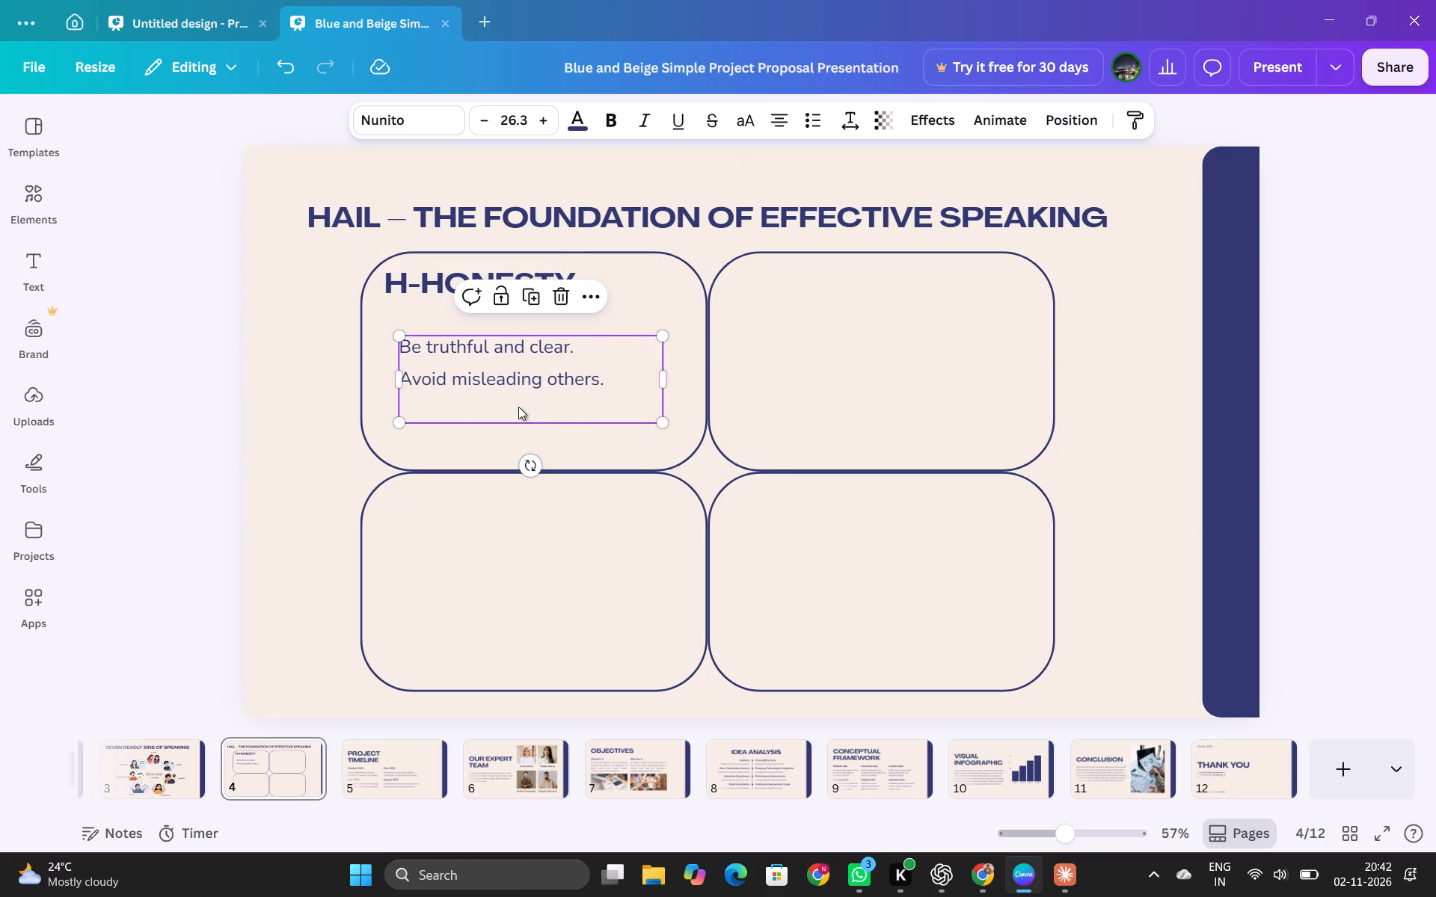
pyautogui.moveTo(518, 407); pyautogui.dragTo(498, 386)
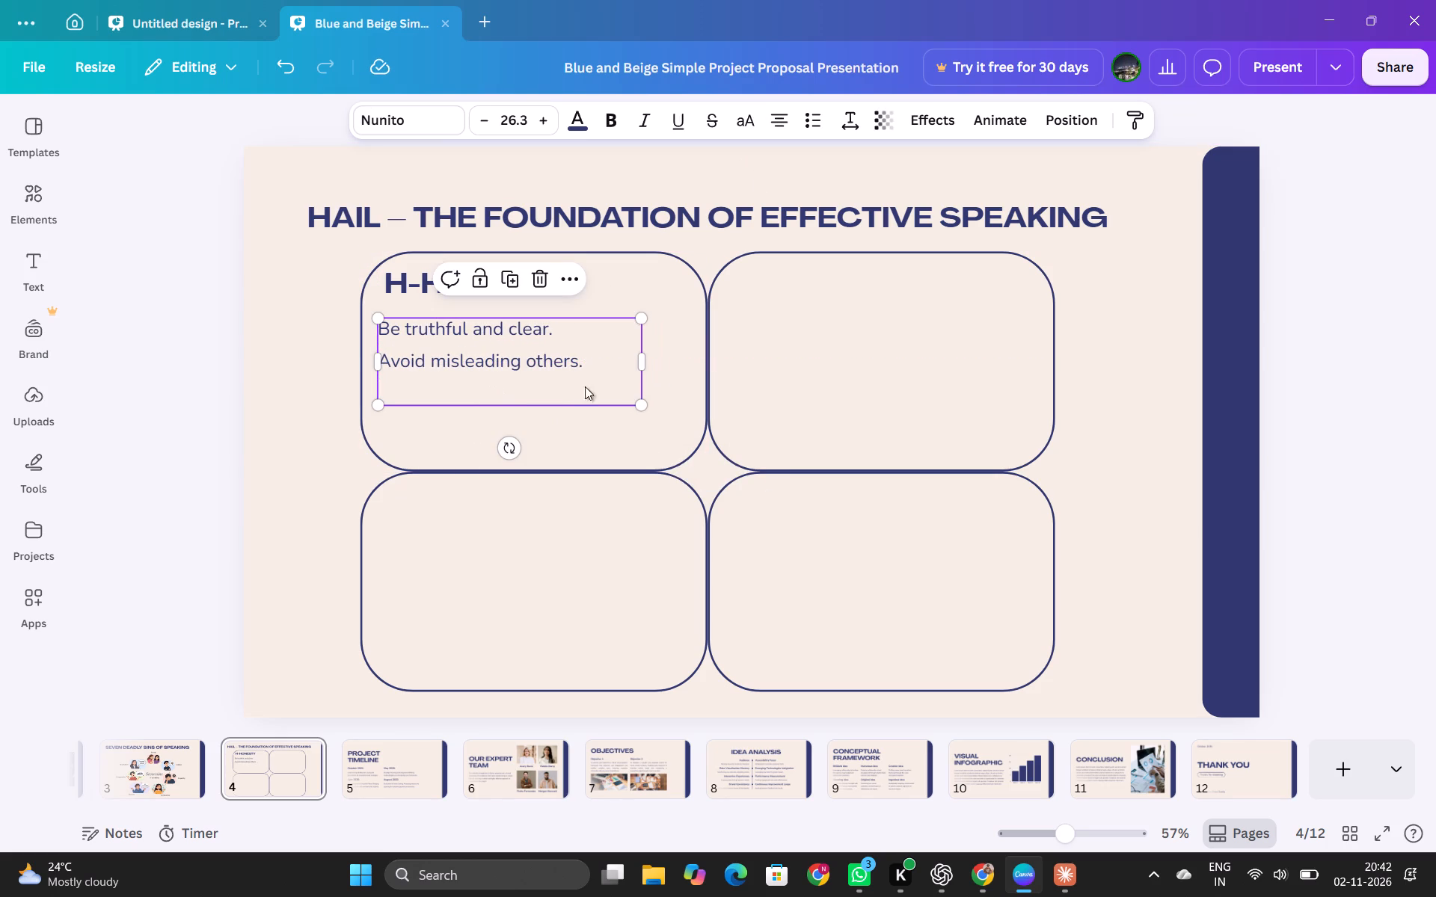
pyautogui.click(776, 388)
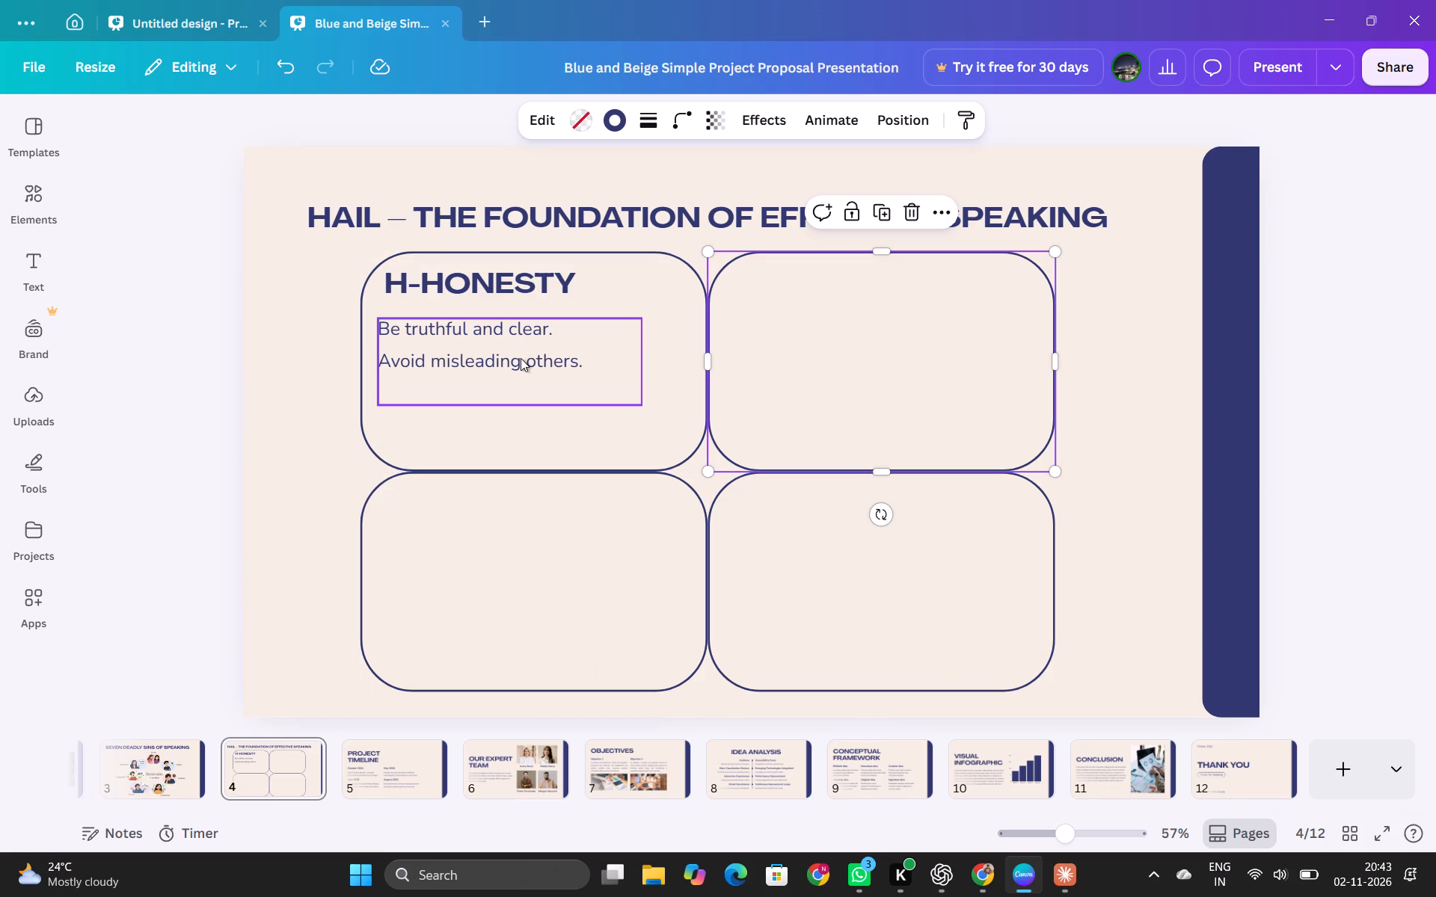
# Move the Honesty description and the H-HONESTY heading slightly lower inside the upper-left box.
pyautogui.moveTo(519, 358); pyautogui.dragTo(519, 380)
pyautogui.moveTo(498, 280); pyautogui.dragTo(497, 293)
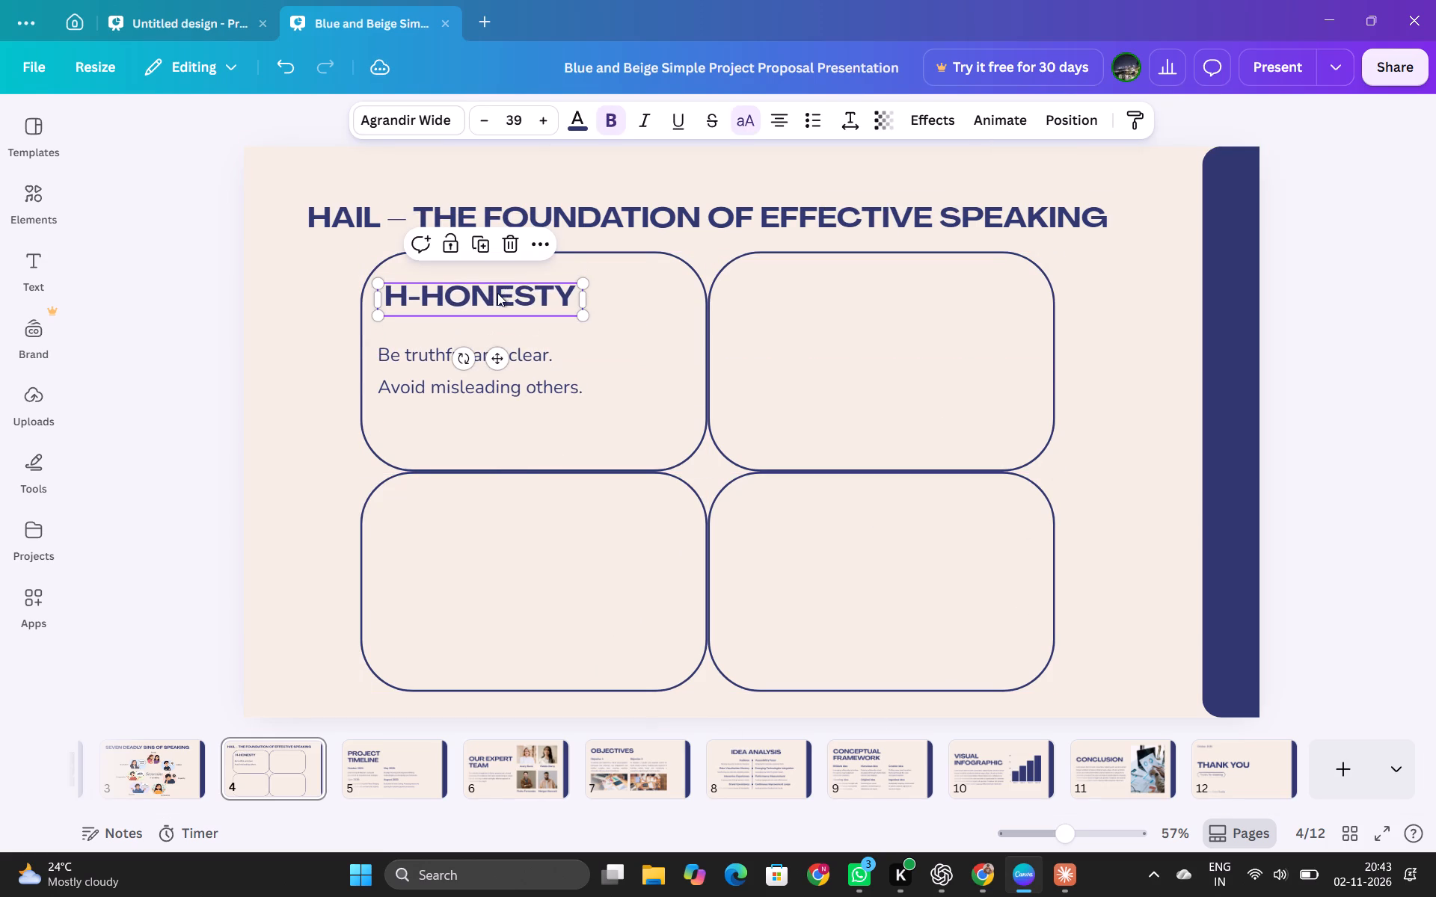
pyautogui.click(853, 343)
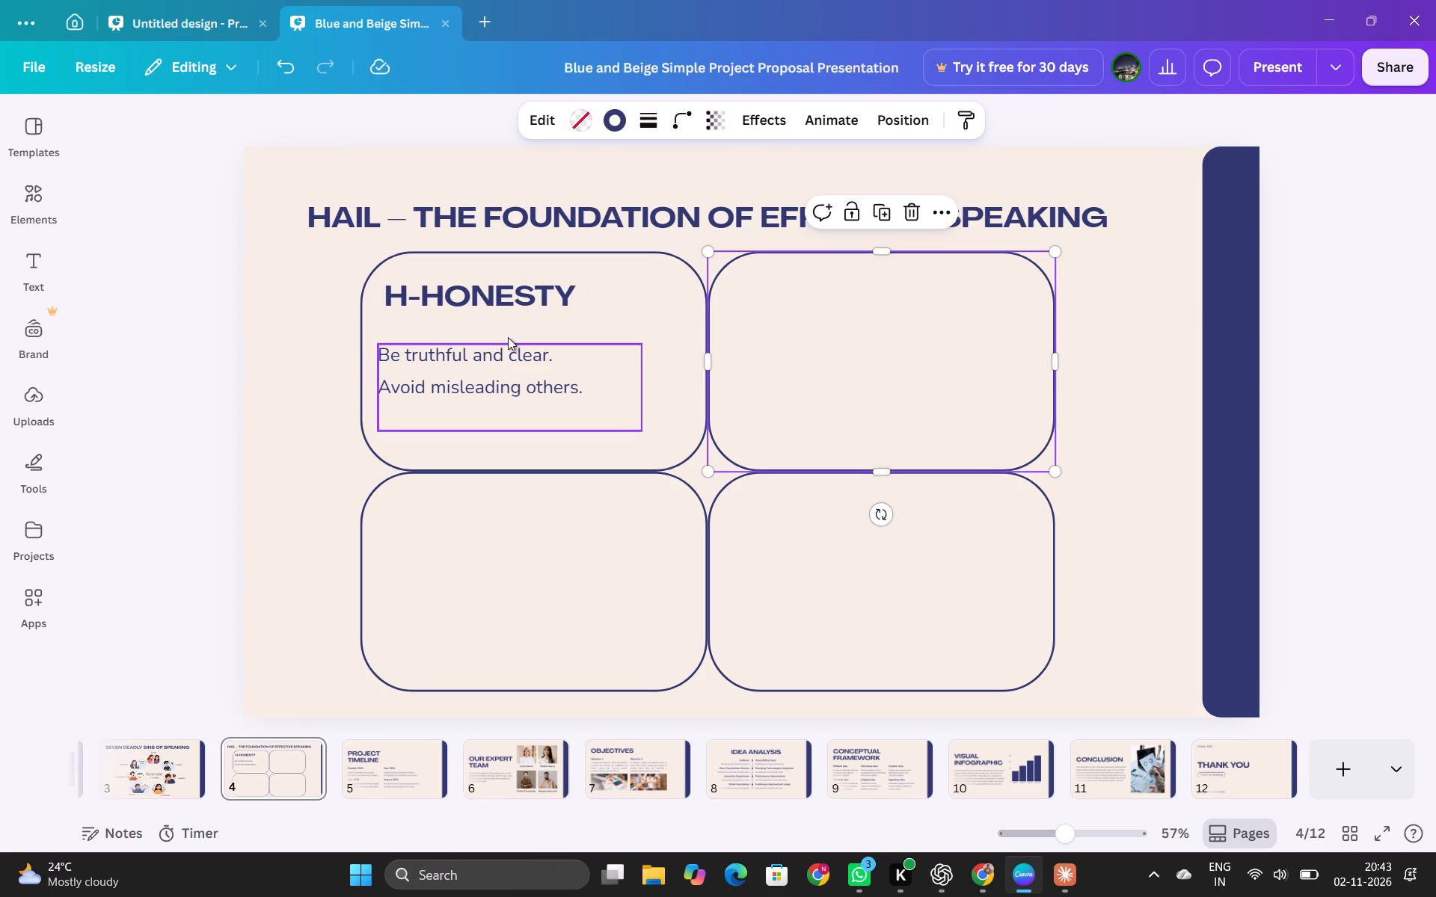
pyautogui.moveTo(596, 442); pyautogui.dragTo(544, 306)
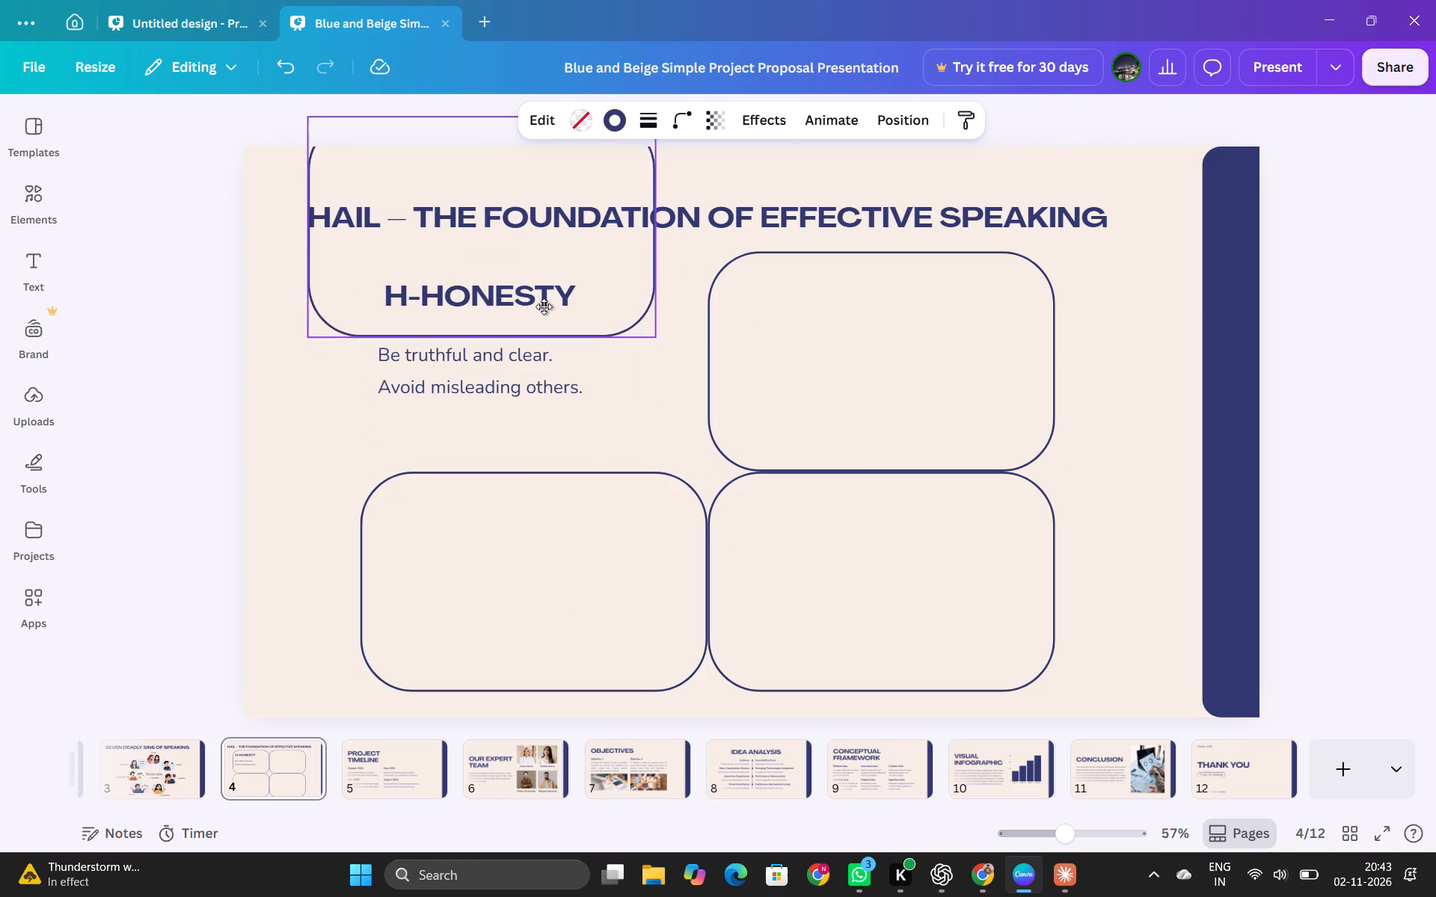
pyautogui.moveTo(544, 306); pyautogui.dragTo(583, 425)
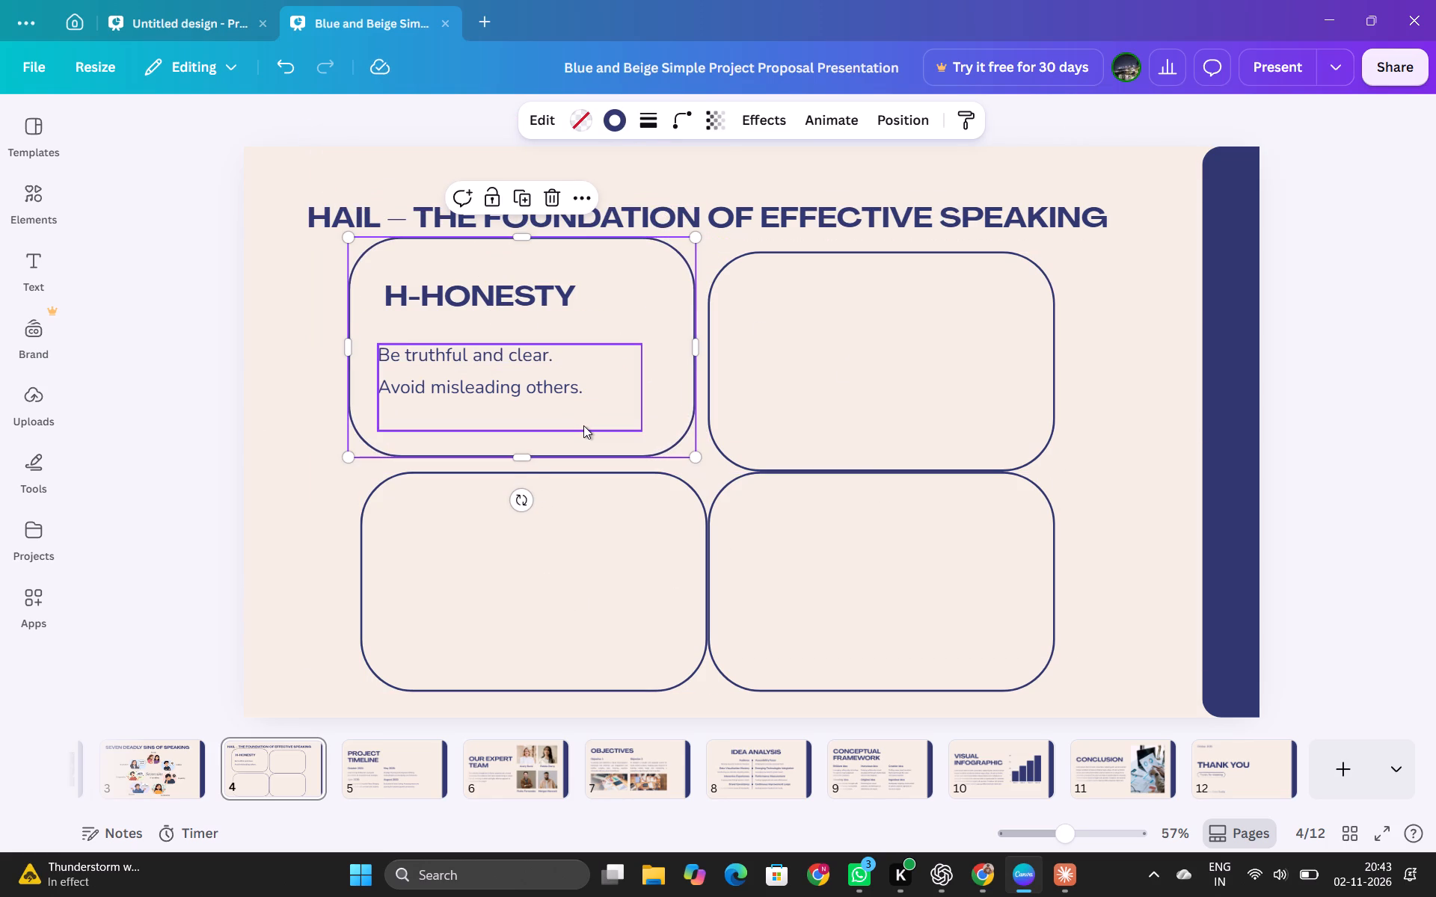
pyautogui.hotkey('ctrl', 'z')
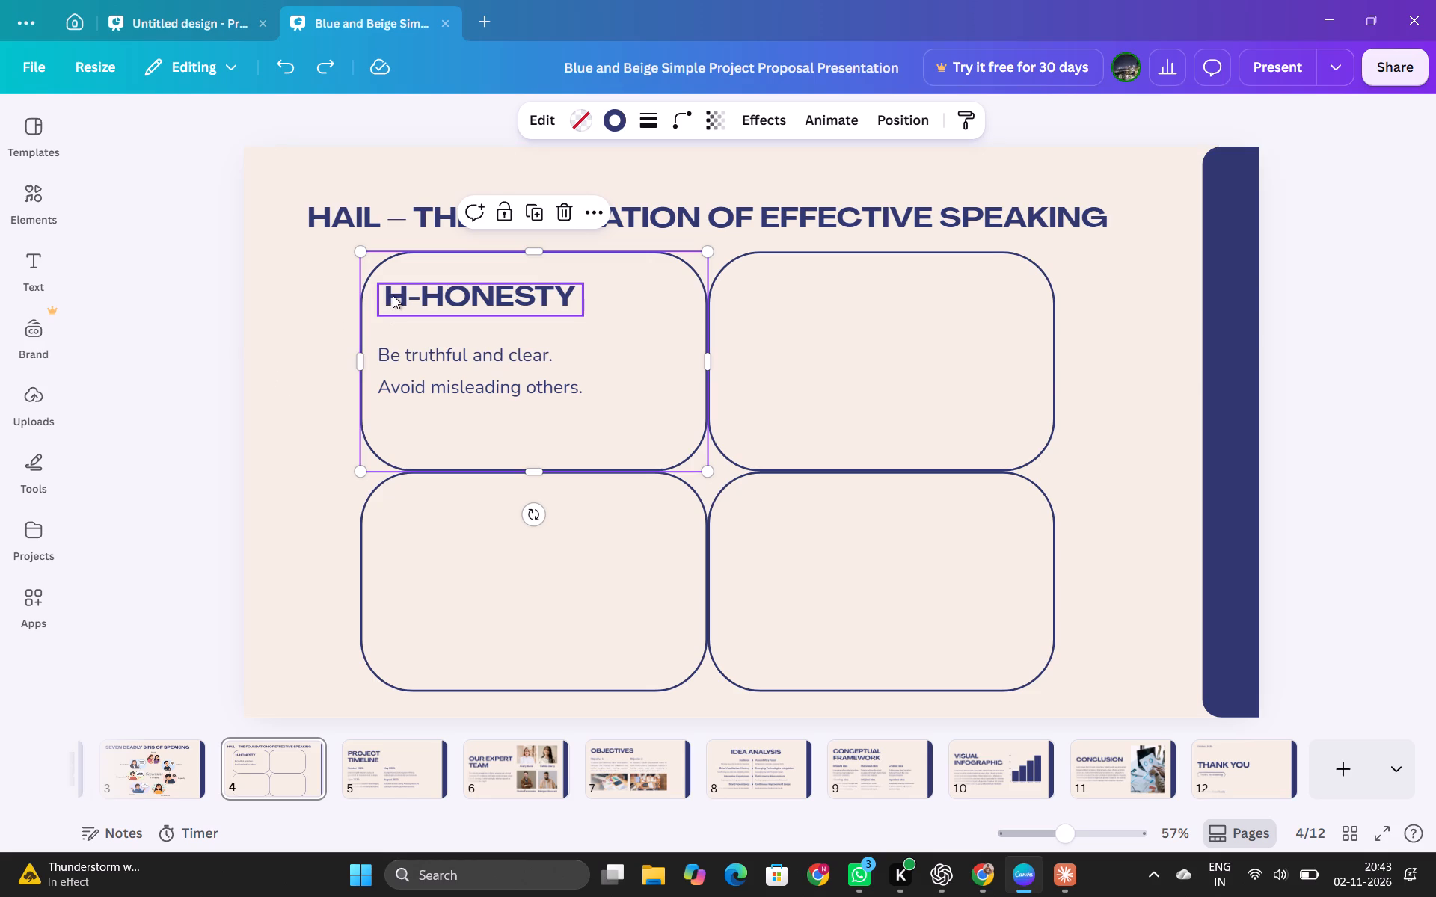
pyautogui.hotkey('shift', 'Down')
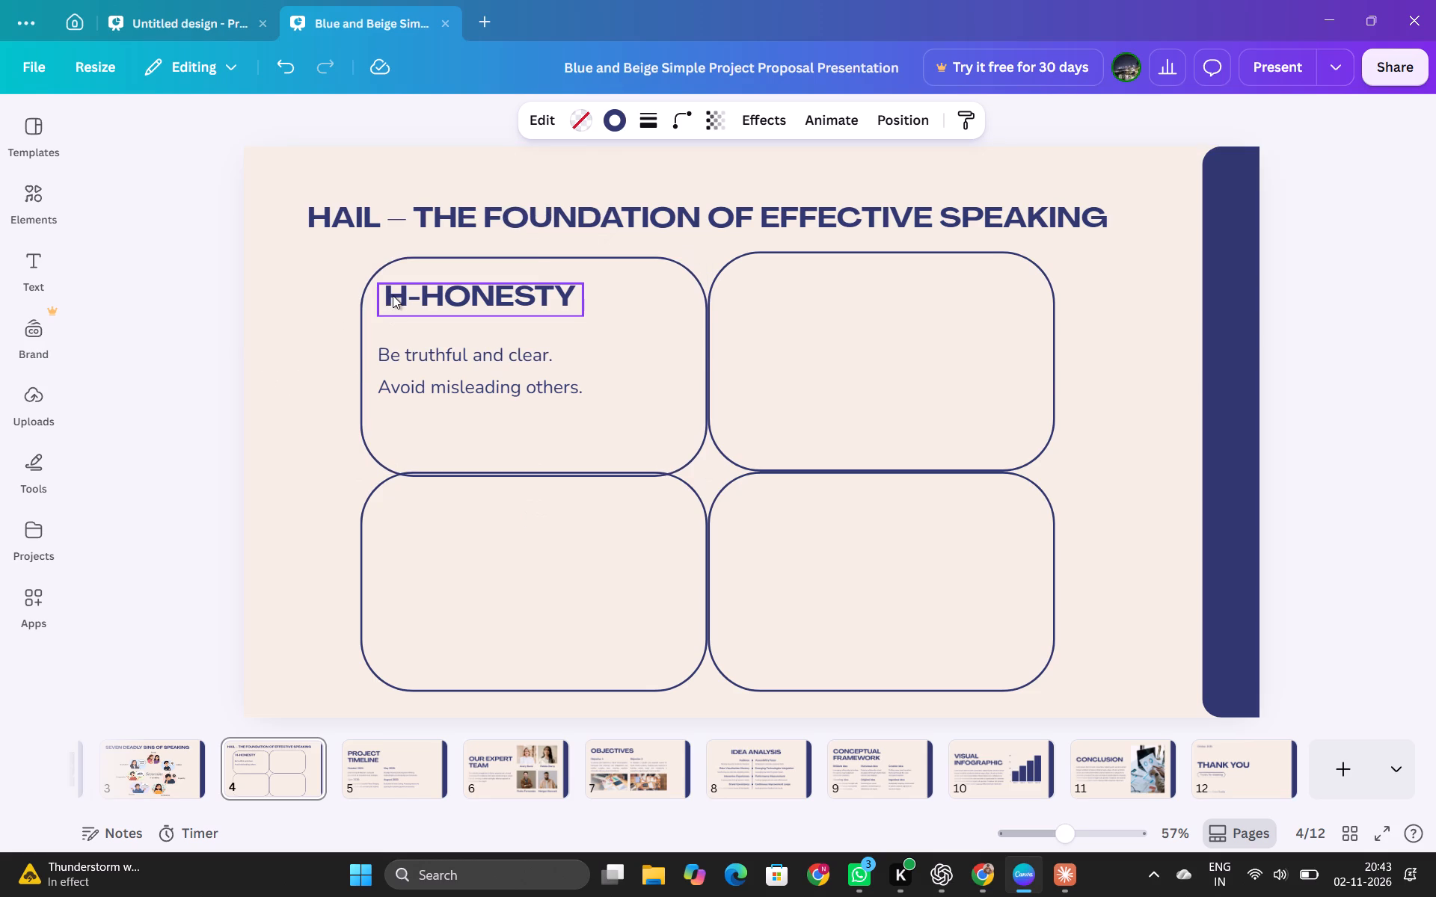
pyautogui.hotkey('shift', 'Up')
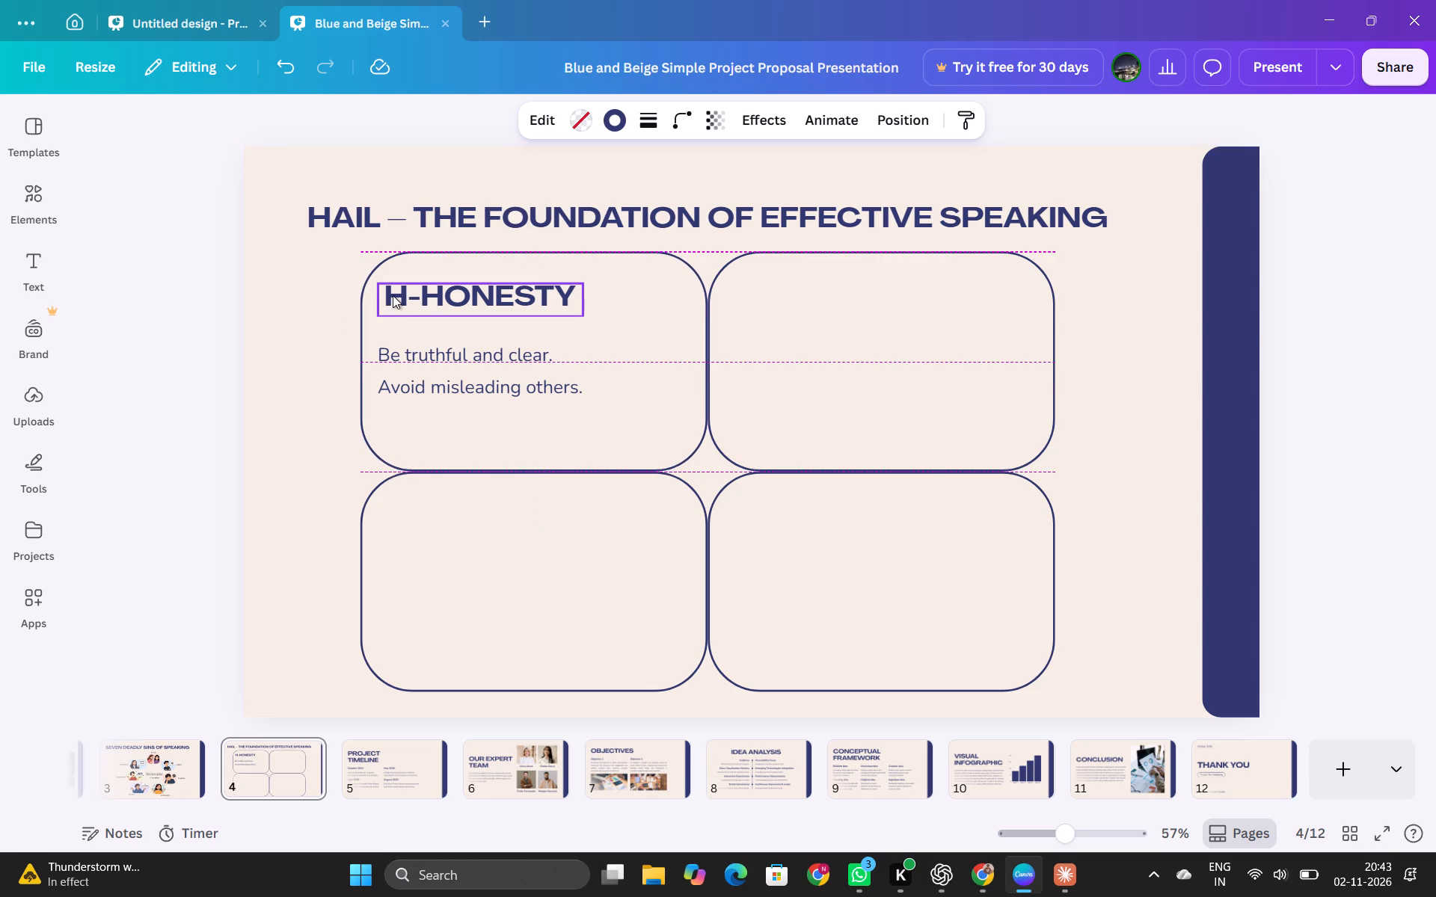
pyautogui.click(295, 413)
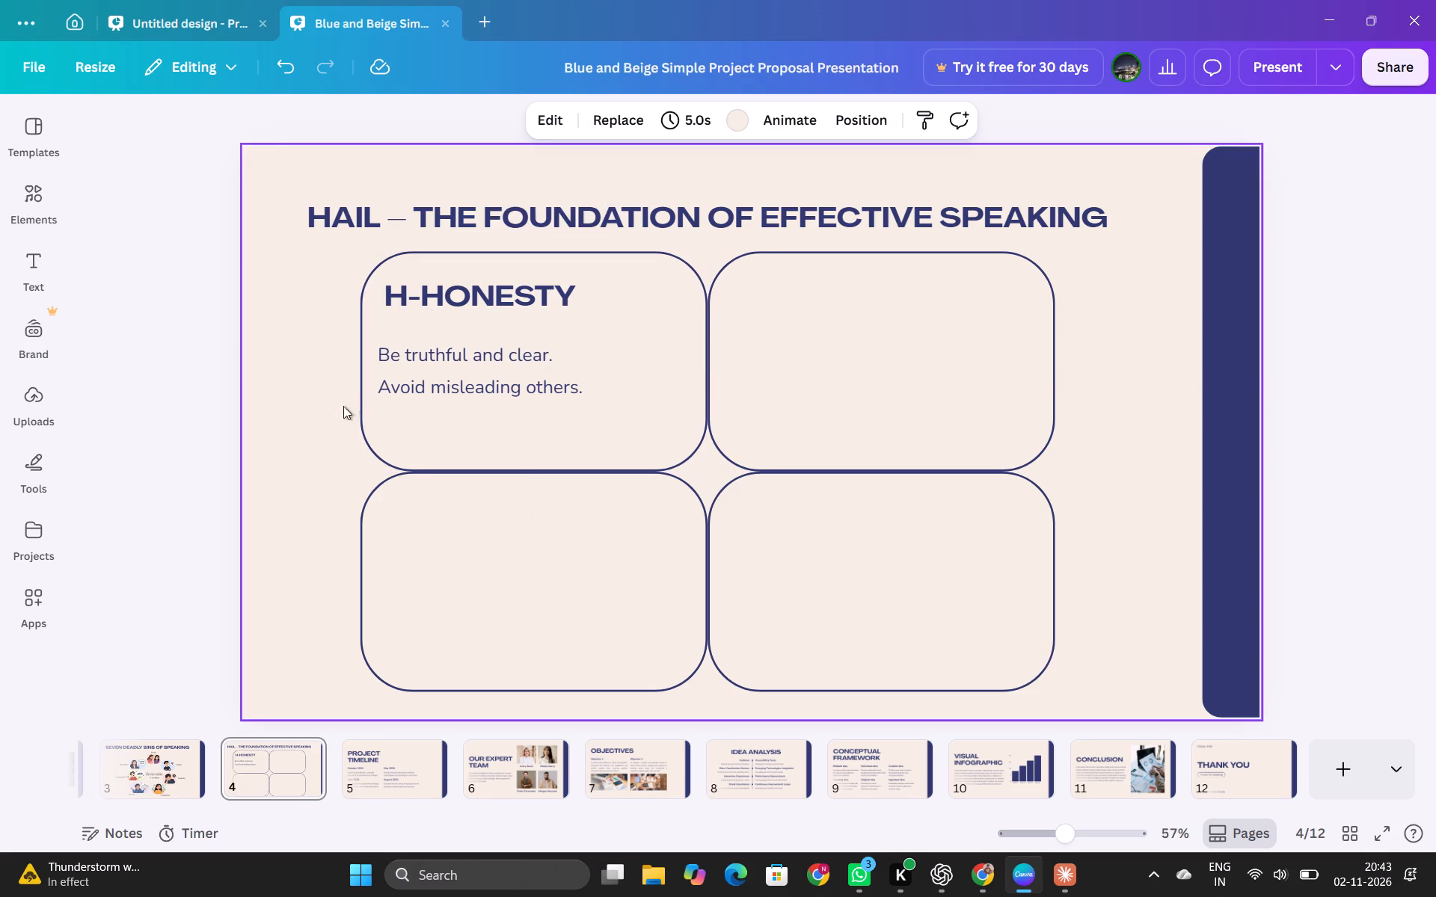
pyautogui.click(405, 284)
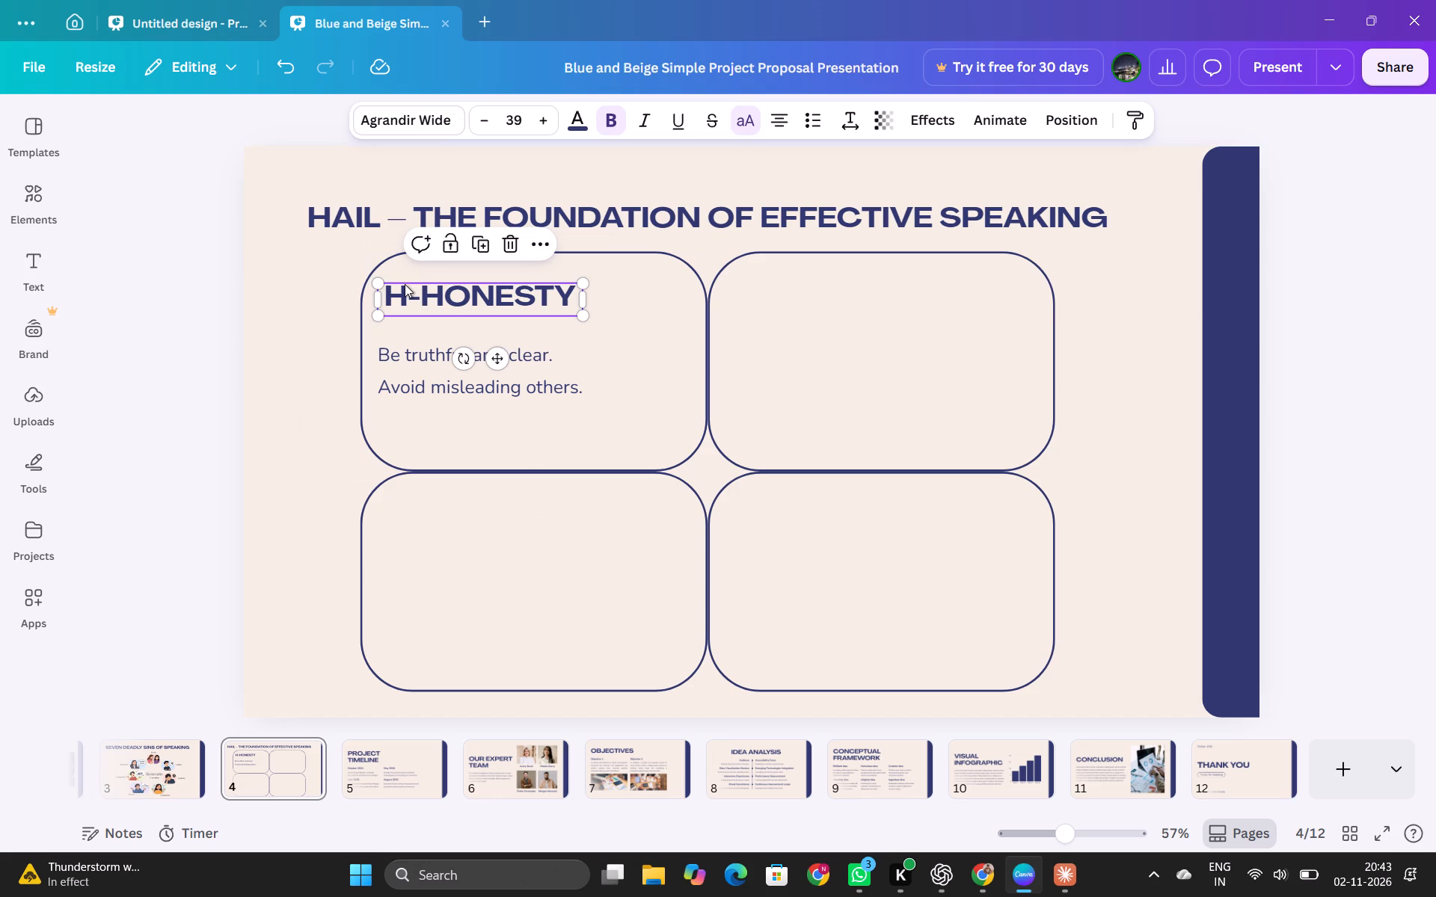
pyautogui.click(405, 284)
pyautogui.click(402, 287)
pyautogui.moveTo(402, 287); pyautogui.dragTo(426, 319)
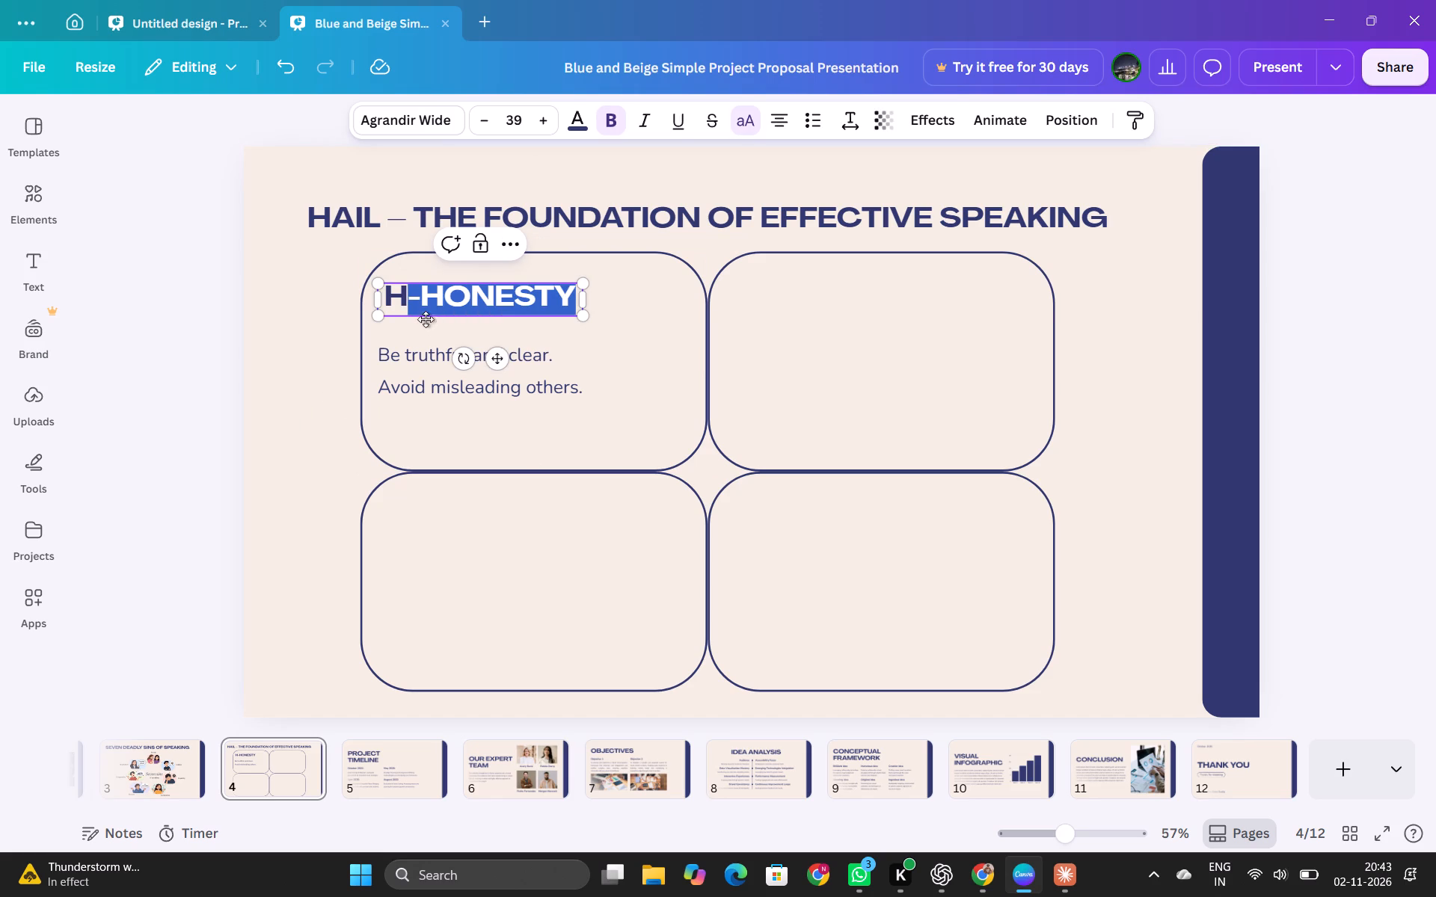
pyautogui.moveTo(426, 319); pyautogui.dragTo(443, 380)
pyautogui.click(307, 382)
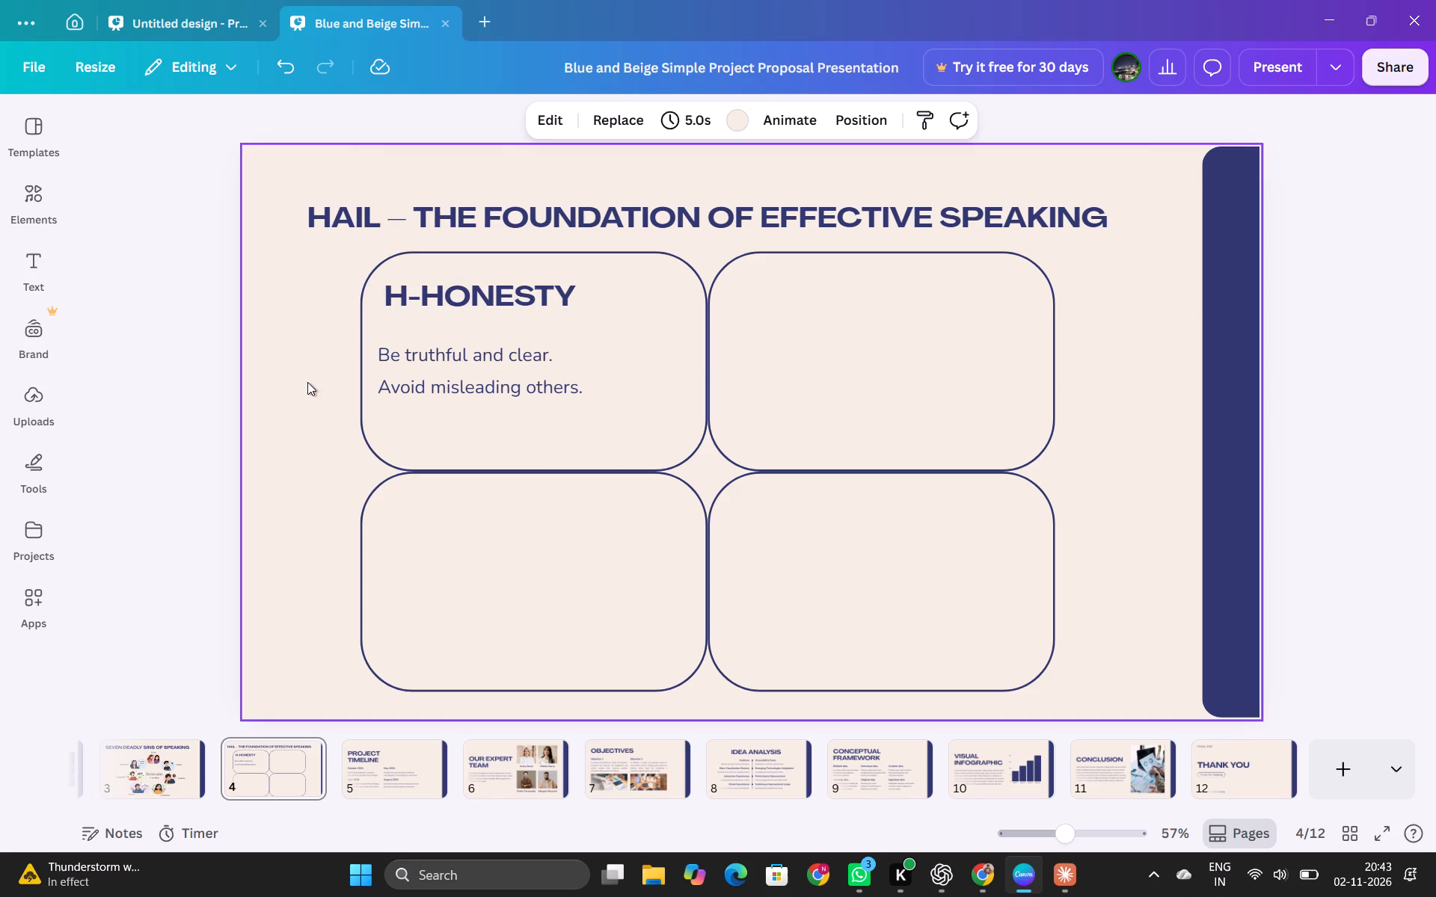
# Copy the H-HONESTY heading and place the duplicate at the top of the upper-right box, level with the original.
pyautogui.click(502, 298)
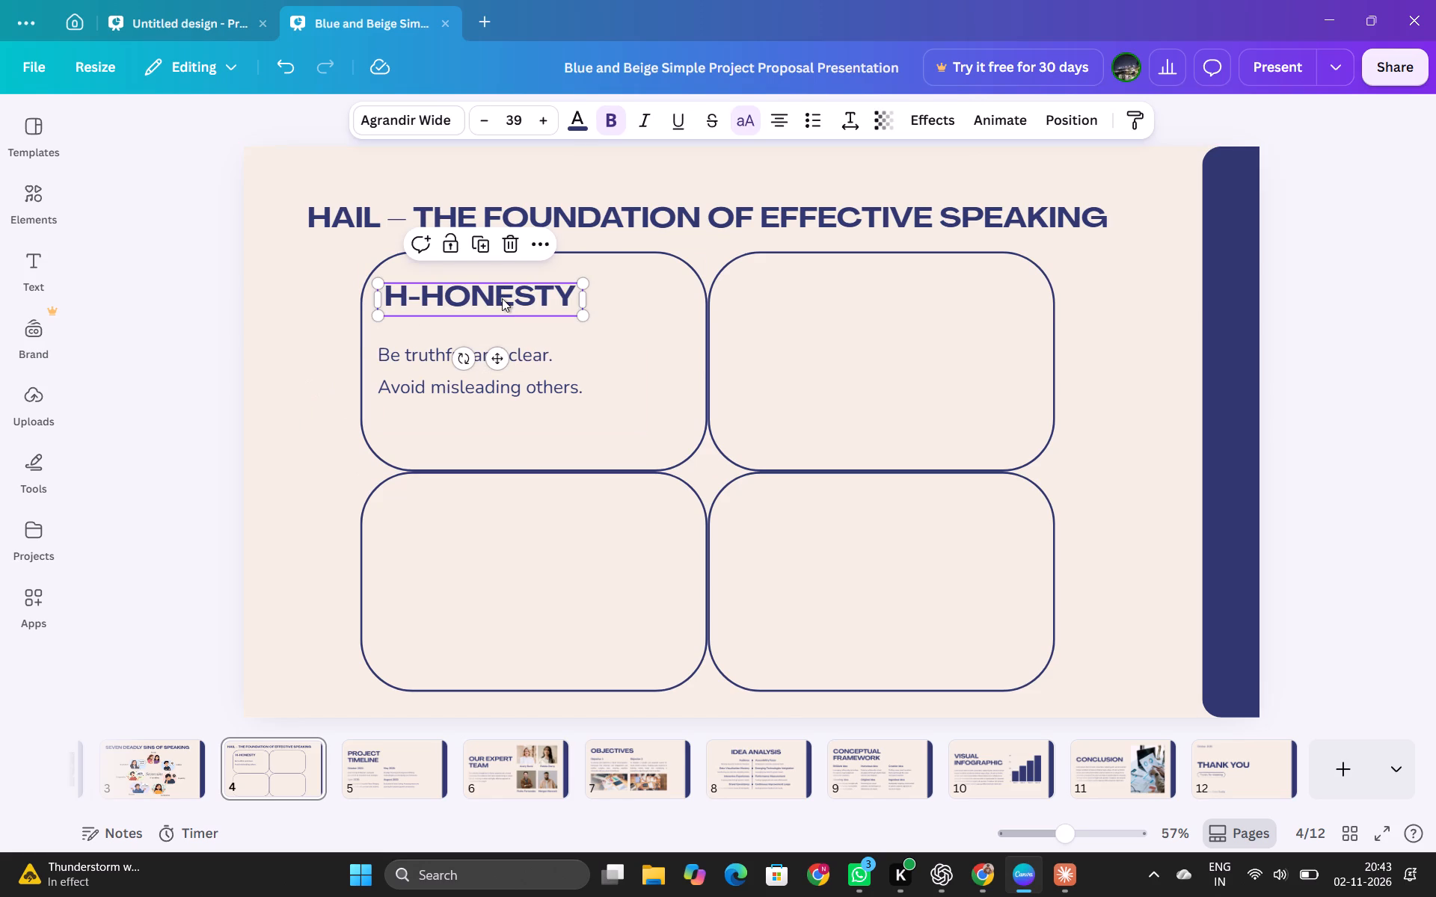
pyautogui.hotkey('ctrl', 'c')
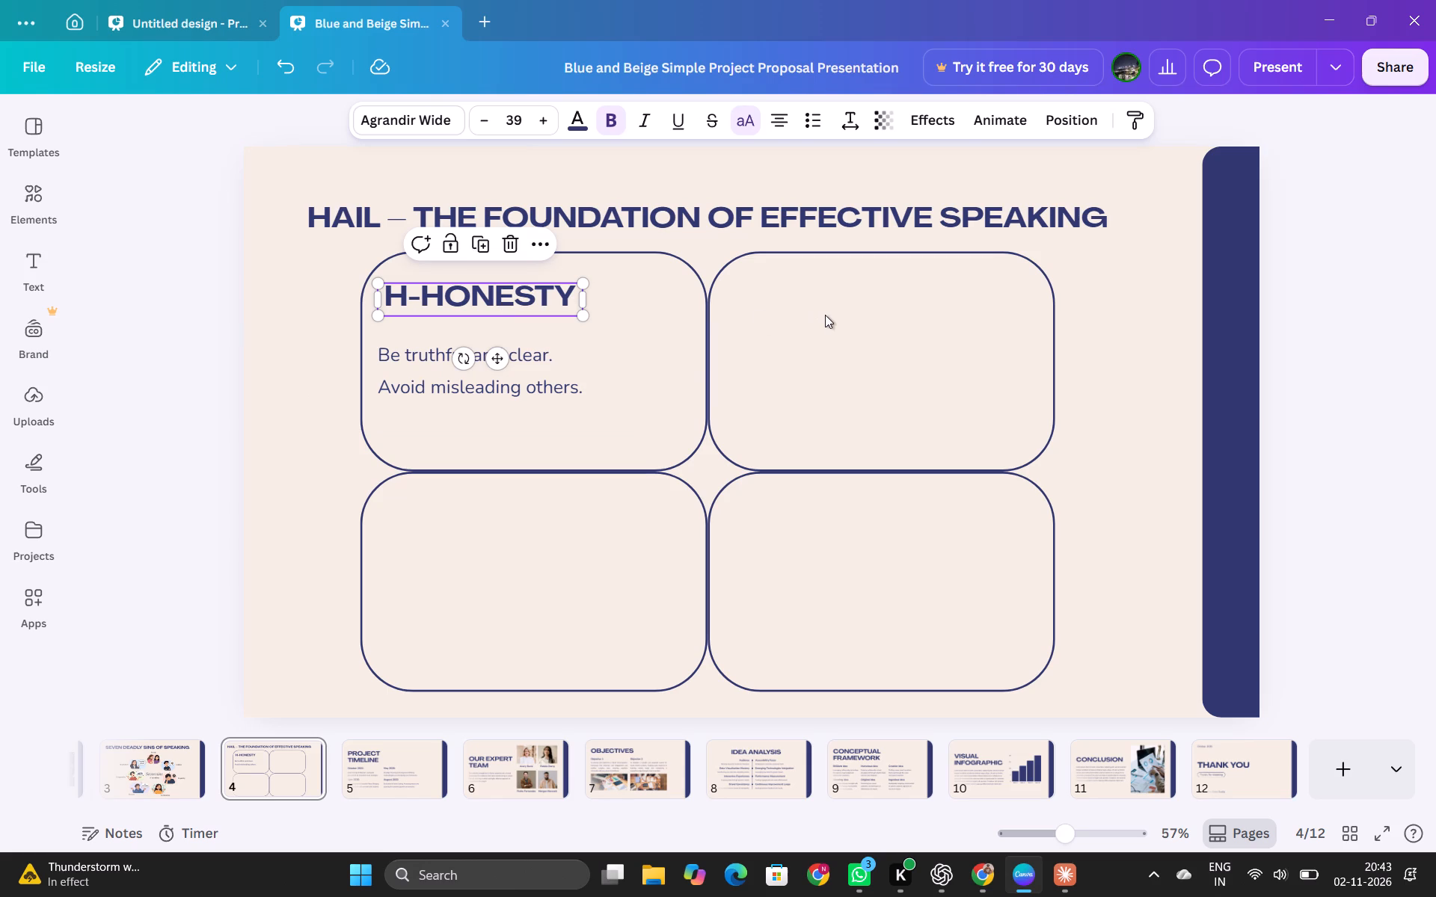
pyautogui.click(844, 315)
pyautogui.hotkey('ctrl', 'v')
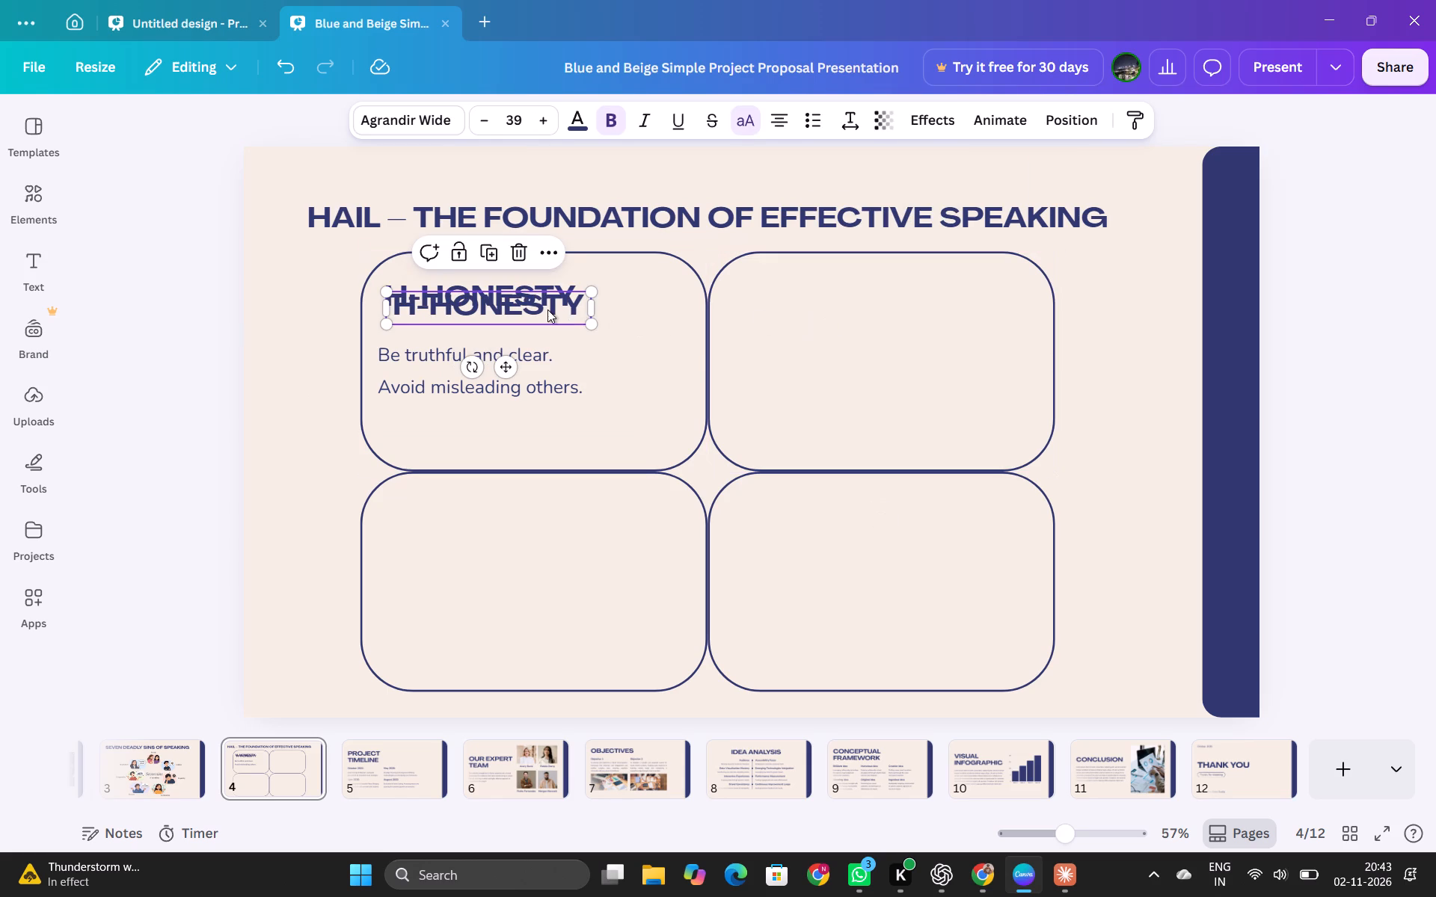
pyautogui.moveTo(547, 309); pyautogui.dragTo(889, 298)
# Align the Honesty description with its heading, and place a copy of it under the heading in the upper-right box.
pyautogui.click(509, 372)
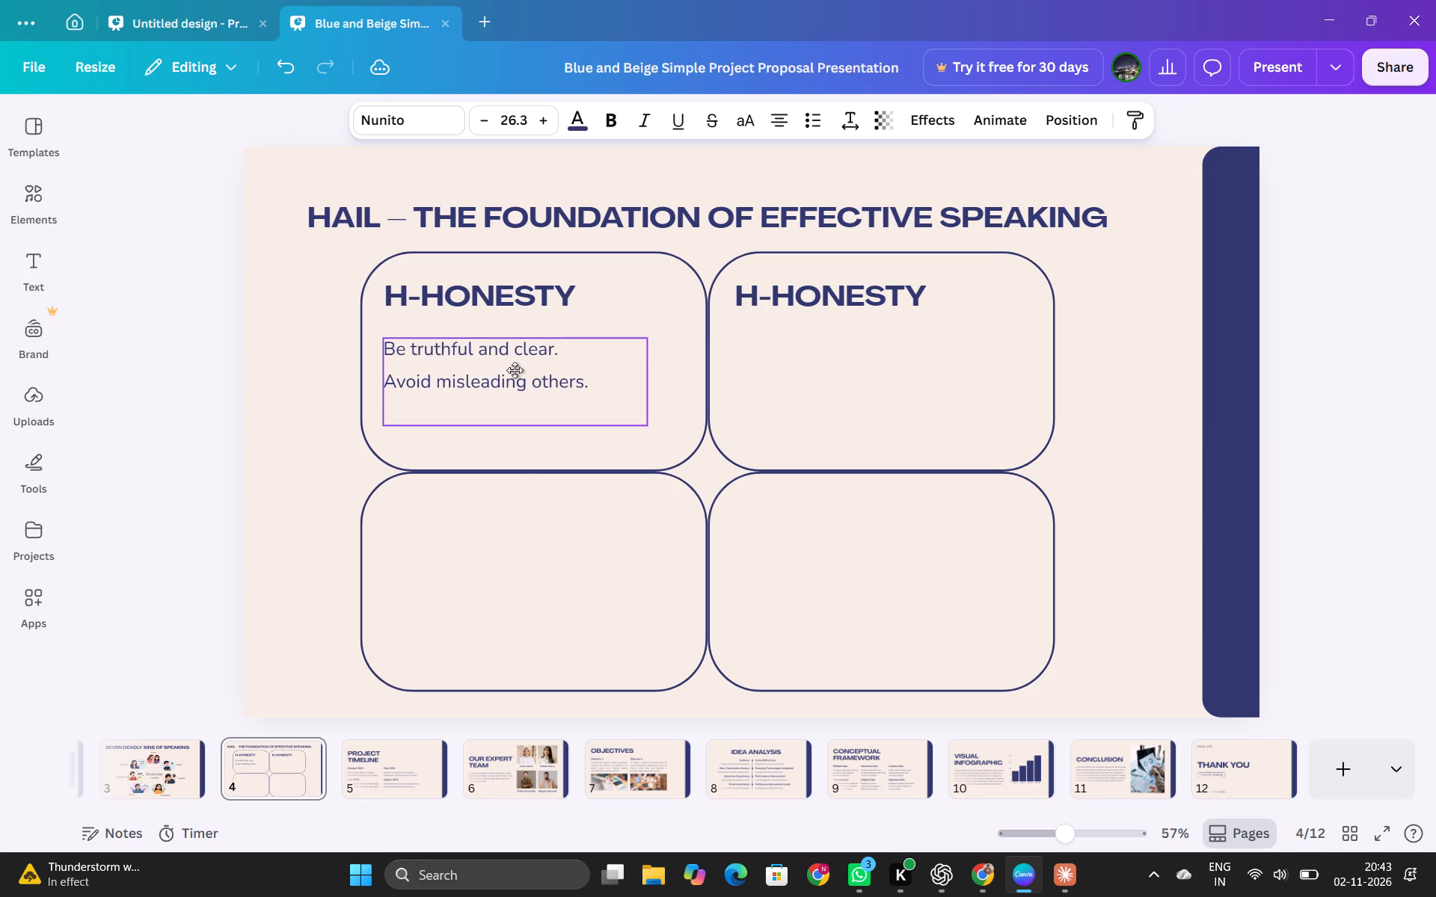
pyautogui.hotkey('ctrl', 'c')
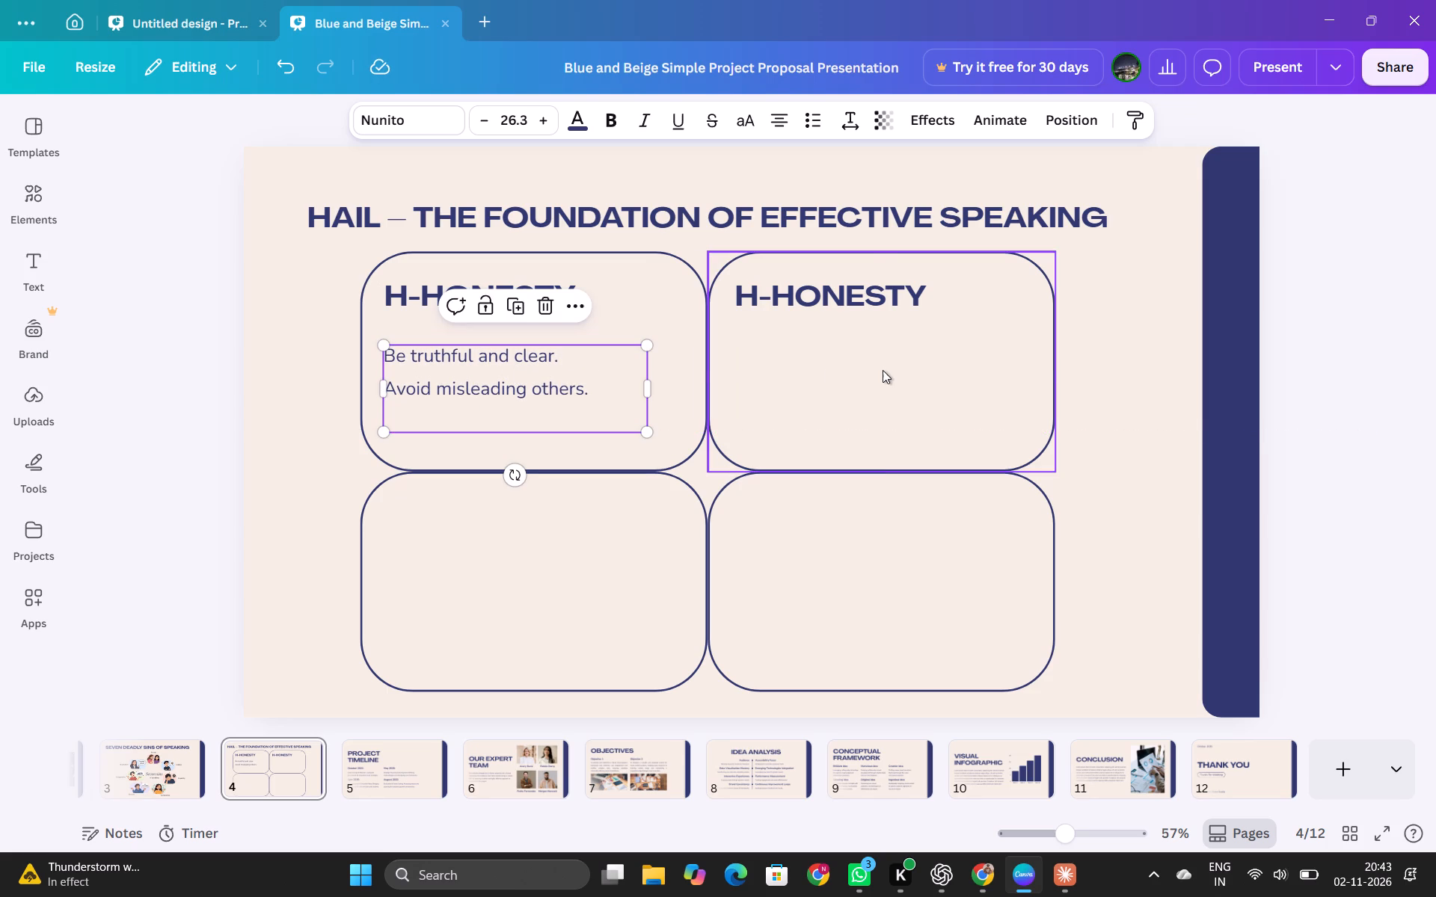
pyautogui.click(887, 370)
pyautogui.hotkey('ctrl', 'v')
pyautogui.moveTo(556, 396); pyautogui.dragTo(677, 396)
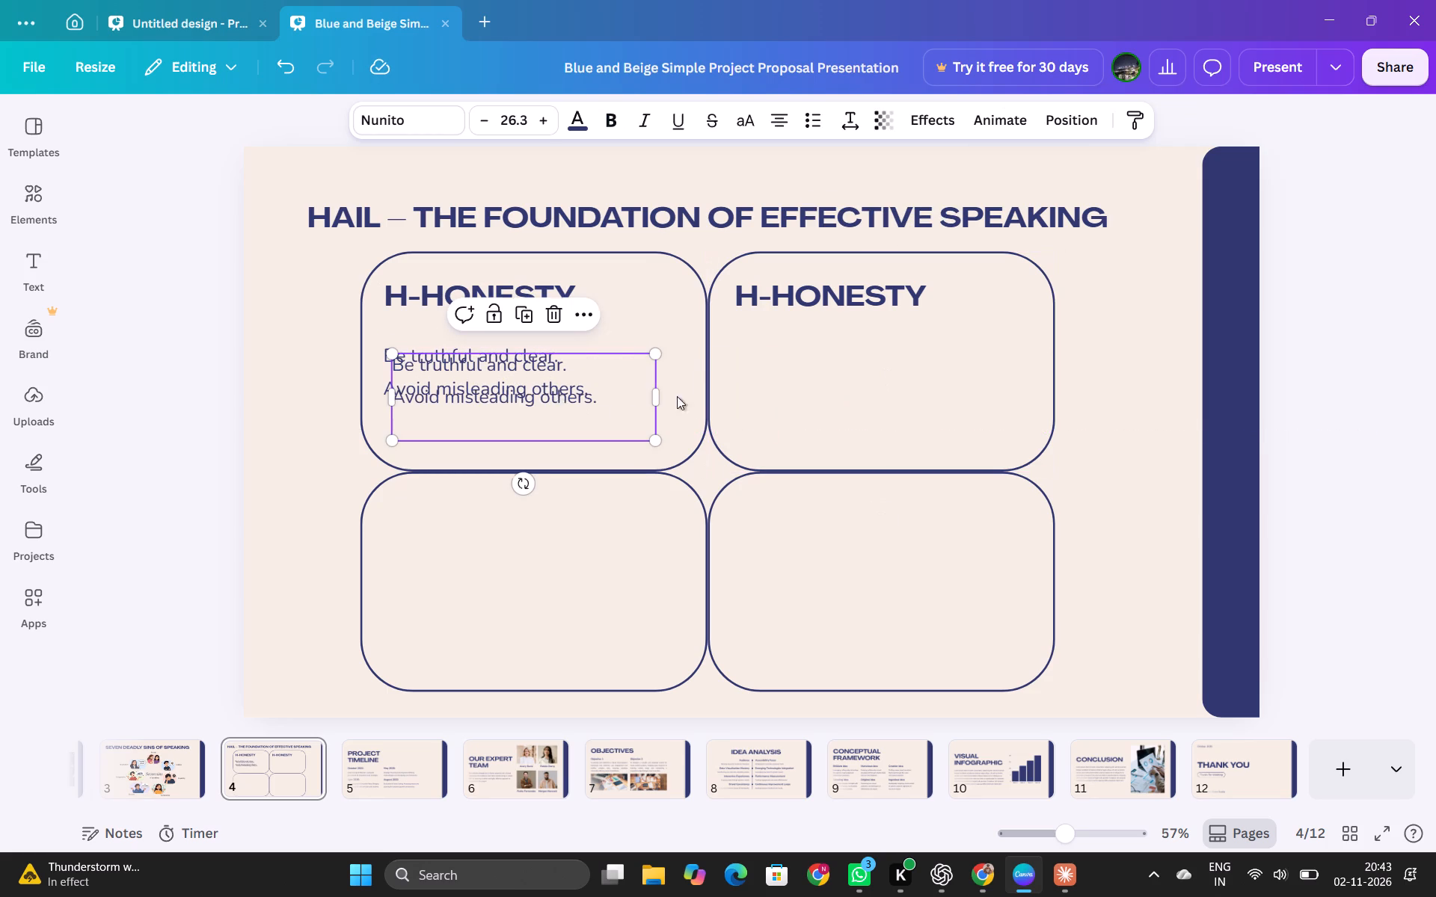
pyautogui.moveTo(677, 396); pyautogui.dragTo(897, 382)
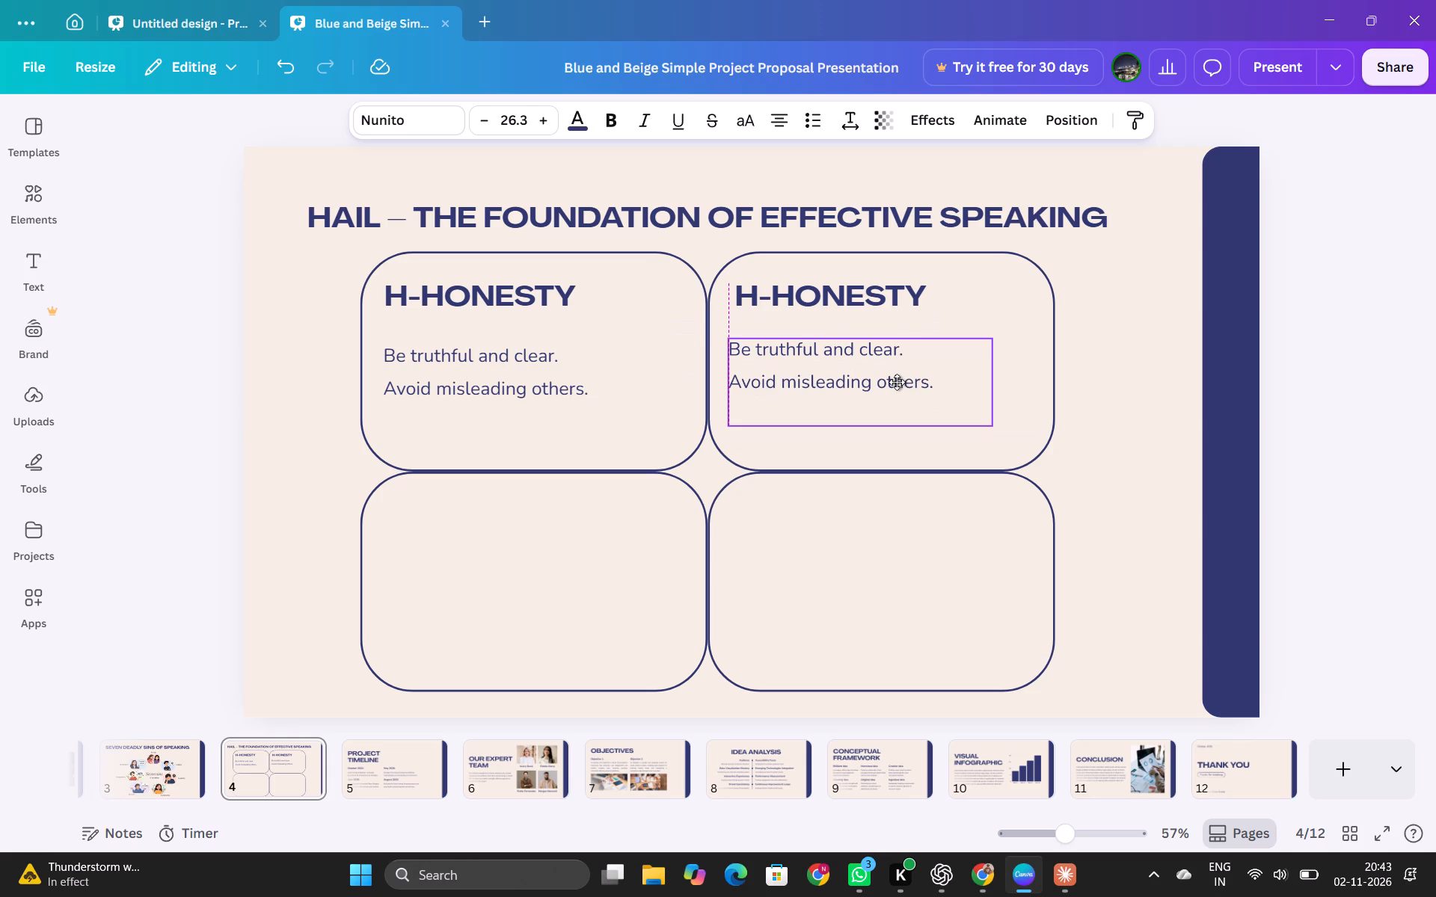
pyautogui.moveTo(897, 382); pyautogui.dragTo(897, 386)
pyautogui.click(1135, 428)
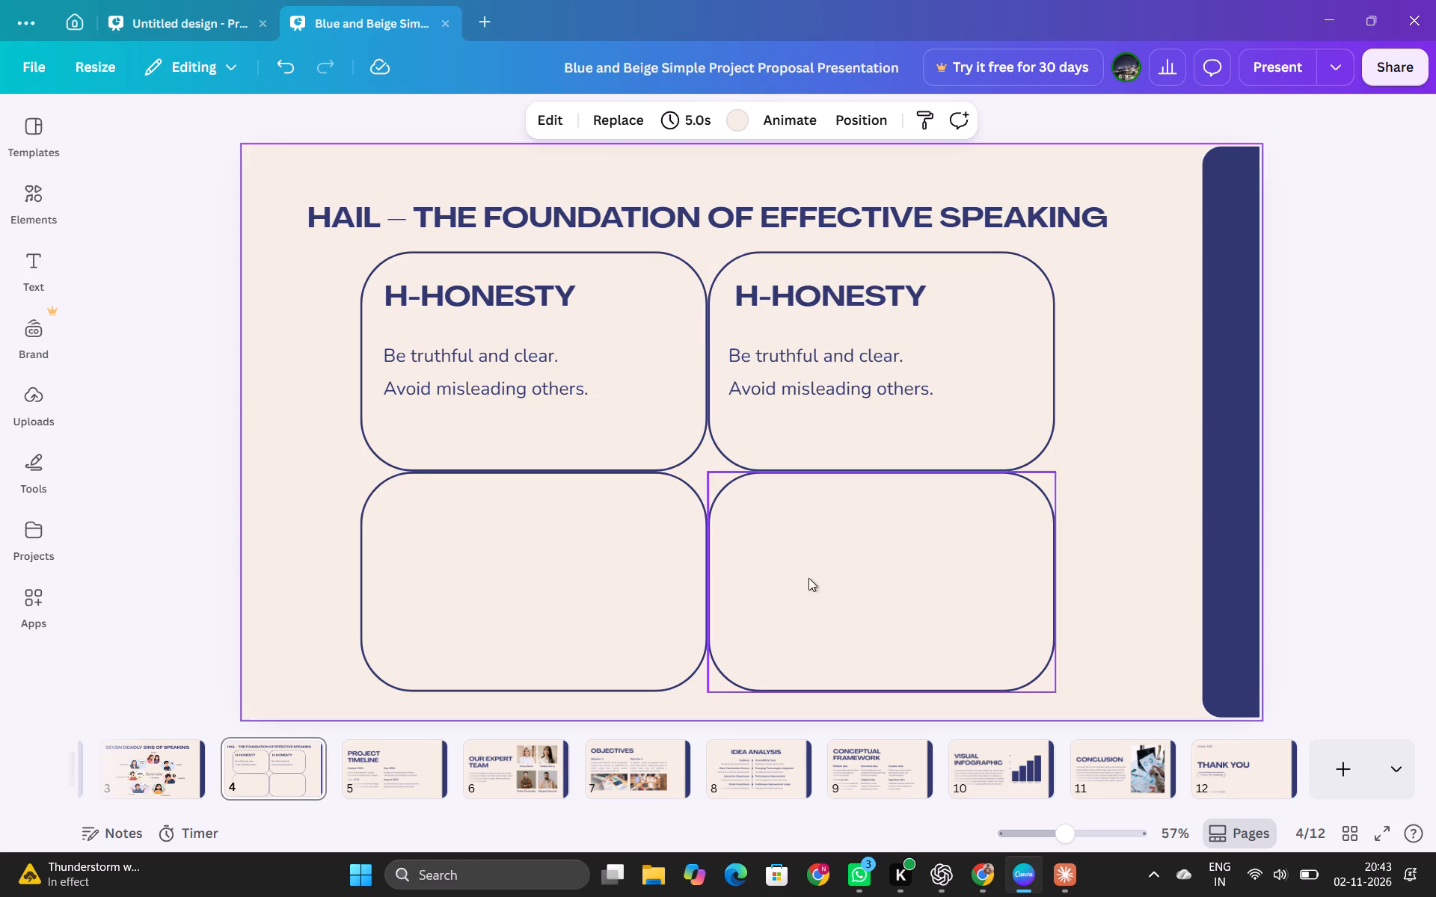
# Paste another copy of the Honesty description into the lower-left box, aligned with the description above it.
pyautogui.hotkey('ctrl', 'v')
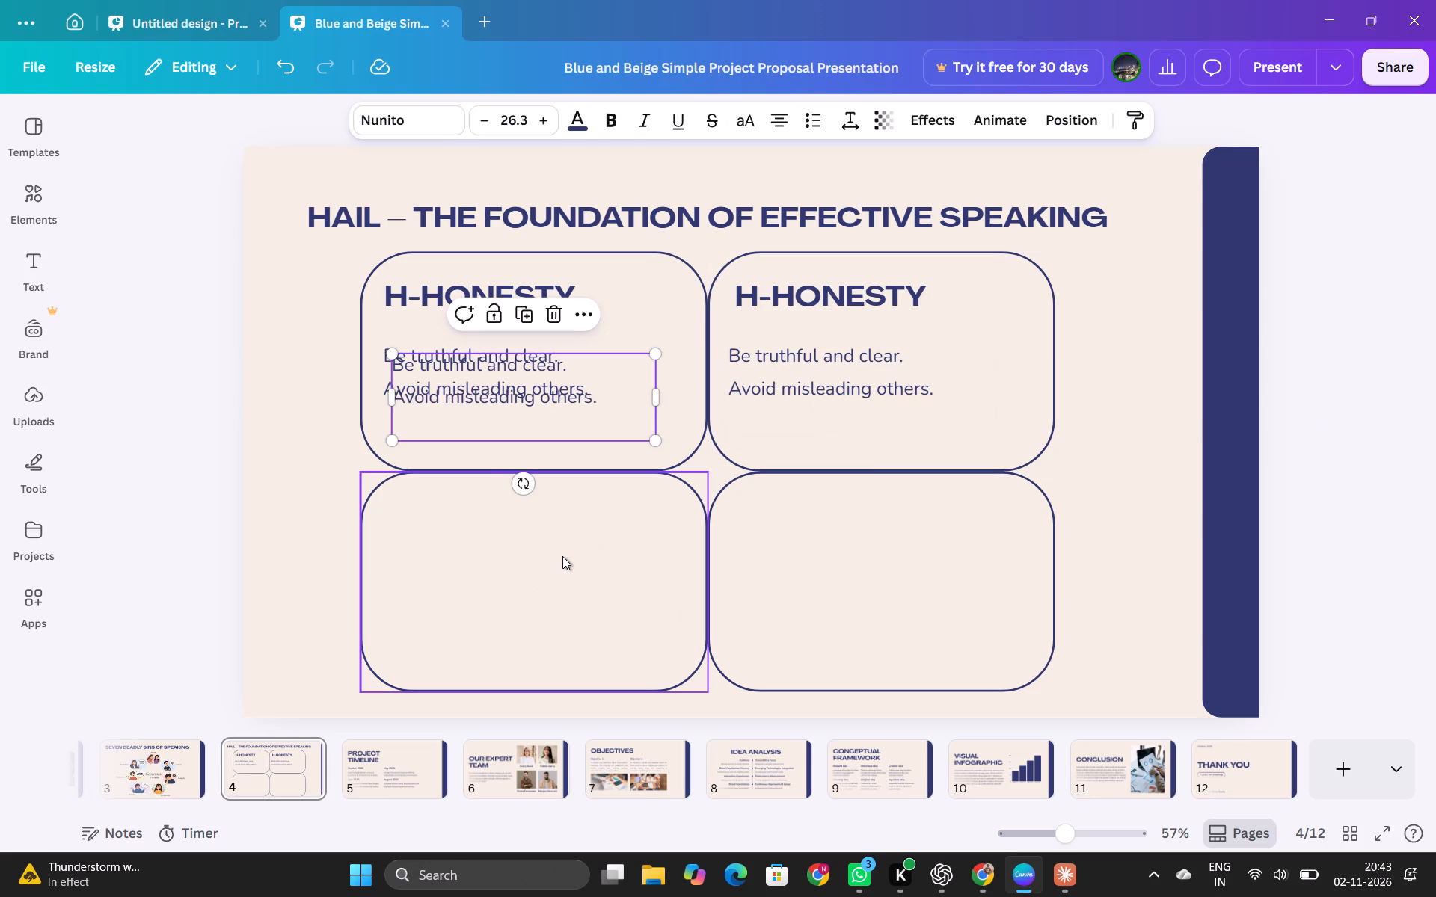
pyautogui.moveTo(517, 366); pyautogui.dragTo(509, 599)
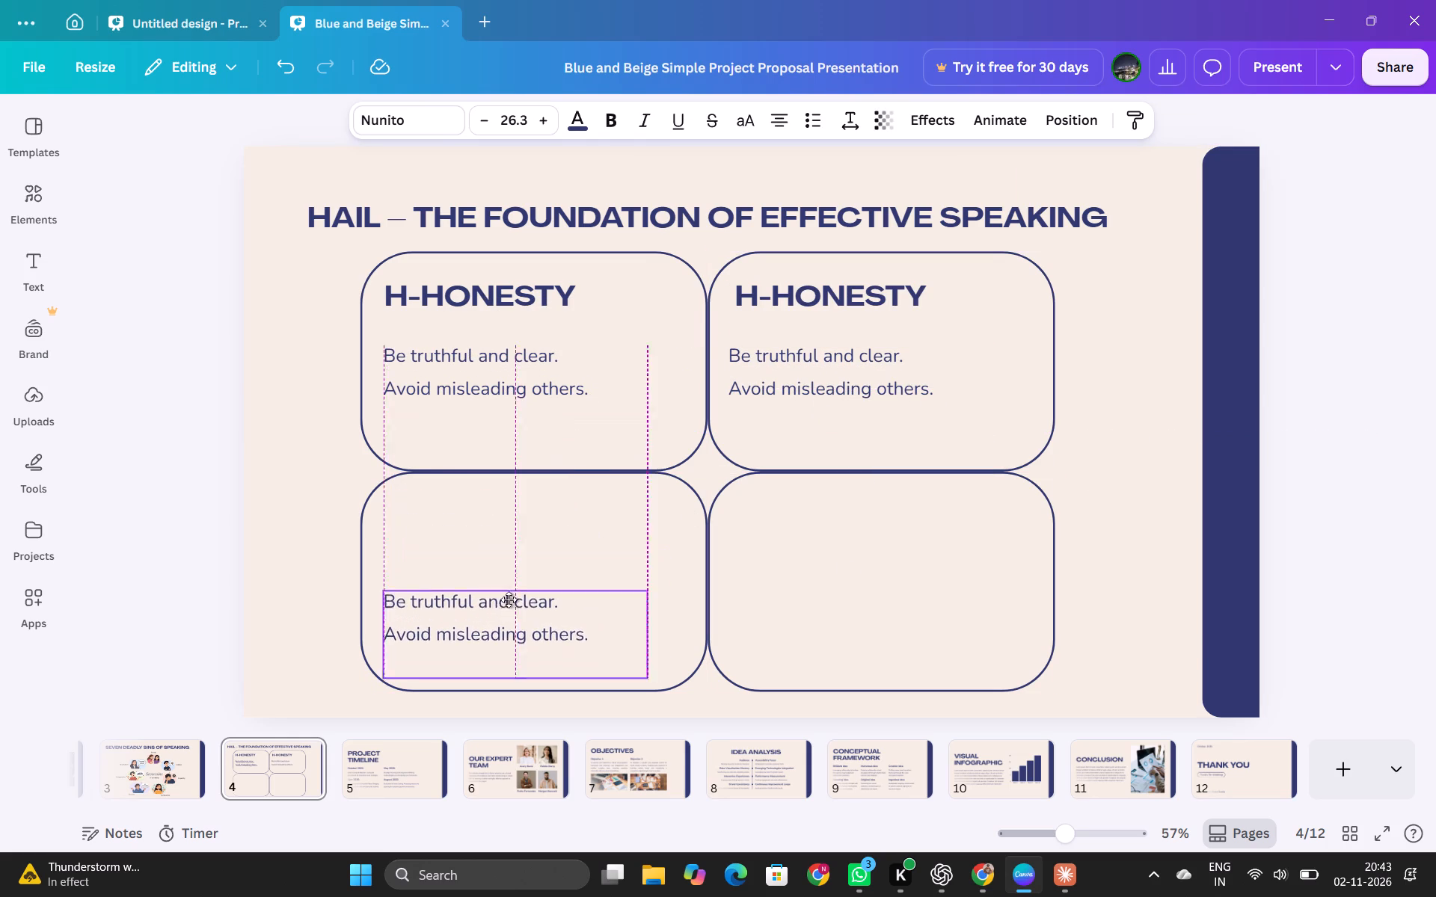
pyautogui.moveTo(509, 599); pyautogui.dragTo(509, 585)
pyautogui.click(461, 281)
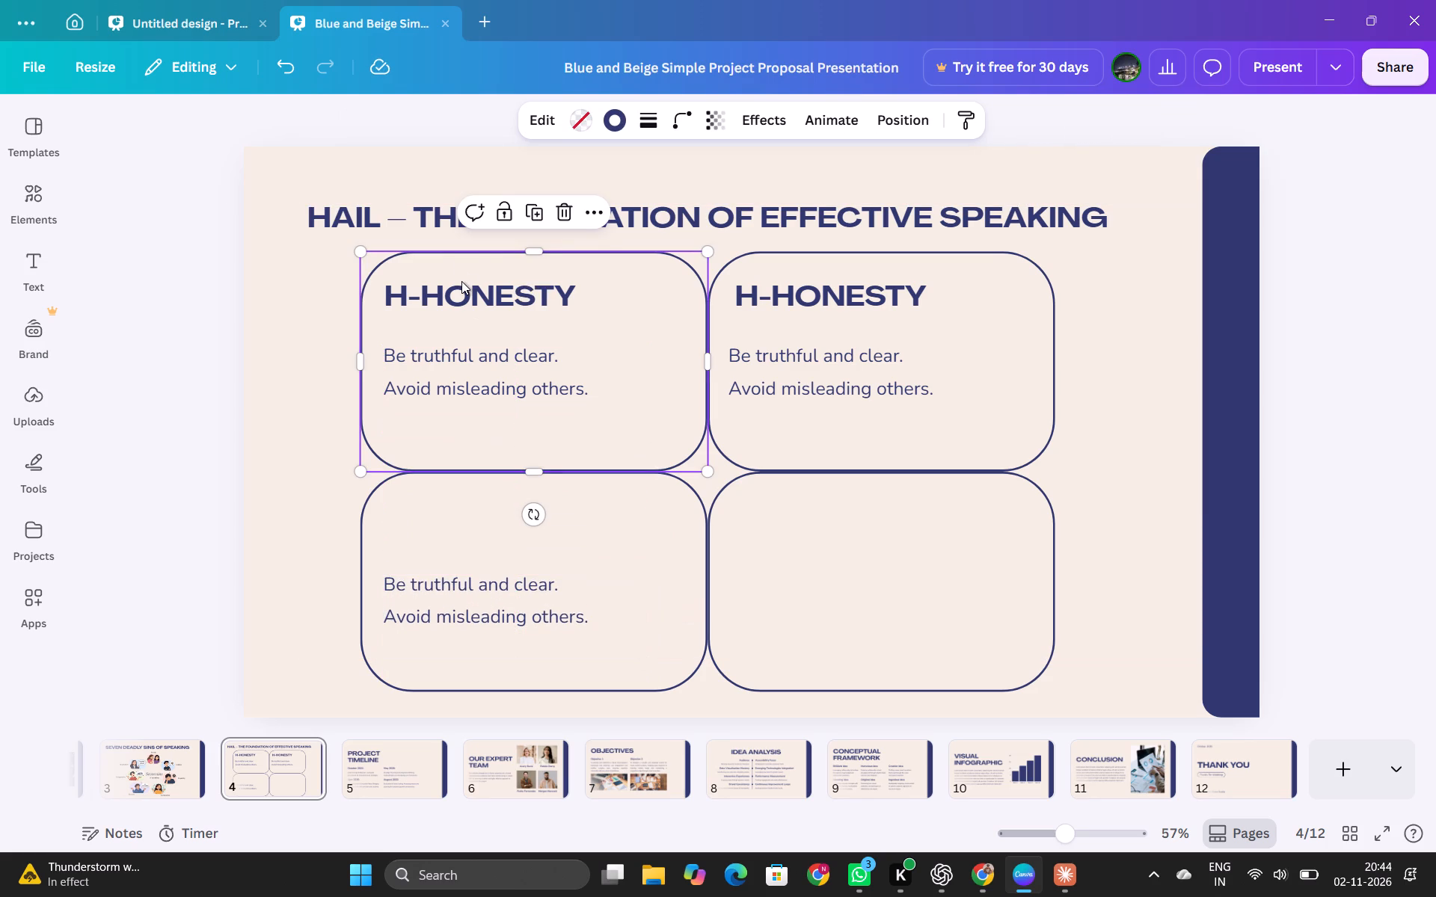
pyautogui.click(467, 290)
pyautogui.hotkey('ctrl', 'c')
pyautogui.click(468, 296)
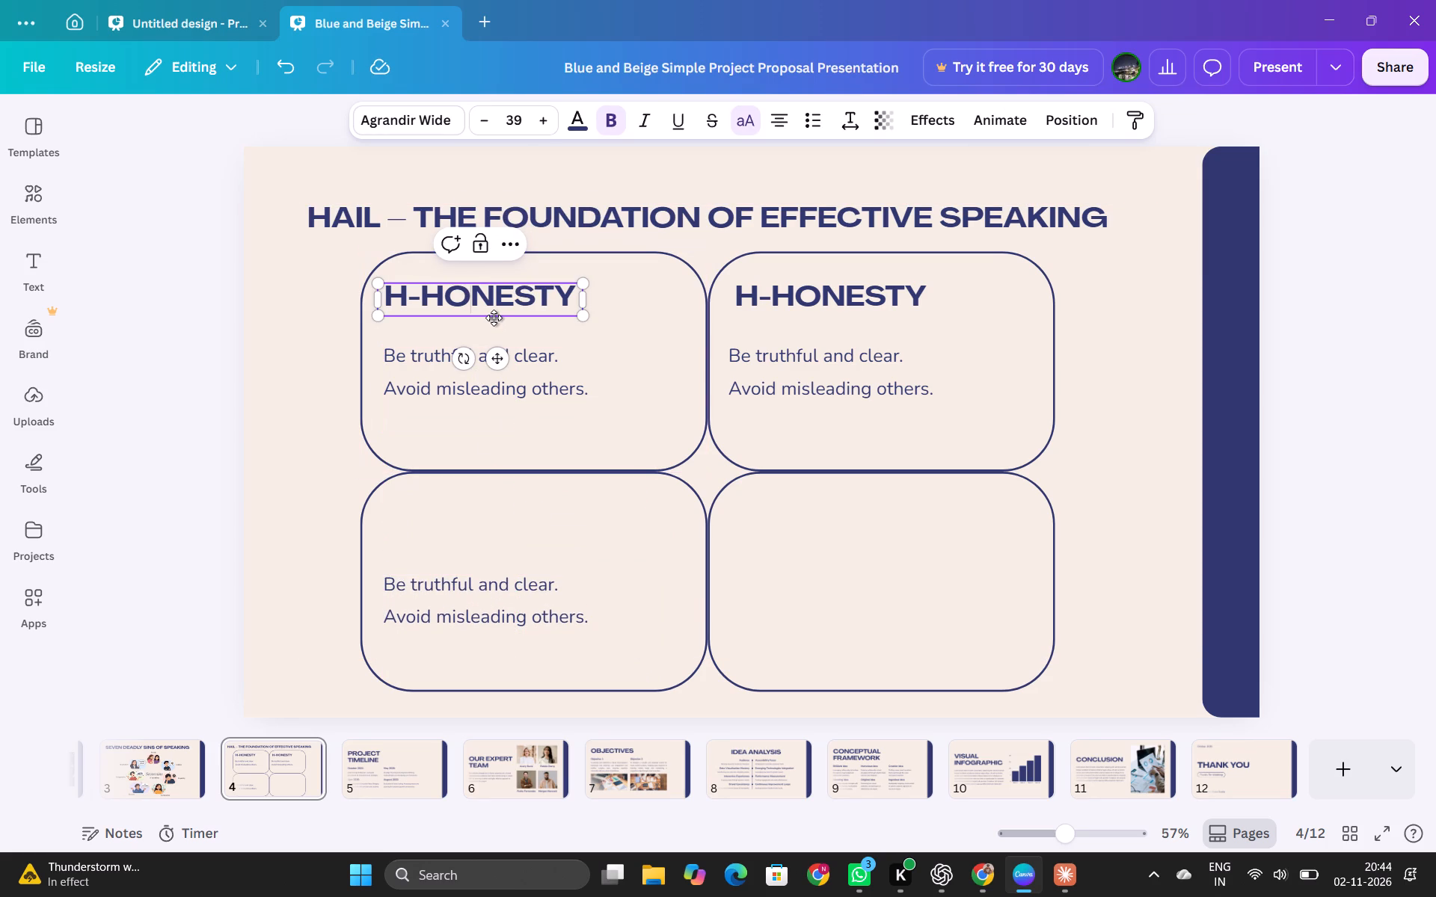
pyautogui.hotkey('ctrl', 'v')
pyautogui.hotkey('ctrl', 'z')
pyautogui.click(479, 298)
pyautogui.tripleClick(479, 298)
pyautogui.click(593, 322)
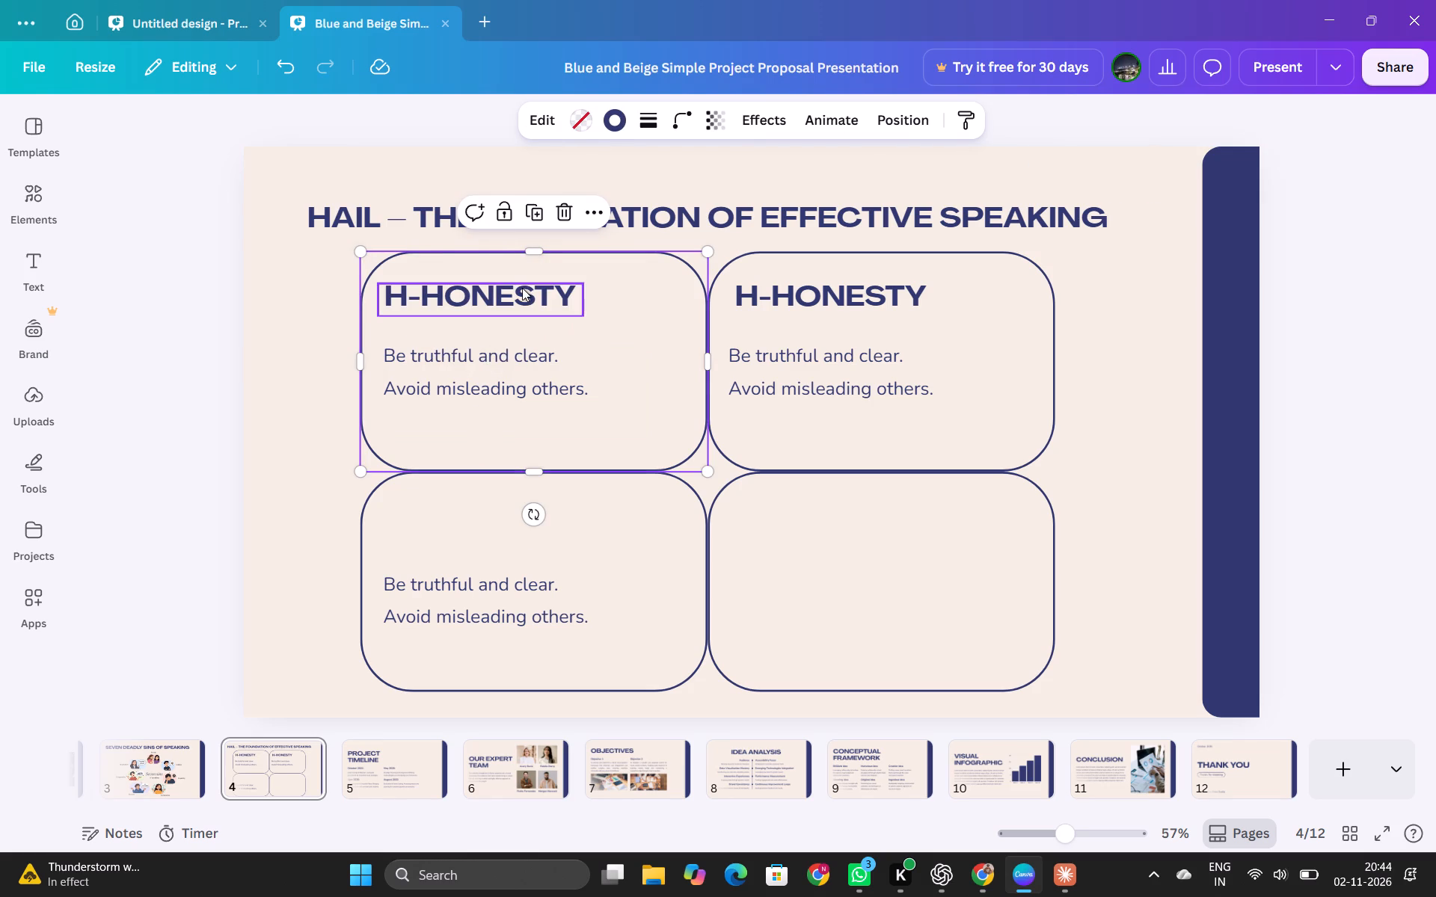
# Copy the H-HONESTY heading and place the duplicate at the top of the lower-left box, above its description.
pyautogui.click(522, 288)
pyautogui.hotkey('ctrl', 'c')
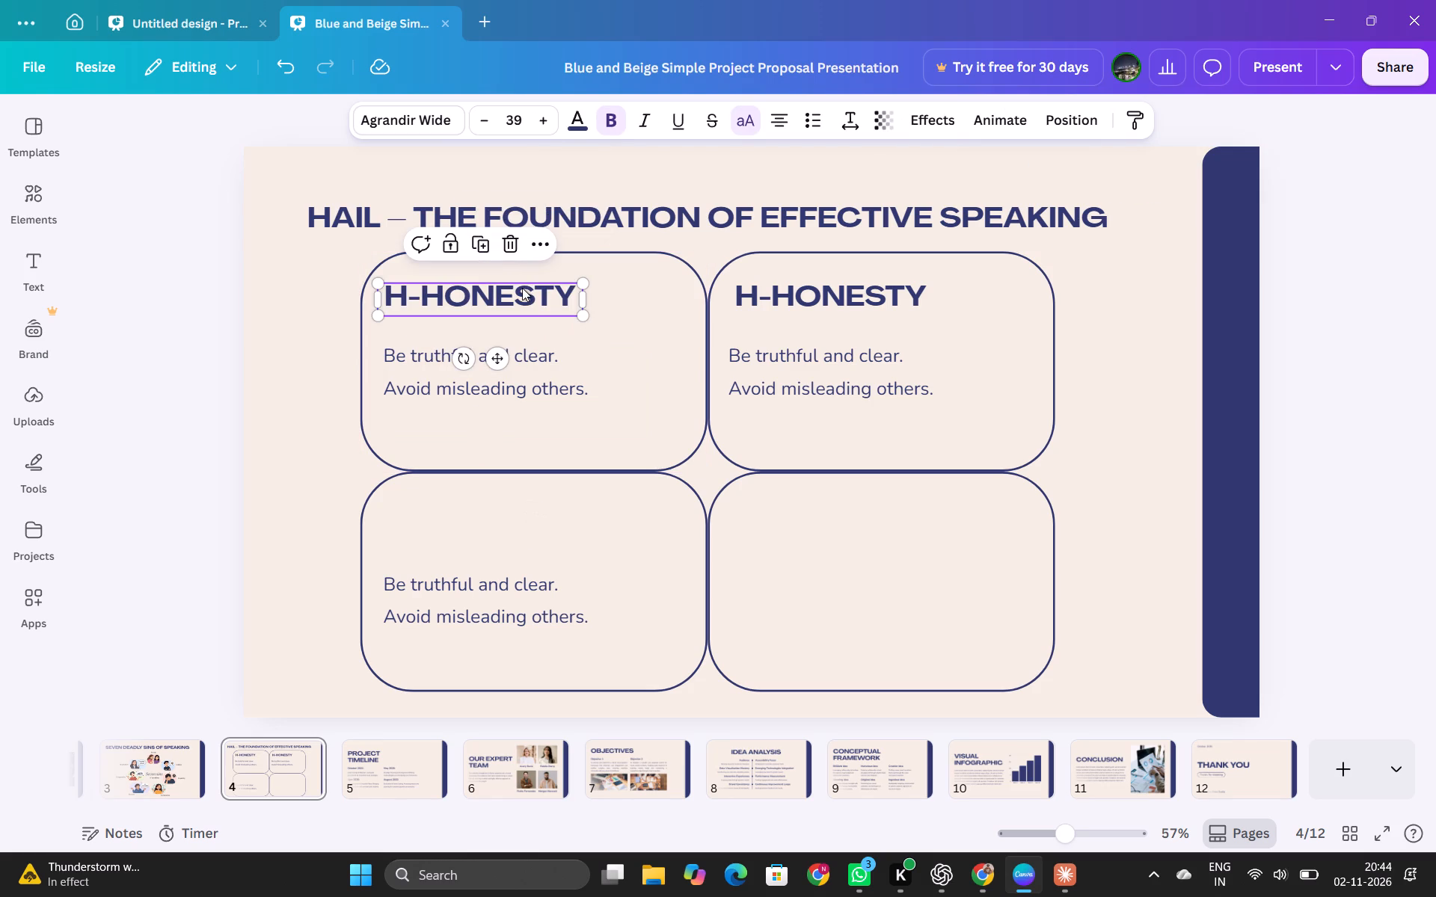
pyautogui.hotkey('ctrl', 'v')
pyautogui.click(522, 292)
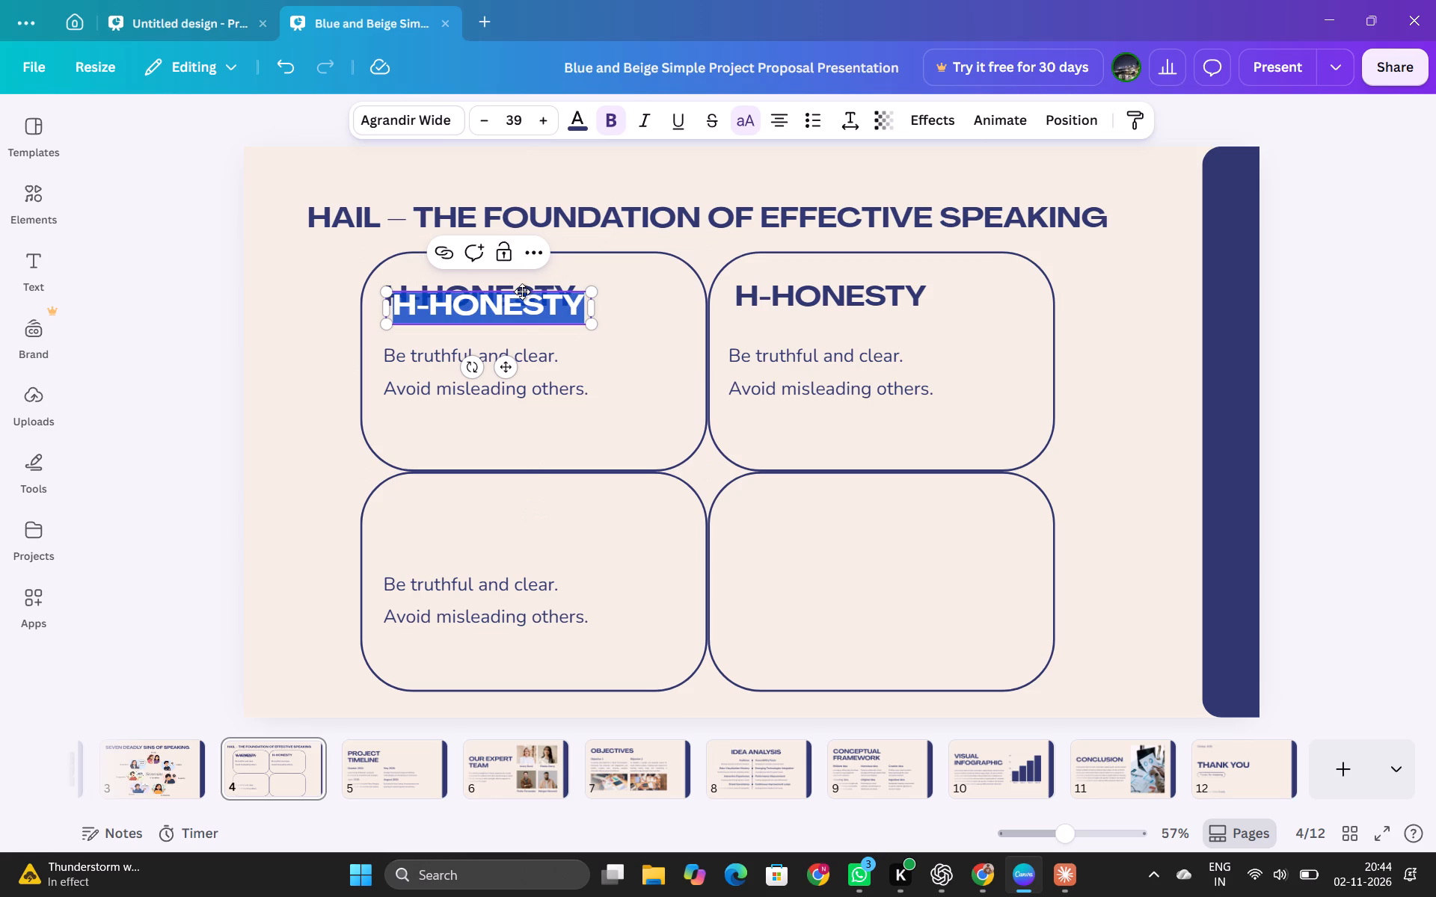
pyautogui.click(522, 292)
pyautogui.click(522, 292)
pyautogui.moveTo(522, 292); pyautogui.dragTo(525, 425)
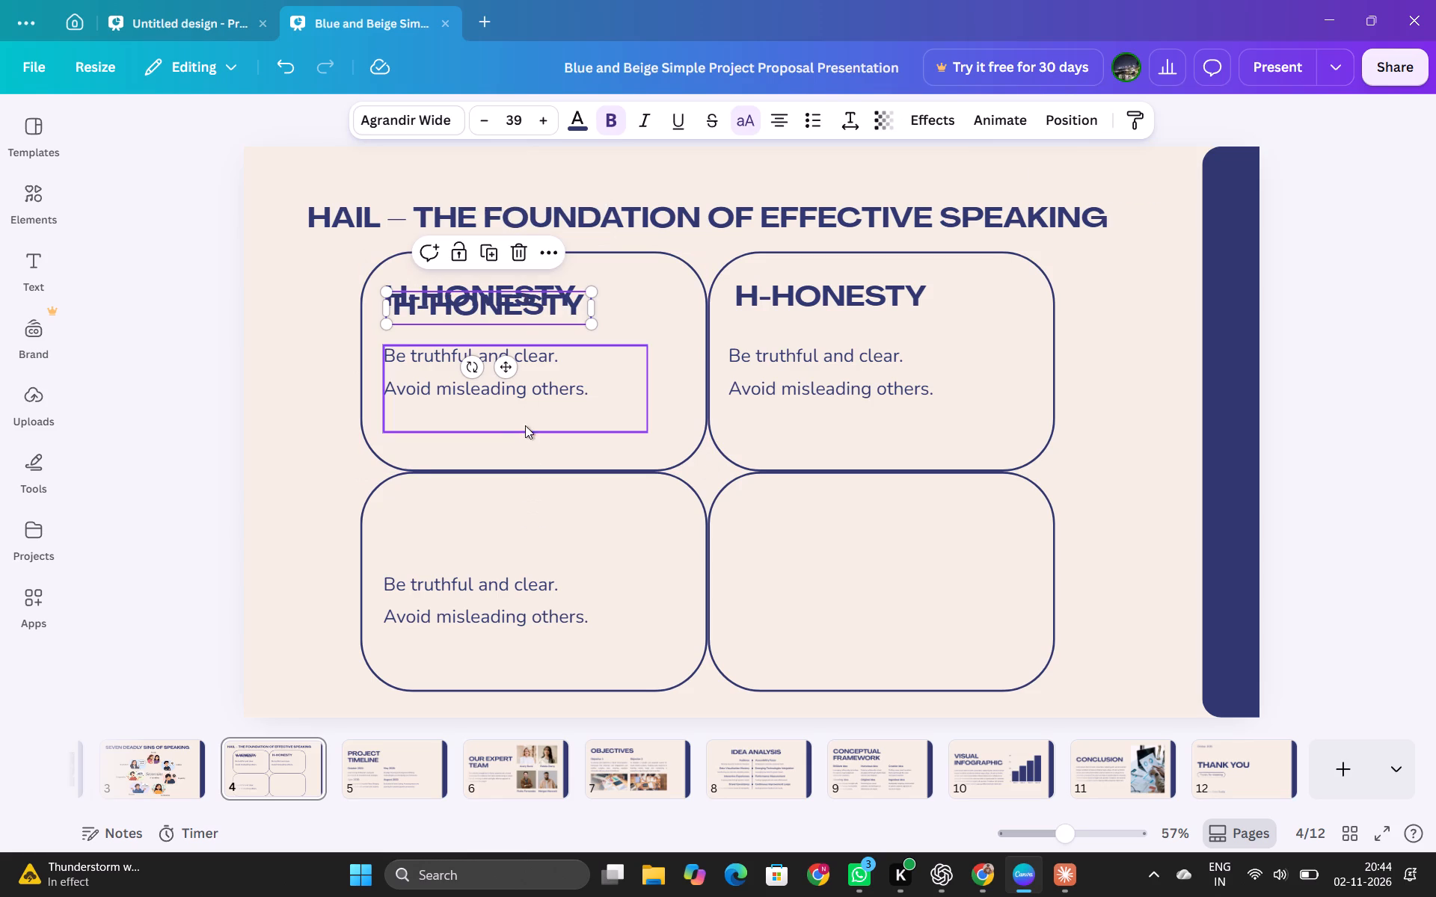
pyautogui.moveTo(525, 425); pyautogui.dragTo(530, 420)
pyautogui.click(530, 420)
pyautogui.click(416, 317)
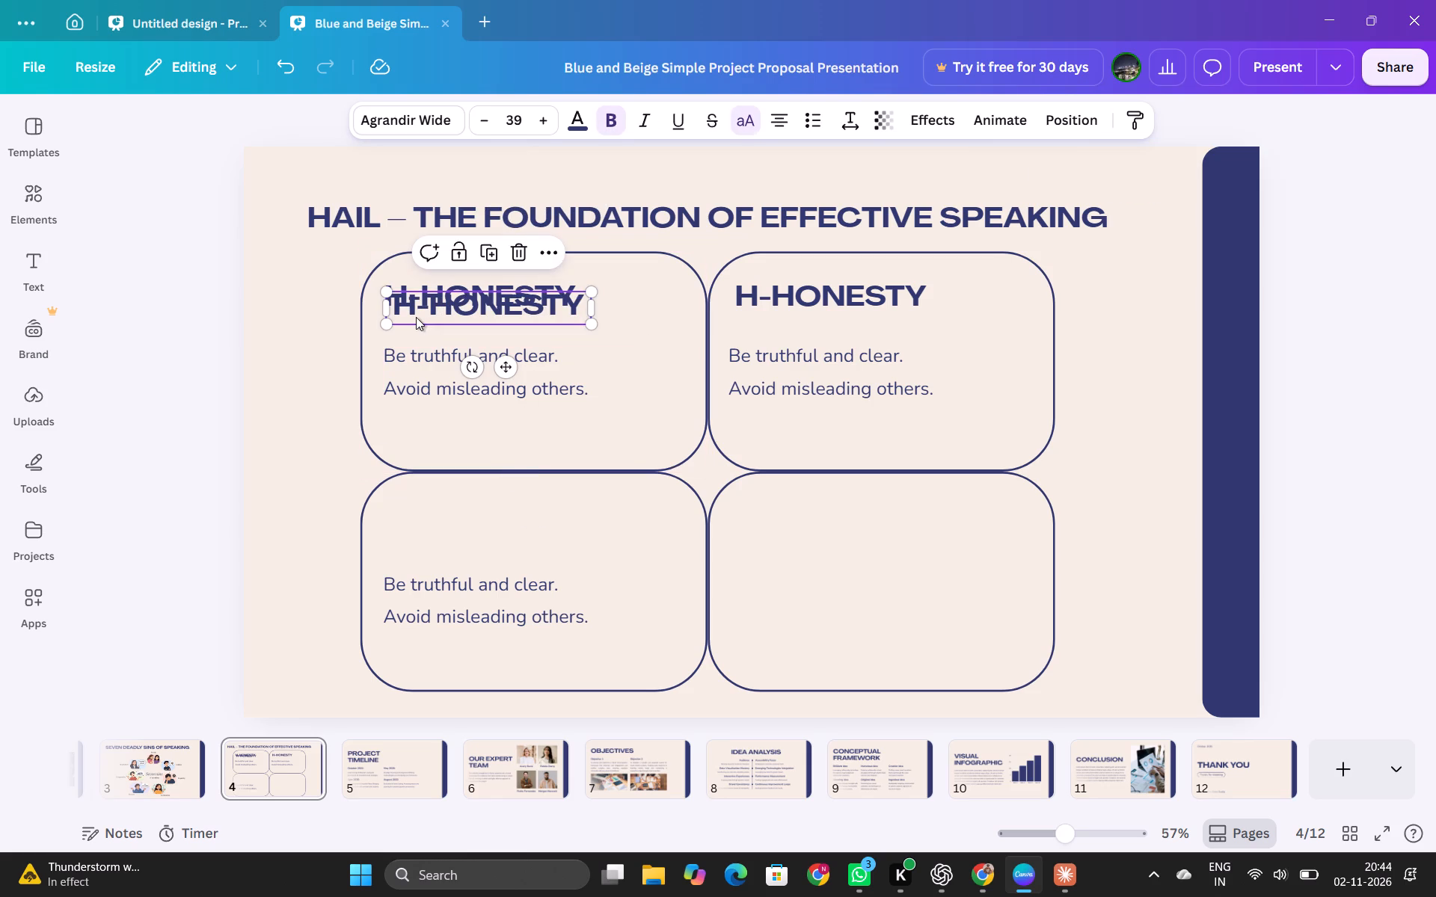
pyautogui.moveTo(416, 317); pyautogui.dragTo(417, 522)
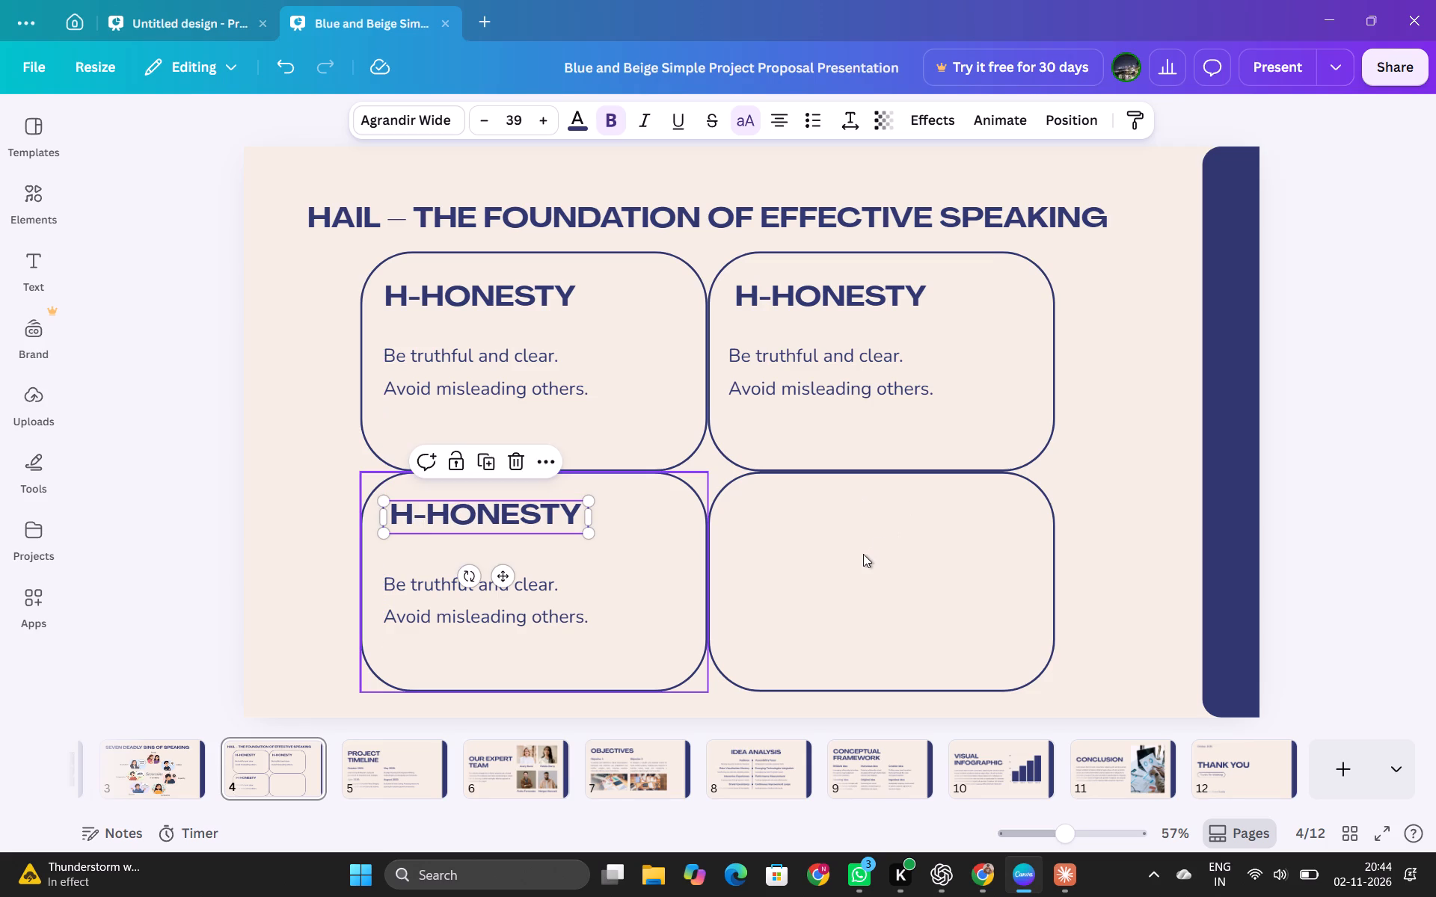
# Paste another H-HONESTY heading into the lower-right box, level with the lower-left heading and aligned with the one above.
pyautogui.hotkey('ctrl', 'v')
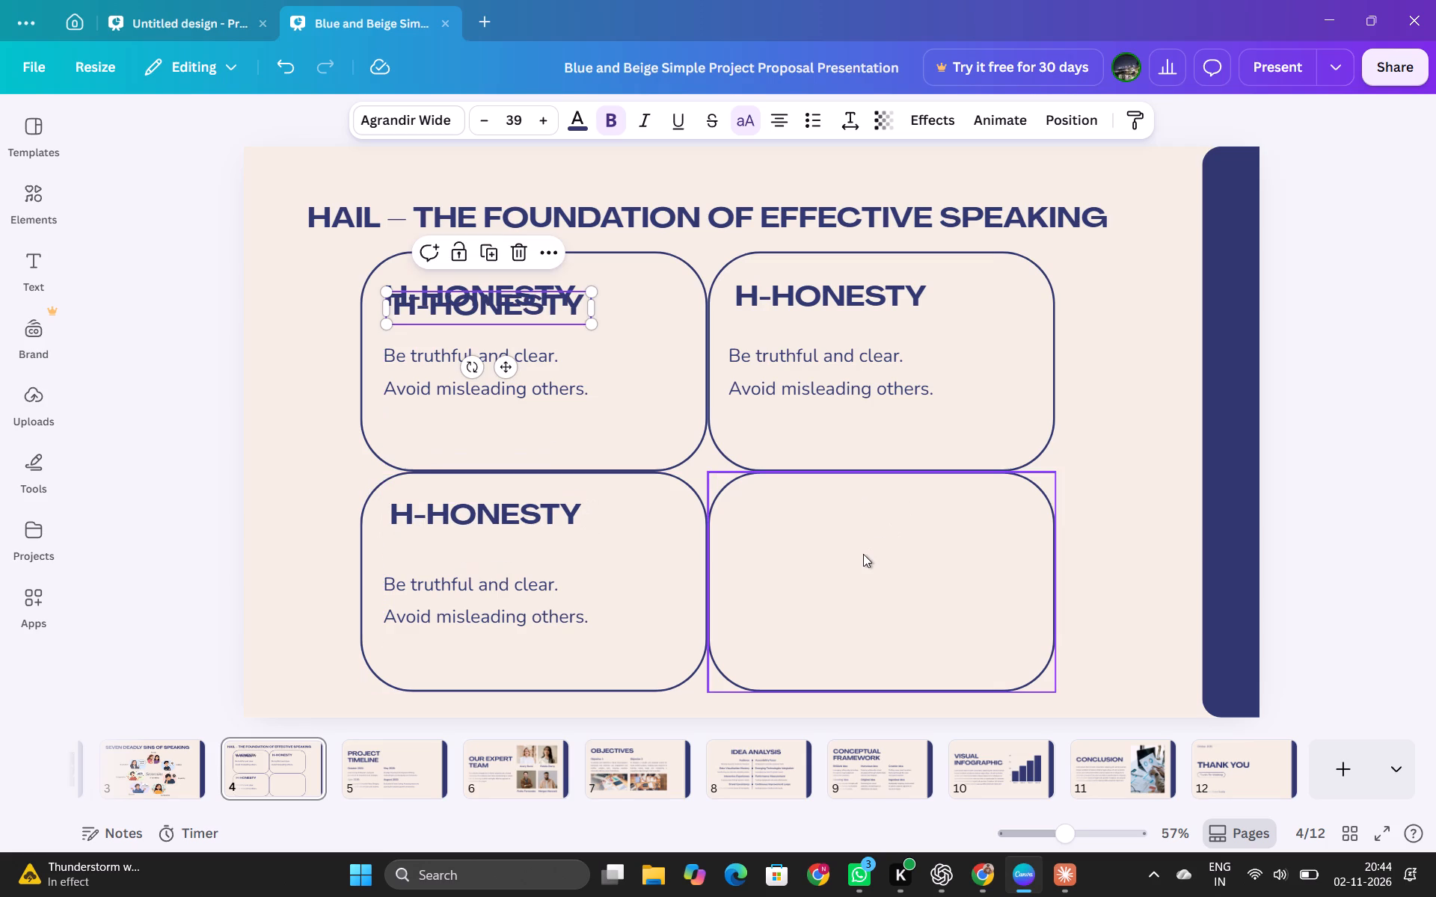
pyautogui.moveTo(451, 312); pyautogui.dragTo(795, 548)
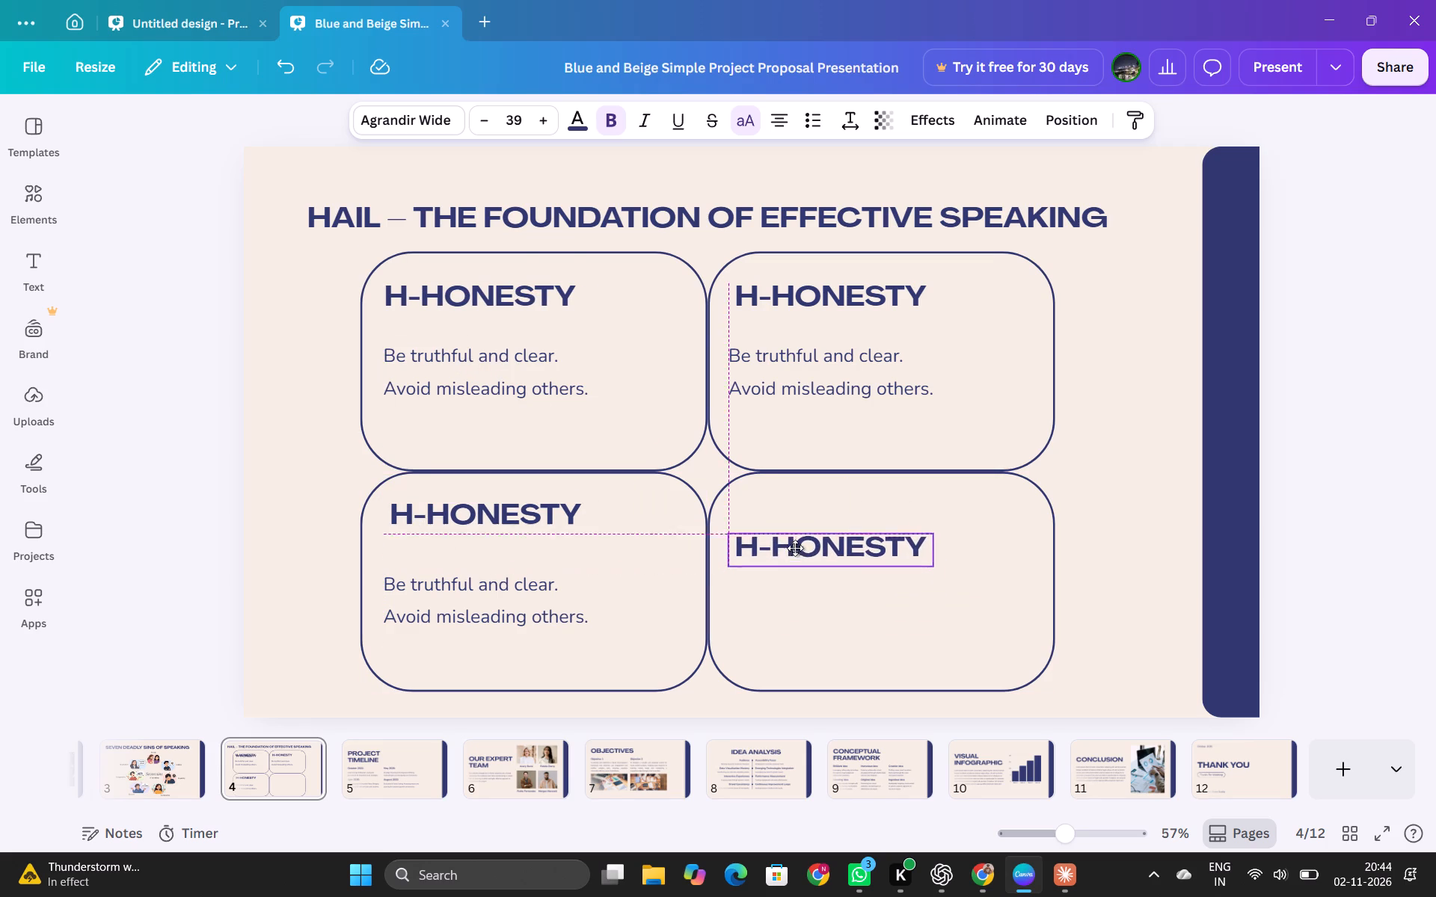
pyautogui.moveTo(795, 548); pyautogui.dragTo(799, 520)
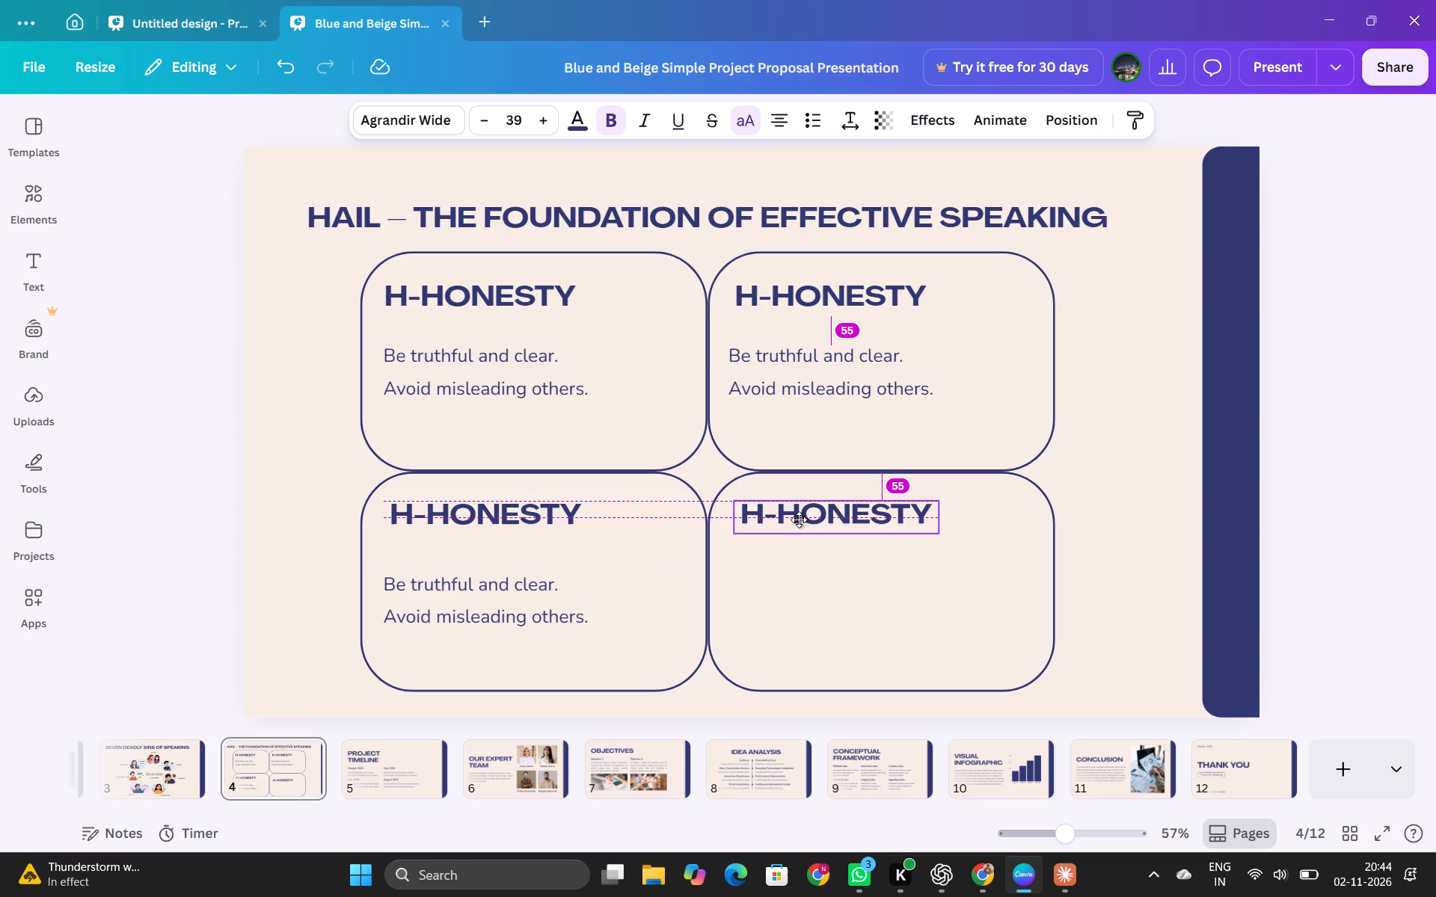
pyautogui.moveTo(799, 520); pyautogui.dragTo(800, 520)
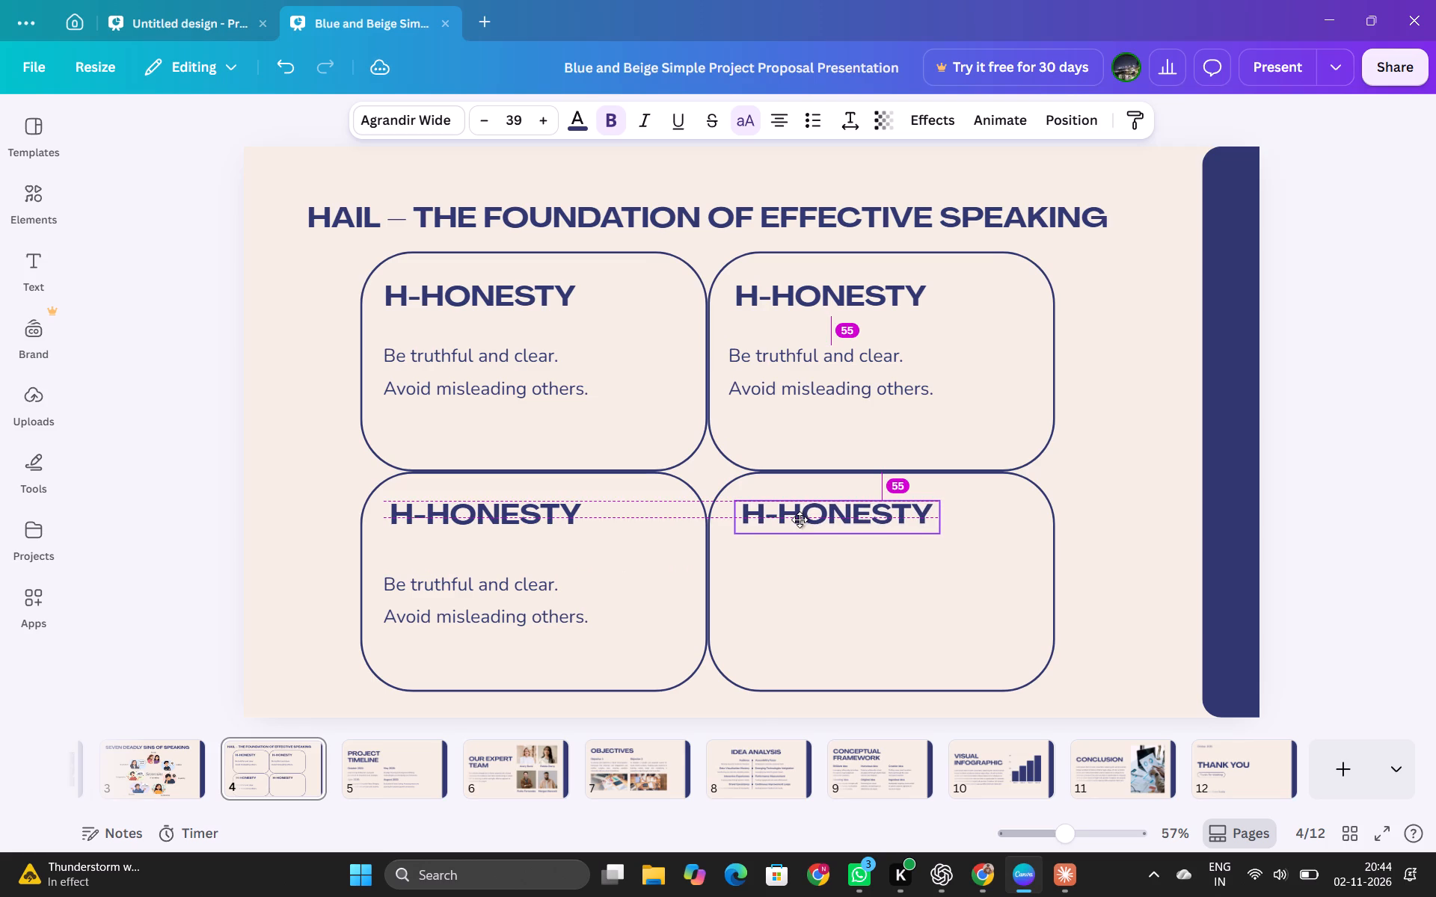
pyautogui.moveTo(800, 520); pyautogui.dragTo(795, 520)
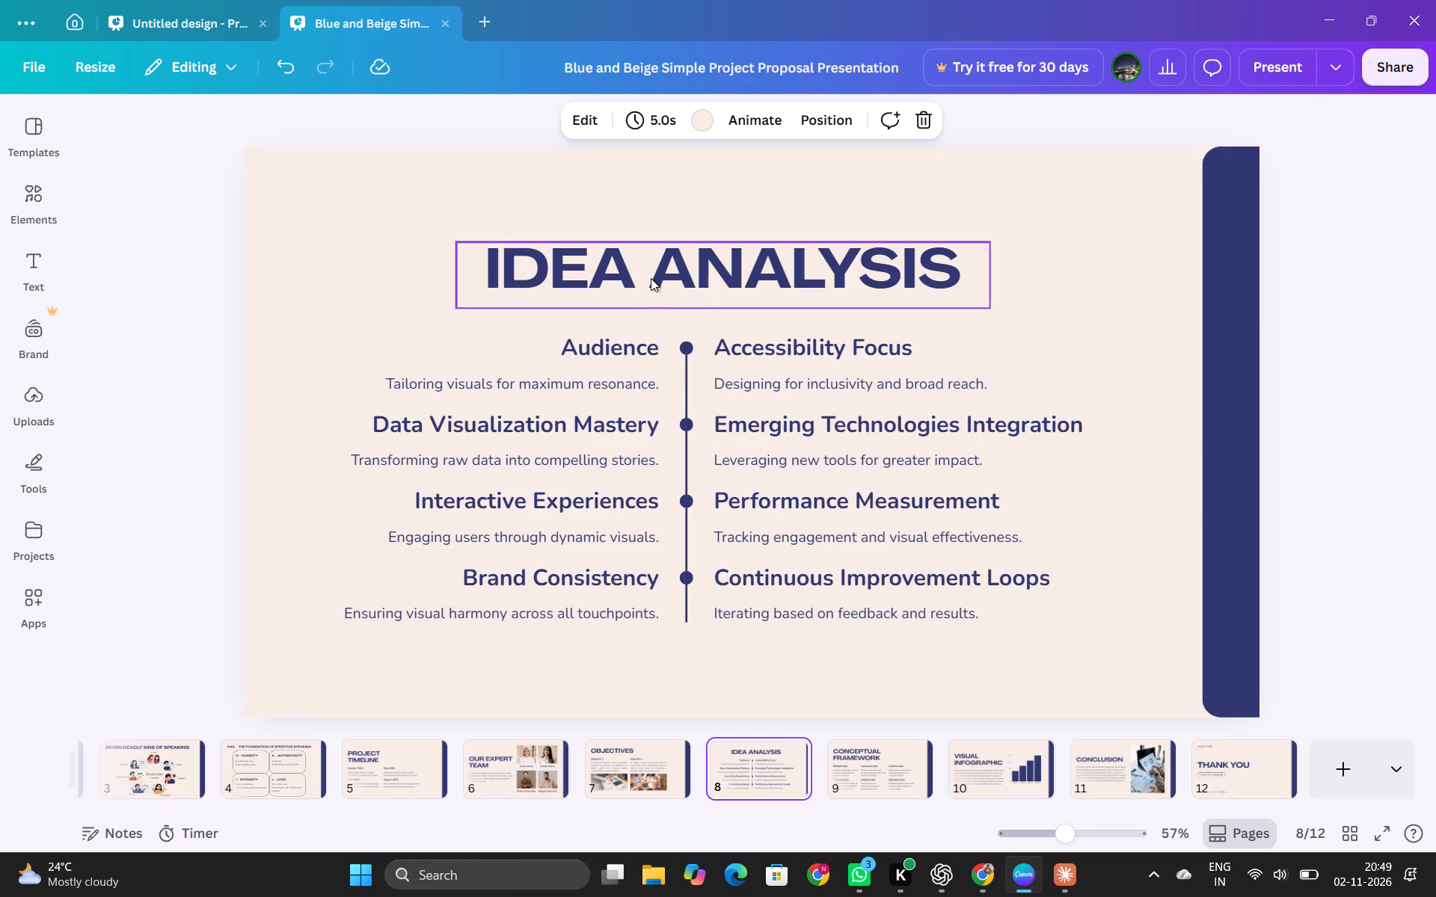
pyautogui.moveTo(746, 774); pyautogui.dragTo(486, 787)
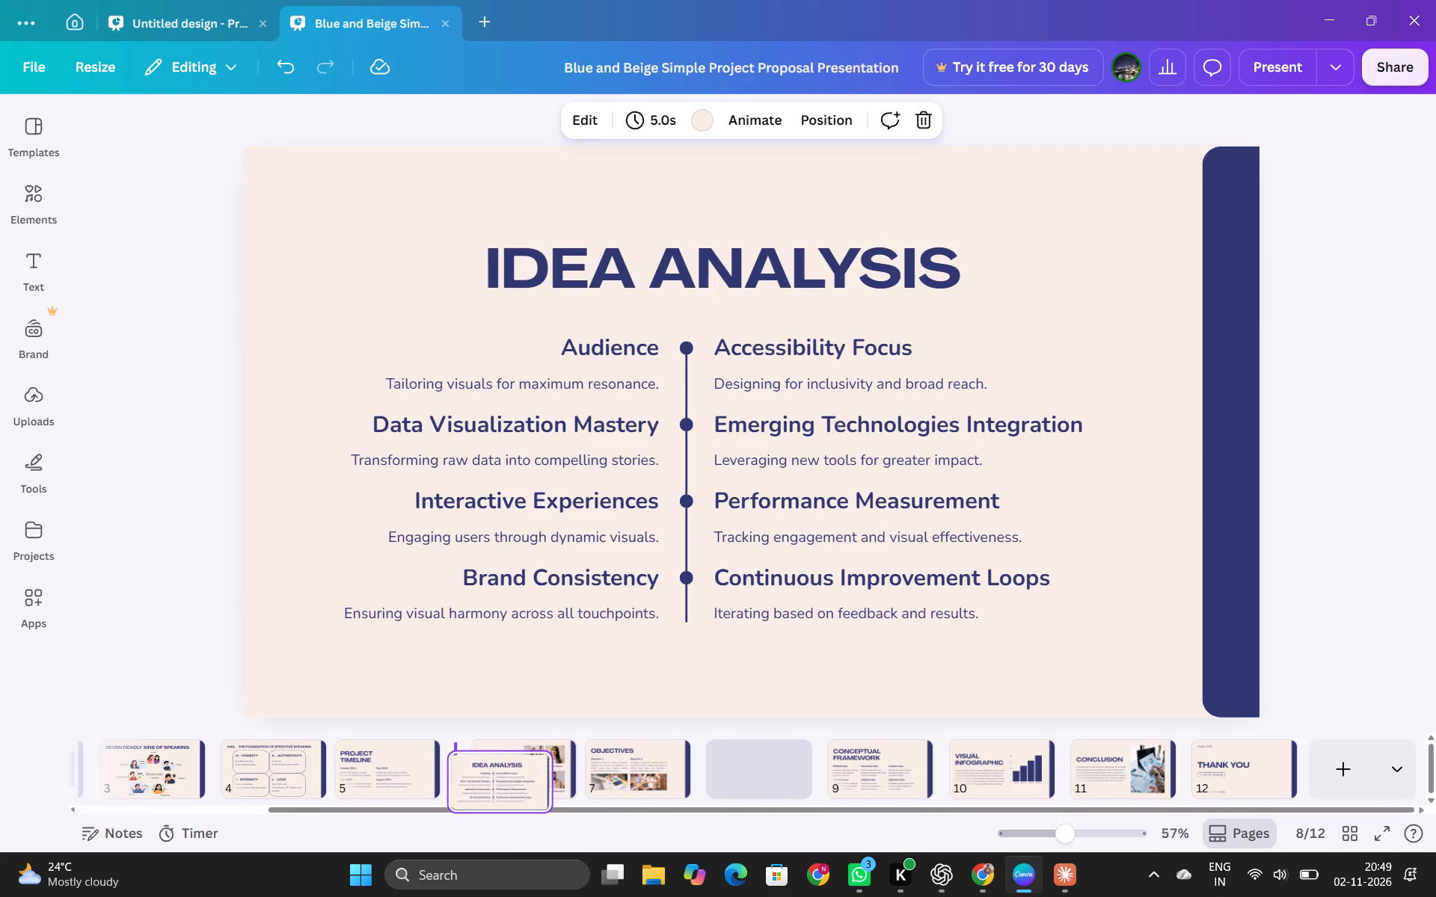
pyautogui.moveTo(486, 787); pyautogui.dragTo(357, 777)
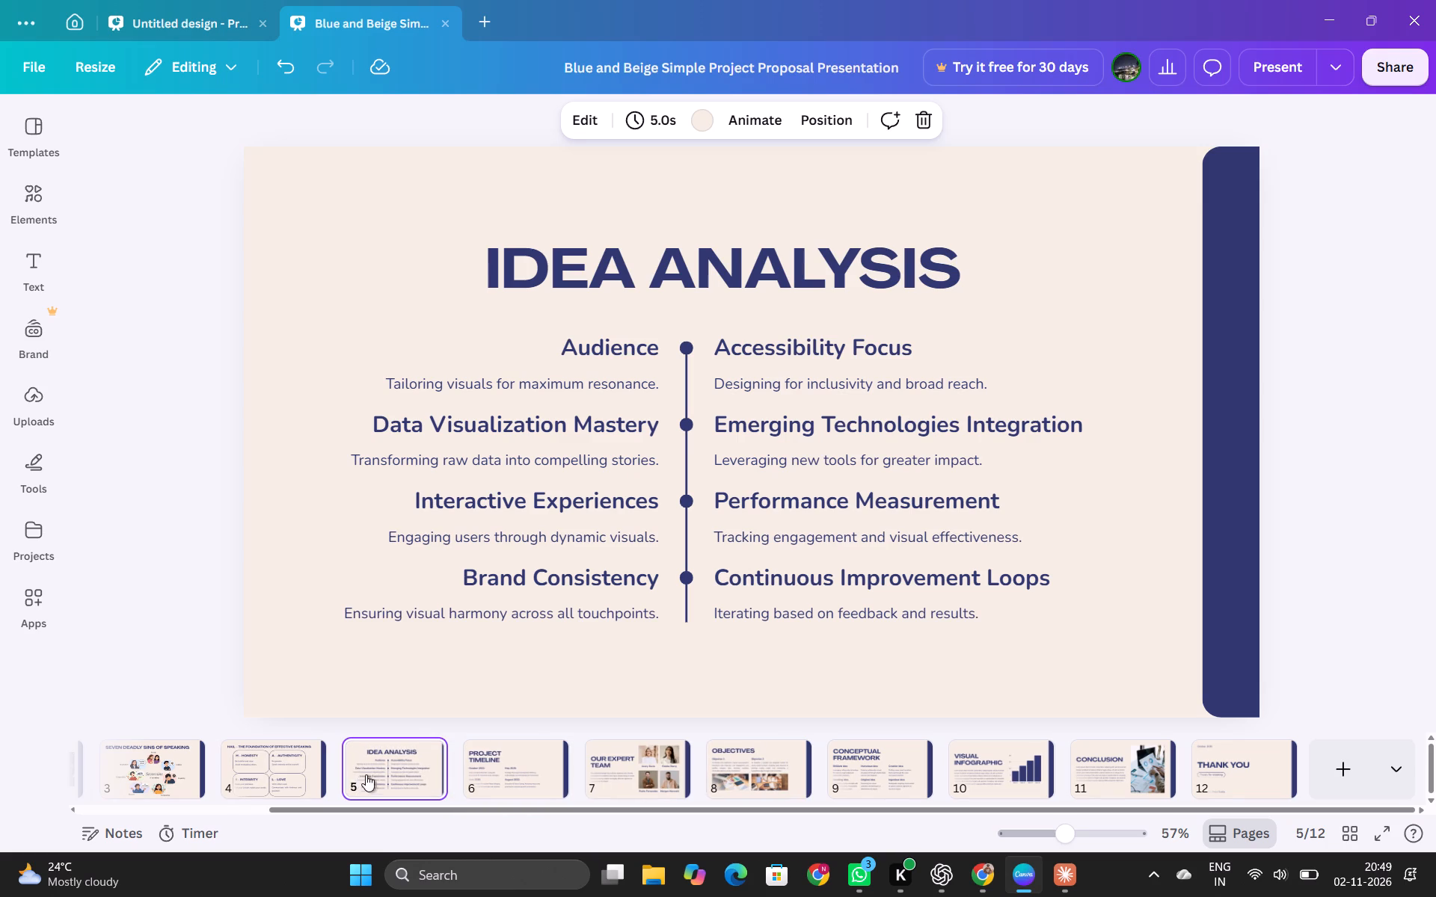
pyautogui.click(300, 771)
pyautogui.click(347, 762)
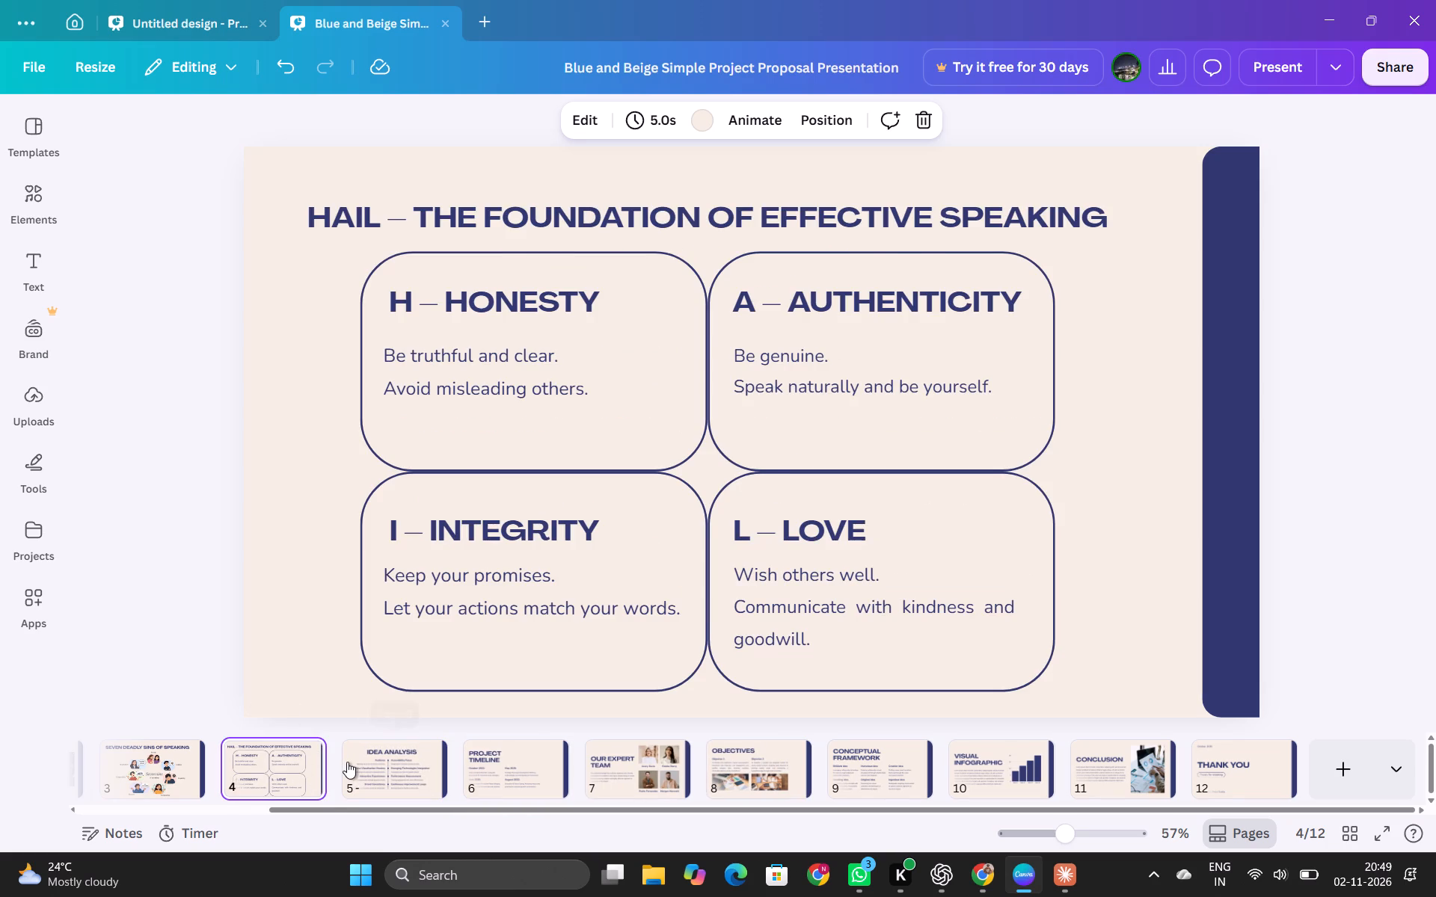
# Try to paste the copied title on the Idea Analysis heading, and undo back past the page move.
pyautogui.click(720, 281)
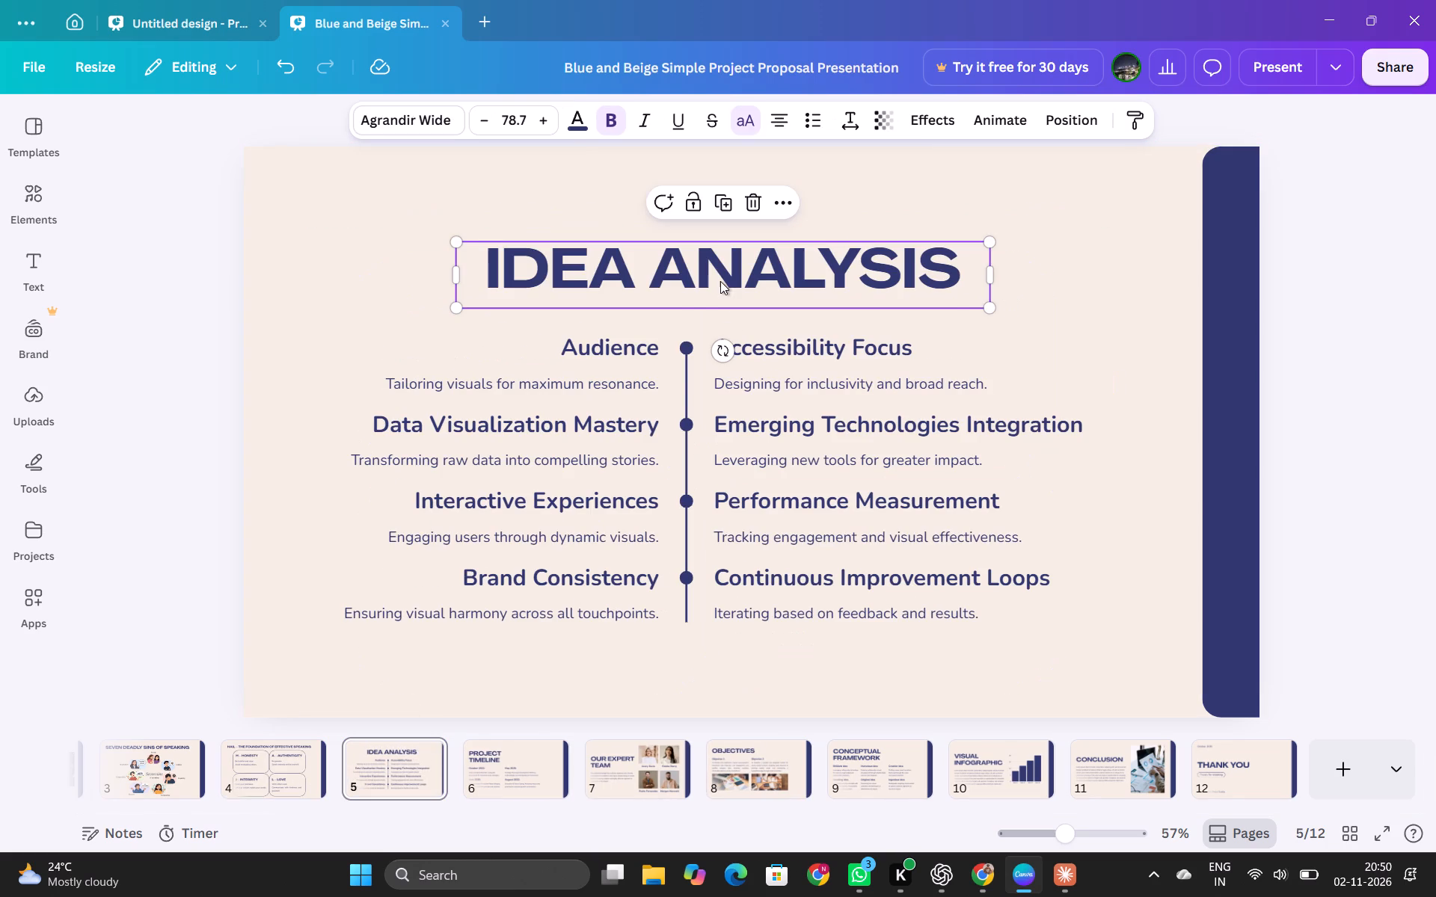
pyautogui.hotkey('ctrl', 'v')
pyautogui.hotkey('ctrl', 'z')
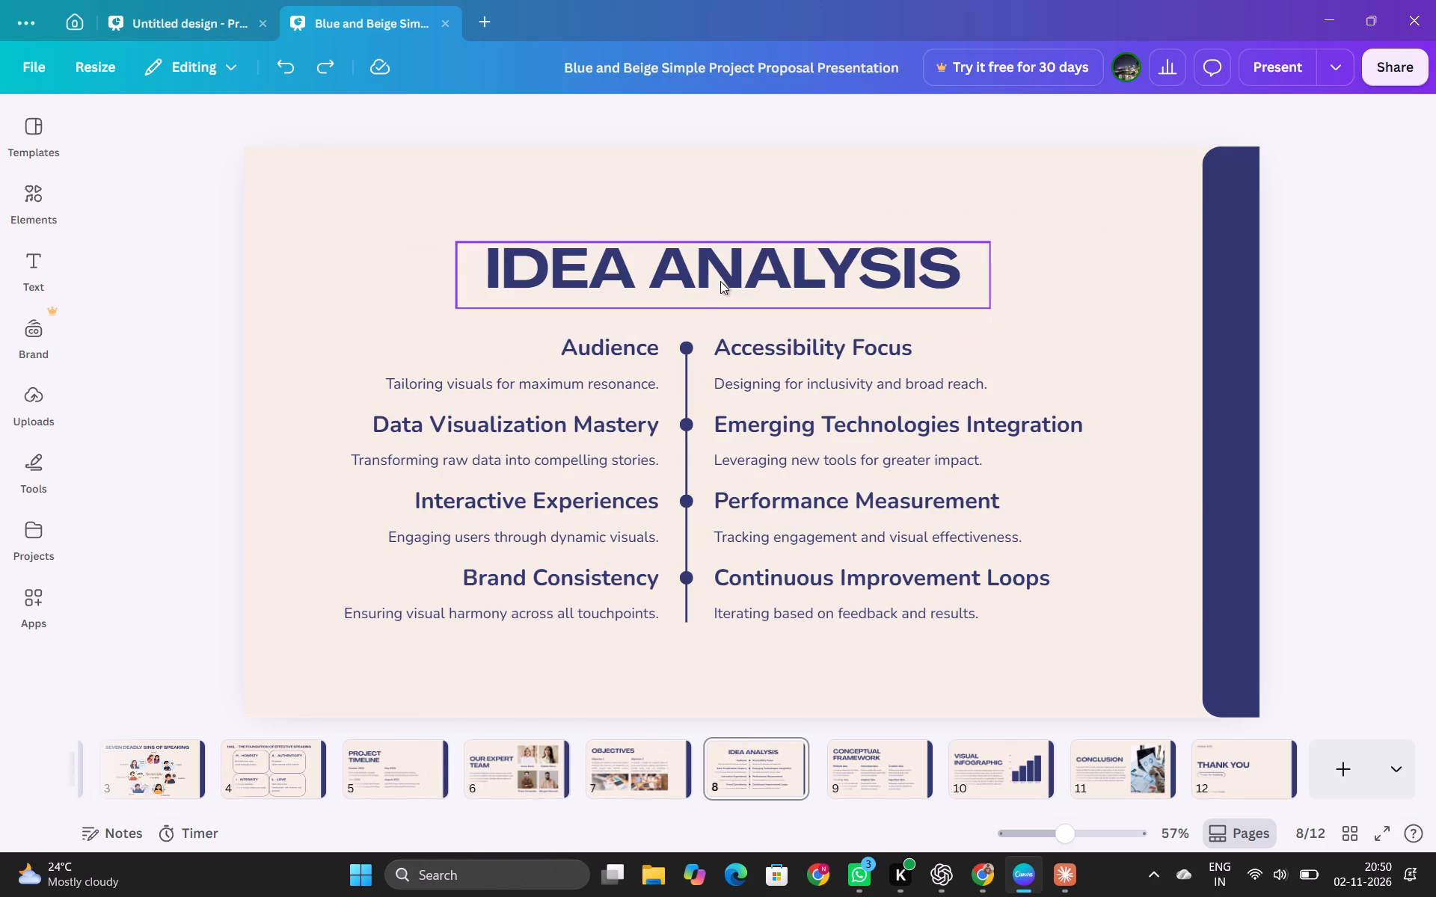
# Move the Idea Analysis page to position 5, directly after the HAIL slide.
pyautogui.doubleClick(724, 262)
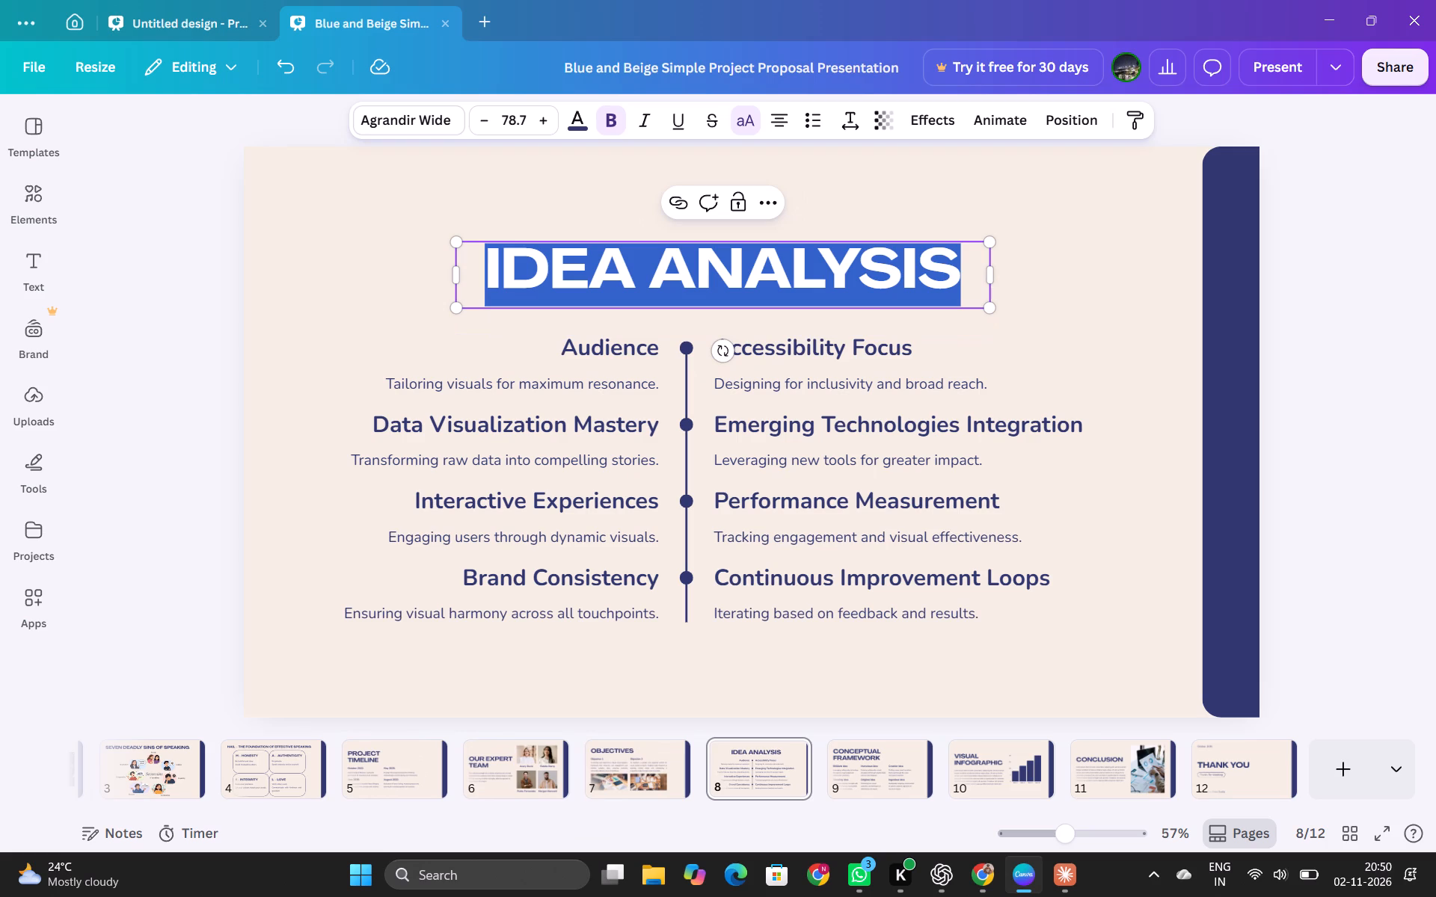
pyautogui.moveTo(755, 766); pyautogui.dragTo(370, 772)
# Replace the "Idea Analysis" heading text with the copied "The Tools of Effective Voice Communication".
pyautogui.tripleClick(633, 294)
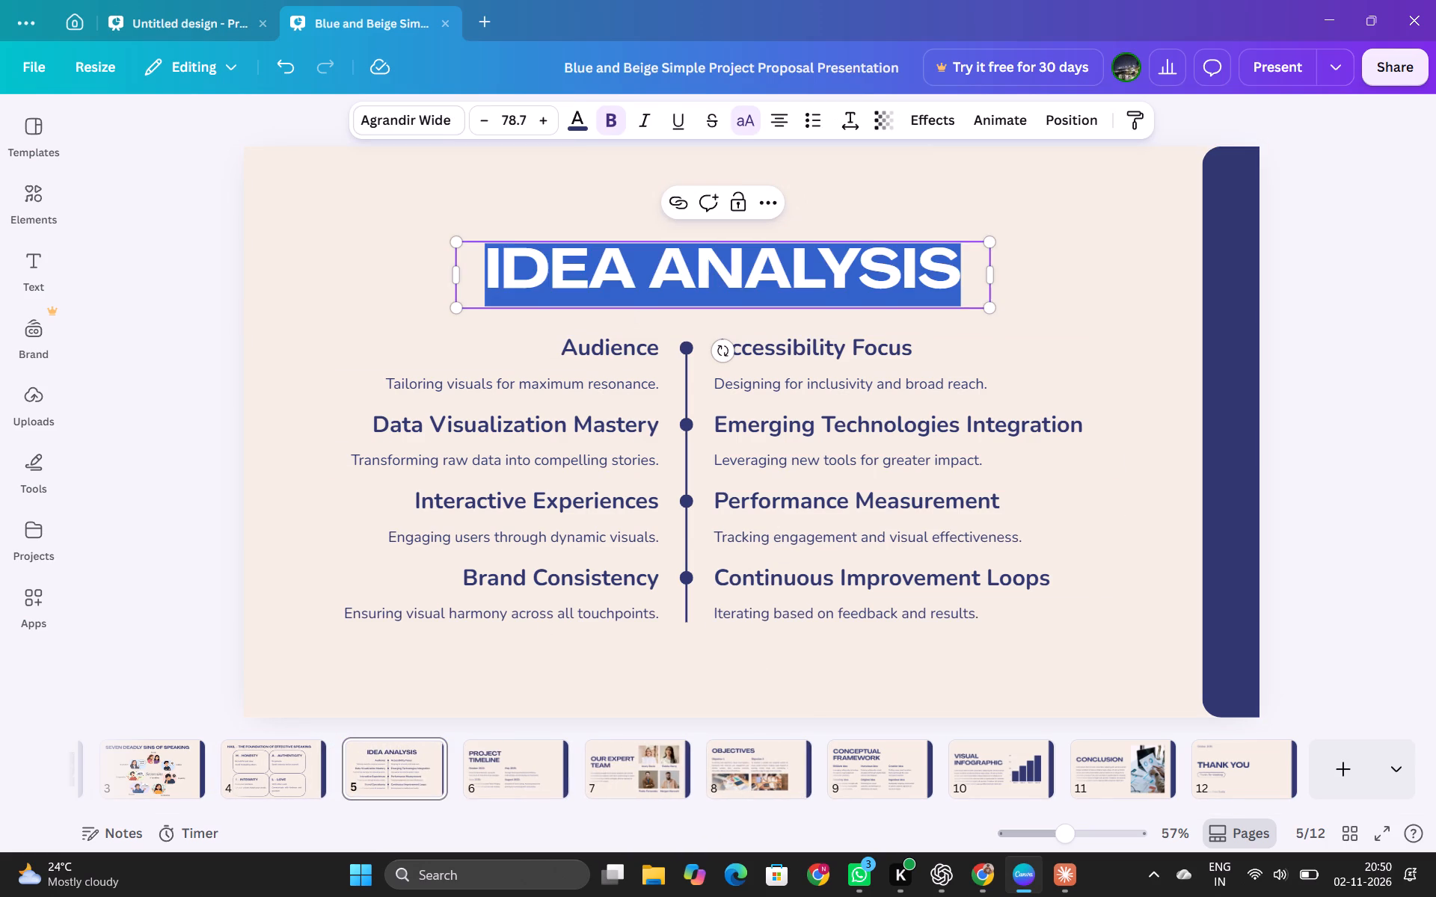
pyautogui.hotkey('ctrl', 'v')
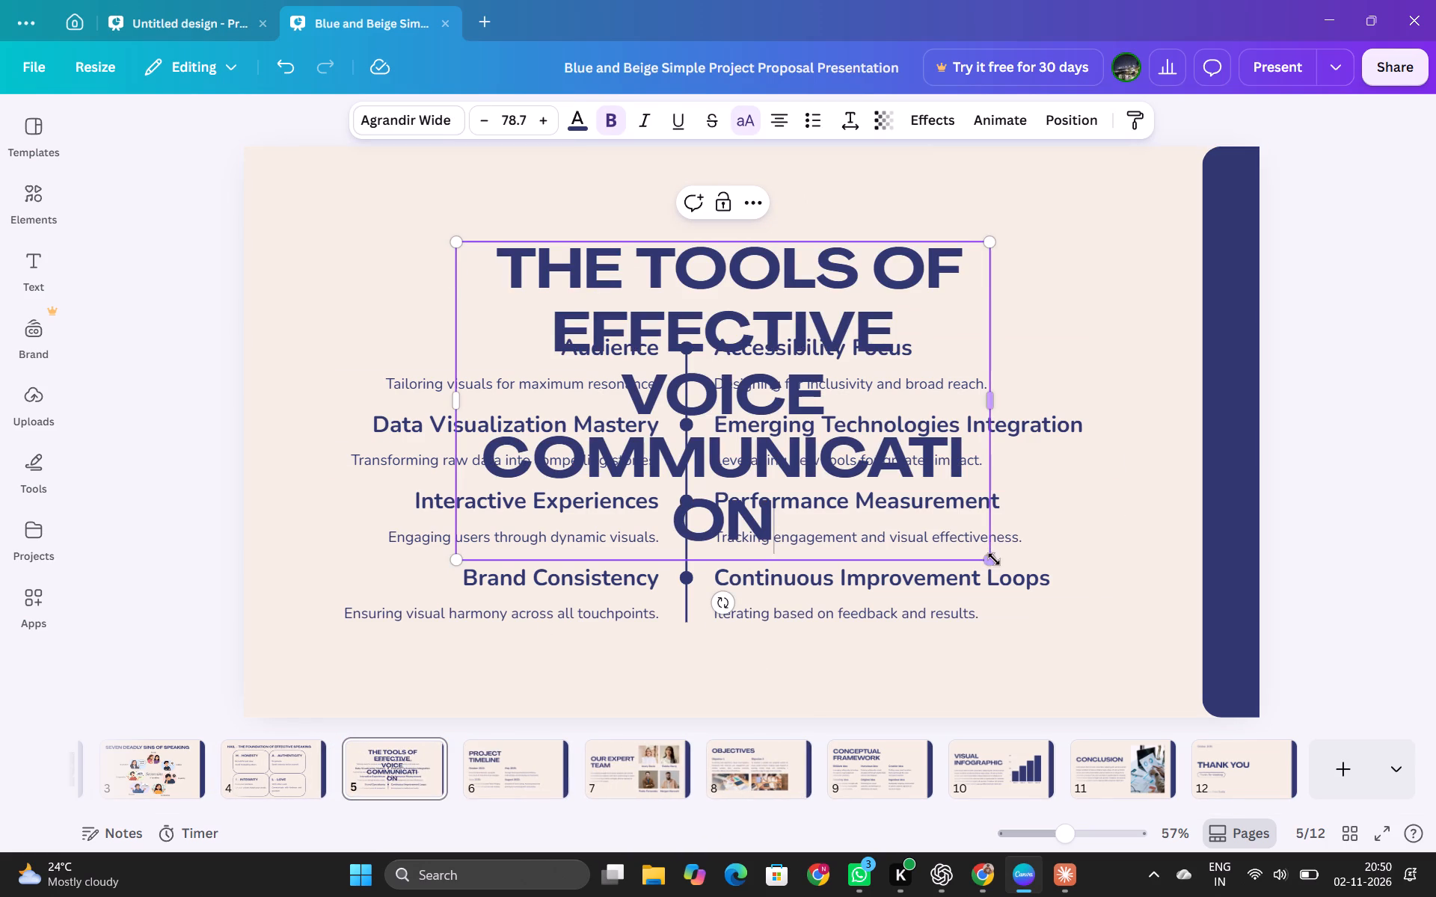
# Reduce the slide 5 title to about font size 43, widen its text box to one line, and place it across the slide's top.
pyautogui.moveTo(988, 564); pyautogui.dragTo(773, 401)
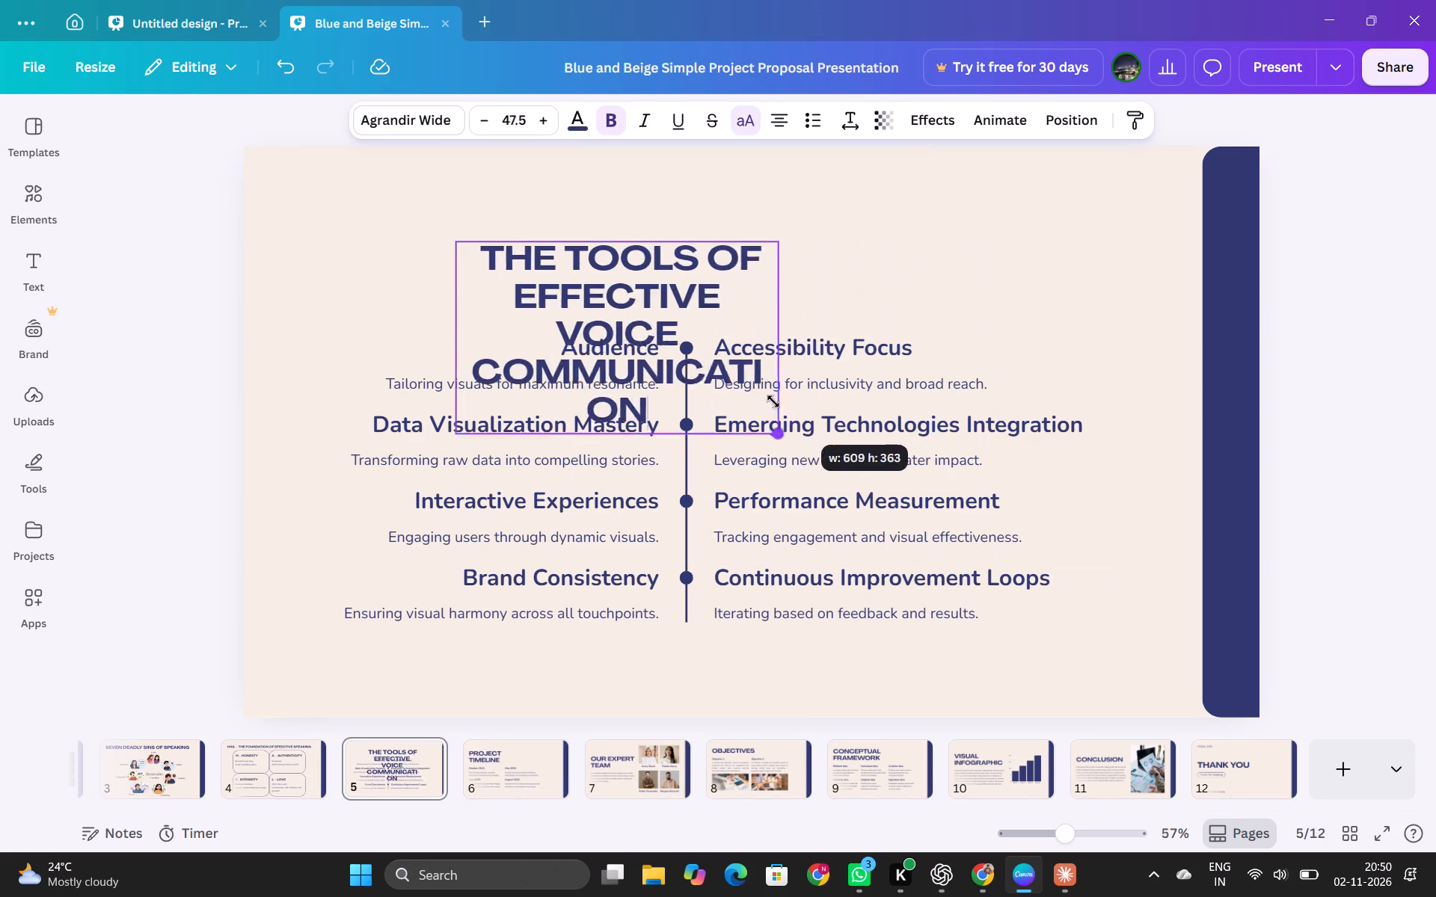
pyautogui.moveTo(773, 401); pyautogui.dragTo(761, 393)
pyautogui.moveTo(747, 330); pyautogui.dragTo(966, 311)
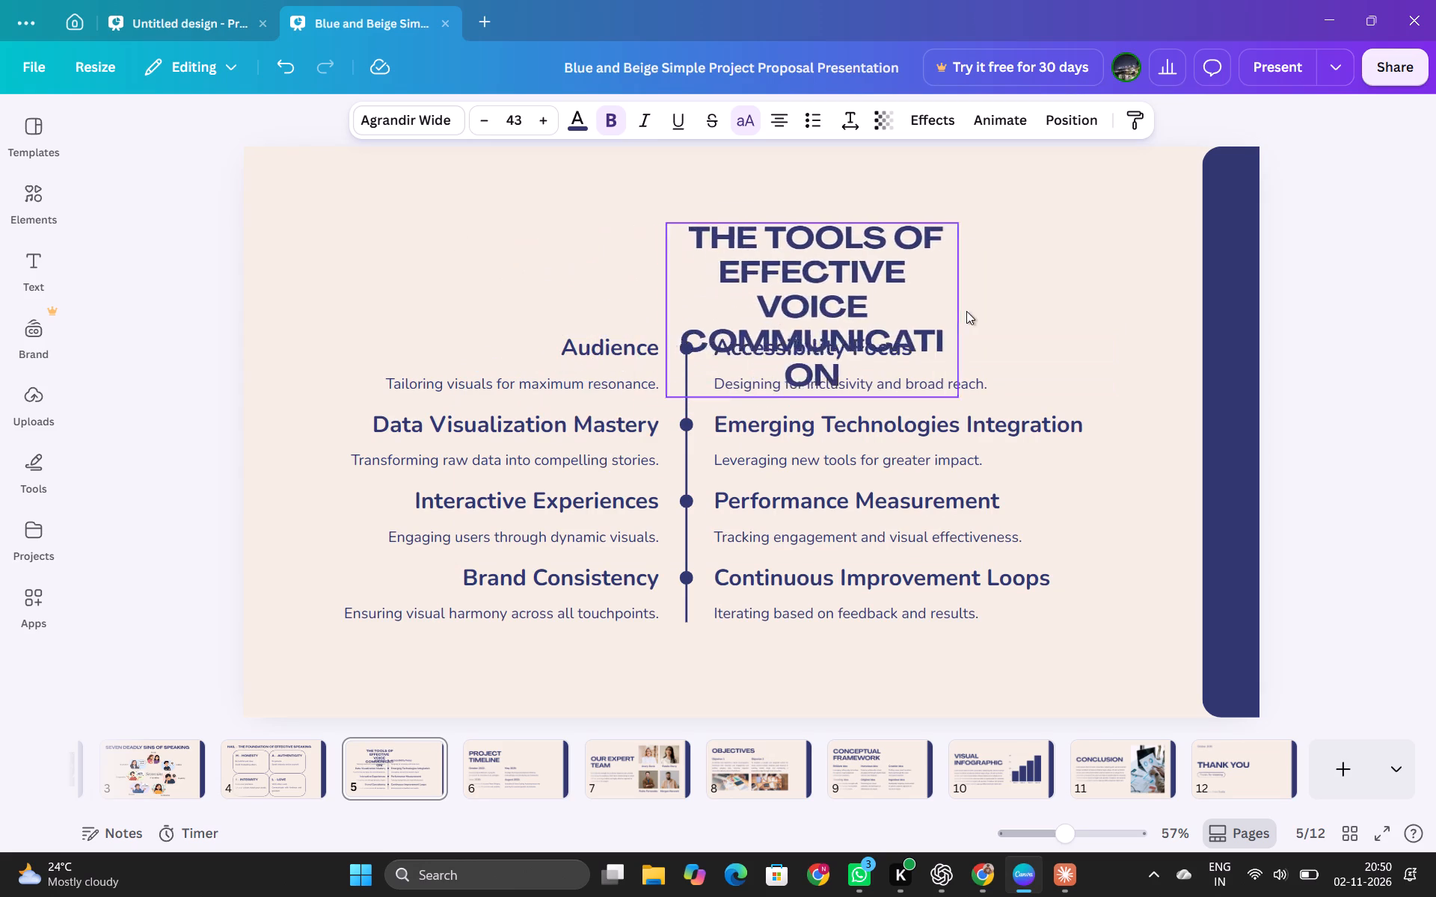
pyautogui.moveTo(966, 311); pyautogui.dragTo(761, 288)
pyautogui.moveTo(764, 300); pyautogui.dragTo(1004, 286)
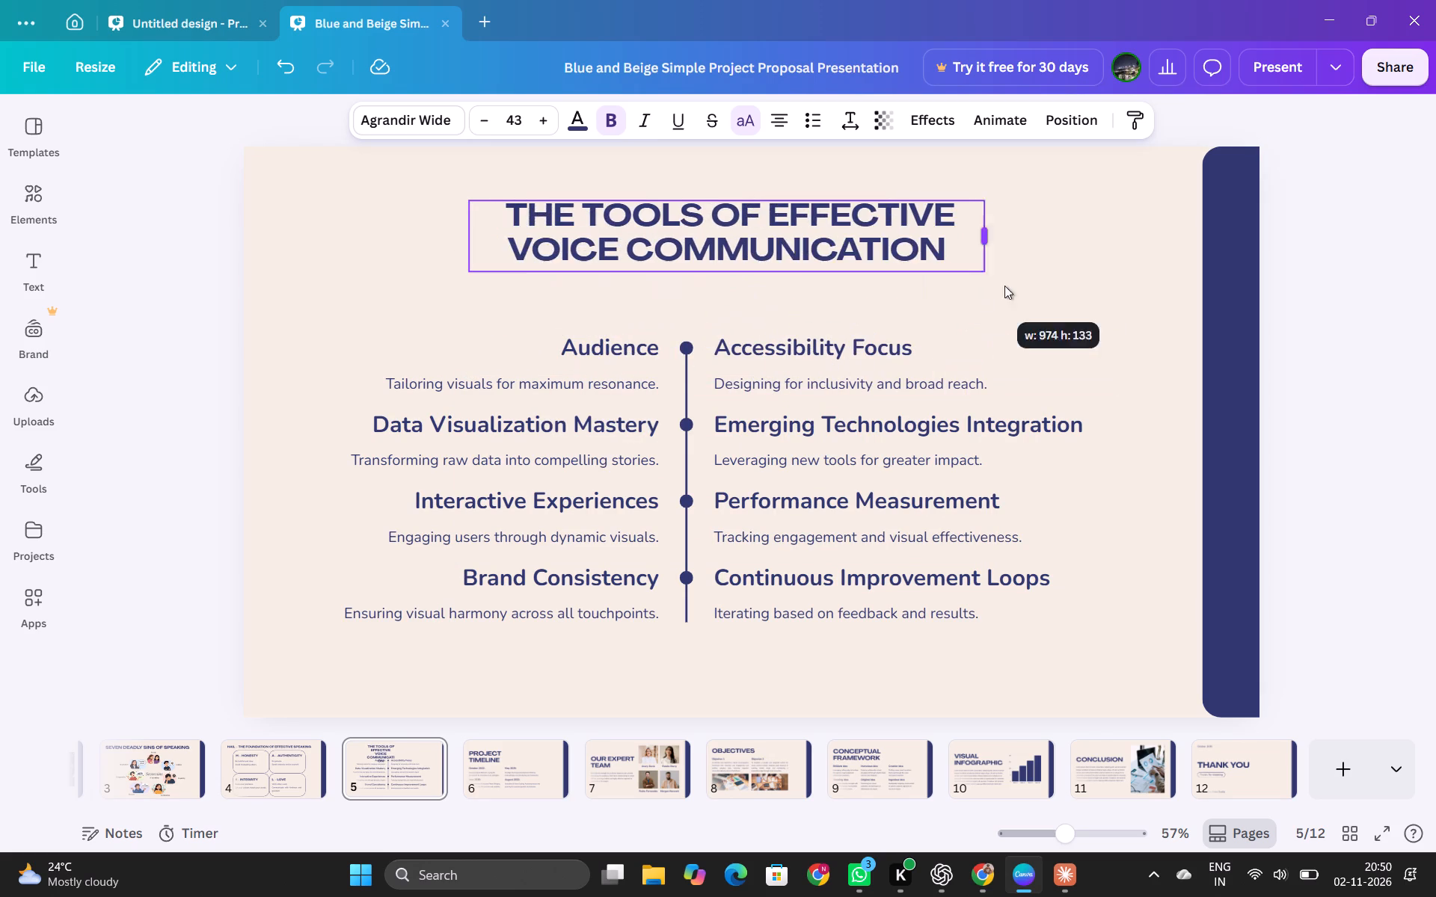
pyautogui.moveTo(1004, 286); pyautogui.dragTo(1079, 271)
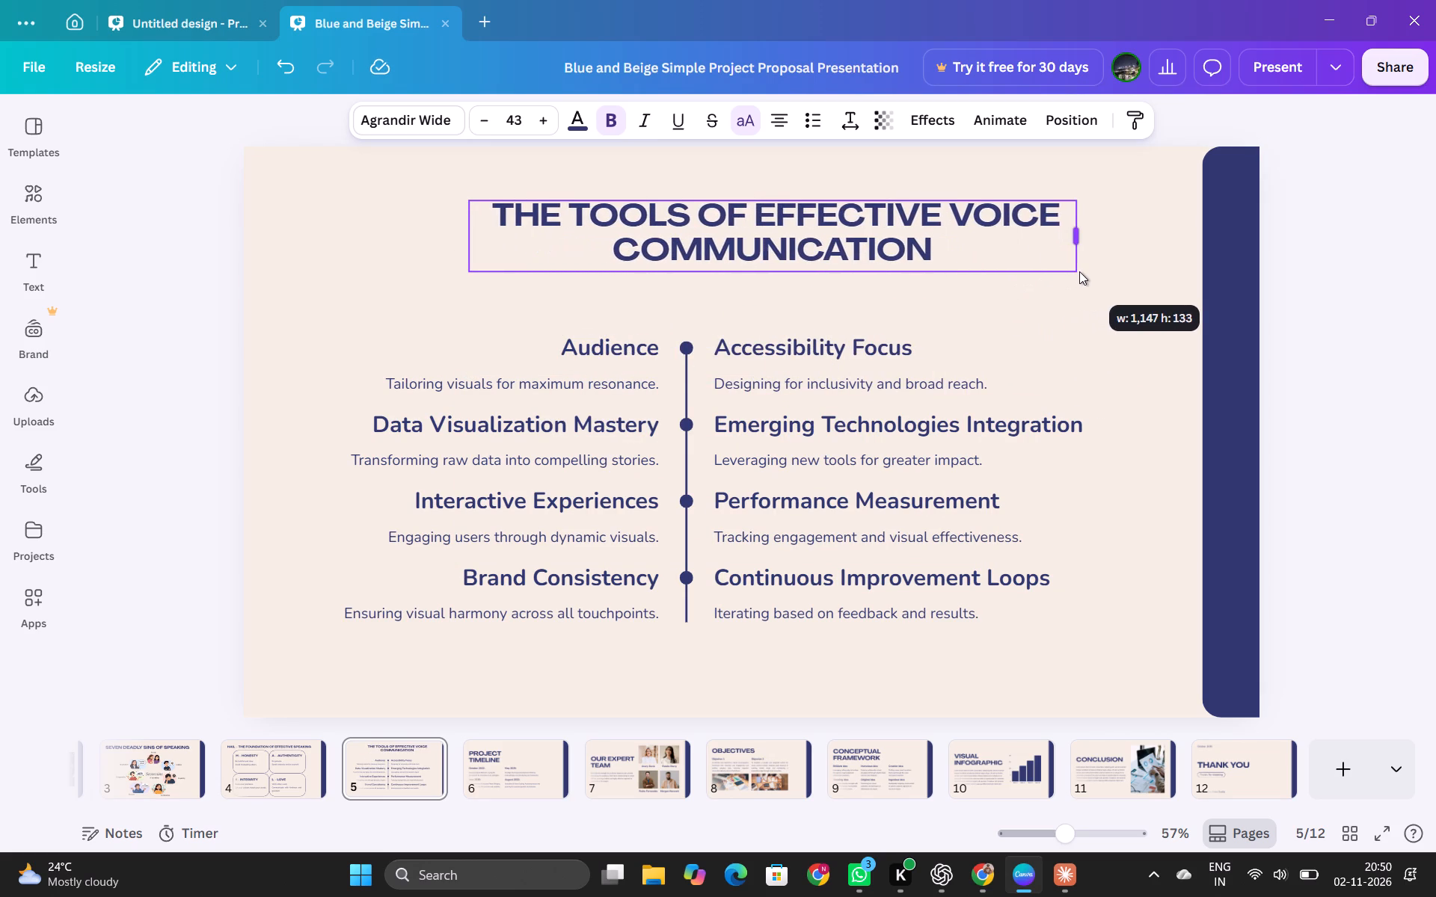
pyautogui.moveTo(1079, 271); pyautogui.dragTo(1410, 219)
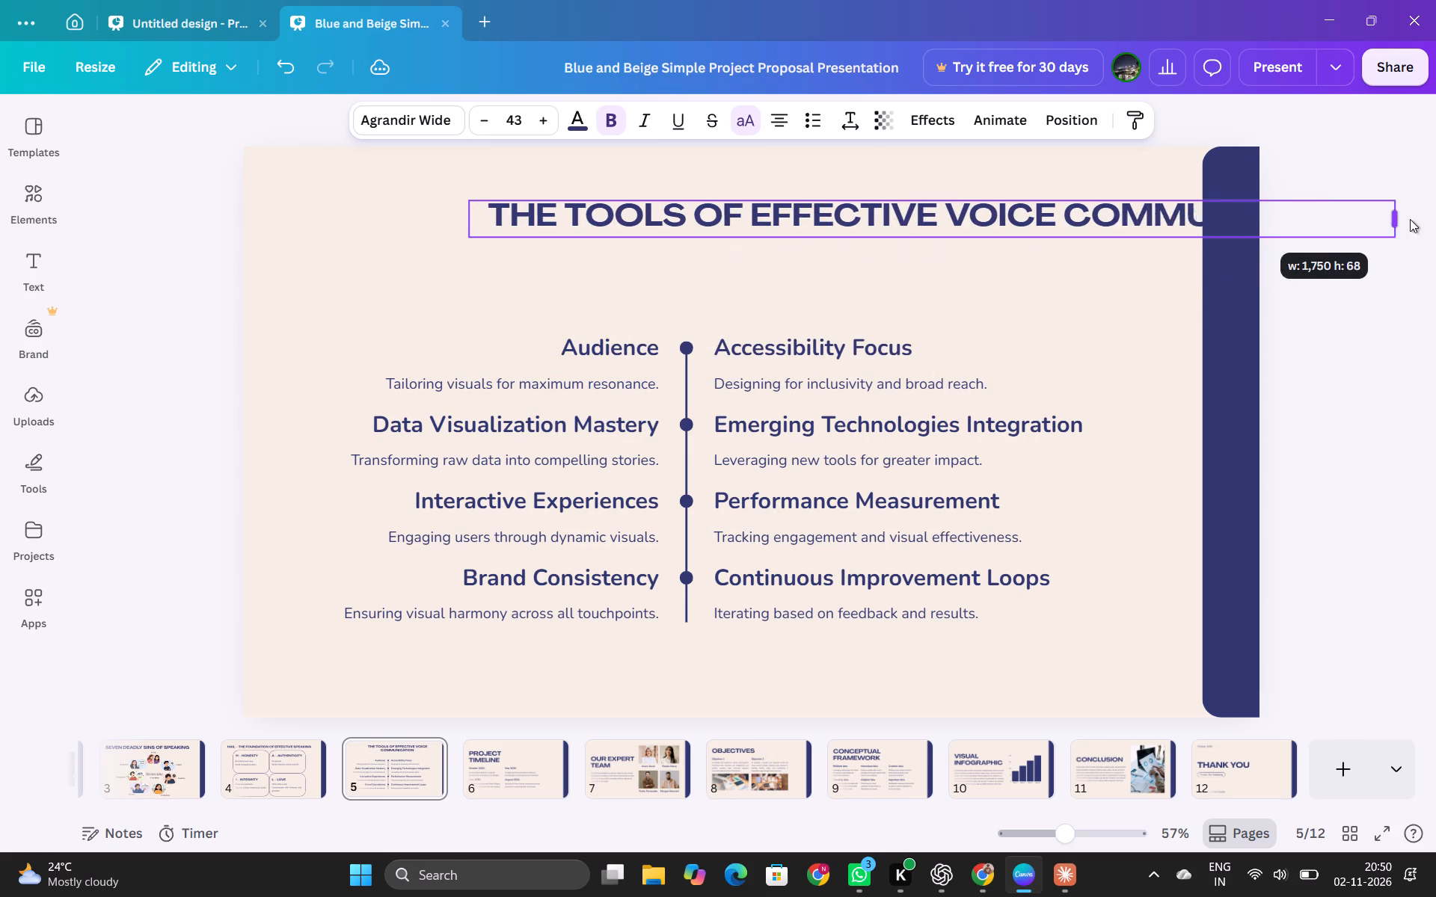
pyautogui.moveTo(1410, 219); pyautogui.dragTo(1427, 219)
pyautogui.moveTo(1006, 226); pyautogui.dragTo(715, 226)
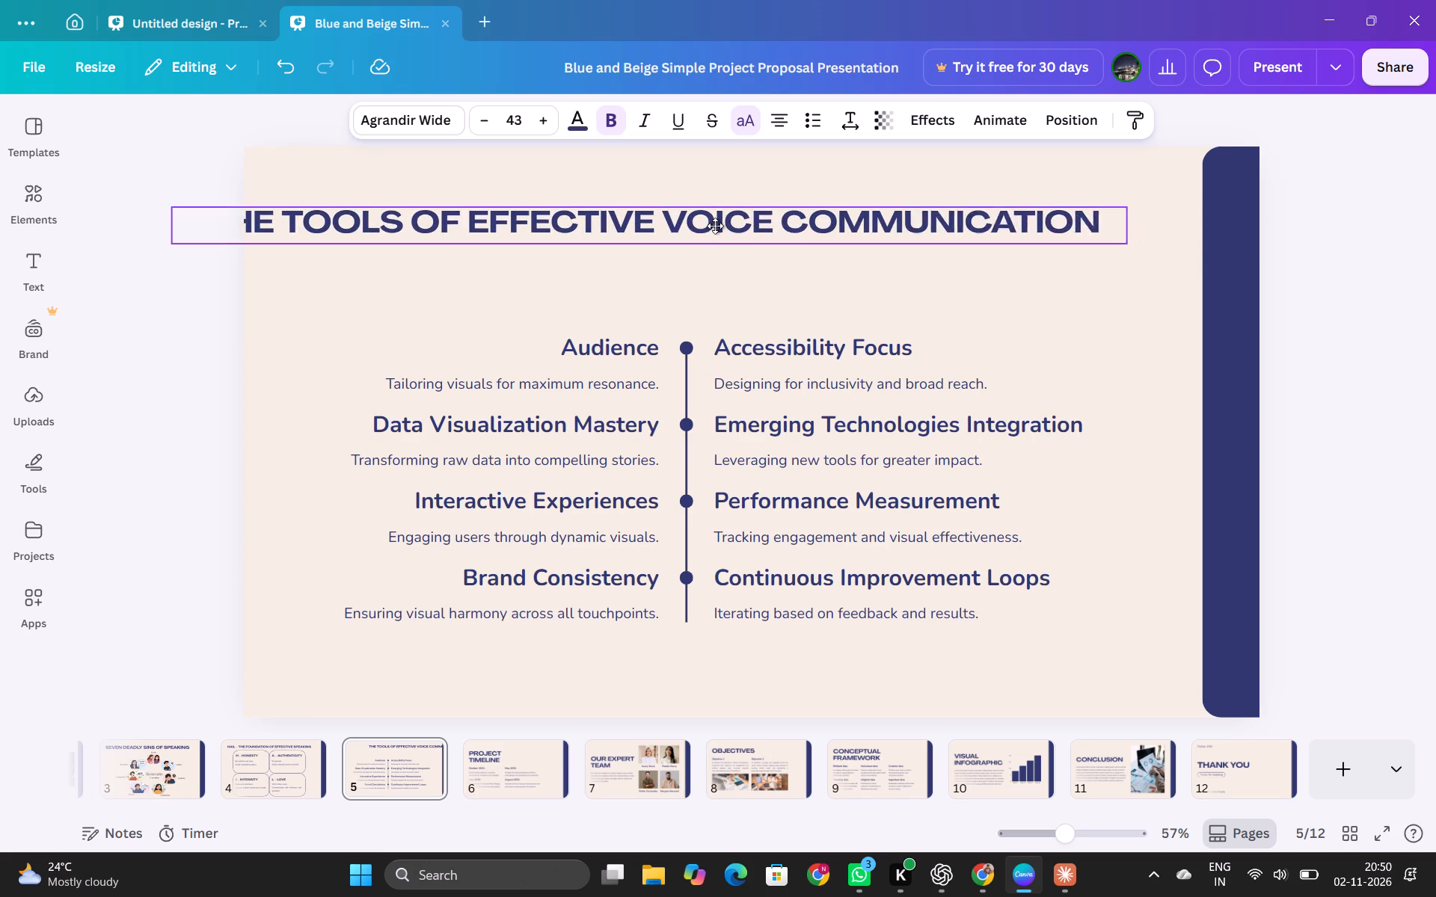
pyautogui.moveTo(715, 226); pyautogui.dragTo(752, 214)
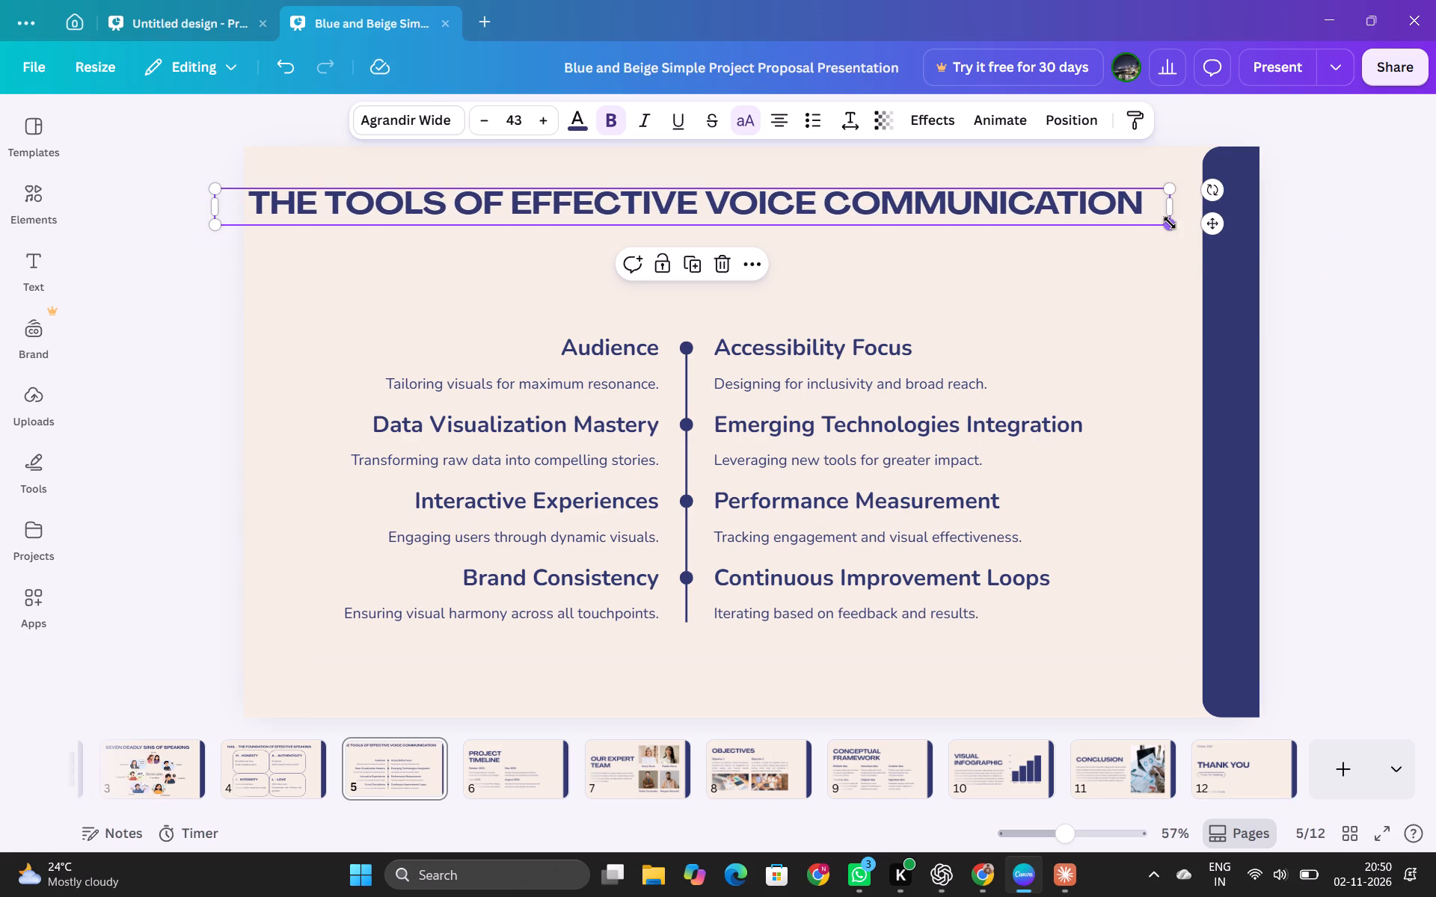
# Shrink the title to about font size 33.7 and align its text box with the slide's left and top margin guides.
pyautogui.moveTo(1170, 223); pyautogui.dragTo(961, 236)
pyautogui.moveTo(857, 198); pyautogui.dragTo(949, 196)
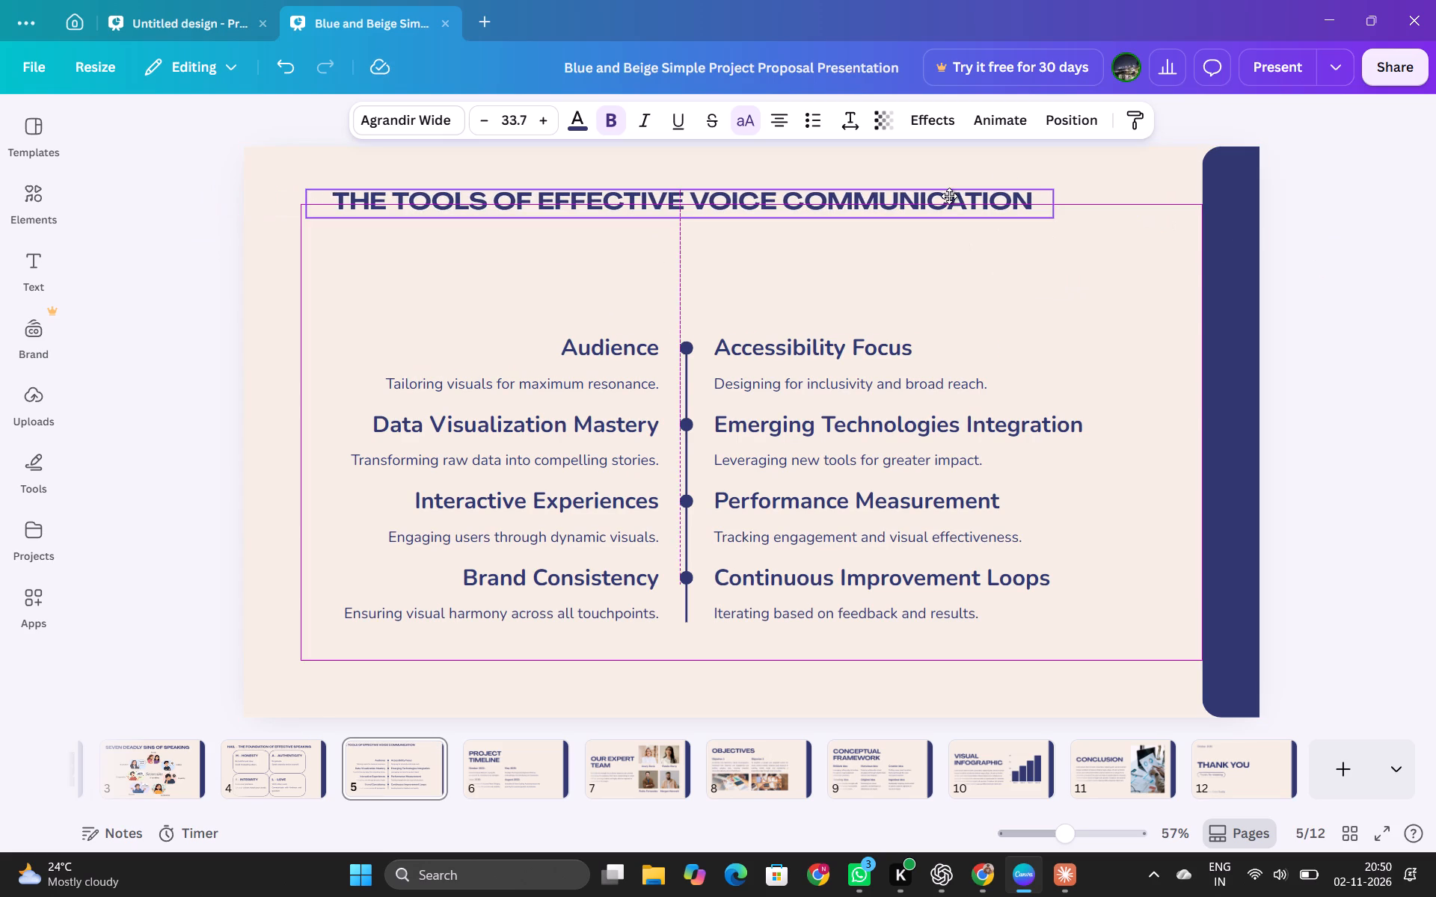
pyautogui.moveTo(949, 196); pyautogui.dragTo(942, 207)
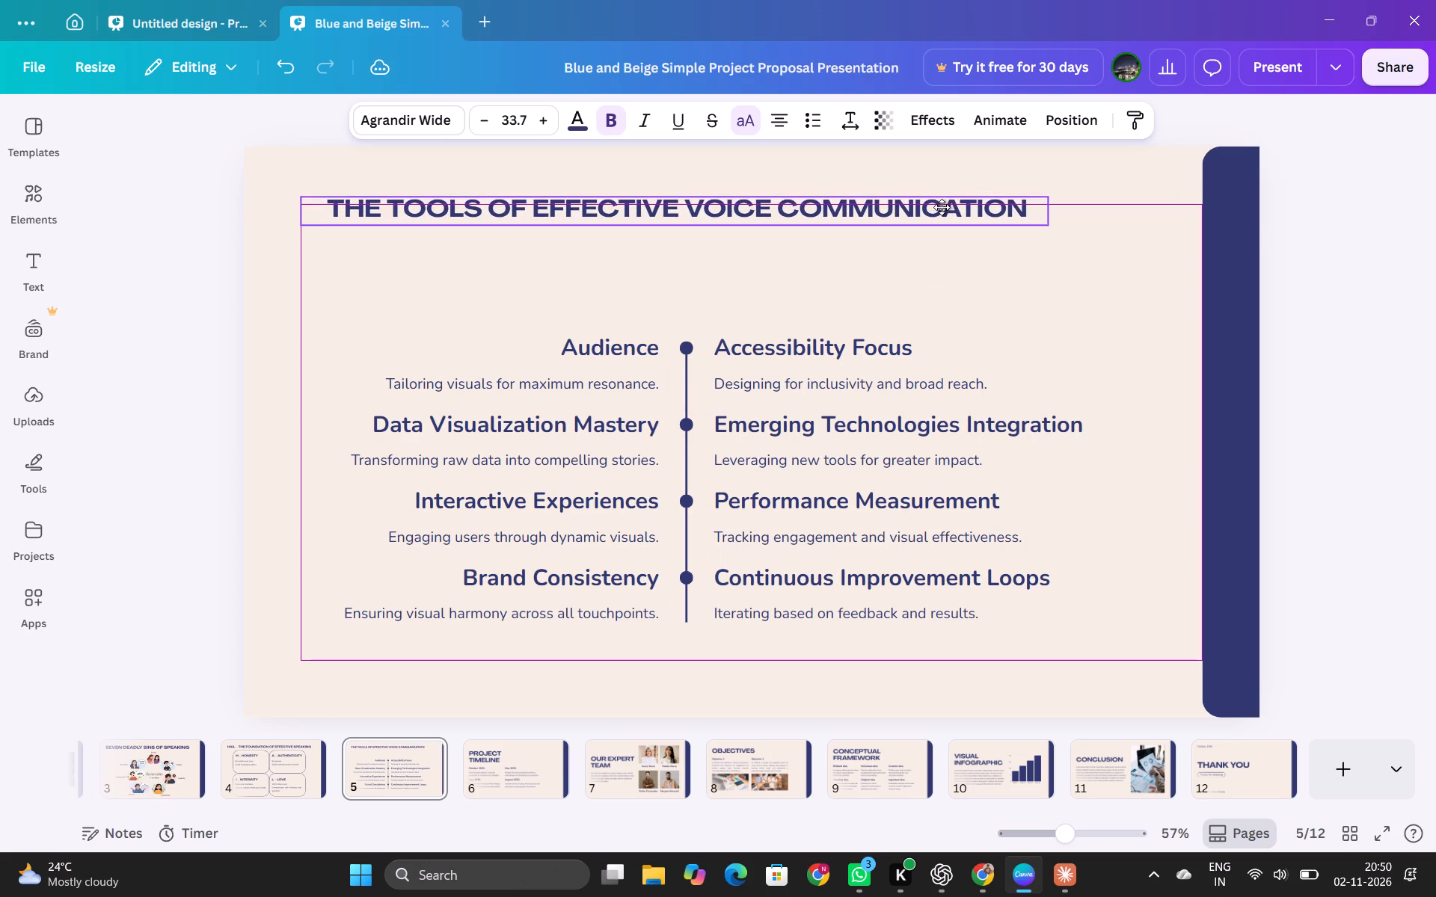
pyautogui.moveTo(942, 207); pyautogui.dragTo(942, 213)
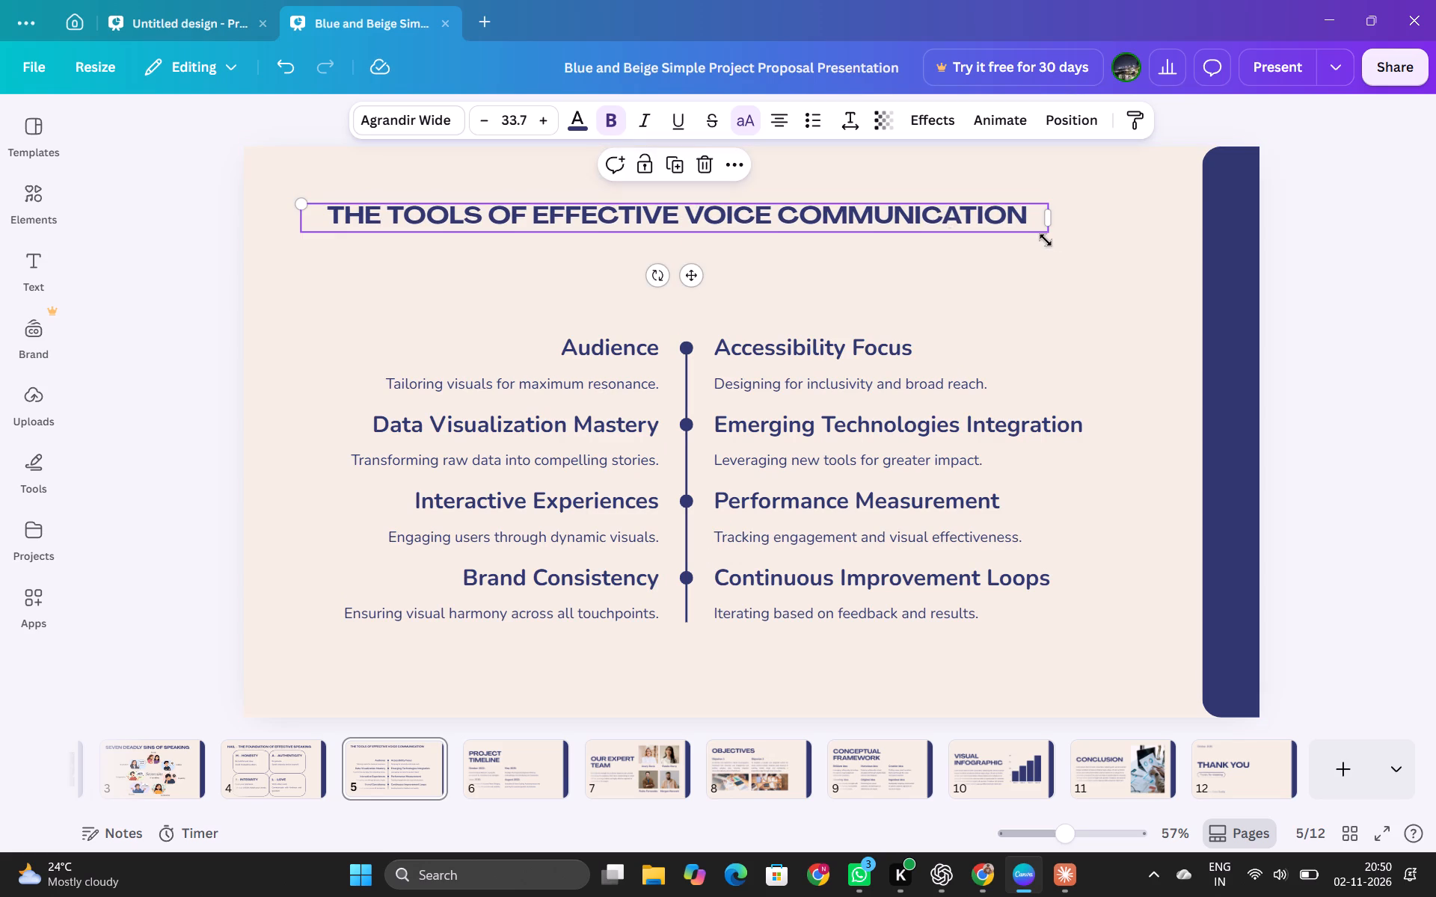
# Enlarge the title to about font size 39.1 and narrow its text box to about 1,560 wide, keeping it on one line.
pyautogui.moveTo(1046, 240); pyautogui.dragTo(1138, 265)
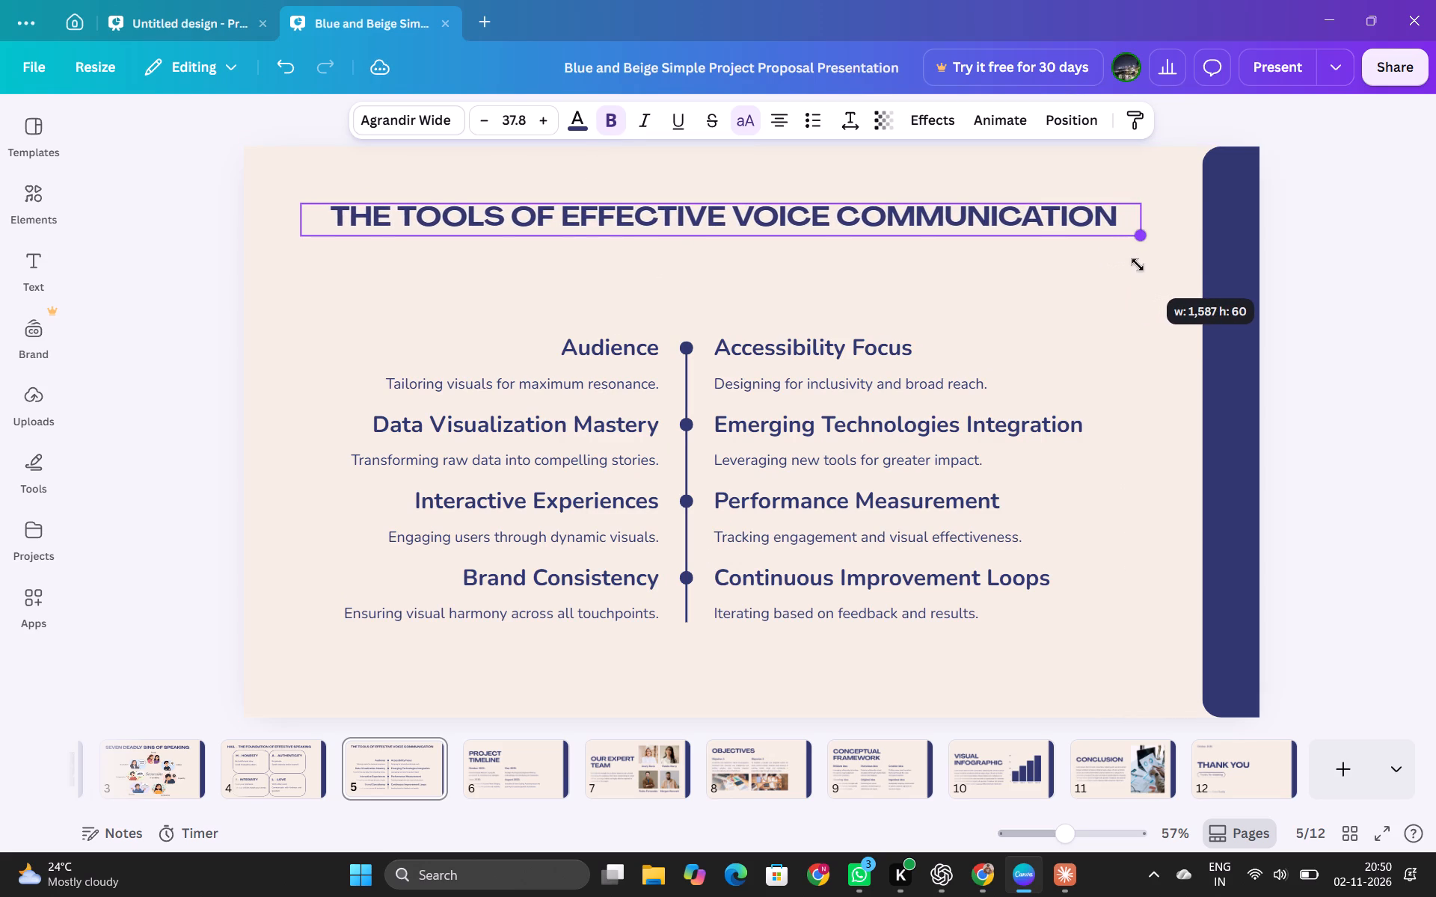
pyautogui.moveTo(1138, 265); pyautogui.dragTo(1165, 291)
pyautogui.click(847, 222)
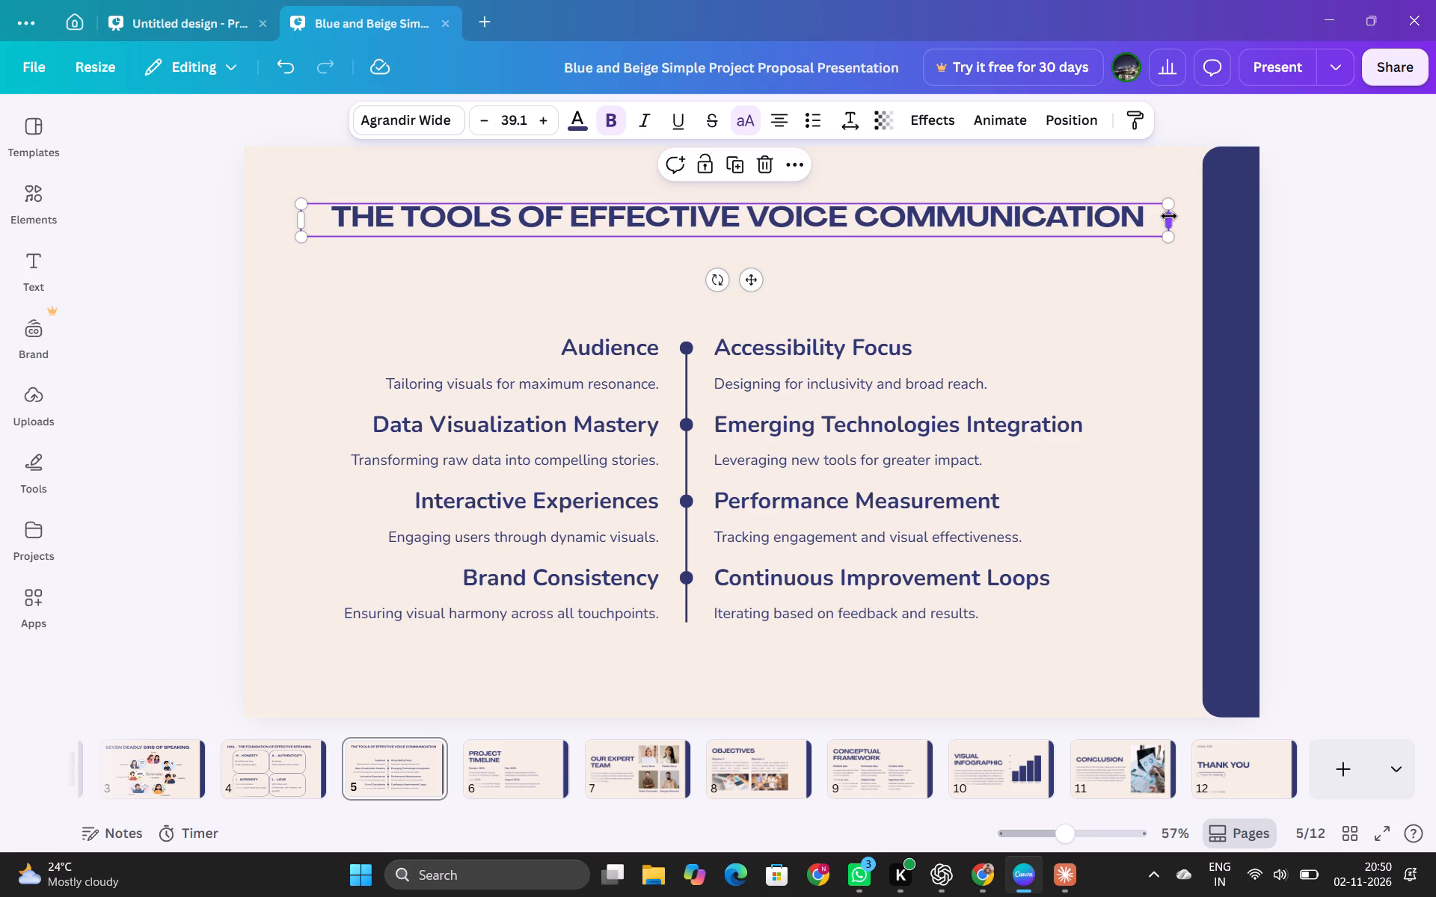
pyautogui.moveTo(1169, 216); pyautogui.dragTo(1145, 203)
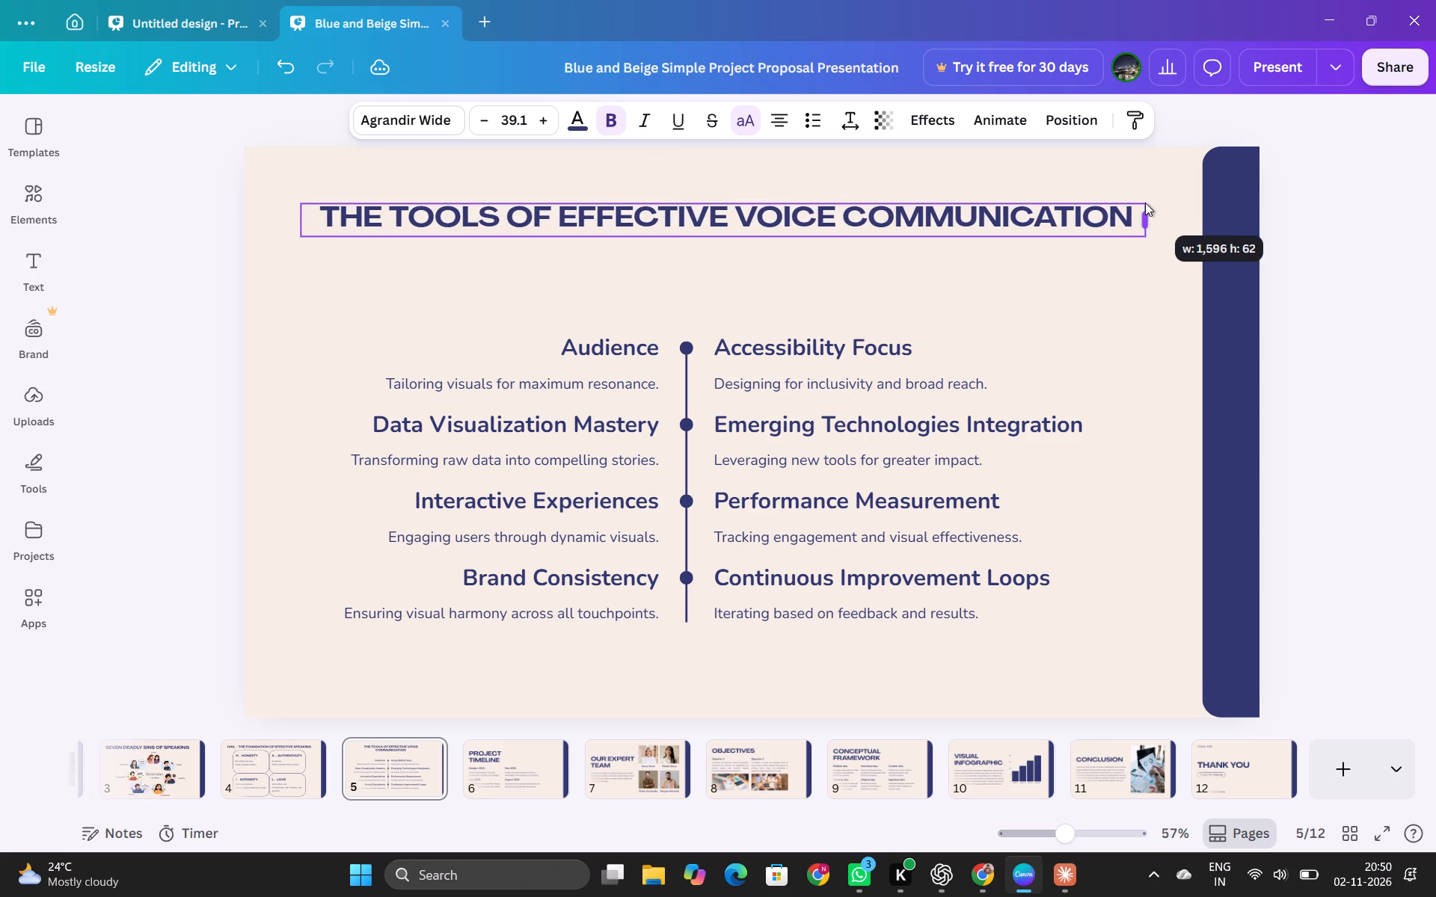
pyautogui.moveTo(1145, 203); pyautogui.dragTo(1132, 204)
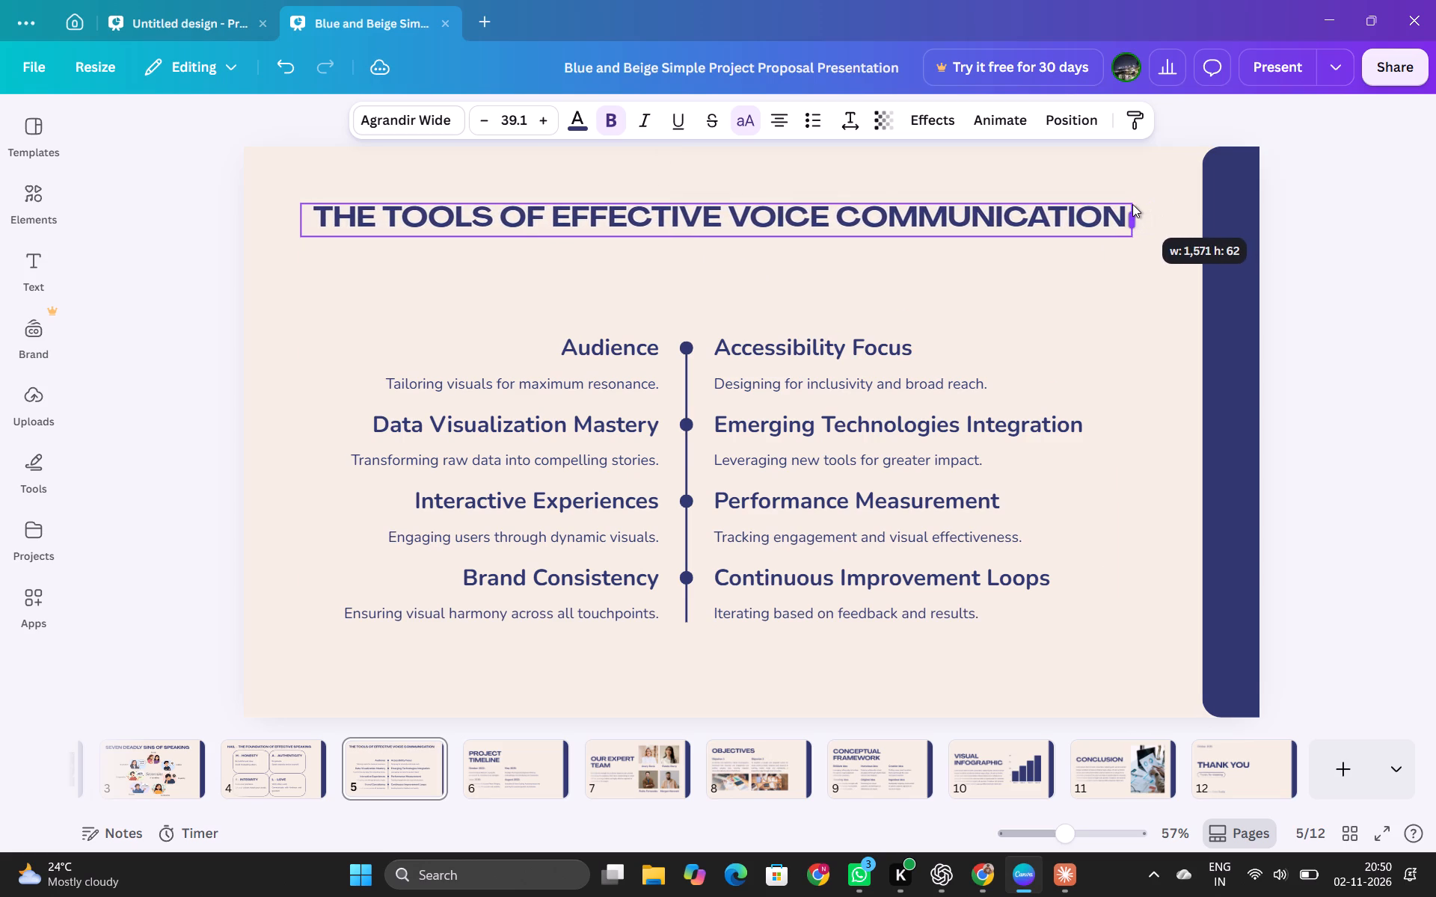
pyautogui.moveTo(1132, 204); pyautogui.dragTo(1128, 204)
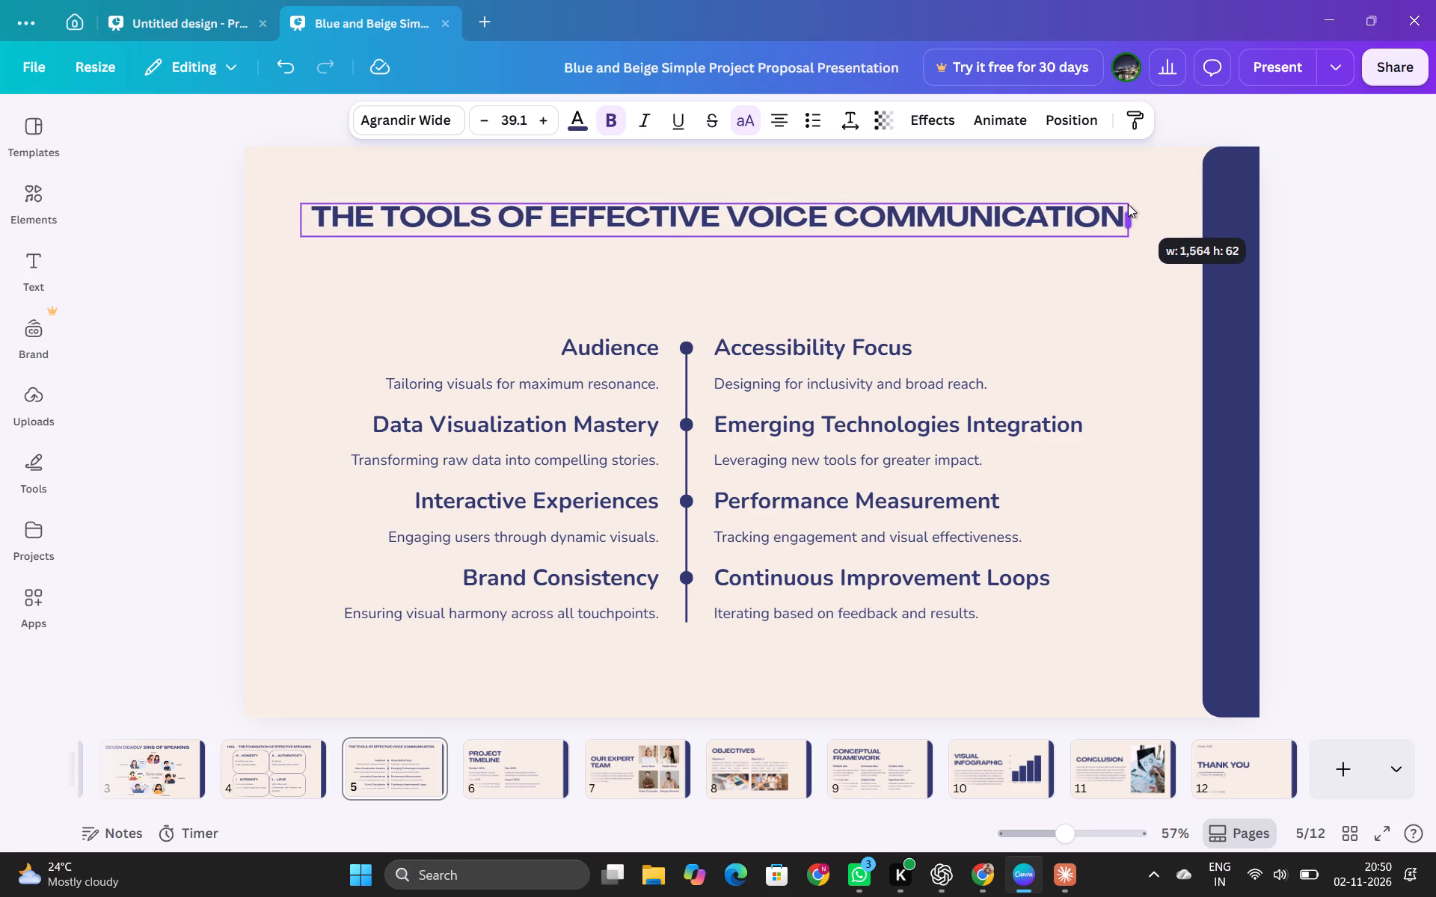
pyautogui.moveTo(1128, 204); pyautogui.dragTo(1125, 204)
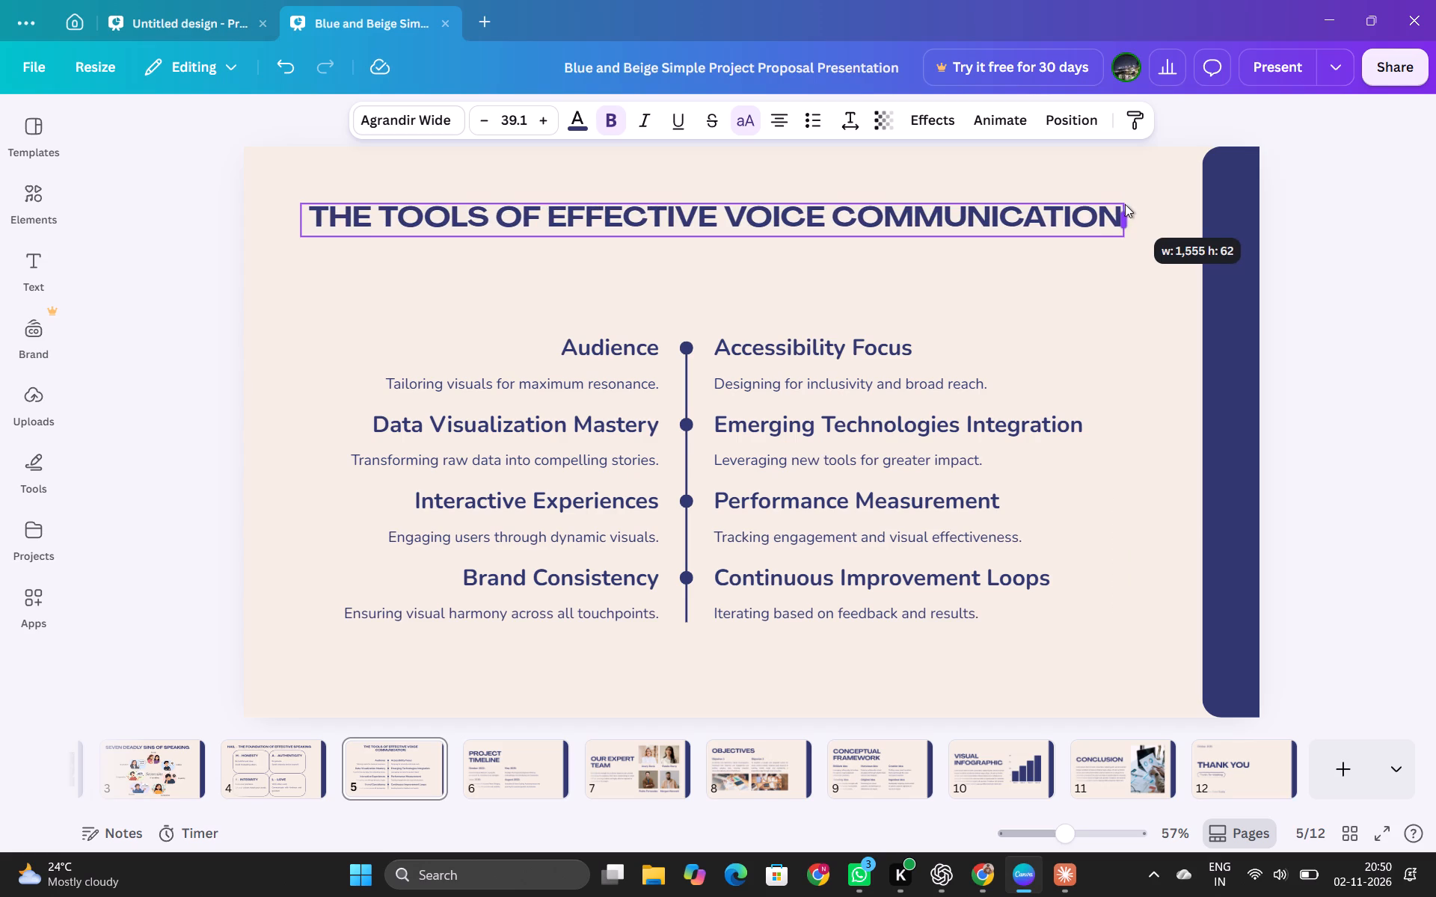
pyautogui.moveTo(1125, 204); pyautogui.dragTo(1126, 204)
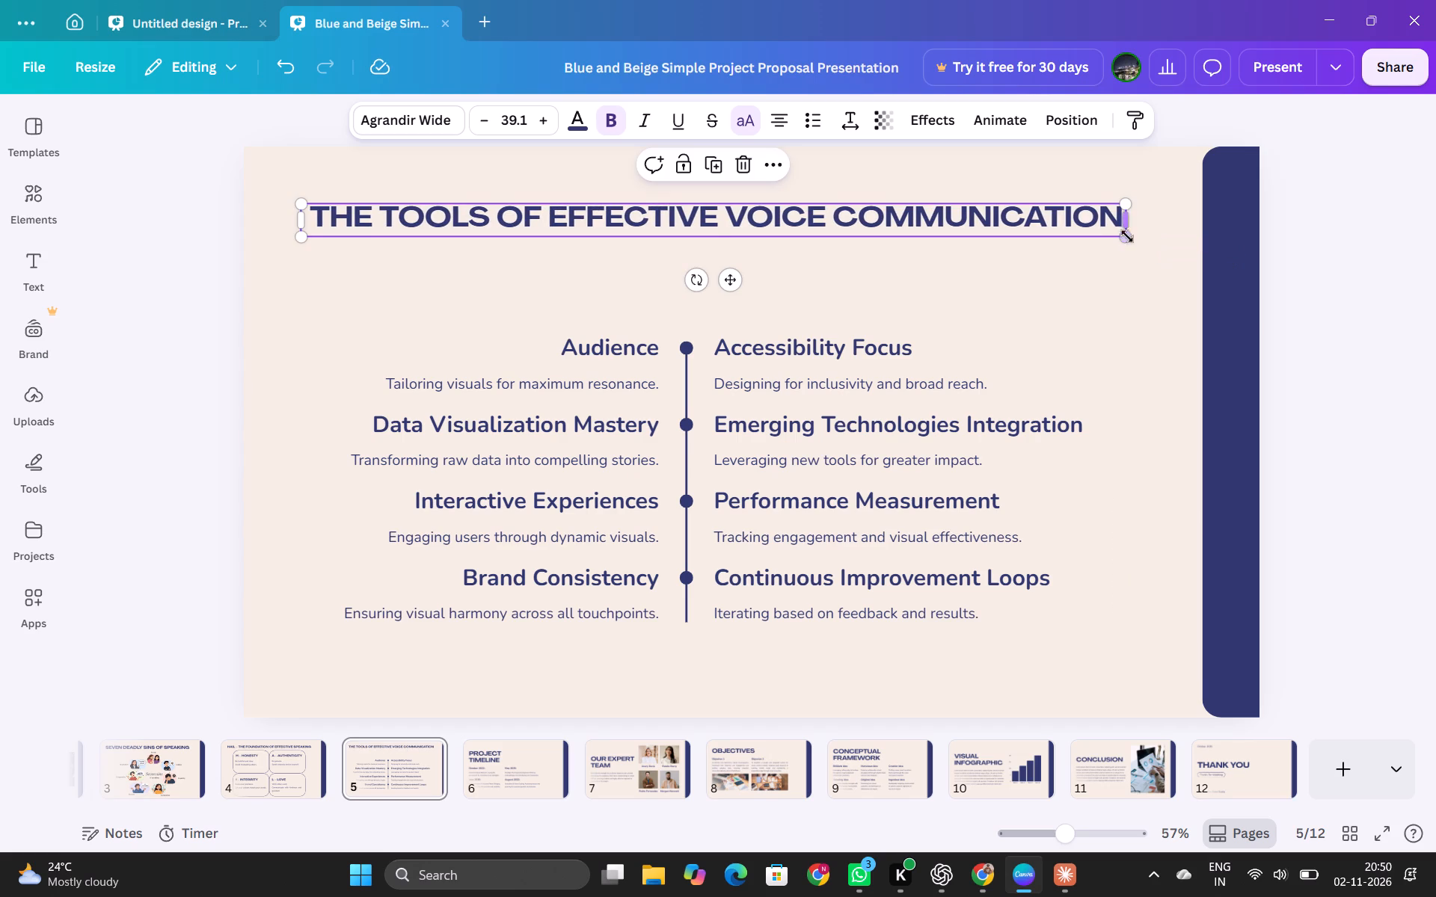
# Enlarge the slide 5 title to about font size 41.5 so it nearly reaches the blue side band.
pyautogui.moveTo(1128, 241); pyautogui.dragTo(1170, 249)
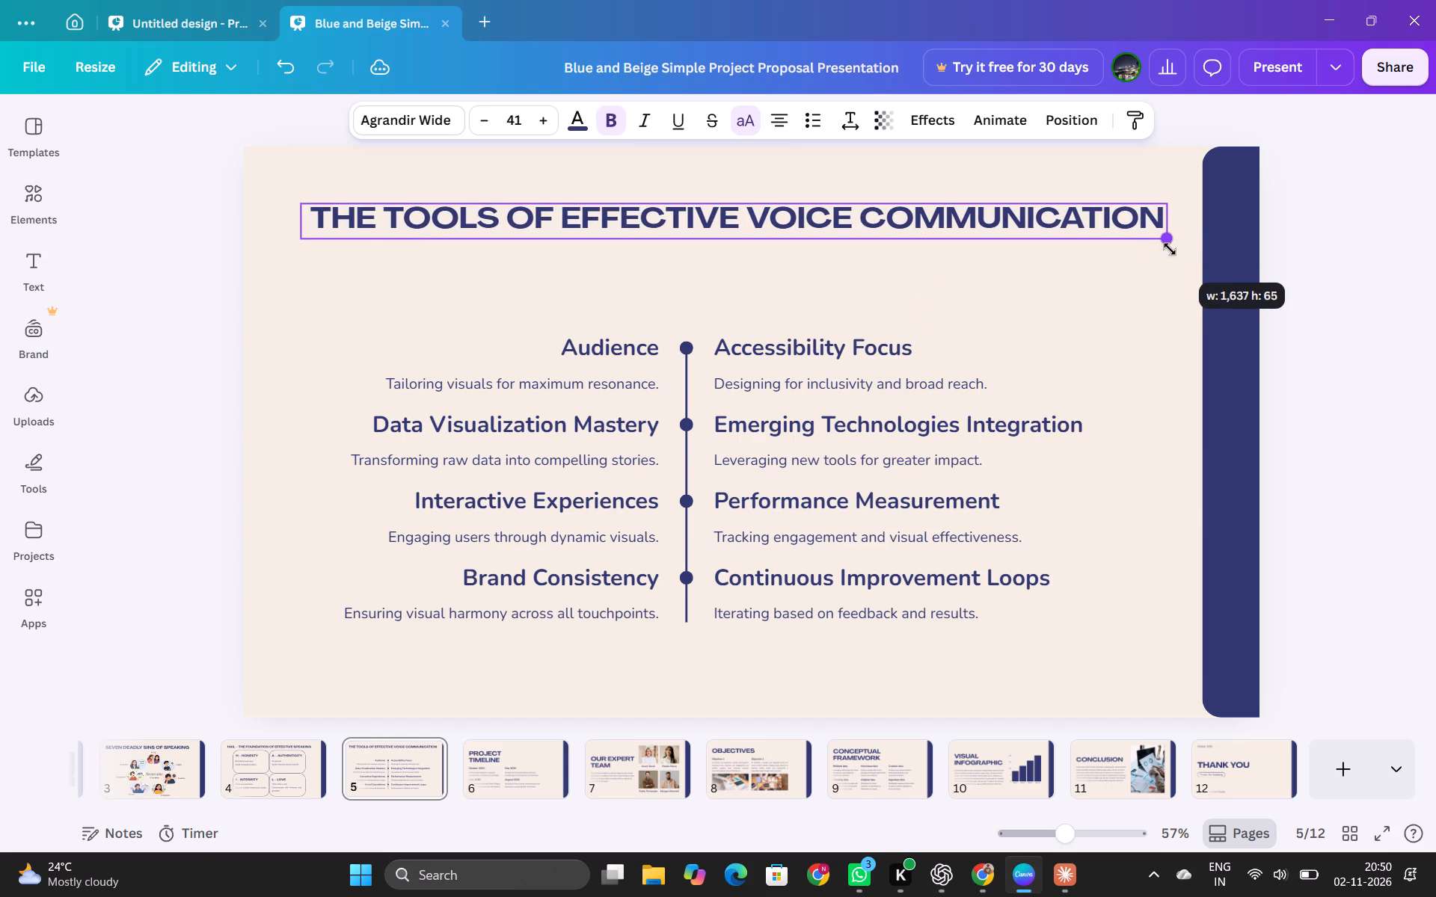
pyautogui.moveTo(1170, 249); pyautogui.dragTo(1179, 250)
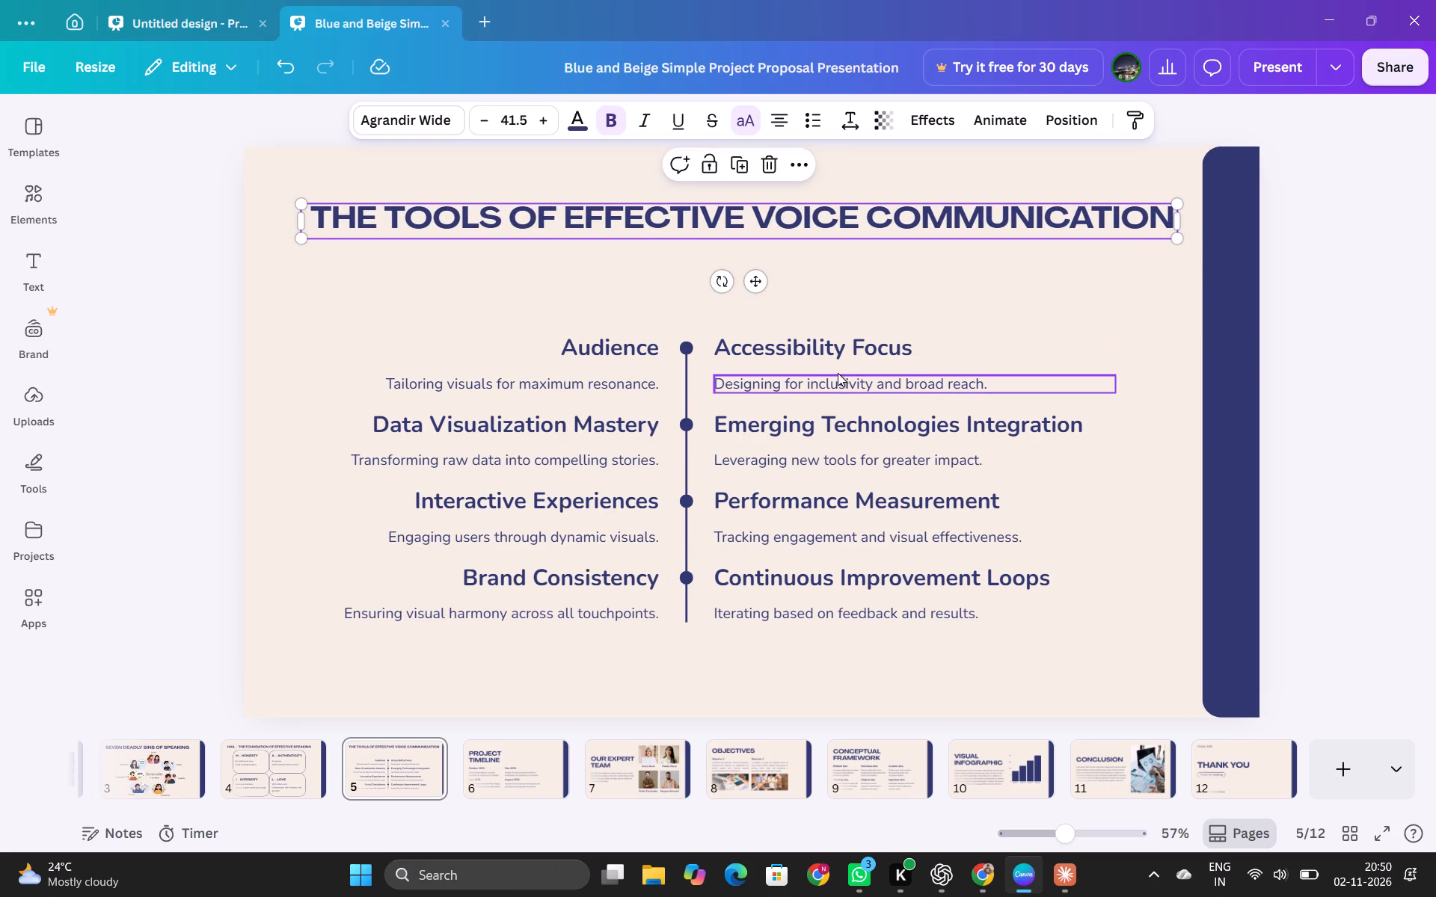
# Duplicate the top dot of slide 5's vertical timeline, beside the Audience heading.
pyautogui.click(685, 351)
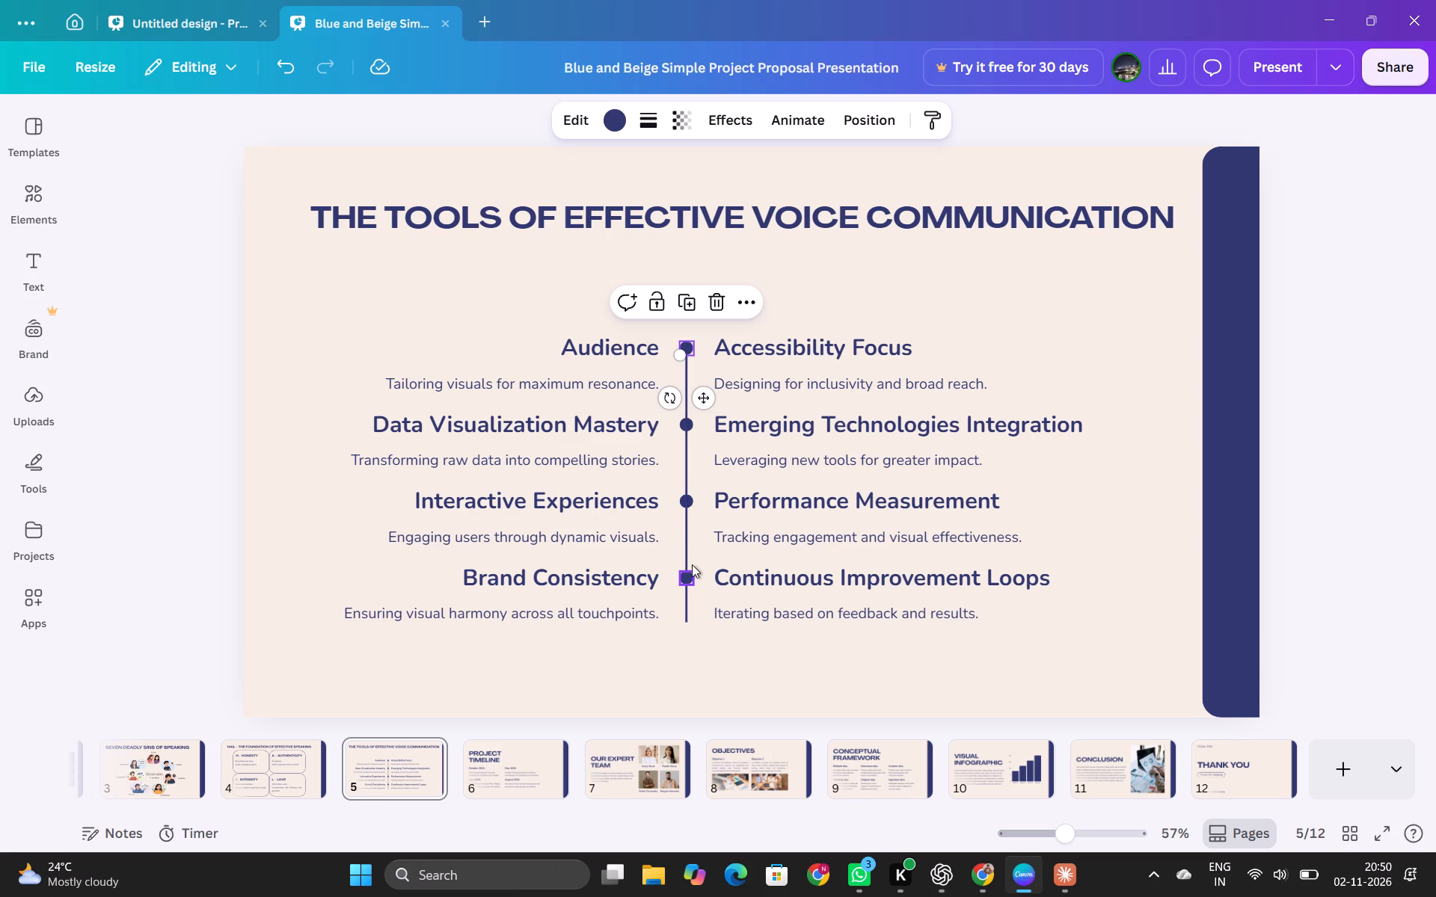
pyautogui.hotkey('ctrl', 'c')
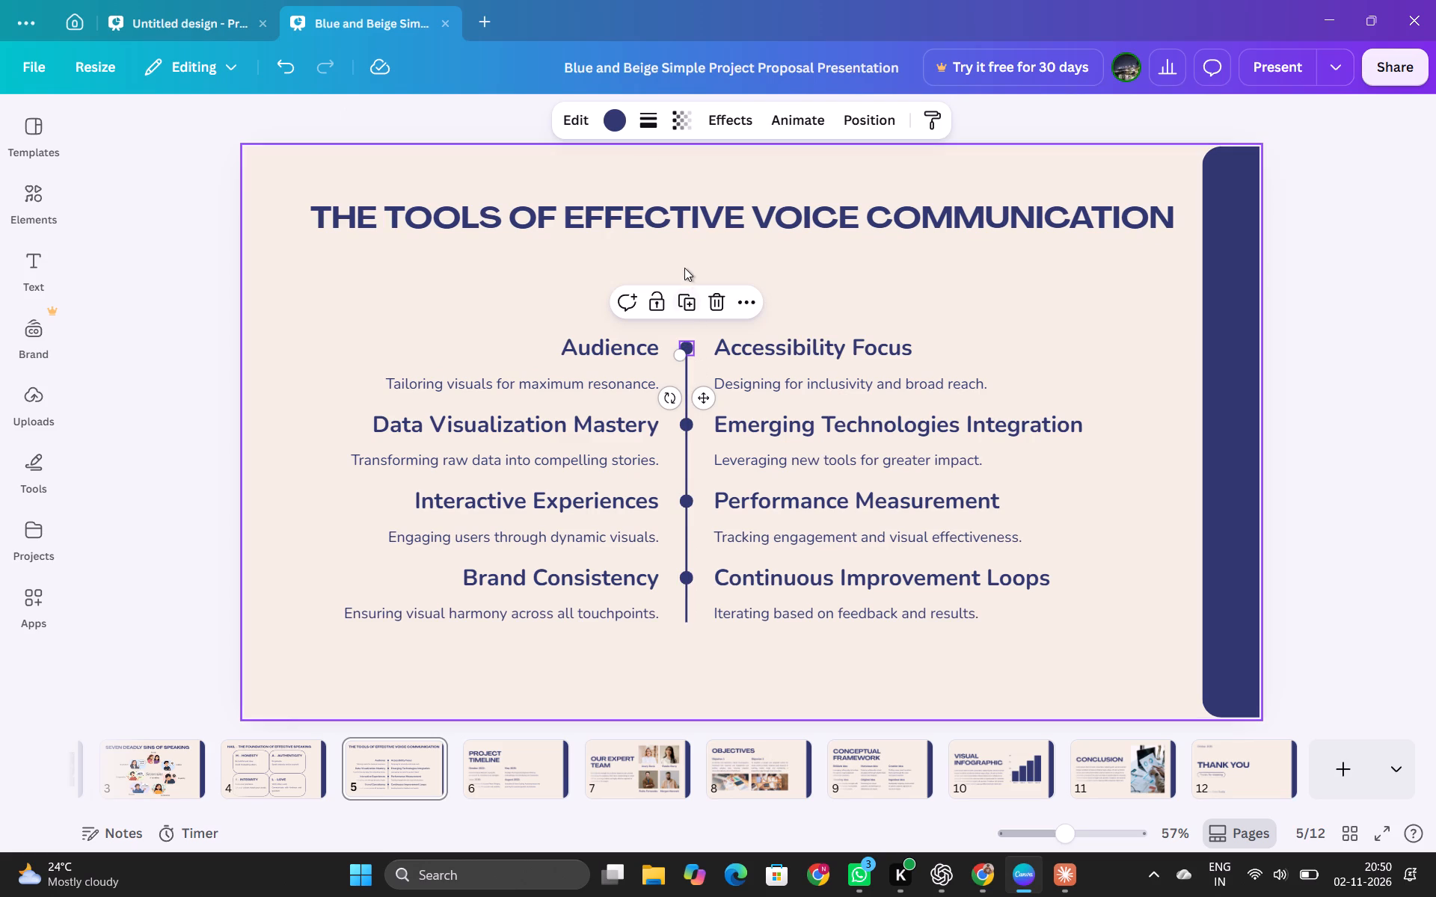
pyautogui.click(684, 261)
pyautogui.hotkey('ctrl', 'v')
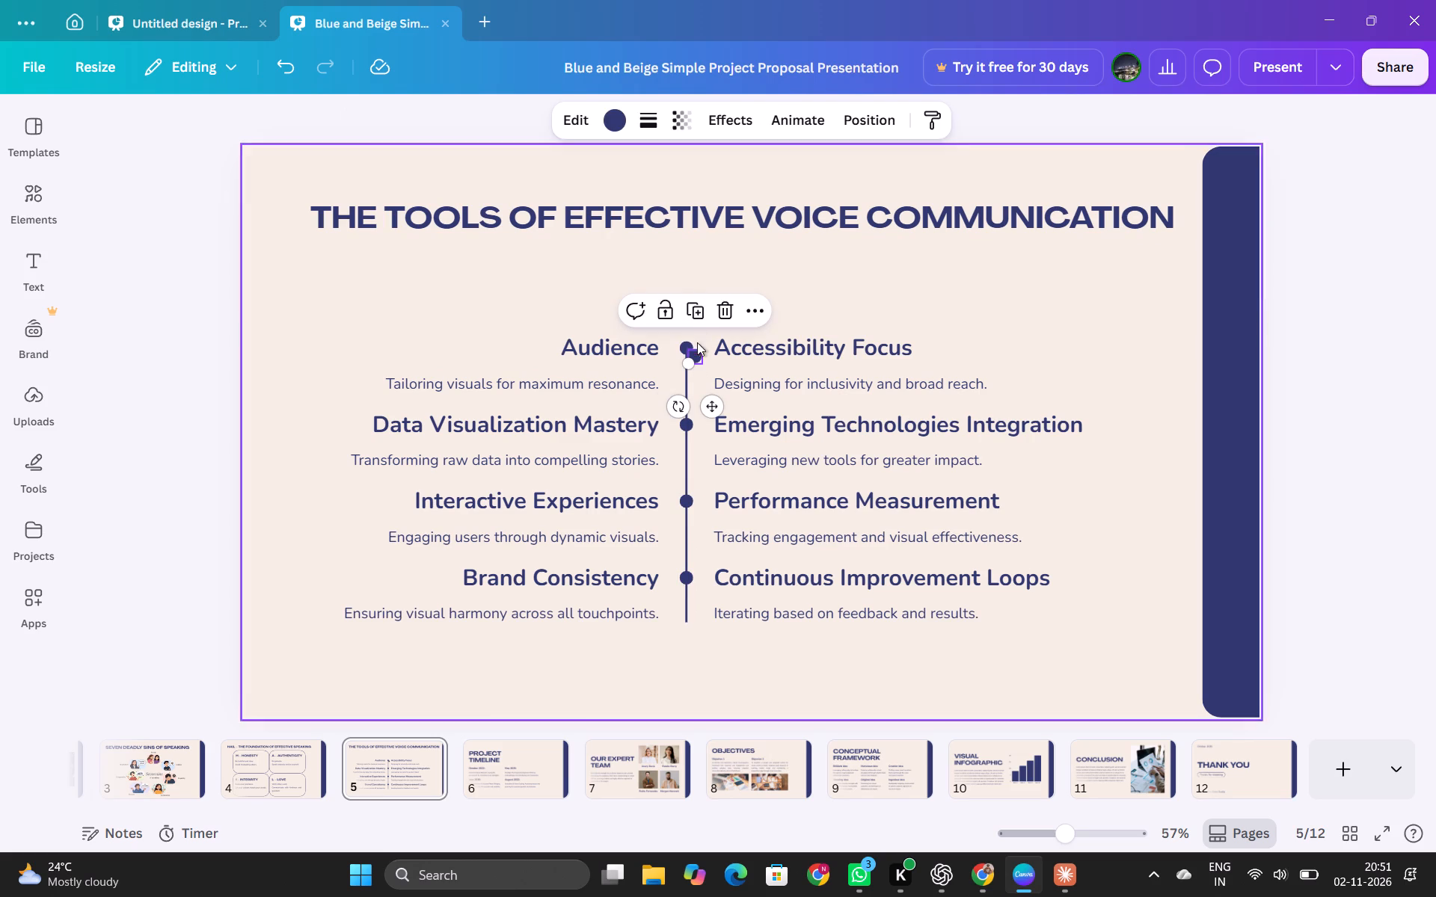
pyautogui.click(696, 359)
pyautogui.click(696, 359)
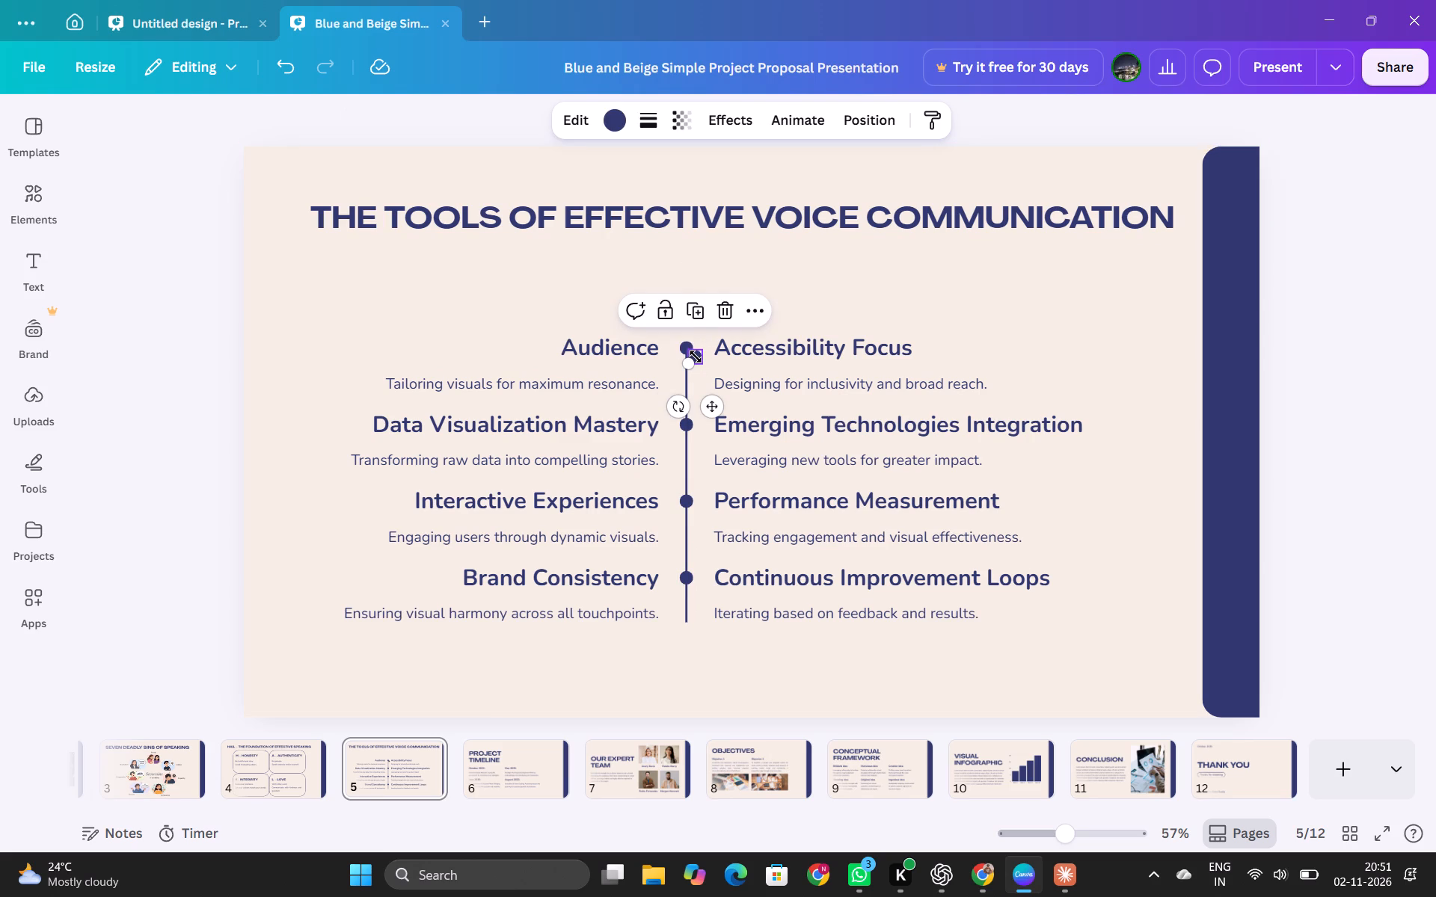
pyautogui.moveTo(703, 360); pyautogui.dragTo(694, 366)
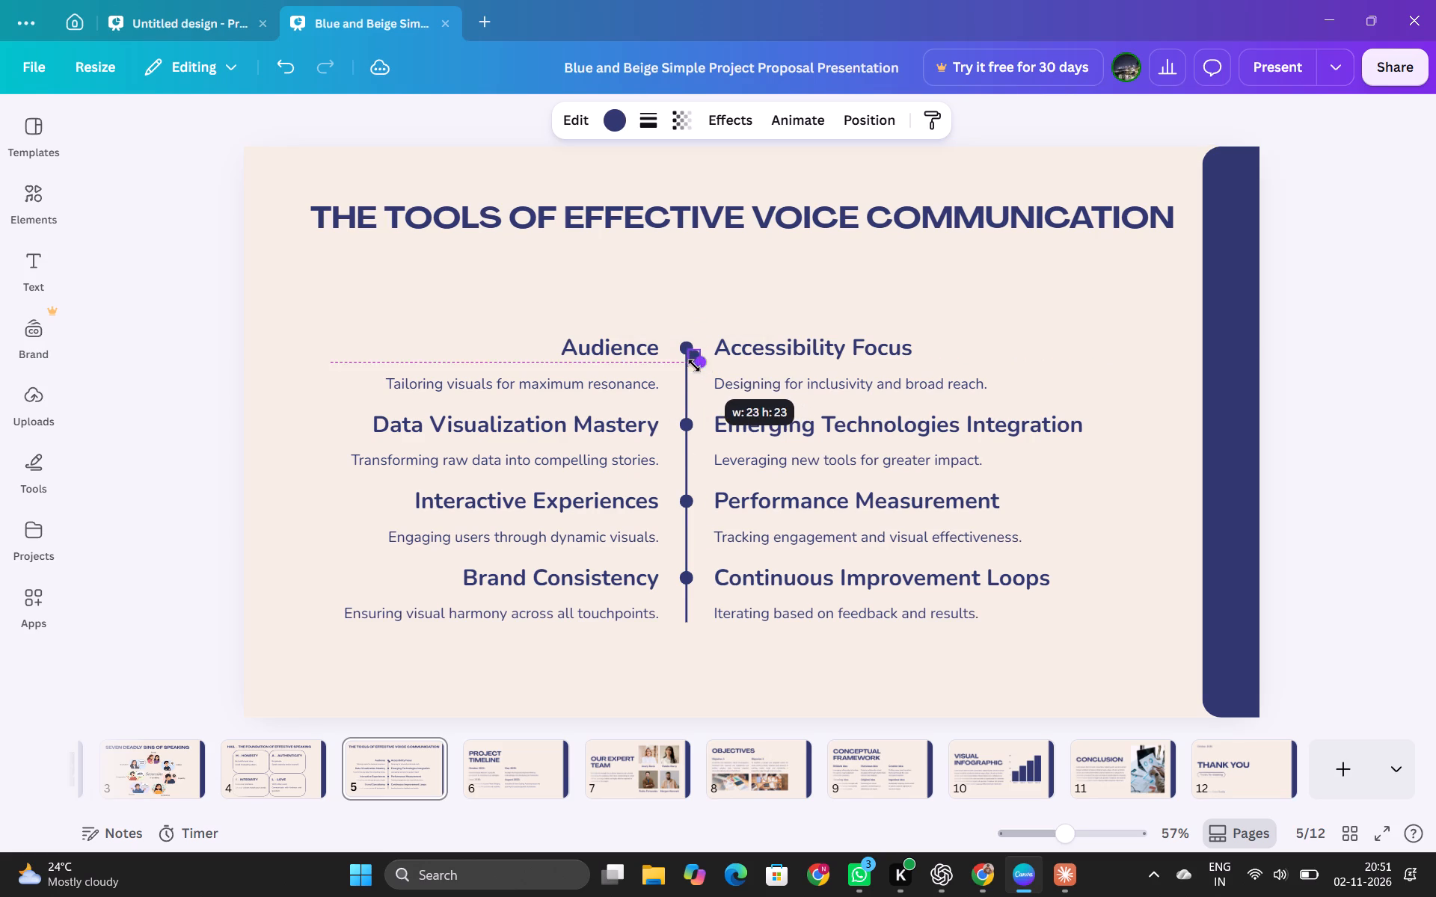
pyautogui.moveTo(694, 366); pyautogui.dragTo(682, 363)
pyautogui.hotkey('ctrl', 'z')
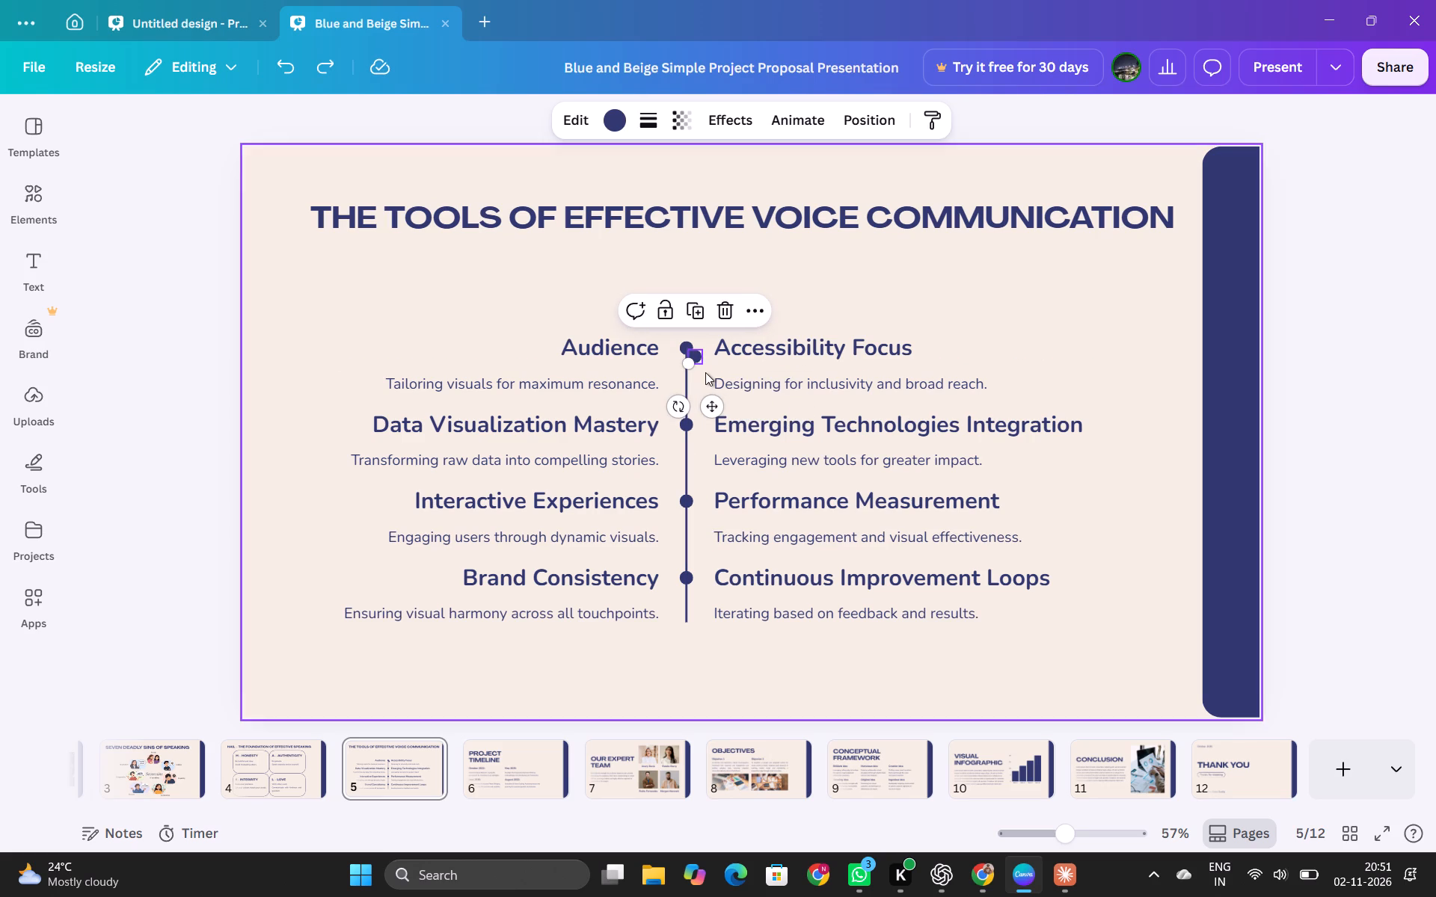
# Place the duplicated dot above the timeline, centred with the other dots, just below the slide title.
pyautogui.moveTo(705, 372); pyautogui.dragTo(708, 405)
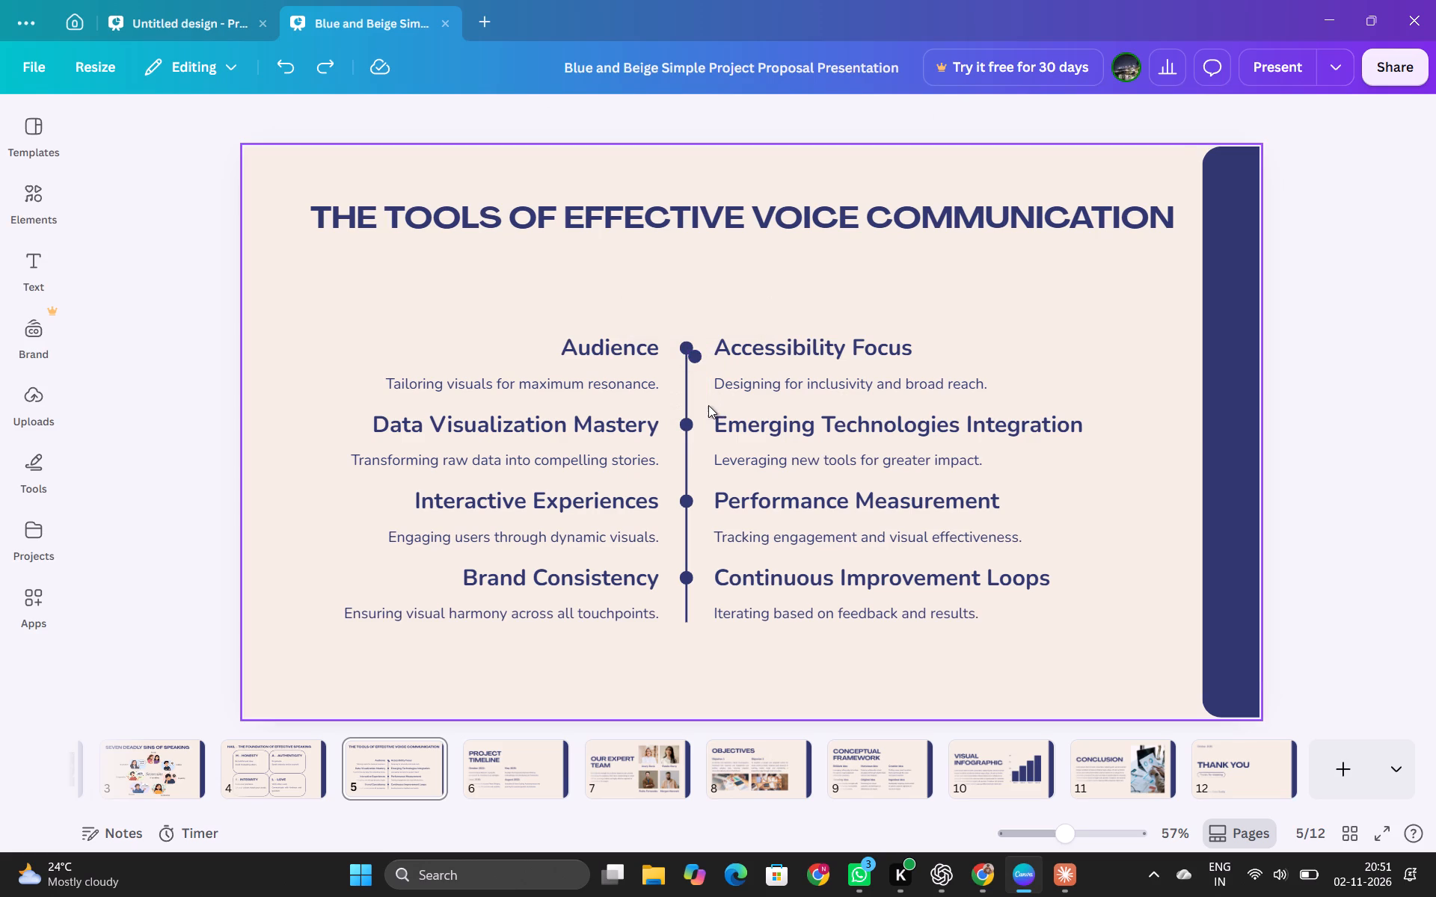
pyautogui.click(695, 359)
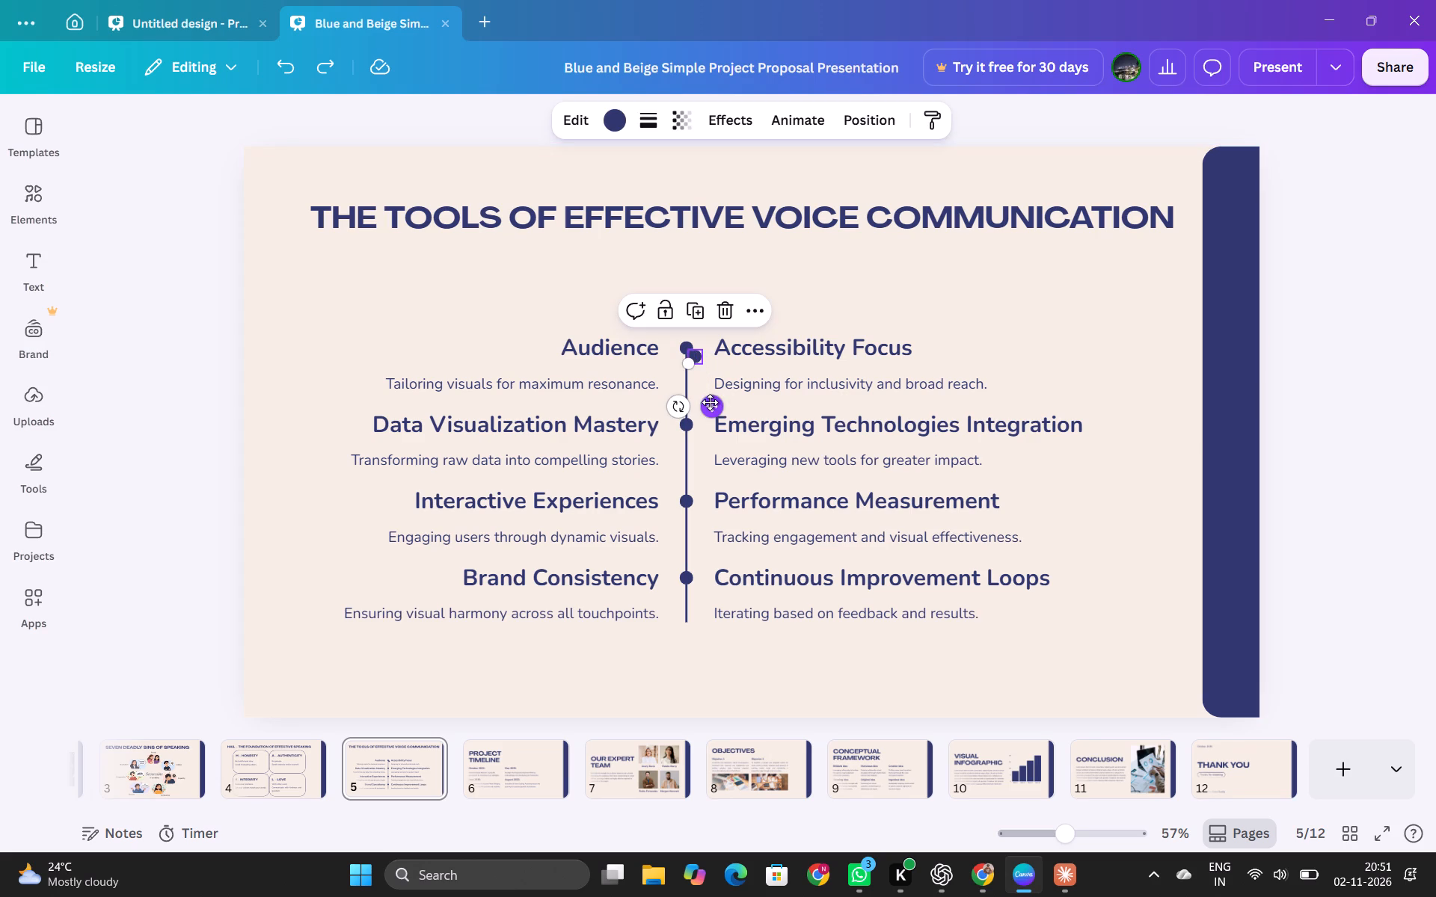
pyautogui.moveTo(711, 405); pyautogui.dragTo(697, 345)
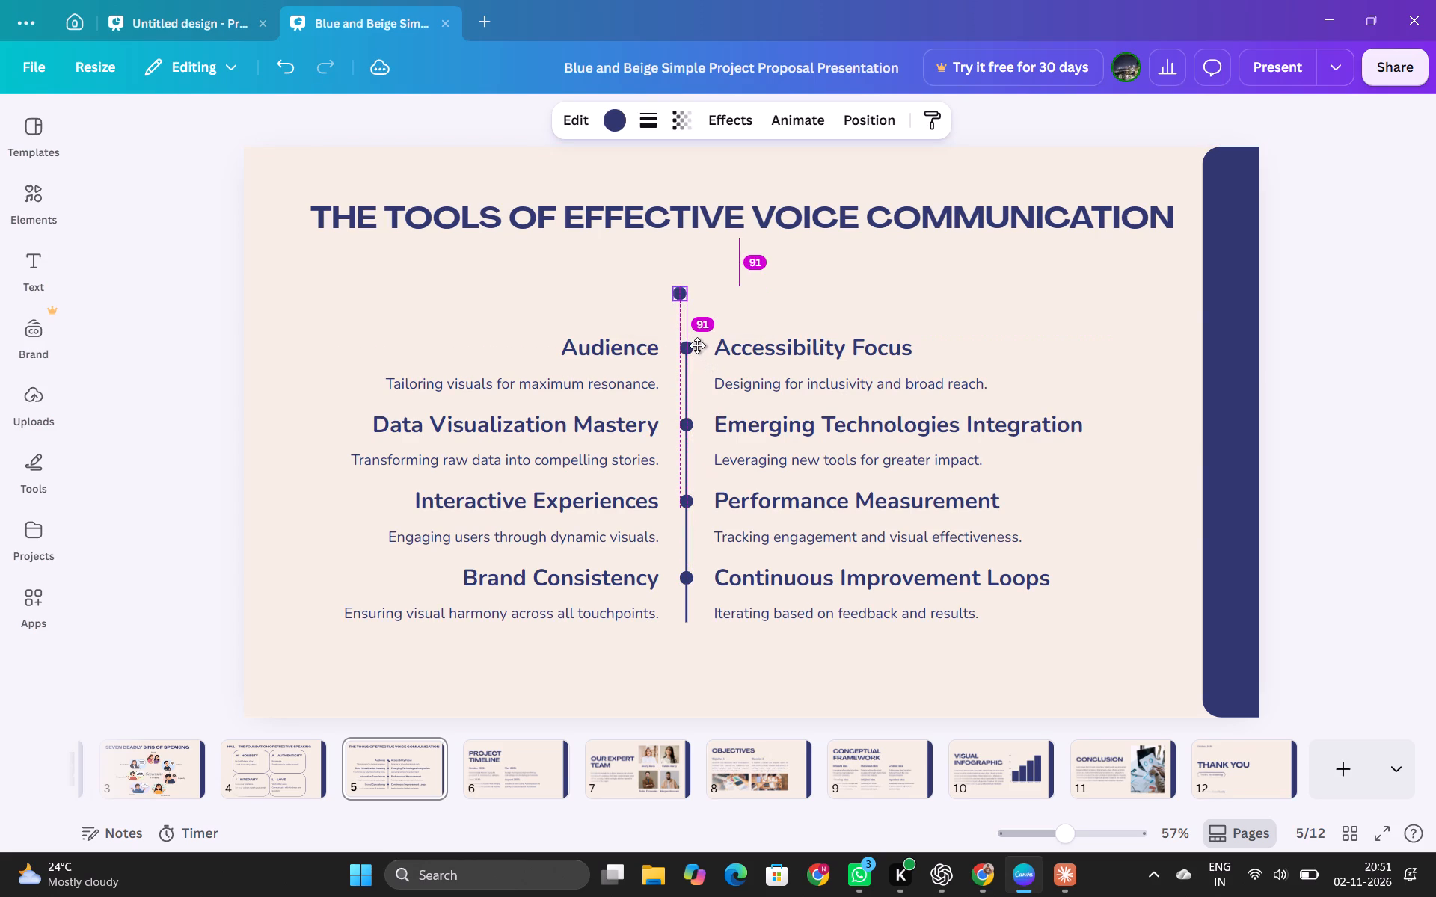
pyautogui.moveTo(697, 345); pyautogui.dragTo(705, 333)
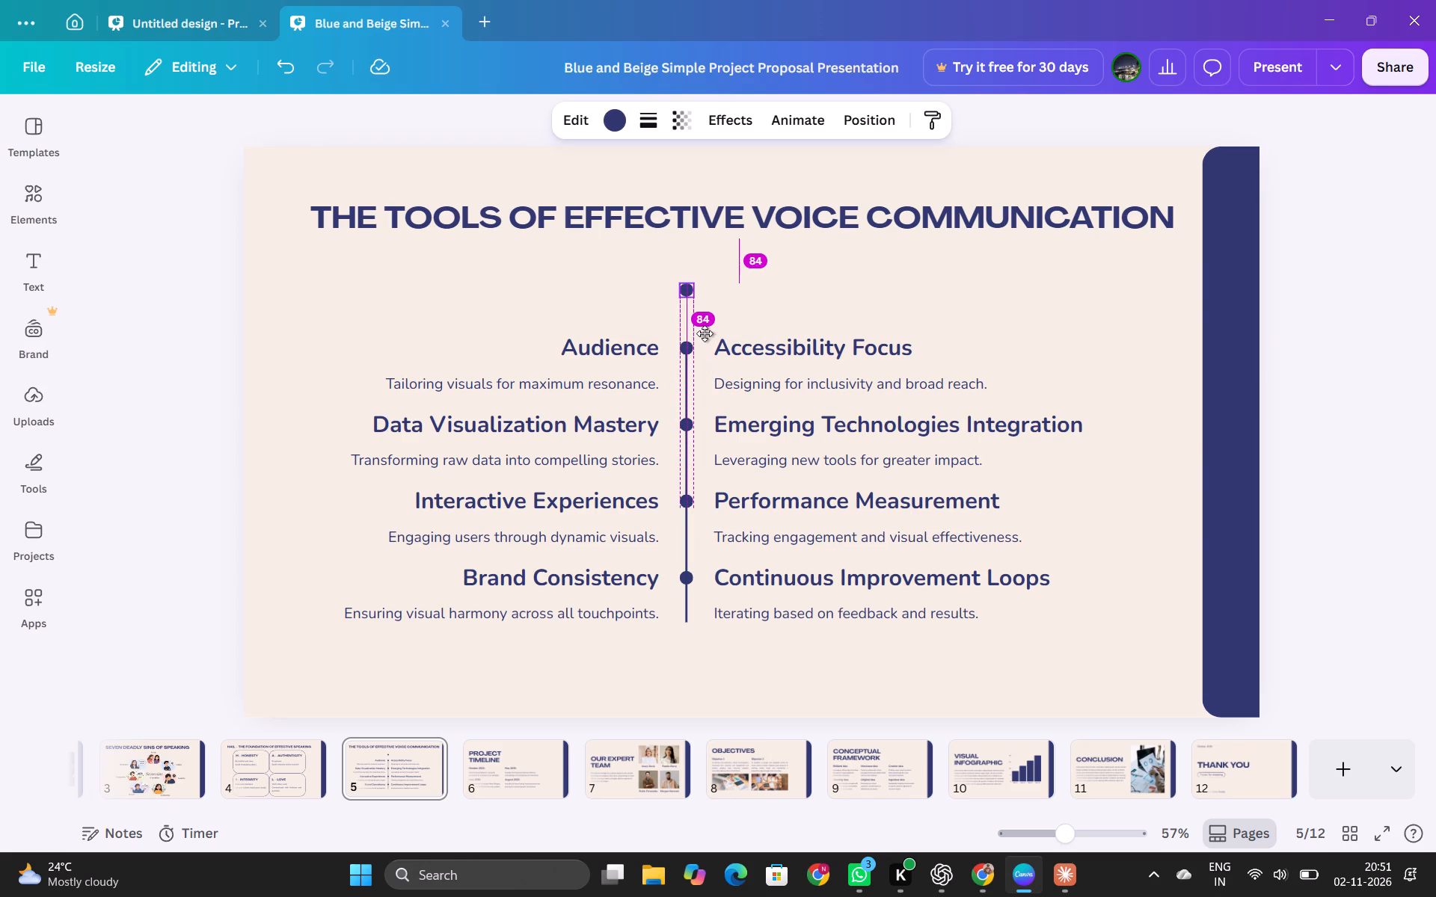
pyautogui.moveTo(705, 333); pyautogui.dragTo(705, 319)
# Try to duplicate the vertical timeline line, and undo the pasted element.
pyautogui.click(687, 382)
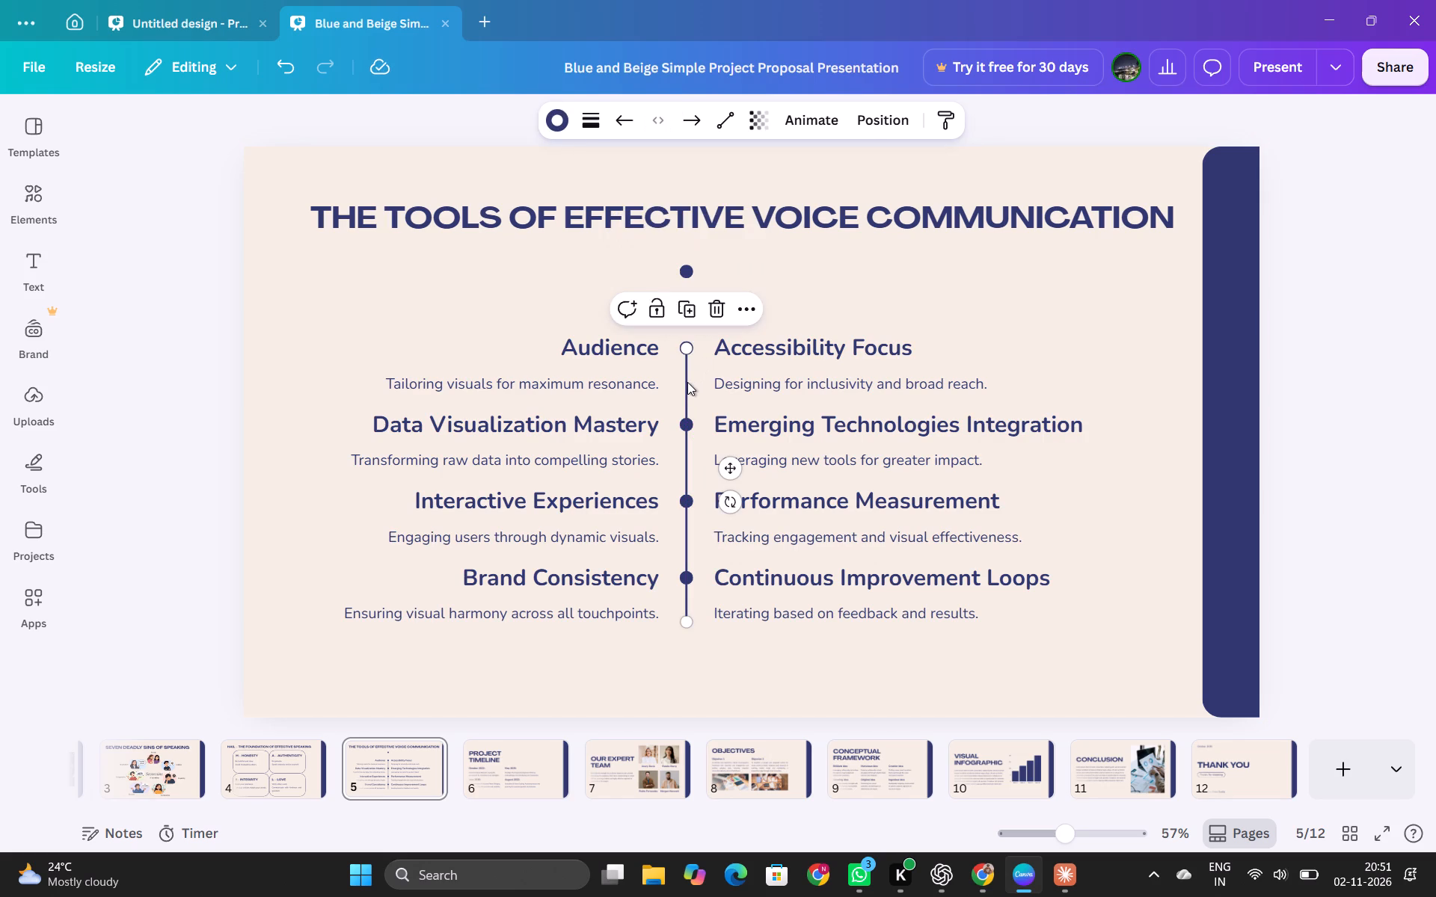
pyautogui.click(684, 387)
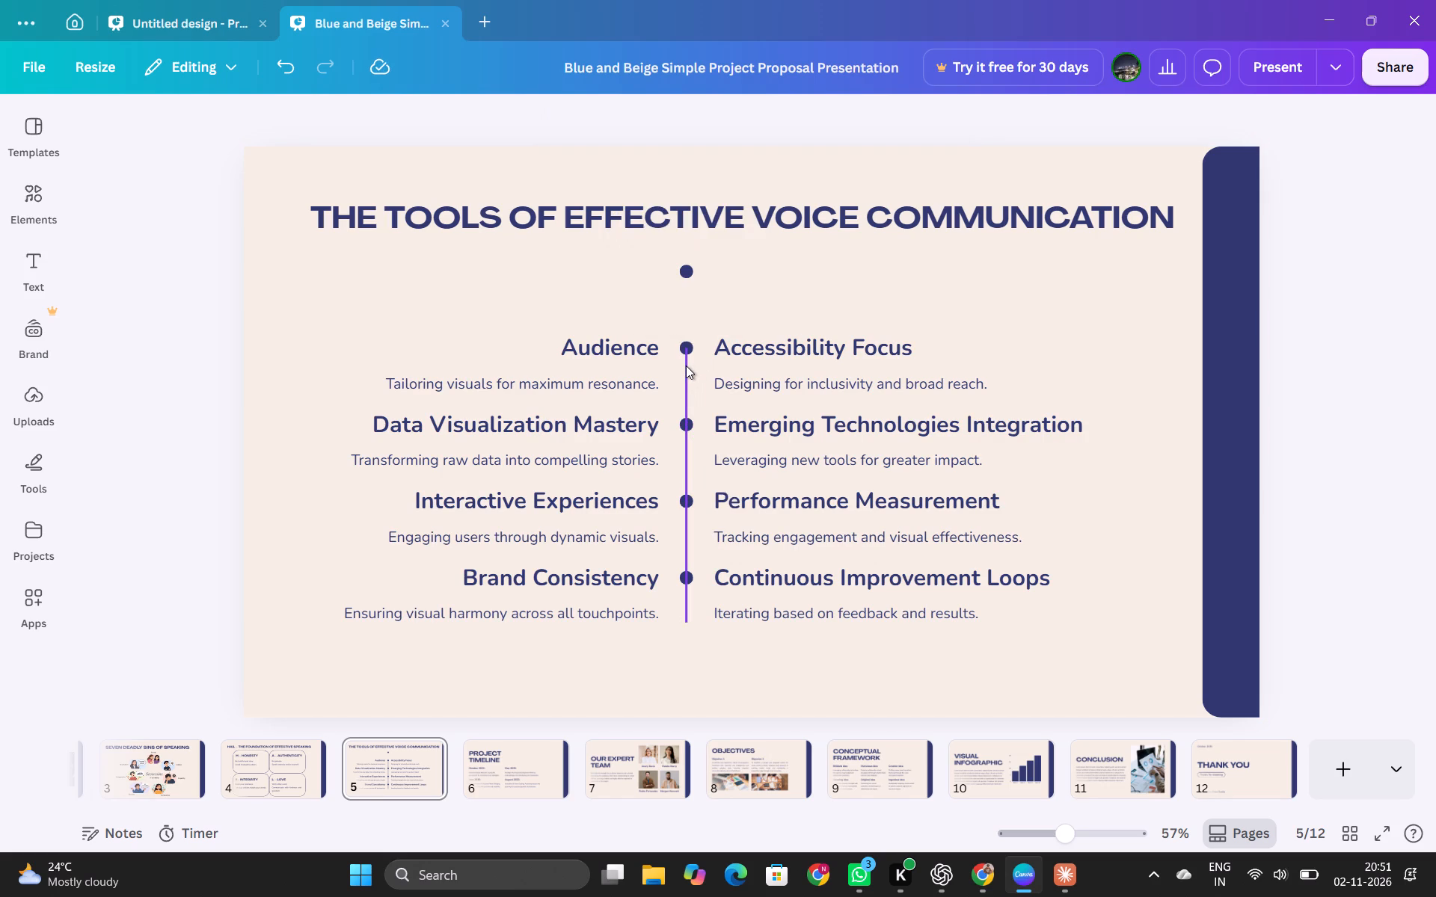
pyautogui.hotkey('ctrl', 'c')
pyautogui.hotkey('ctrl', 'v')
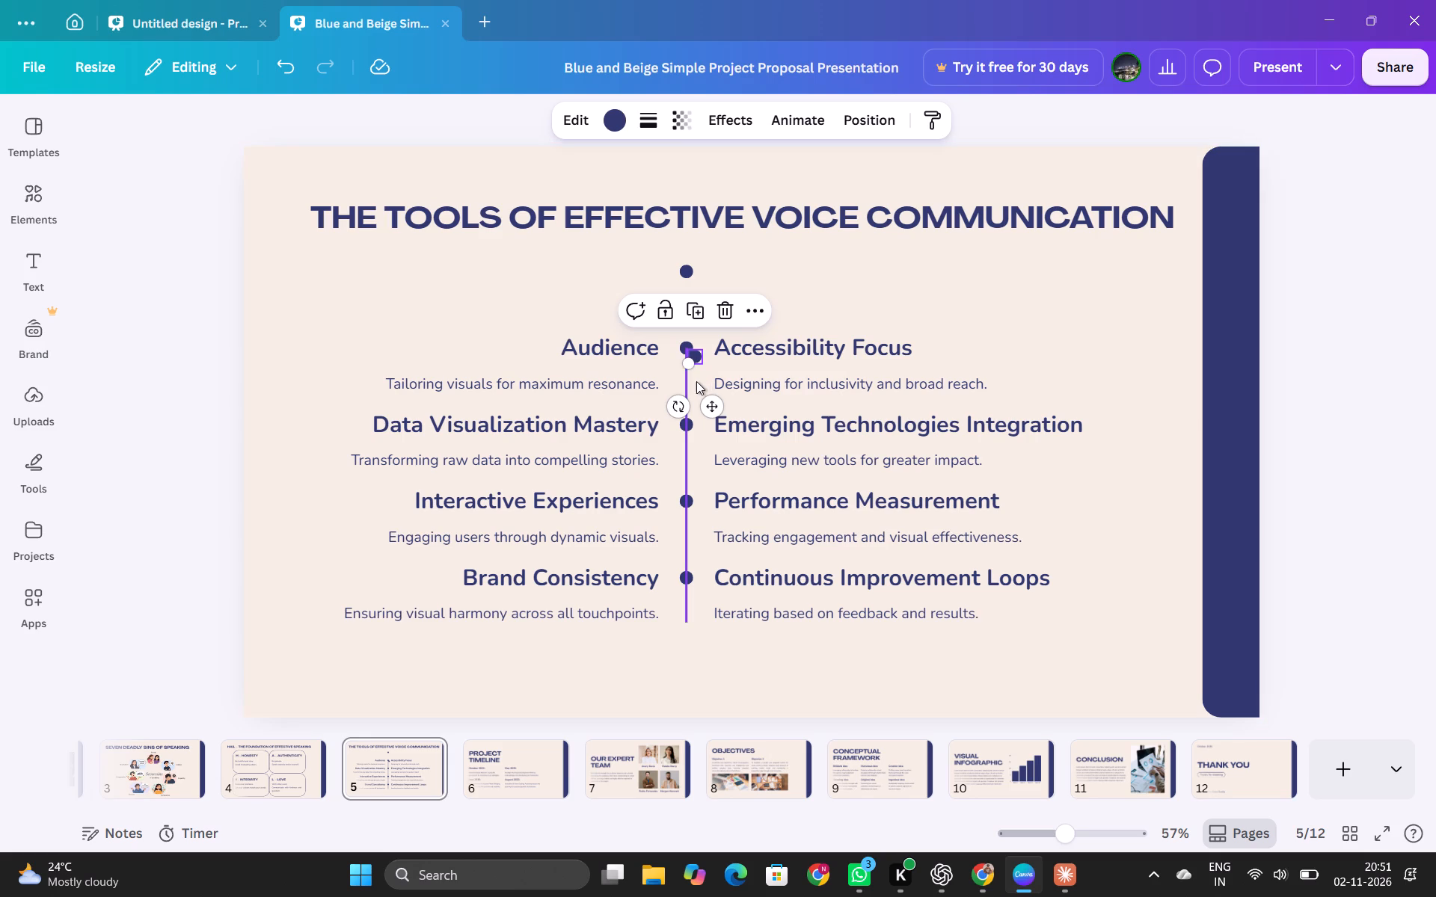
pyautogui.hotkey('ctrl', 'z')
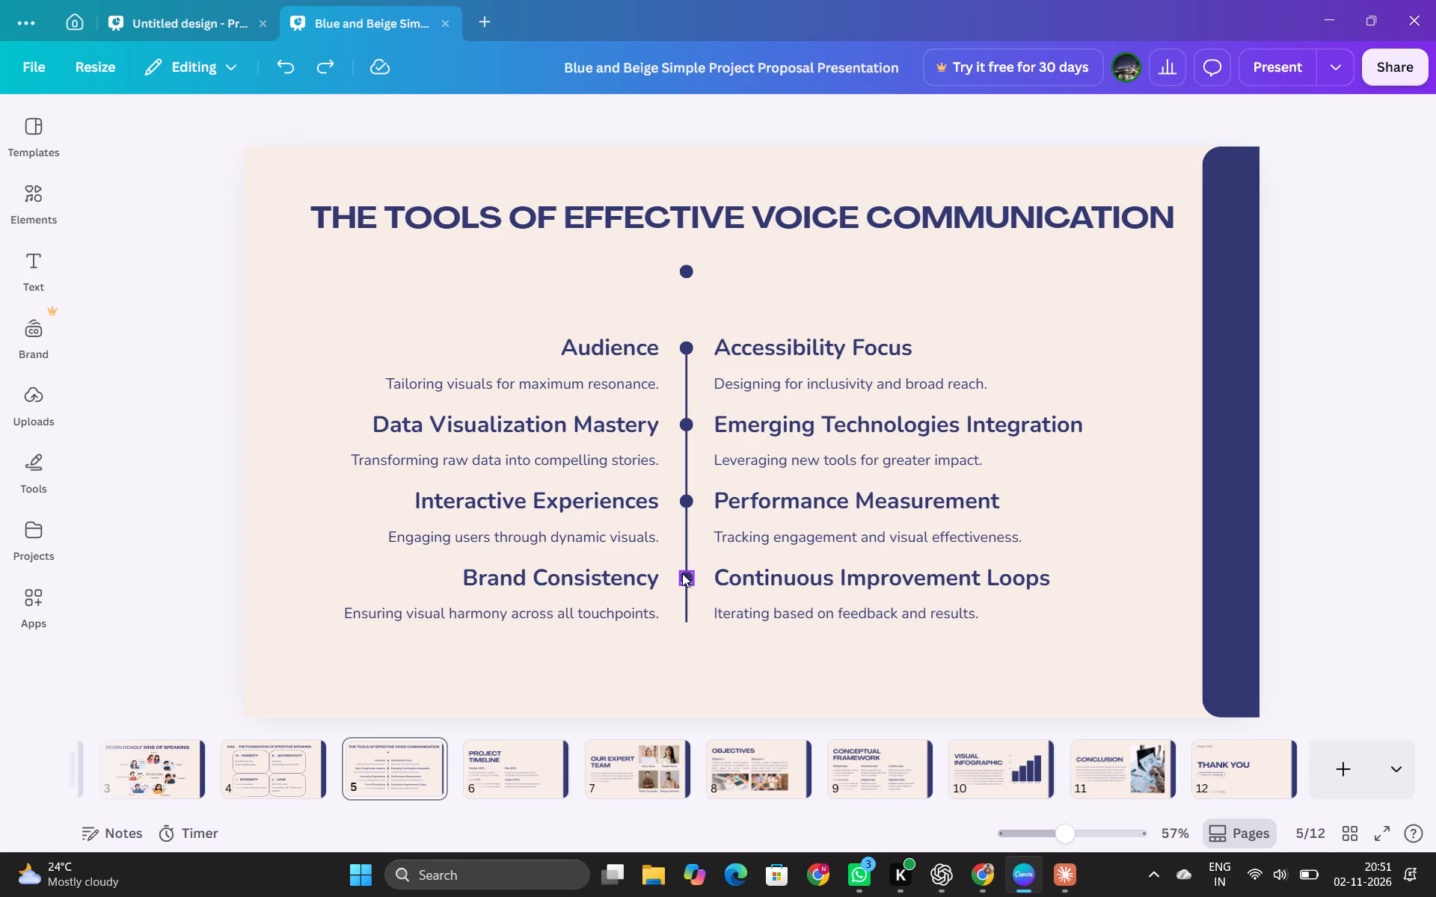
# Shift the vertical line up to start at the new dot and extend its lower end to the Brand Consistency dot.
pyautogui.click(684, 550)
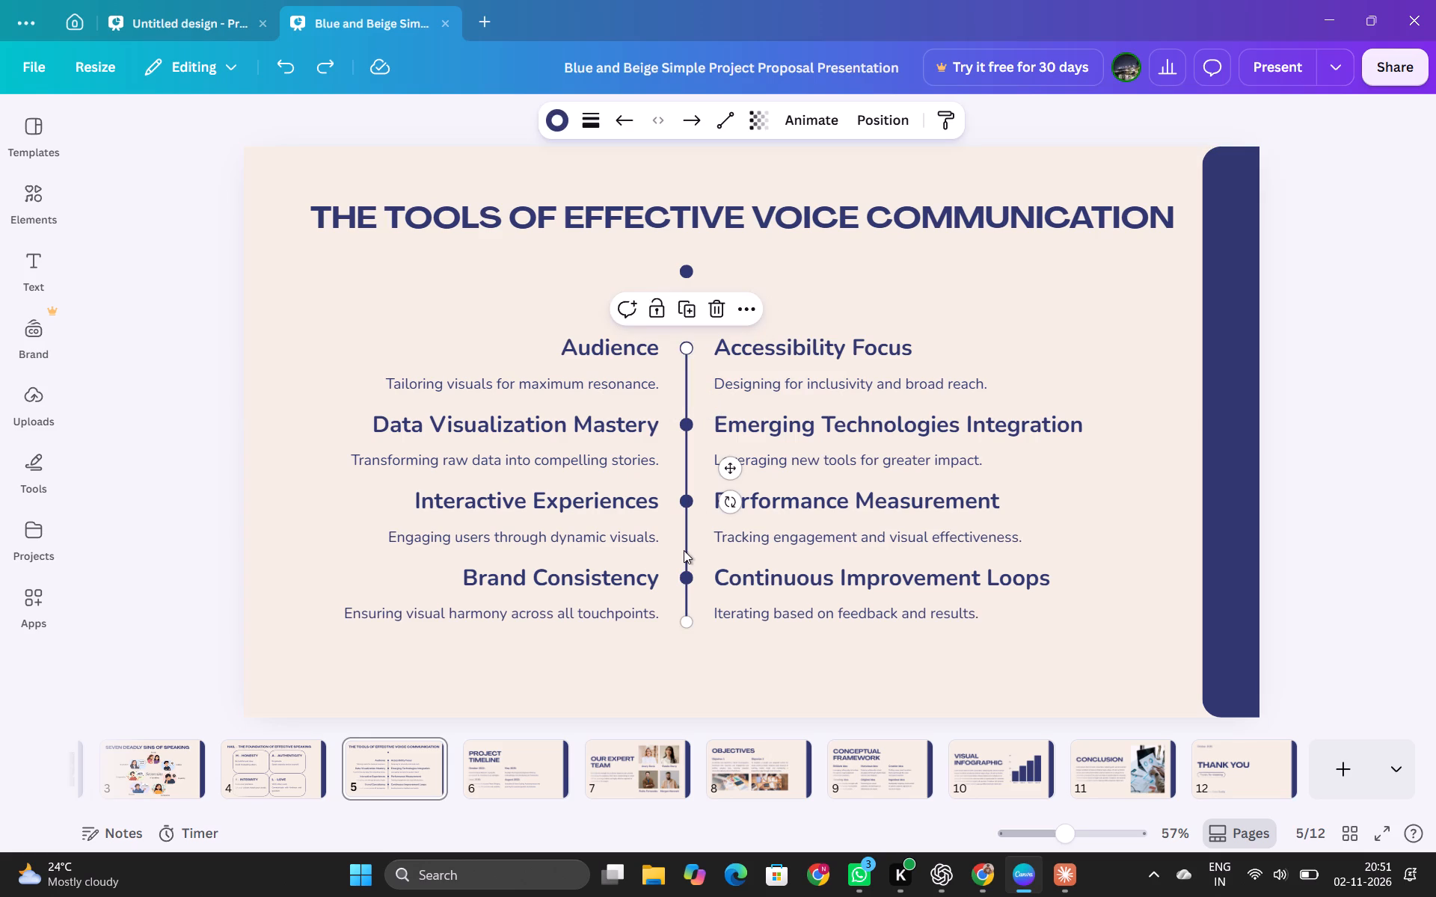
pyautogui.moveTo(732, 472); pyautogui.dragTo(732, 458)
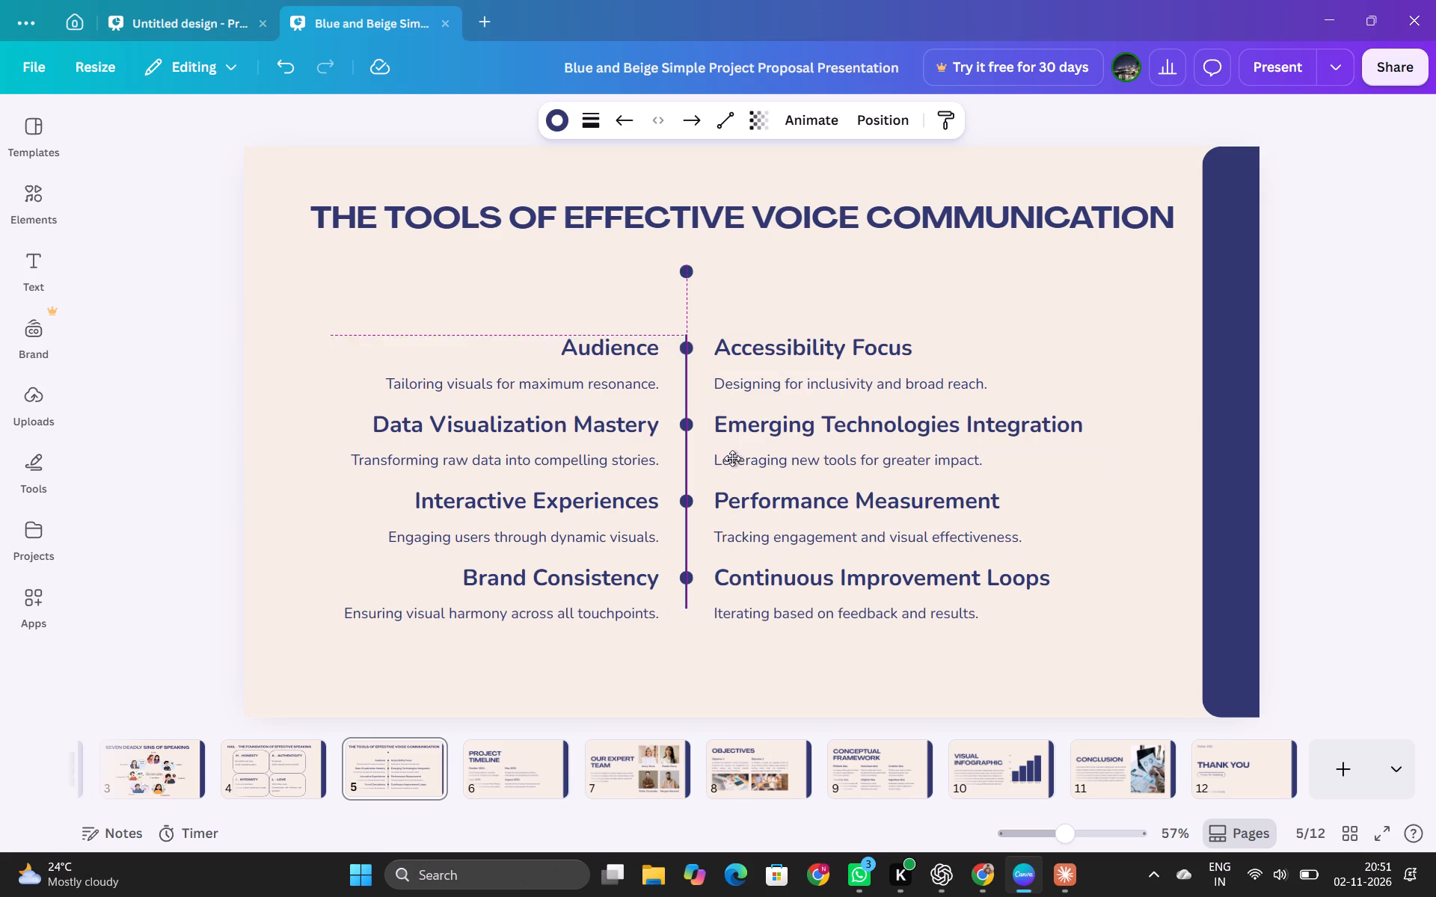
pyautogui.moveTo(732, 458); pyautogui.dragTo(733, 408)
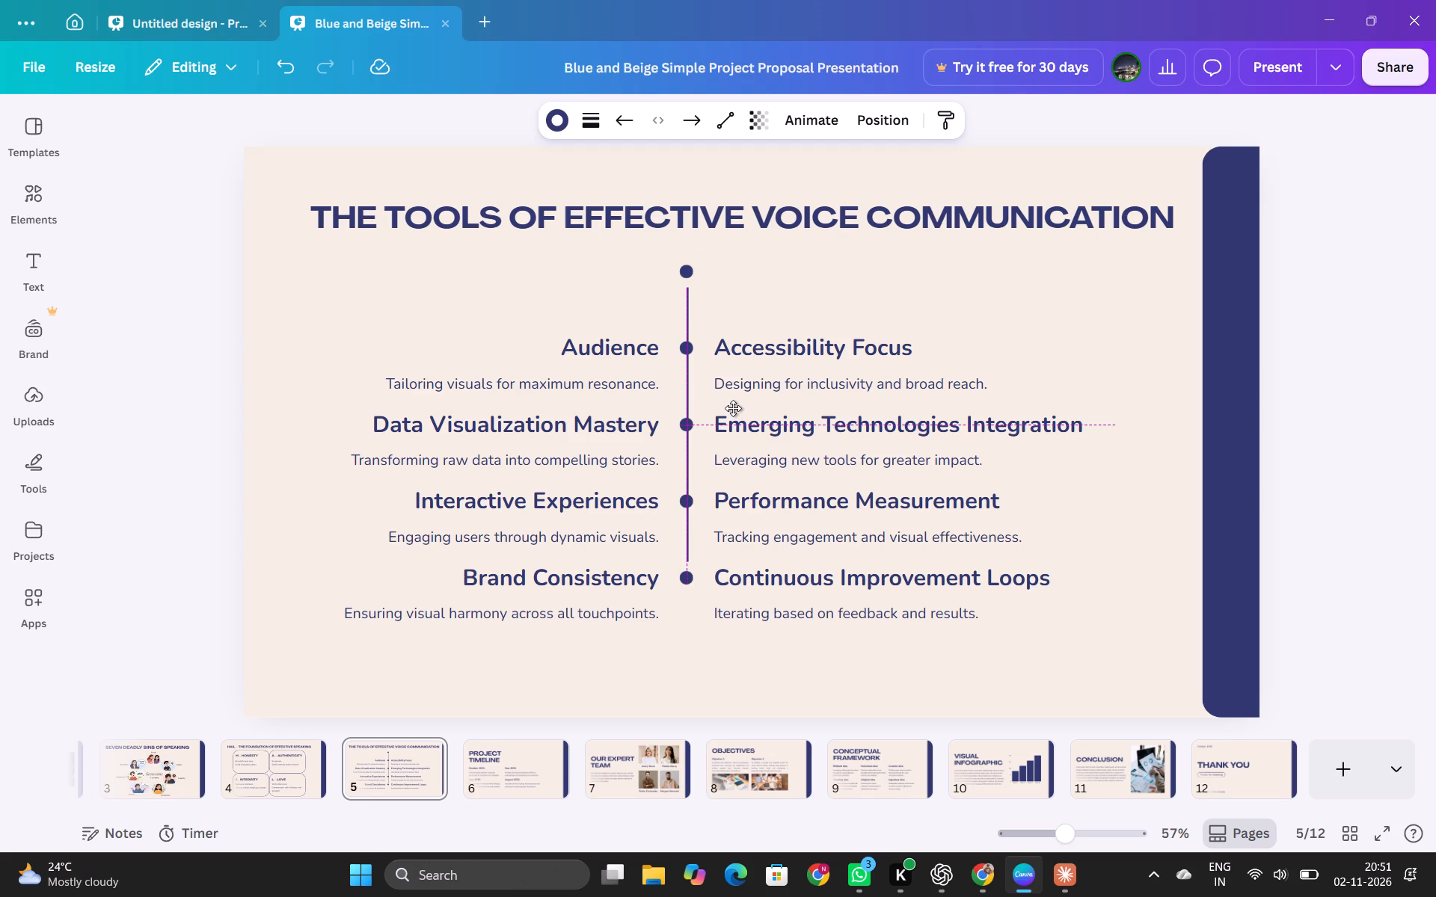
pyautogui.moveTo(733, 408); pyautogui.dragTo(731, 395)
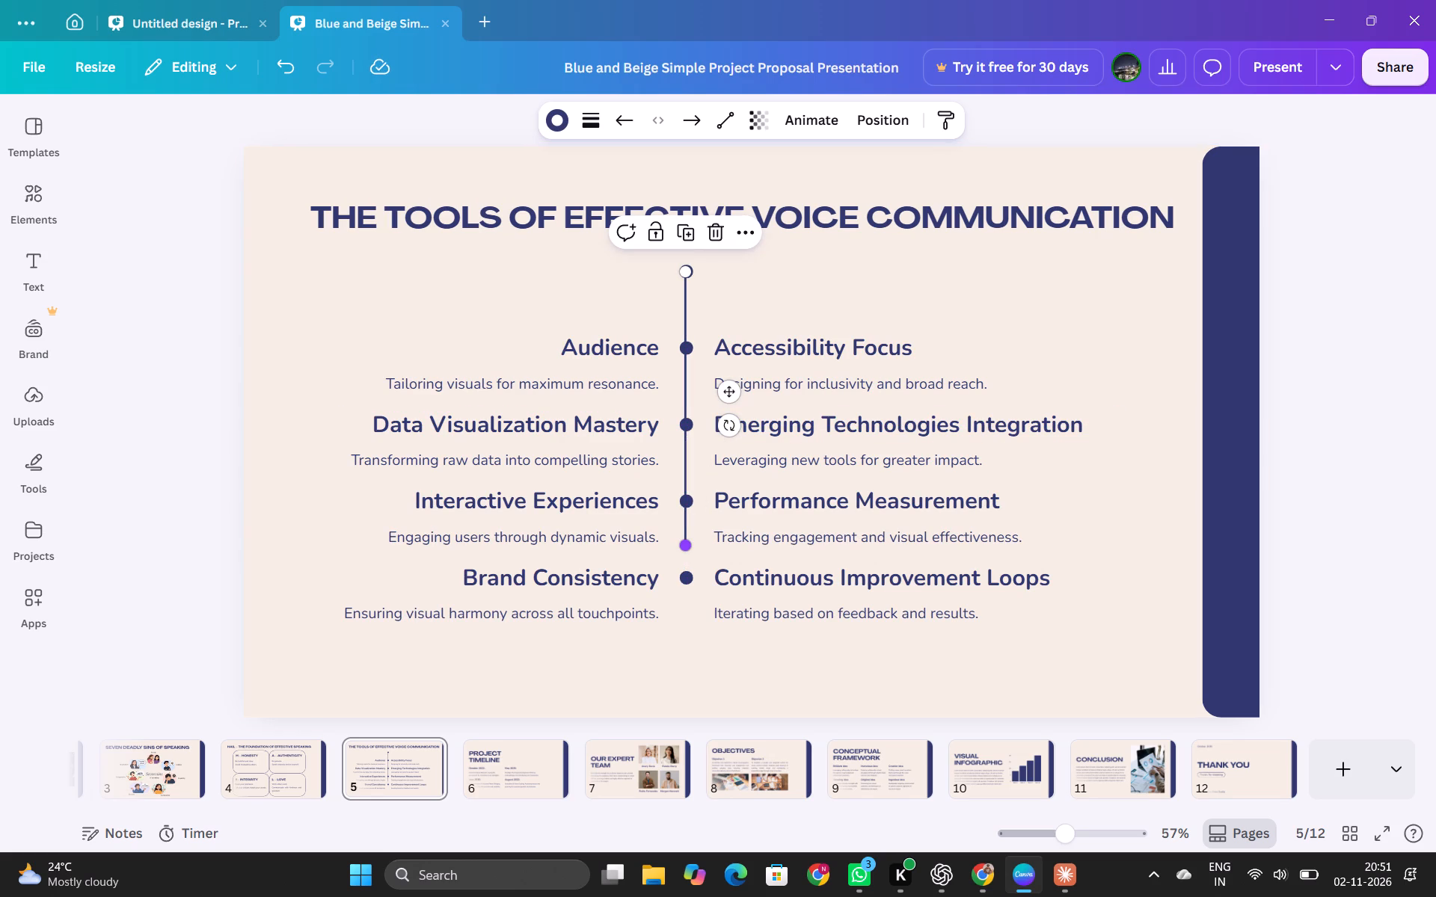
pyautogui.click(687, 547)
pyautogui.moveTo(687, 547); pyautogui.dragTo(685, 621)
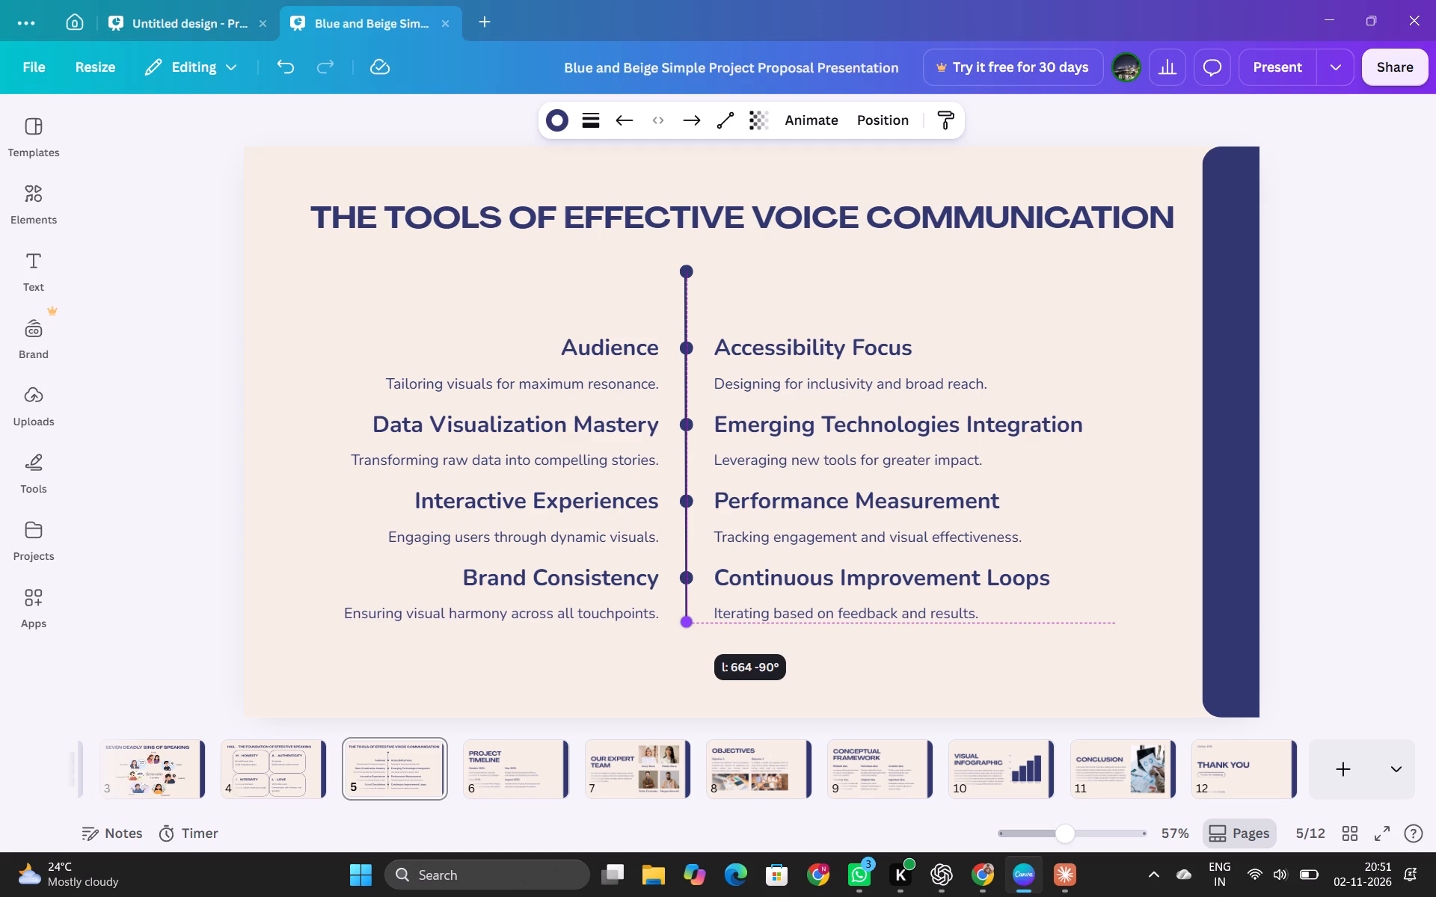
pyautogui.moveTo(685, 621); pyautogui.dragTo(686, 605)
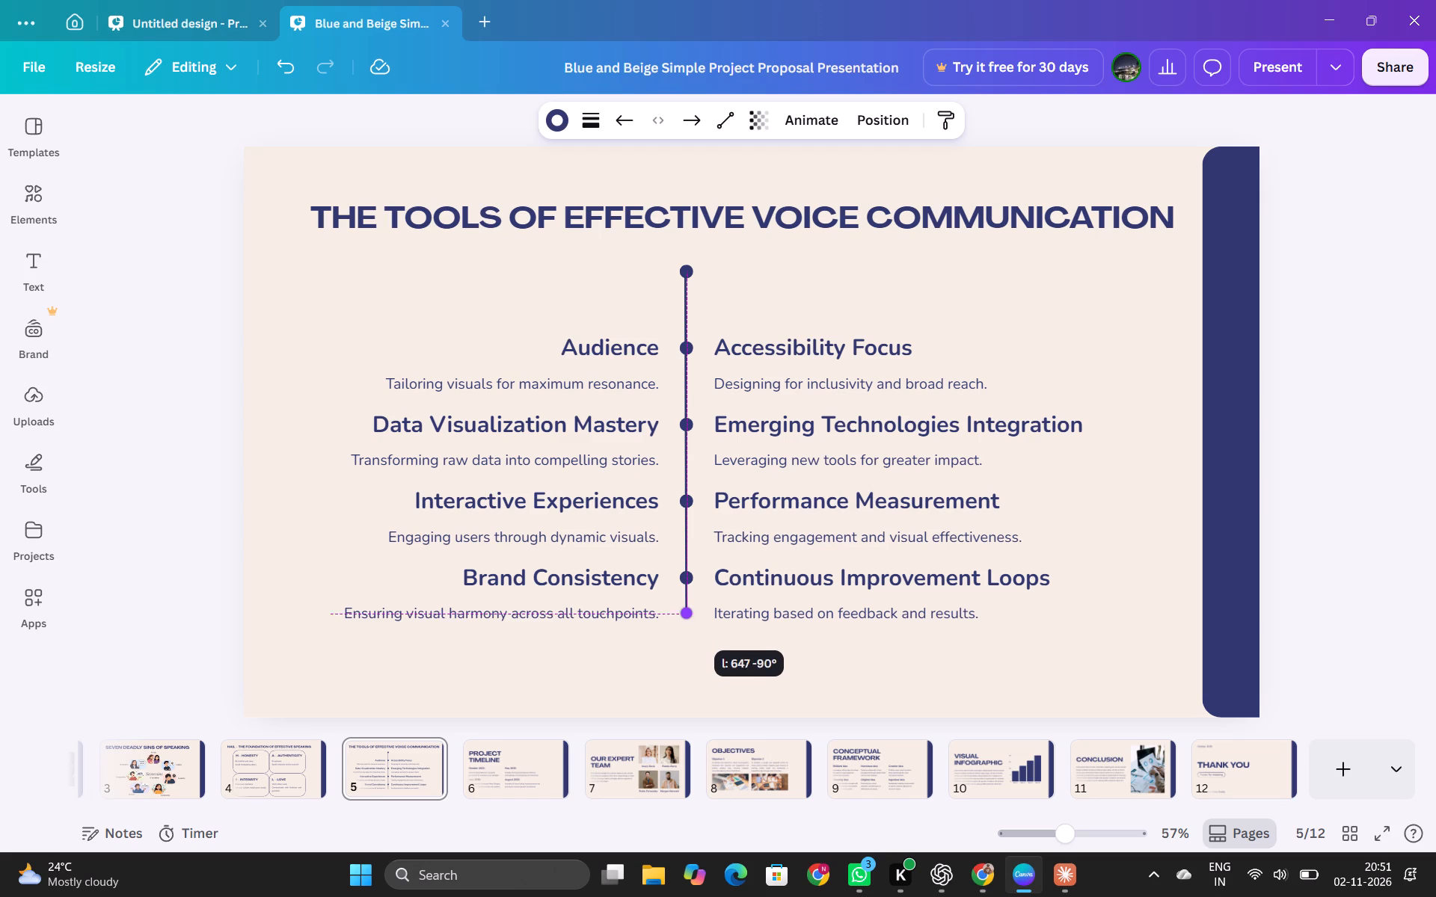
pyautogui.moveTo(686, 605); pyautogui.dragTo(687, 583)
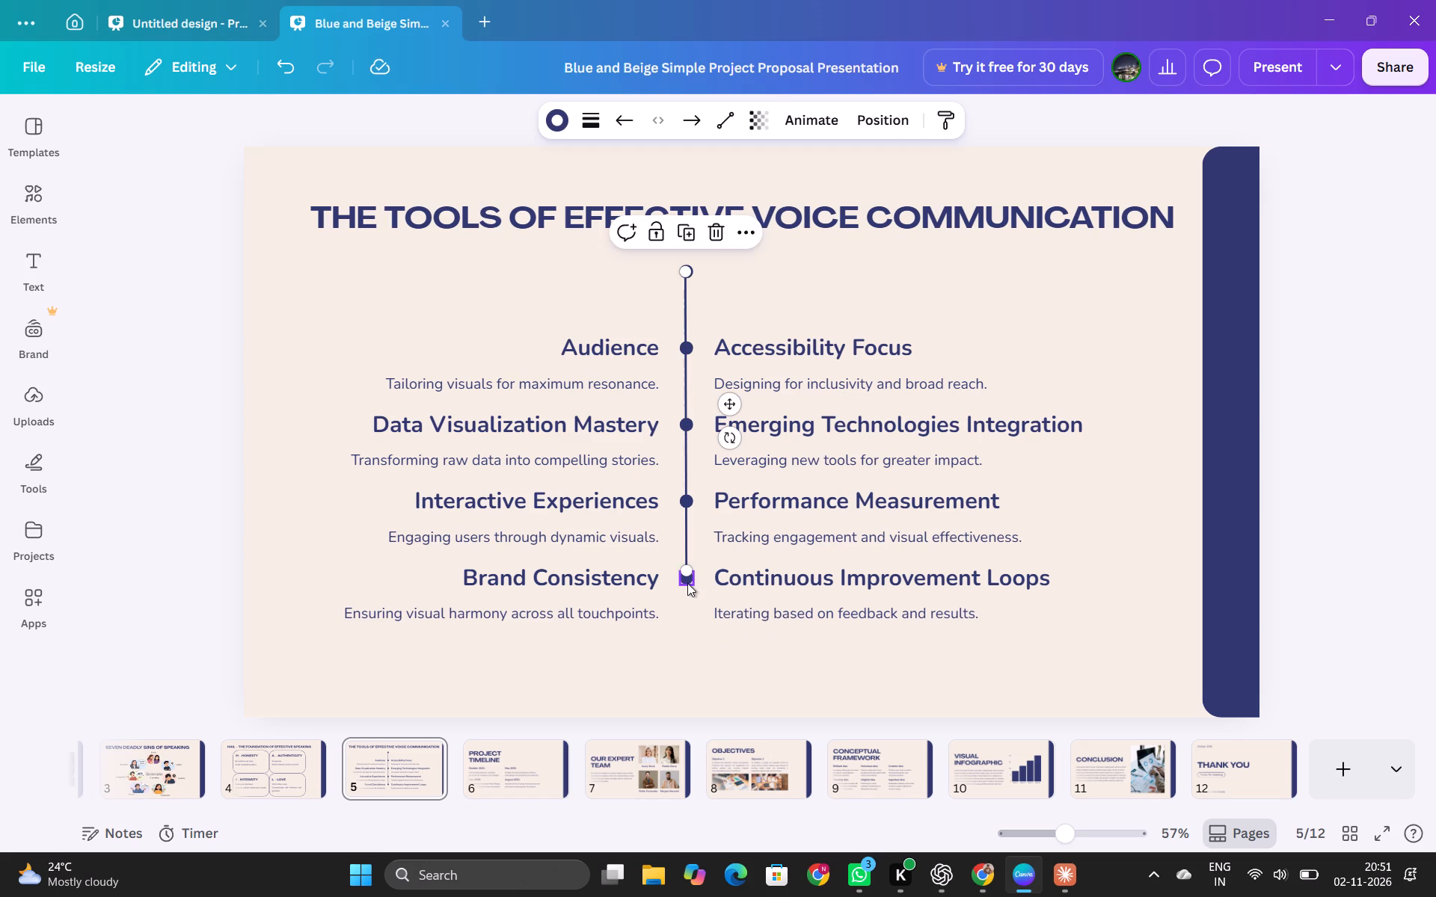
# Move the vertical line down with its bottom dot, level with the "Ensuring visual harmony across all touchpoints" description and centred on the dots.
pyautogui.click(1107, 582)
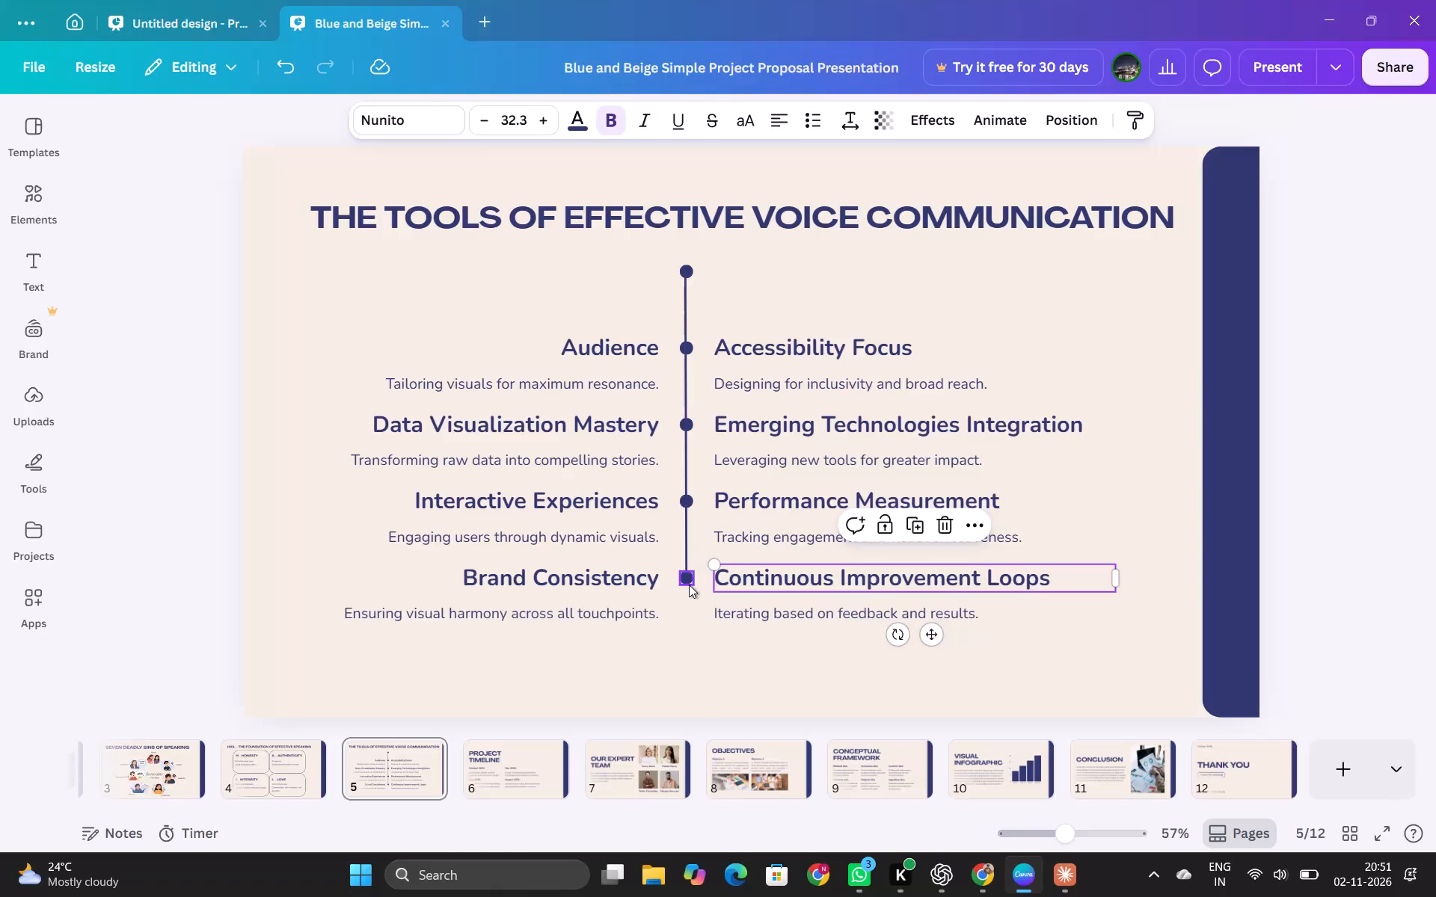
pyautogui.click(684, 547)
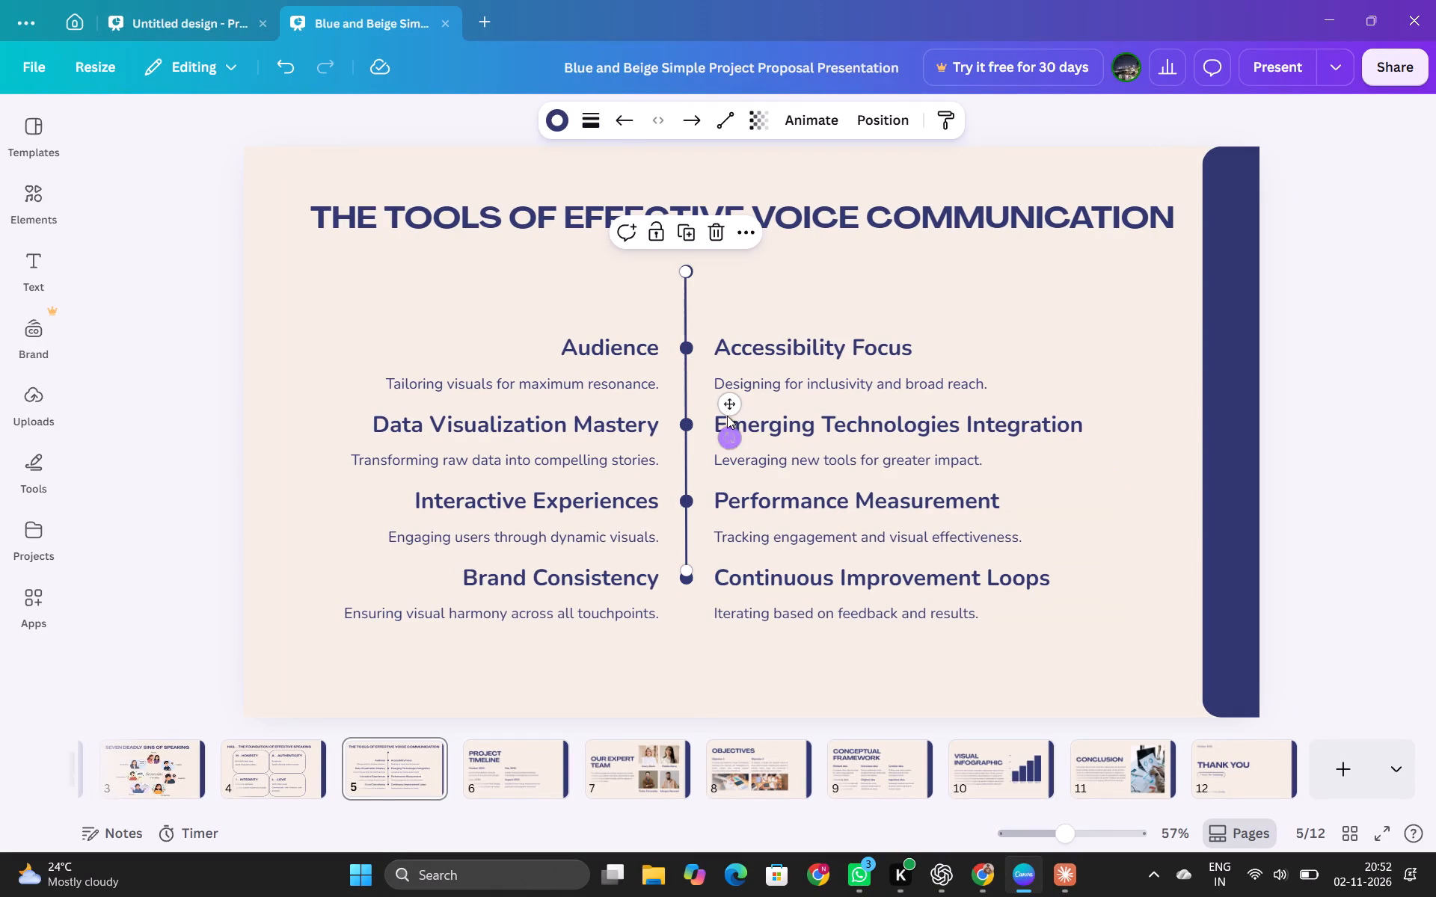
pyautogui.moveTo(726, 407); pyautogui.dragTo(729, 440)
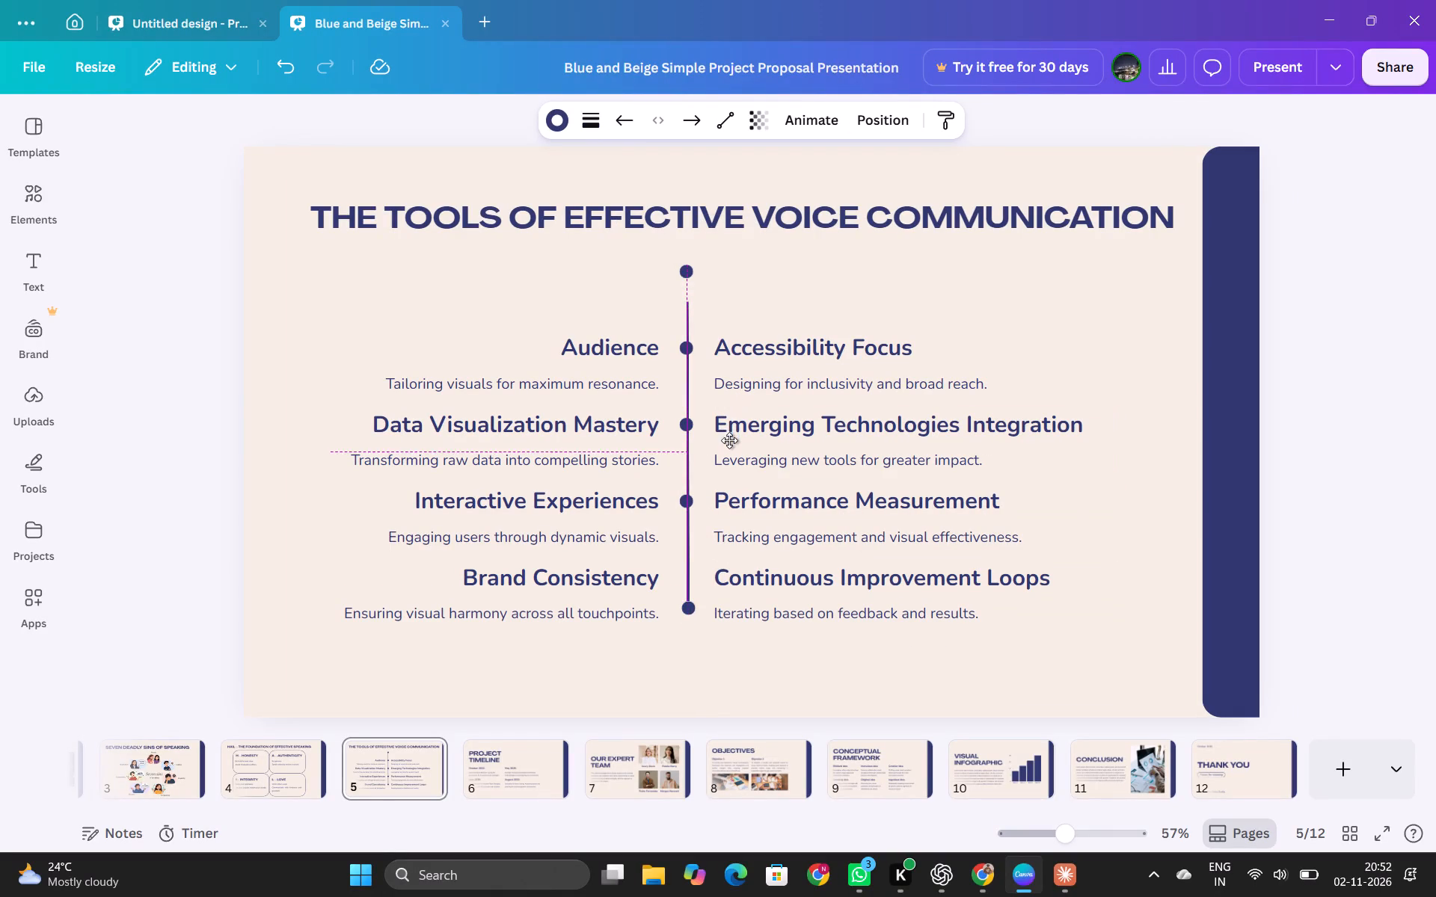
pyautogui.moveTo(729, 440); pyautogui.dragTo(720, 456)
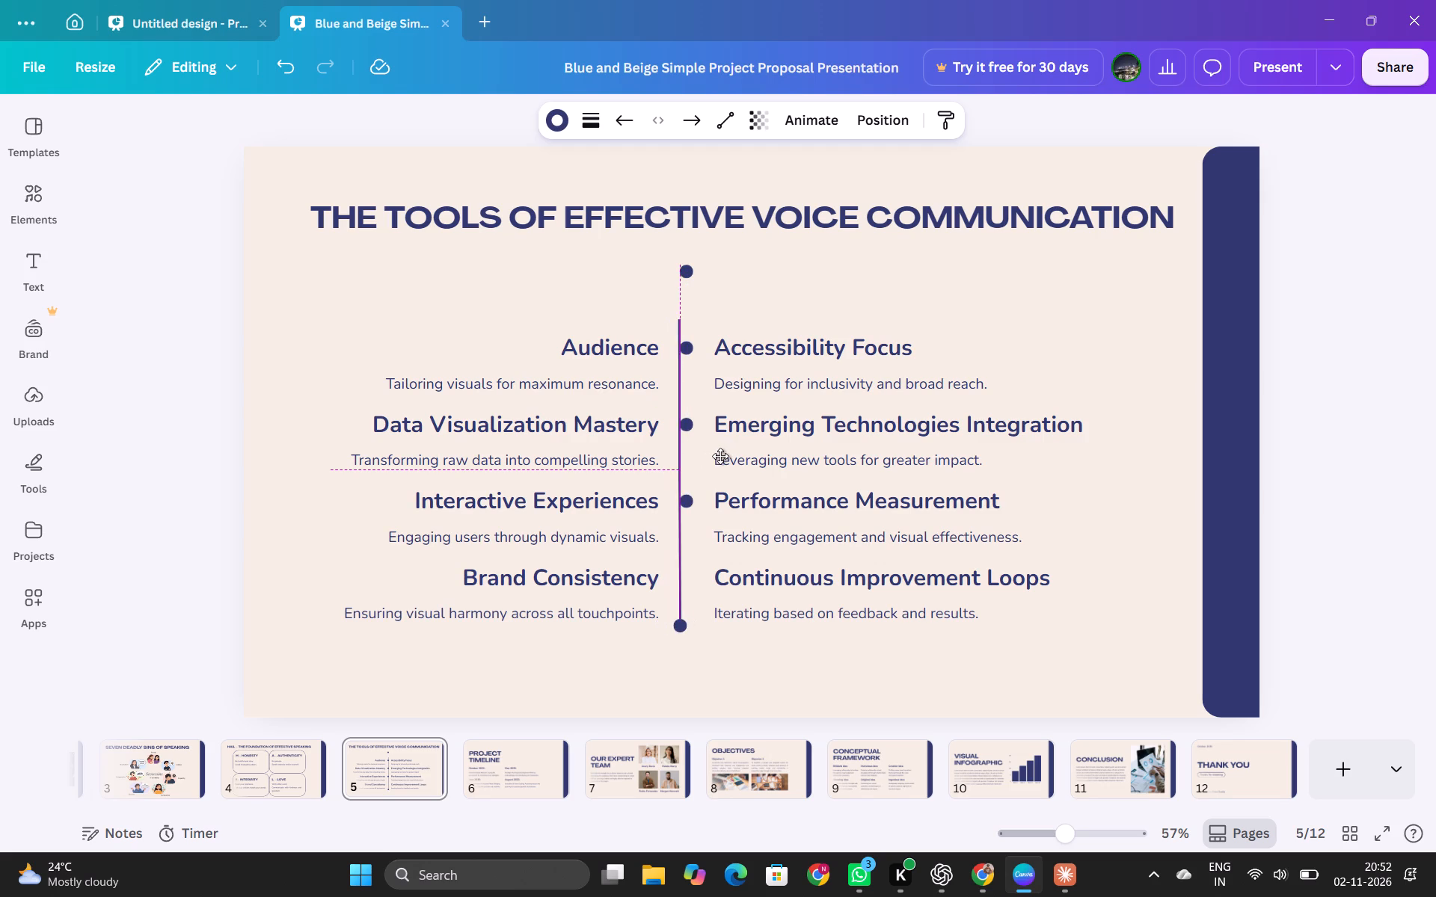
pyautogui.moveTo(720, 456); pyautogui.dragTo(723, 451)
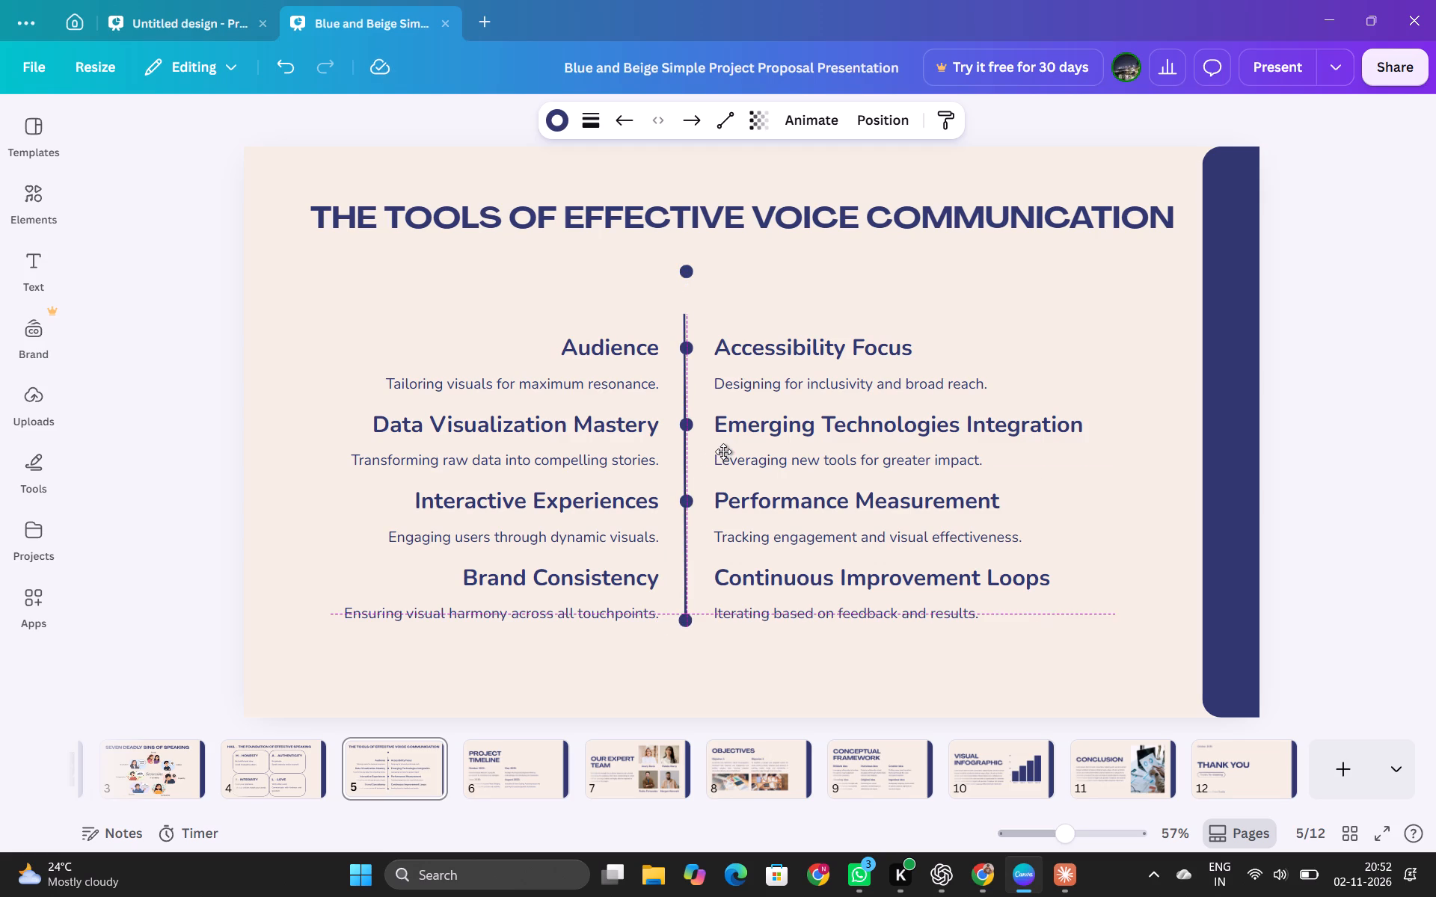
pyautogui.moveTo(723, 451); pyautogui.dragTo(726, 441)
pyautogui.click(786, 283)
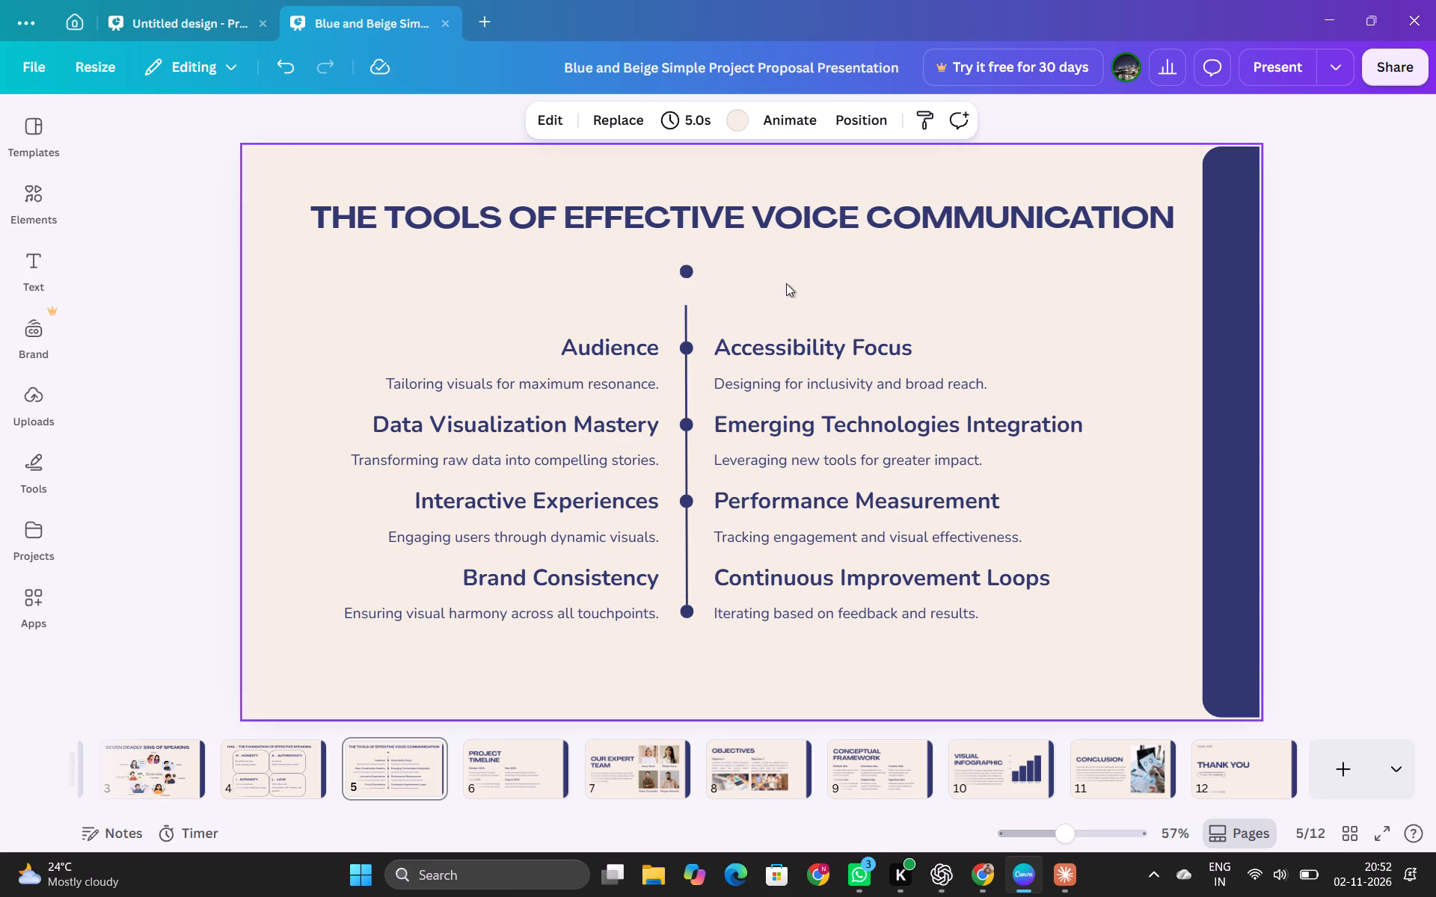
# Move the topmost dot down onto the upper end of the vertical line.
pyautogui.moveTo(687, 274); pyautogui.dragTo(688, 308)
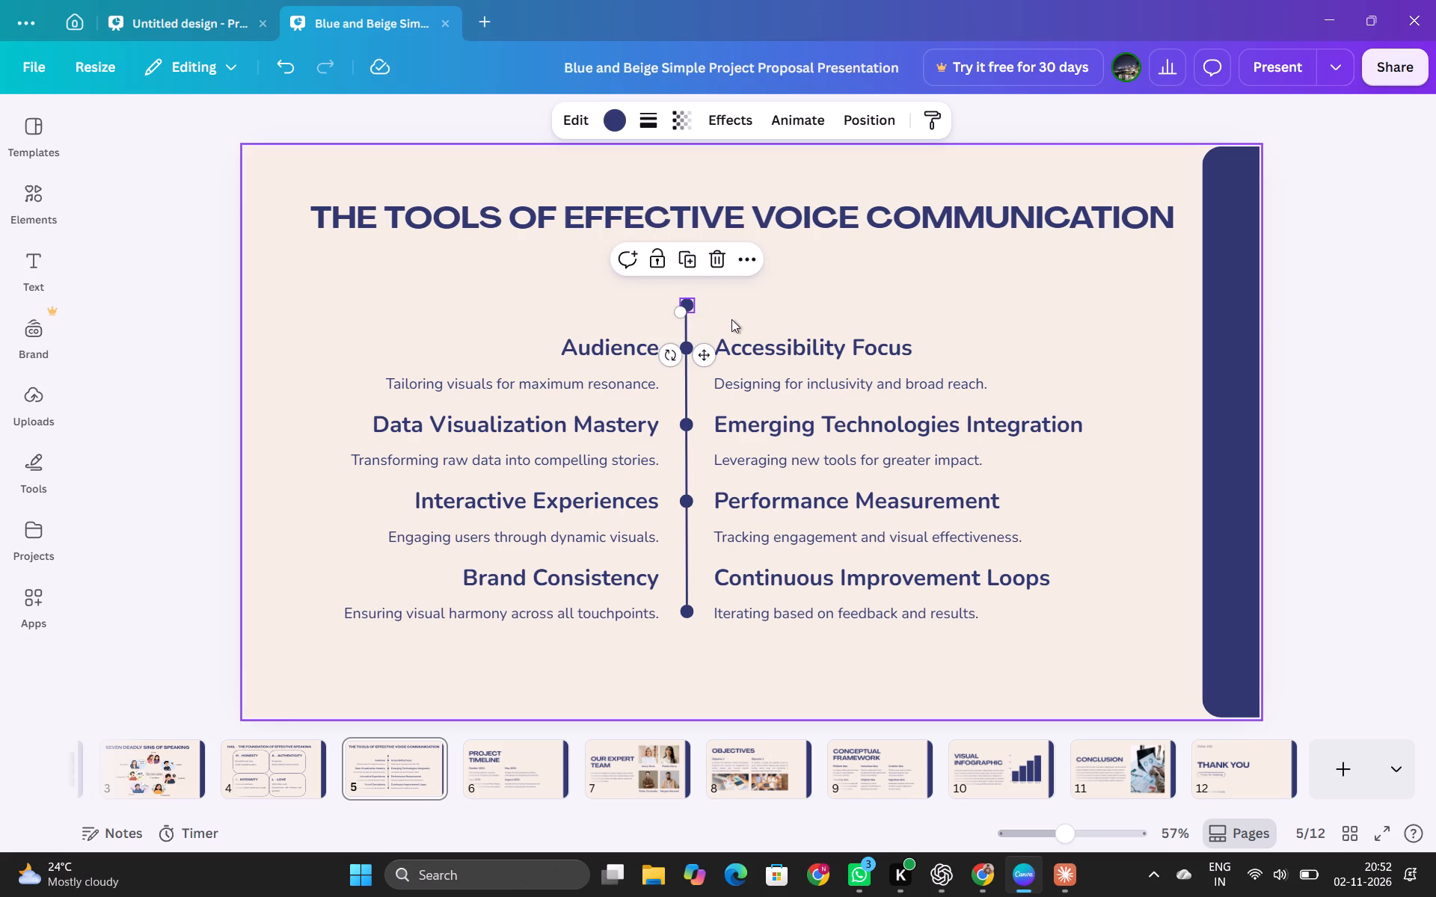
pyautogui.click(734, 317)
# Reposition the upper four dots along the vertical line so that all five dots are evenly spaced above the bottom one.
pyautogui.moveTo(686, 347); pyautogui.dragTo(686, 369)
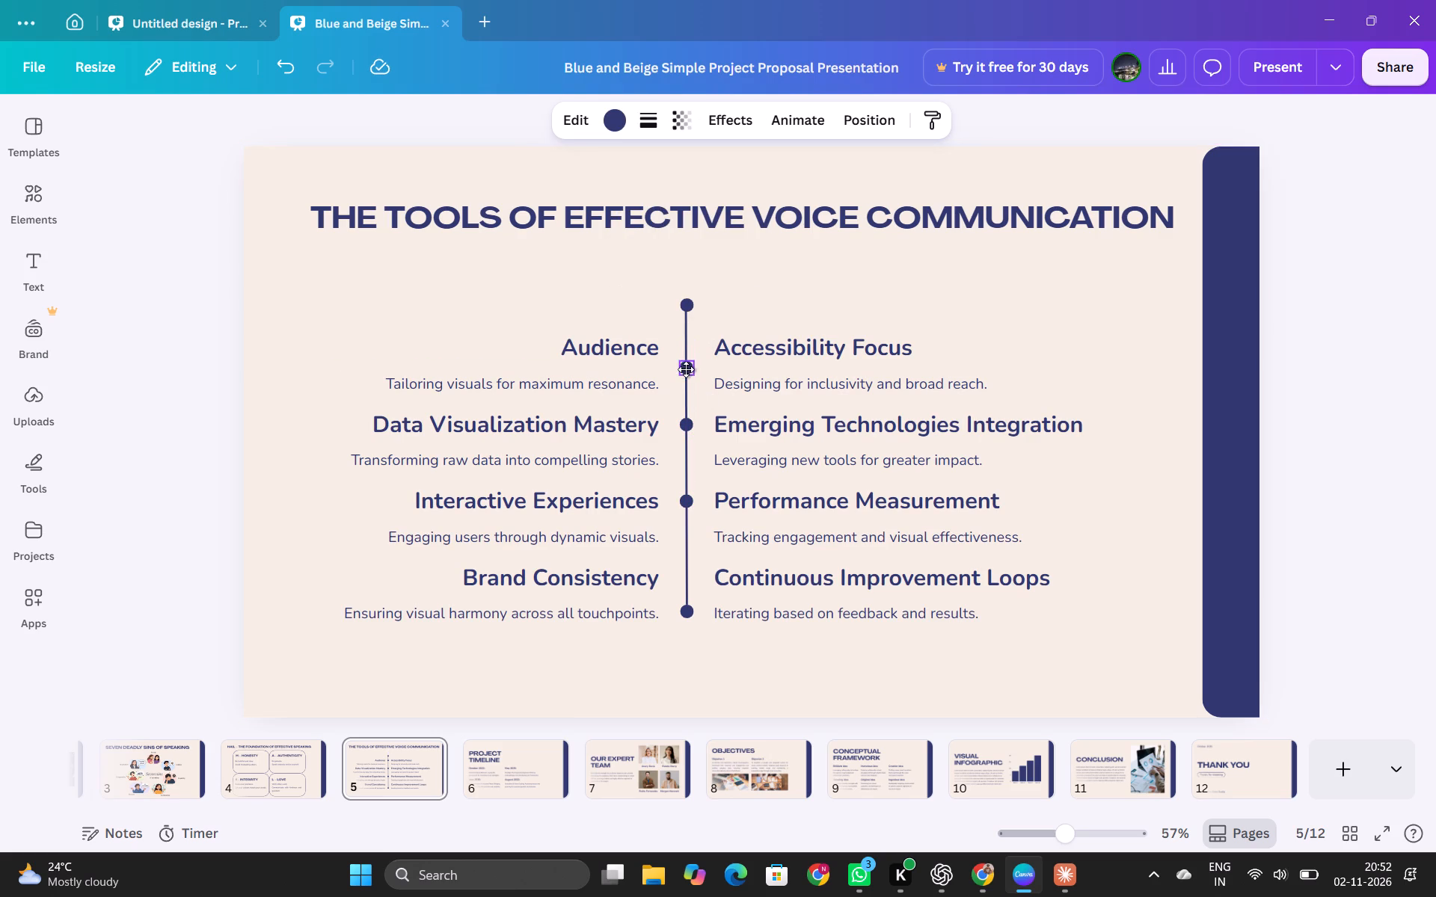
pyautogui.moveTo(686, 369); pyautogui.dragTo(686, 372)
pyautogui.moveTo(687, 422); pyautogui.dragTo(689, 447)
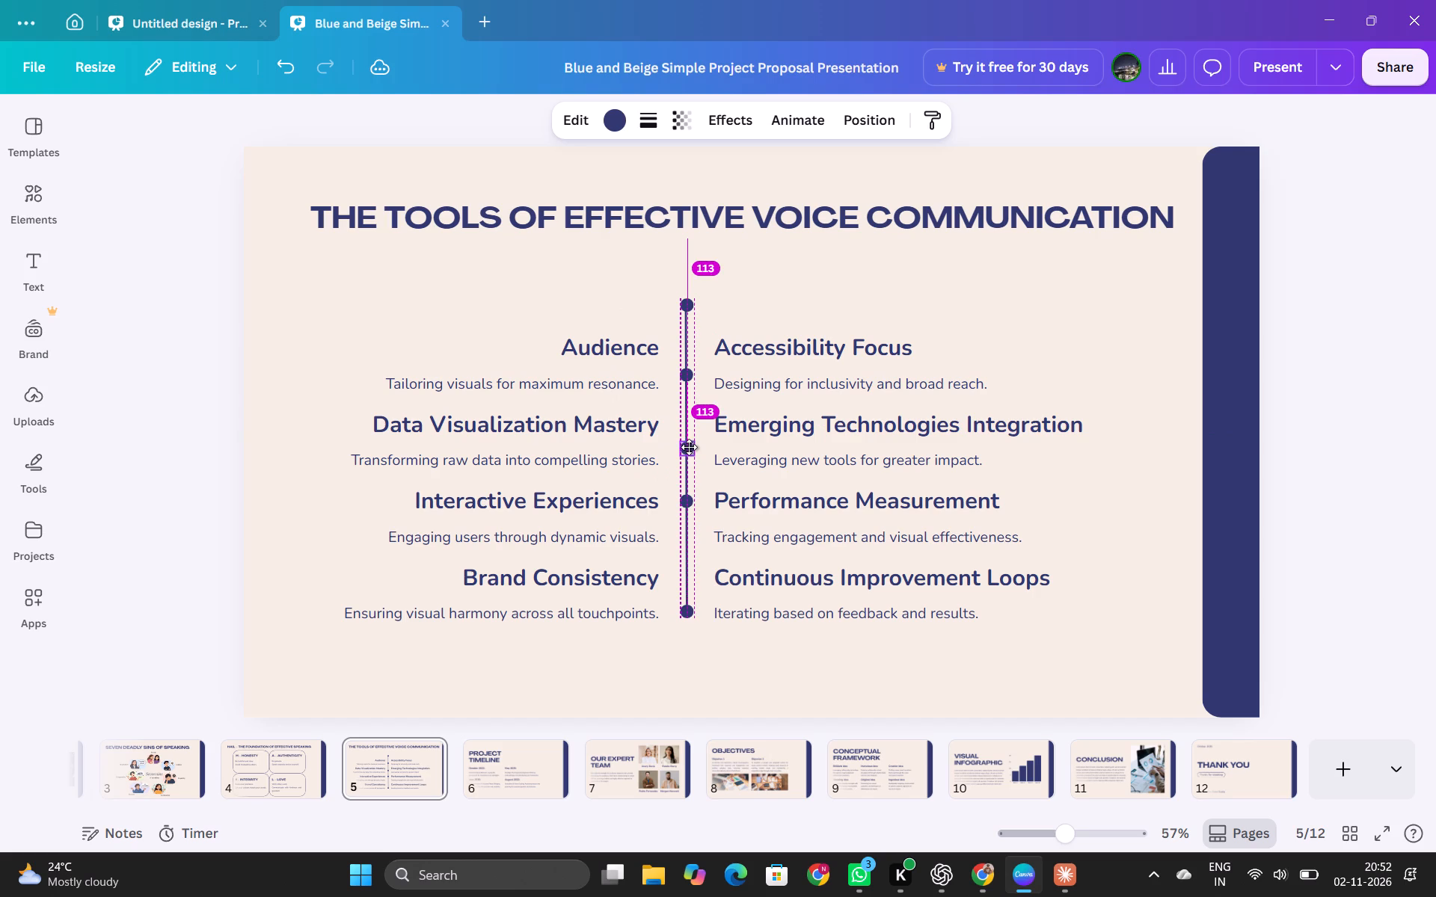
pyautogui.moveTo(689, 447); pyautogui.dragTo(688, 448)
pyautogui.moveTo(689, 502); pyautogui.dragTo(687, 540)
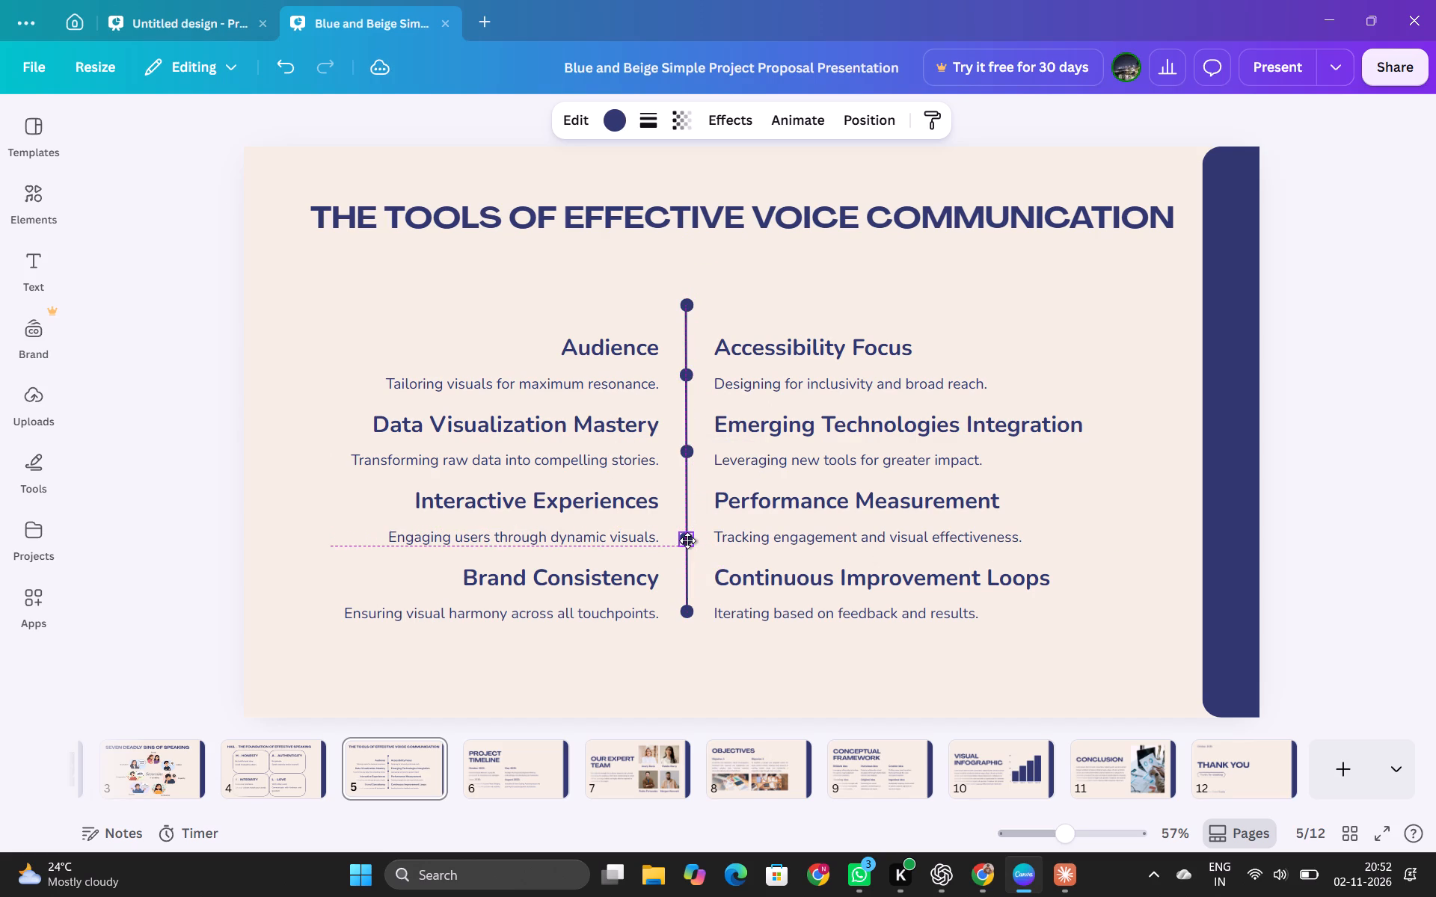
pyautogui.moveTo(687, 540); pyautogui.dragTo(688, 540)
pyautogui.moveTo(682, 450); pyautogui.dragTo(686, 471)
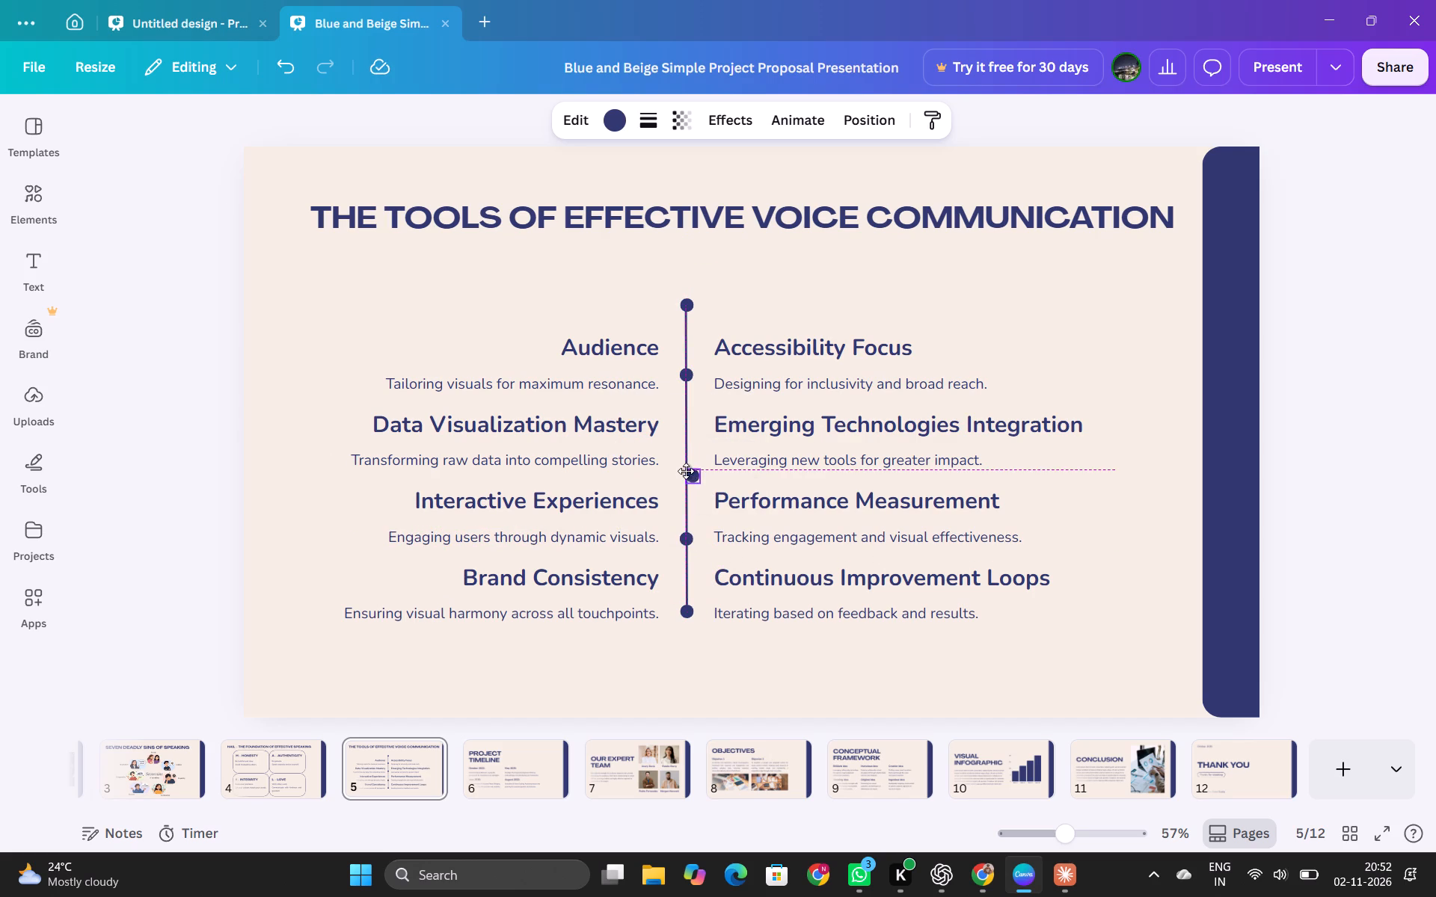
pyautogui.moveTo(686, 471); pyautogui.dragTo(682, 464)
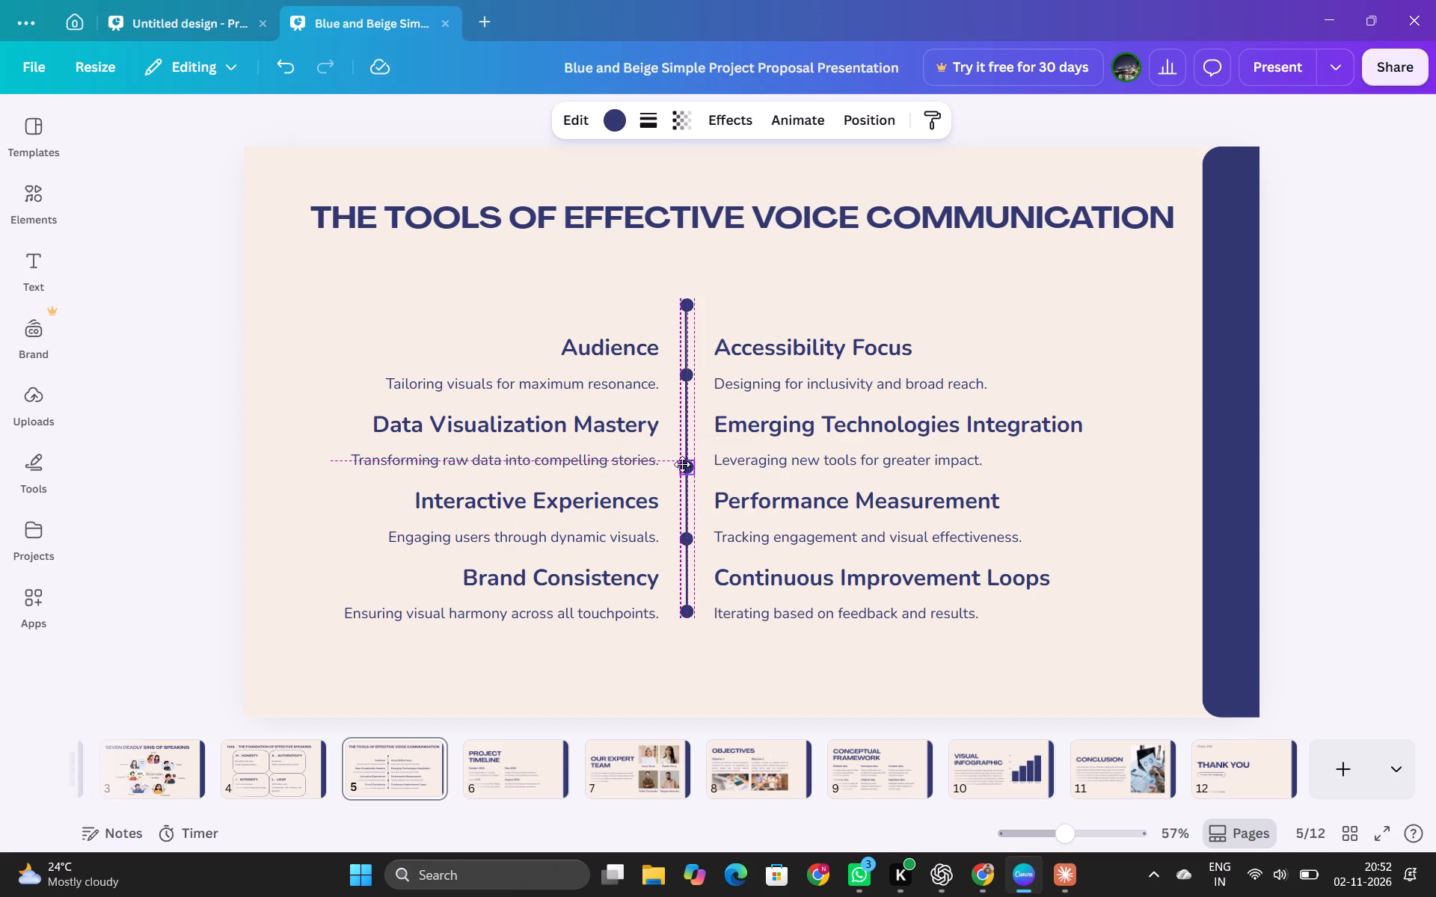
pyautogui.moveTo(682, 464); pyautogui.dragTo(683, 464)
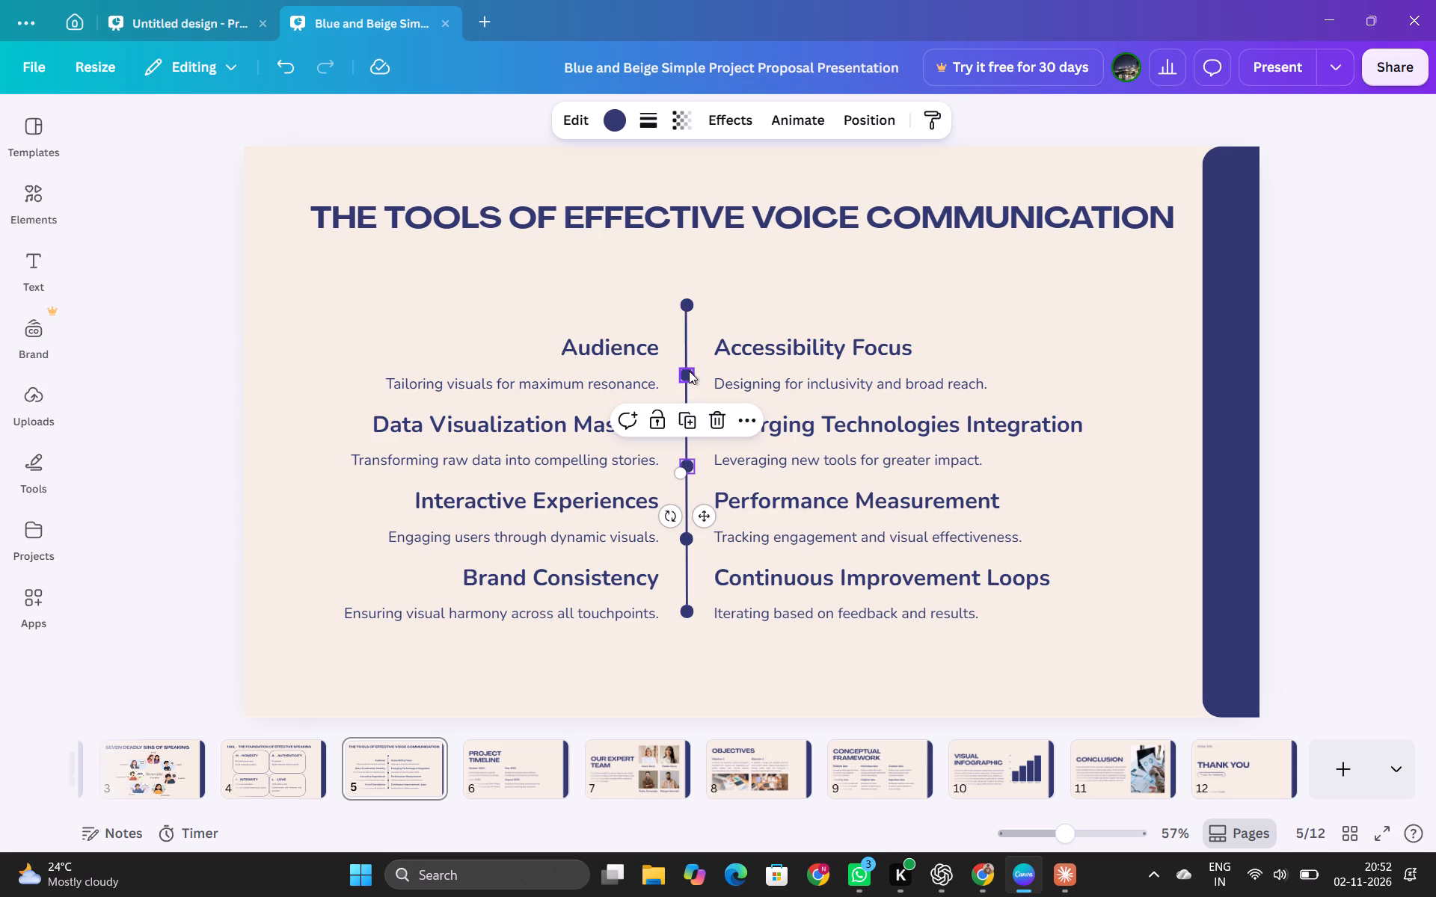
pyautogui.moveTo(689, 371); pyautogui.dragTo(690, 389)
pyautogui.moveTo(683, 304); pyautogui.dragTo(684, 331)
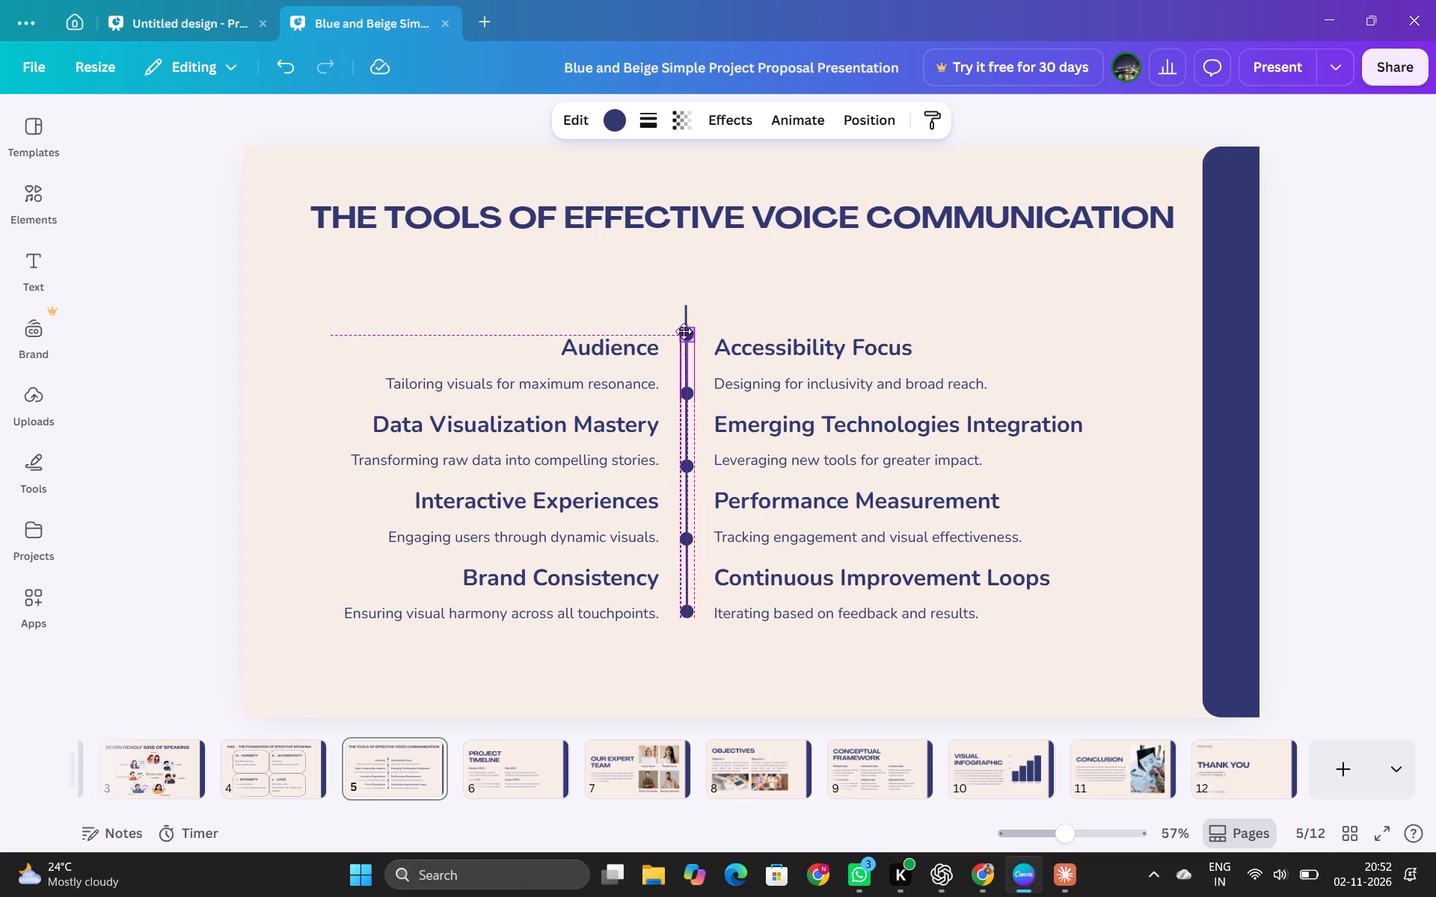
pyautogui.moveTo(684, 331); pyautogui.dragTo(685, 325)
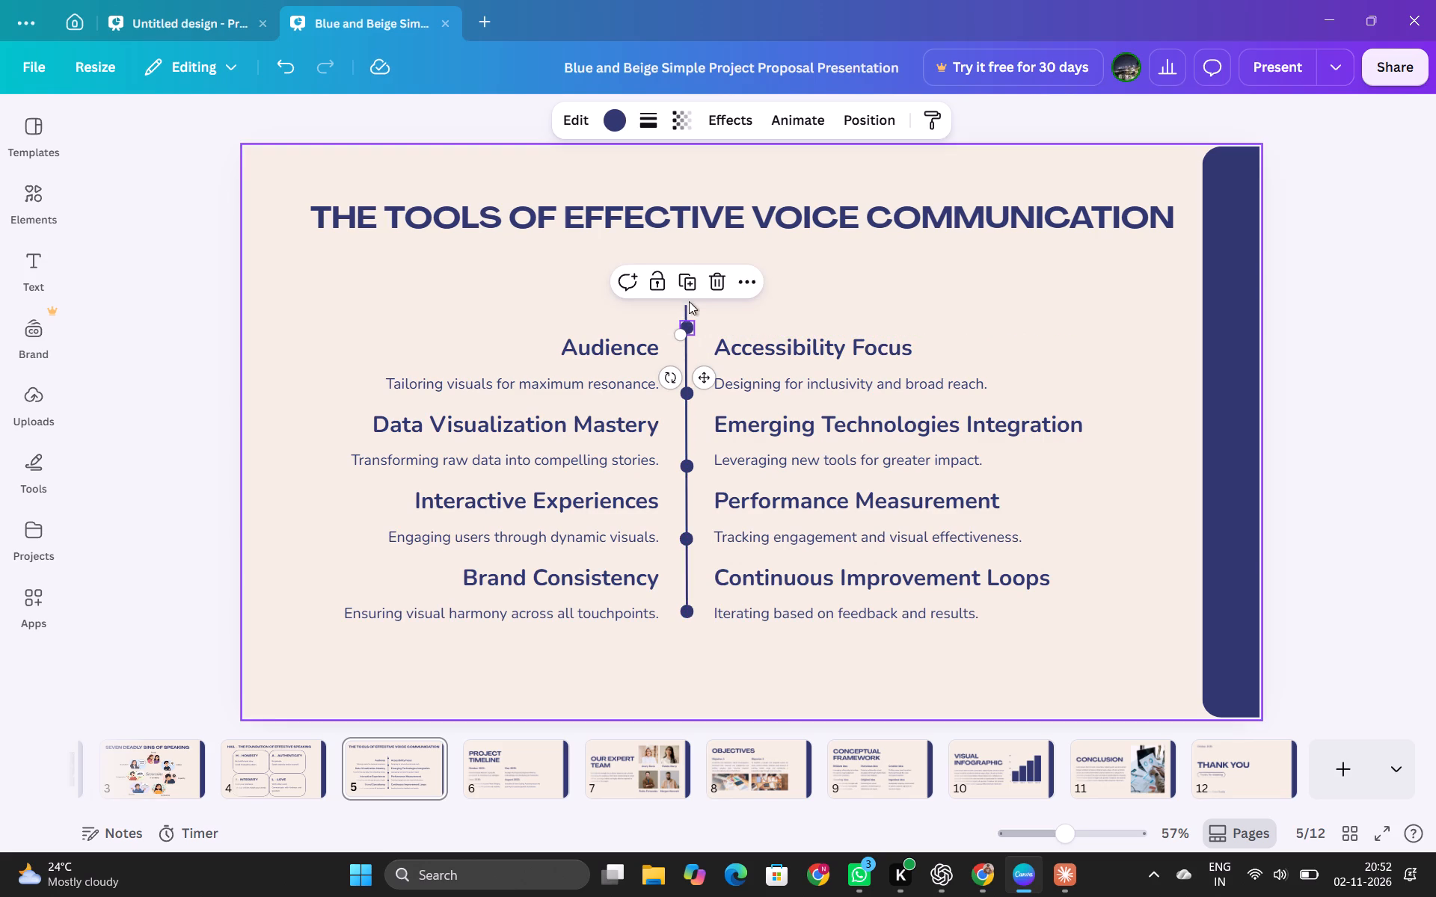
pyautogui.click(689, 318)
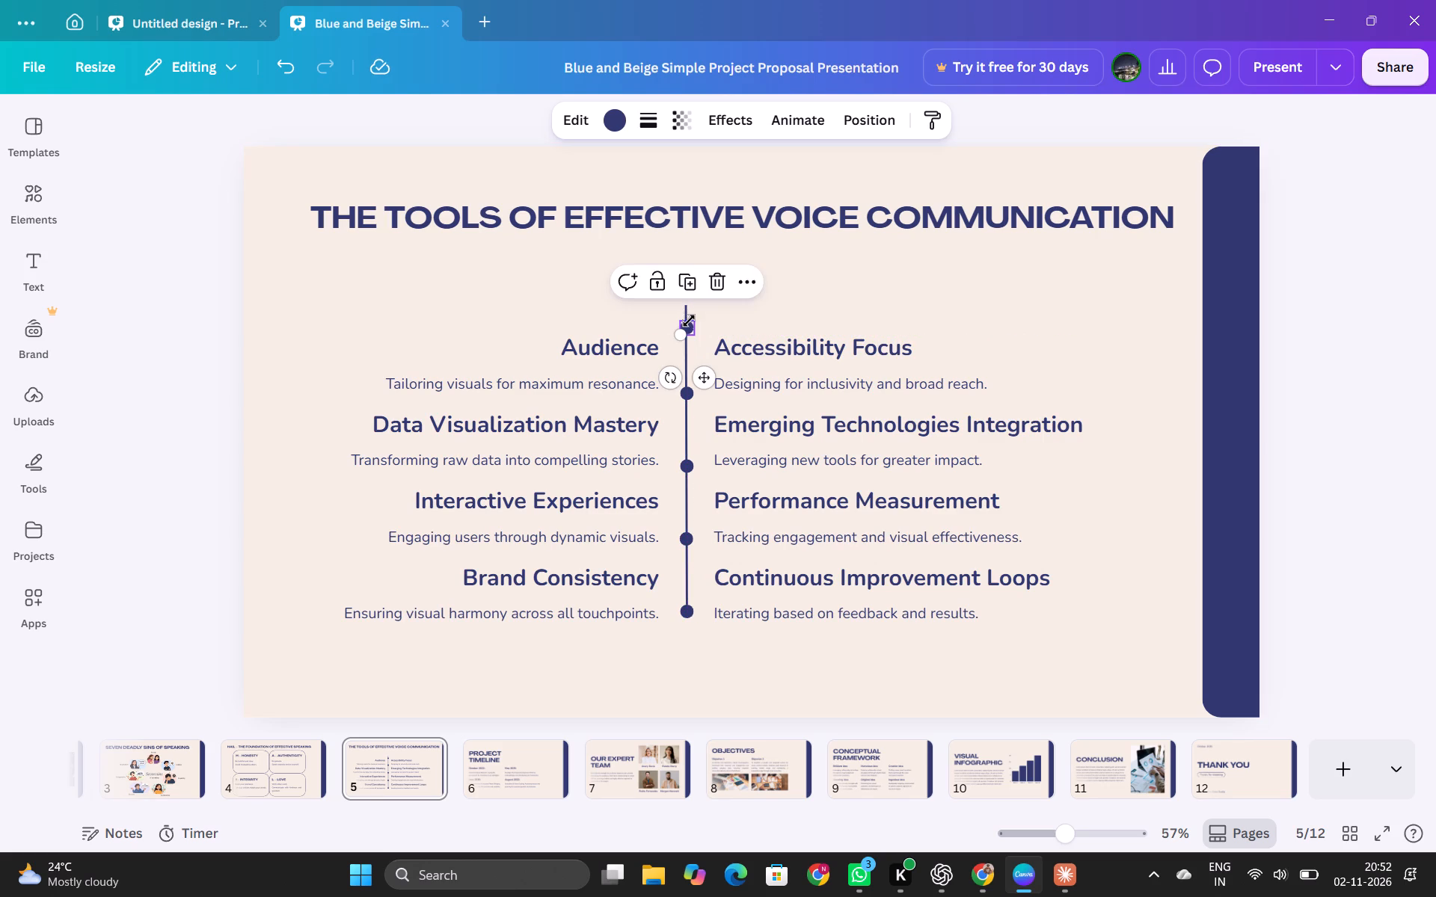
pyautogui.click(705, 377)
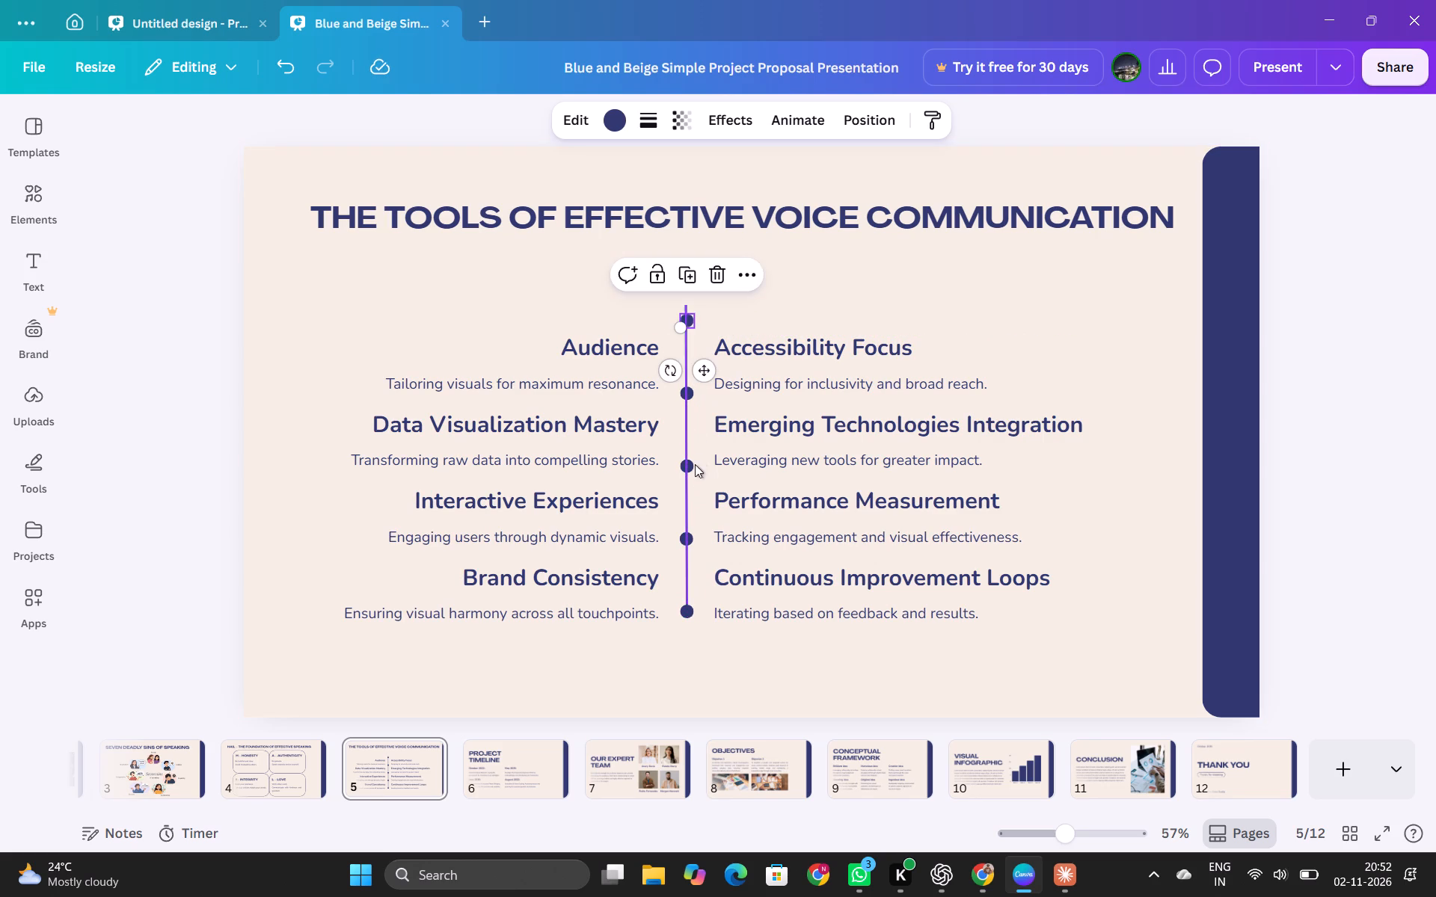
pyautogui.click(689, 488)
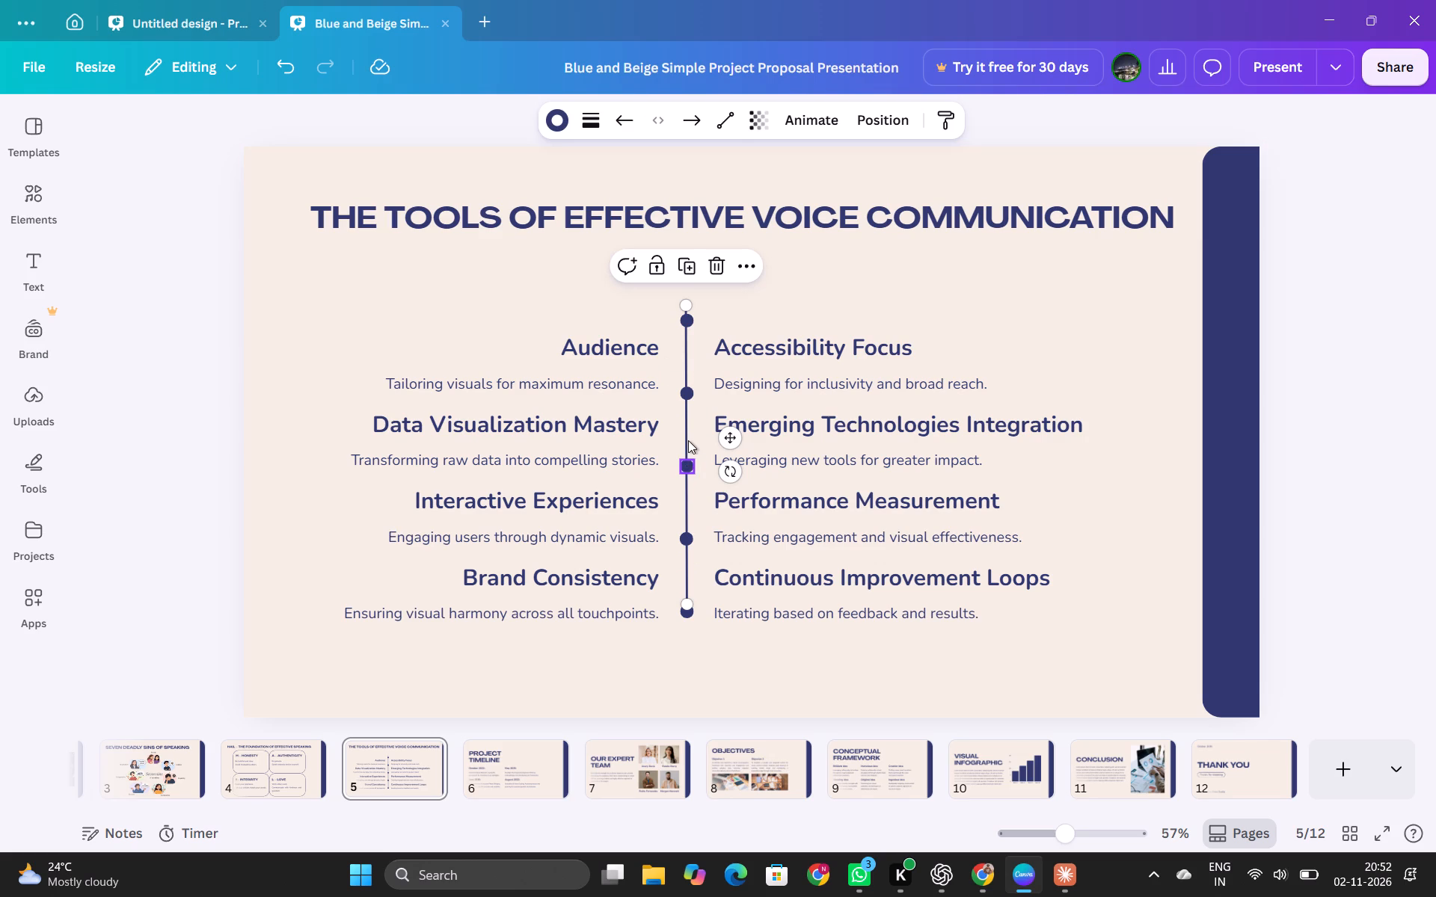
pyautogui.click(687, 435)
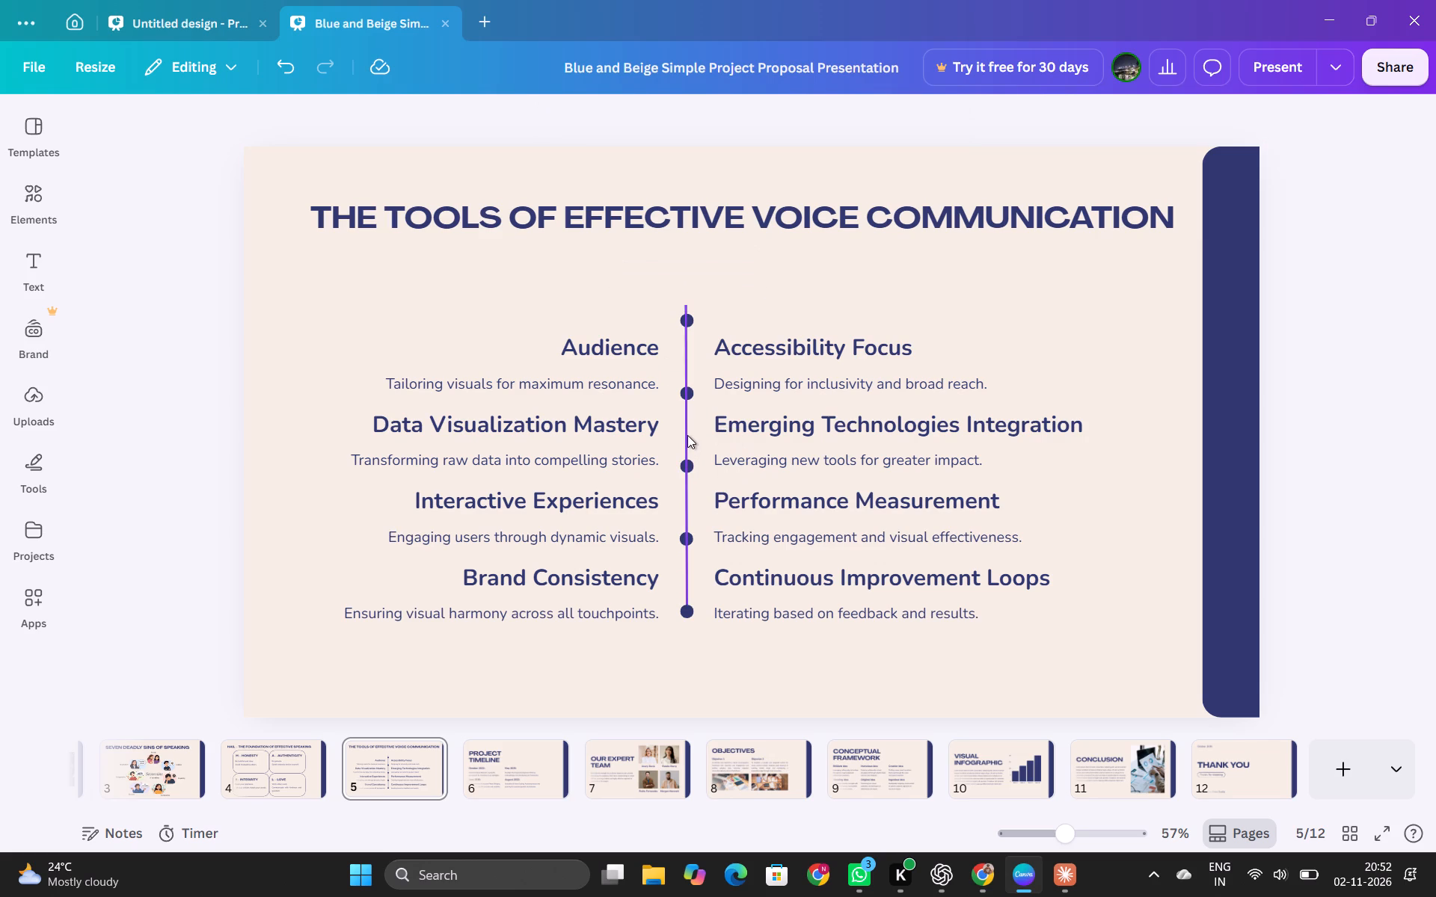
pyautogui.click(687, 435)
pyautogui.click(726, 436)
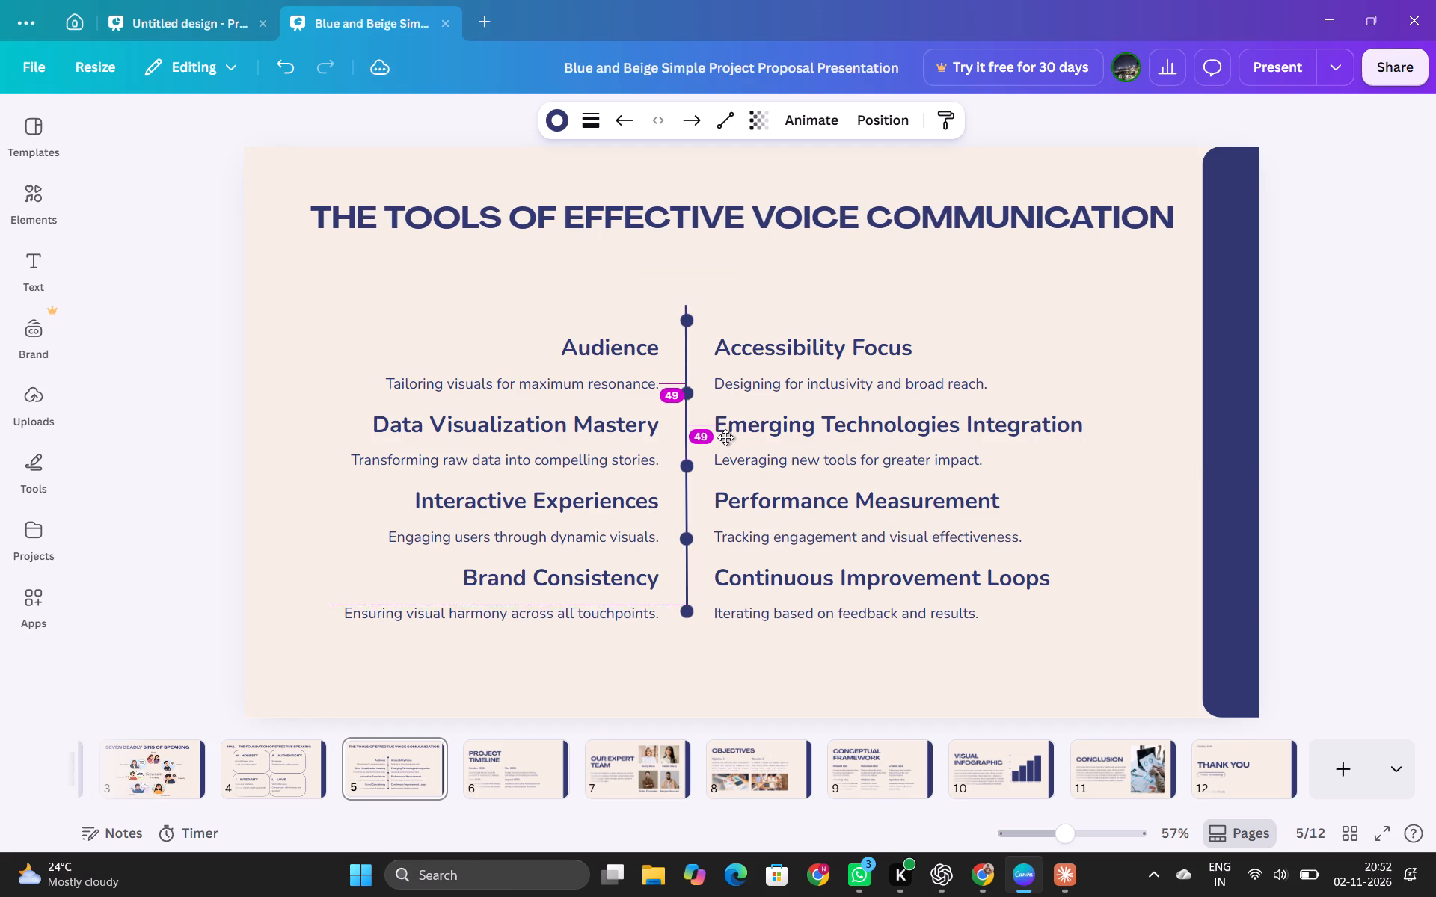
pyautogui.click(687, 612)
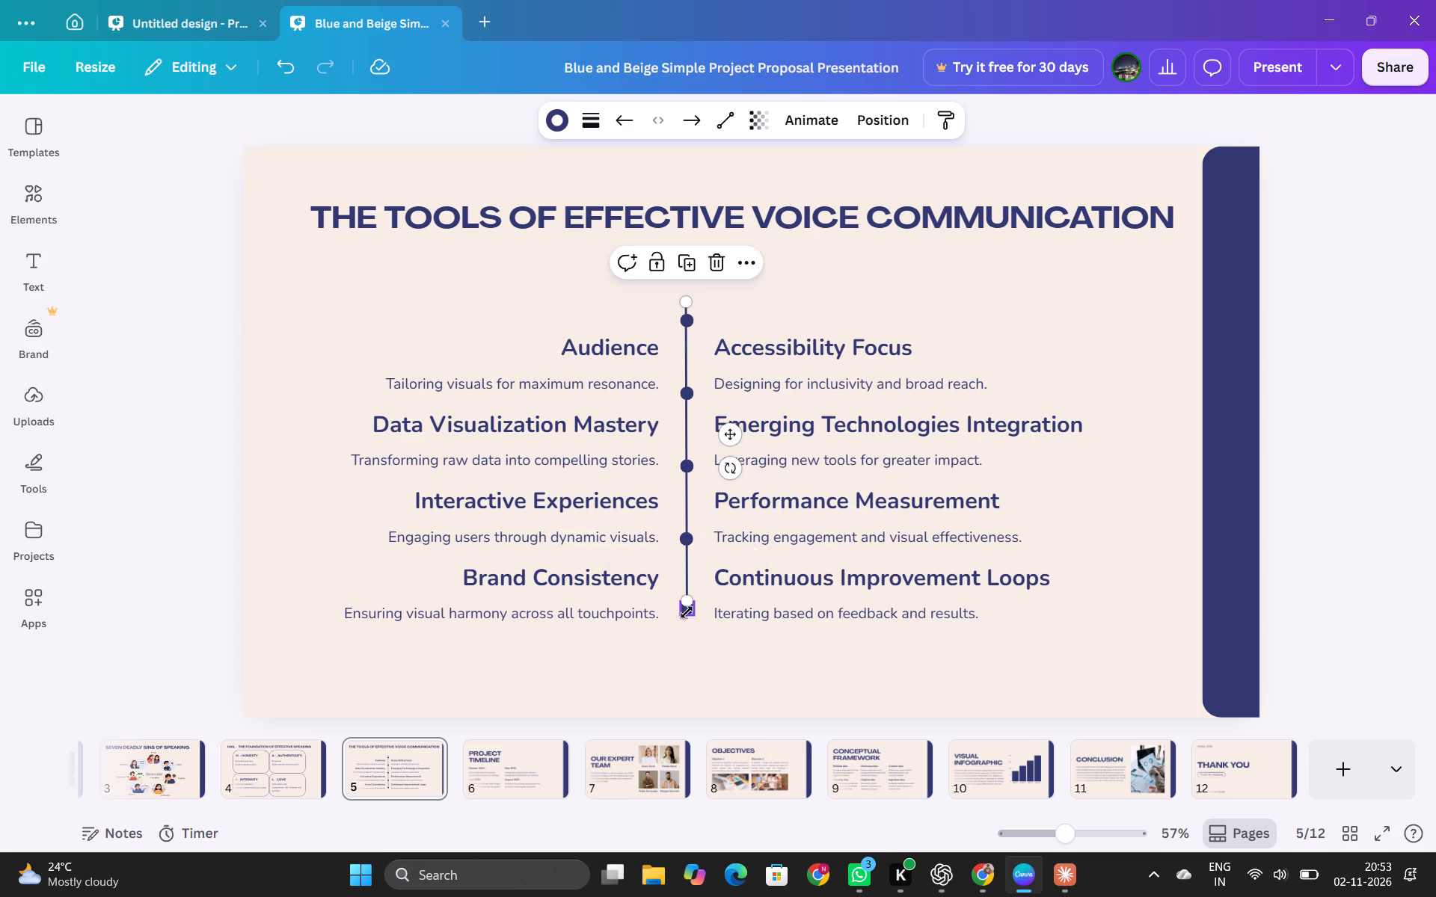
pyautogui.click(687, 612)
pyautogui.click(702, 660)
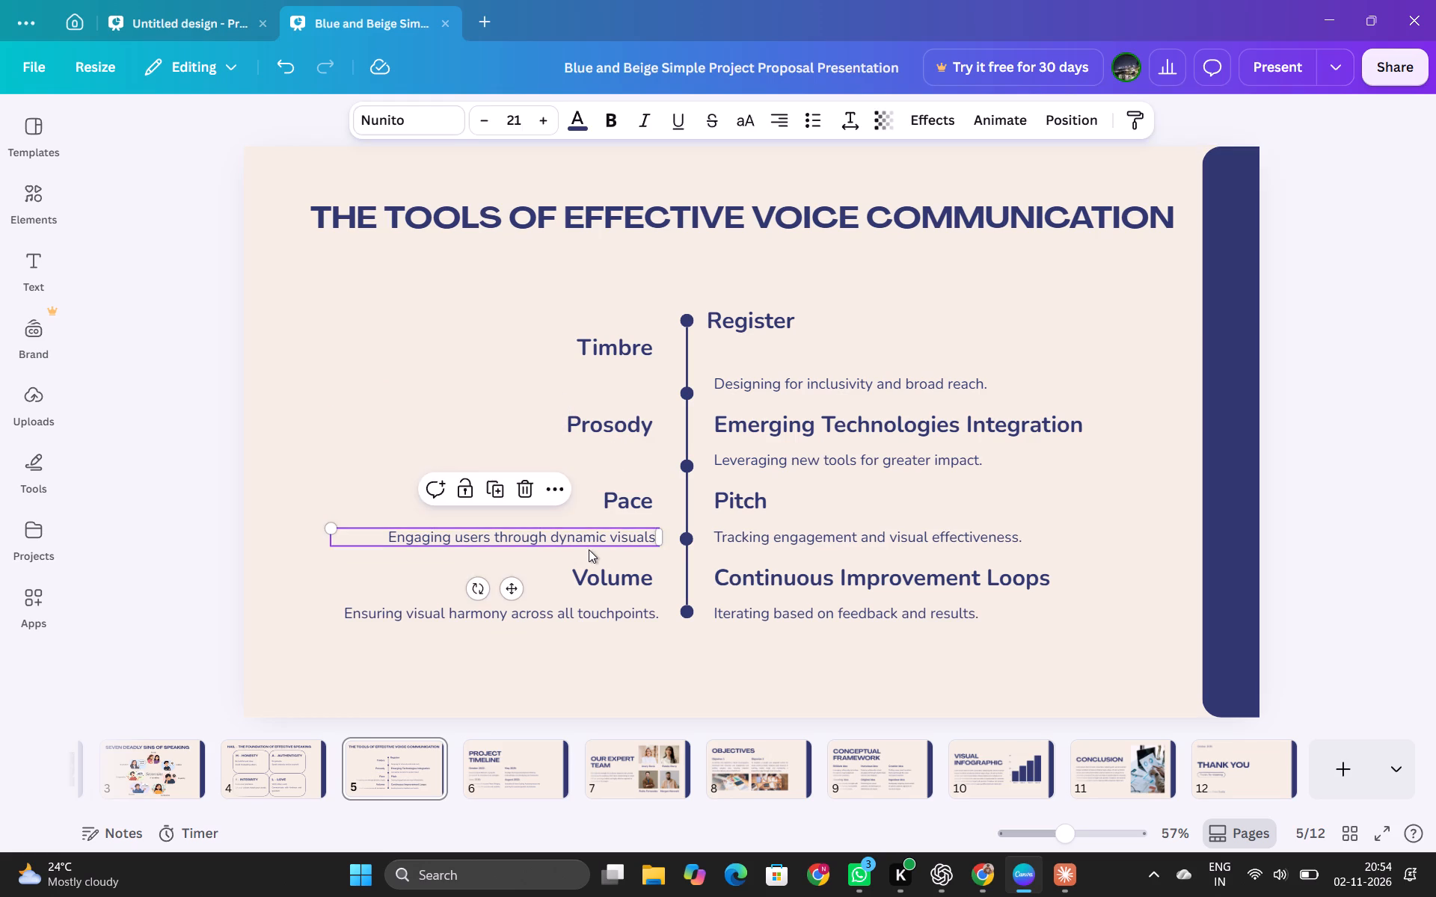
pyautogui.press('Delete')
pyautogui.click(577, 632)
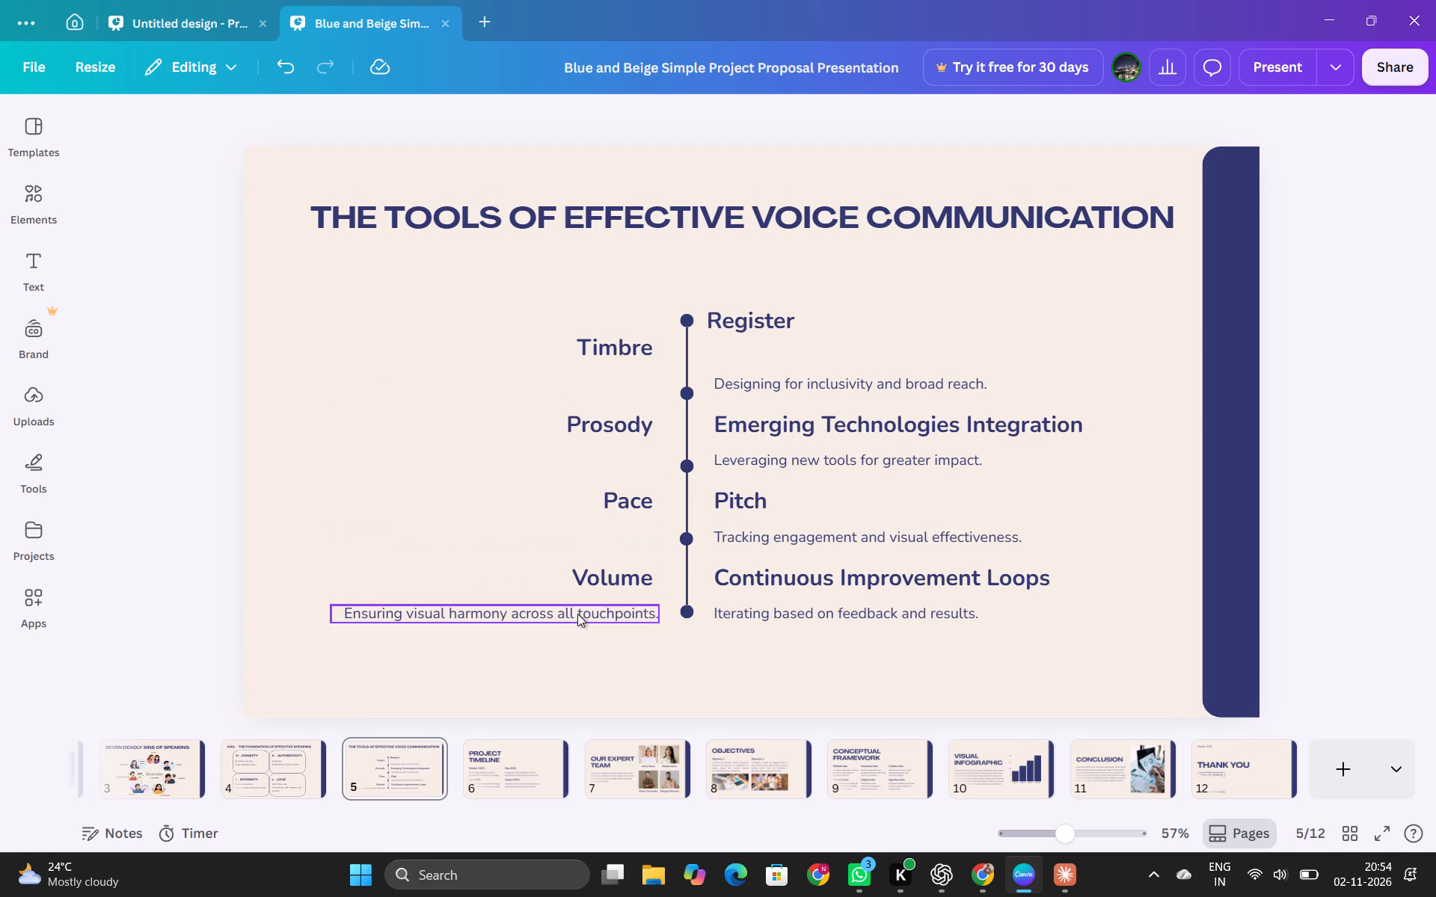
pyautogui.click(577, 611)
pyautogui.press('Delete')
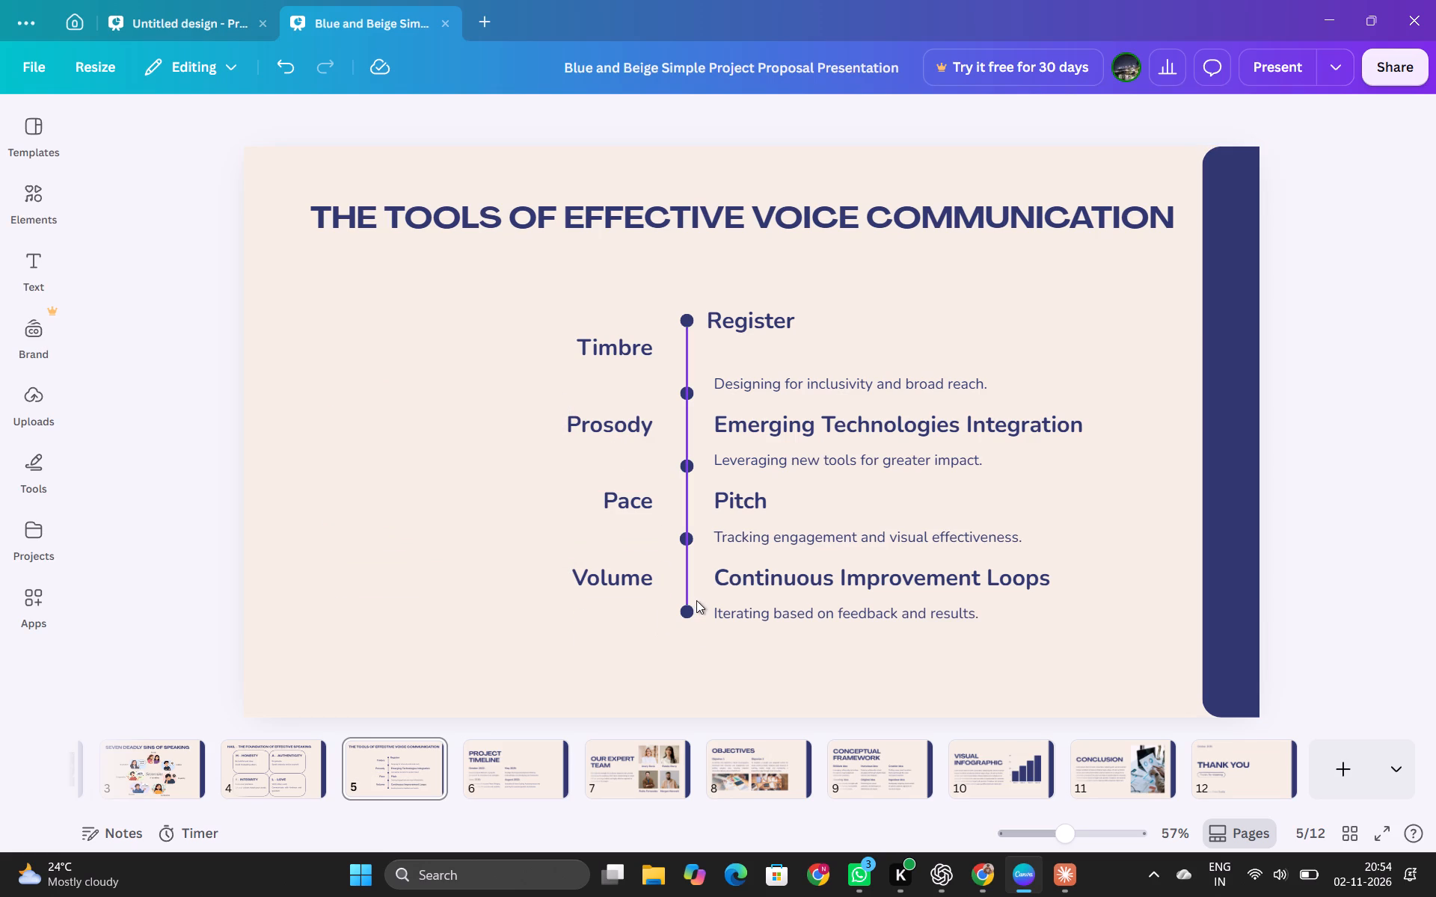
# Move the bottommost timeline dot farther down to lengthen the timeline, keeping it aligned with the other dots.
pyautogui.moveTo(690, 608); pyautogui.dragTo(690, 638)
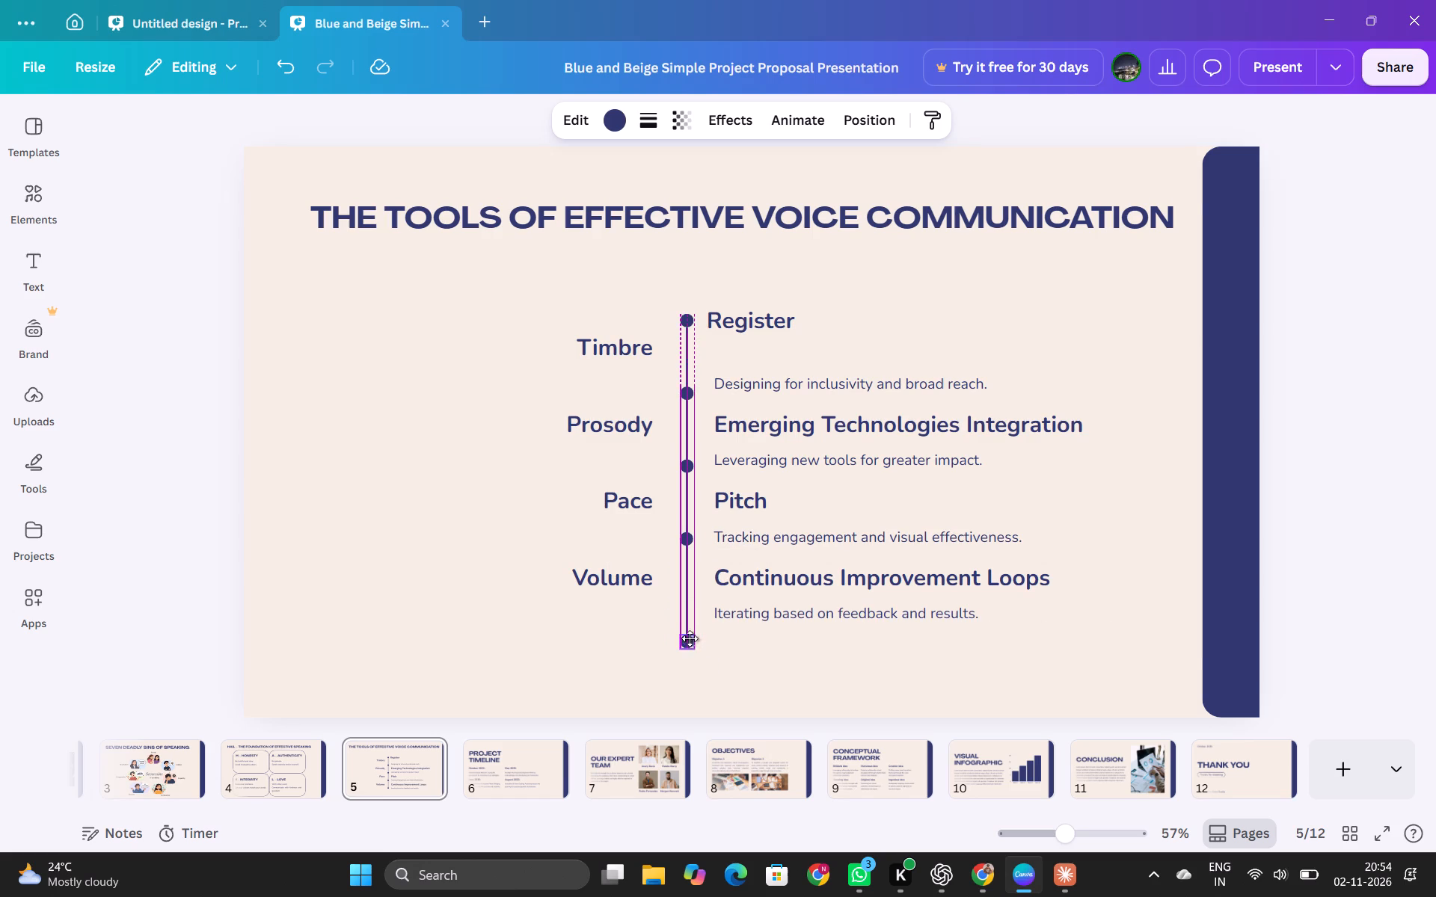
pyautogui.moveTo(690, 638); pyautogui.dragTo(690, 661)
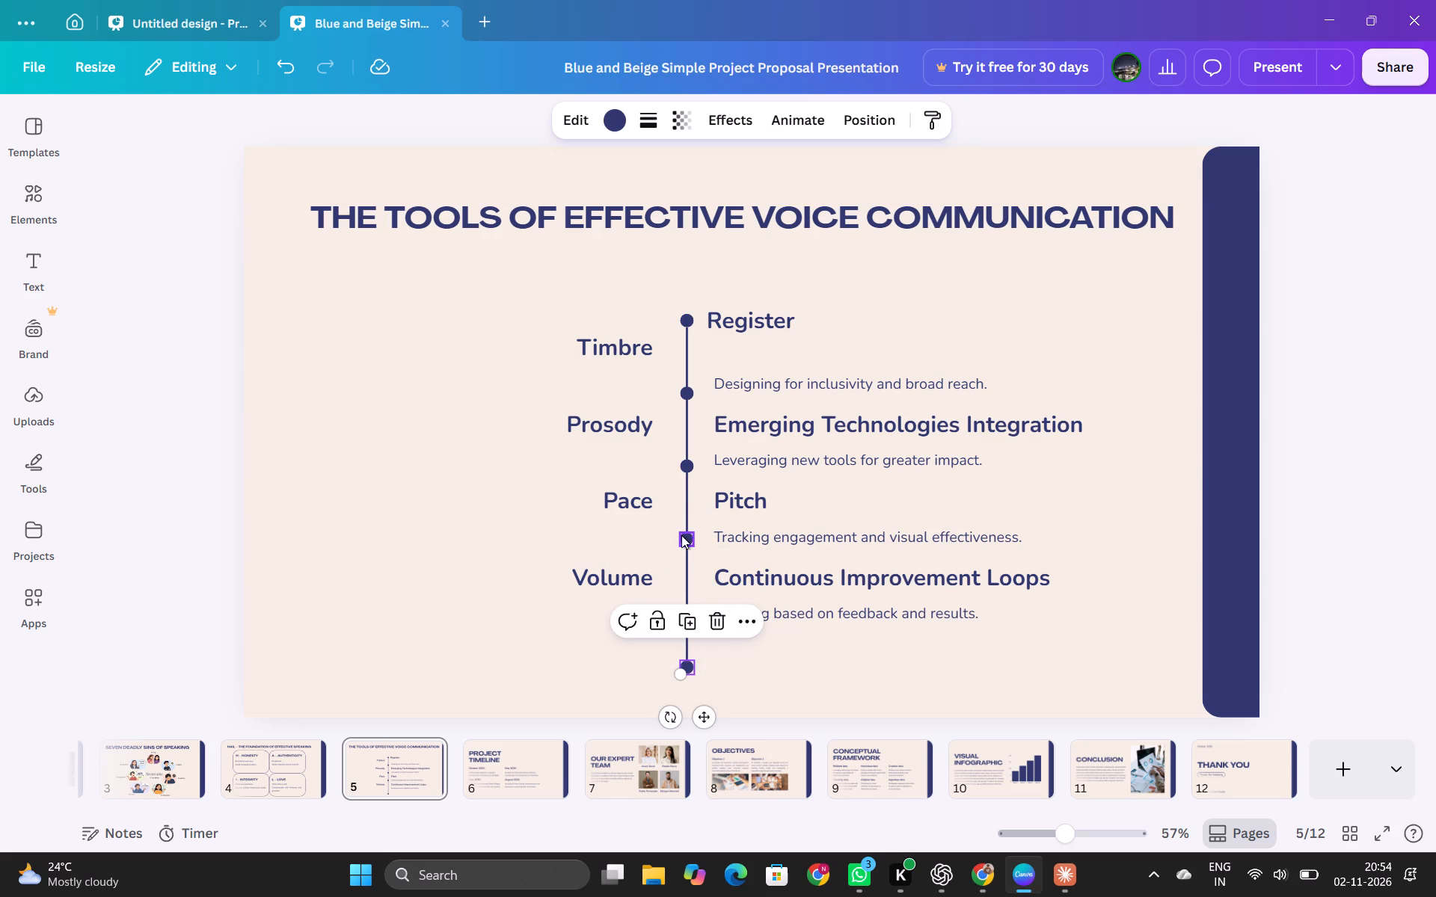
# Duplicate the fourth timeline dot and place the copy between it and the bottommost dot, aligned with the other dots.
pyautogui.click(684, 540)
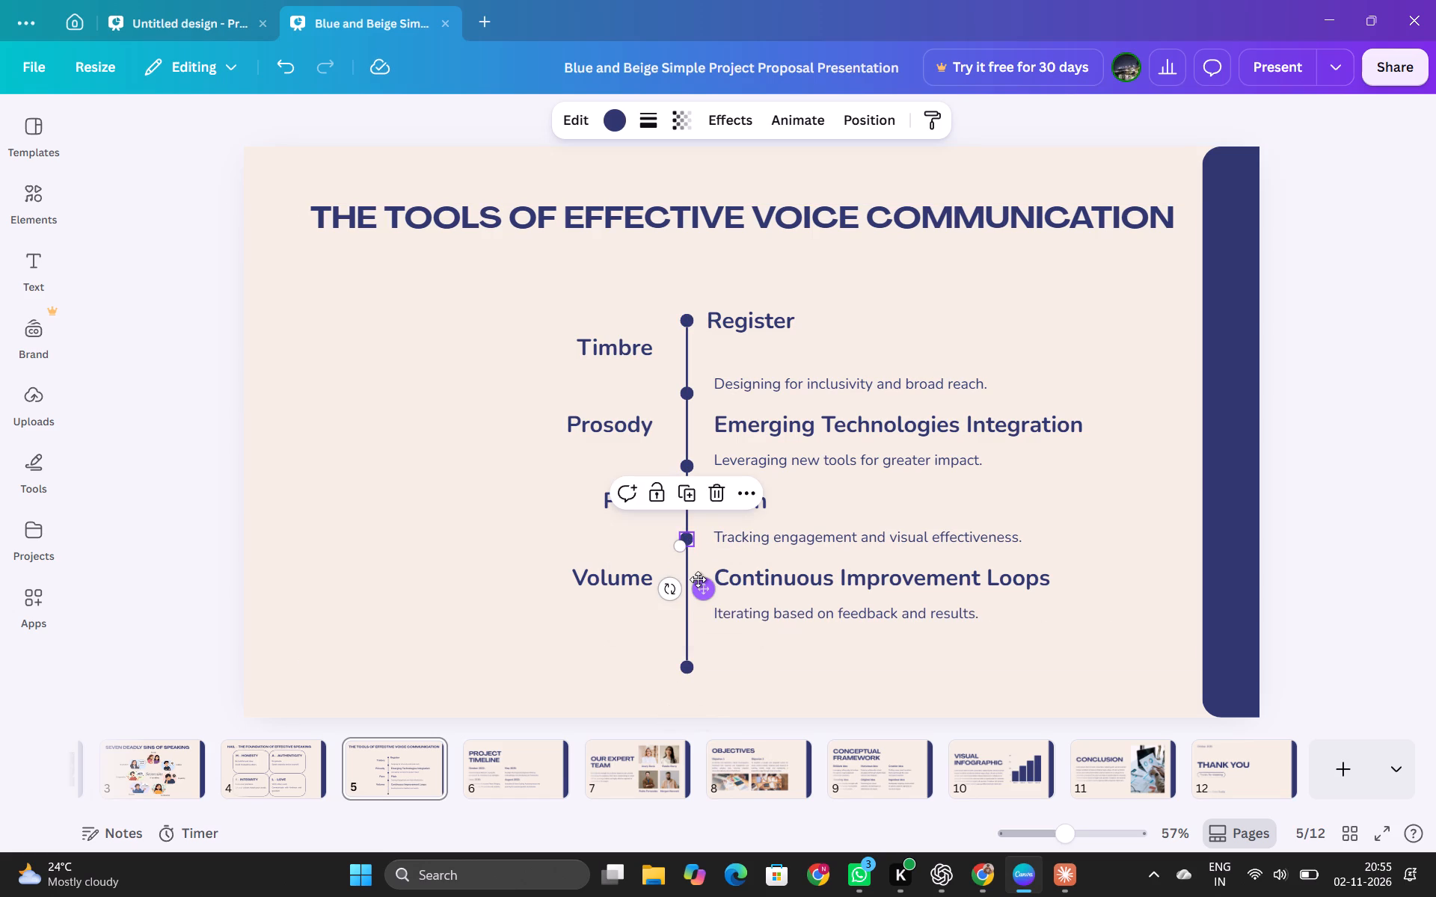
pyautogui.click(683, 497)
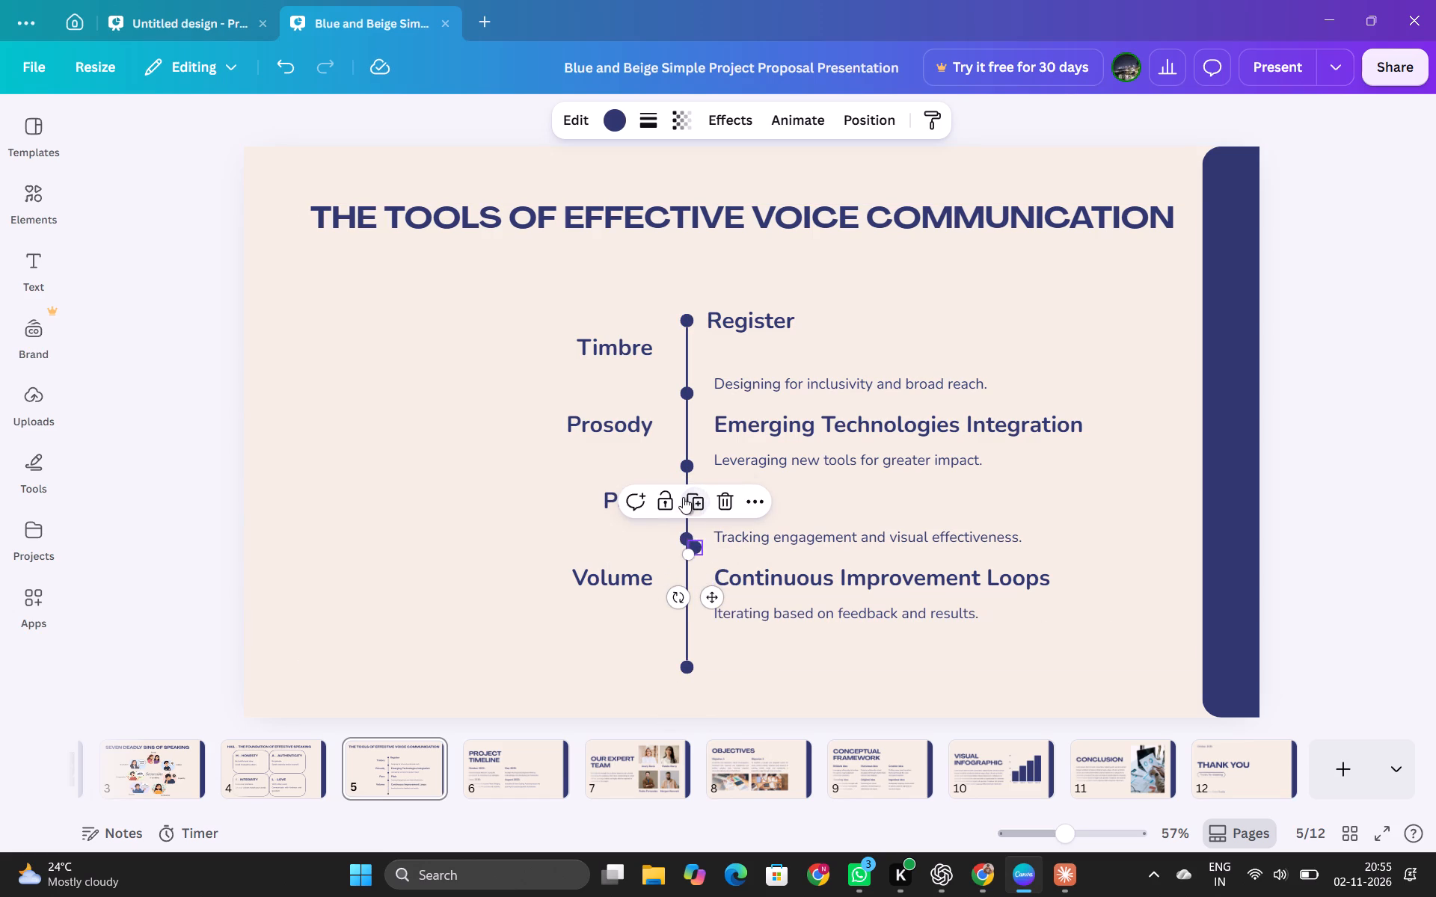
pyautogui.moveTo(710, 597); pyautogui.dragTo(702, 638)
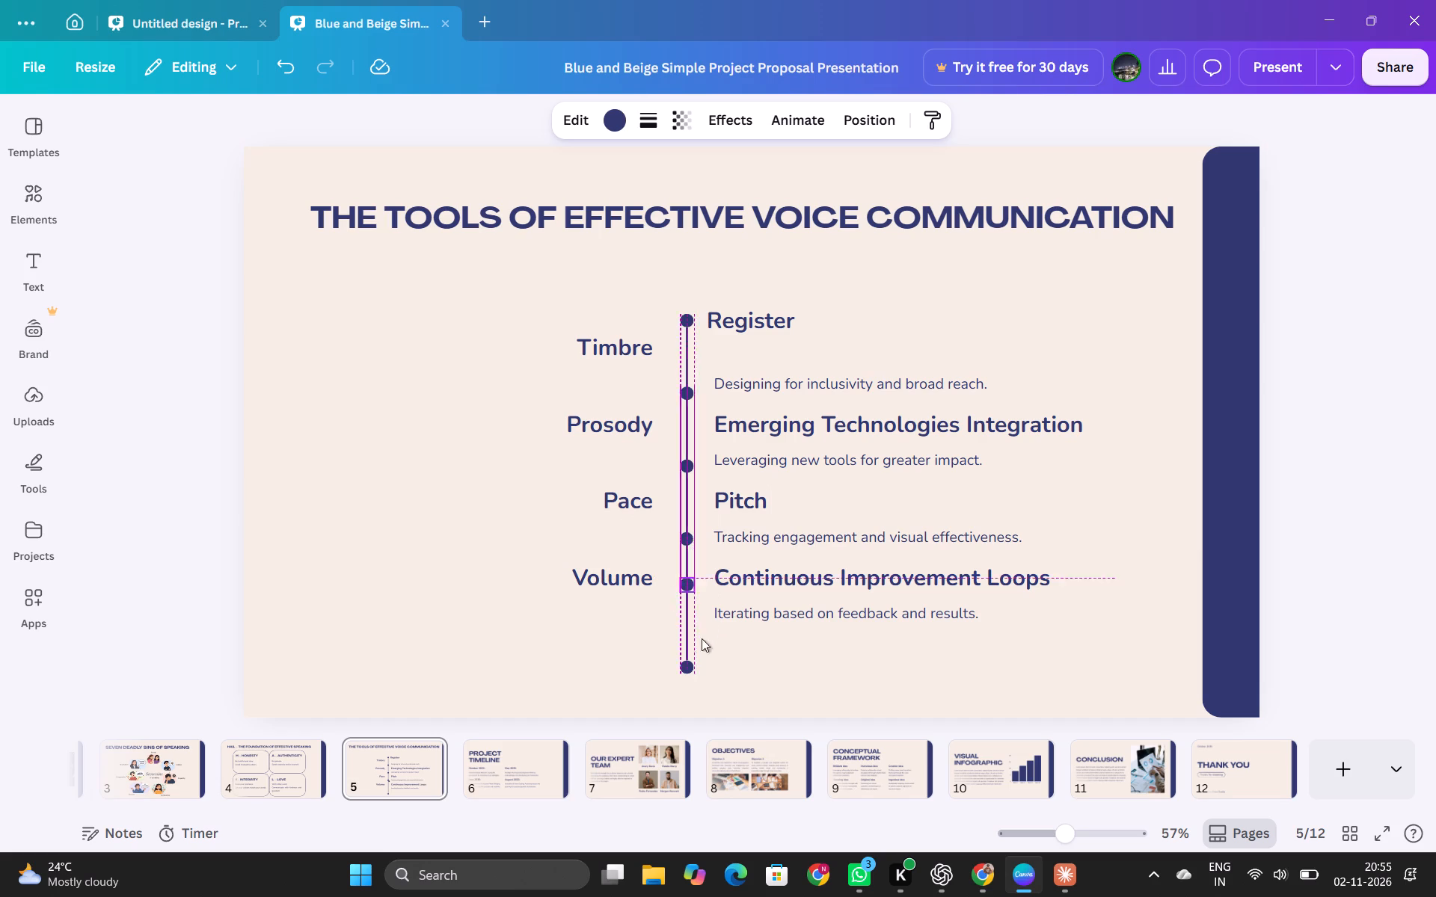
pyautogui.moveTo(702, 638); pyautogui.dragTo(704, 656)
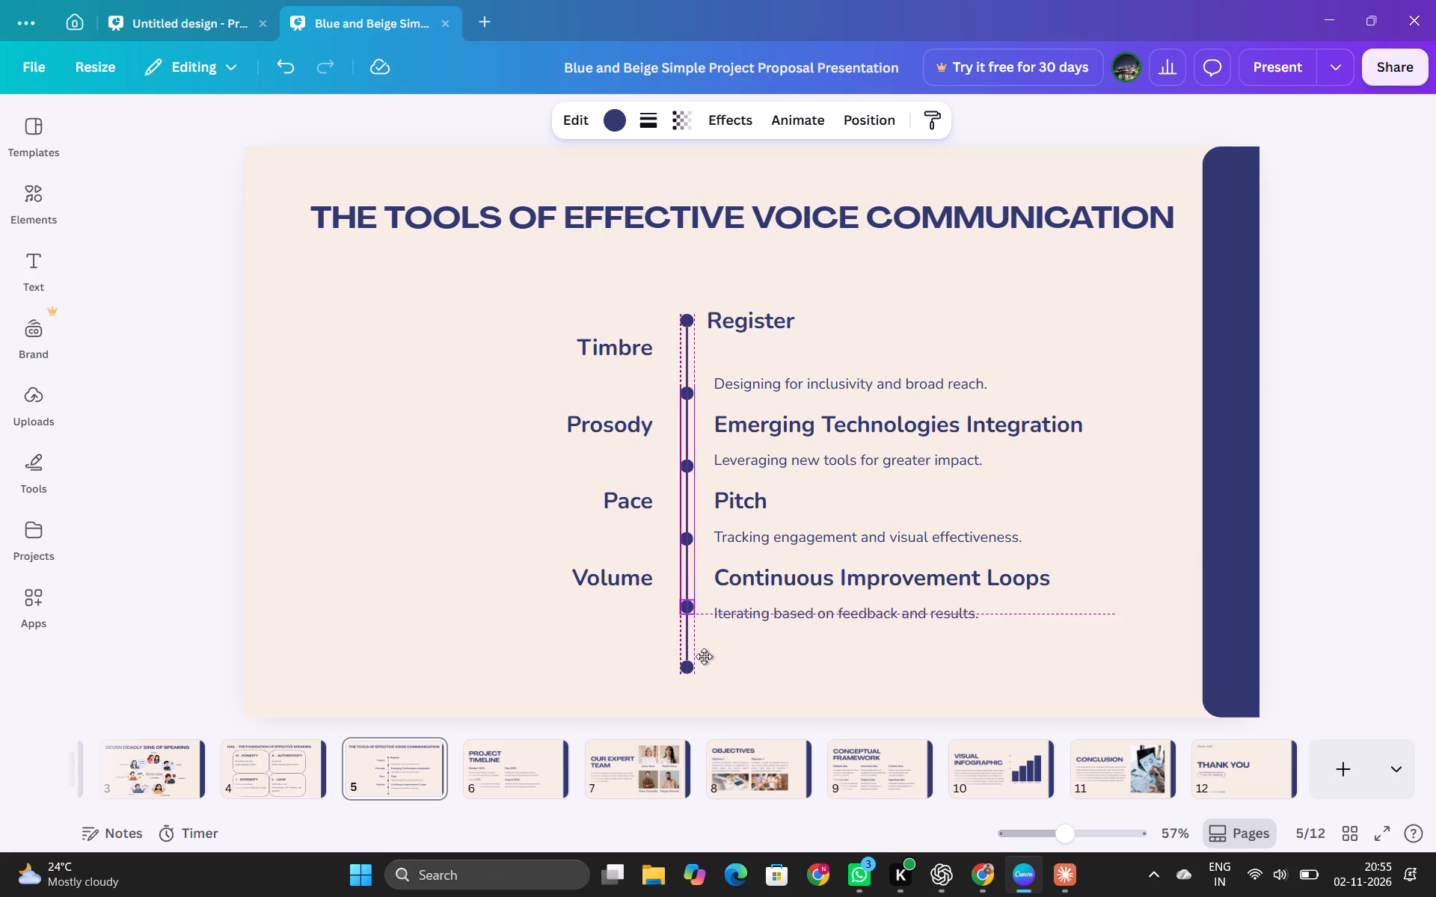
pyautogui.moveTo(704, 656); pyautogui.dragTo(695, 659)
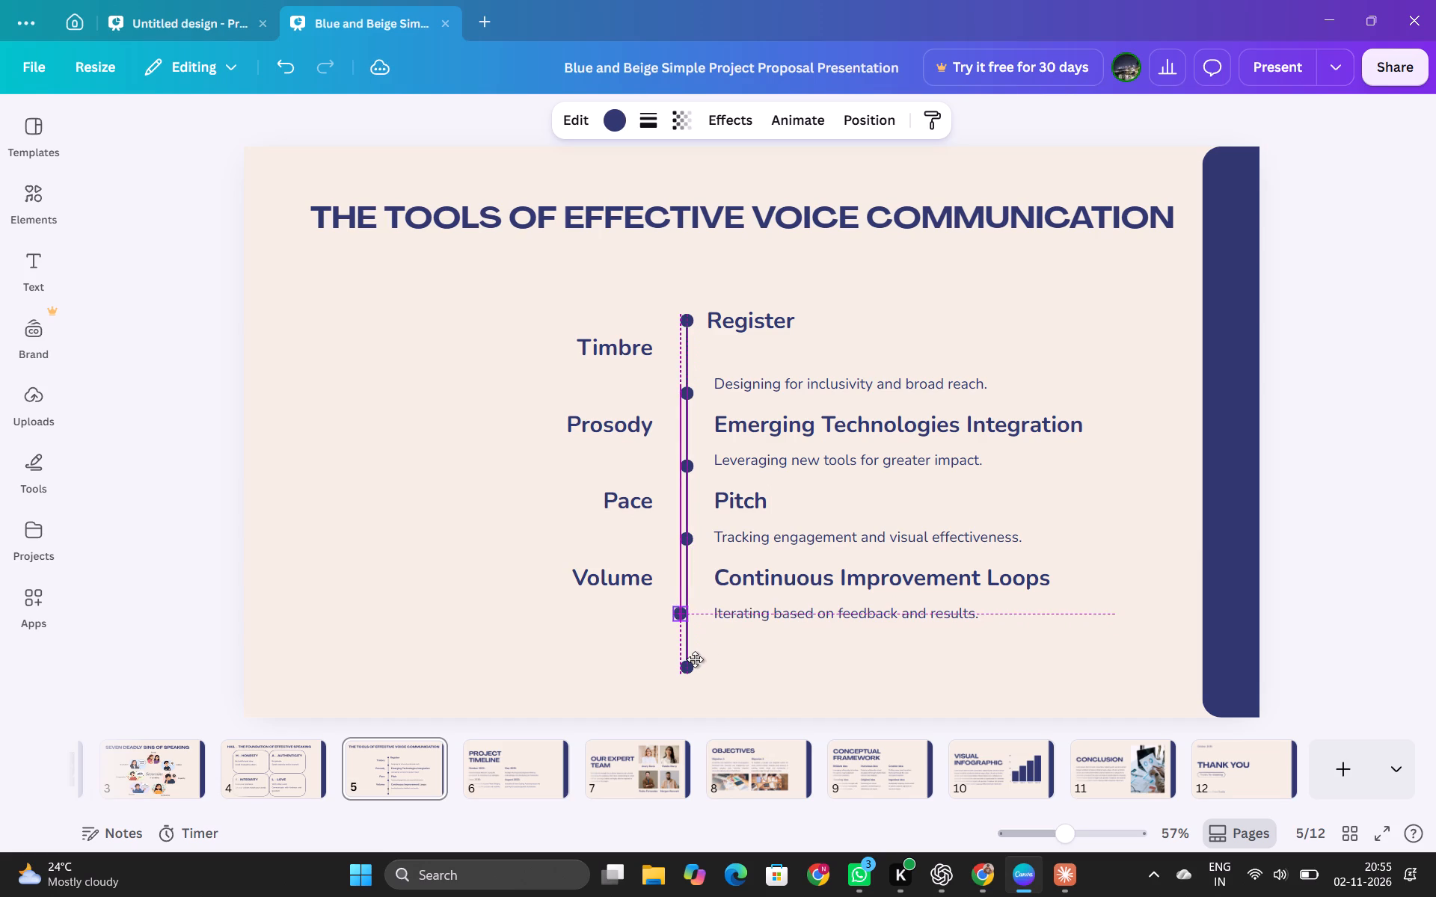
pyautogui.moveTo(695, 659); pyautogui.dragTo(705, 654)
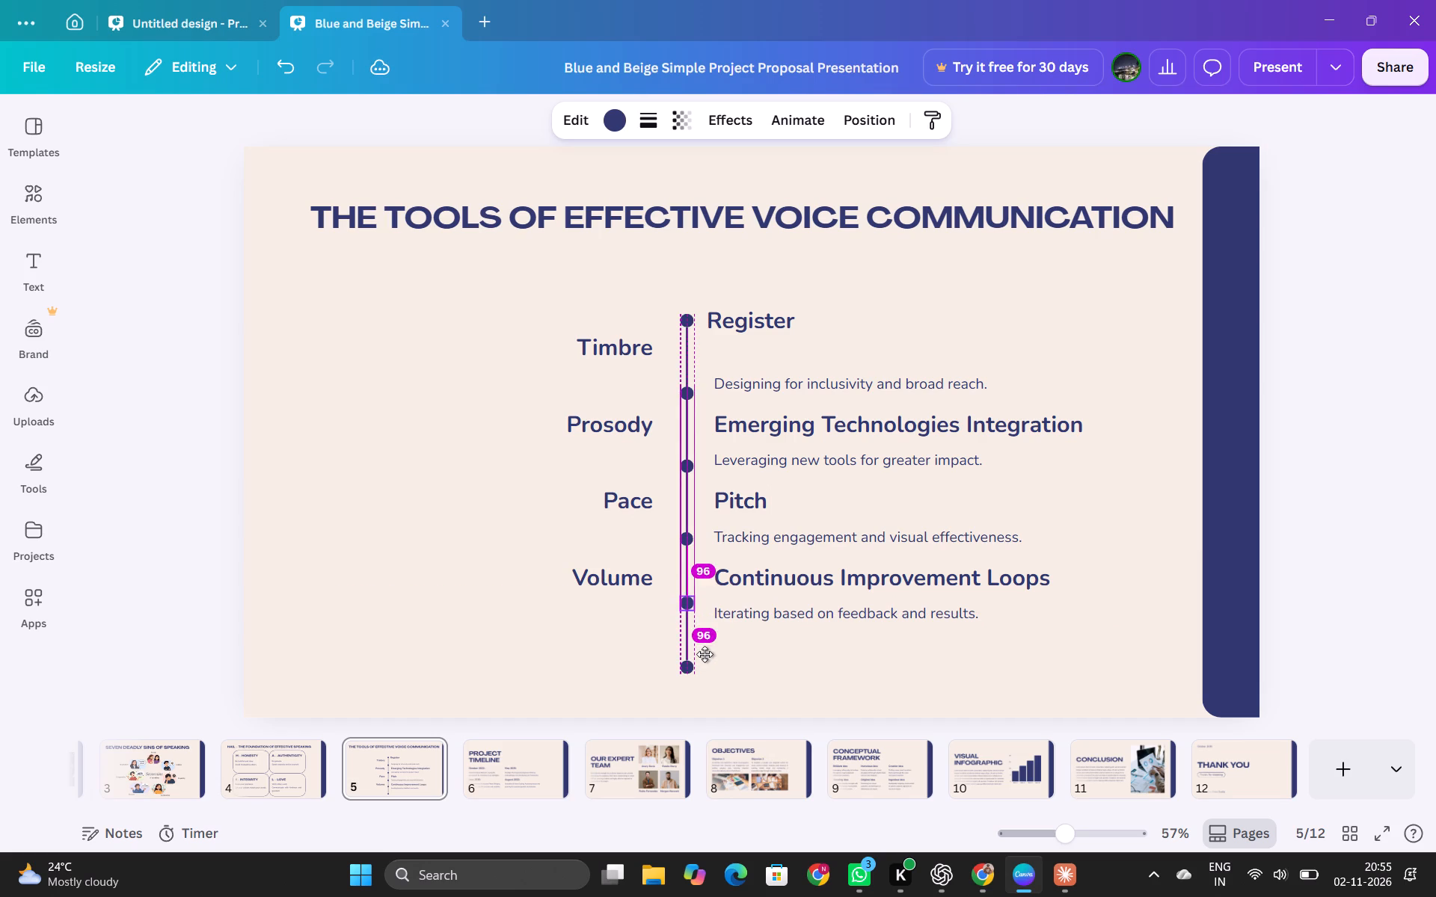
pyautogui.moveTo(705, 654); pyautogui.dragTo(705, 660)
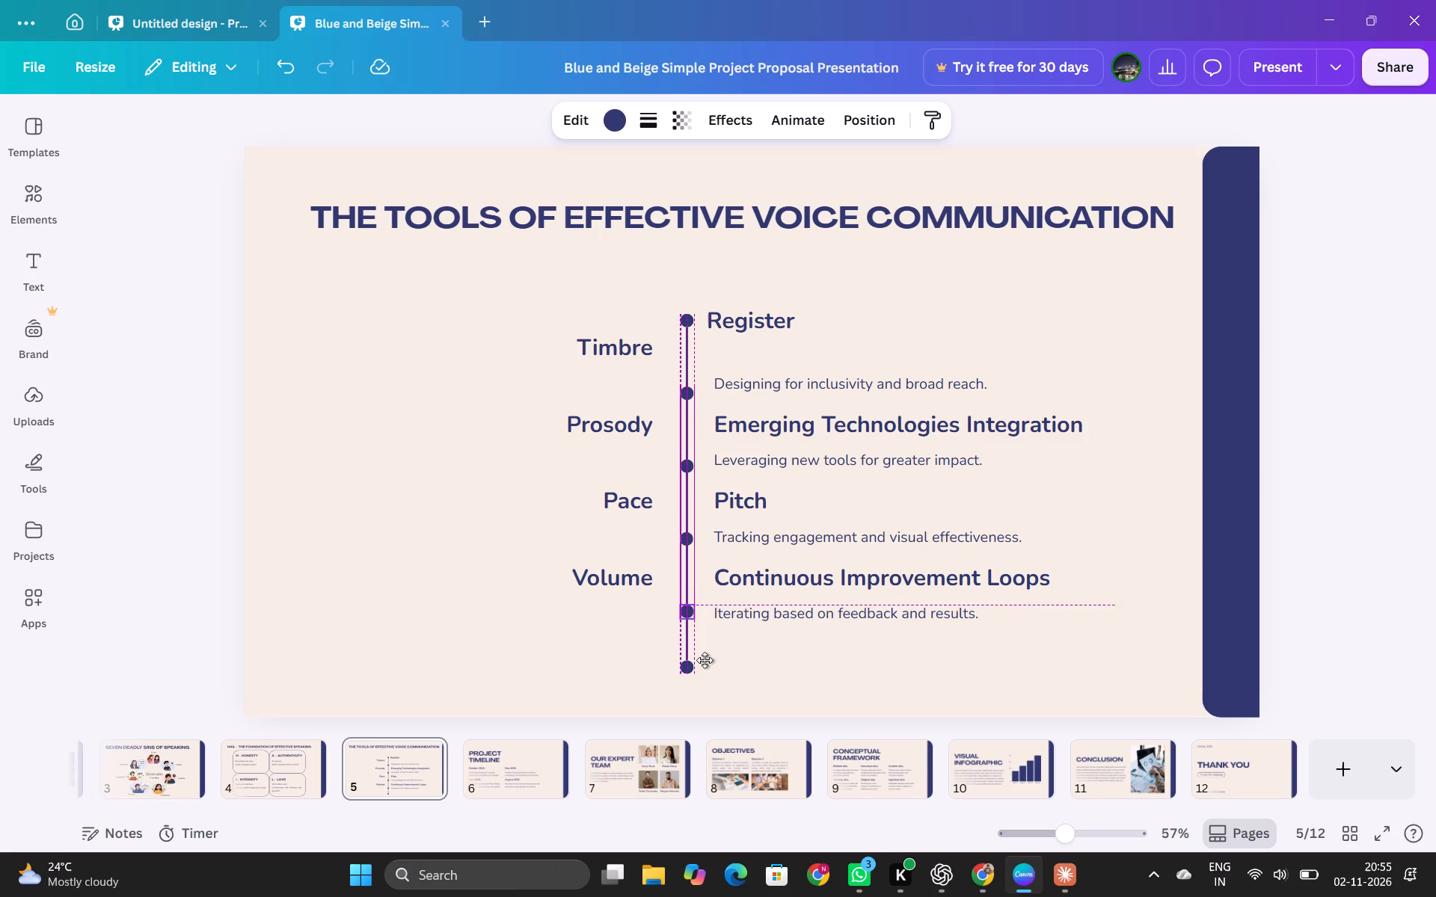
pyautogui.moveTo(705, 660); pyautogui.dragTo(702, 661)
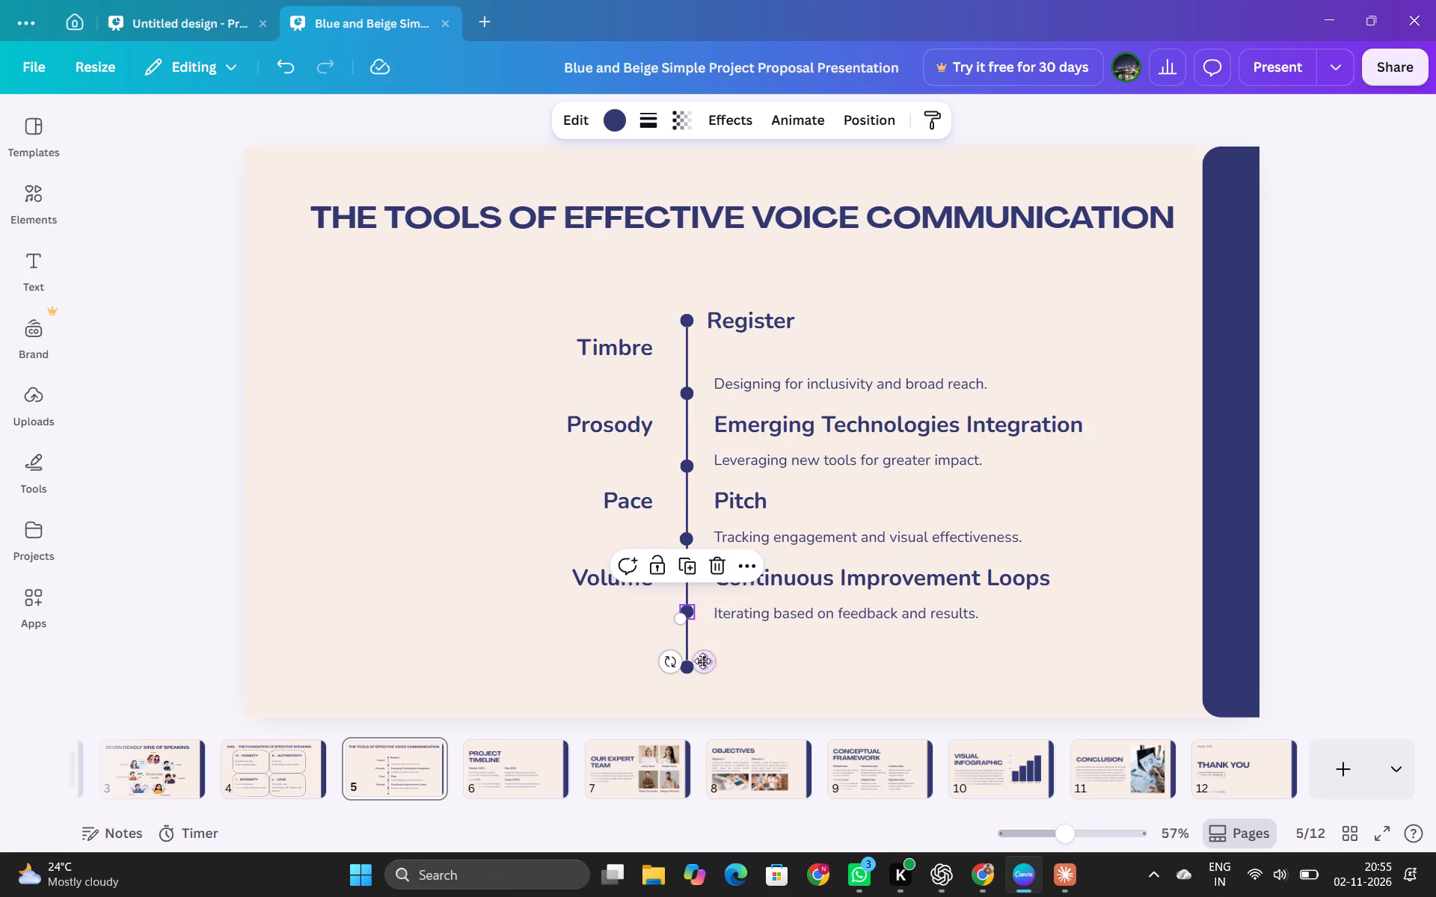
# Move the bottommost timeline dot slightly lower to even out its spacing from the new dot above.
pyautogui.click(690, 671)
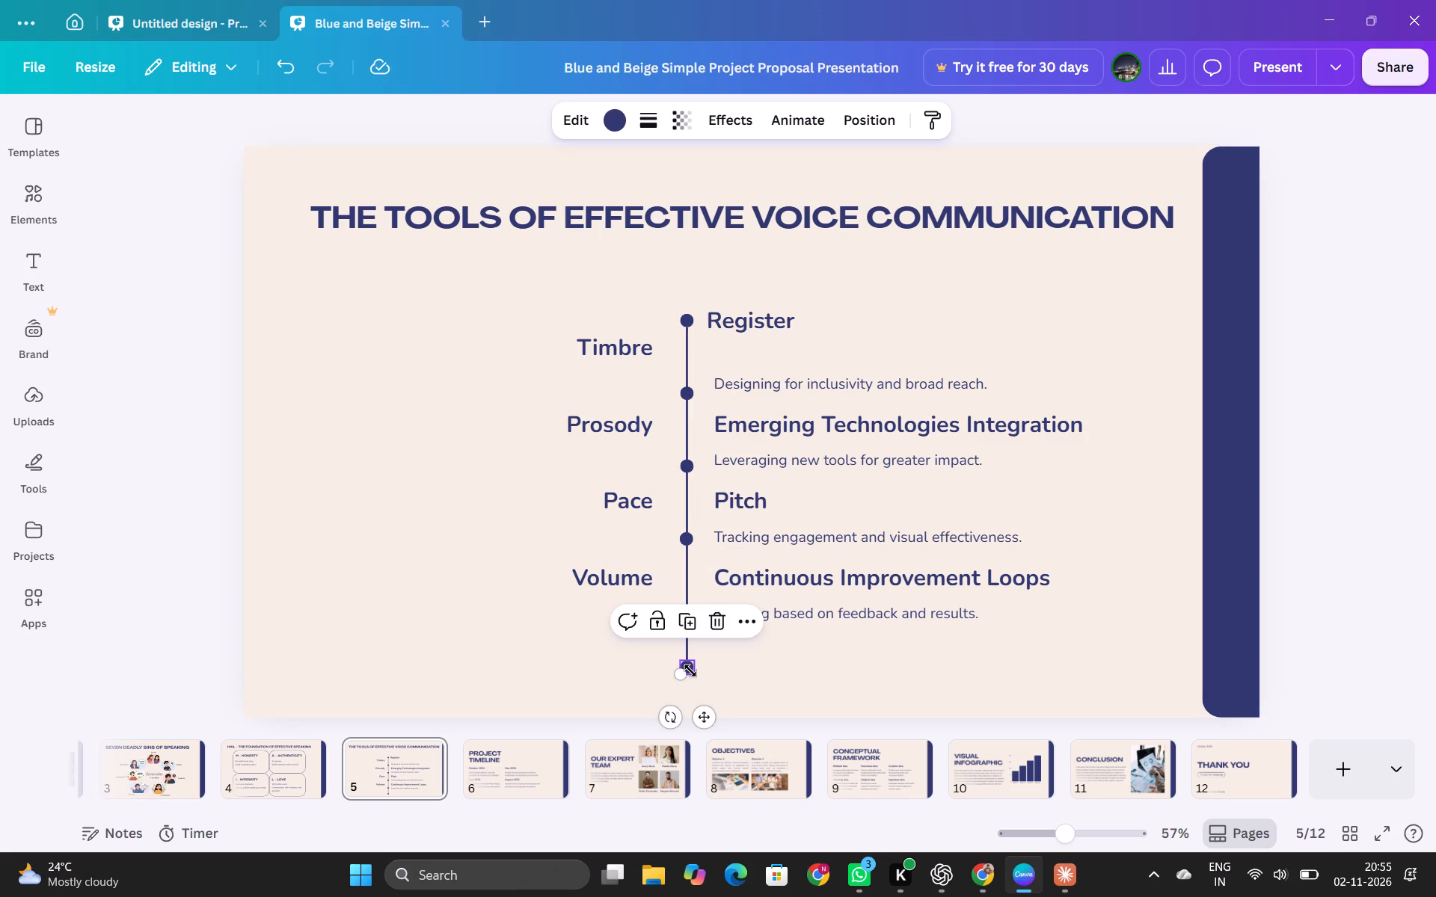
pyautogui.moveTo(701, 719); pyautogui.dragTo(702, 732)
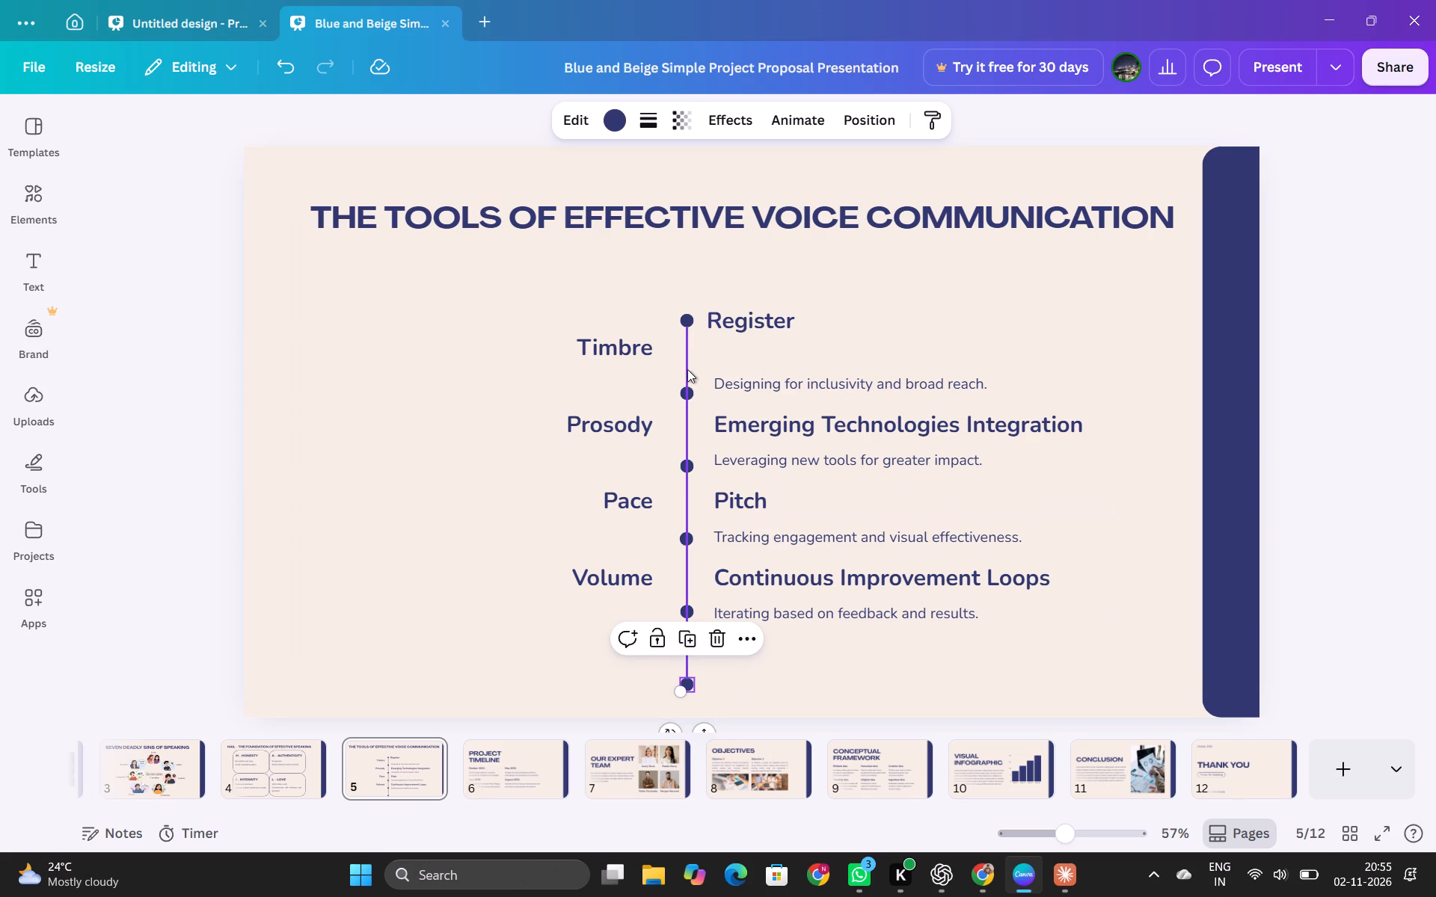
# Move the timeline's connecting line with its two end dots up toward the slide title.
pyautogui.moveTo(686, 371); pyautogui.dragTo(686, 342)
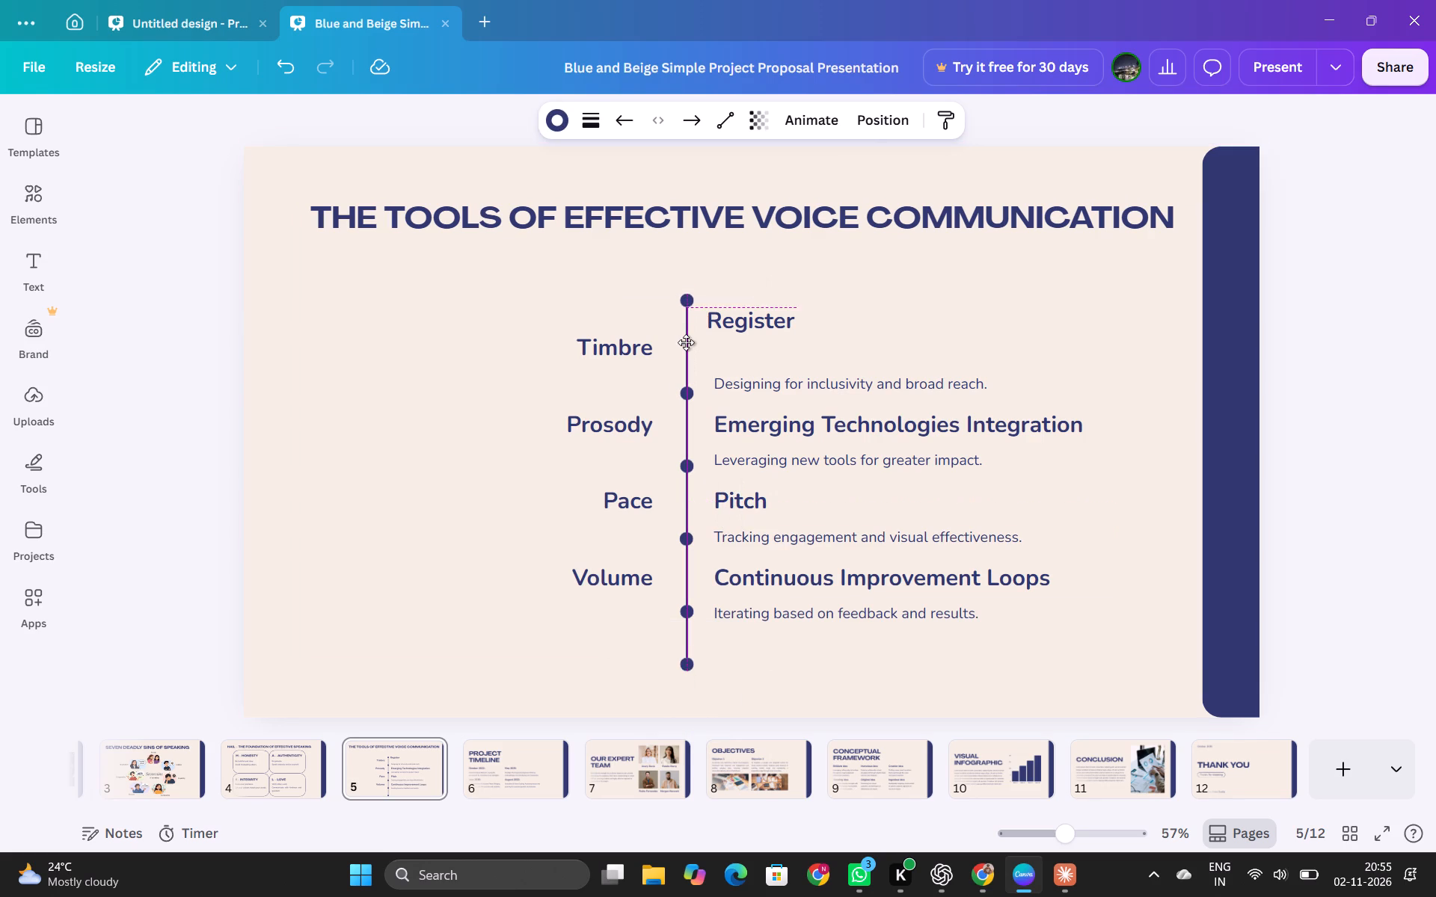
pyautogui.moveTo(686, 342); pyautogui.dragTo(686, 351)
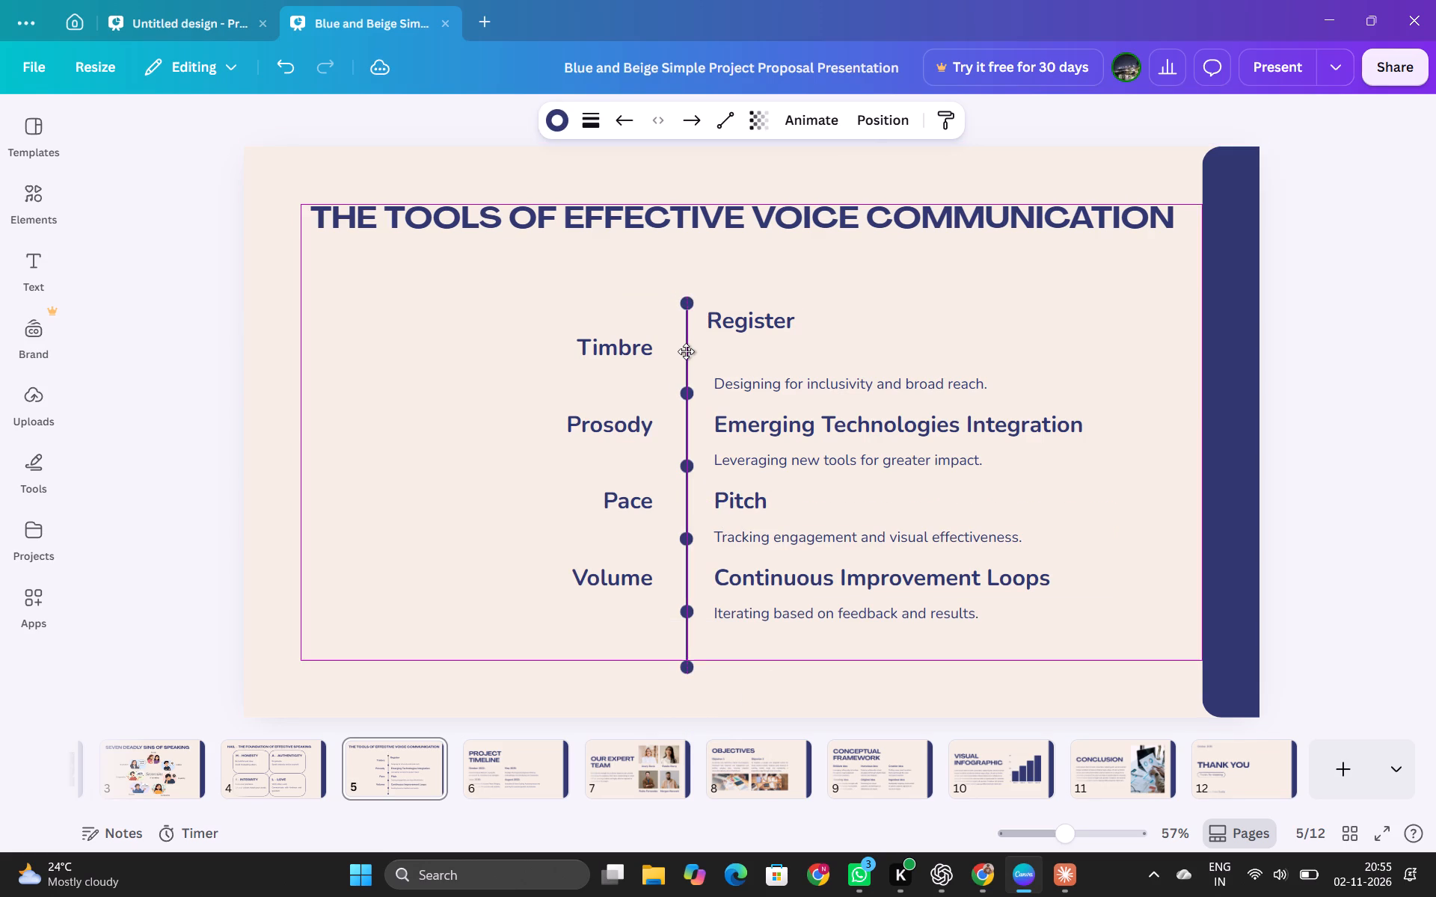
pyautogui.moveTo(686, 351); pyautogui.dragTo(703, 350)
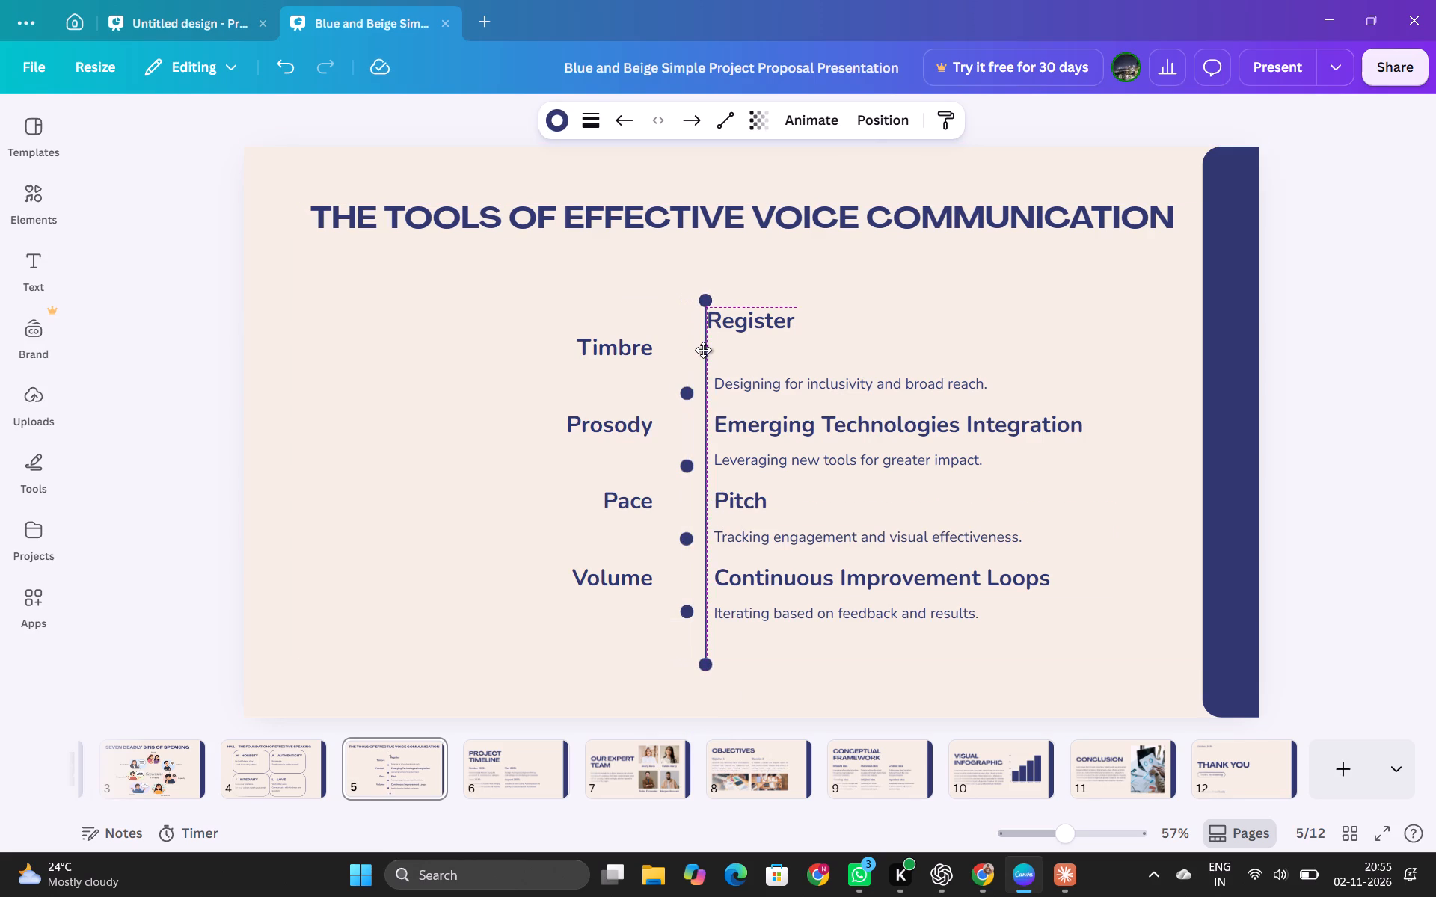
pyautogui.moveTo(703, 350); pyautogui.dragTo(688, 350)
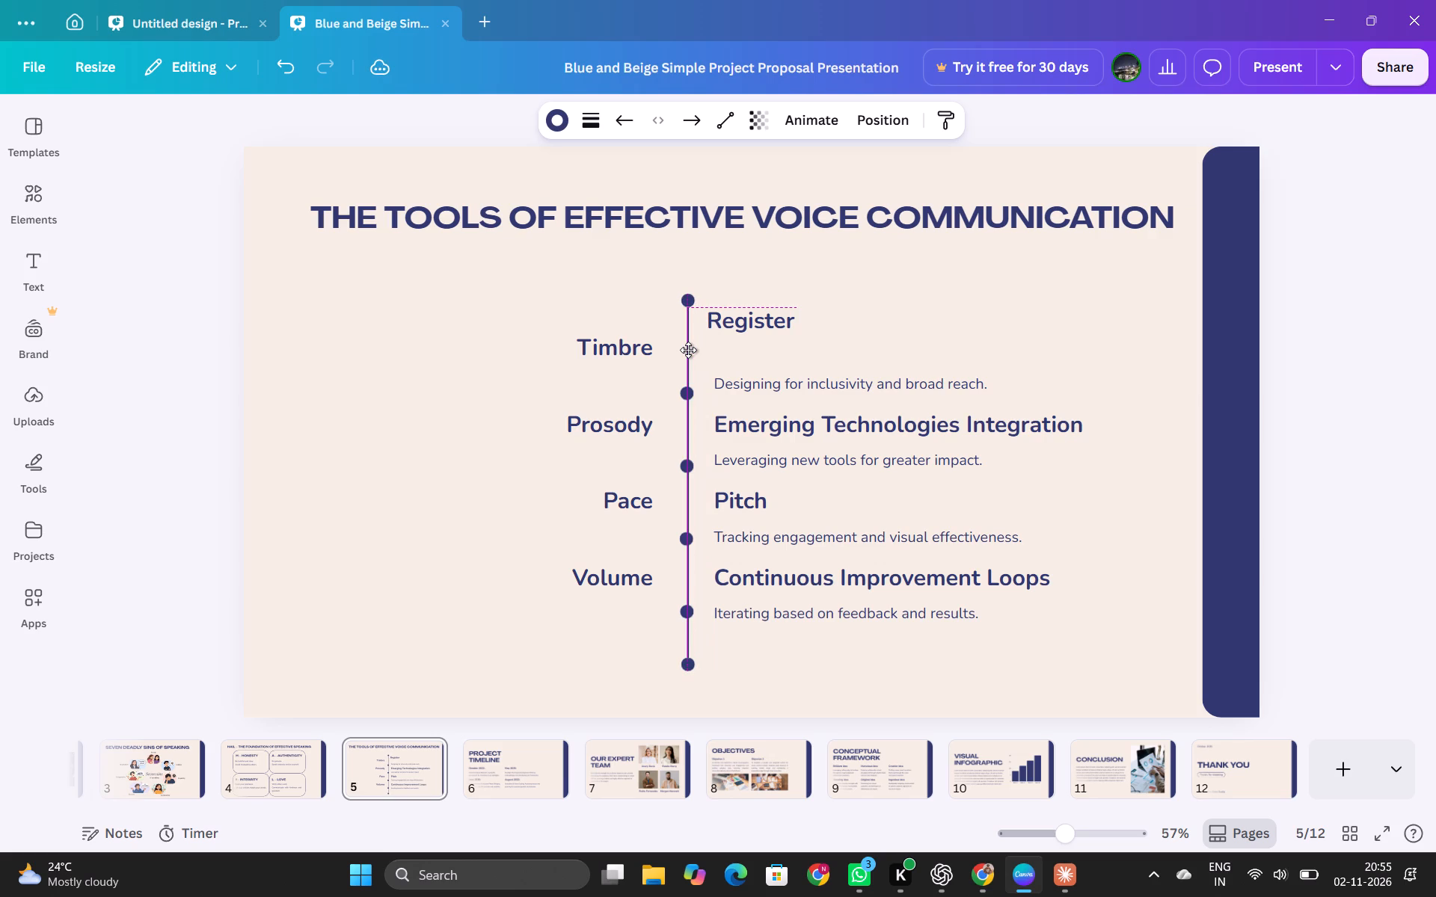
pyautogui.moveTo(688, 350); pyautogui.dragTo(688, 349)
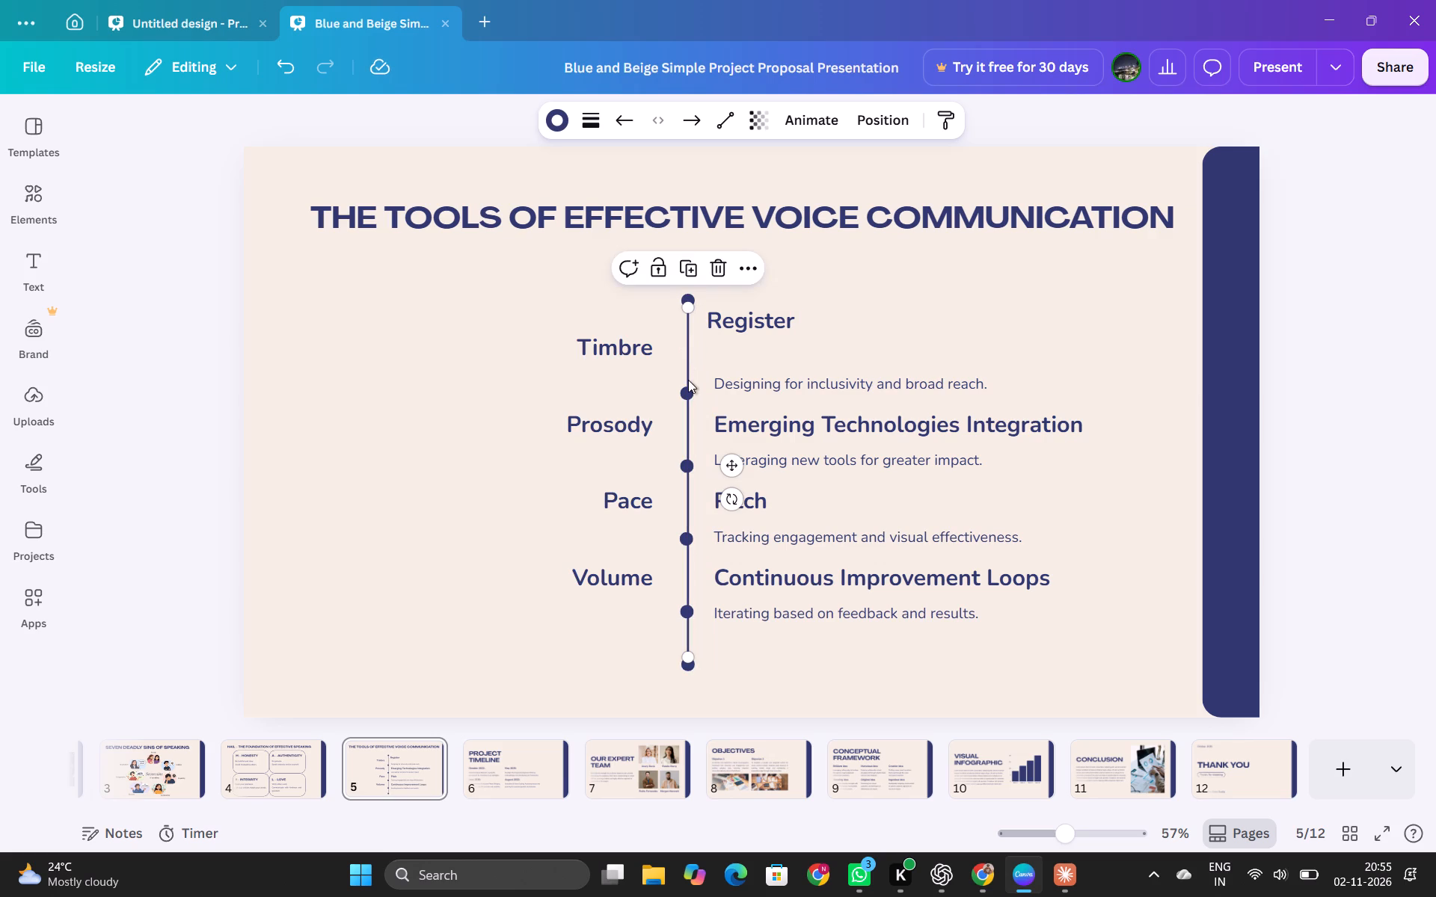
pyautogui.click(688, 390)
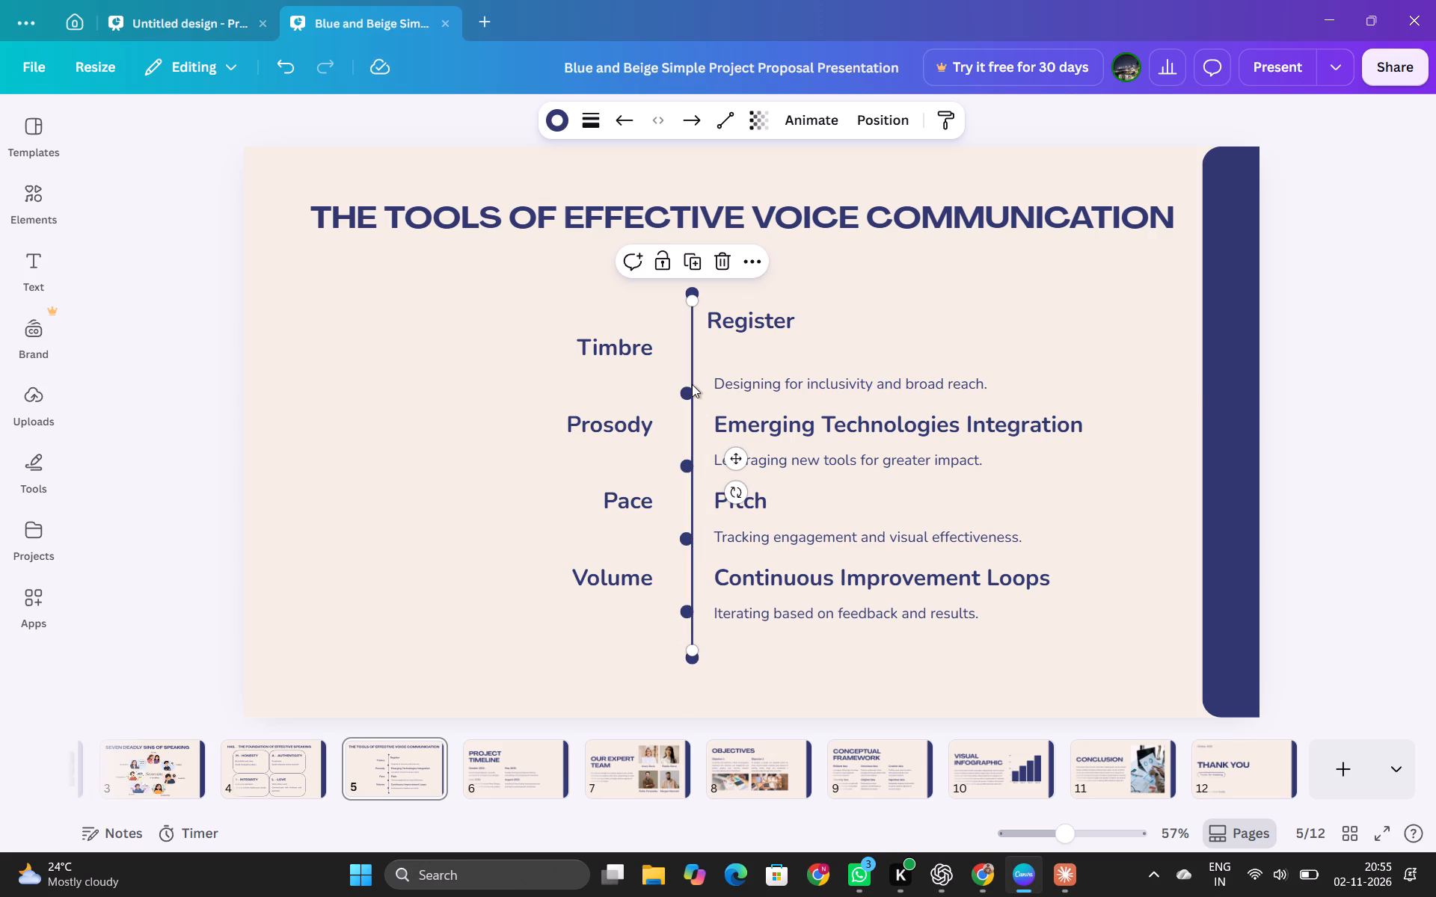
# Move the four intermediate timeline dots up and back onto the shifted line.
pyautogui.moveTo(683, 394); pyautogui.dragTo(687, 378)
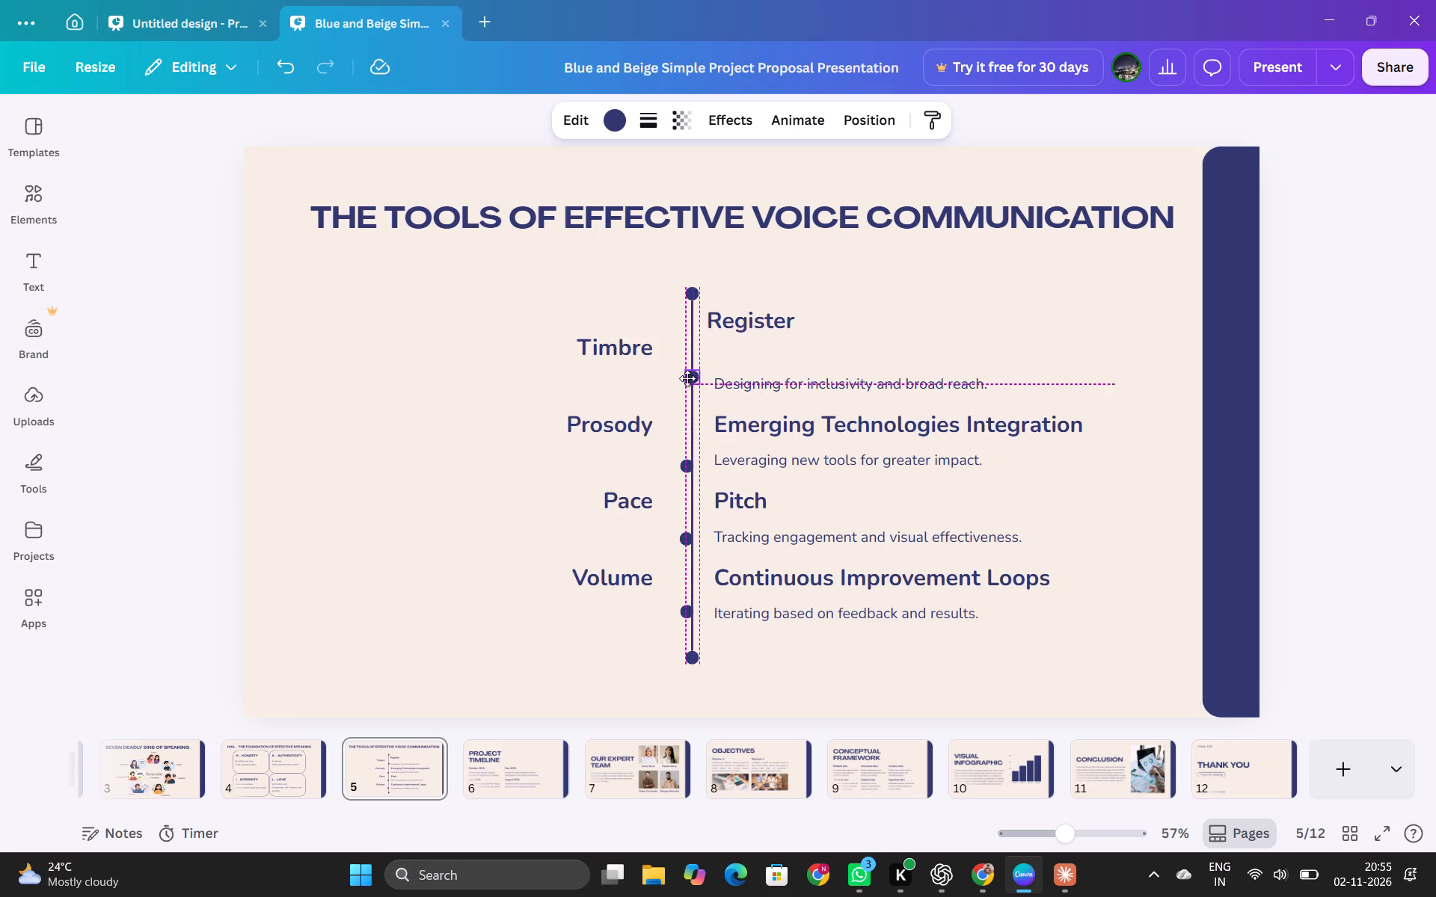
pyautogui.moveTo(687, 378); pyautogui.dragTo(688, 376)
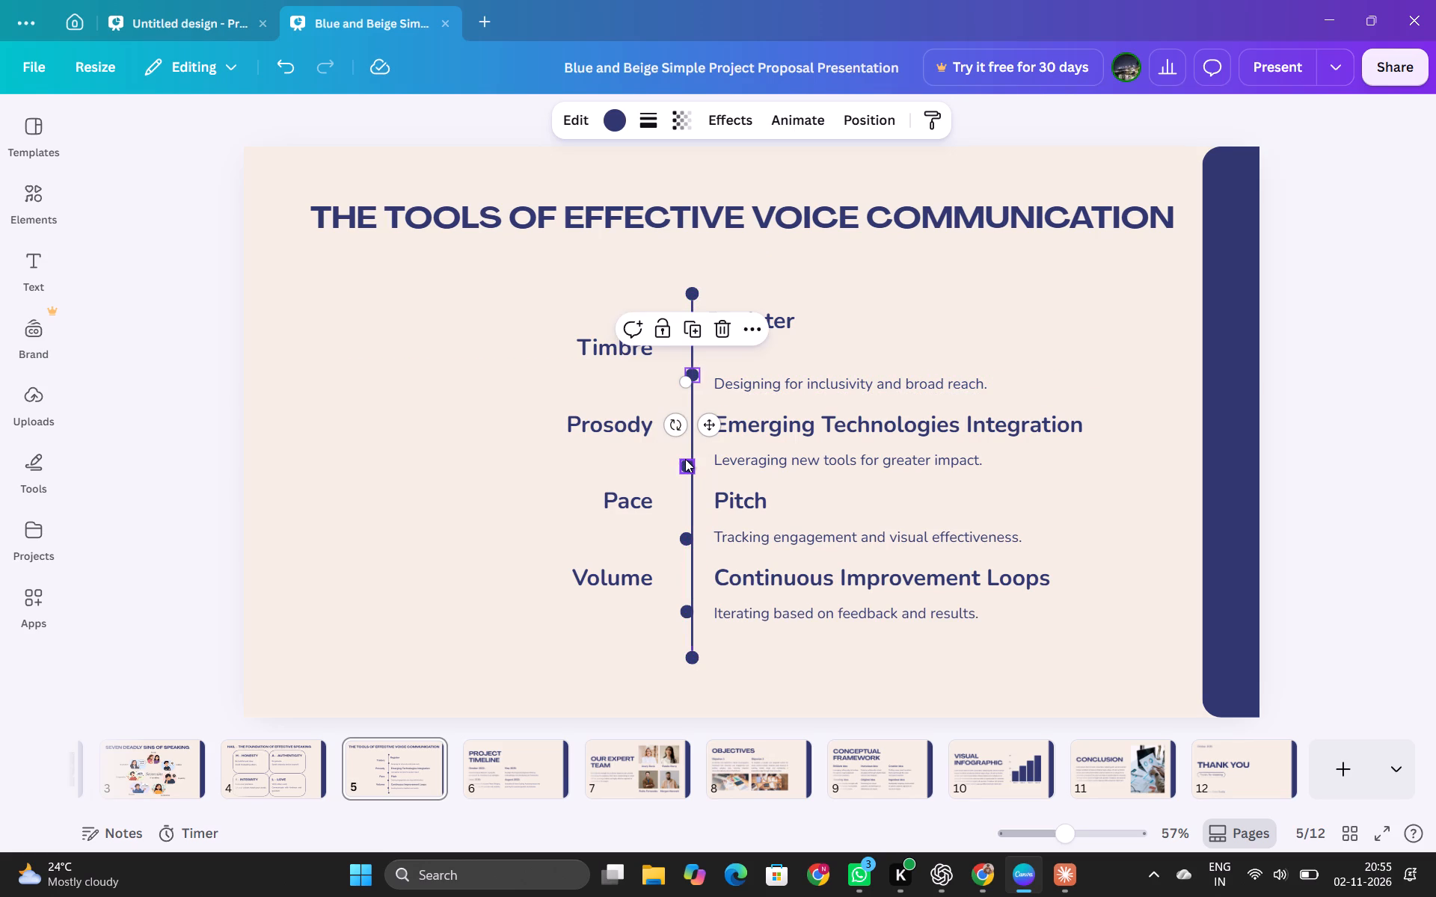
pyautogui.moveTo(685, 459); pyautogui.dragTo(697, 438)
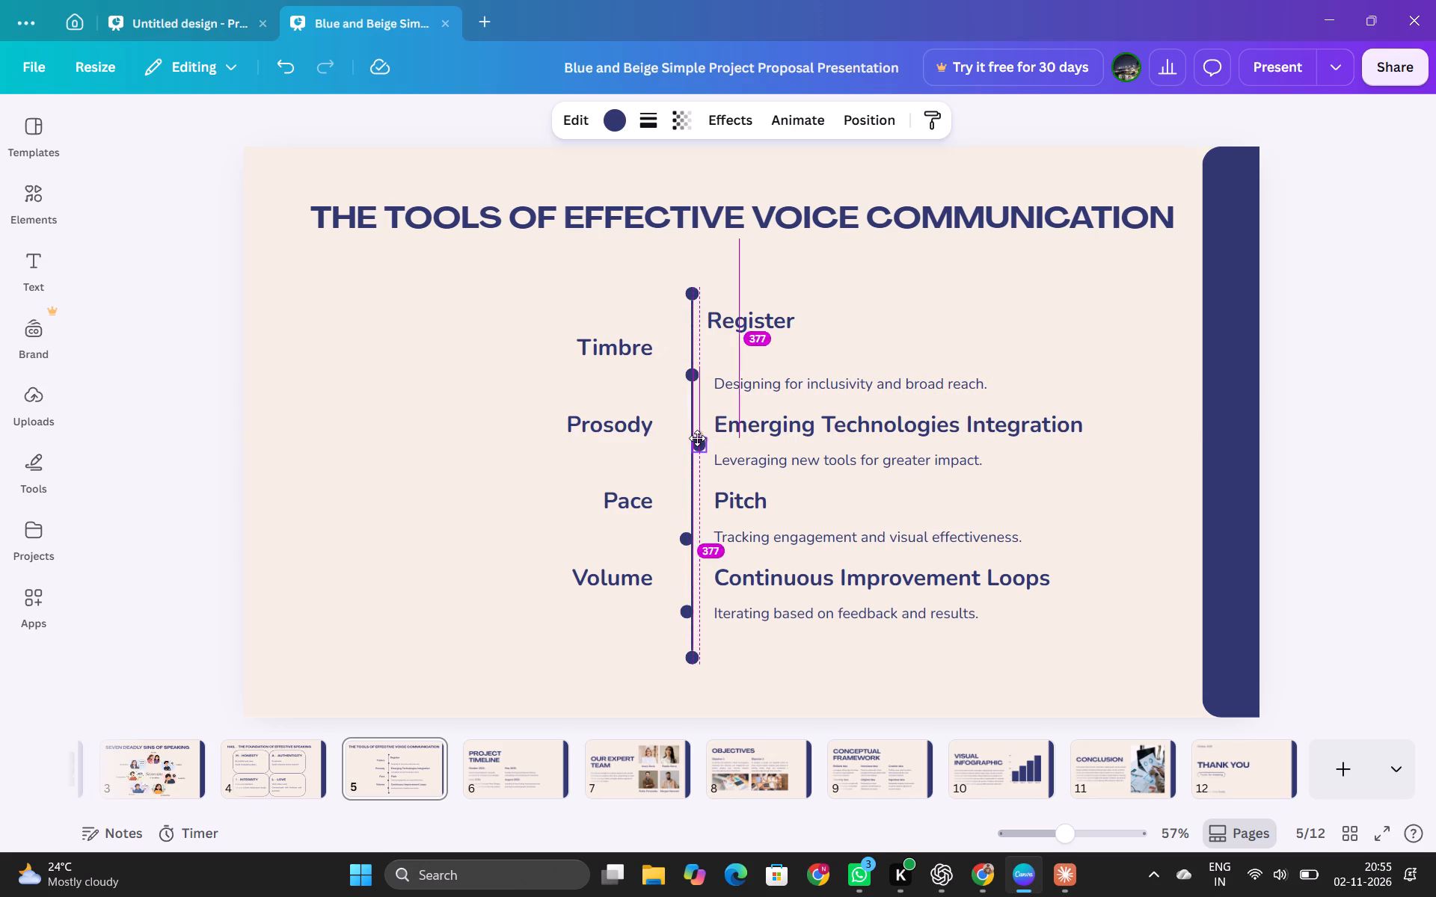
pyautogui.moveTo(697, 438); pyautogui.dragTo(693, 444)
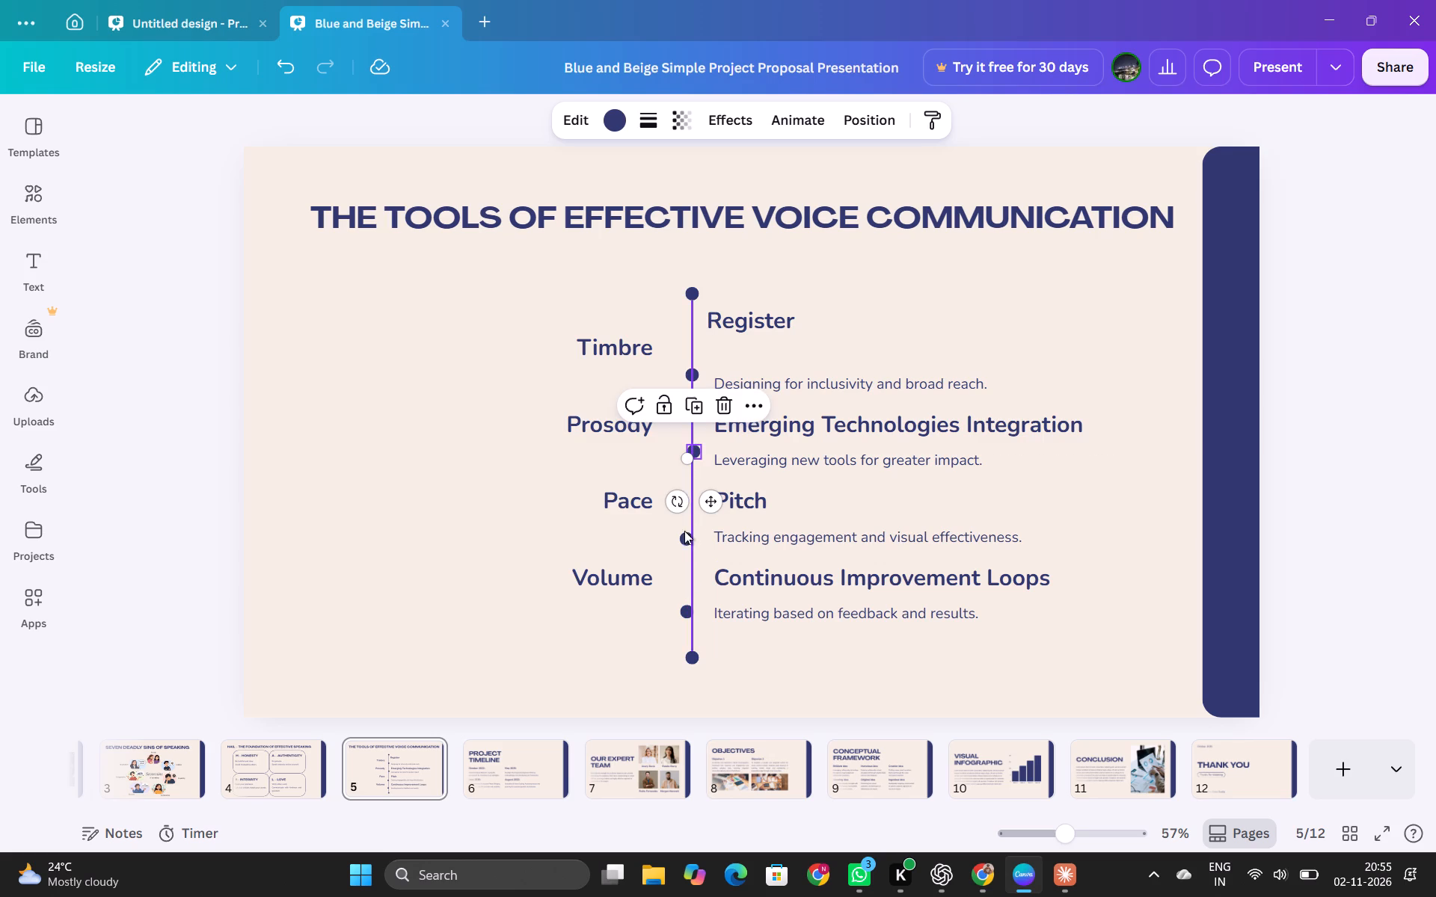
pyautogui.click(682, 537)
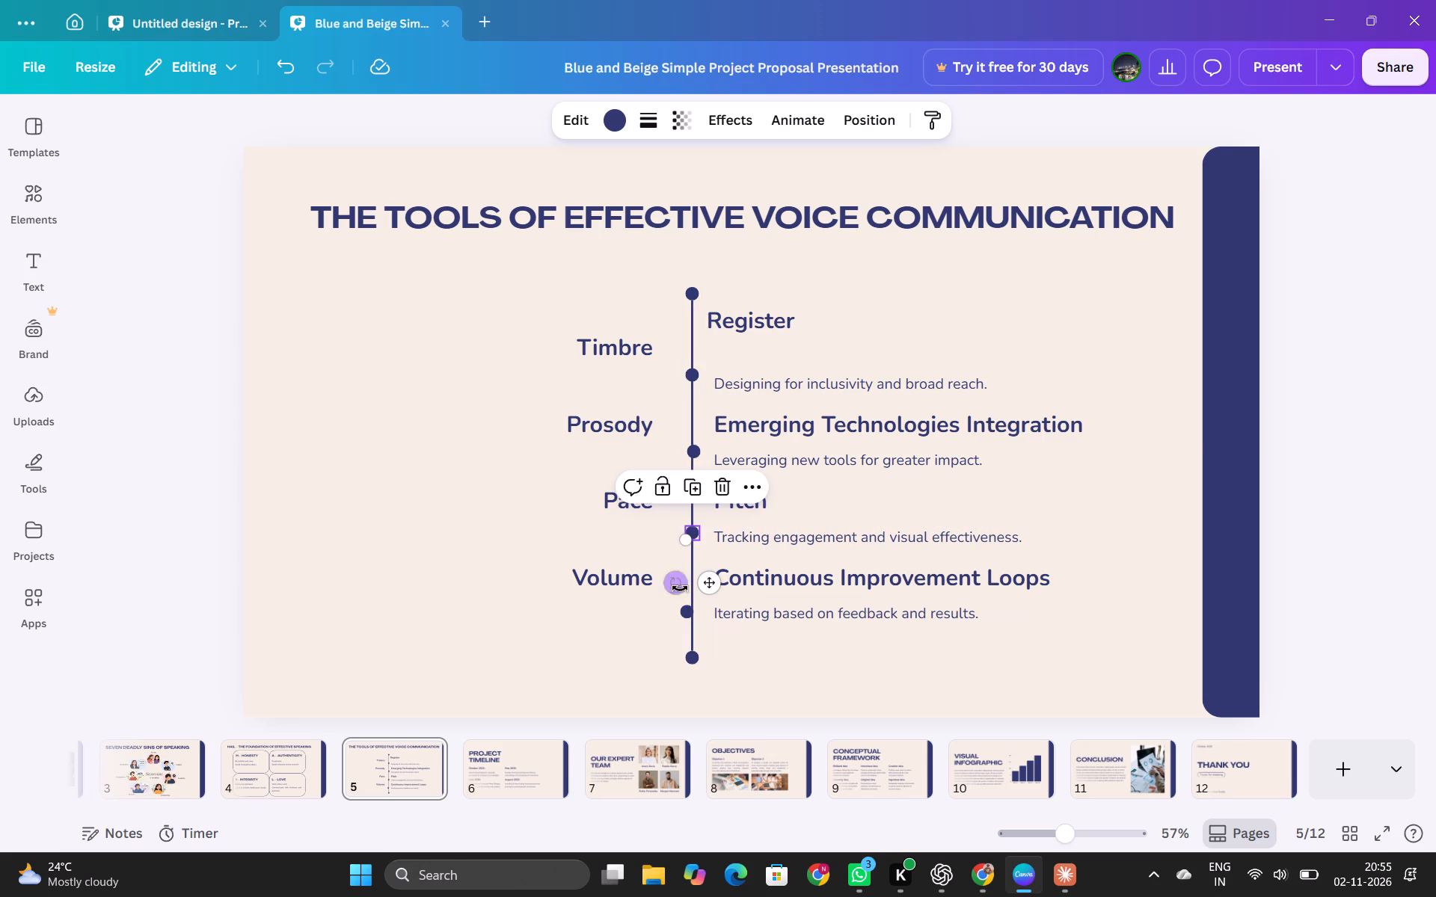
pyautogui.moveTo(685, 610); pyautogui.dragTo(692, 587)
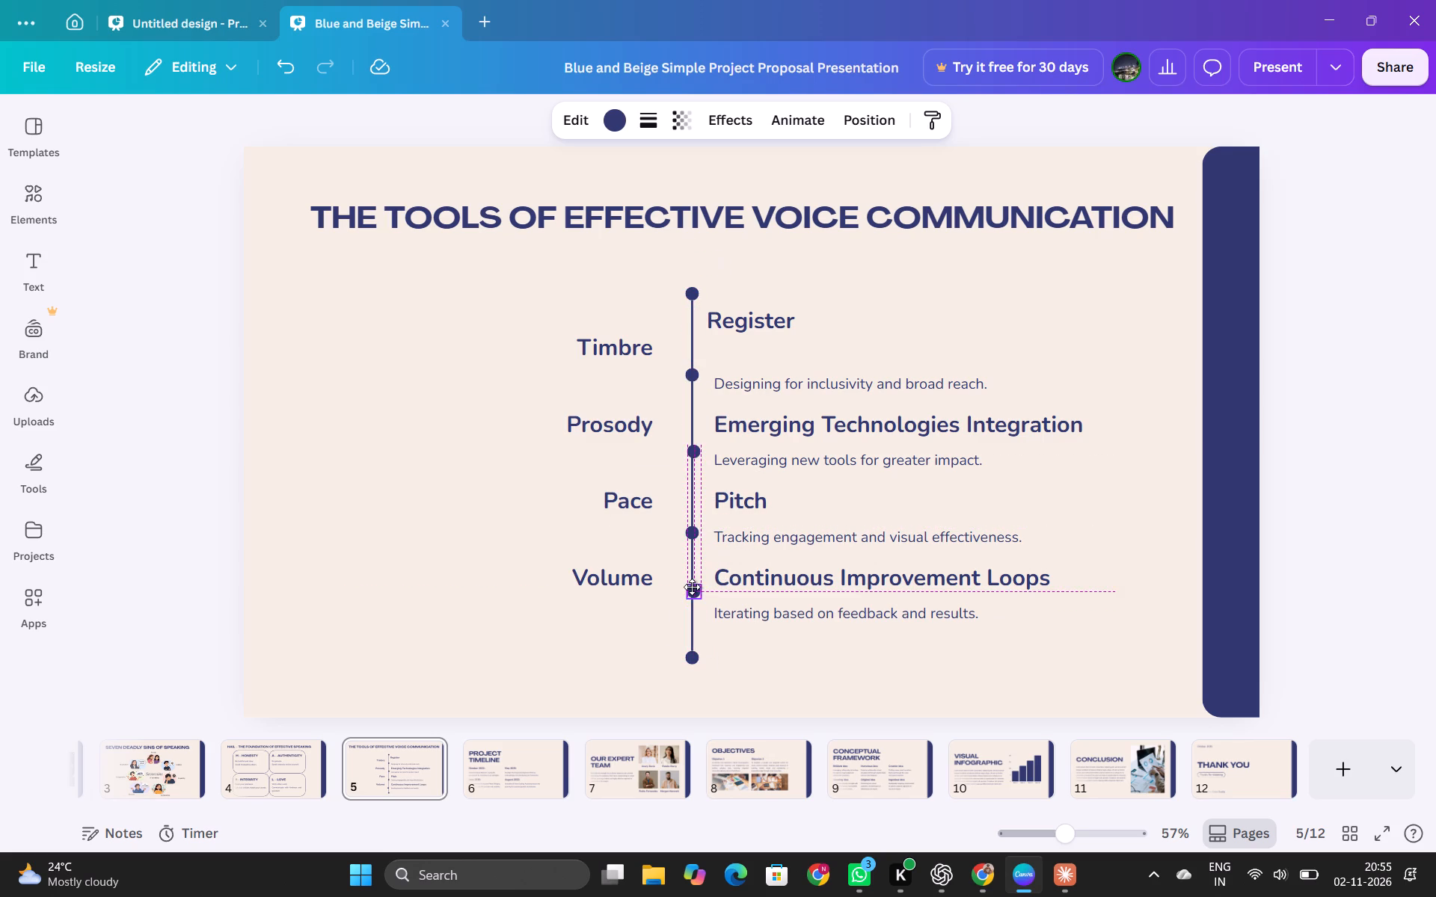
pyautogui.moveTo(692, 587); pyautogui.dragTo(690, 582)
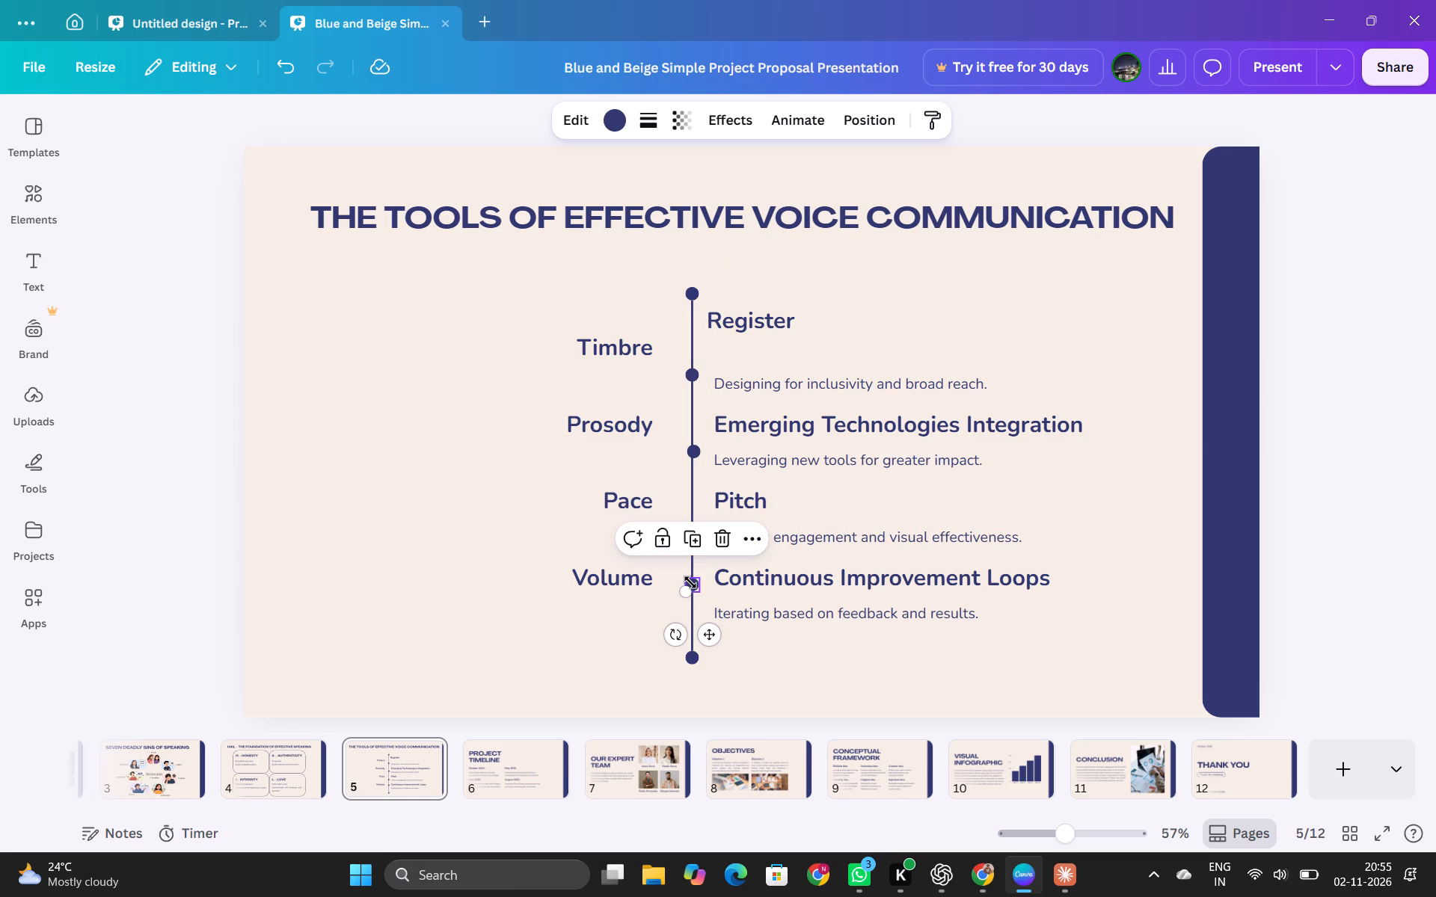
# Adjust the second, third and fourth timeline dots so they sit centred on the line at roughly even intervals.
pyautogui.moveTo(696, 380); pyautogui.dragTo(696, 372)
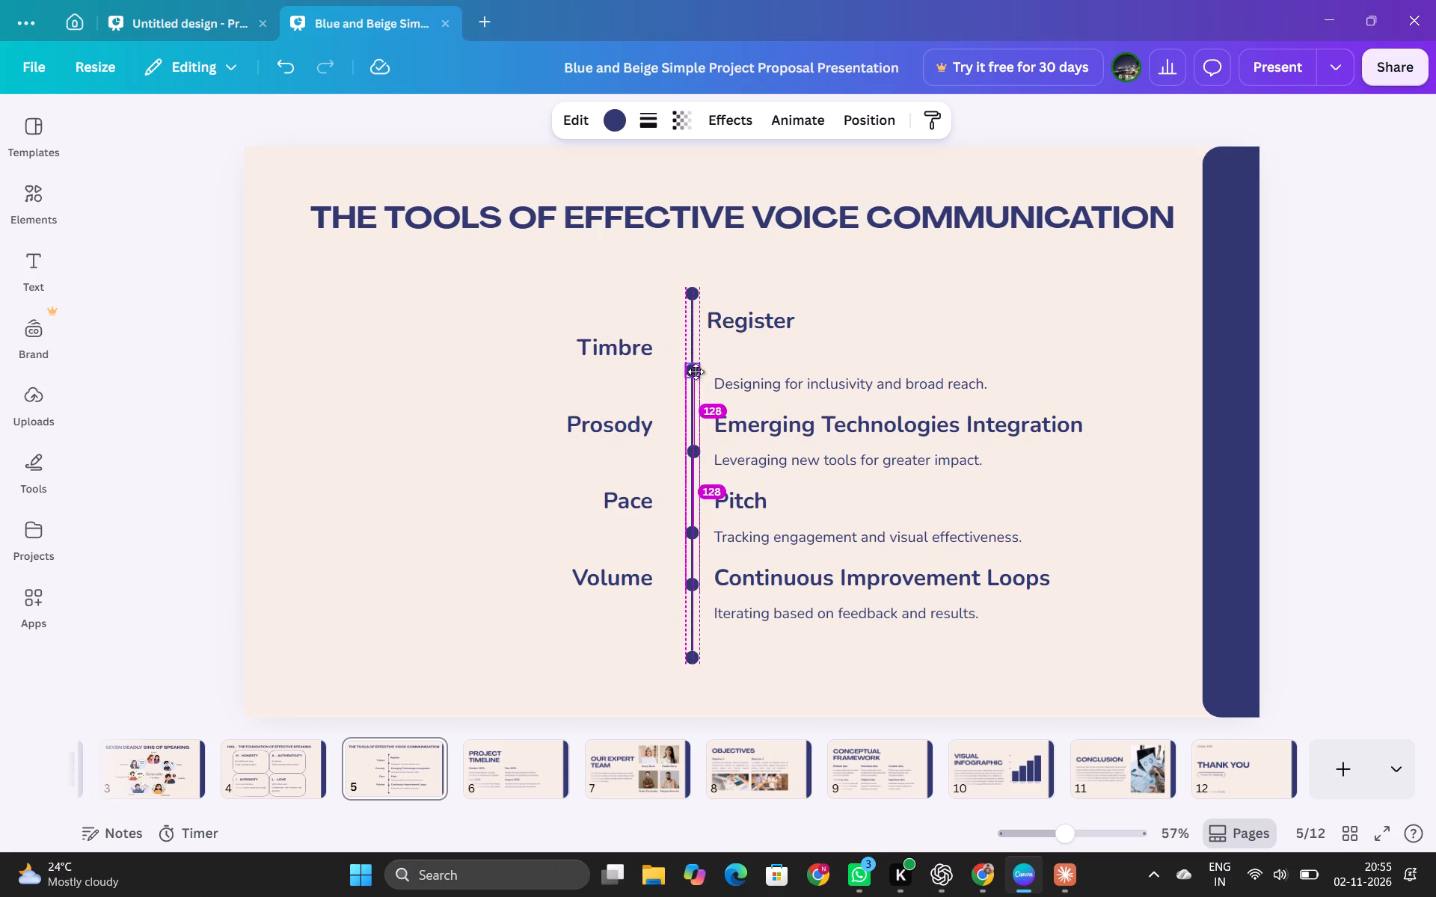
pyautogui.moveTo(696, 372); pyautogui.dragTo(696, 373)
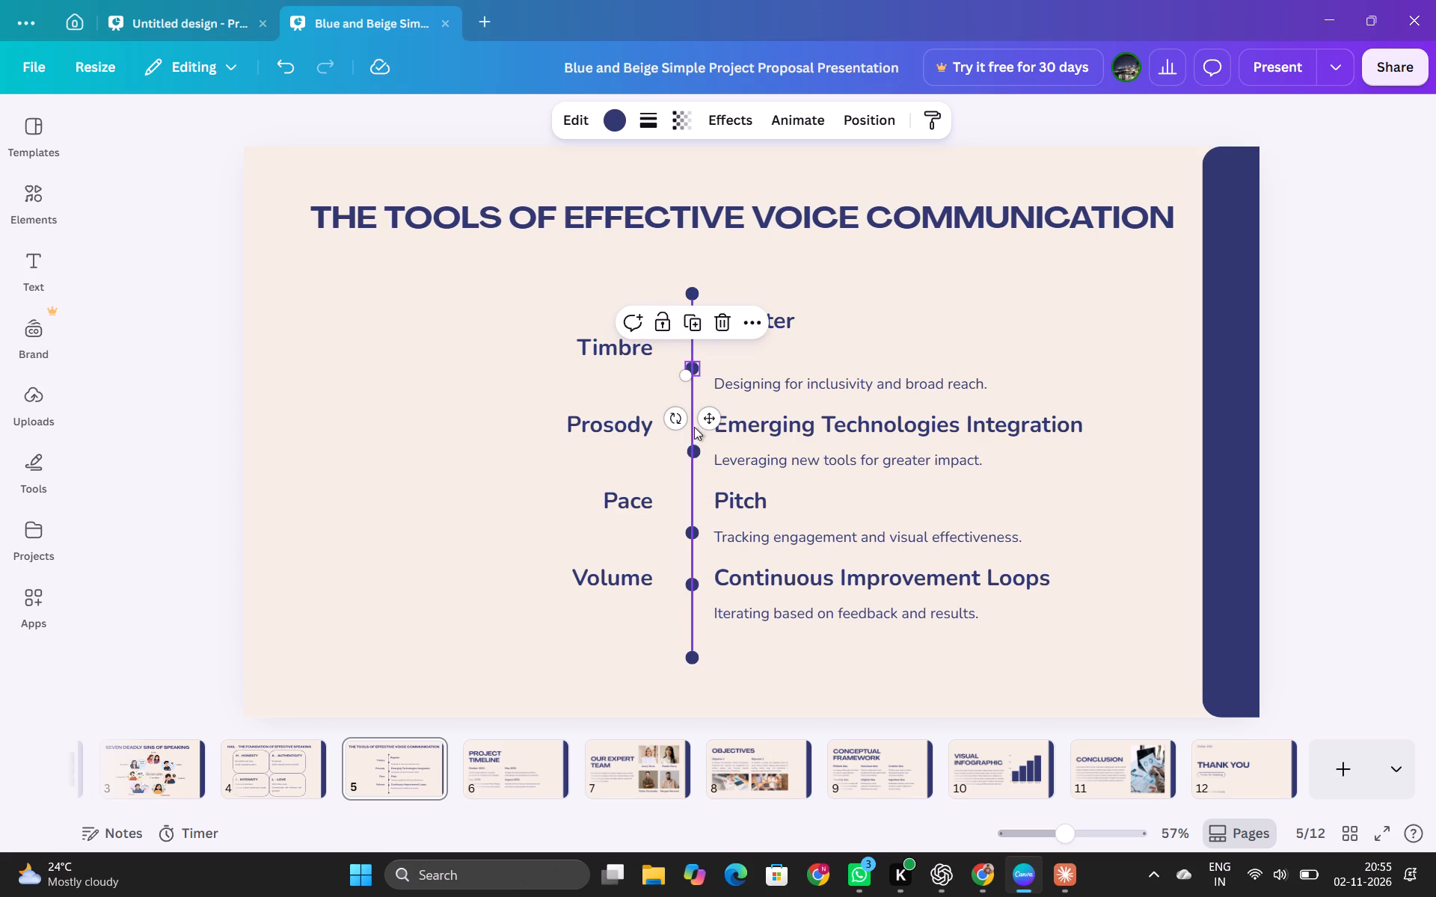
pyautogui.click(691, 449)
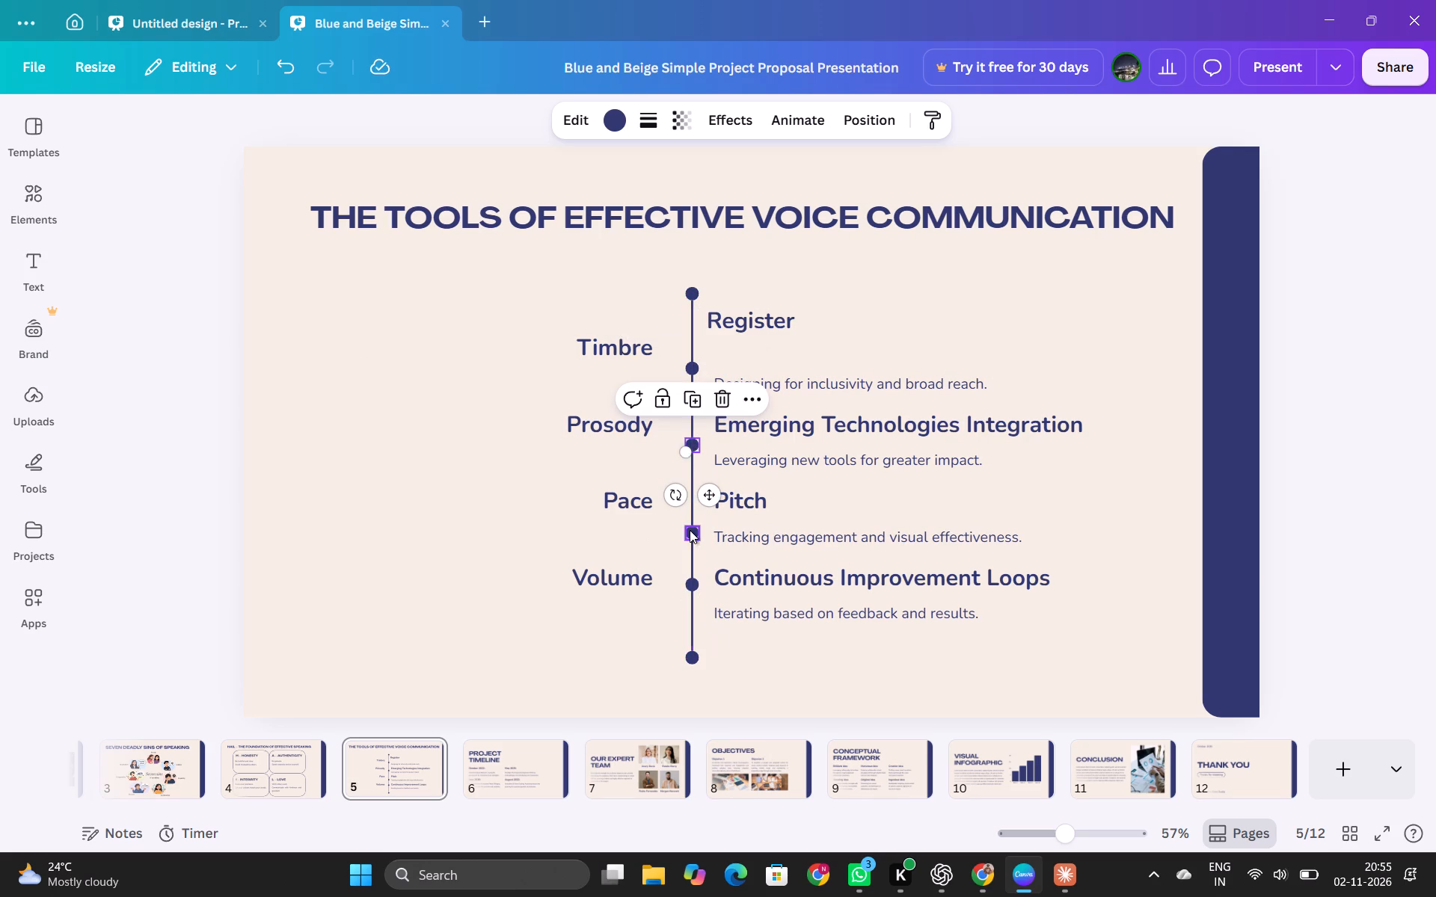
pyautogui.moveTo(690, 530); pyautogui.dragTo(690, 506)
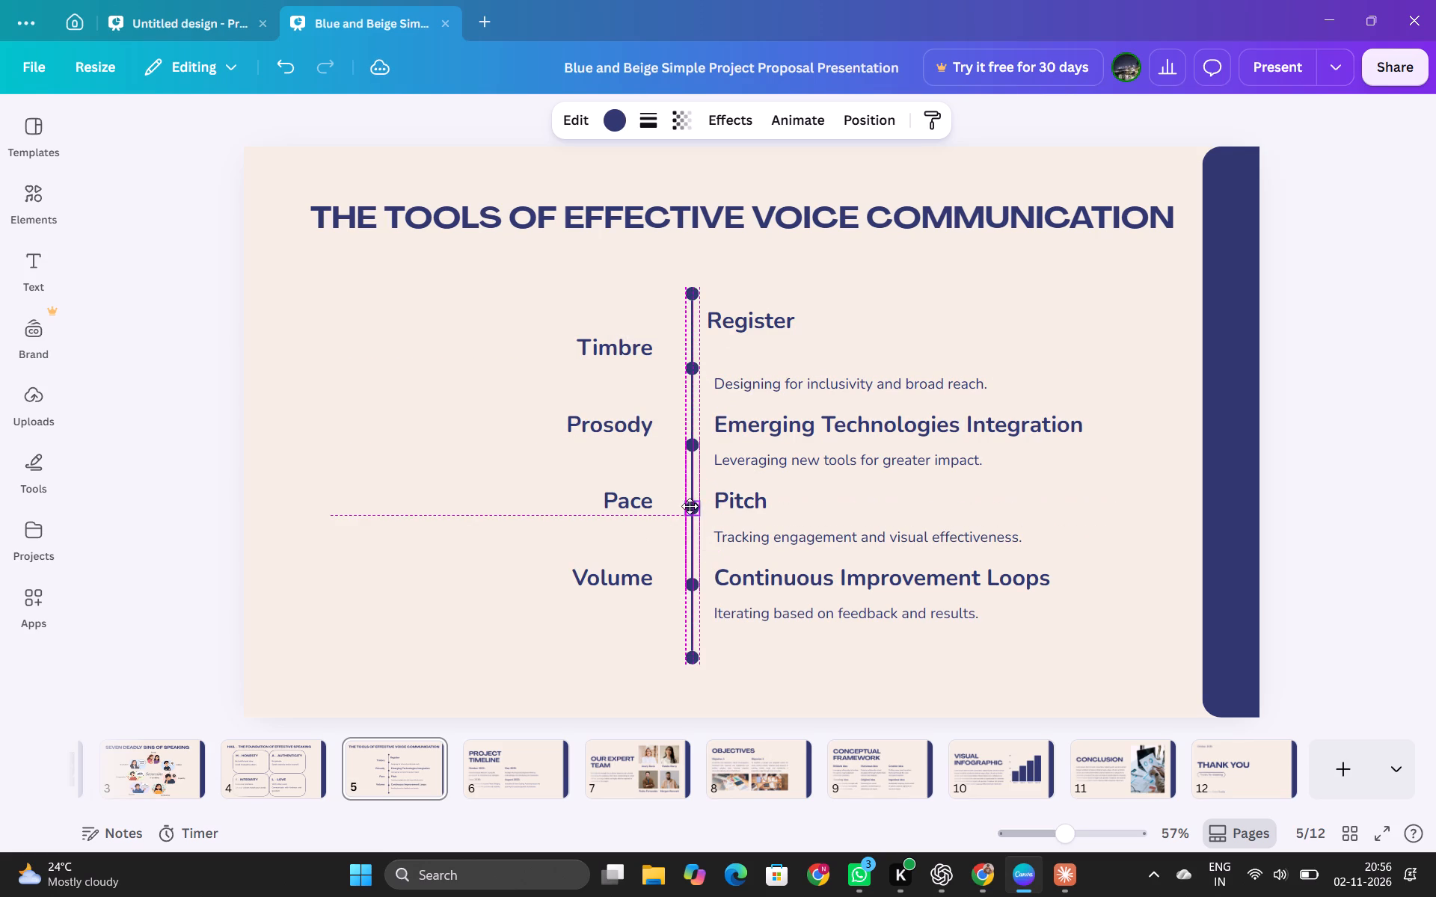
pyautogui.moveTo(690, 506); pyautogui.dragTo(690, 509)
pyautogui.click(949, 702)
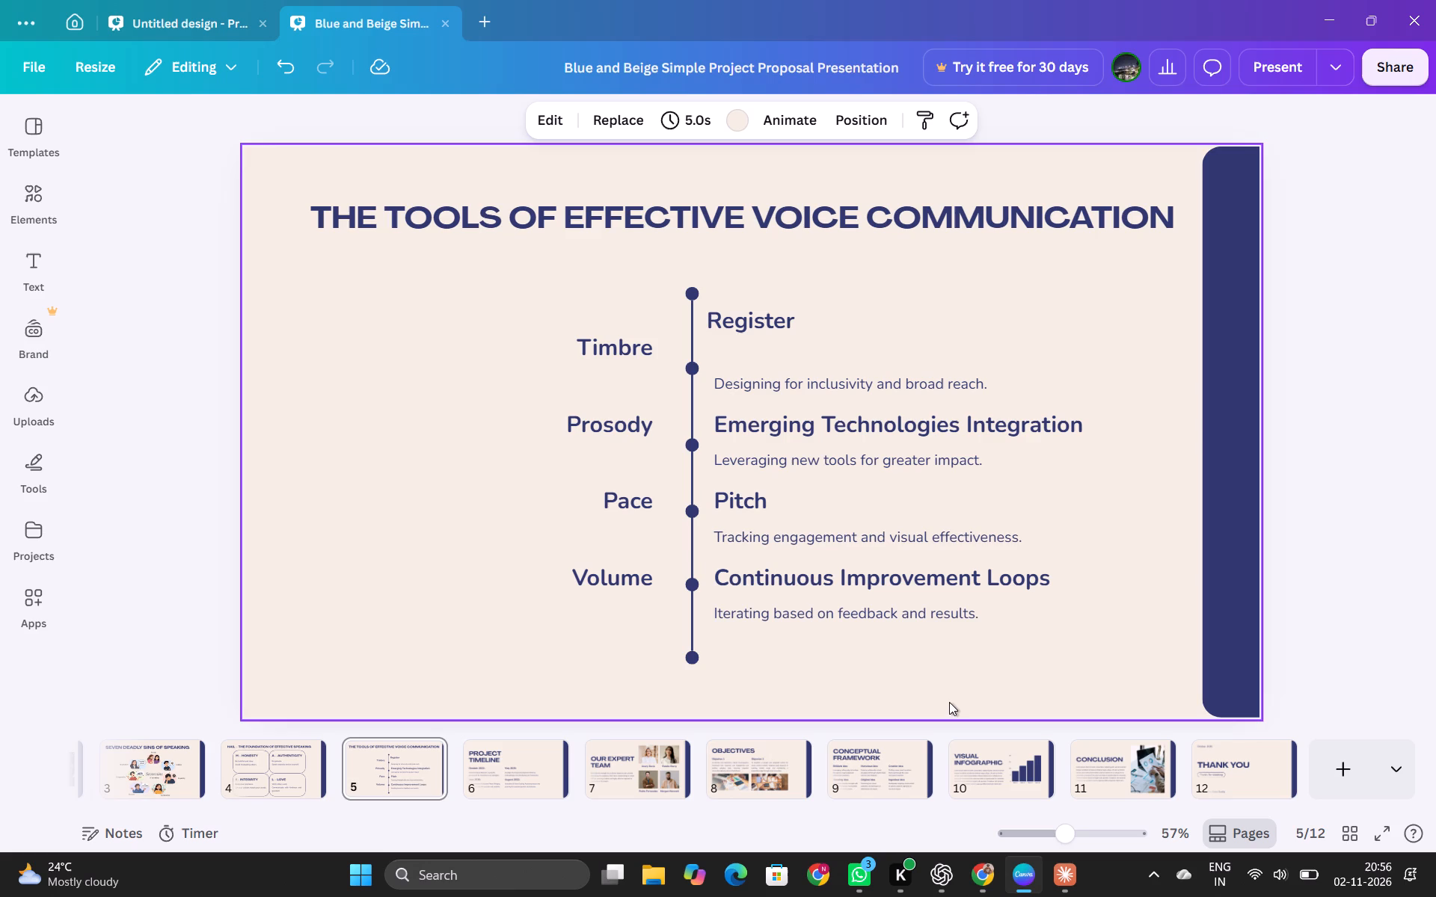
# Move the "Timbre" heading down beside the second timeline dot.
pyautogui.moveTo(616, 357); pyautogui.dragTo(631, 380)
pyautogui.click(755, 421)
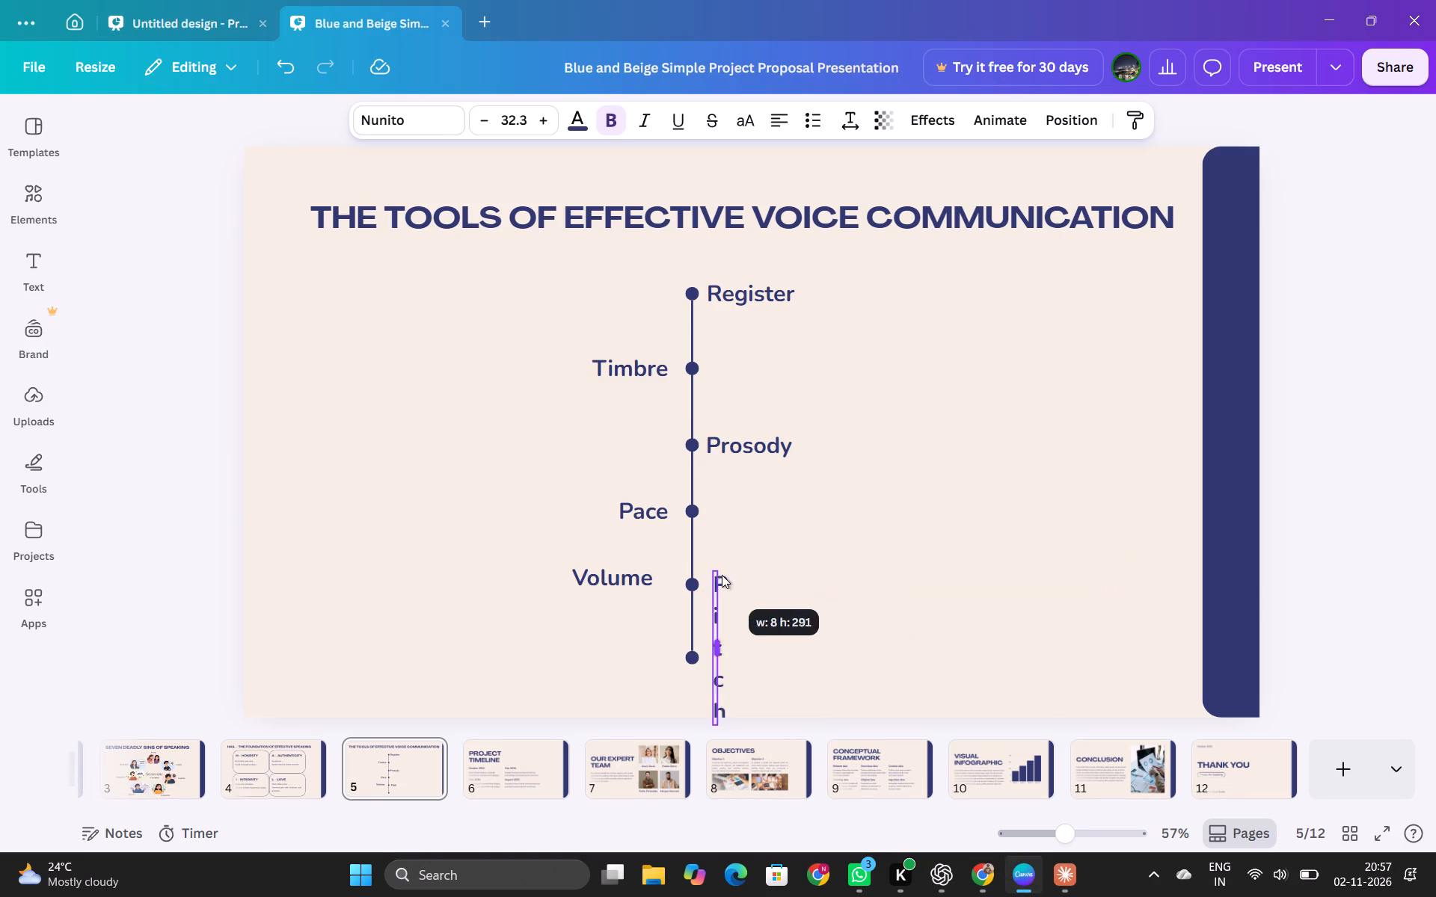
pyautogui.moveTo(722, 575); pyautogui.dragTo(767, 575)
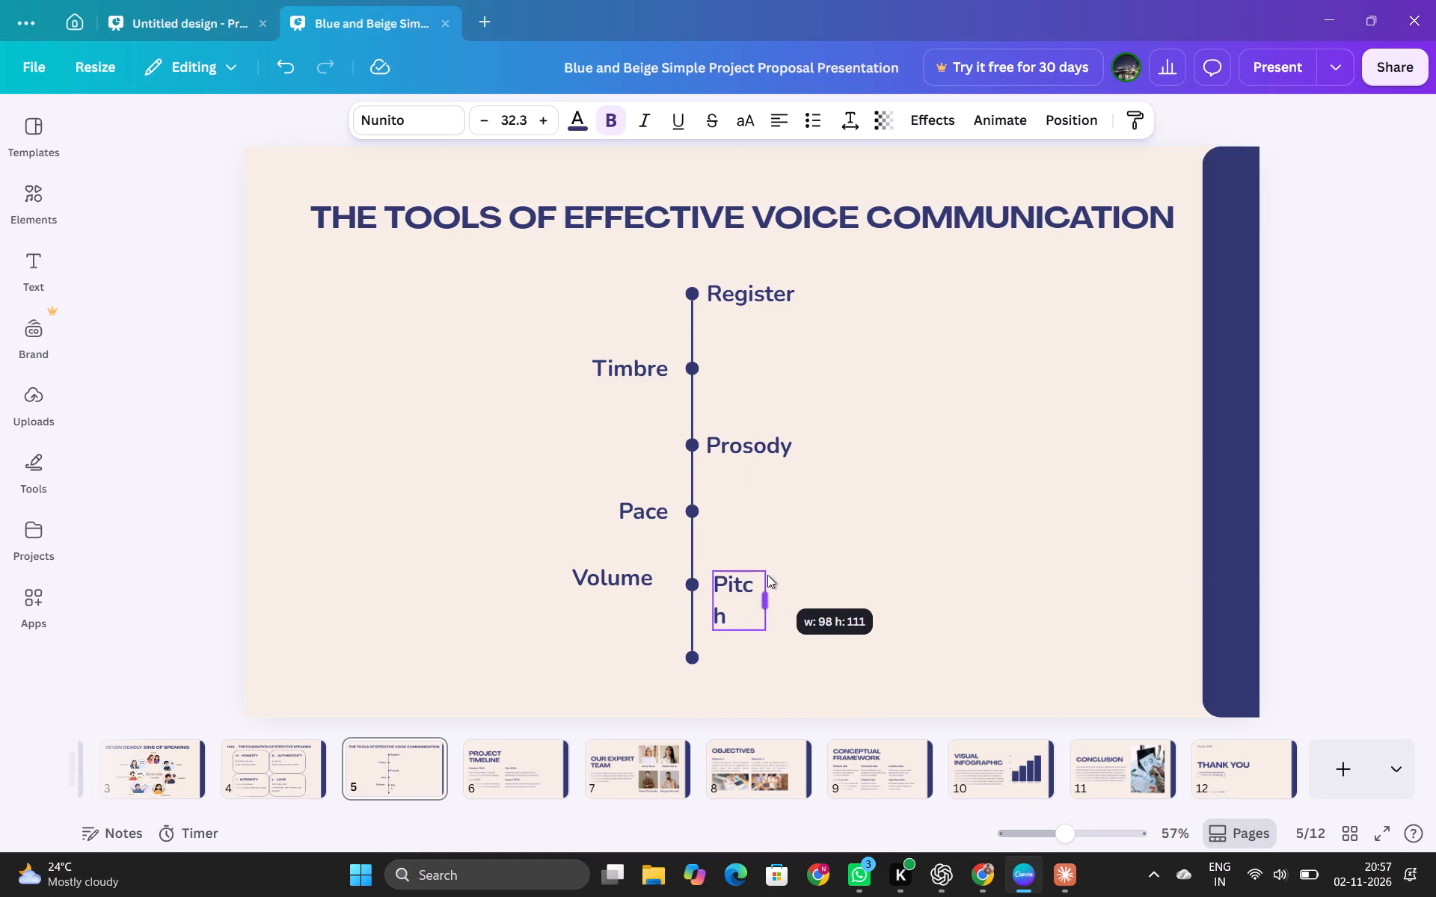
pyautogui.moveTo(767, 575); pyautogui.dragTo(773, 575)
pyautogui.moveTo(731, 582); pyautogui.dragTo(727, 582)
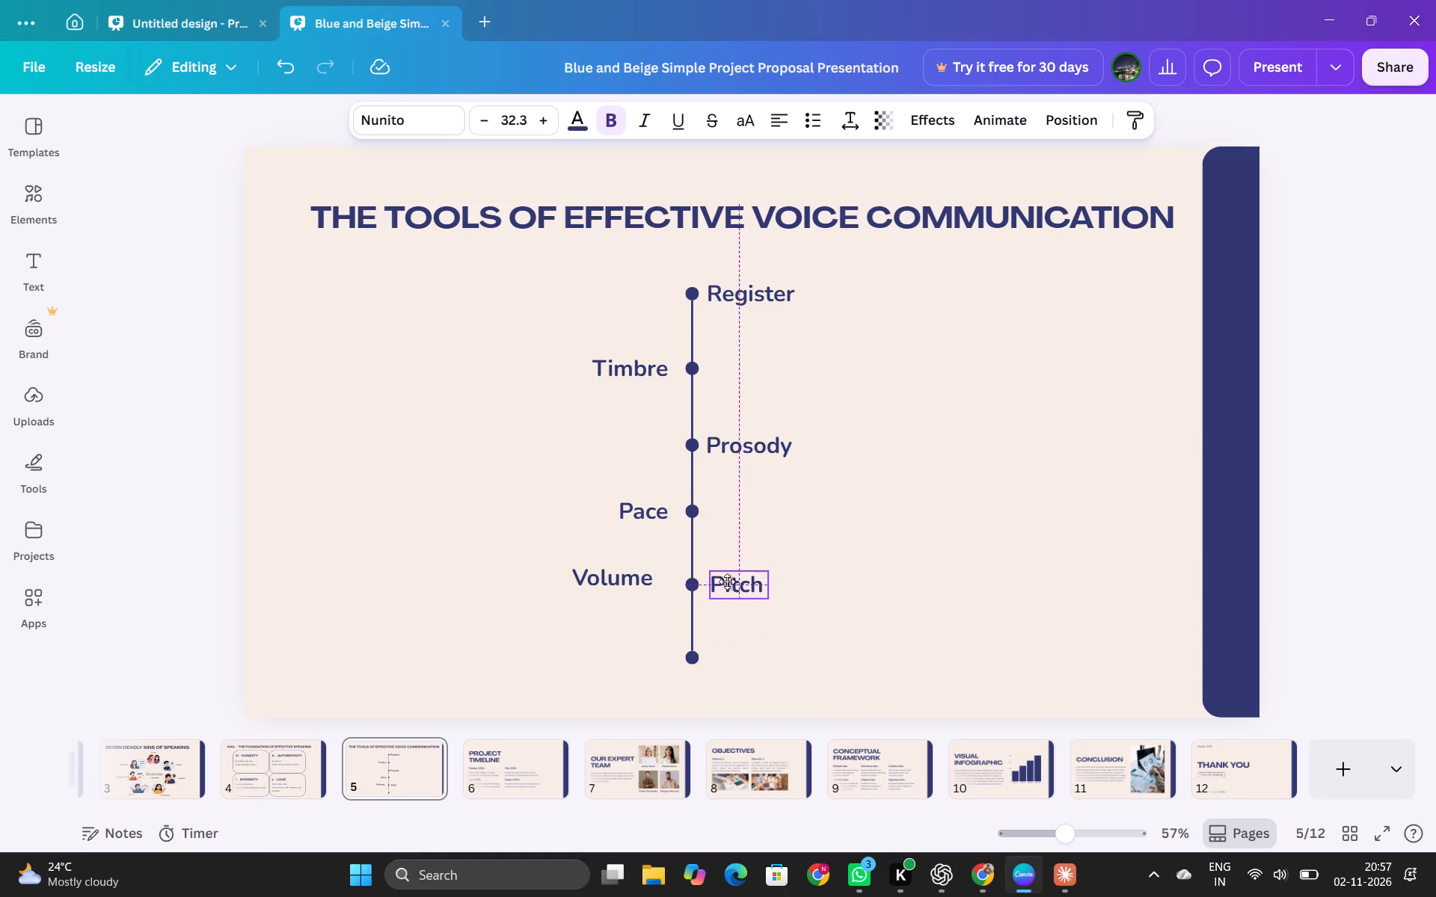
pyautogui.moveTo(727, 582); pyautogui.dragTo(724, 582)
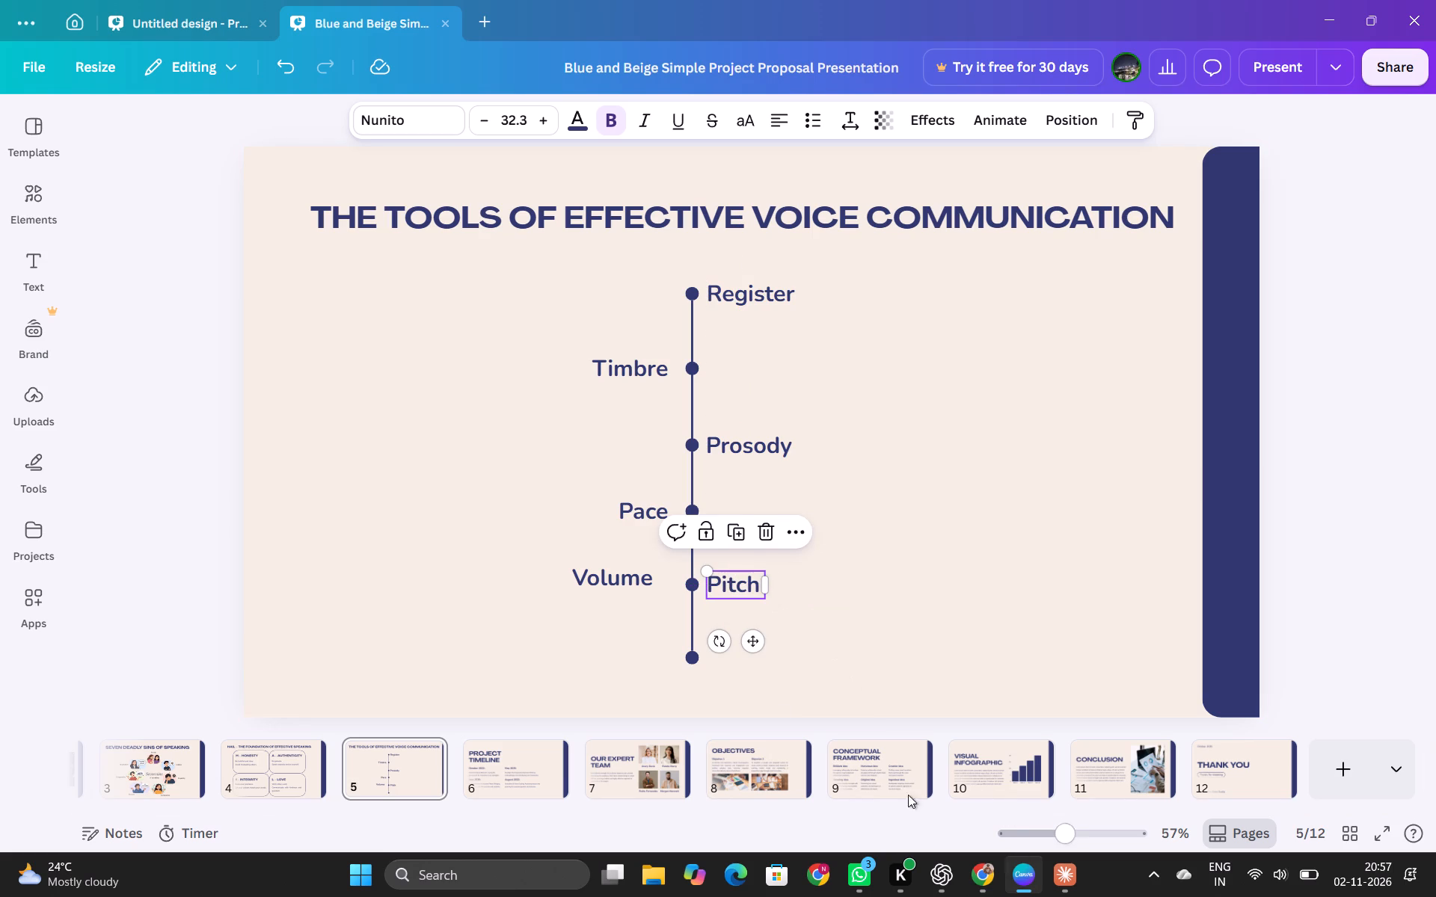
# Move the "Volume" heading beside the last timeline dot, in line with "Pace", and narrow its text box to fit the word.
pyautogui.moveTo(622, 571); pyautogui.dragTo(642, 656)
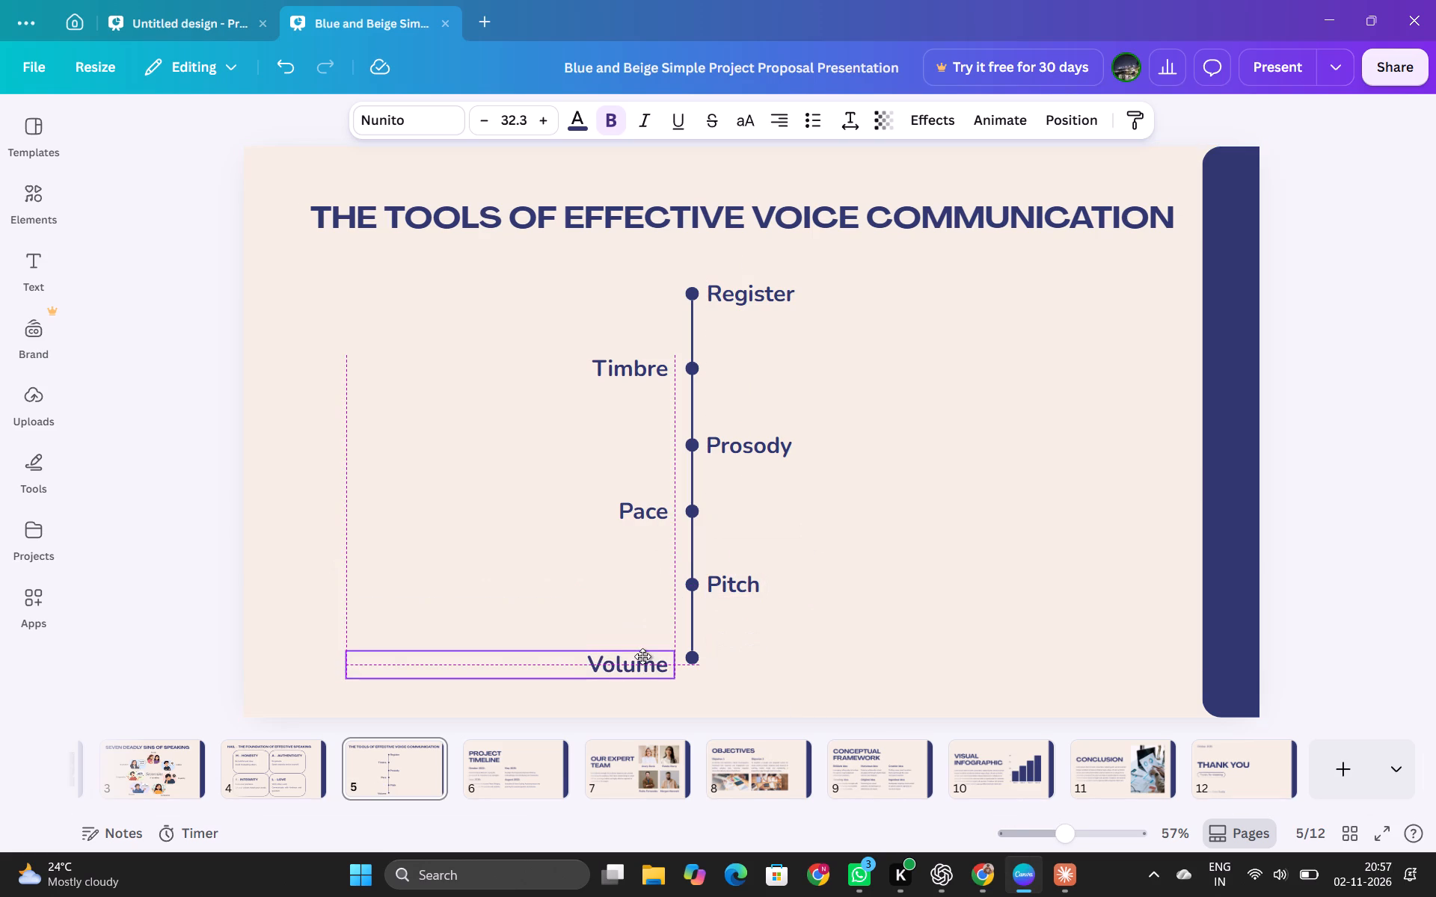
pyautogui.moveTo(642, 656); pyautogui.dragTo(642, 653)
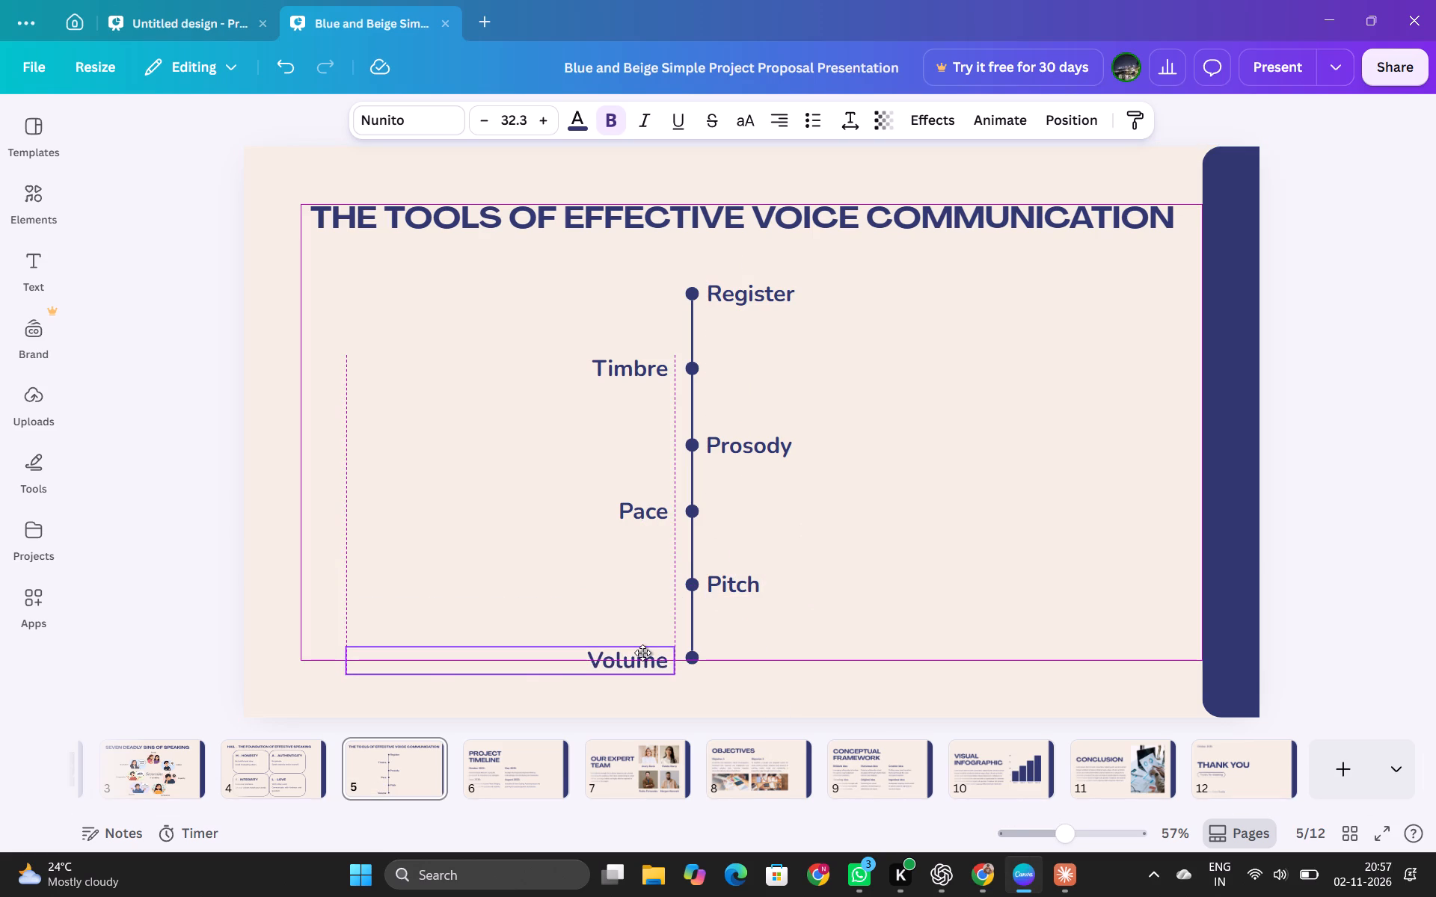
pyautogui.moveTo(642, 653); pyautogui.dragTo(642, 651)
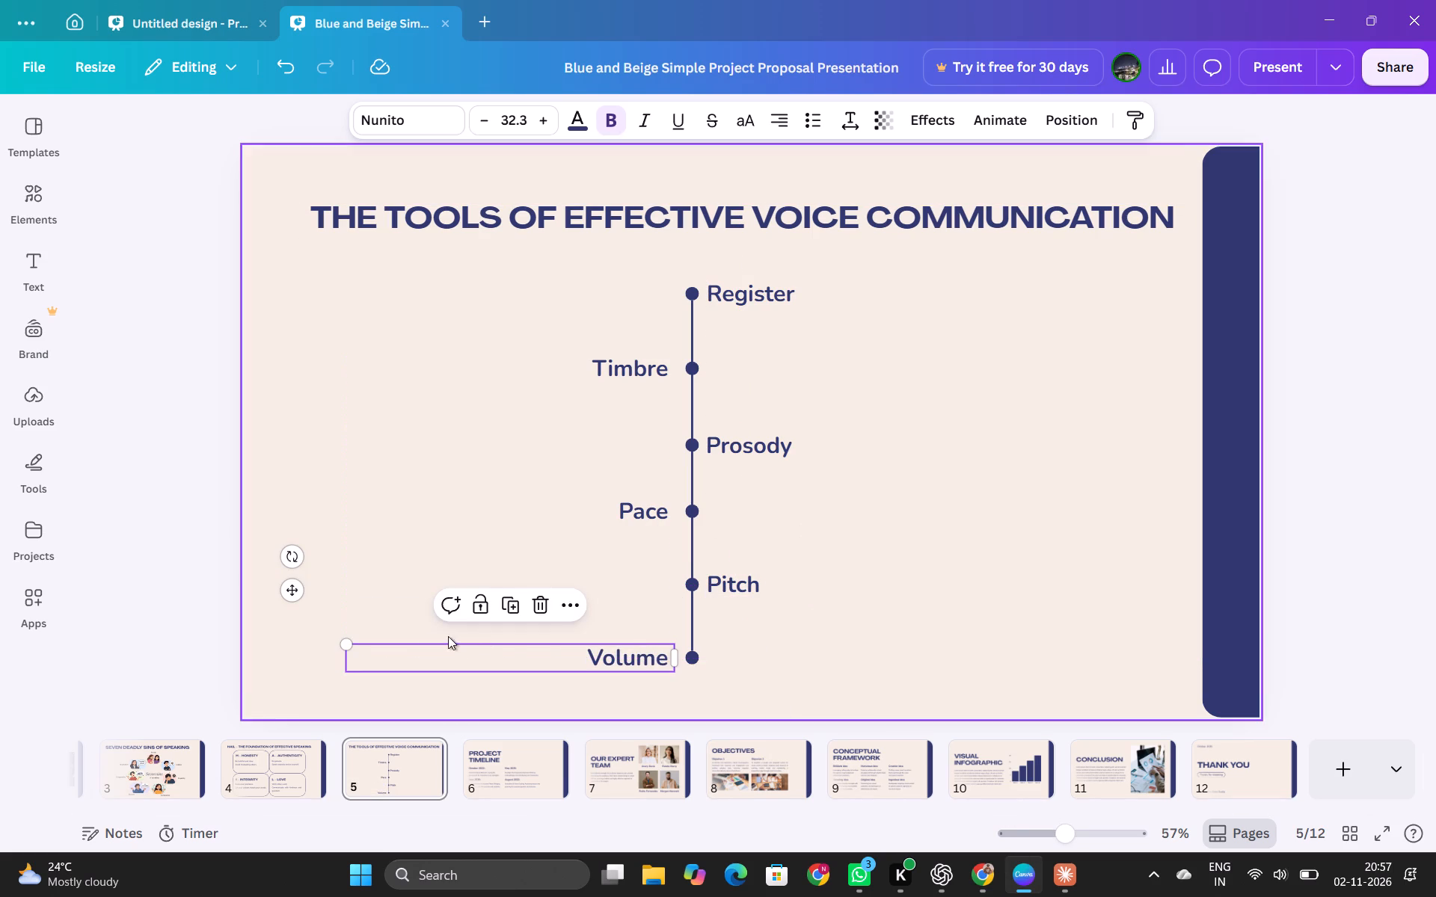
pyautogui.moveTo(345, 659); pyautogui.dragTo(552, 657)
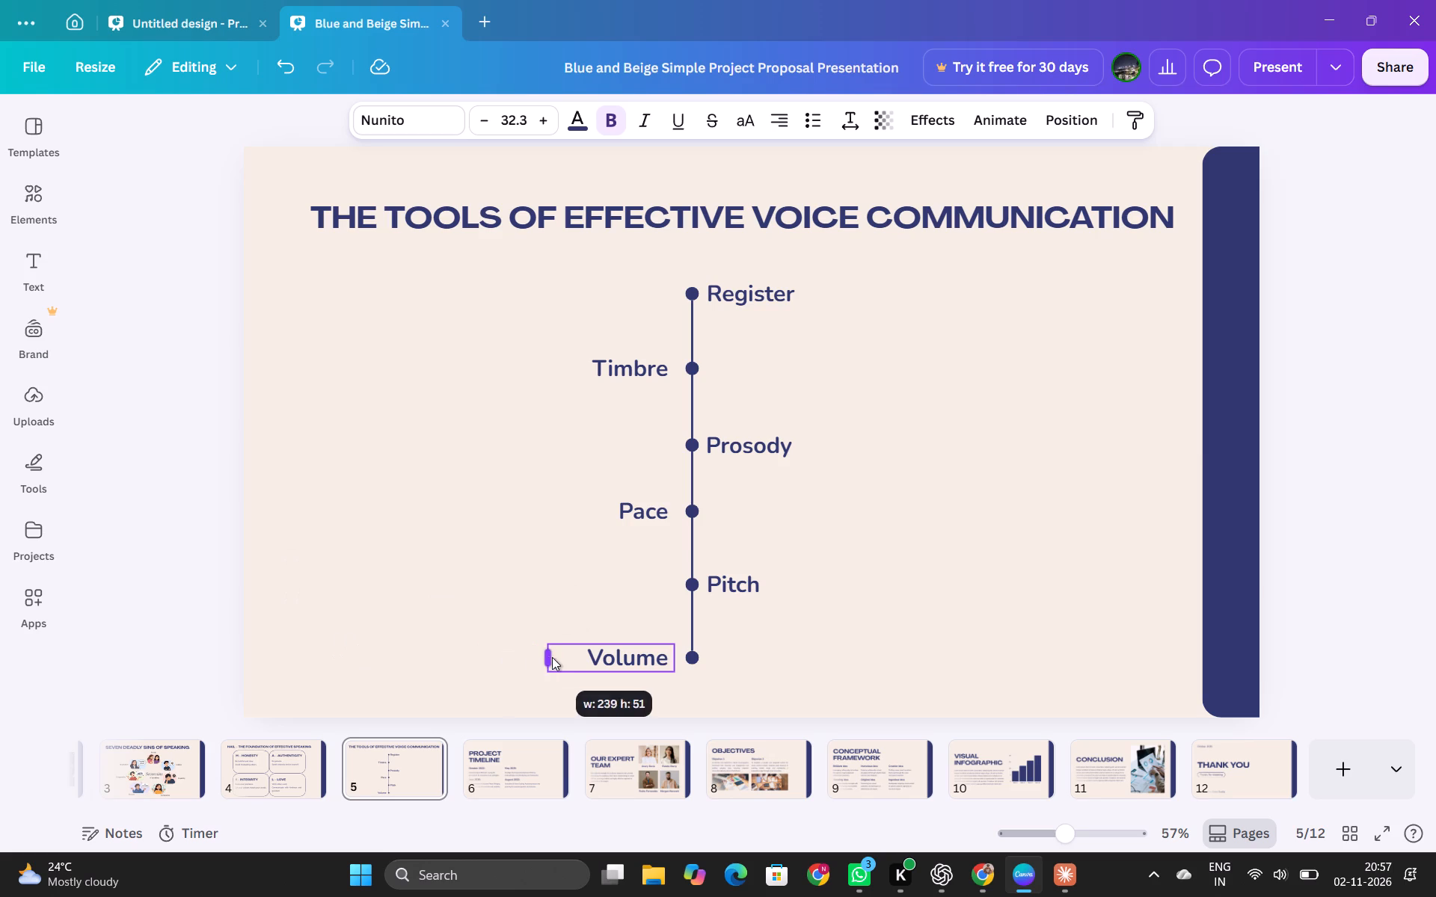
pyautogui.moveTo(552, 657); pyautogui.dragTo(584, 656)
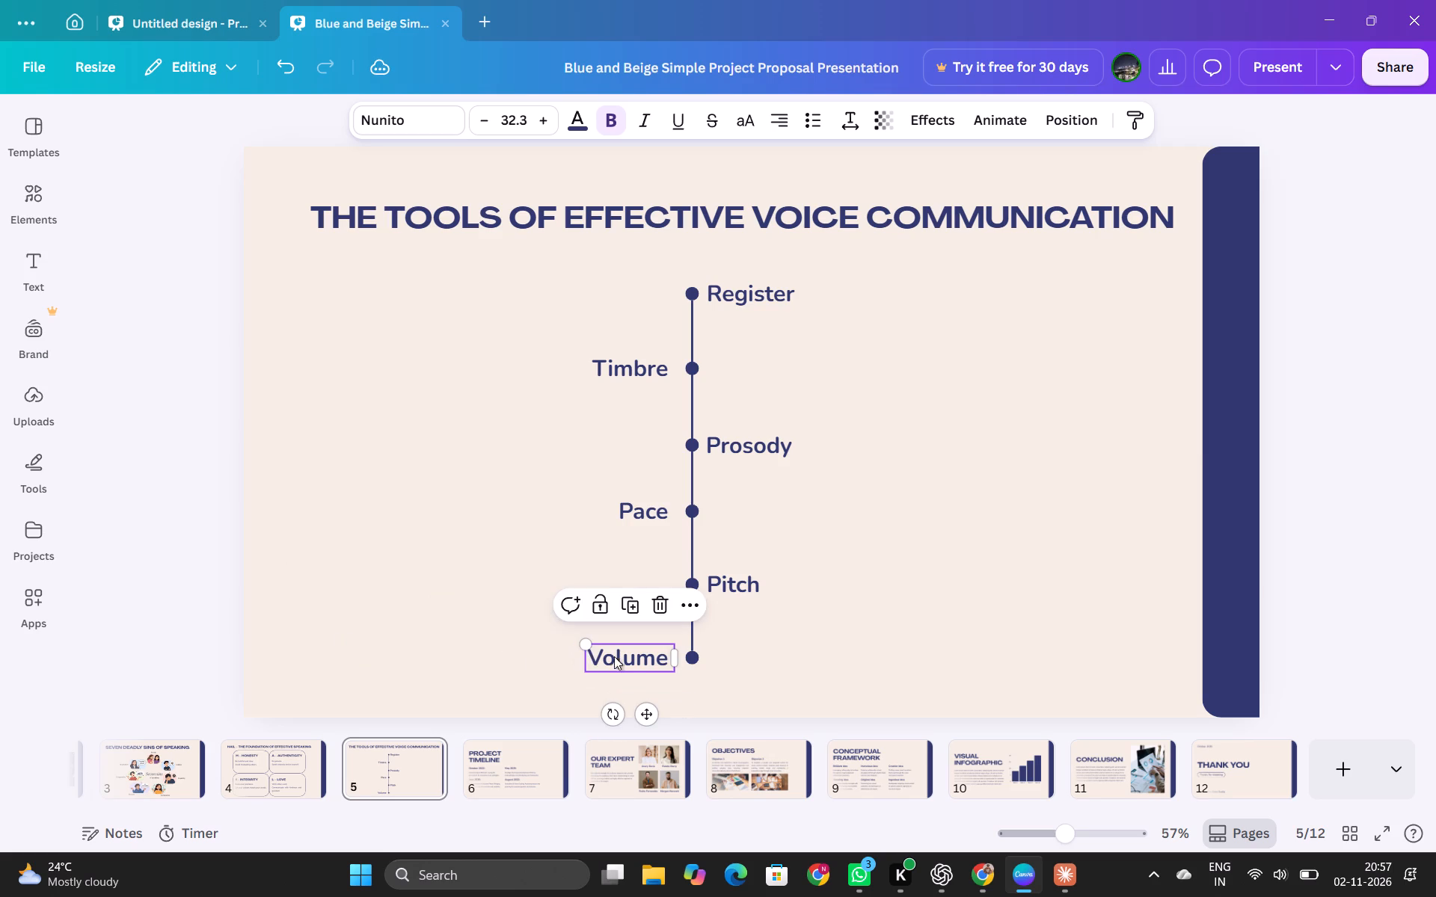
pyautogui.click(628, 660)
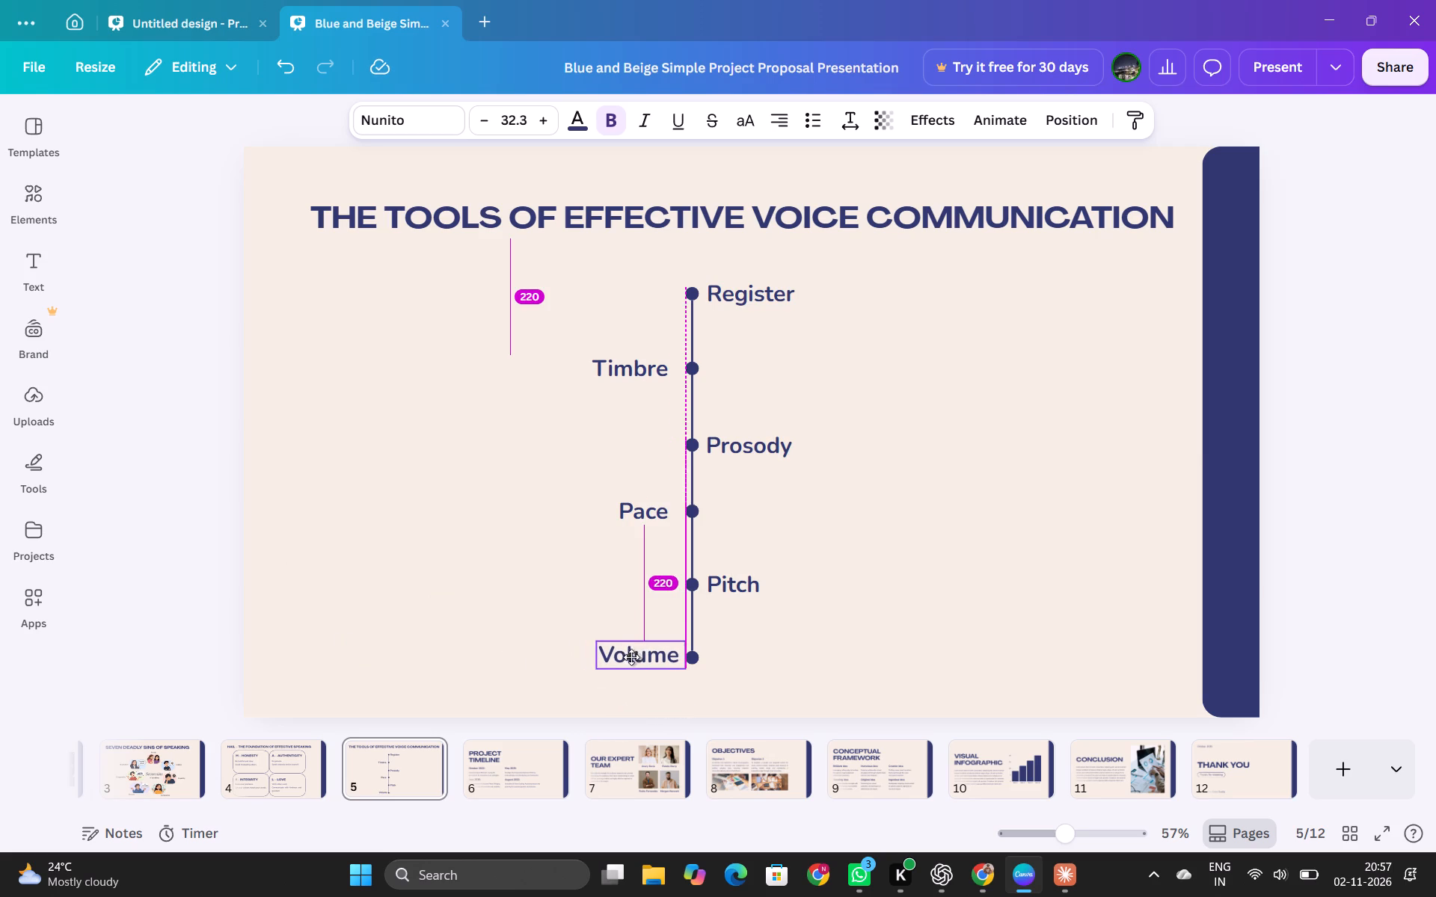
pyautogui.click(636, 518)
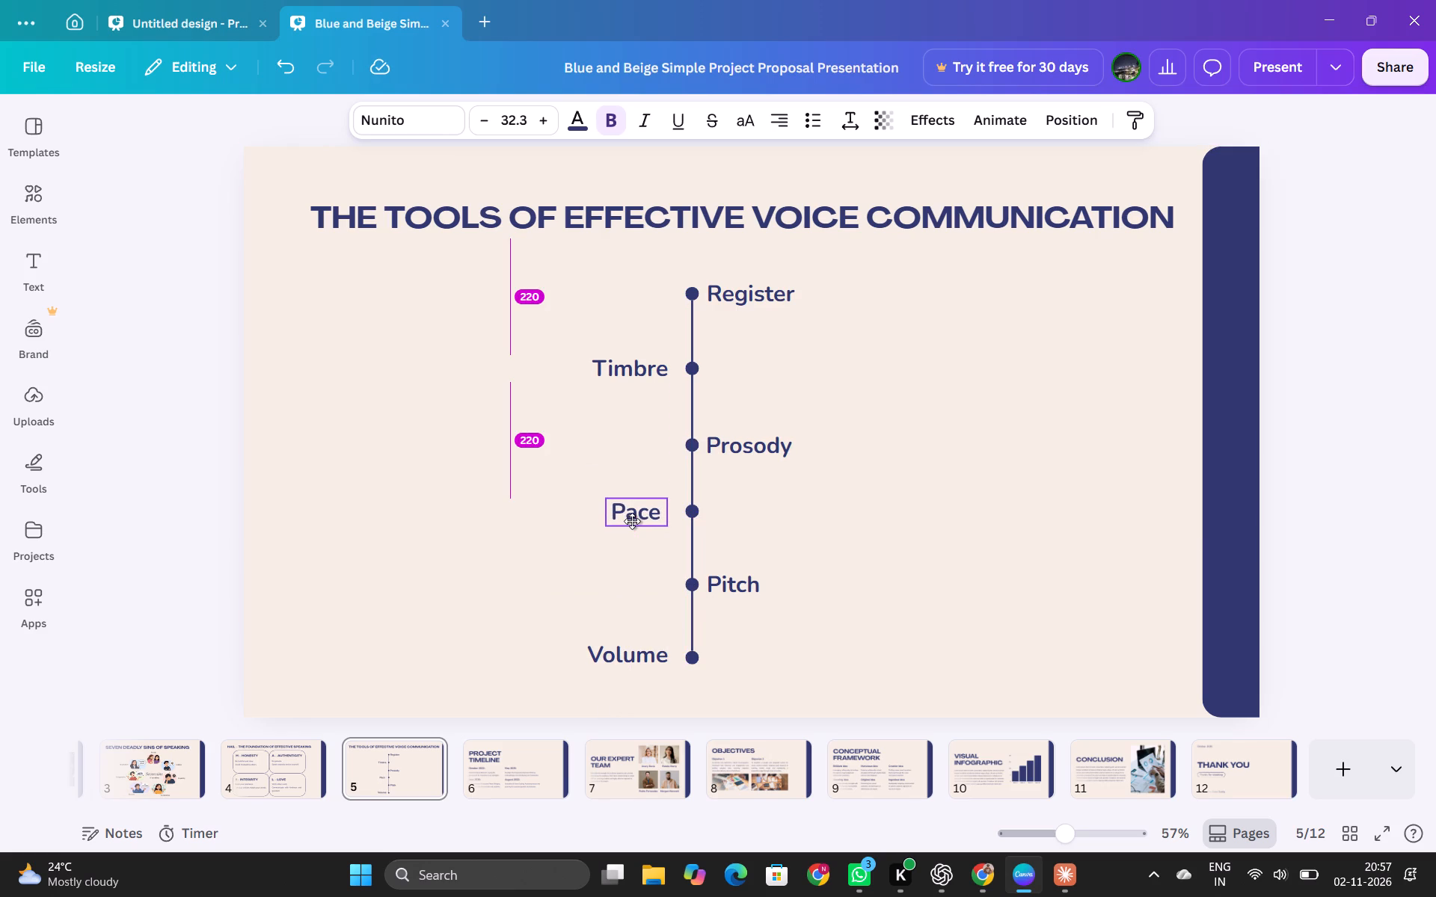
# Delete the trailing space after "Timbre" so the word sits flush with its text box edge beside the timeline.
pyautogui.click(638, 377)
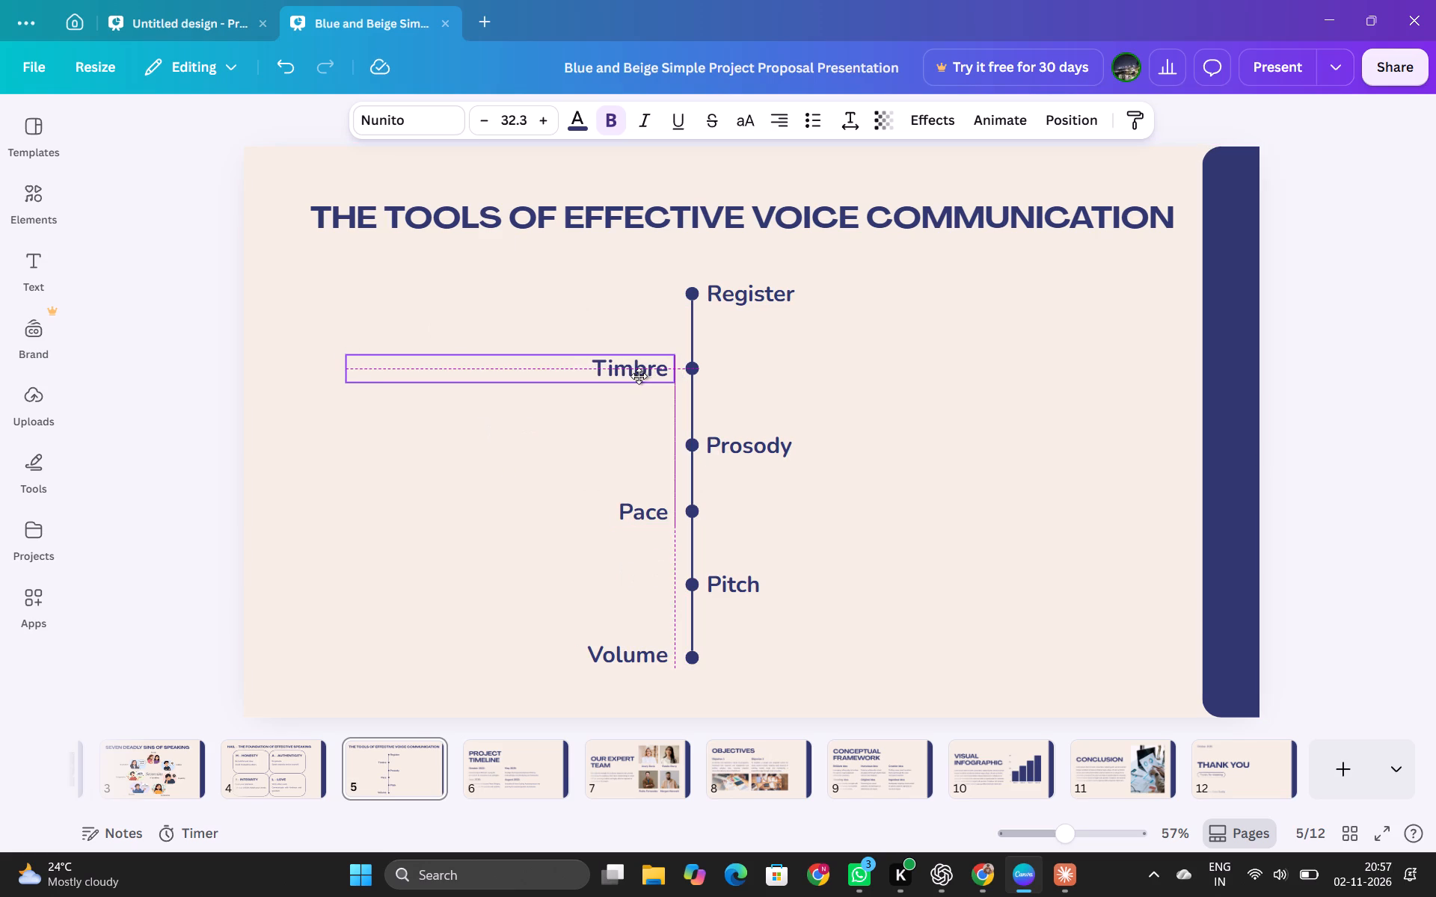
pyautogui.click(642, 509)
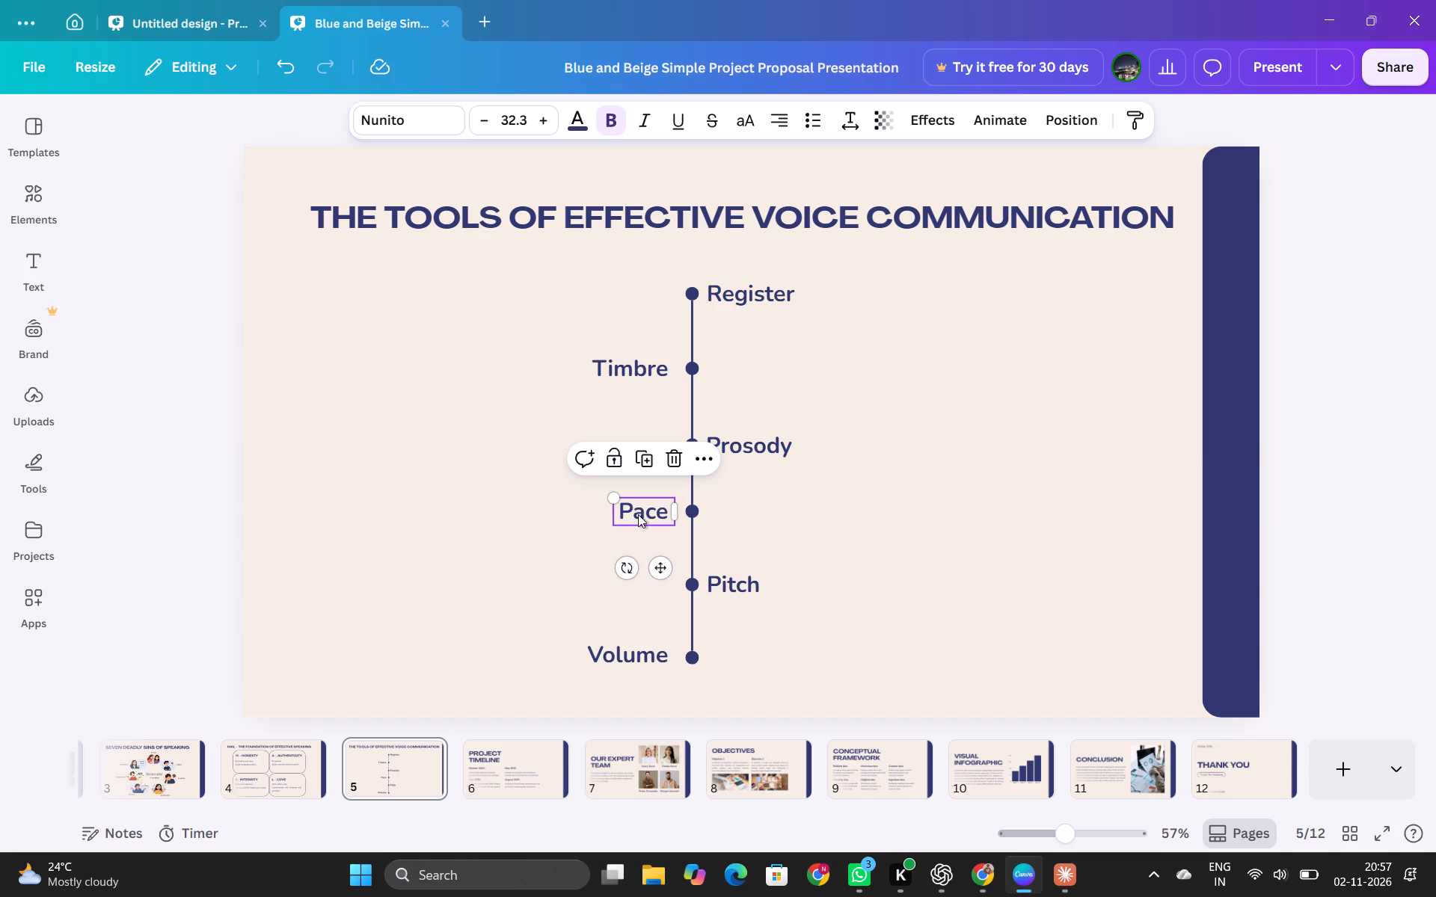
pyautogui.doubleClick(635, 367)
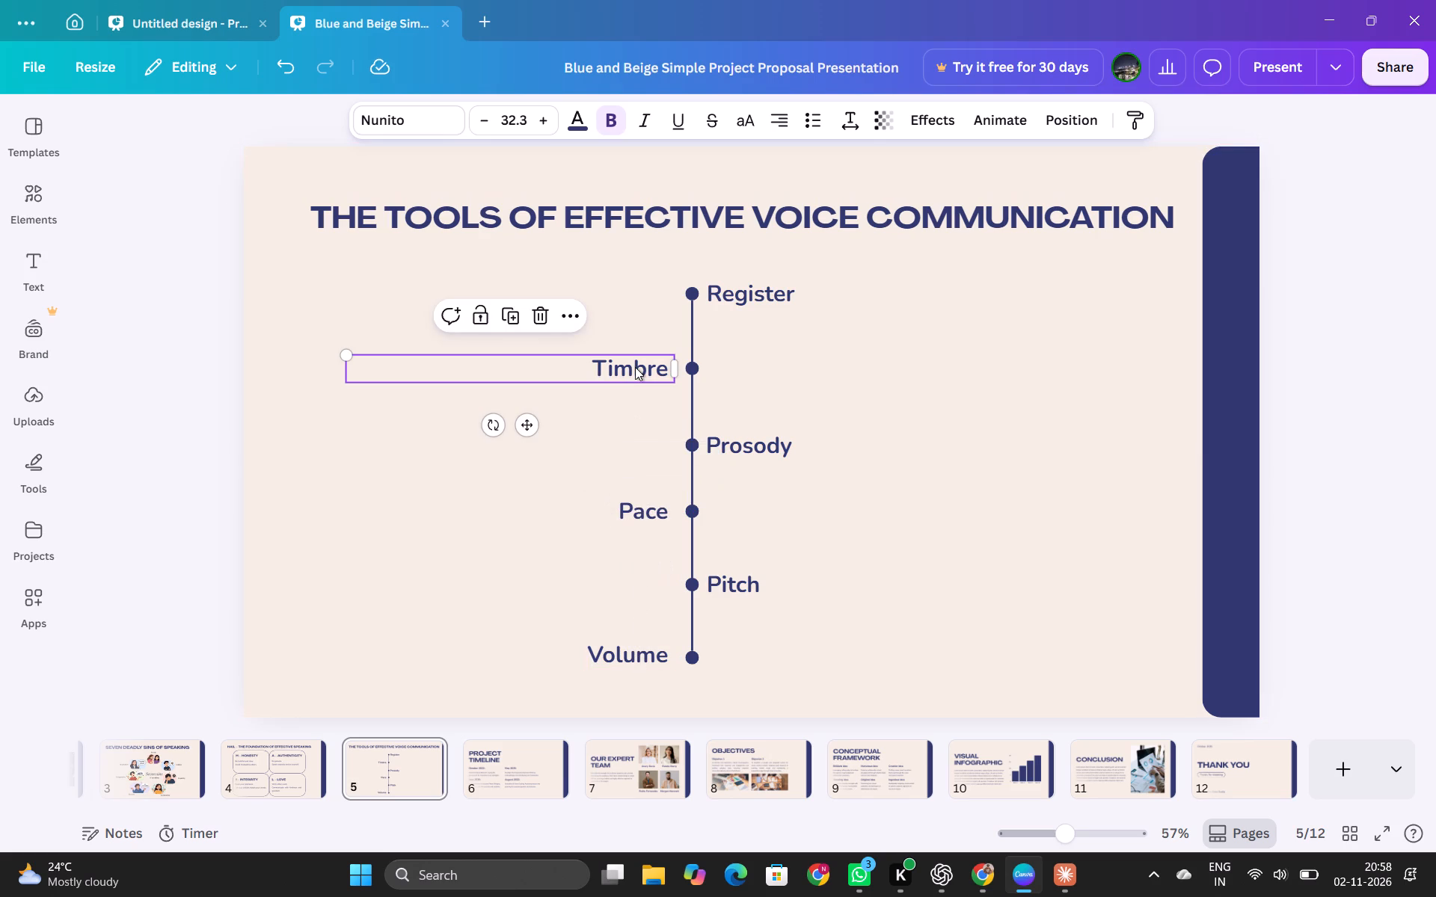
pyautogui.click(645, 368)
pyautogui.press('Right')
pyautogui.press('Right')
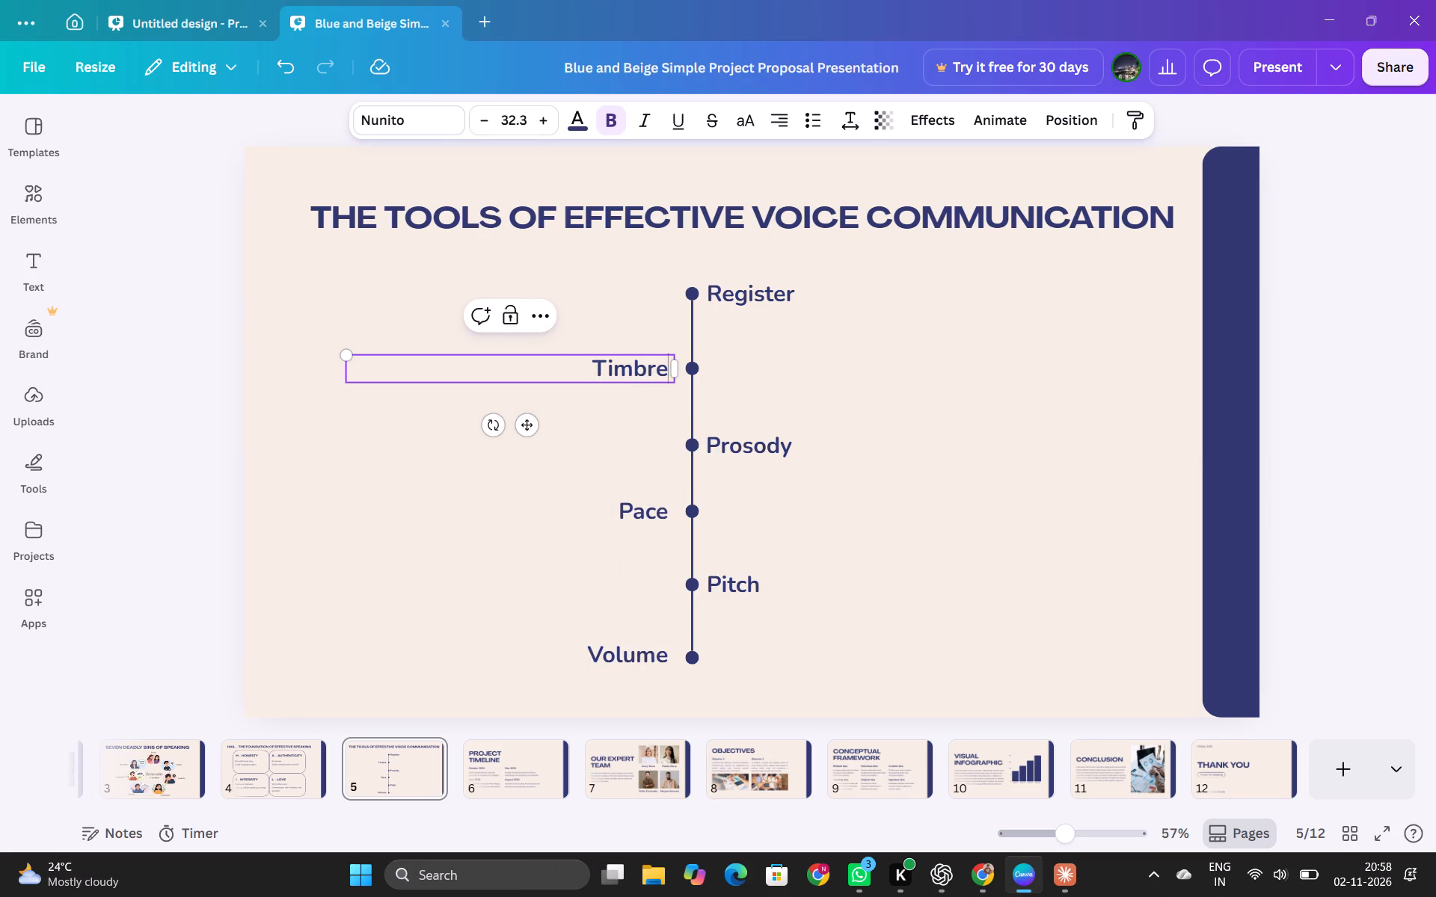
pyautogui.press('Right')
pyautogui.press('BackSpace')
# Delete the trailing space after "Pace" so it ends flush with "Timbre" beside the timeline.
pyautogui.click(656, 502)
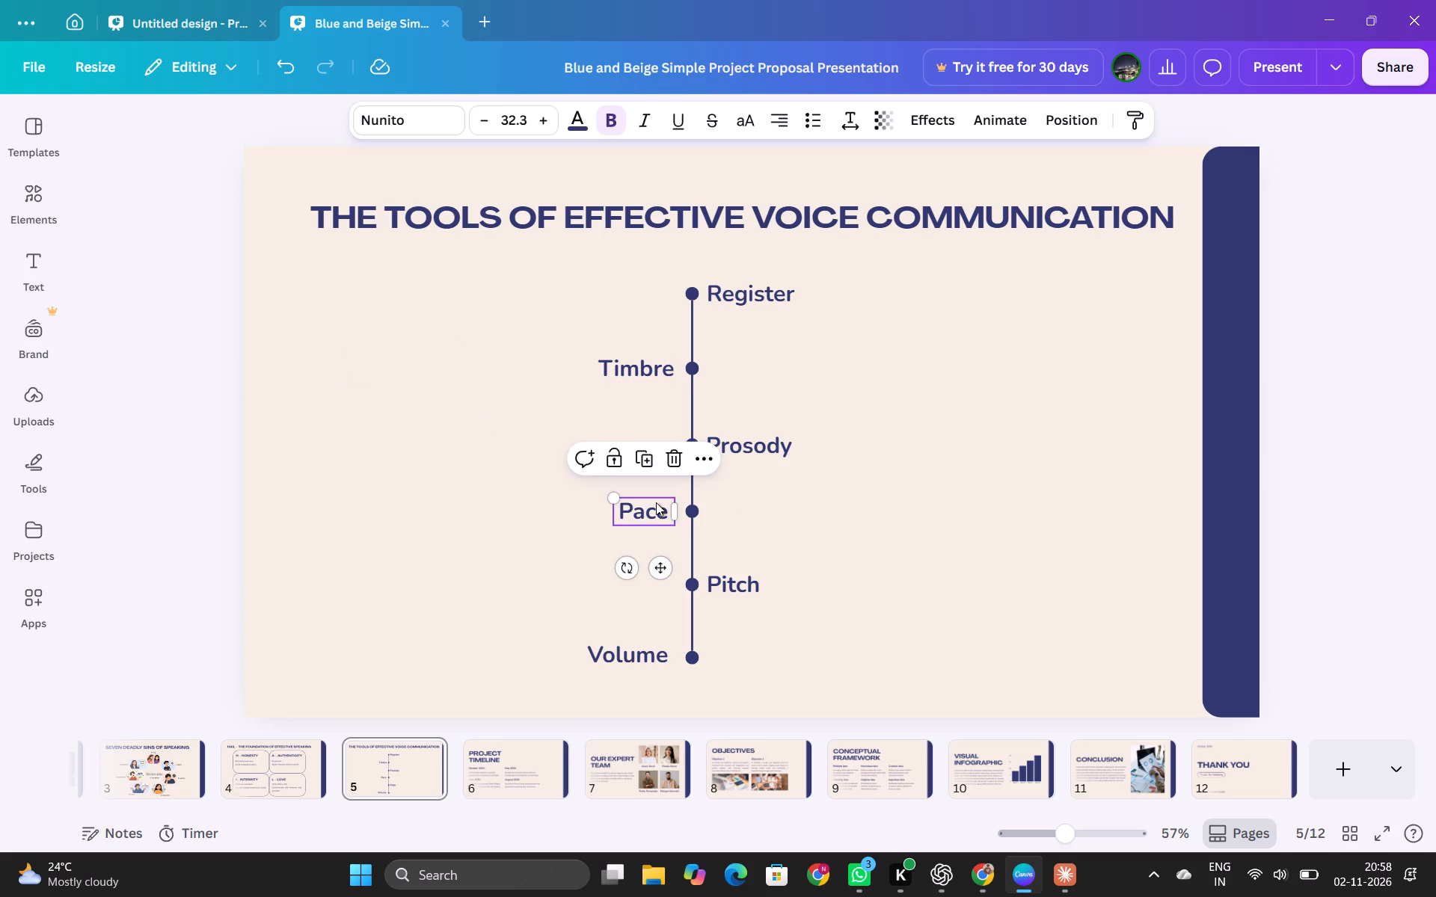
pyautogui.click(656, 502)
pyautogui.press('Right')
pyautogui.press('Right')
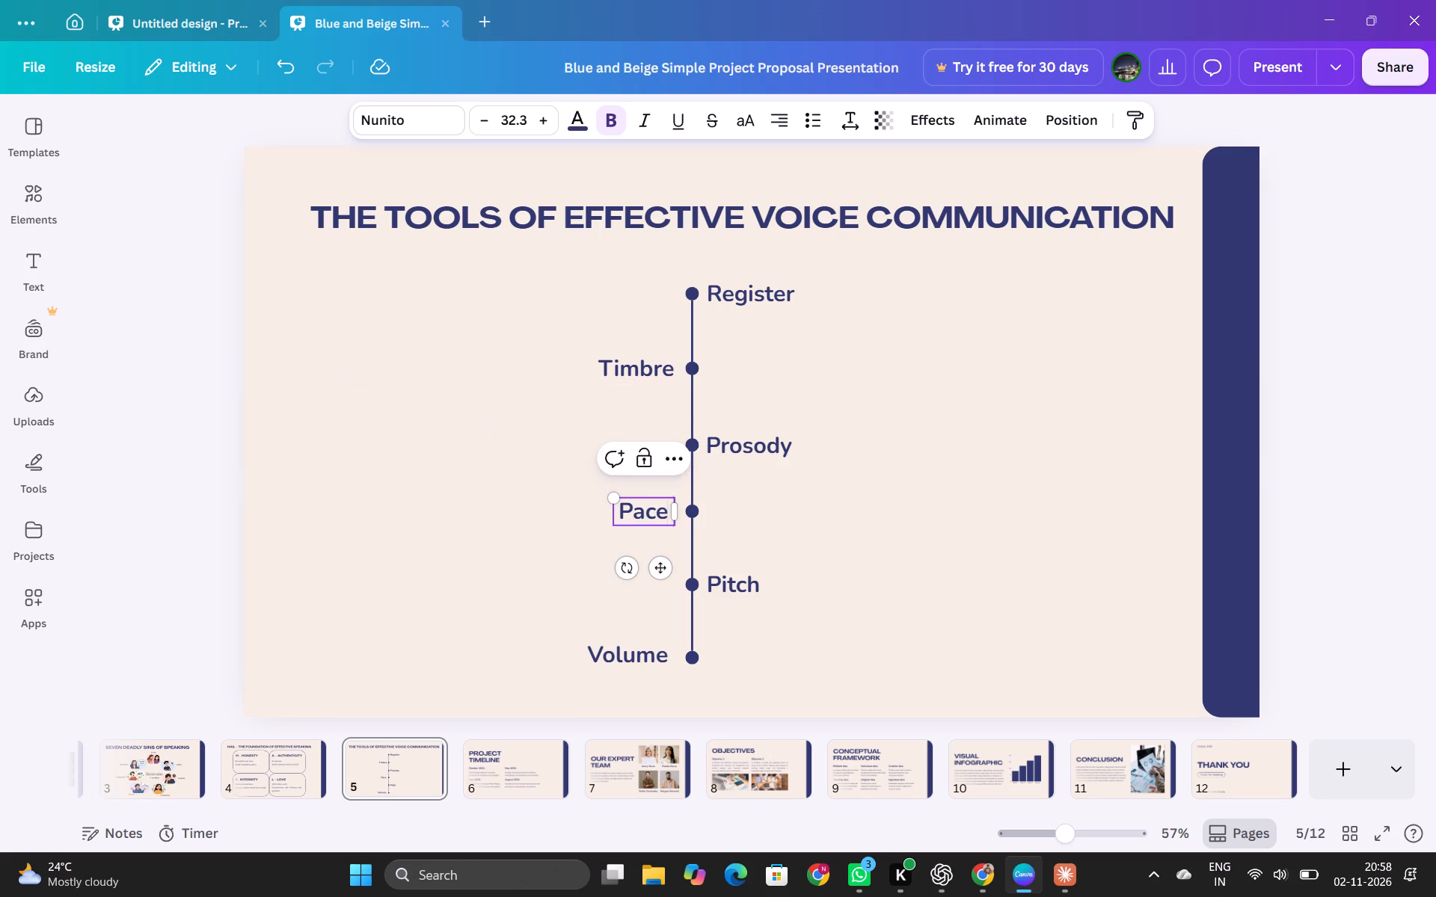
pyautogui.press('BackSpace')
# Delete the trailing space after "Volume" so it ends flush with "Timbre" and "Pace".
pyautogui.click(647, 665)
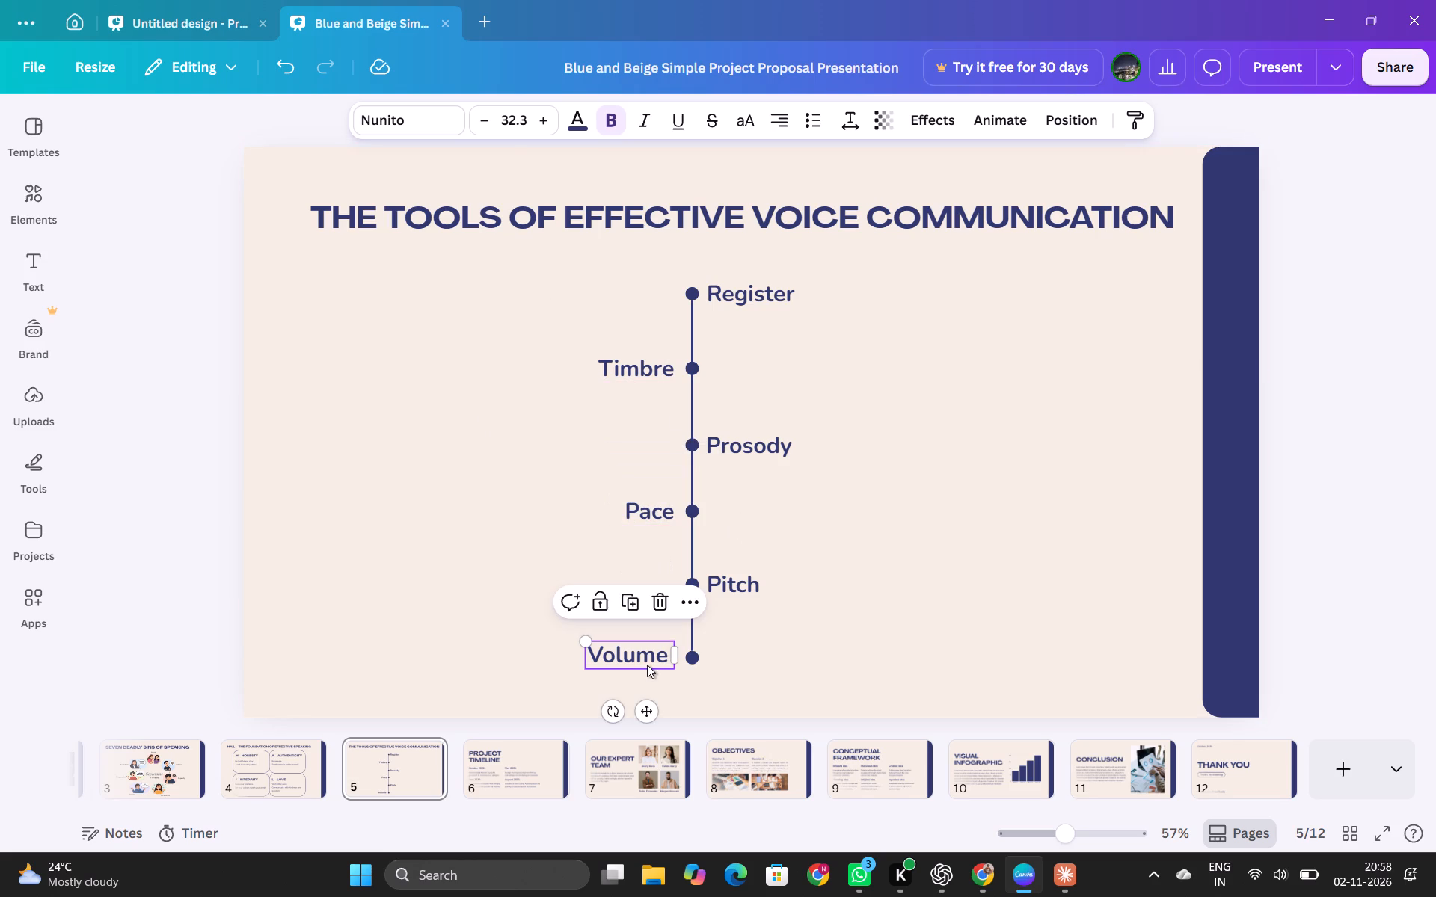
pyautogui.doubleClick(647, 665)
pyautogui.click(647, 665)
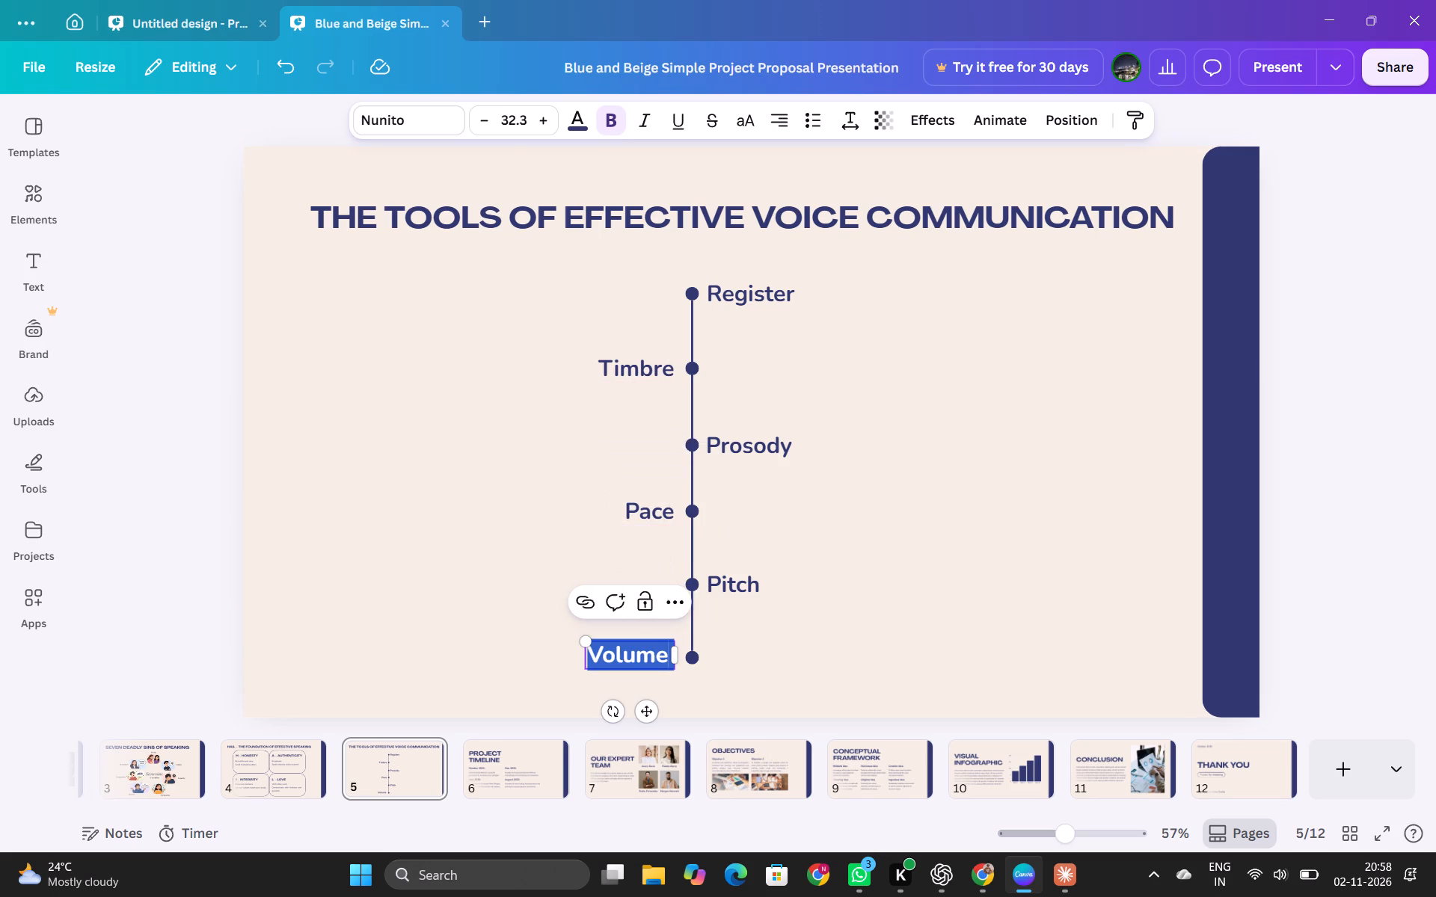
pyautogui.press('Right')
pyautogui.press('Right')
pyautogui.press('BackSpace')
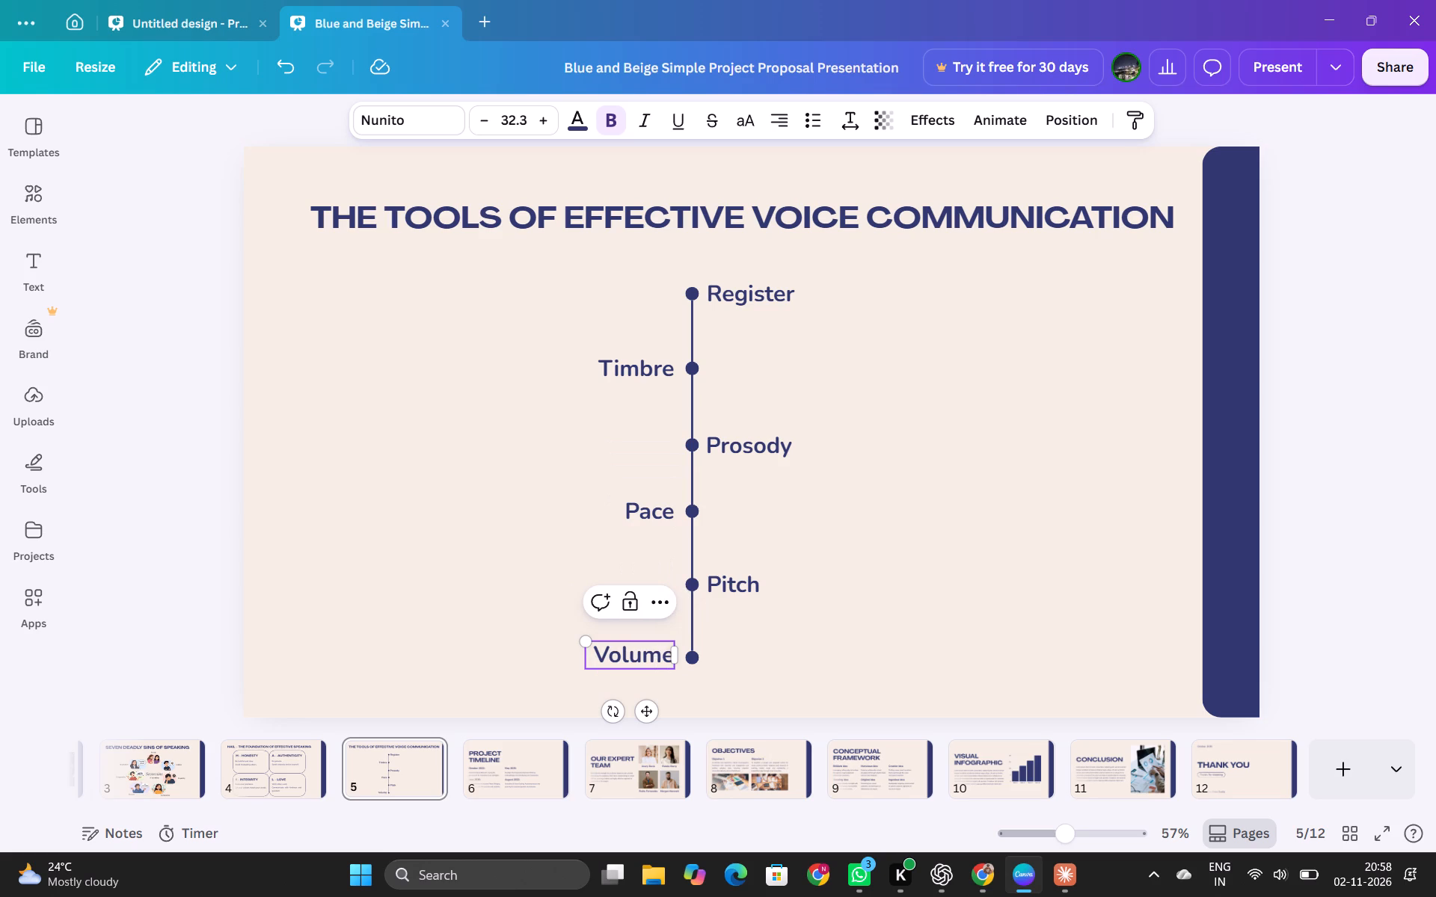
pyautogui.click(785, 638)
# Nudge the "Volume" heading slightly down to centre it on the last timeline dot, keeping it in line with "Pace".
pyautogui.click(655, 659)
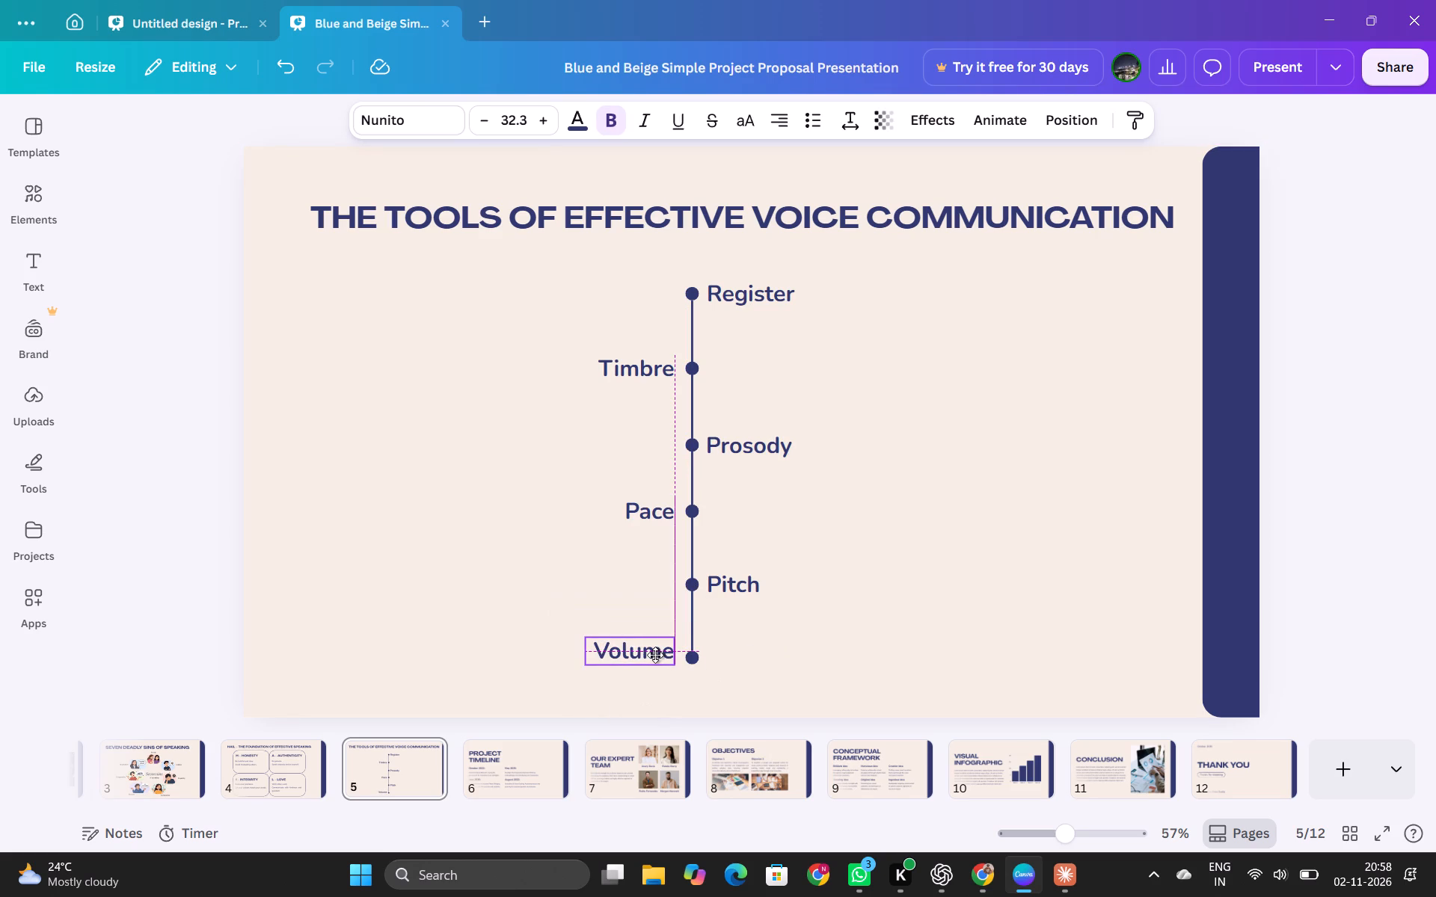
pyautogui.click(655, 655)
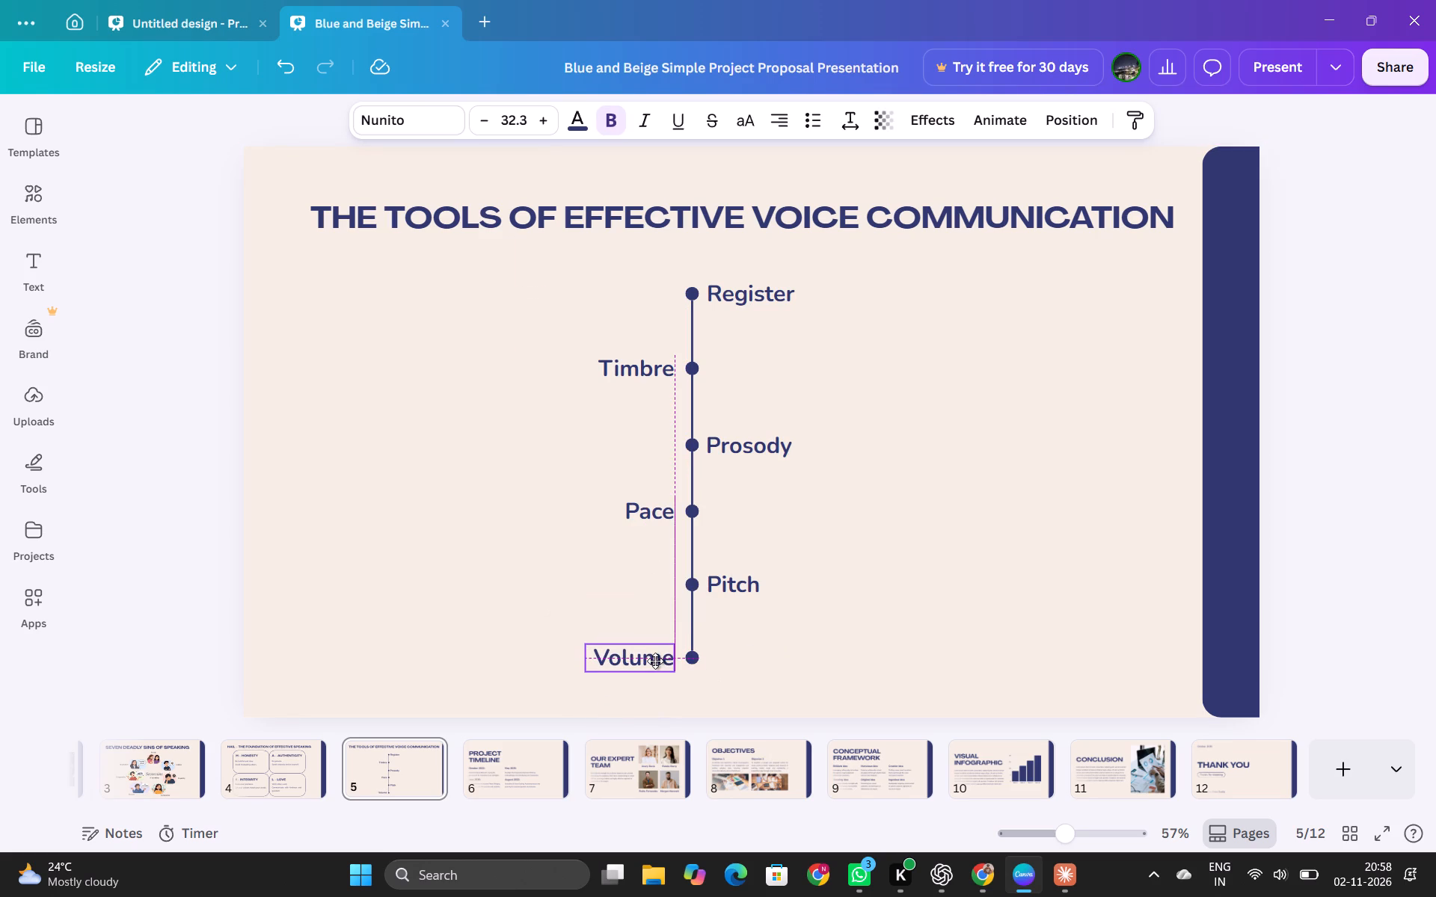
pyautogui.click(648, 507)
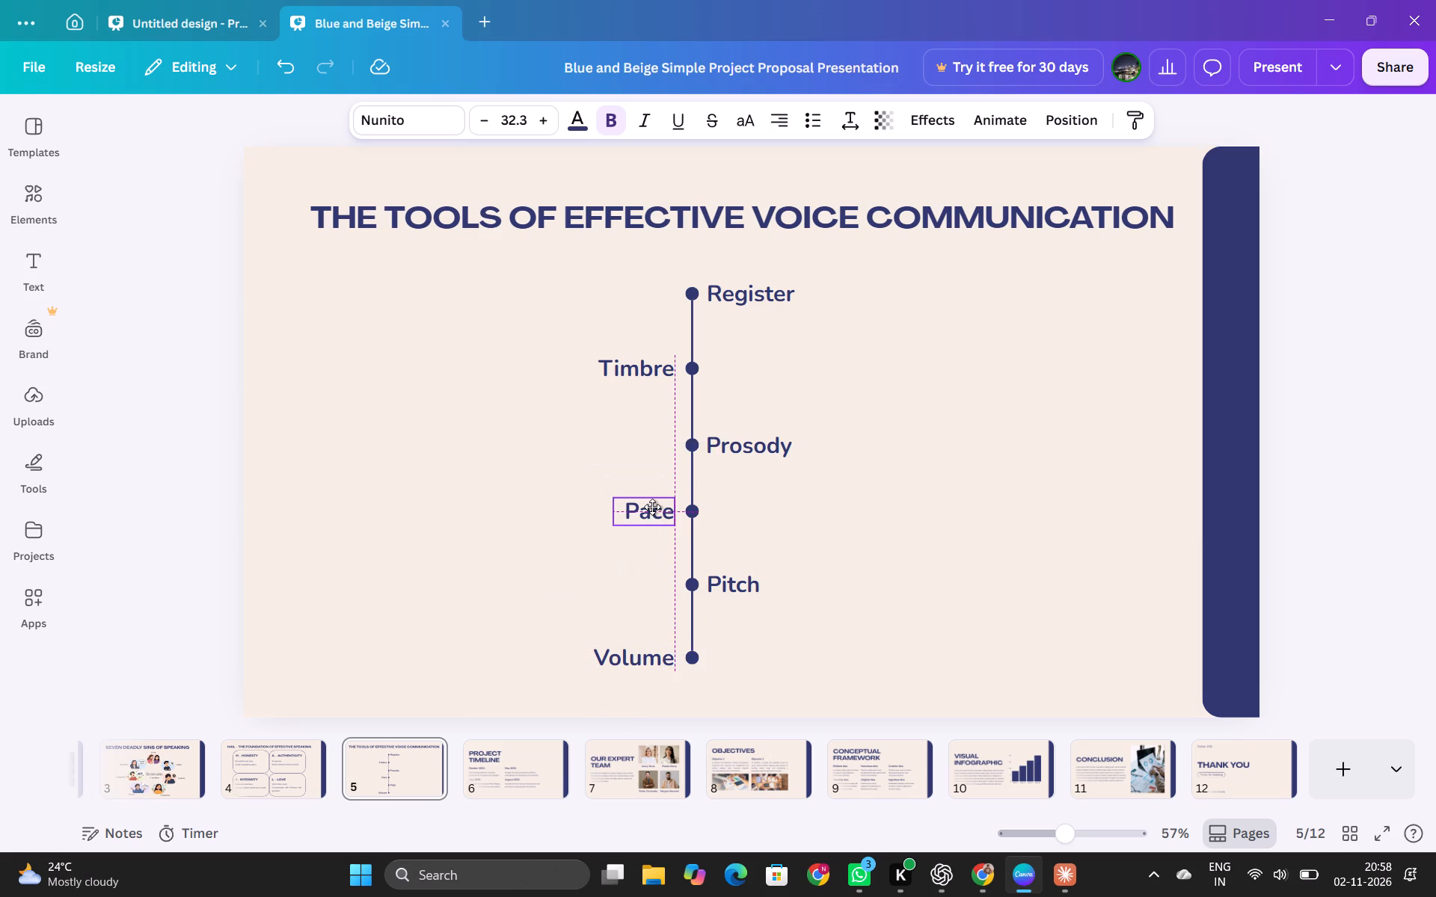
# Narrow the "Timbre" text box from its outer side to fit the word, keeping the edge beside the timeline in place.
pyautogui.click(650, 372)
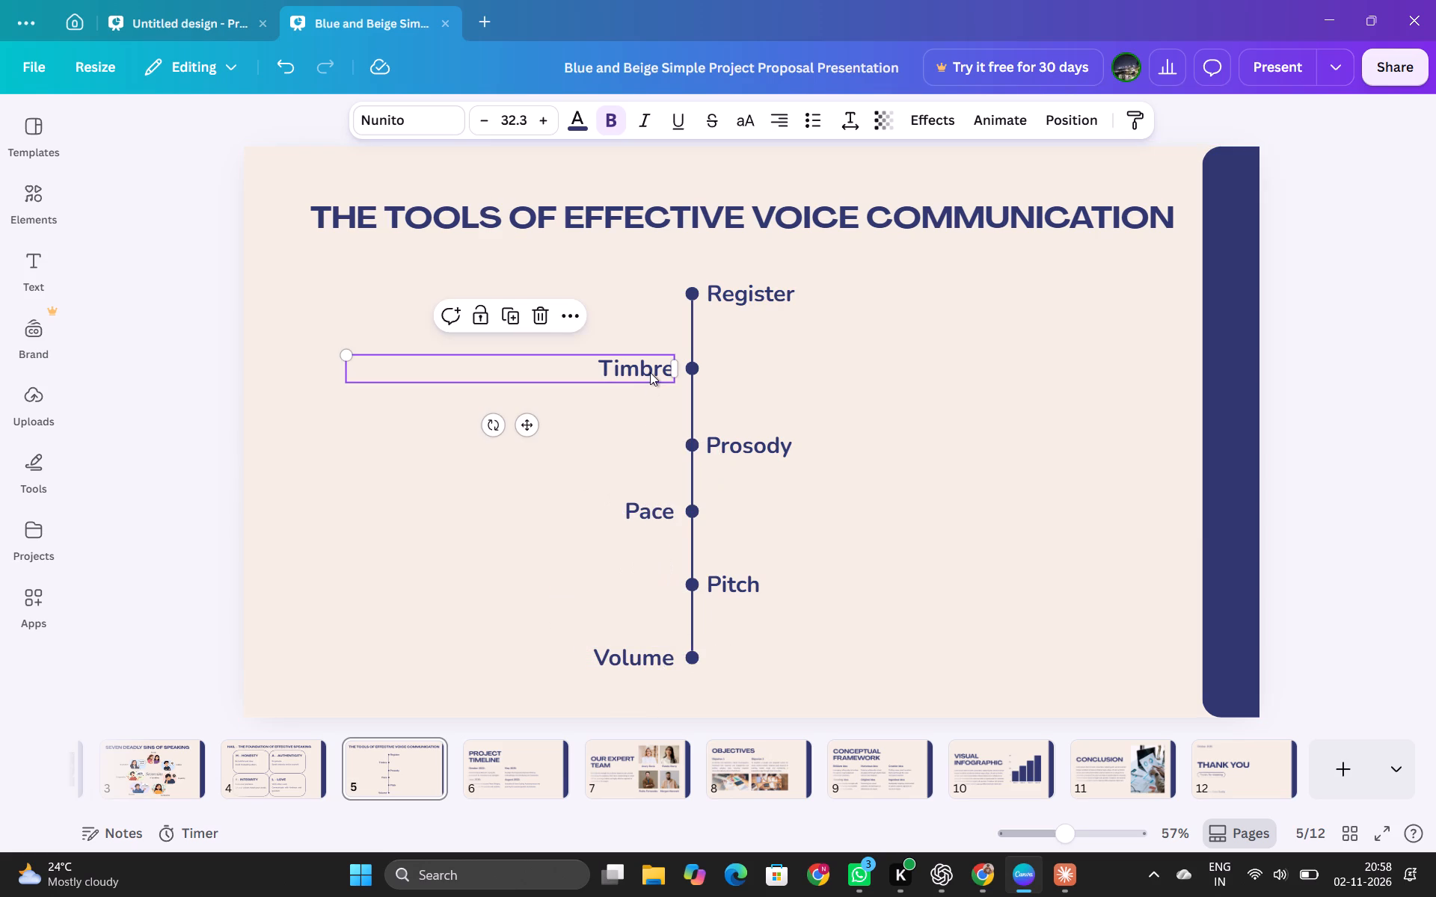
pyautogui.click(650, 372)
pyautogui.moveTo(342, 366); pyautogui.dragTo(587, 359)
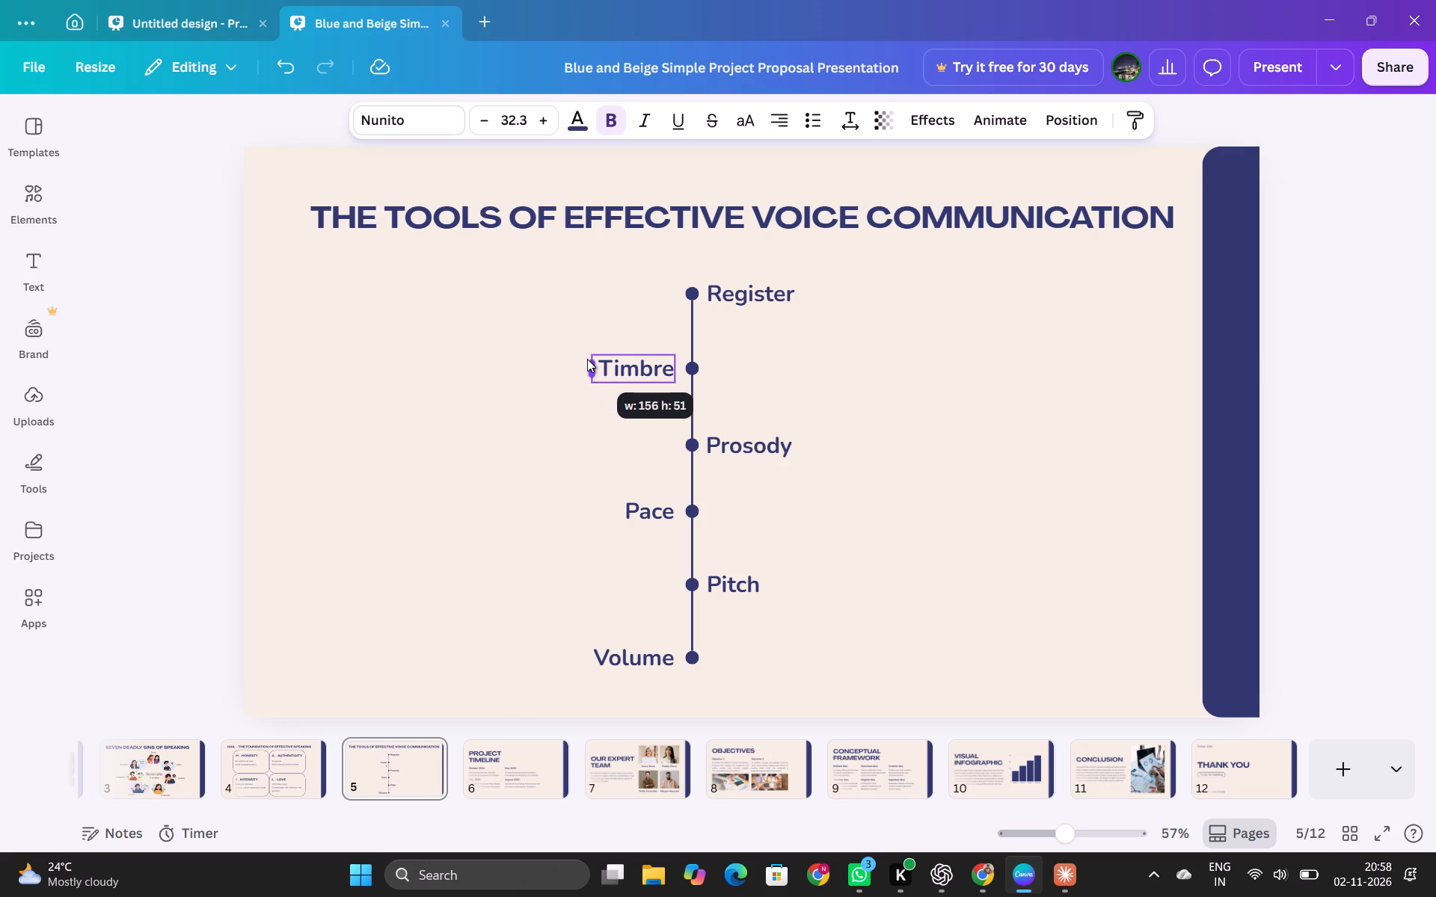
pyautogui.moveTo(587, 359); pyautogui.dragTo(591, 359)
pyautogui.click(951, 553)
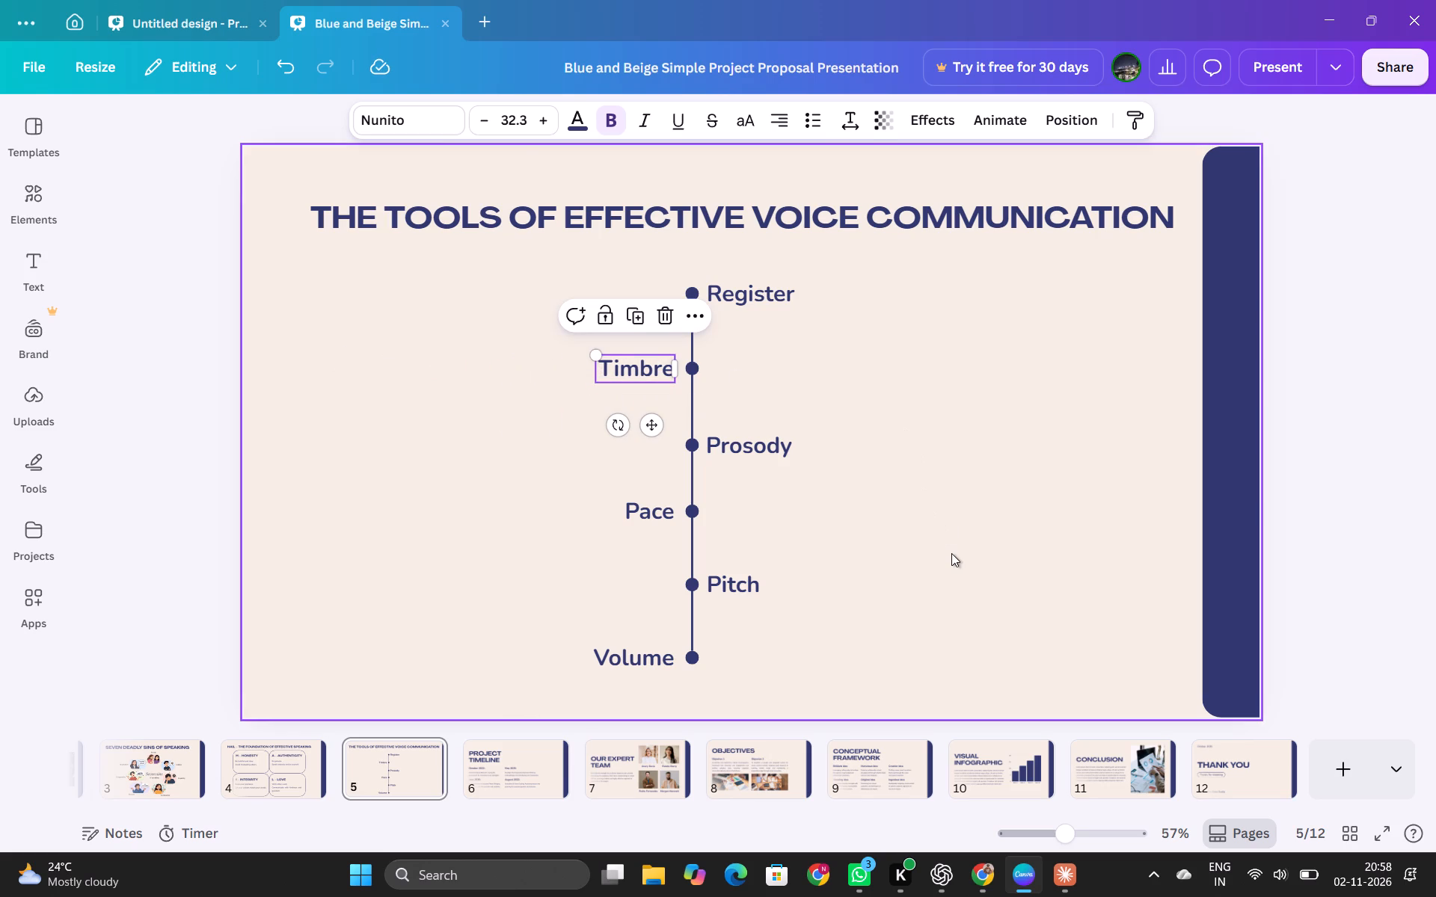
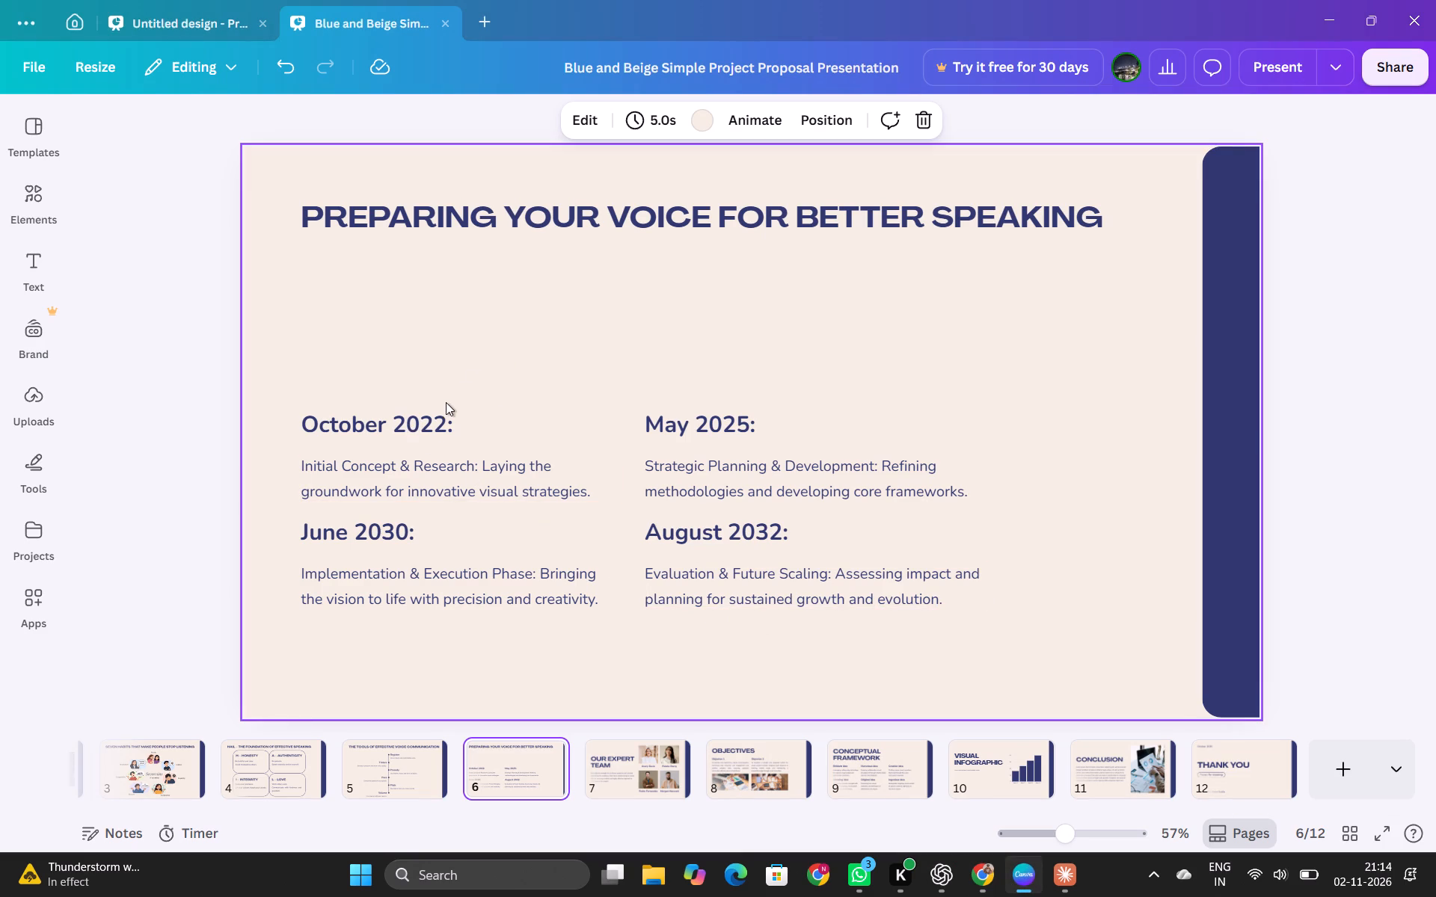
pyautogui.click(442, 423)
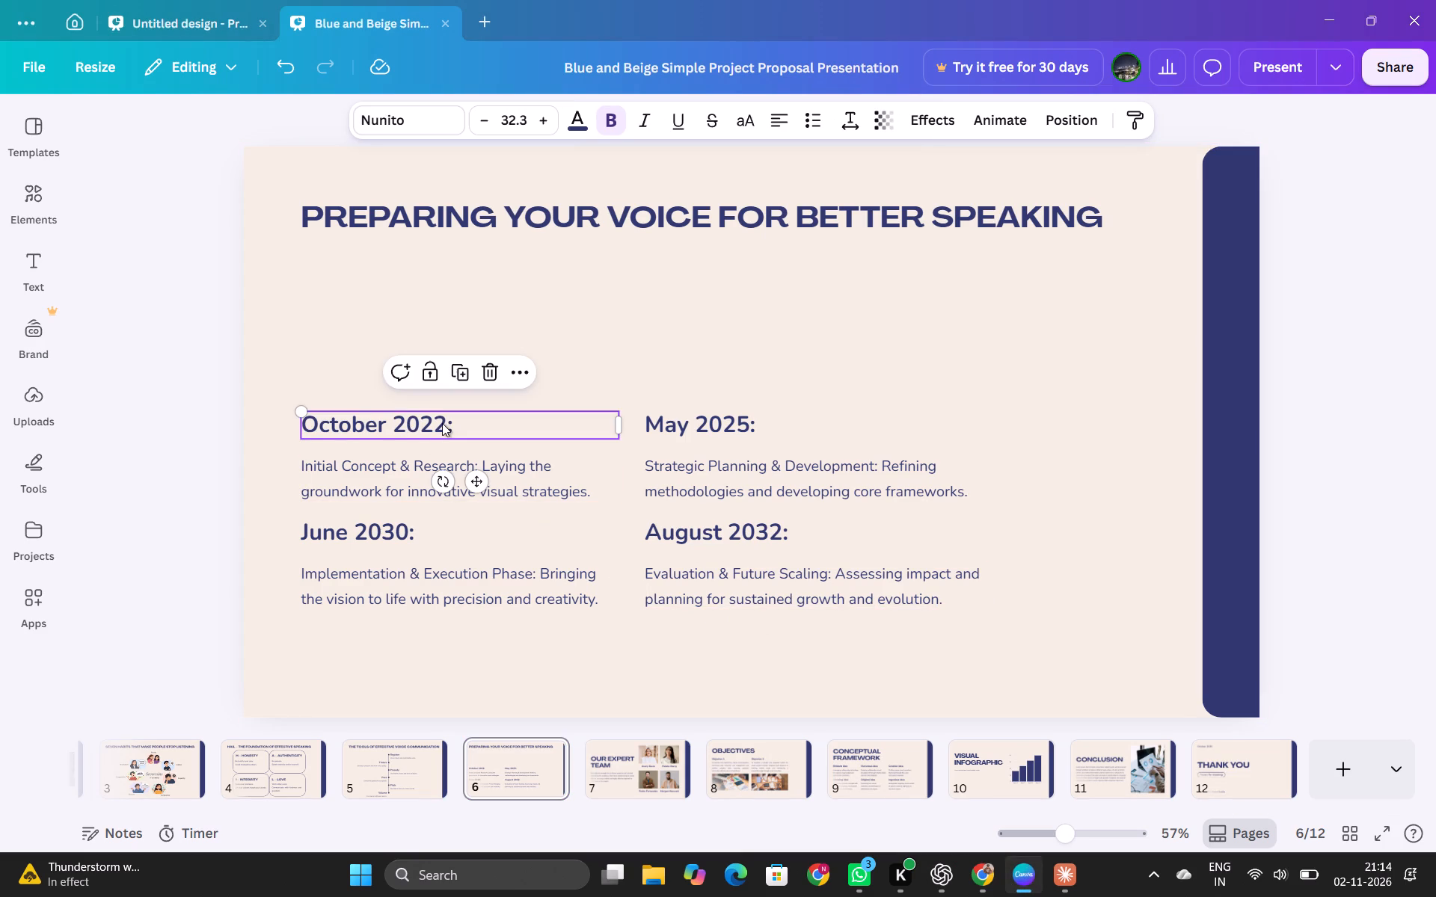
pyautogui.doubleClick(442, 423)
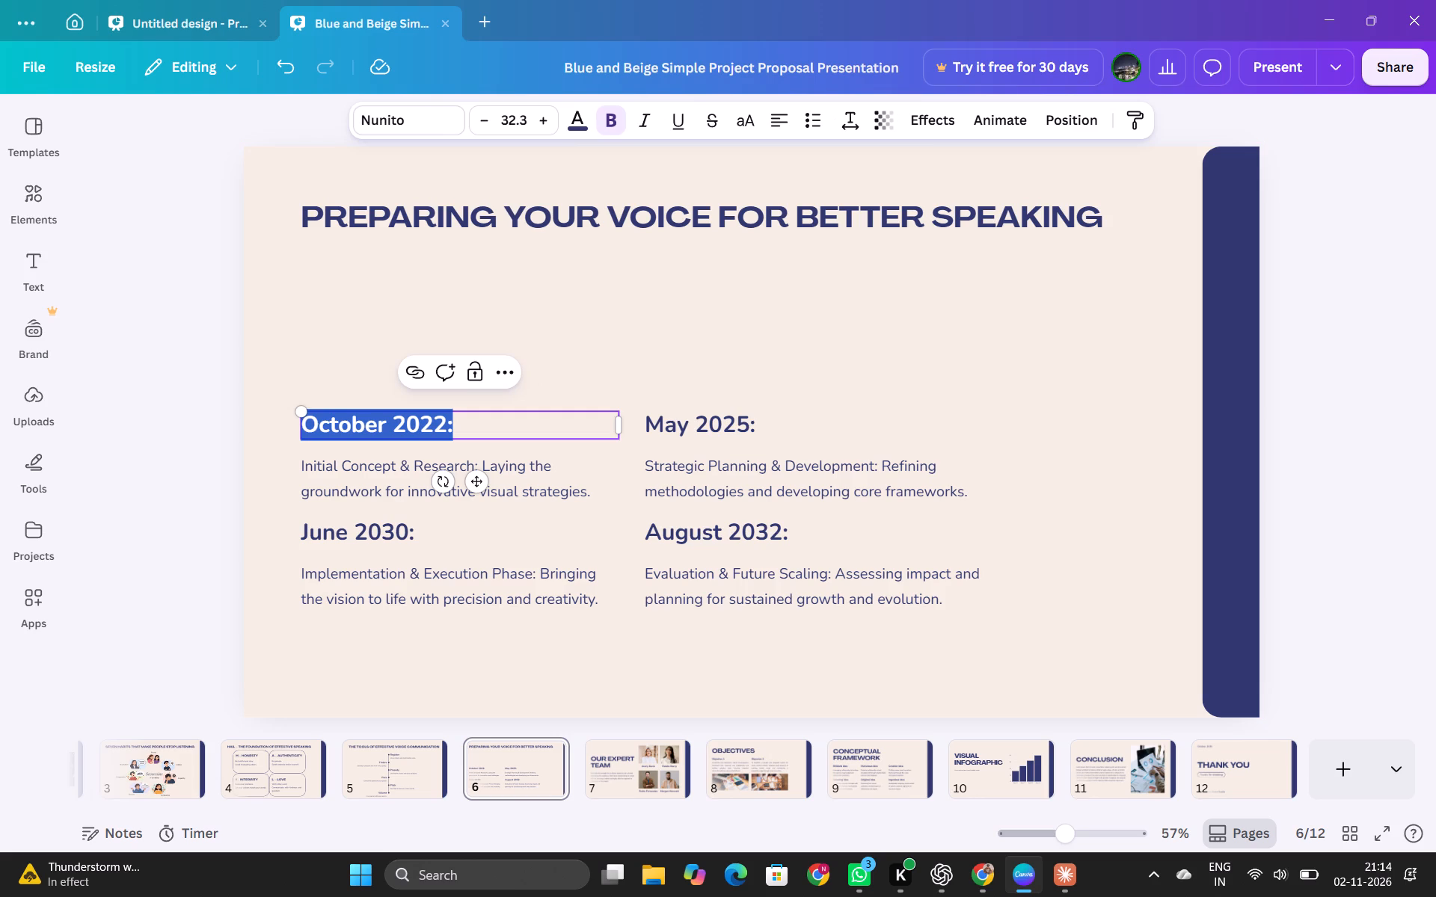
pyautogui.hotkey('ctrl', 'v')
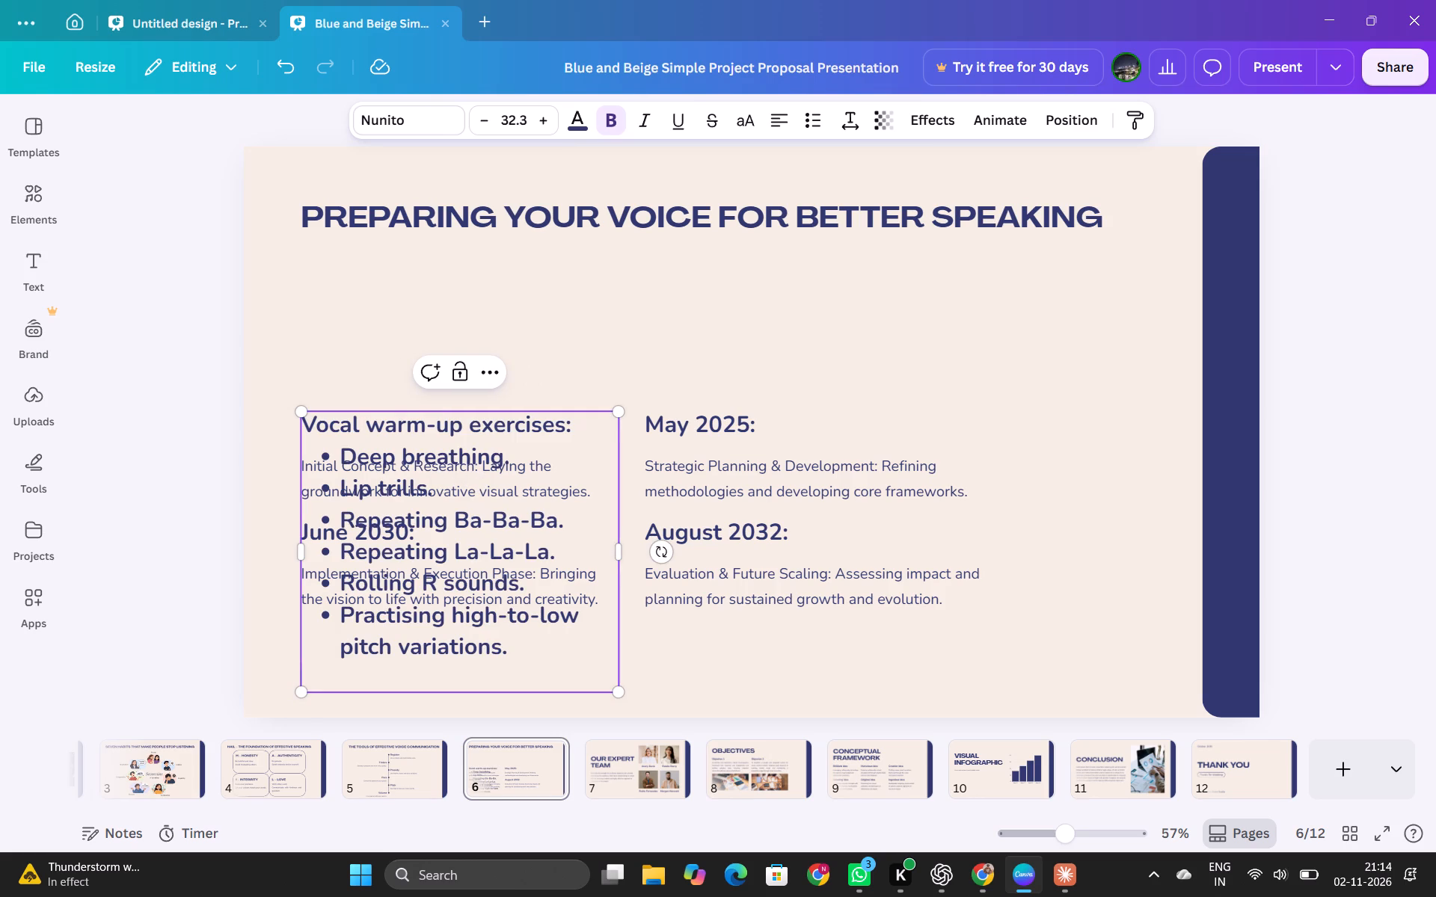
pyautogui.moveTo(575, 425); pyautogui.dragTo(302, 425)
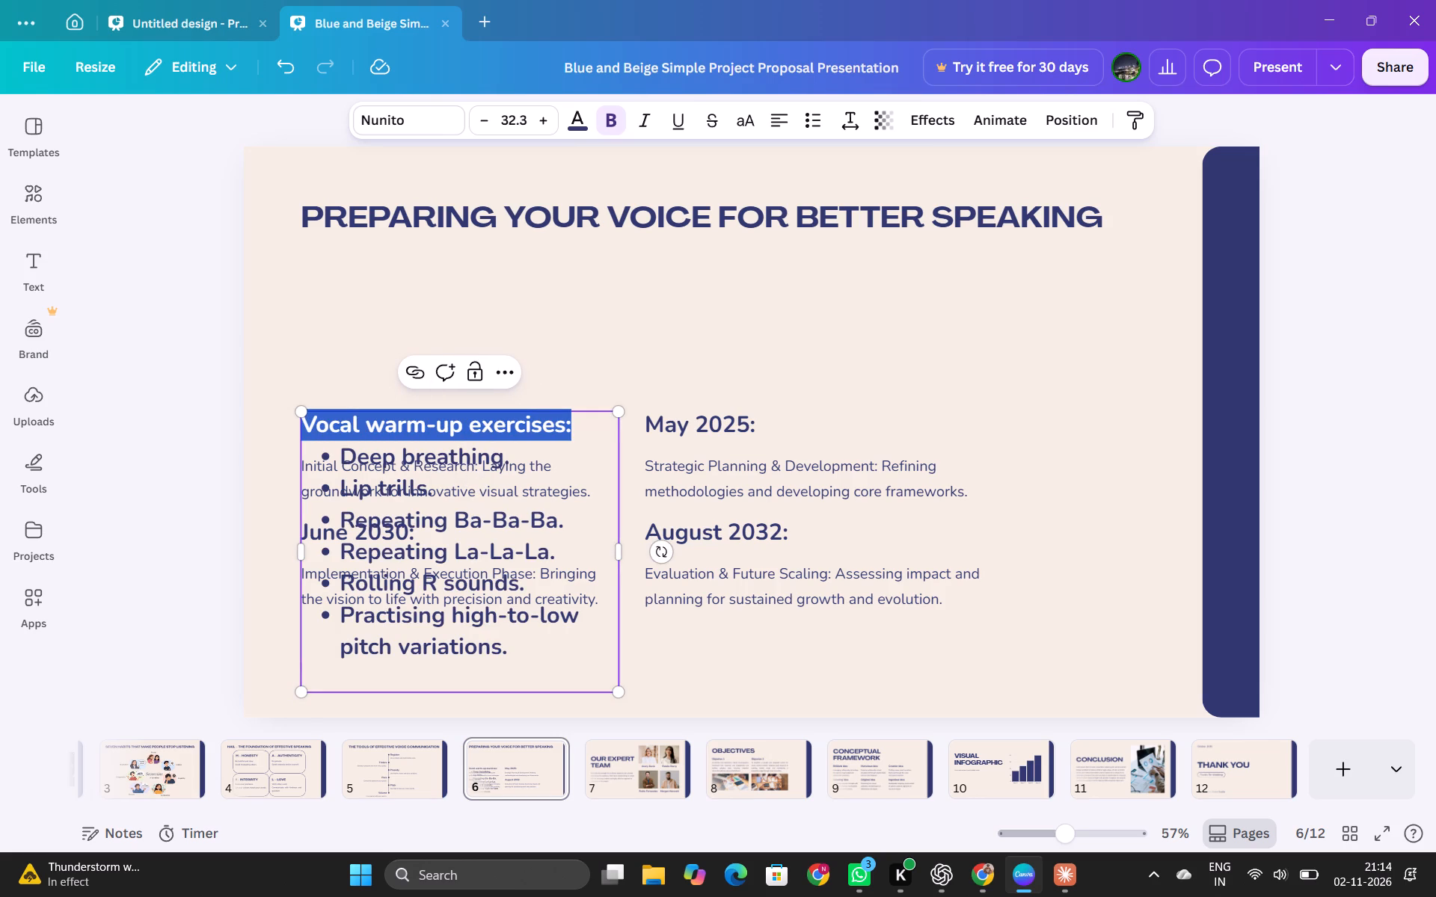
pyautogui.moveTo(317, 446); pyautogui.dragTo(575, 652)
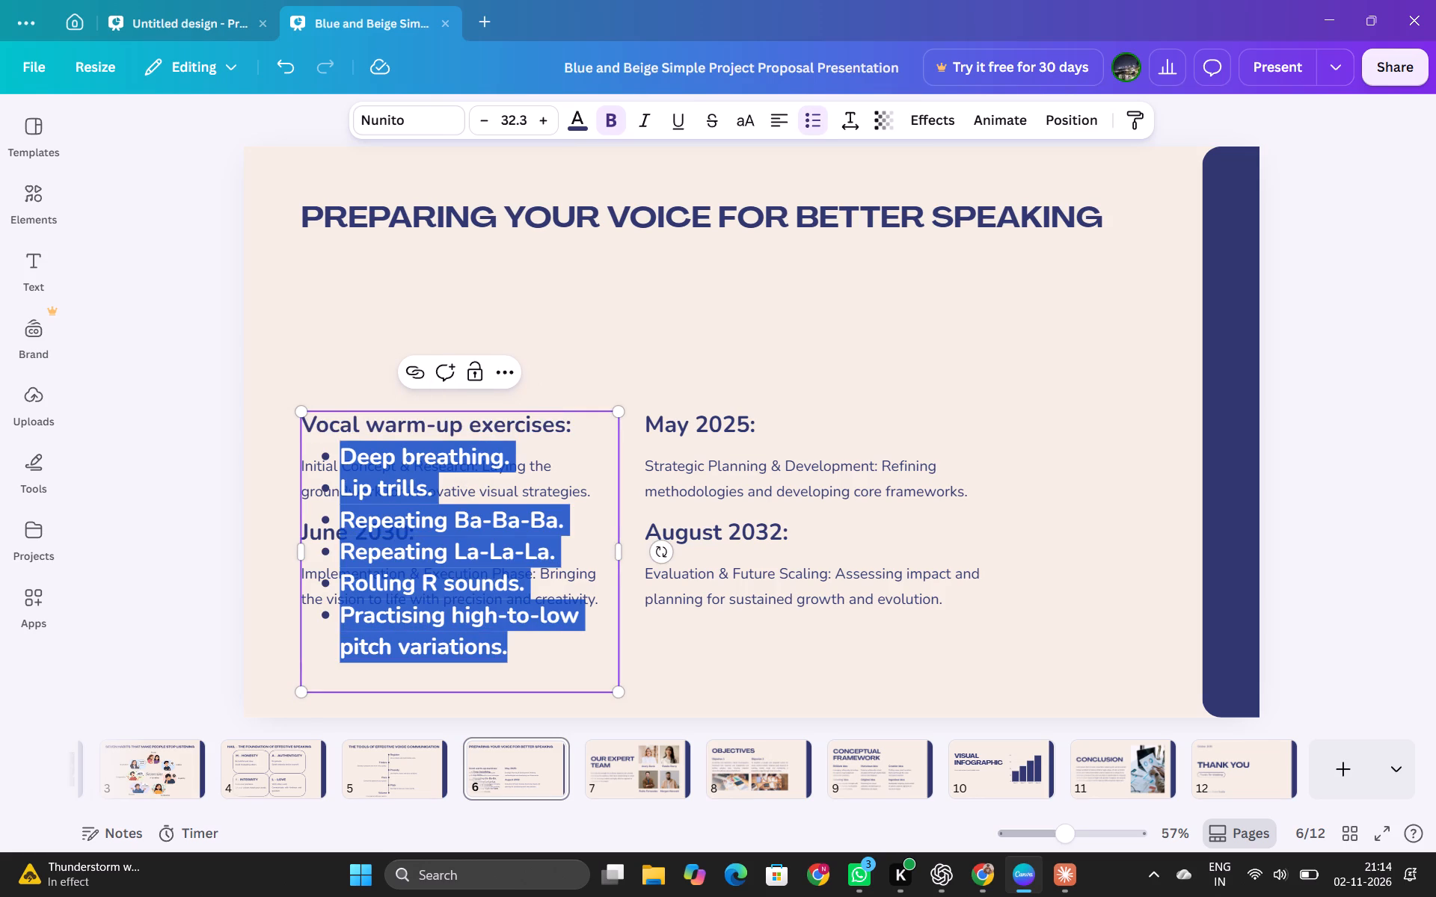
pyautogui.press('BackSpace')
pyautogui.press('BackSpace')
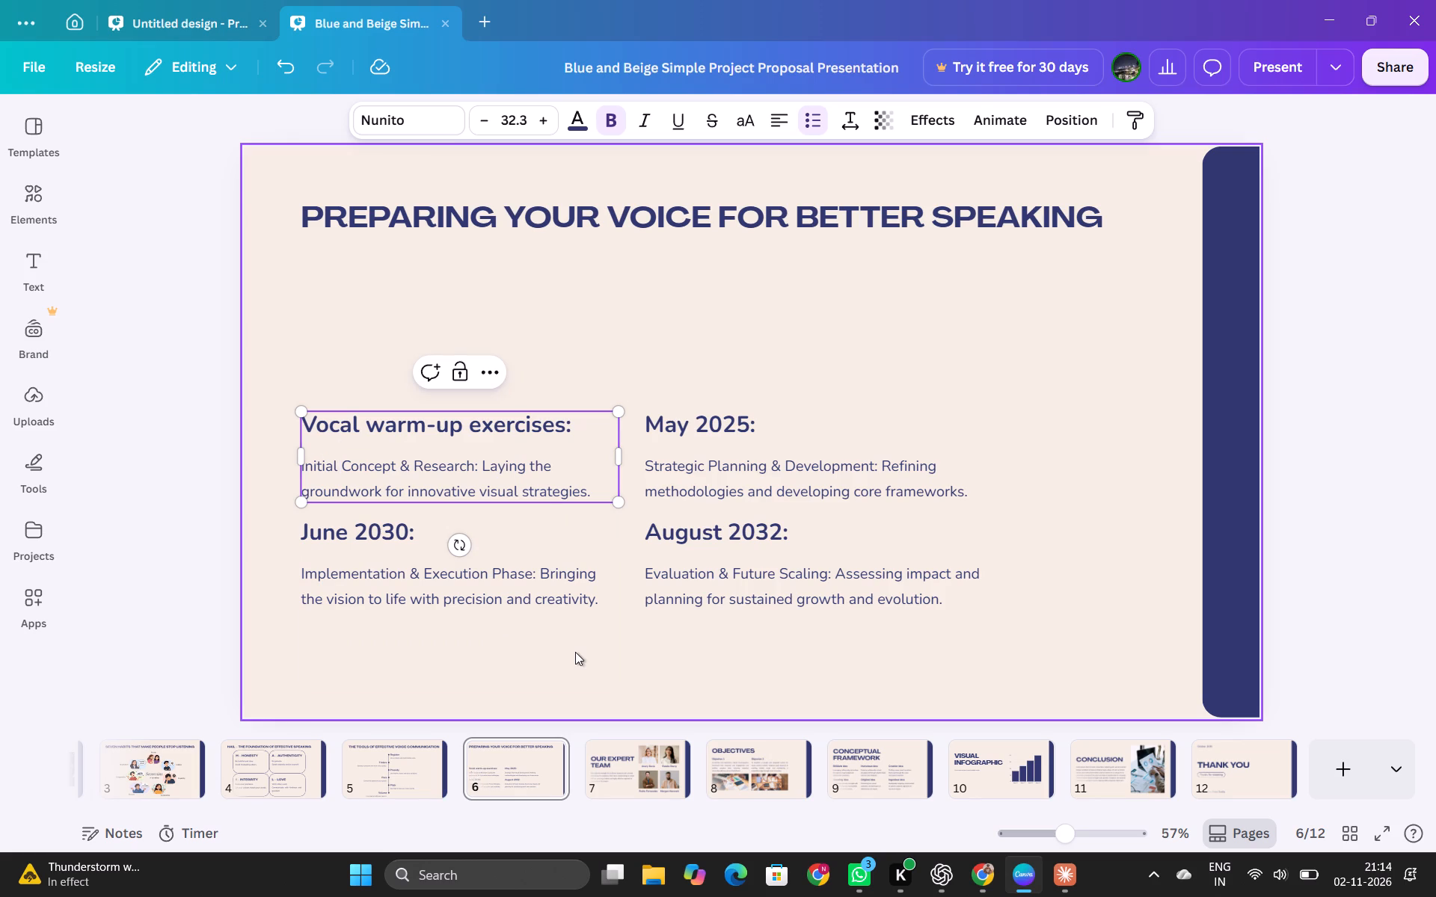
pyautogui.press('BackSpace')
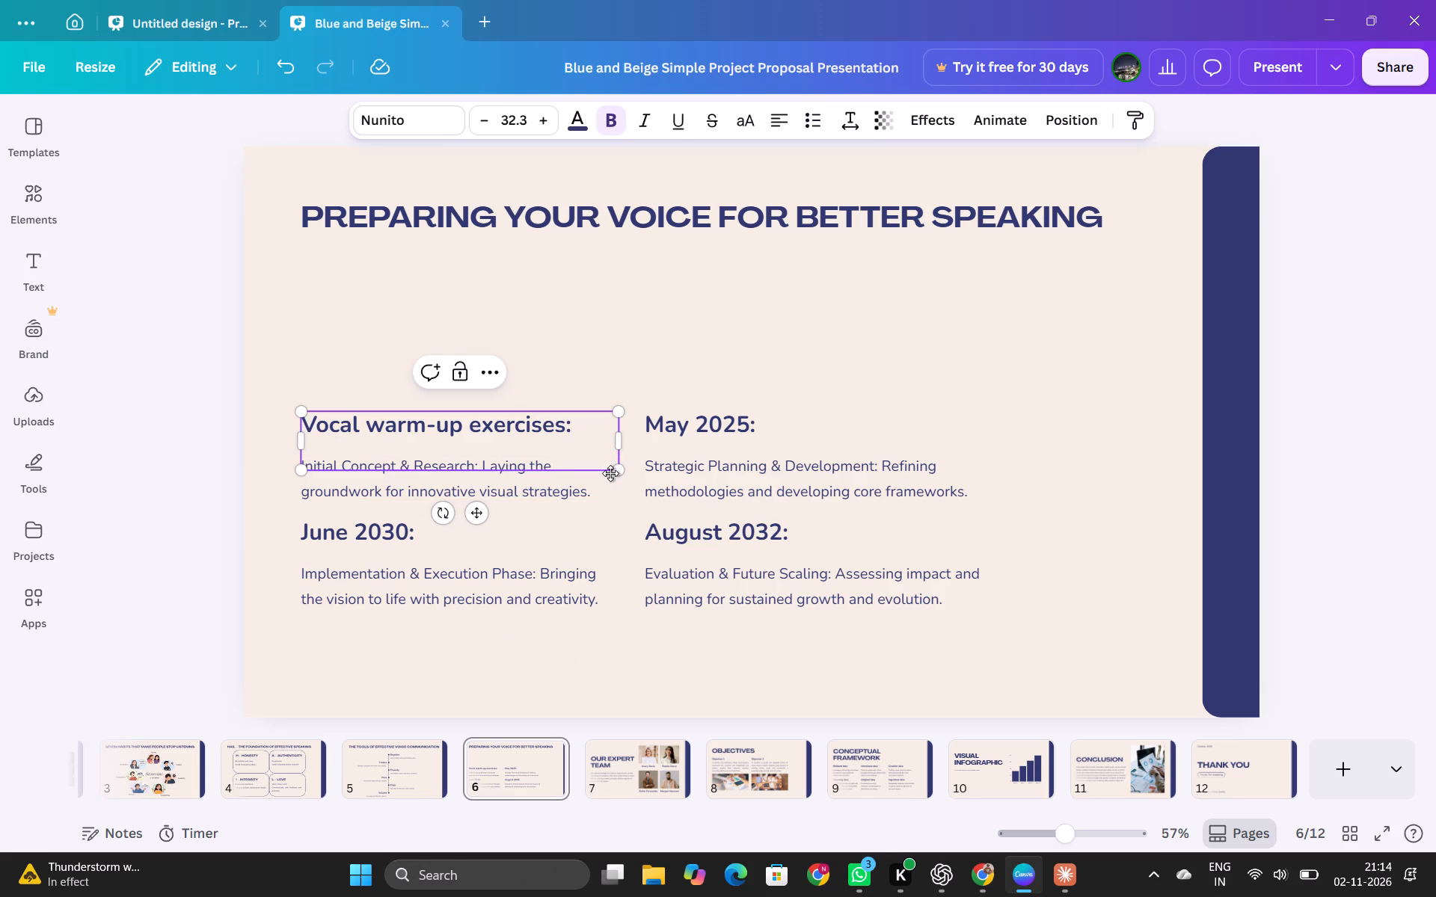
# Replace the "Initial Concept & Research" paragraph under the Vocal warm-up exercises heading with the copied warm-up list.
pyautogui.click(563, 495)
pyautogui.doubleClick(563, 495)
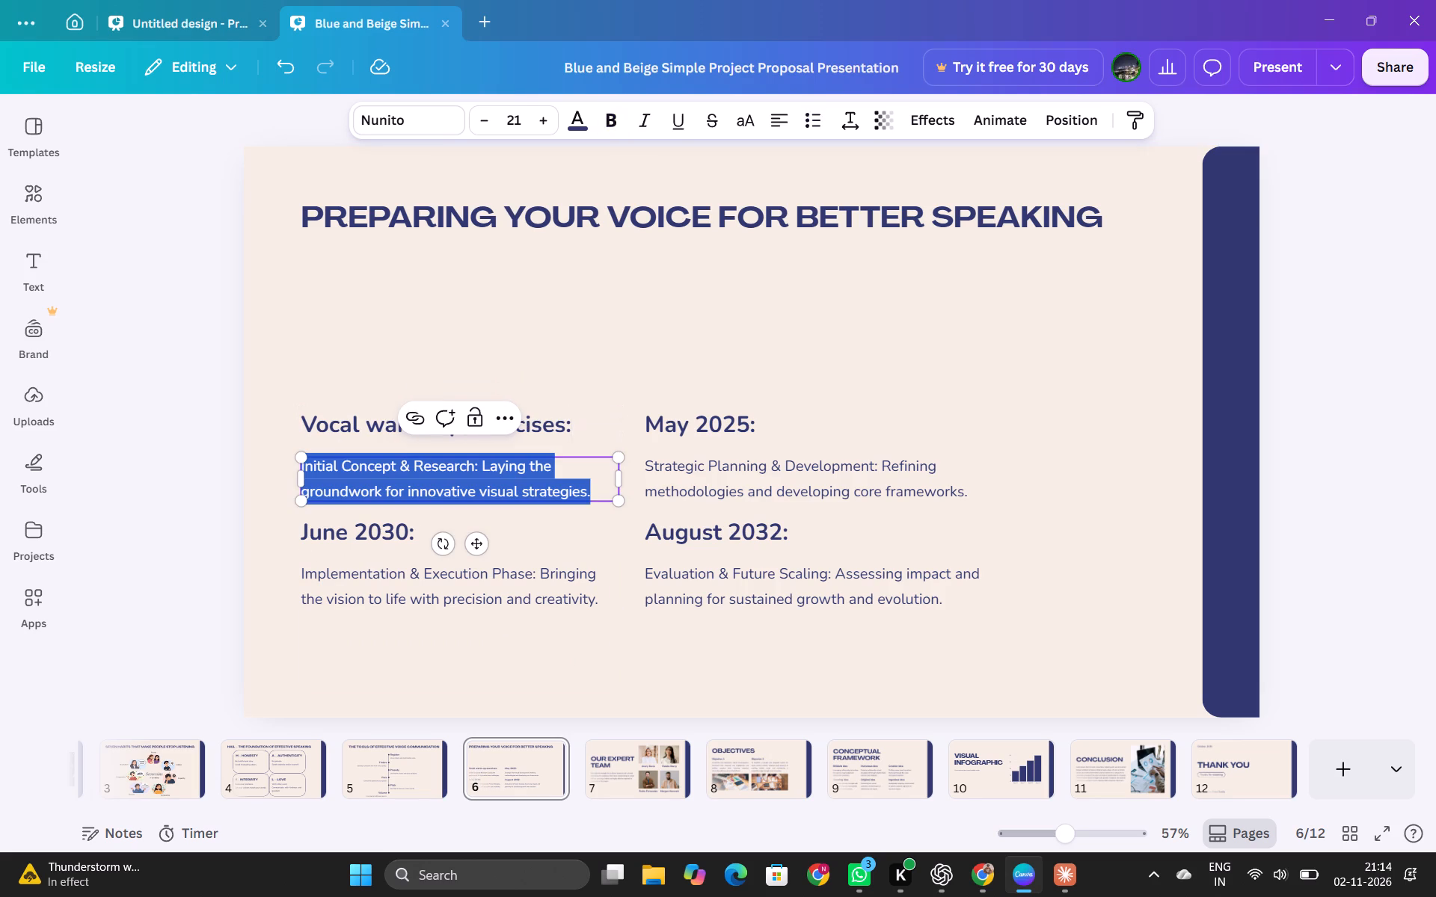
pyautogui.hotkey('ctrl', 'v')
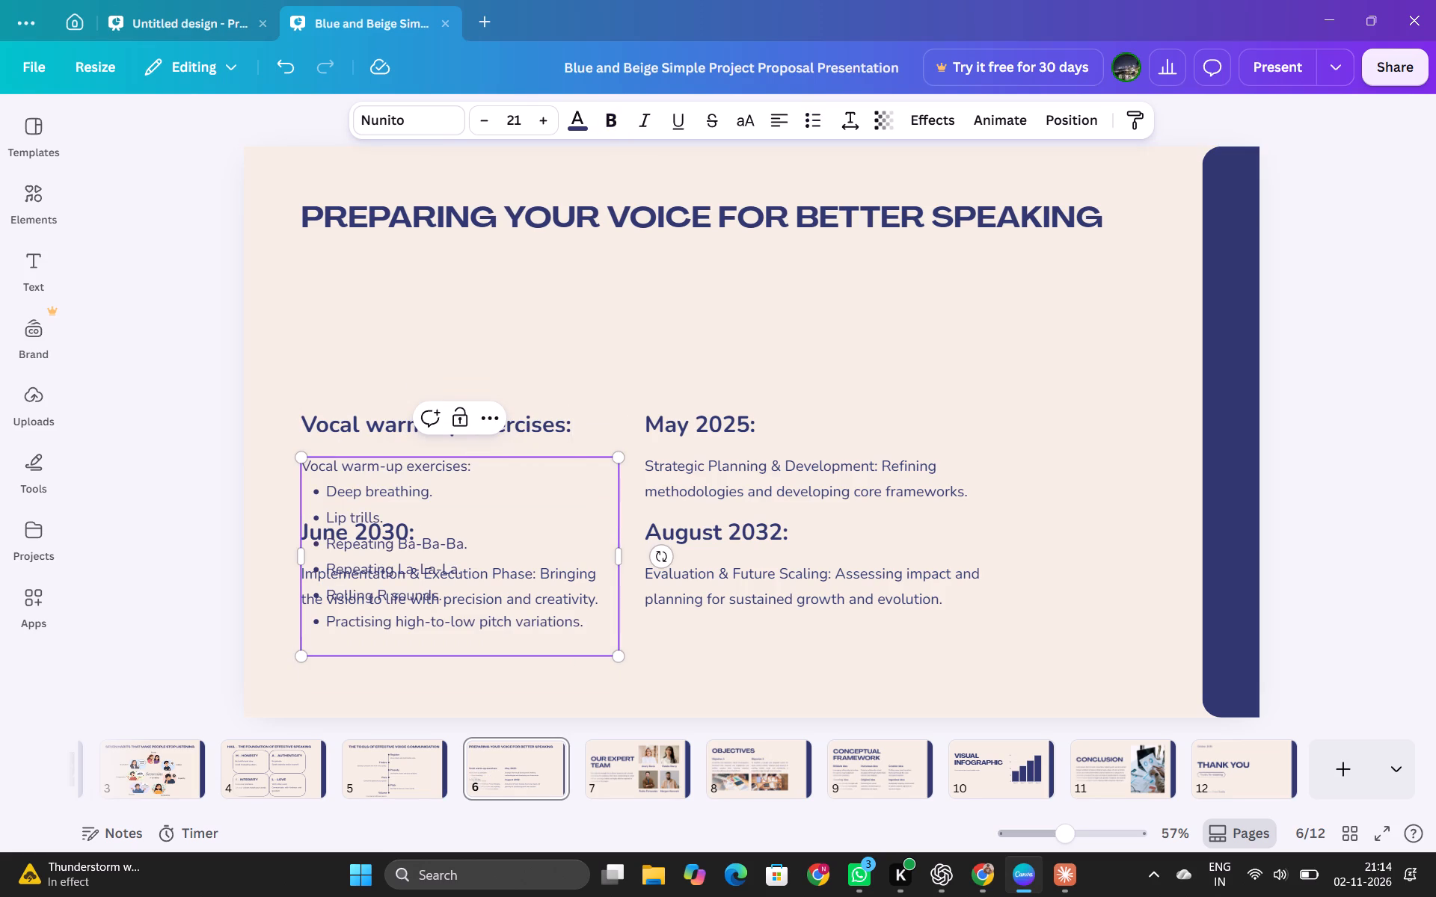
# Delete the repeated "Vocal warm-up exercises:" text above the bullets in the pasted body text.
pyautogui.click(490, 475)
pyautogui.press('Down')
pyautogui.press('Left')
pyautogui.press('Left')
pyautogui.press('Left')
pyautogui.press('Left')
pyautogui.press('Left')
pyautogui.press('Left')
pyautogui.press('Left')
pyautogui.press('Left')
pyautogui.press('Left')
pyautogui.press('Left')
pyautogui.press('Left')
pyautogui.press('Left')
pyautogui.press('Left')
pyautogui.press('Left')
pyautogui.press('Left')
pyautogui.press('Left')
pyautogui.press('Left')
pyautogui.press('Left')
pyautogui.press('Left')
pyautogui.press('Left')
pyautogui.press('Left')
pyautogui.press('Right')
pyautogui.press('BackSpace')
pyautogui.press('BackSpace')
pyautogui.press('BackSpace')
pyautogui.press('BackSpace')
pyautogui.press('BackSpace')
pyautogui.press('BackSpace')
pyautogui.press('BackSpace')
pyautogui.press('BackSpace')
pyautogui.press('BackSpace')
pyautogui.press('BackSpace')
pyautogui.press('BackSpace')
pyautogui.press('BackSpace')
pyautogui.press('BackSpace')
pyautogui.press('BackSpace')
pyautogui.press('BackSpace')
pyautogui.press('BackSpace')
pyautogui.press('BackSpace')
pyautogui.press('BackSpace')
pyautogui.press('BackSpace')
pyautogui.press('BackSpace')
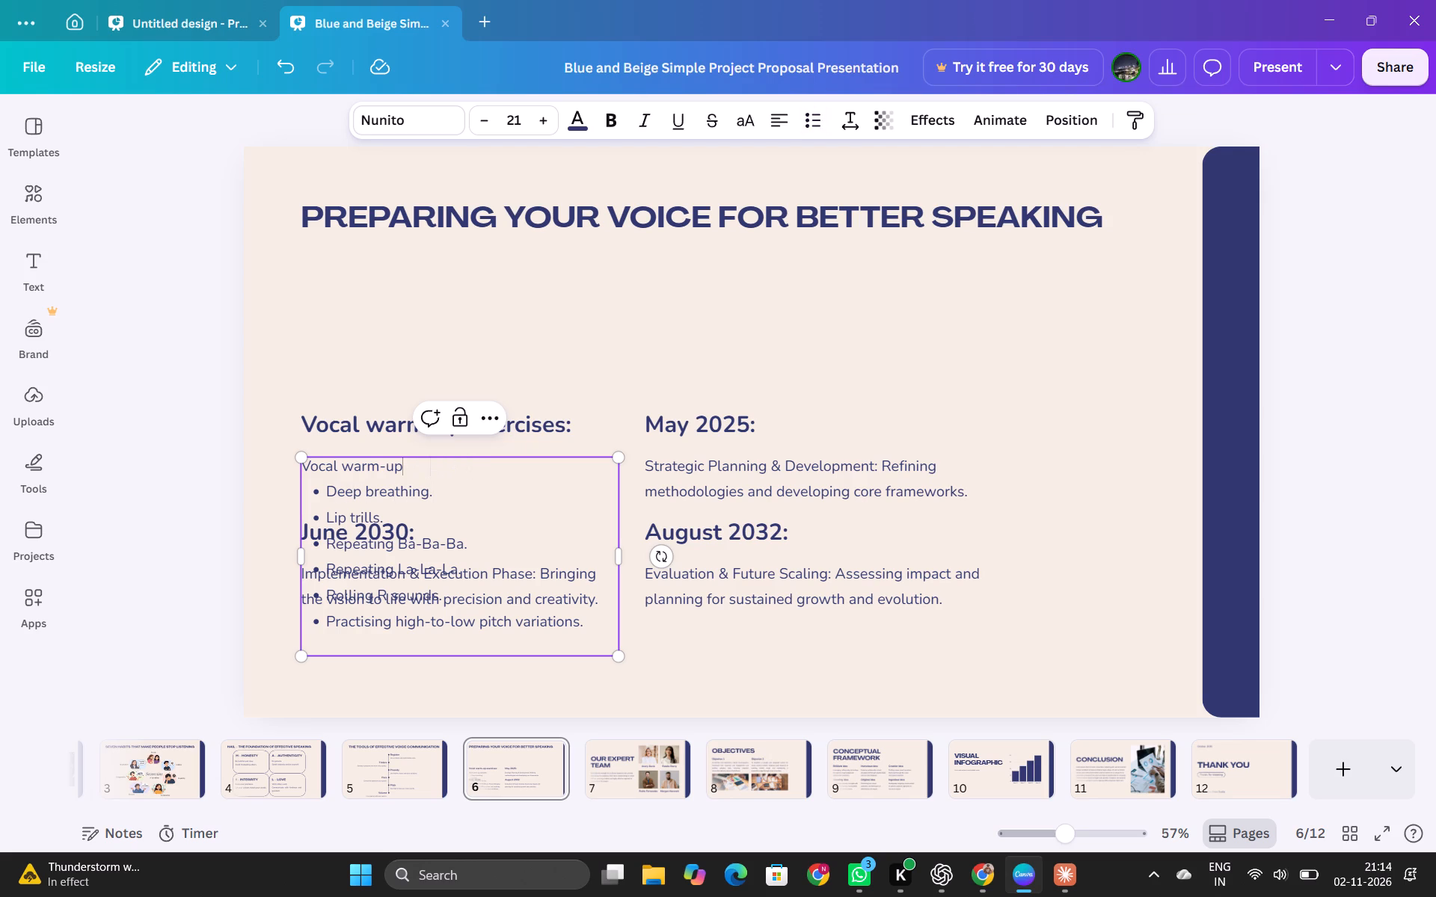
pyautogui.press('BackSpace')
pyautogui.press('BackSpace')
pyautogui.press('BackSpace')
pyautogui.press('Down')
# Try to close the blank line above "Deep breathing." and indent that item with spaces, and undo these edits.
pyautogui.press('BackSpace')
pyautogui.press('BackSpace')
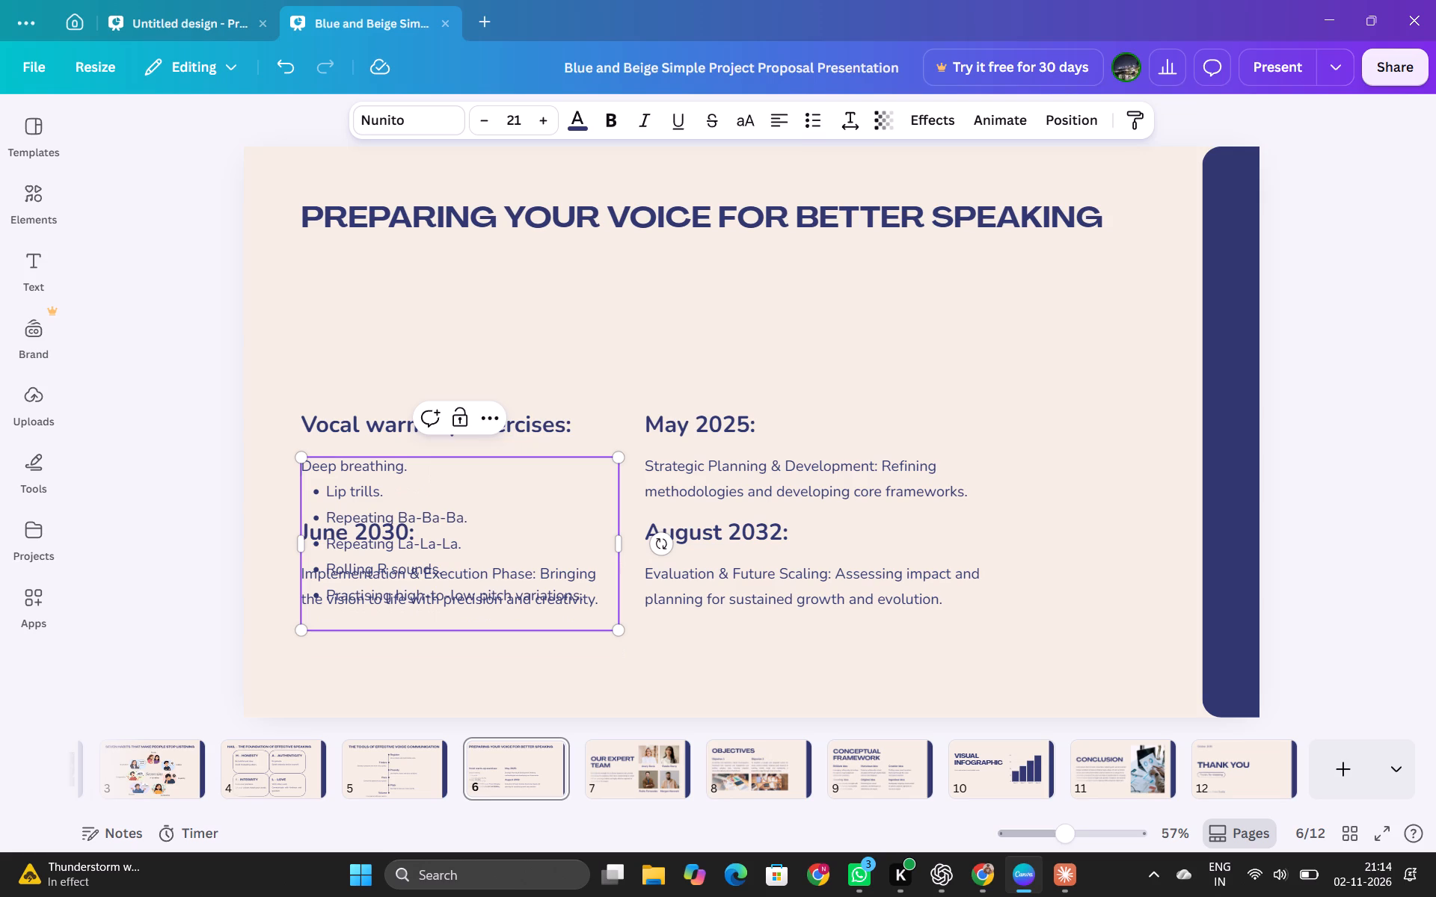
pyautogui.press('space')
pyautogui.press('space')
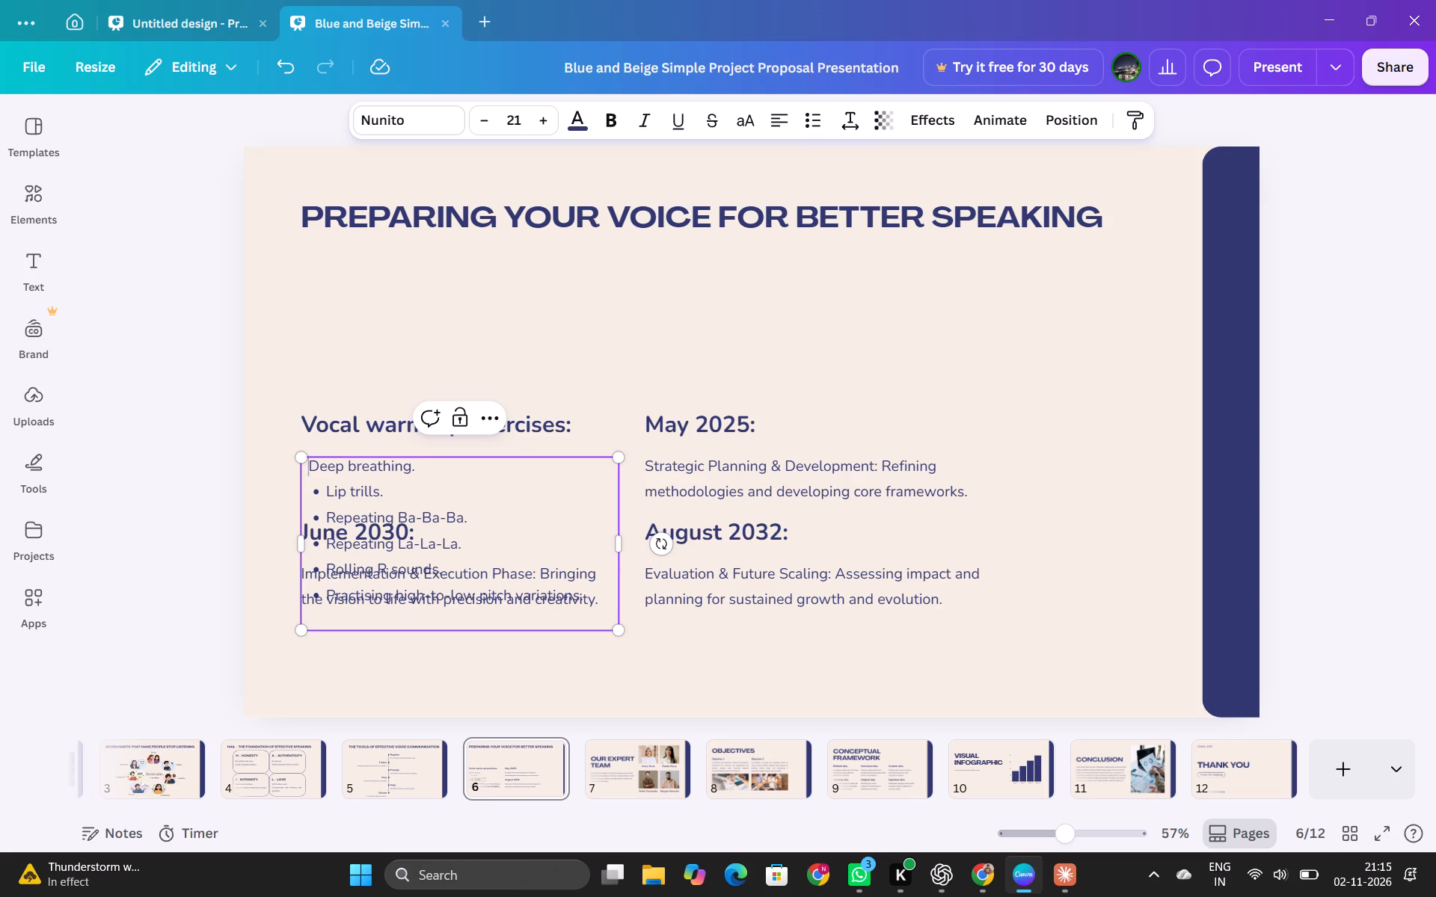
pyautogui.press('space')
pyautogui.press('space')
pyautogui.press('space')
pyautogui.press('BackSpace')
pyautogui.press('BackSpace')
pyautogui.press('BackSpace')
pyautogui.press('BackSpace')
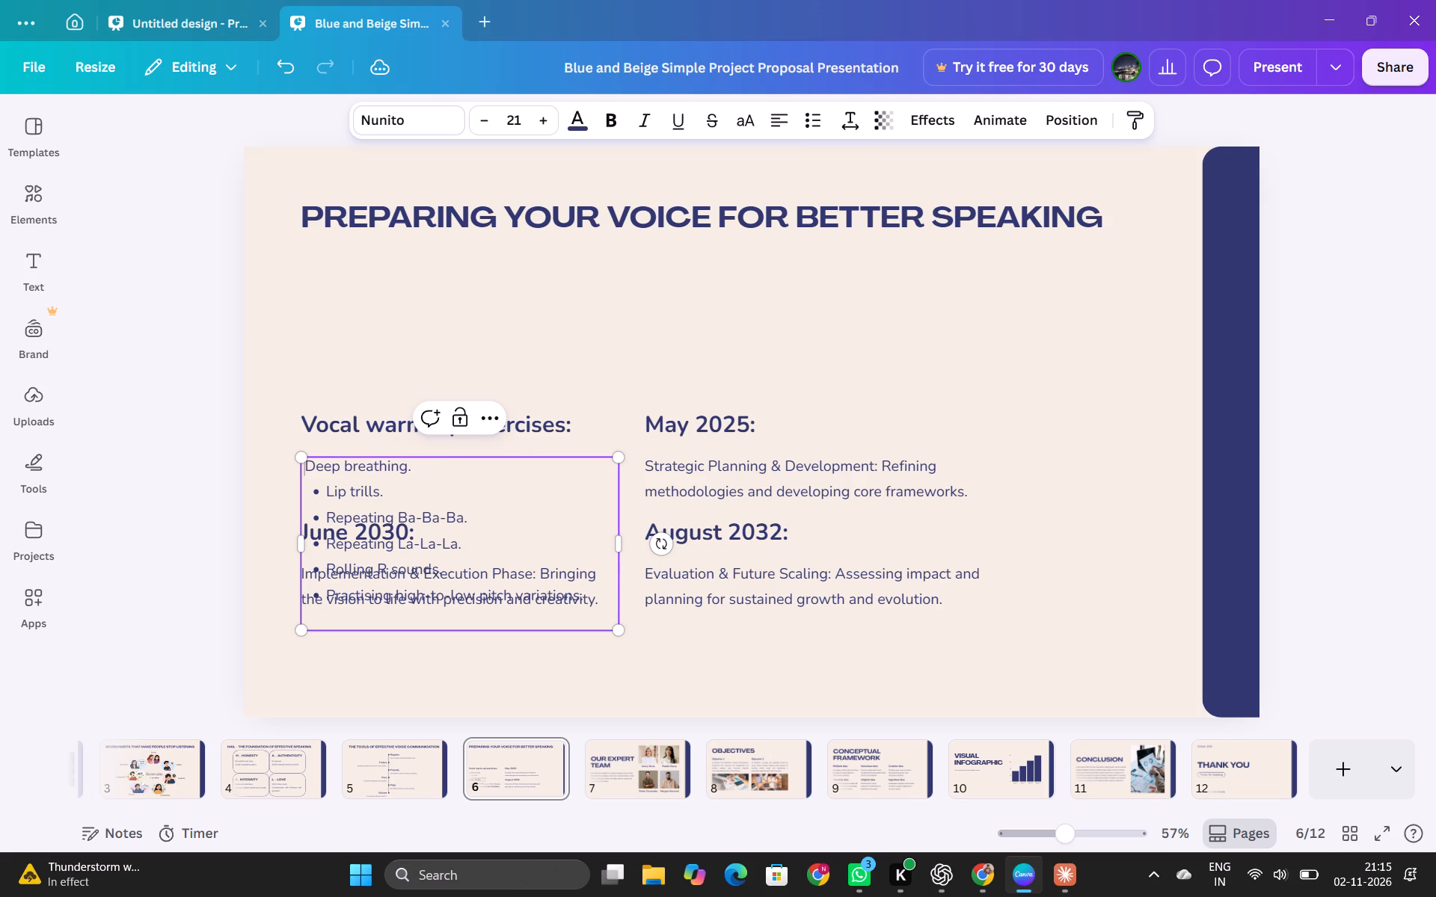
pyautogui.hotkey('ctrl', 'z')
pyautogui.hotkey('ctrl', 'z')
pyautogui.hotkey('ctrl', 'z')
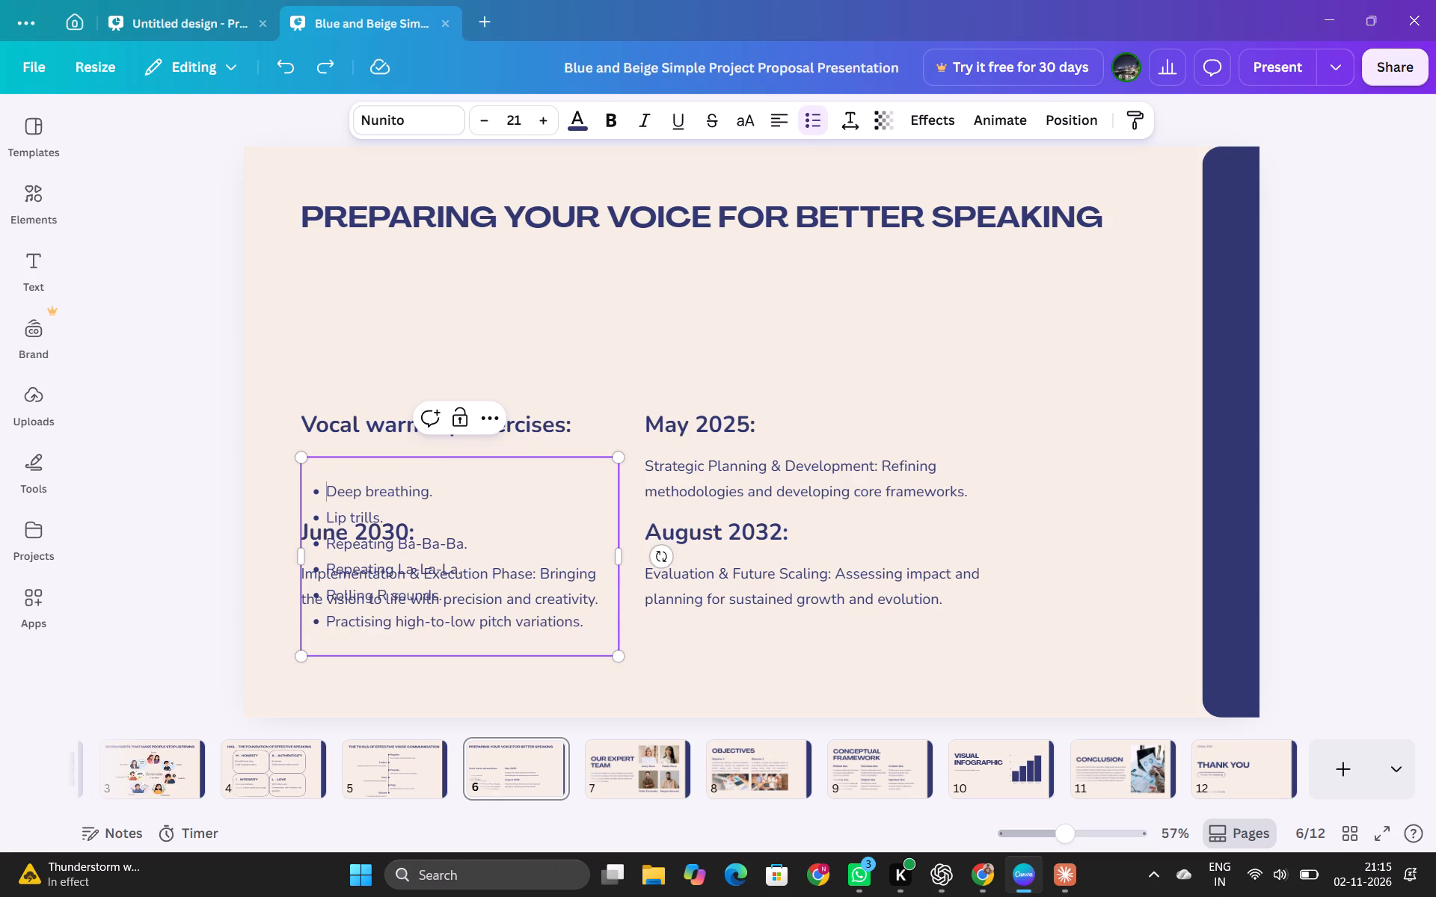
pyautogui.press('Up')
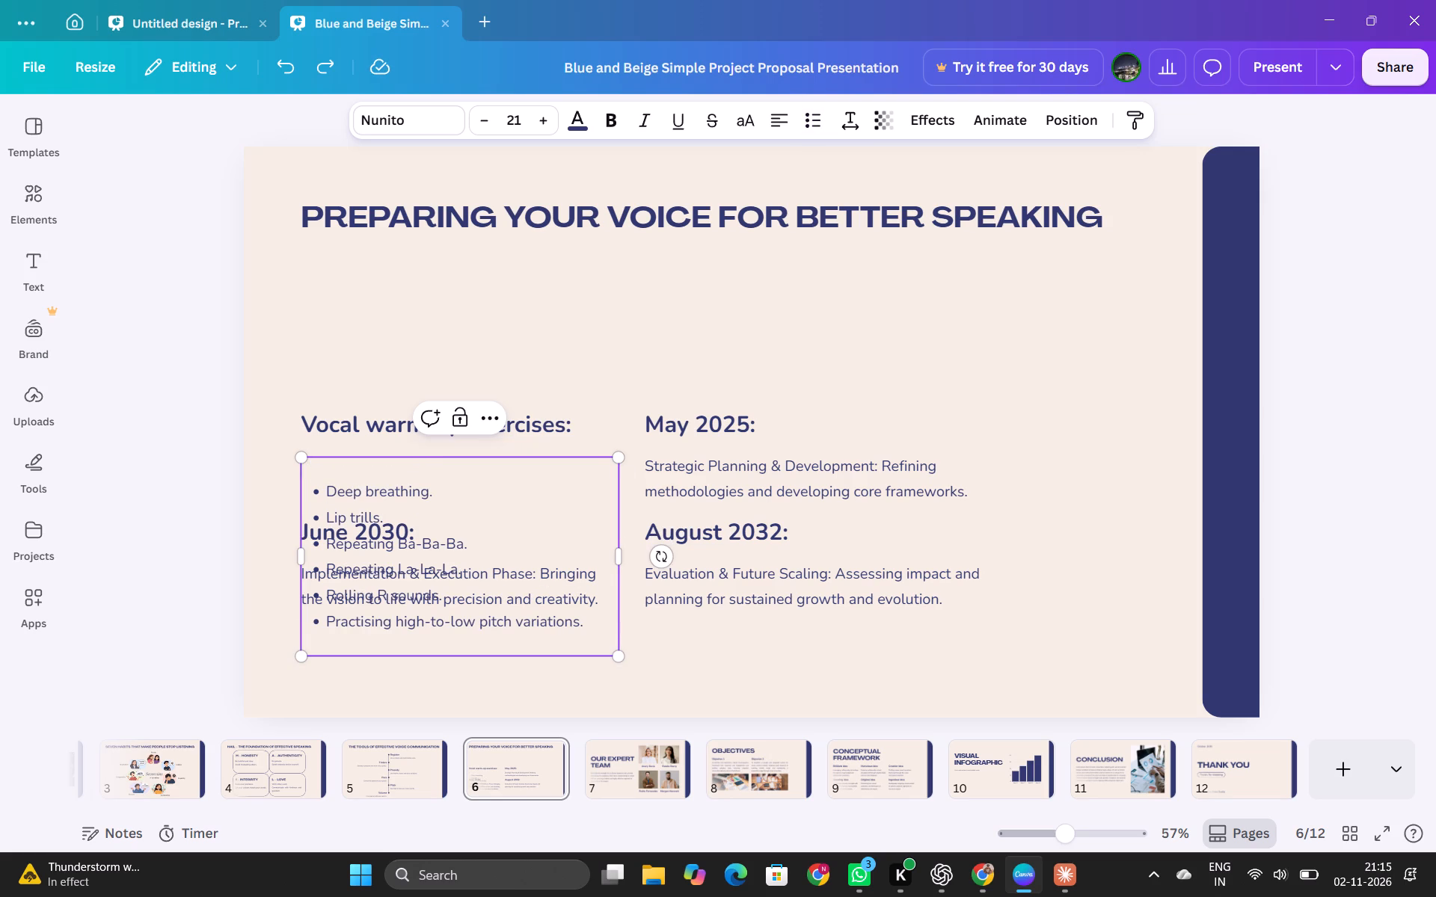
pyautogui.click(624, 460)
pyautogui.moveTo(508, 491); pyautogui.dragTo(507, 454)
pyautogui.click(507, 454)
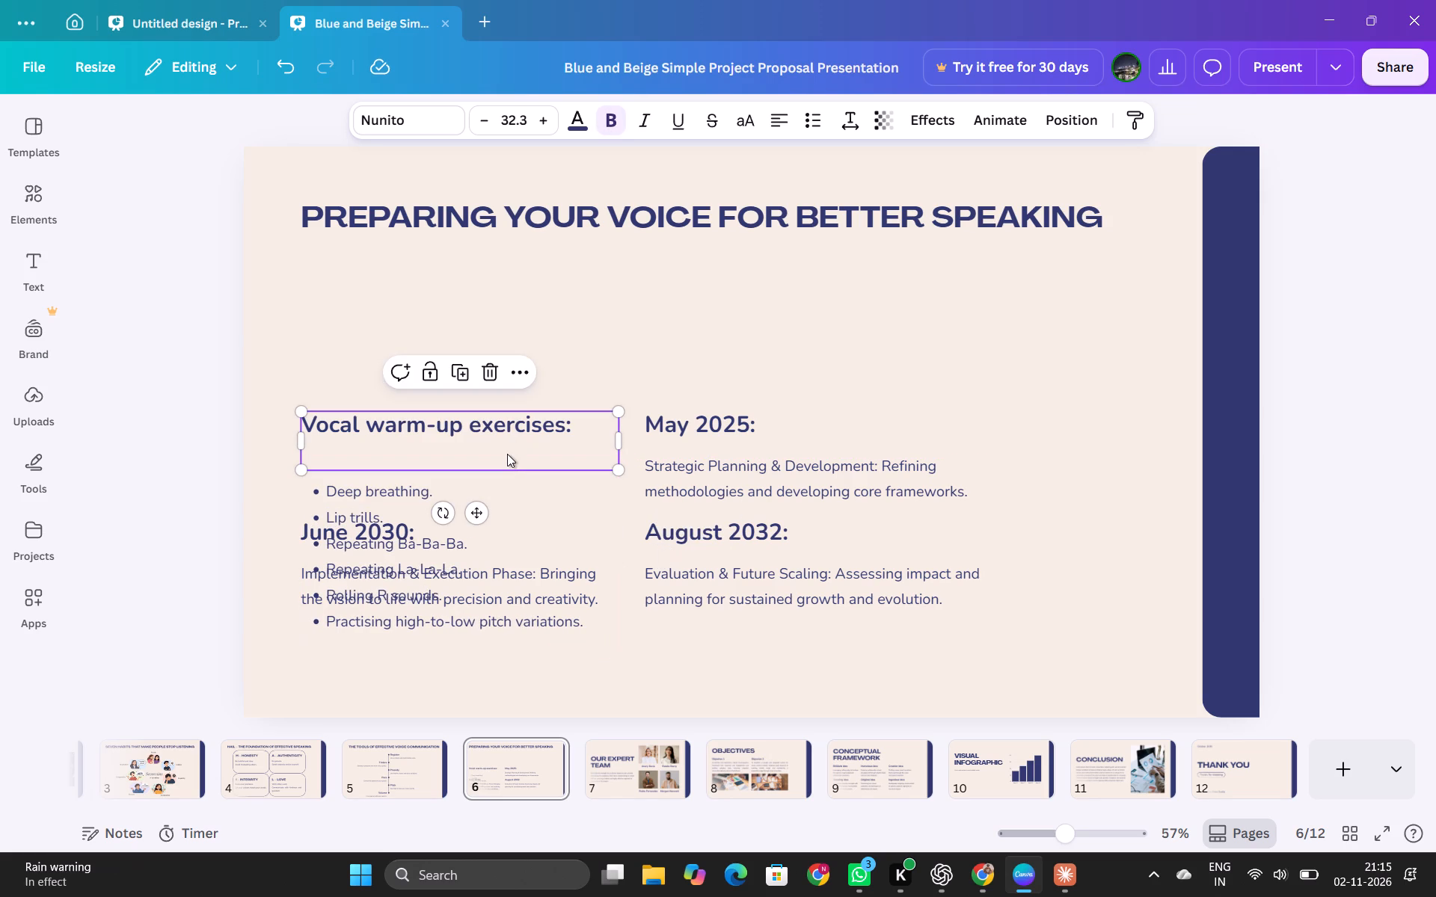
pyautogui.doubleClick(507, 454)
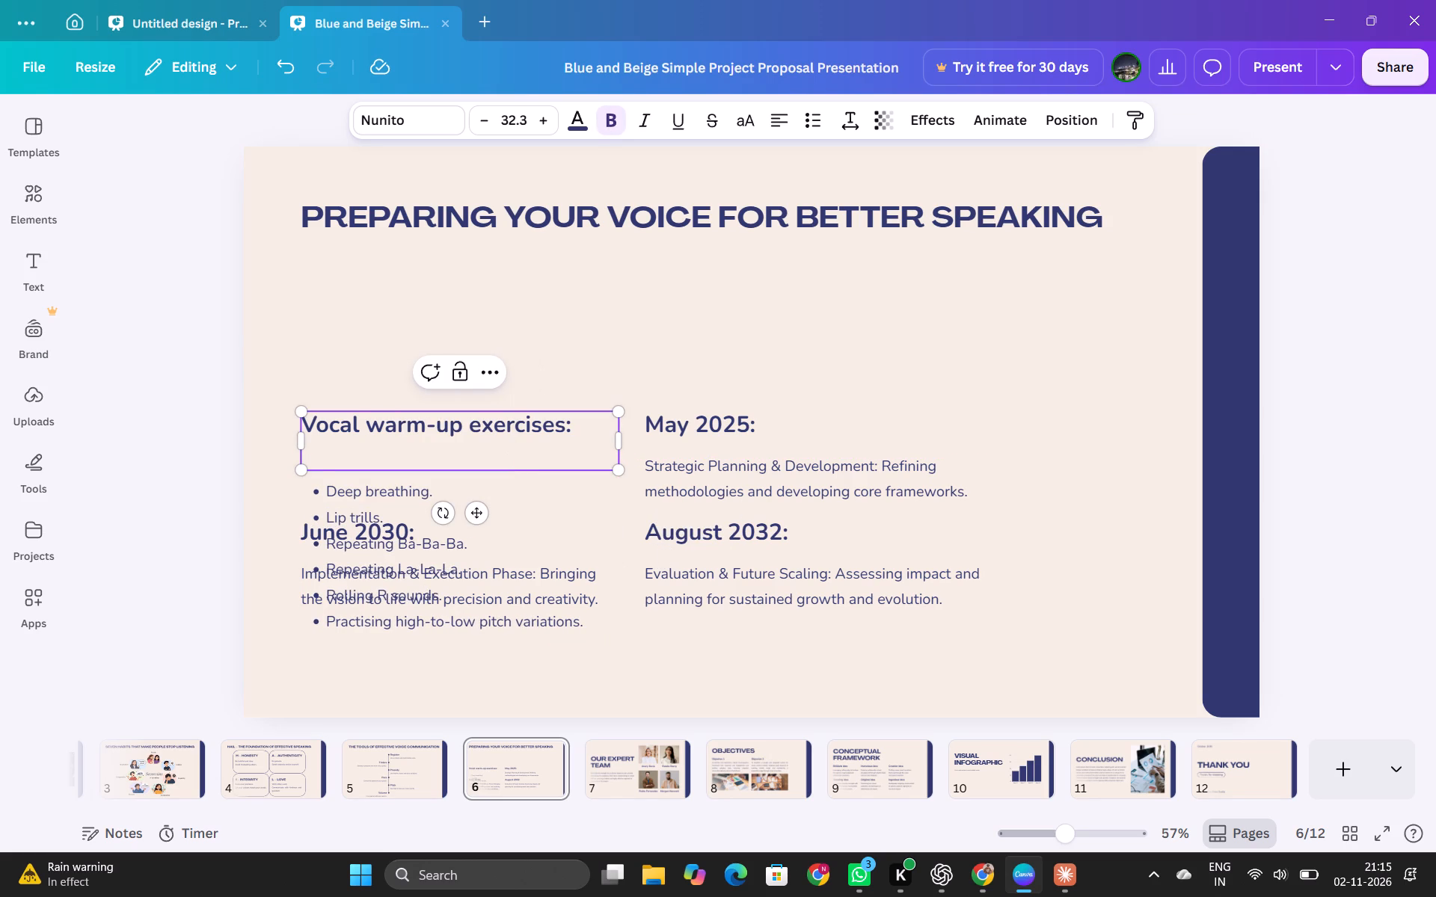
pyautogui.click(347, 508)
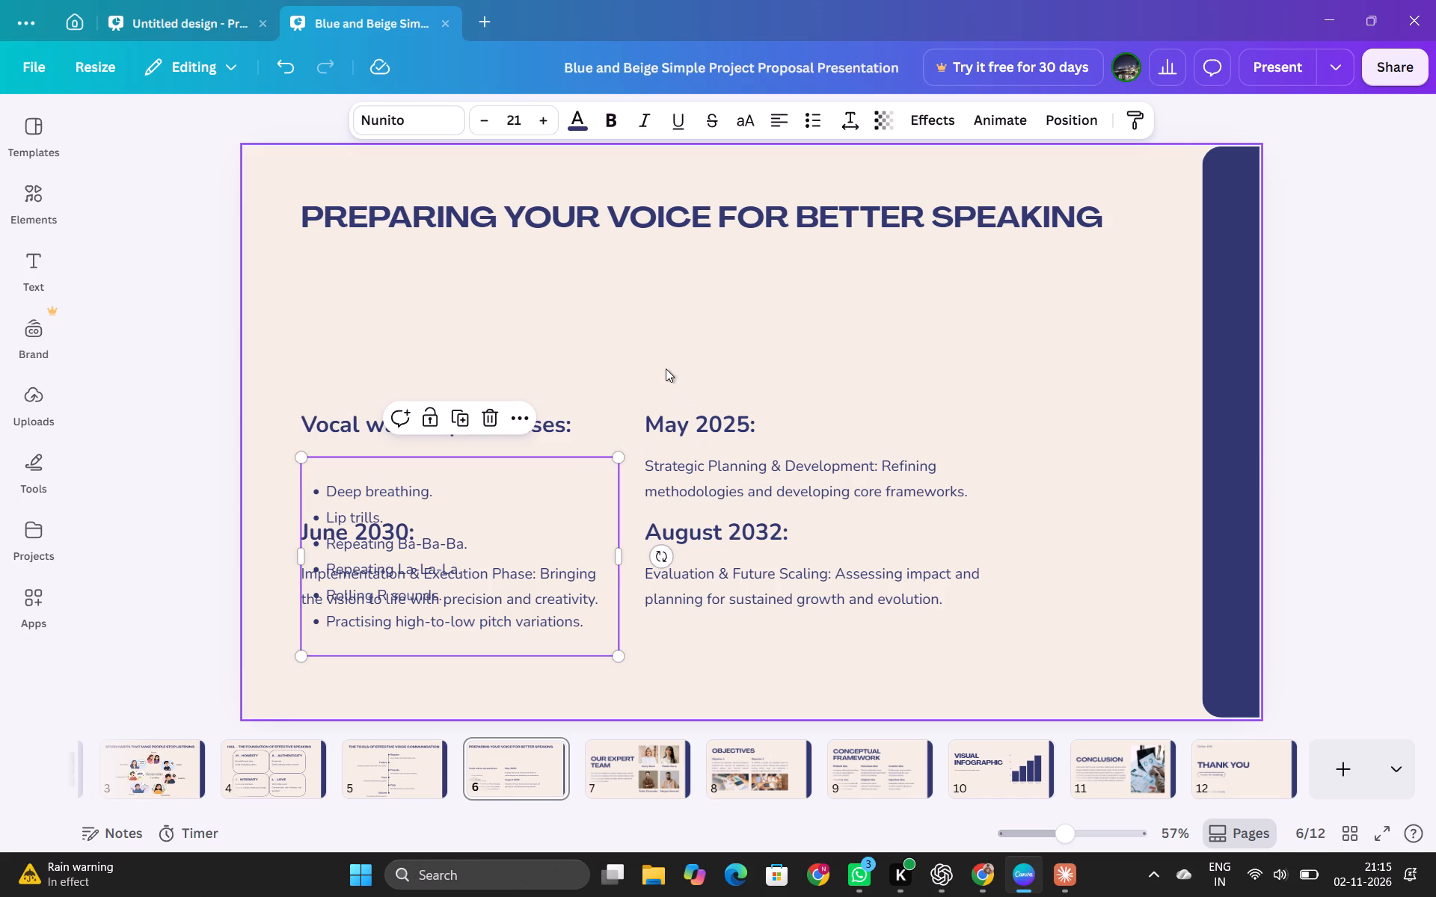
# Delete the "May 2025:" and "August 2032:" headings together with their placeholder paragraphs on slide 6.
pyautogui.moveTo(666, 369); pyautogui.dragTo(770, 635)
pyautogui.press('Delete')
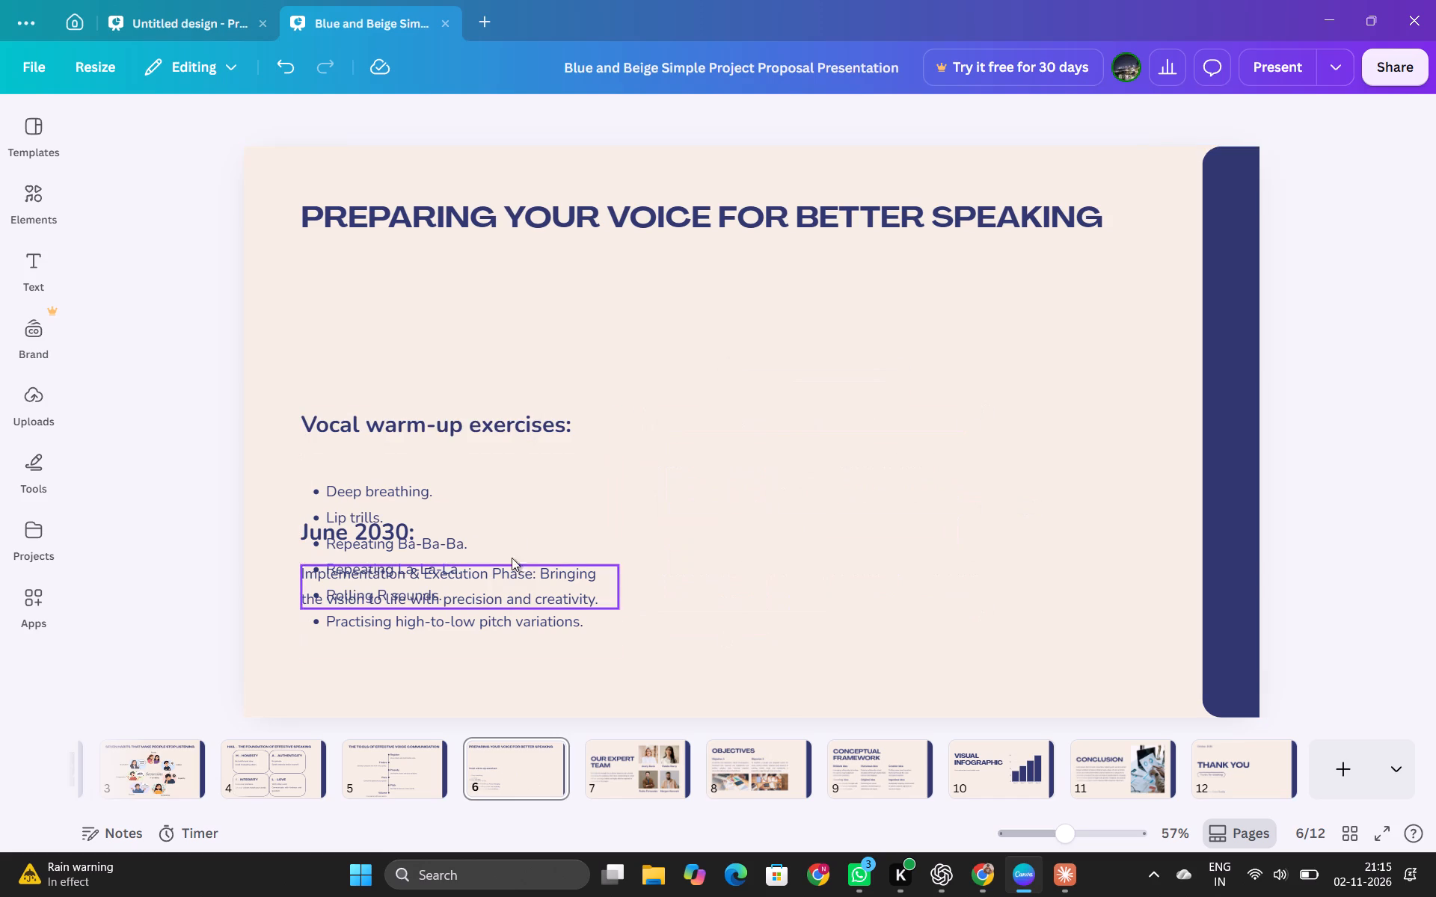
# Move the "Vocal warm-up exercises:" heading and its bulleted list up under the slide title, clear of the "June 2030:" text.
pyautogui.moveTo(509, 435); pyautogui.dragTo(497, 296)
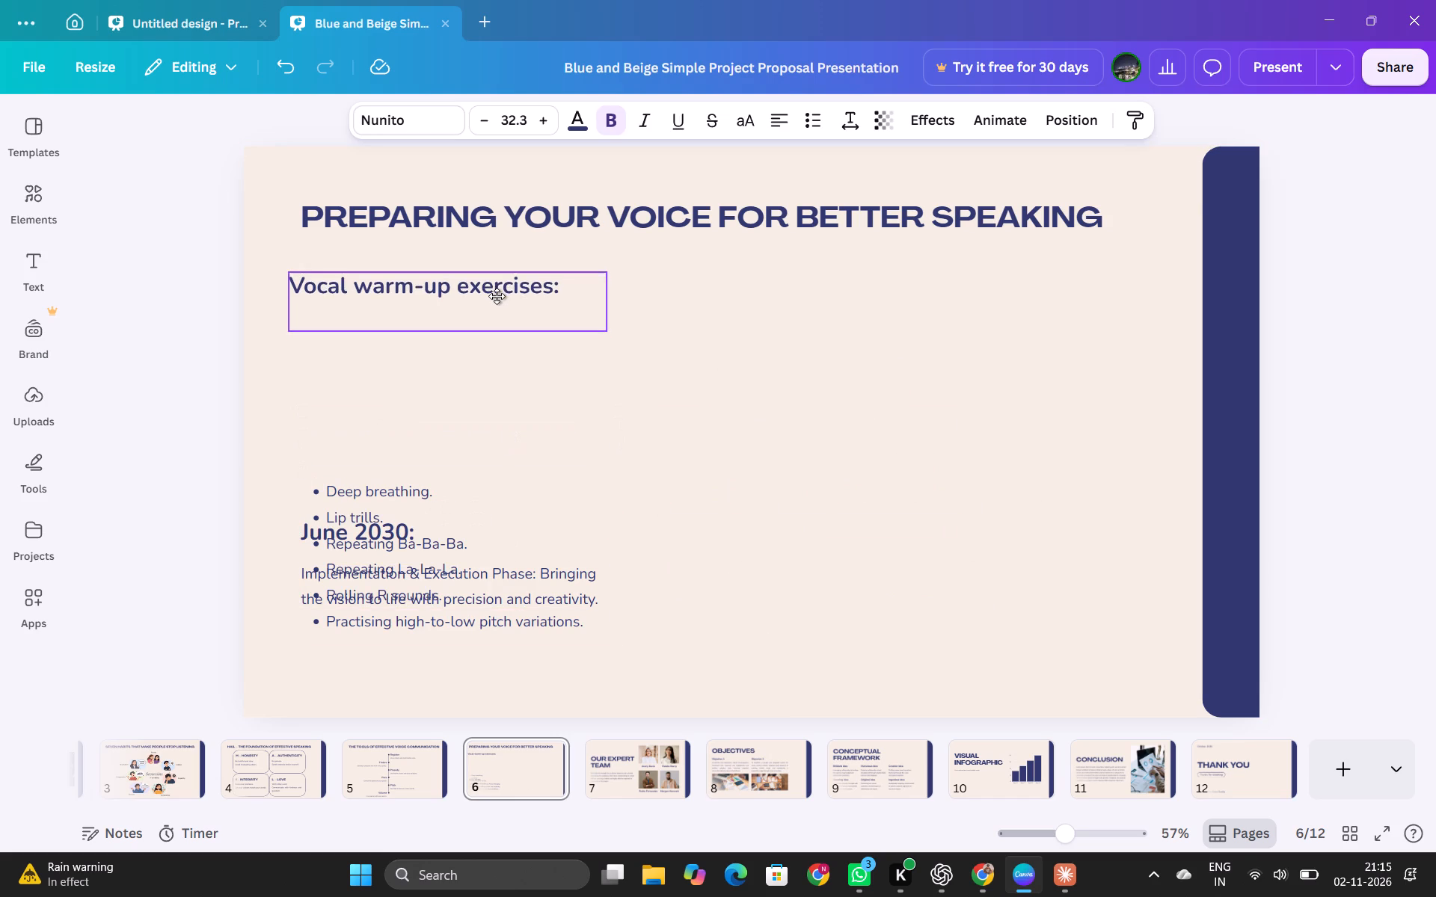
pyautogui.moveTo(497, 296); pyautogui.dragTo(514, 310)
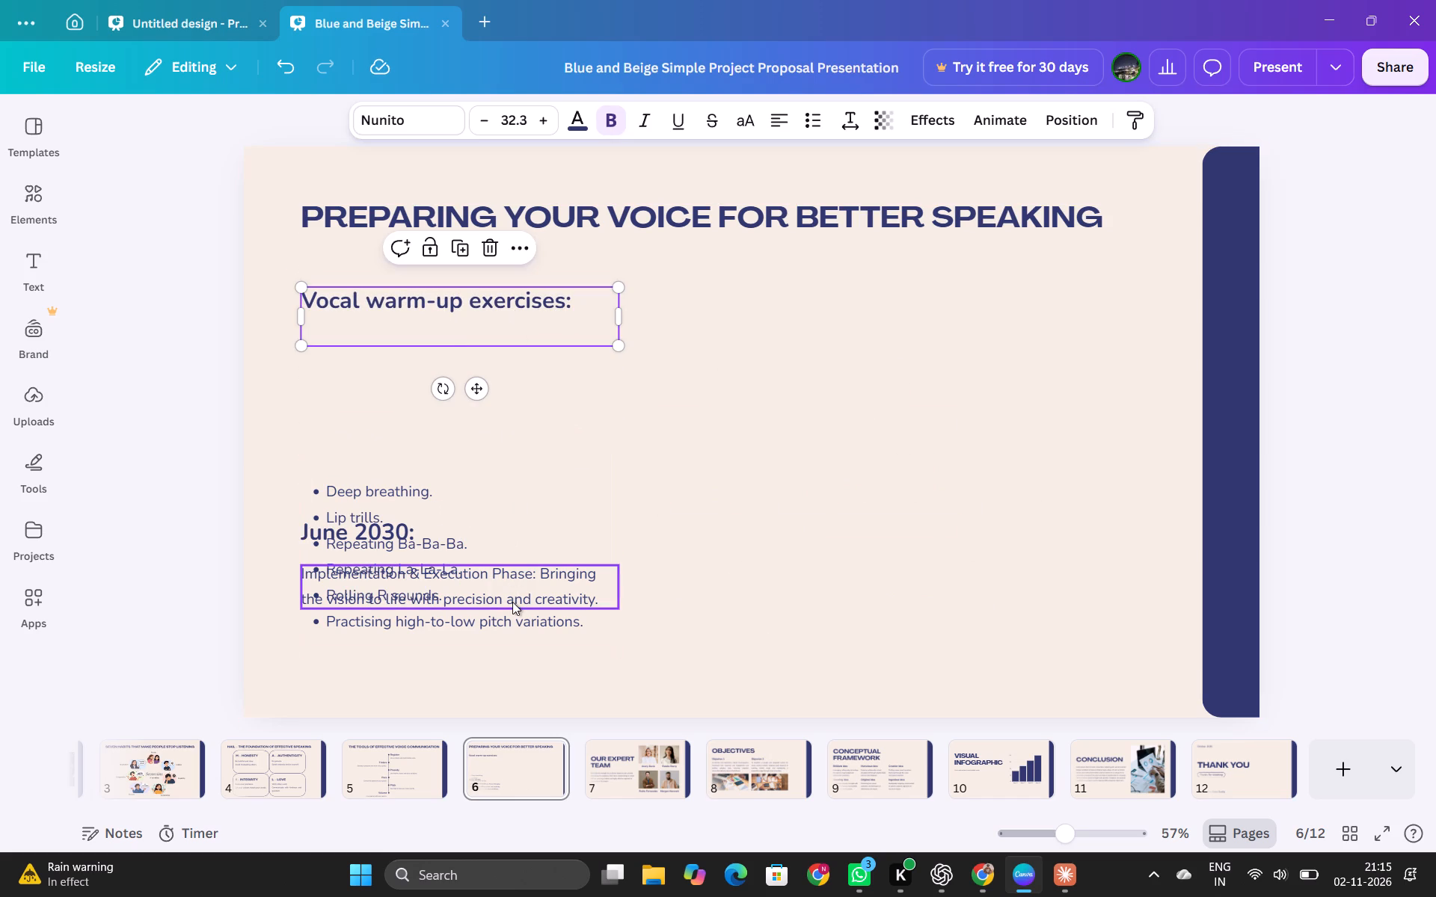
pyautogui.moveTo(476, 506); pyautogui.dragTo(476, 431)
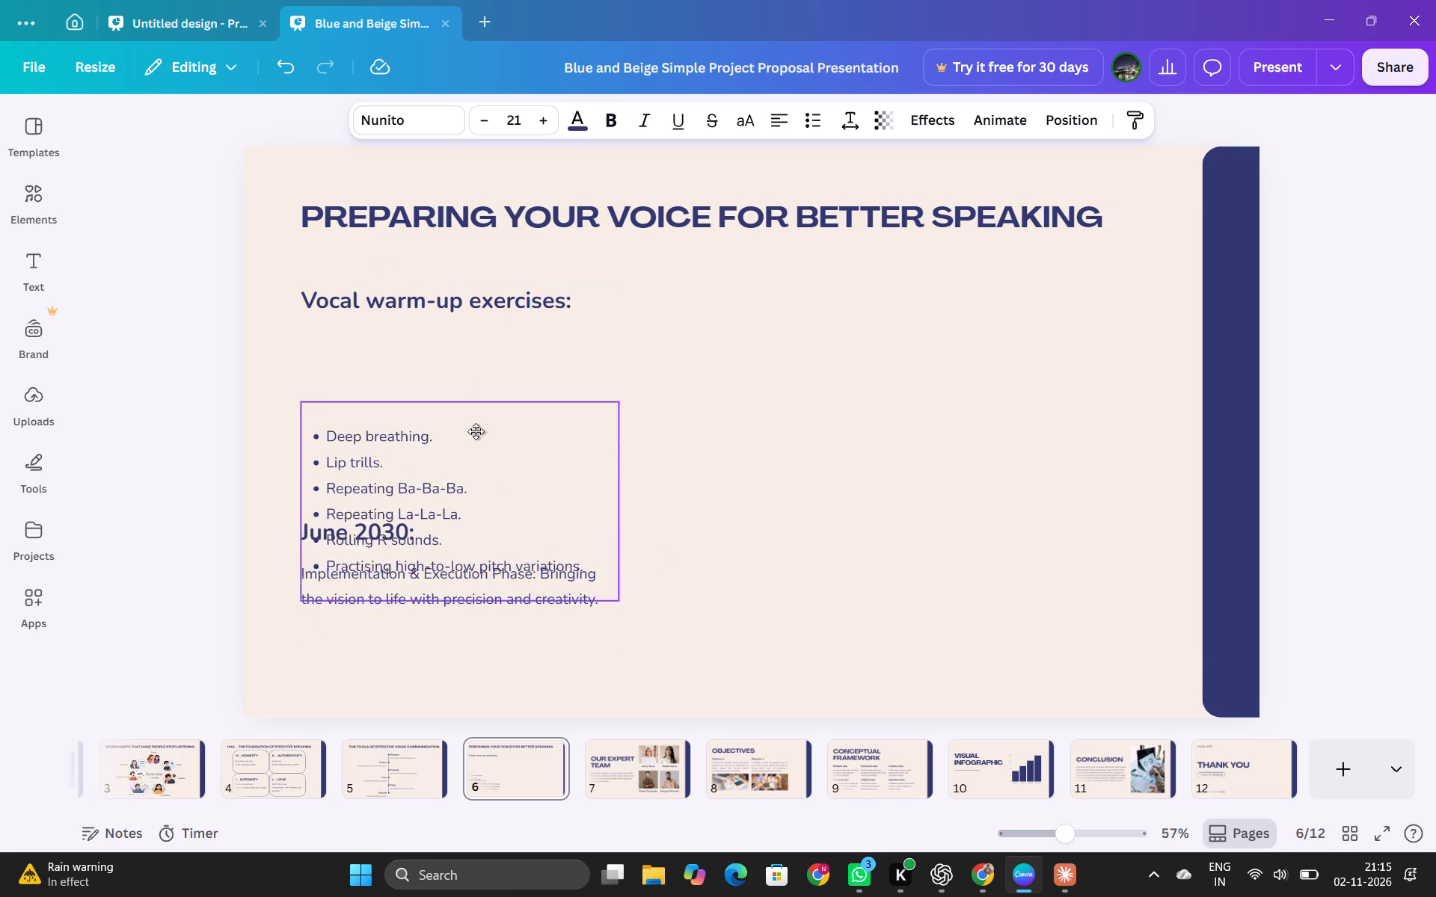
pyautogui.moveTo(476, 431); pyautogui.dragTo(482, 355)
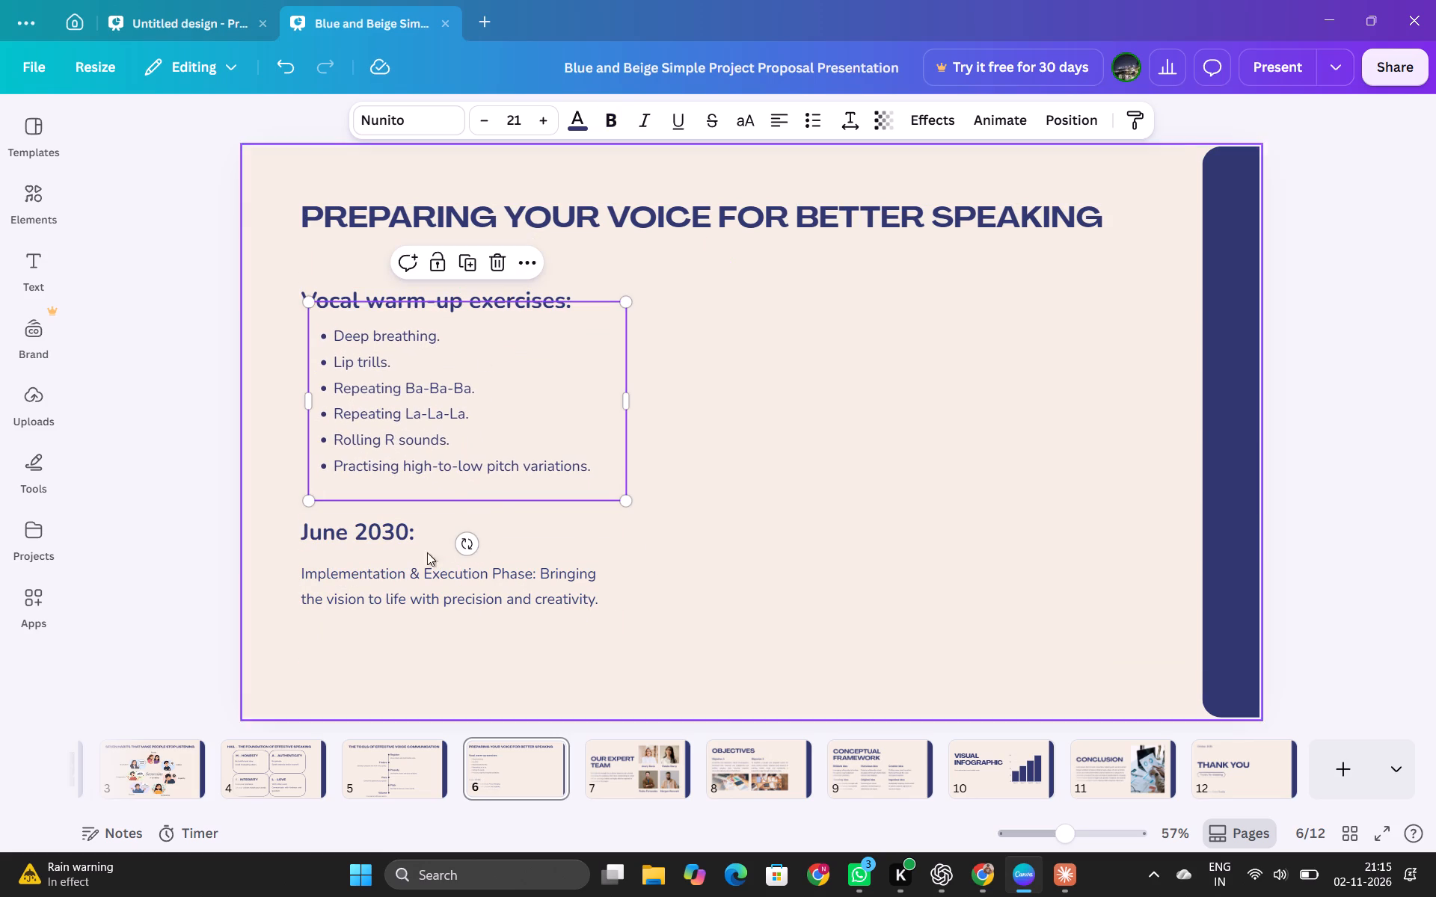
# Delete the "June 2030:" heading and its "Implementation & Execution Phase" paragraph.
pyautogui.moveTo(276, 518); pyautogui.dragTo(383, 596)
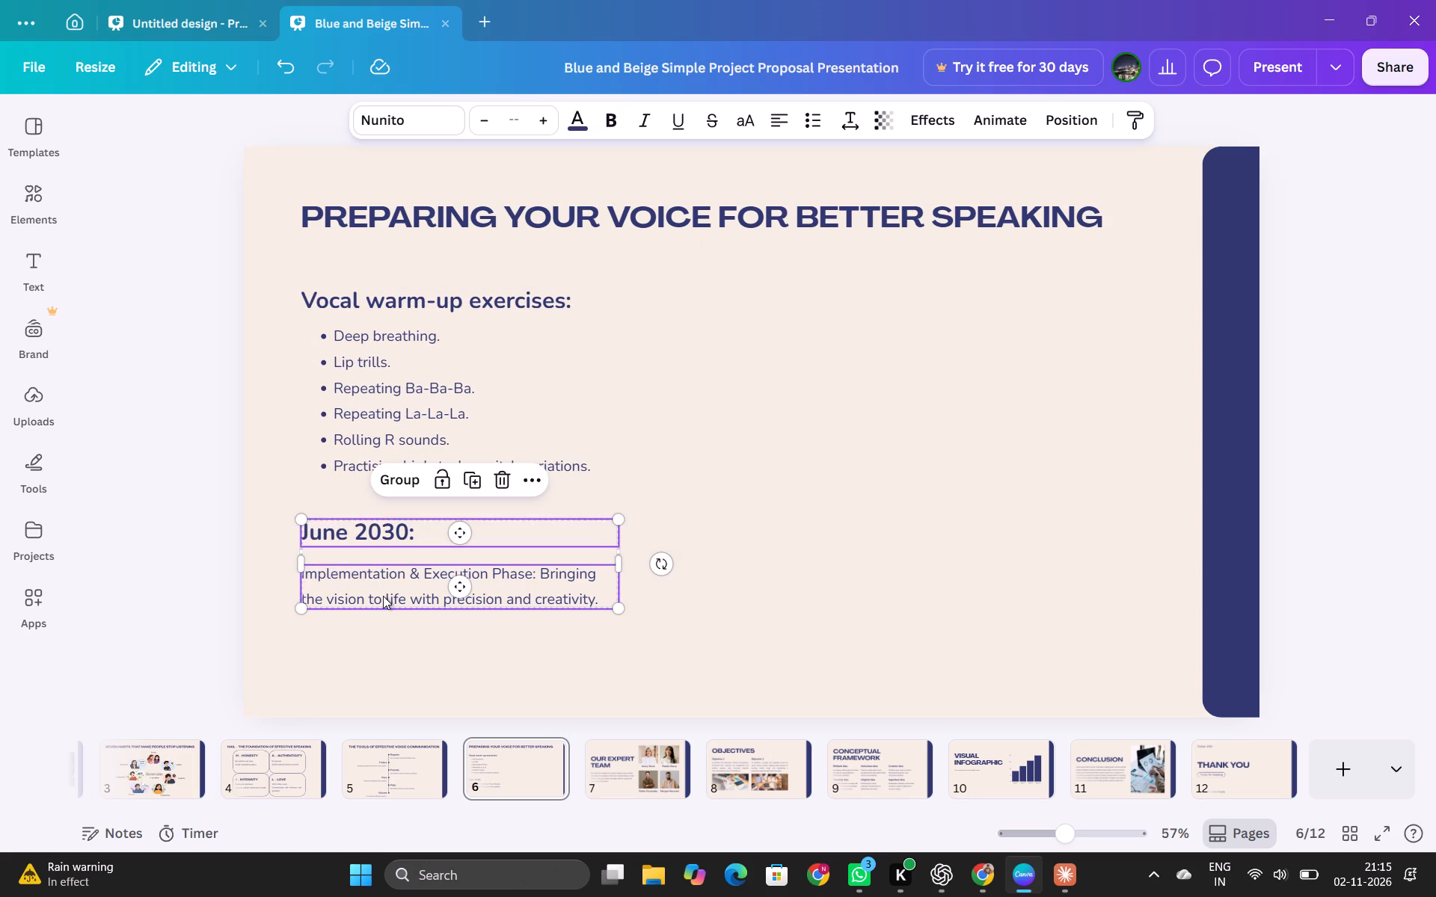
pyautogui.press('Delete')
# Move the warm-up bullet list down toward the middle of the slide and place the "Vocal warm-up exercises:" heading just above it.
pyautogui.moveTo(405, 409); pyautogui.dragTo(413, 484)
pyautogui.moveTo(401, 305); pyautogui.dragTo(396, 360)
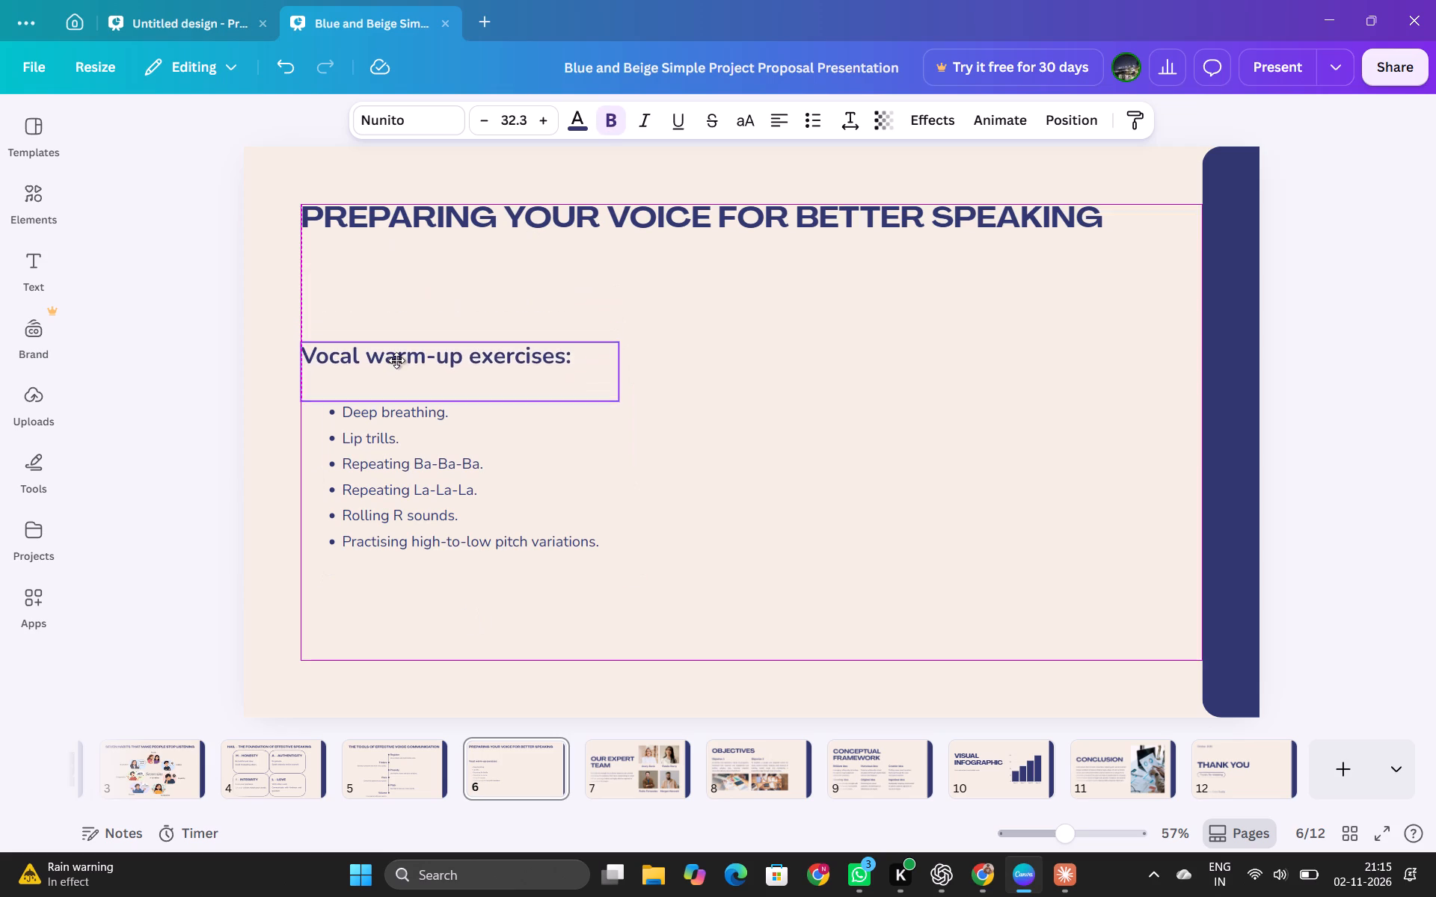
pyautogui.moveTo(396, 360); pyautogui.dragTo(396, 375)
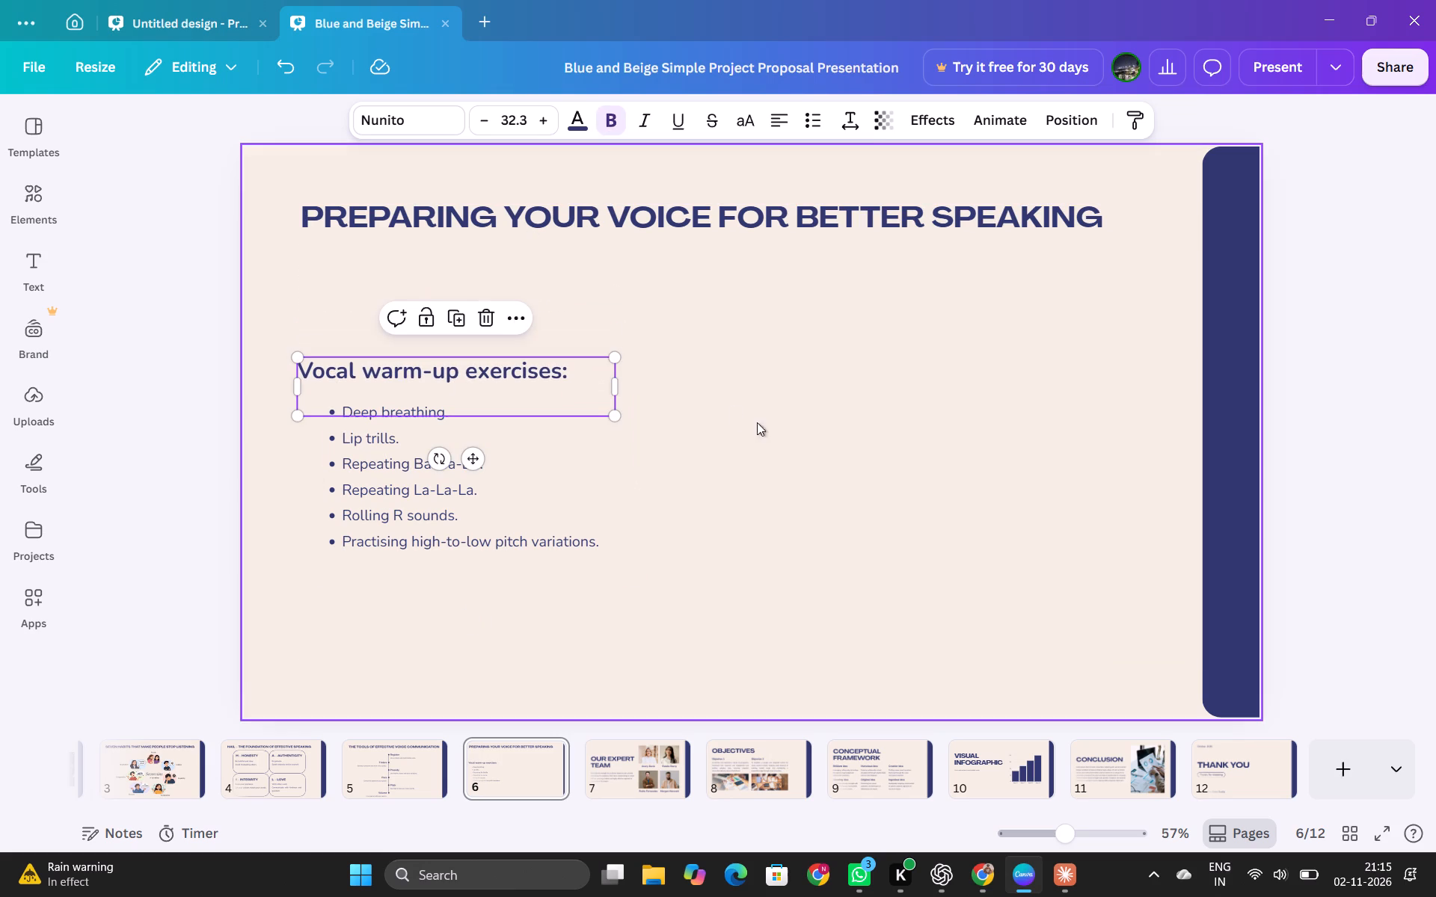
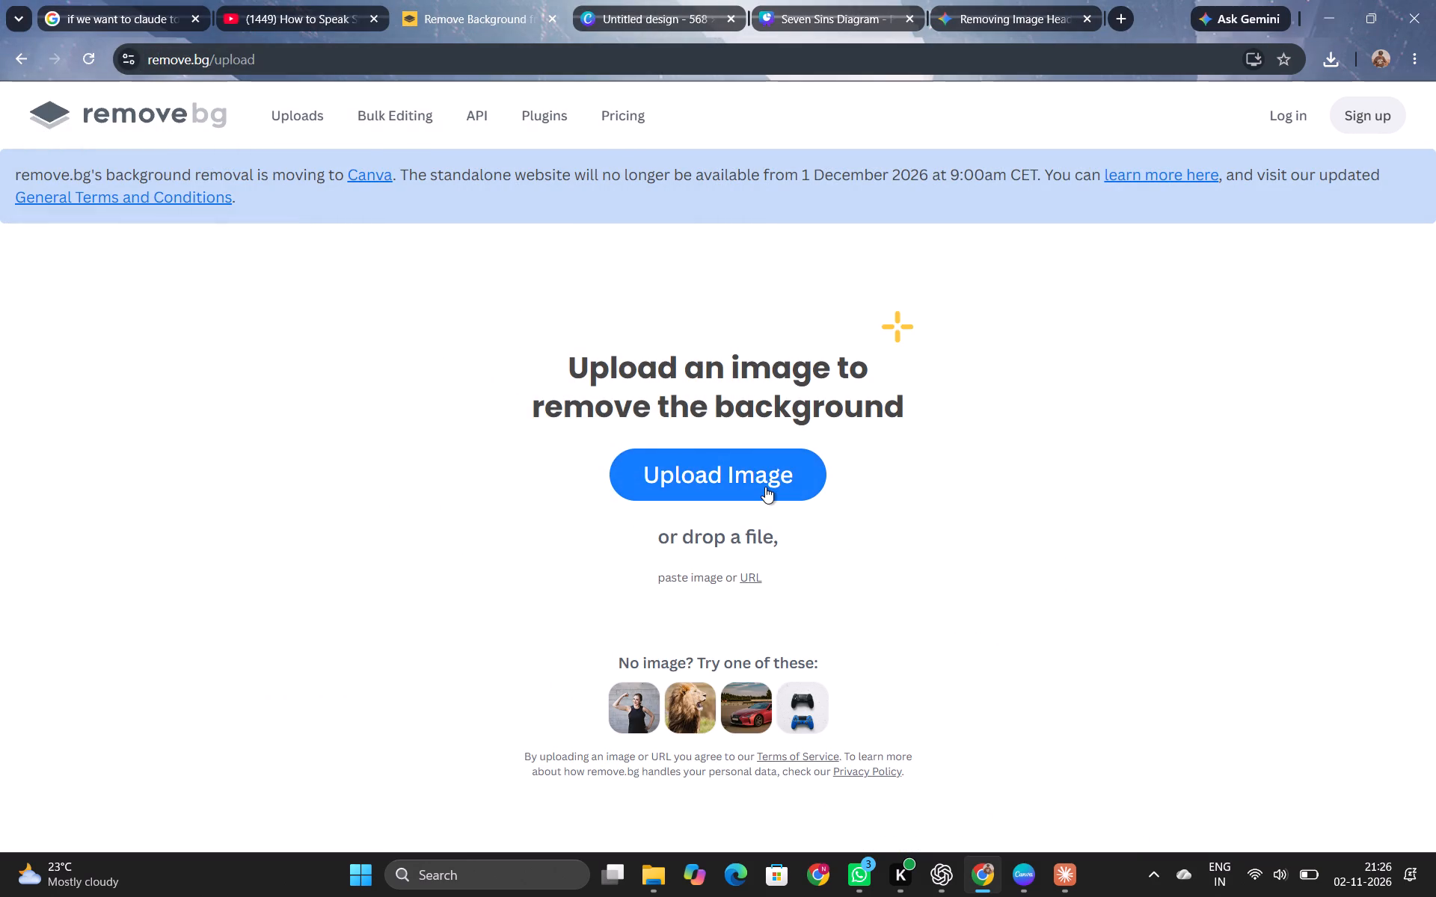
pyautogui.hotkey('ctrl', 'v')
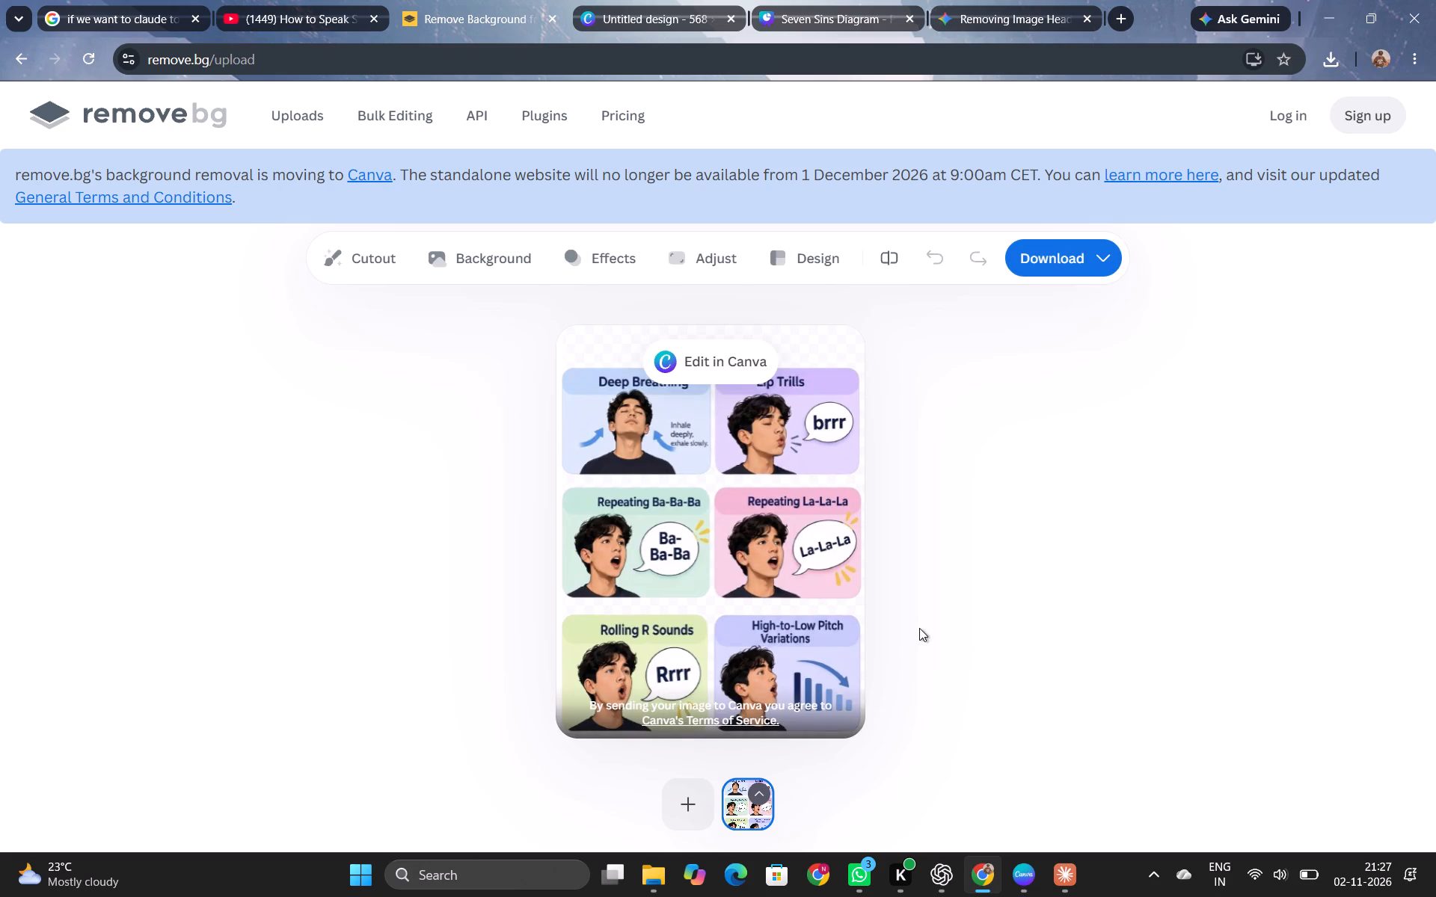
pyautogui.click(1060, 265)
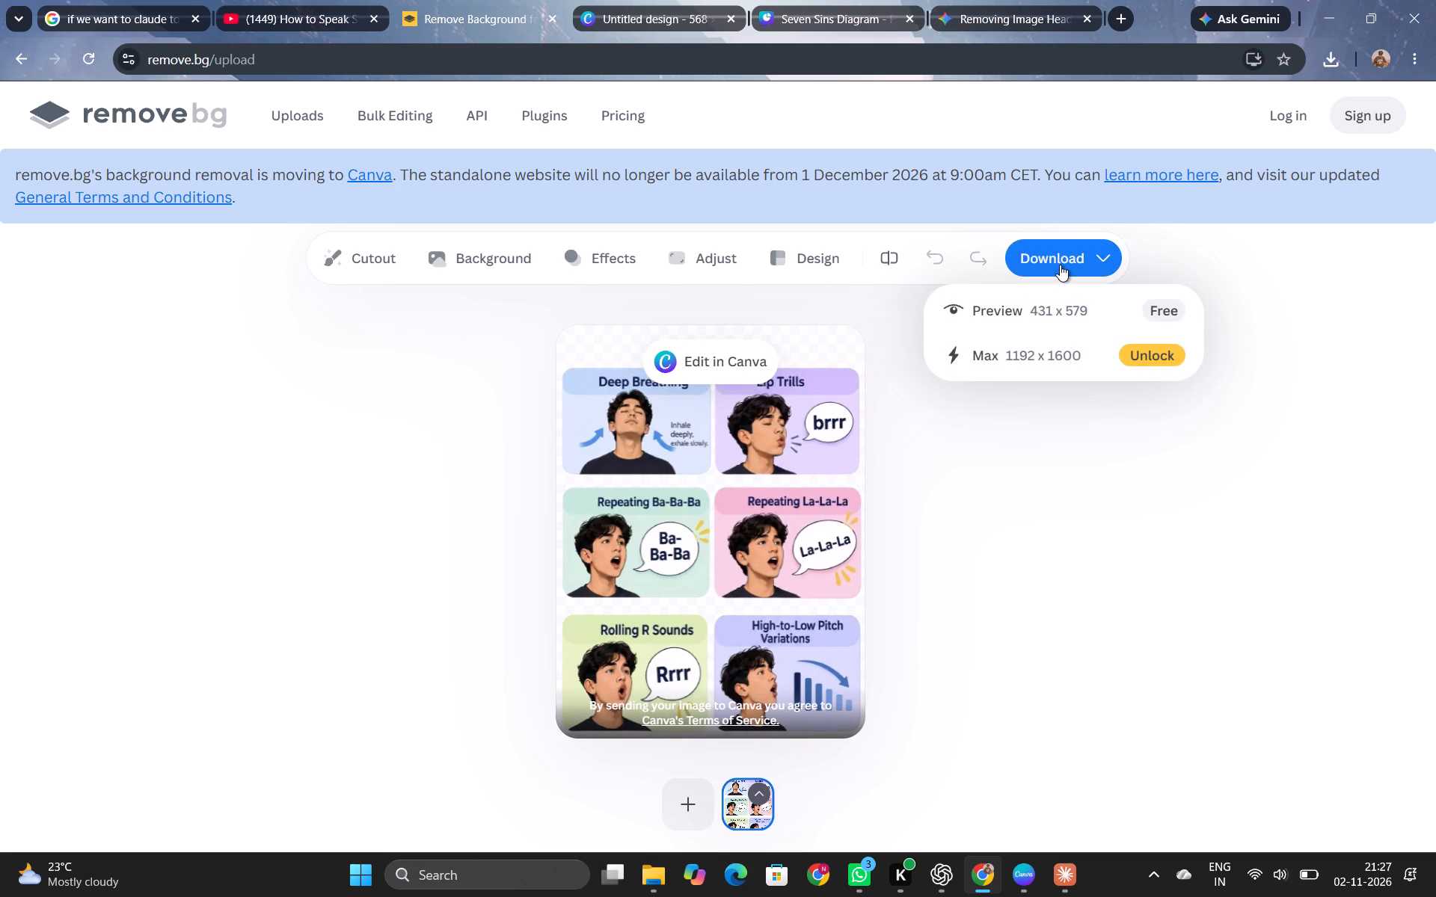
pyautogui.click(1061, 303)
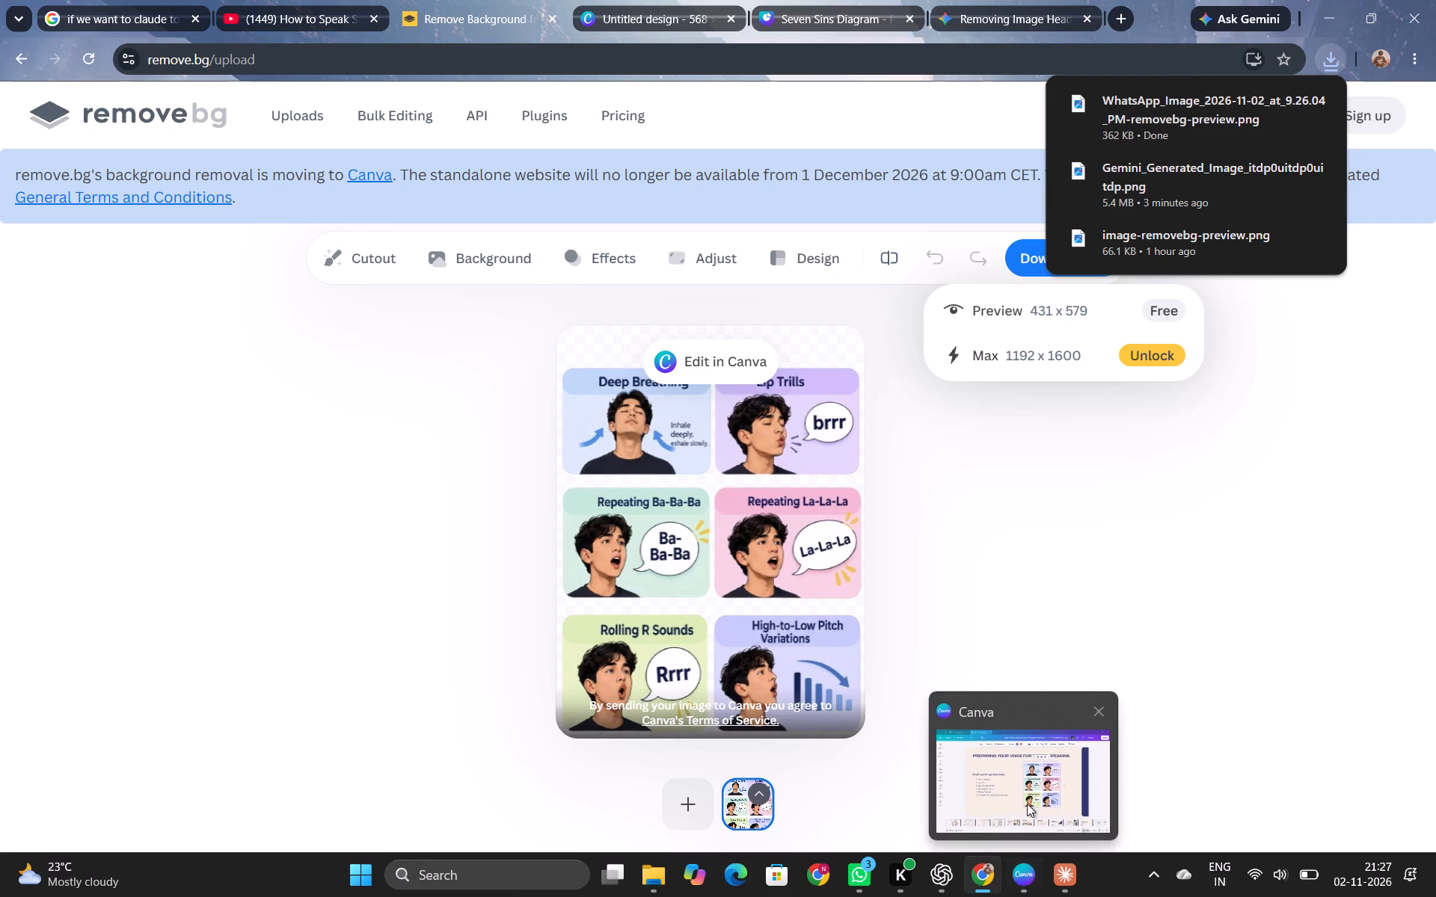
# Add the downloaded background-free picture to slide 6 in Canva and delete the earlier white-background picture.
pyautogui.click(1027, 804)
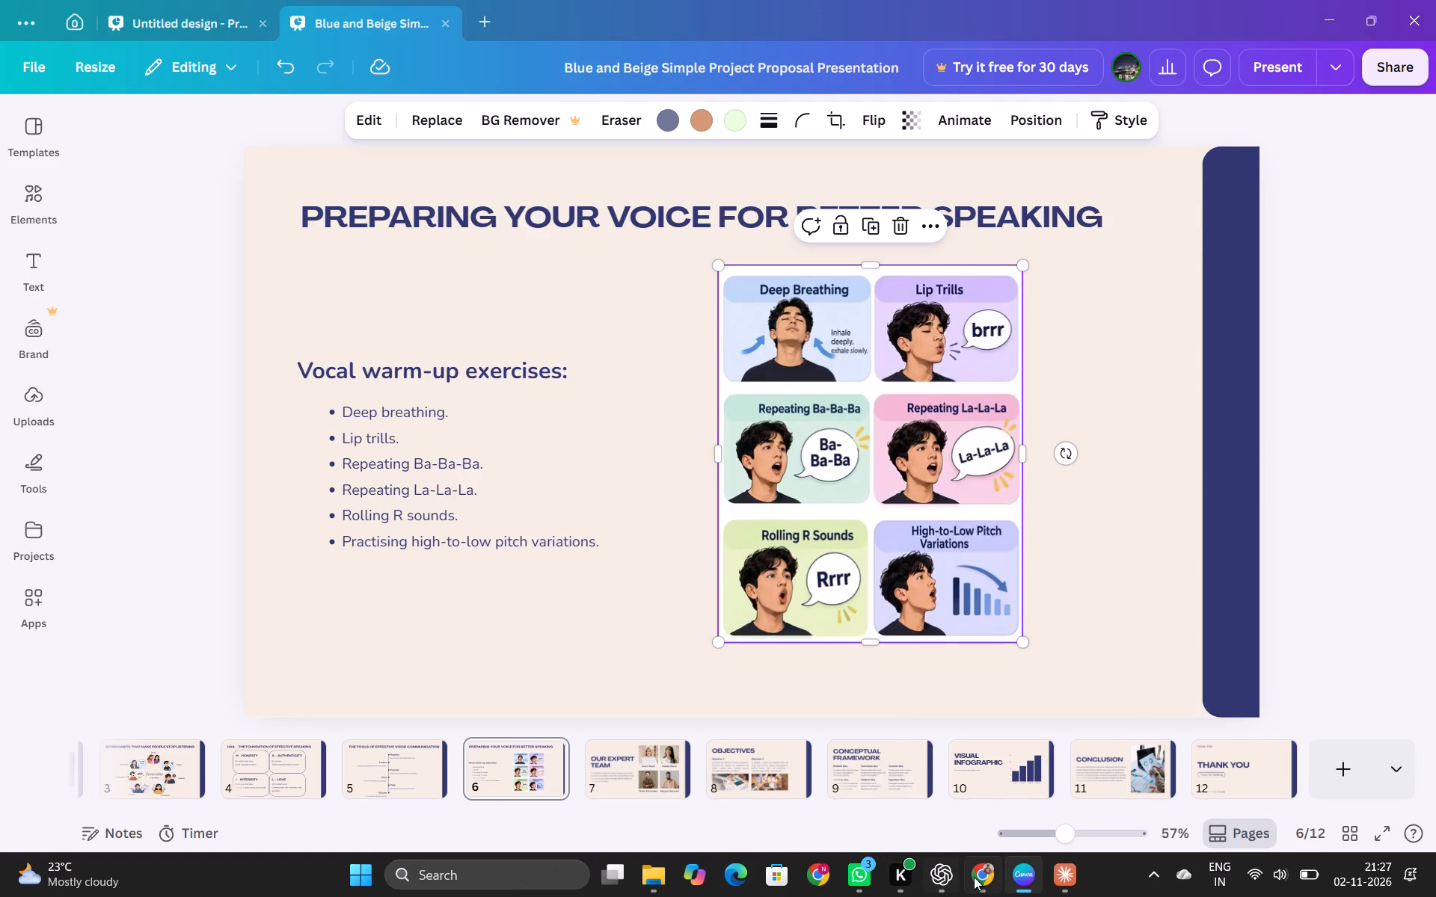
pyautogui.click(974, 877)
pyautogui.moveTo(1195, 108); pyautogui.dragTo(1014, 881)
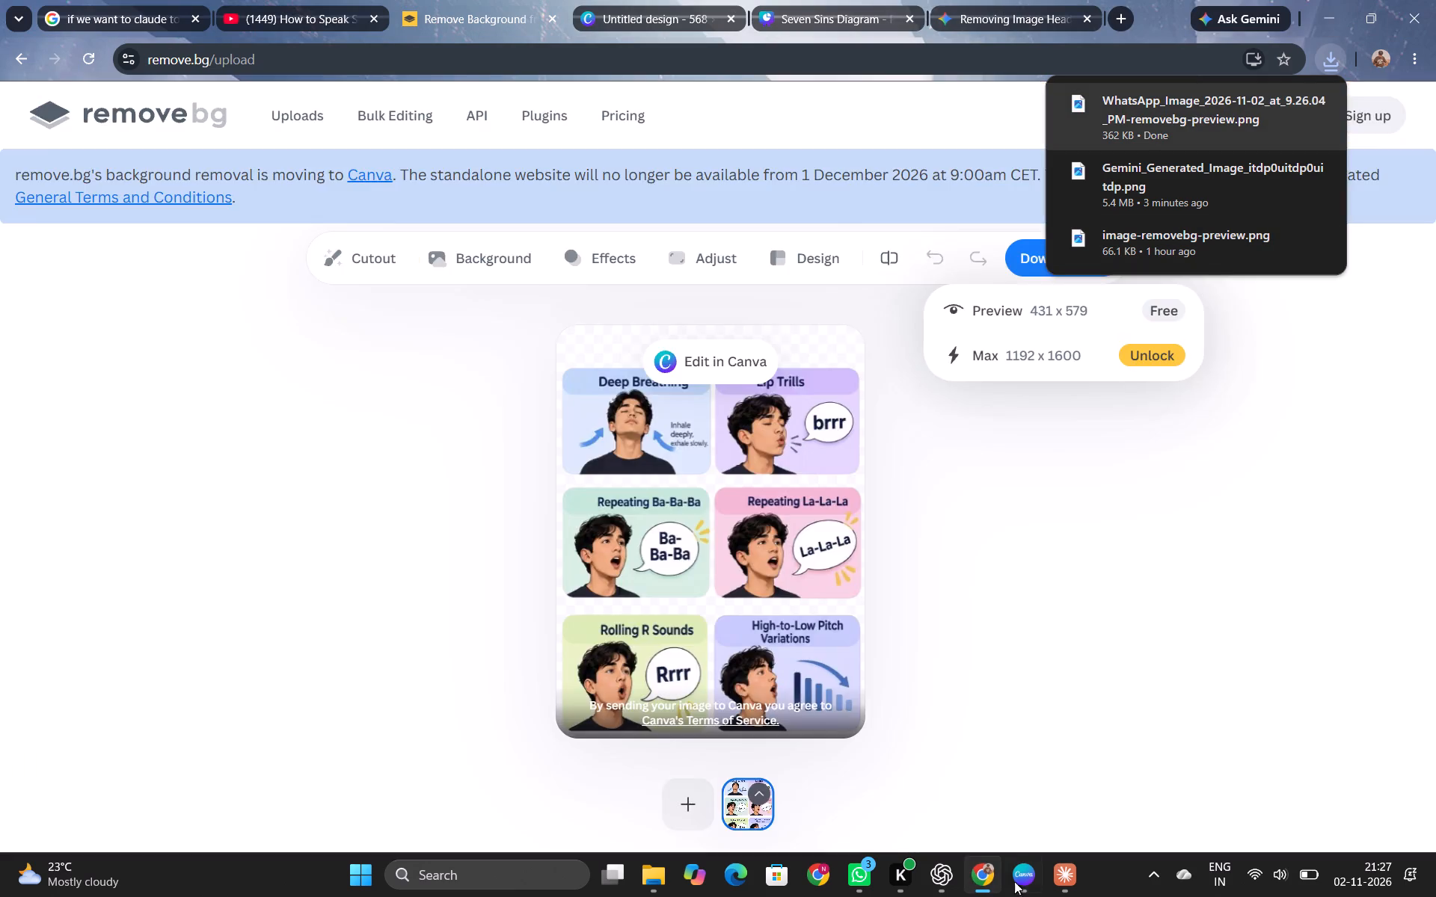
pyautogui.moveTo(1014, 881); pyautogui.dragTo(888, 544)
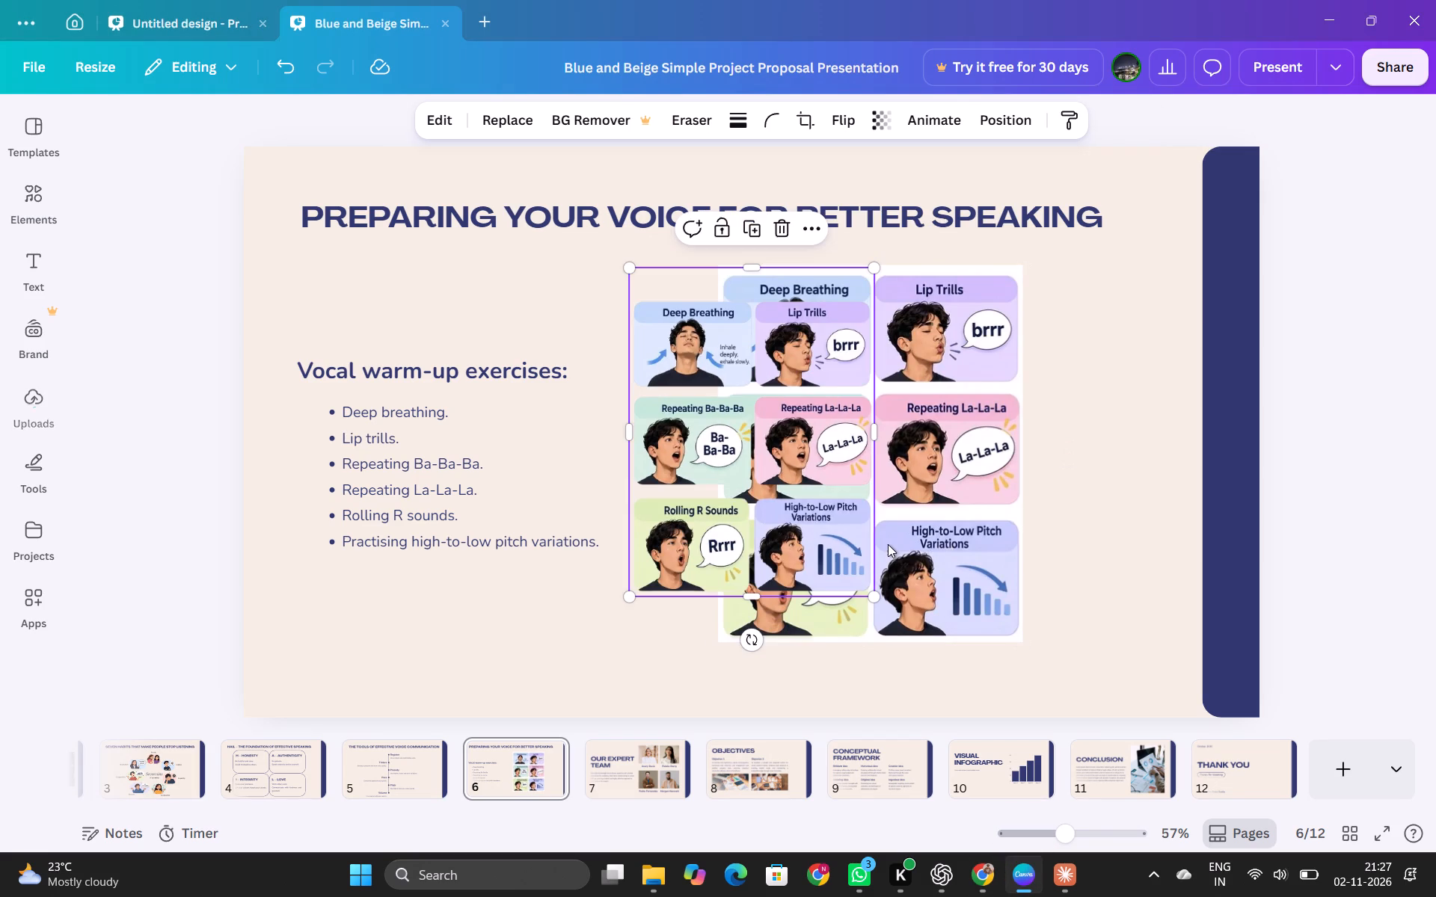
pyautogui.click(959, 499)
pyautogui.press('Delete')
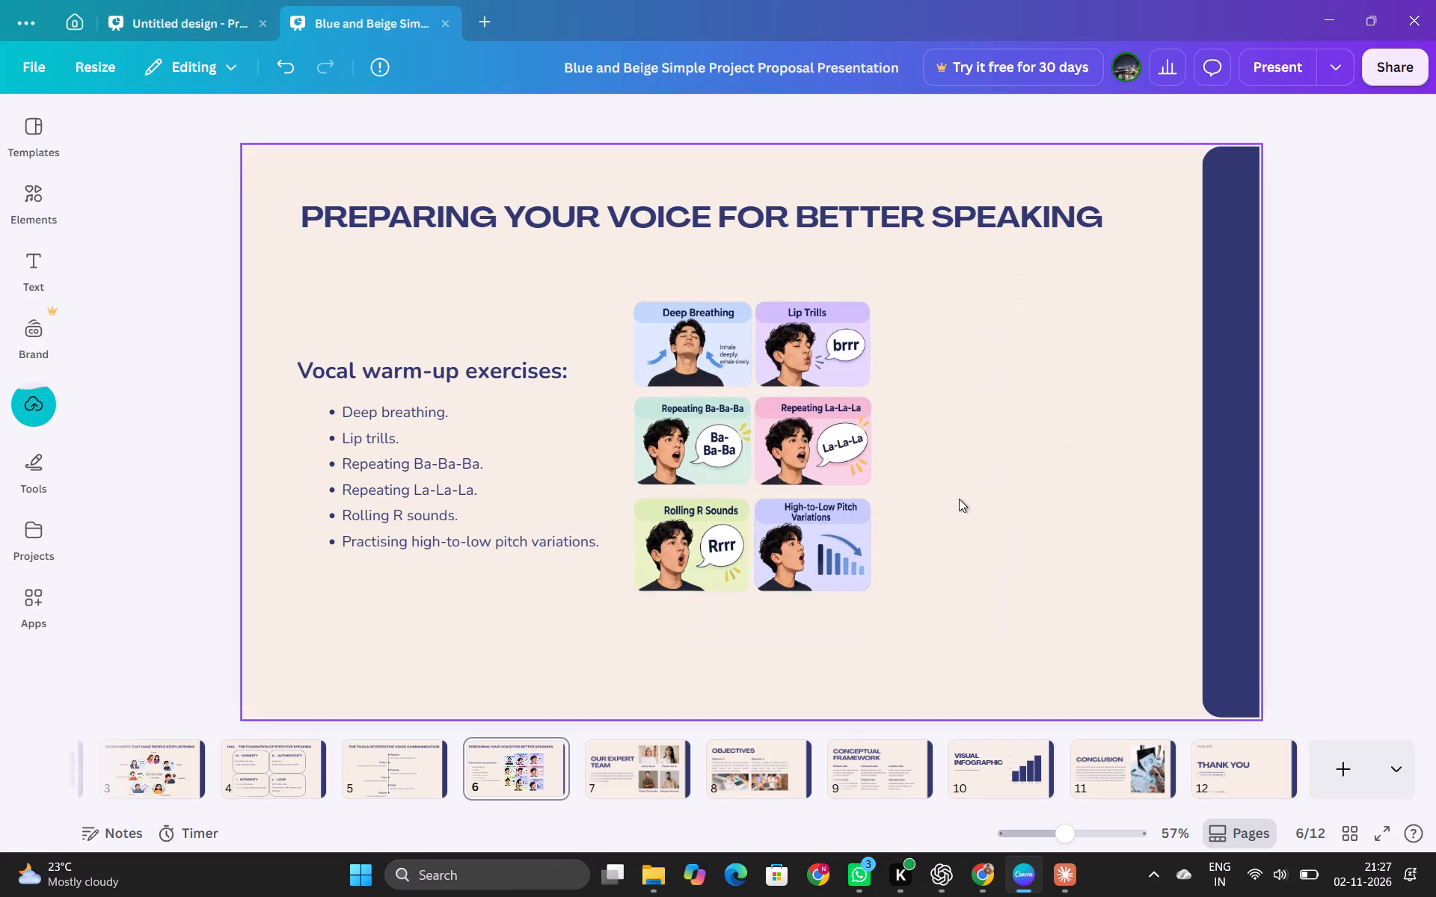
# Enlarge the background-free picture, crop off its empty top strip, and position it beside the exercise list below the title.
pyautogui.moveTo(832, 469); pyautogui.dragTo(936, 481)
pyautogui.moveTo(979, 609); pyautogui.dragTo(1037, 662)
pyautogui.moveTo(939, 554); pyautogui.dragTo(934, 511)
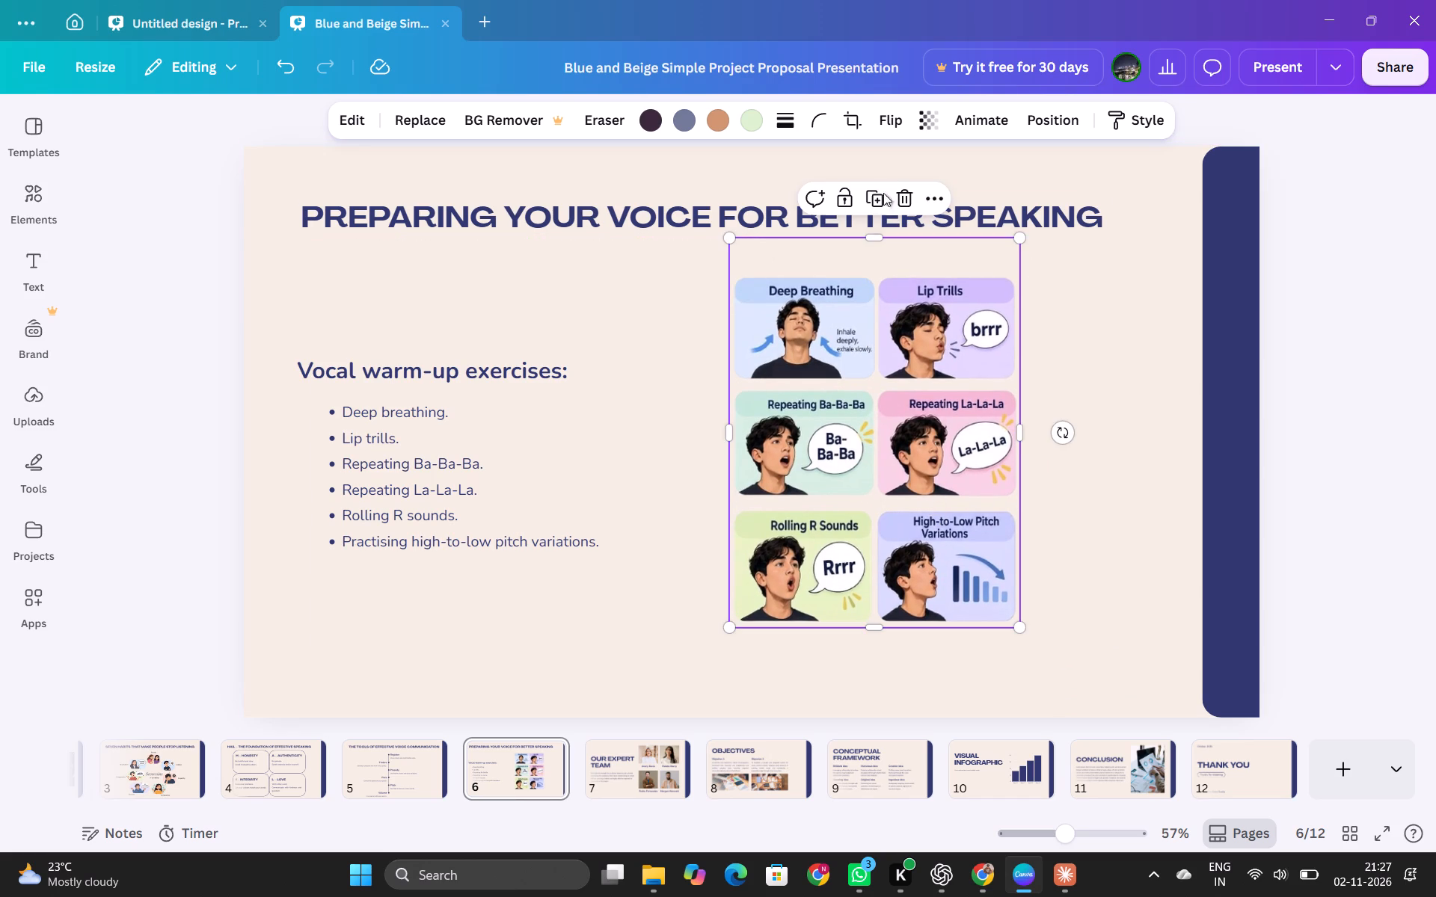
pyautogui.moveTo(868, 232); pyautogui.dragTo(870, 259)
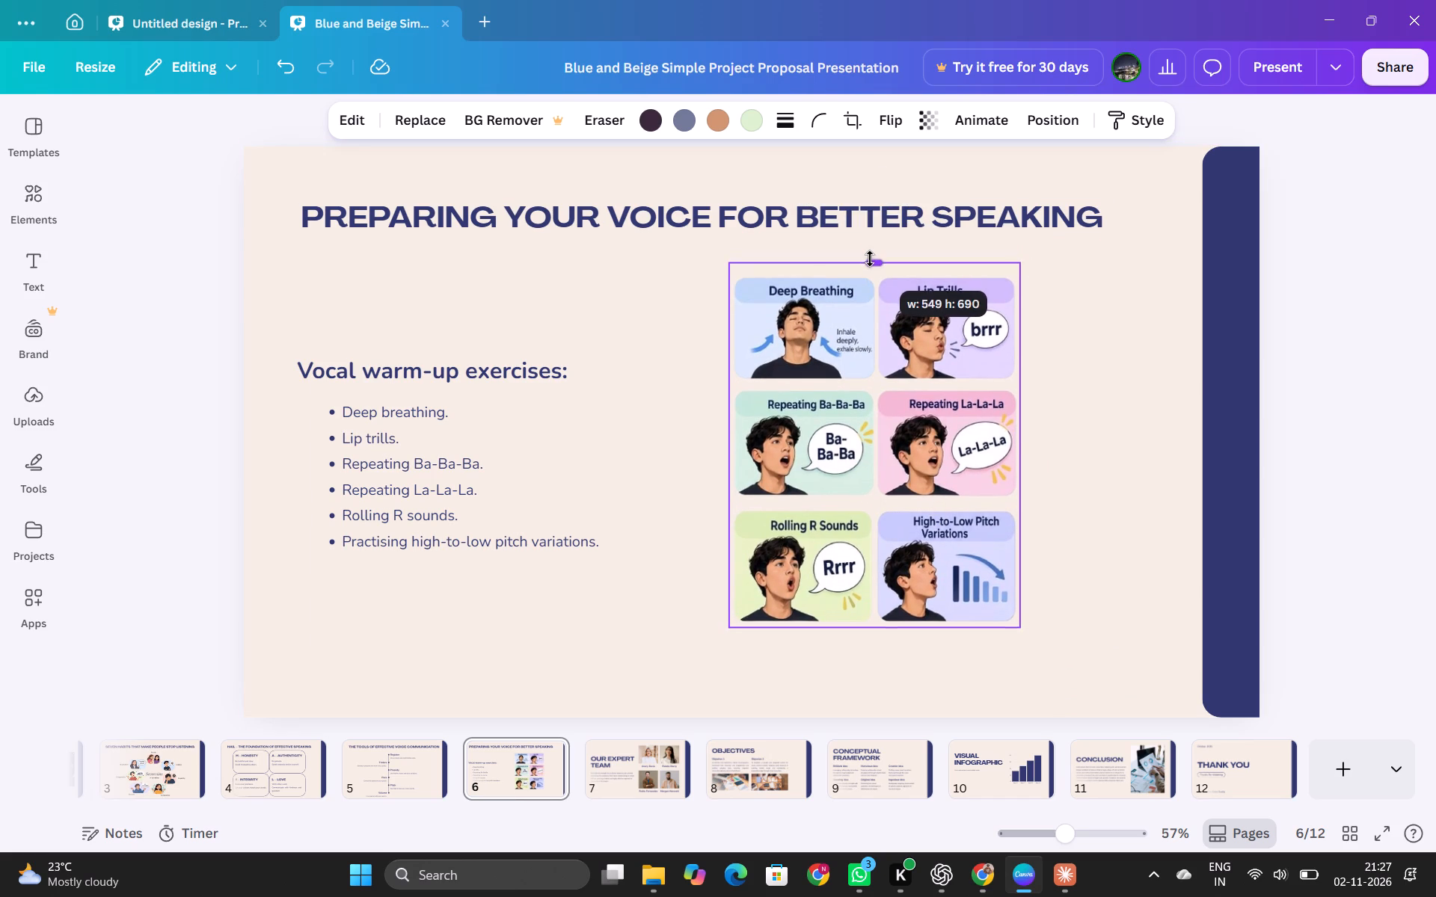
pyautogui.moveTo(870, 259); pyautogui.dragTo(871, 265)
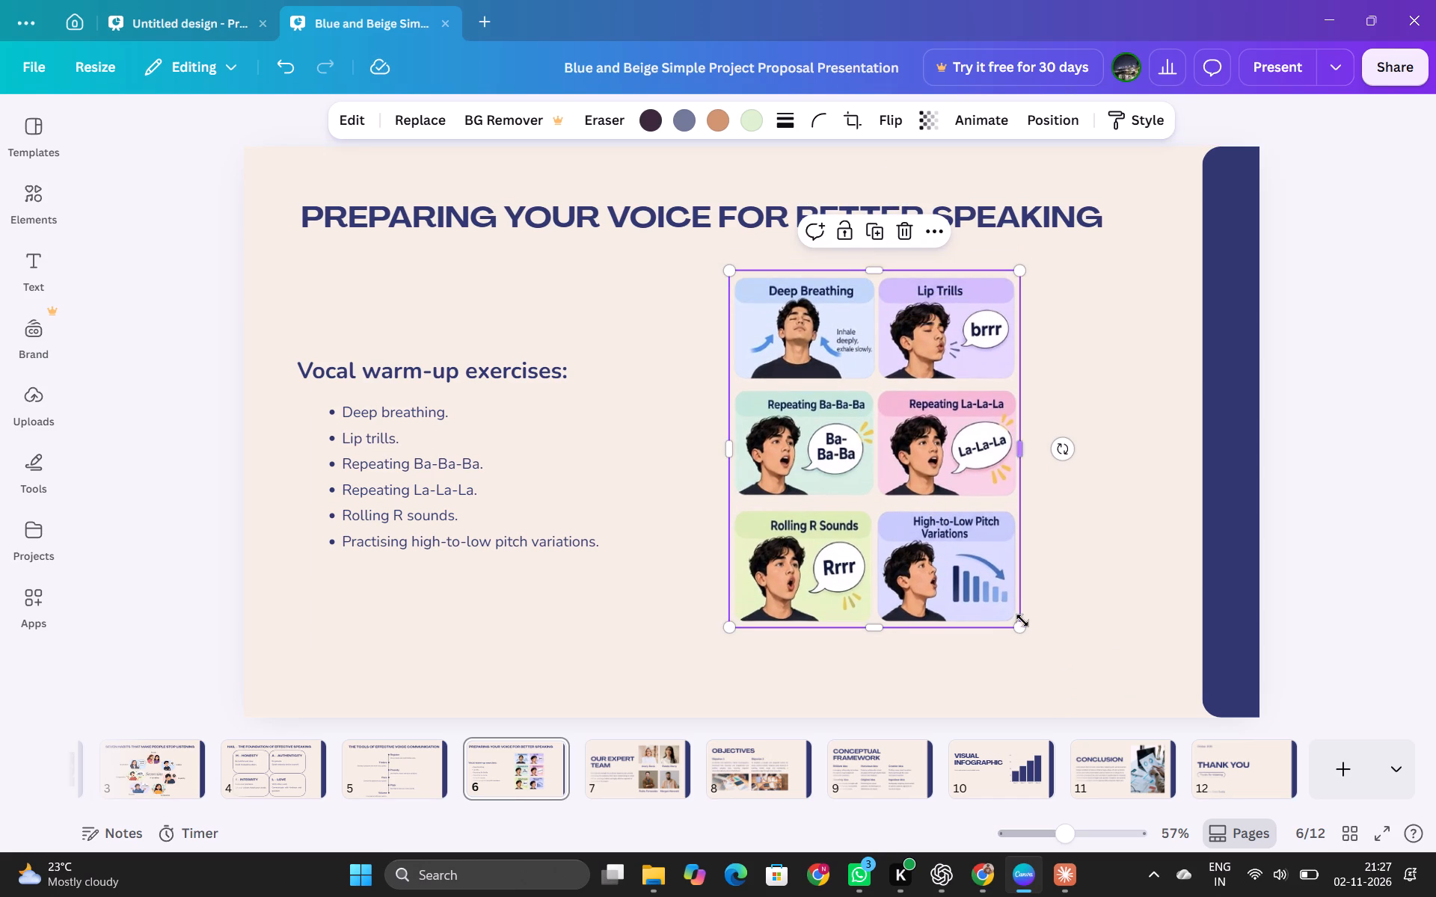
pyautogui.moveTo(1022, 626); pyautogui.dragTo(1067, 667)
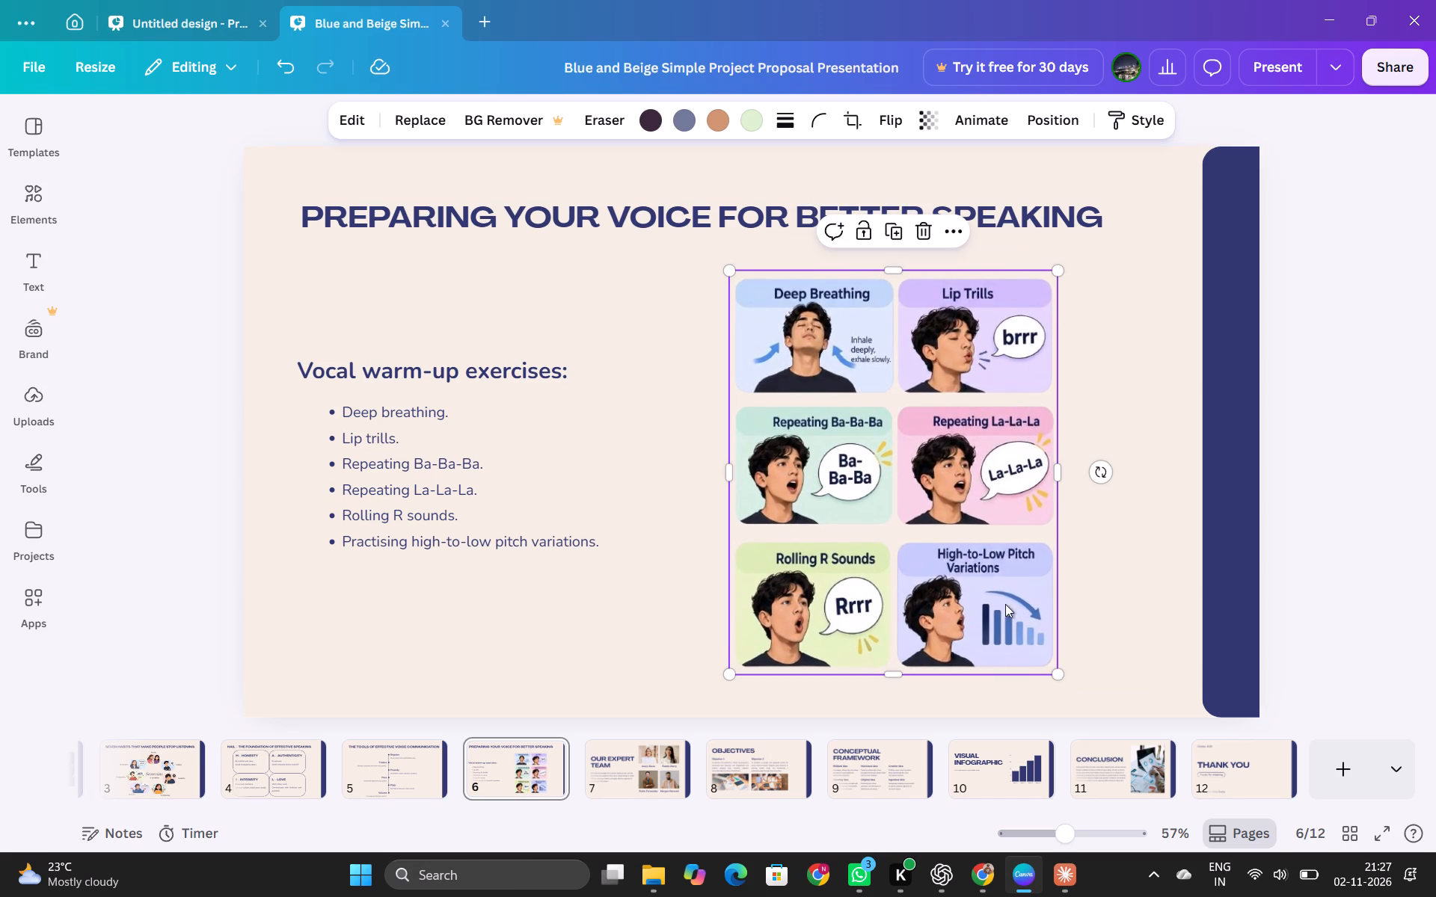
pyautogui.moveTo(963, 561); pyautogui.dragTo(972, 542)
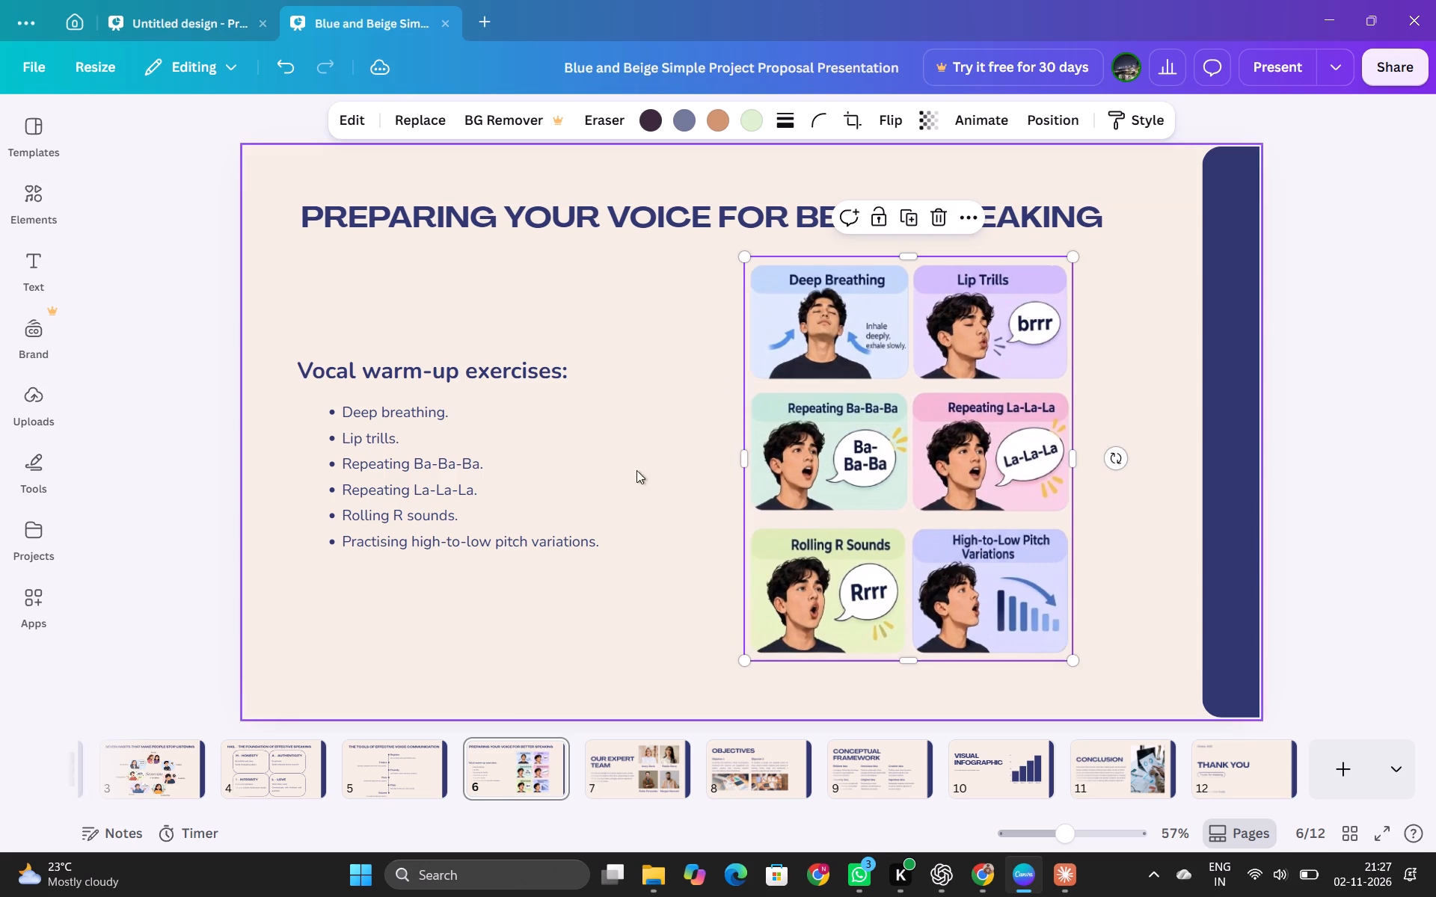
# Reposition the "Vocal warm-up exercises:" heading and its bullet list closer to the picture, aligning the two text boxes with each other.
pyautogui.moveTo(559, 480); pyautogui.dragTo(590, 485)
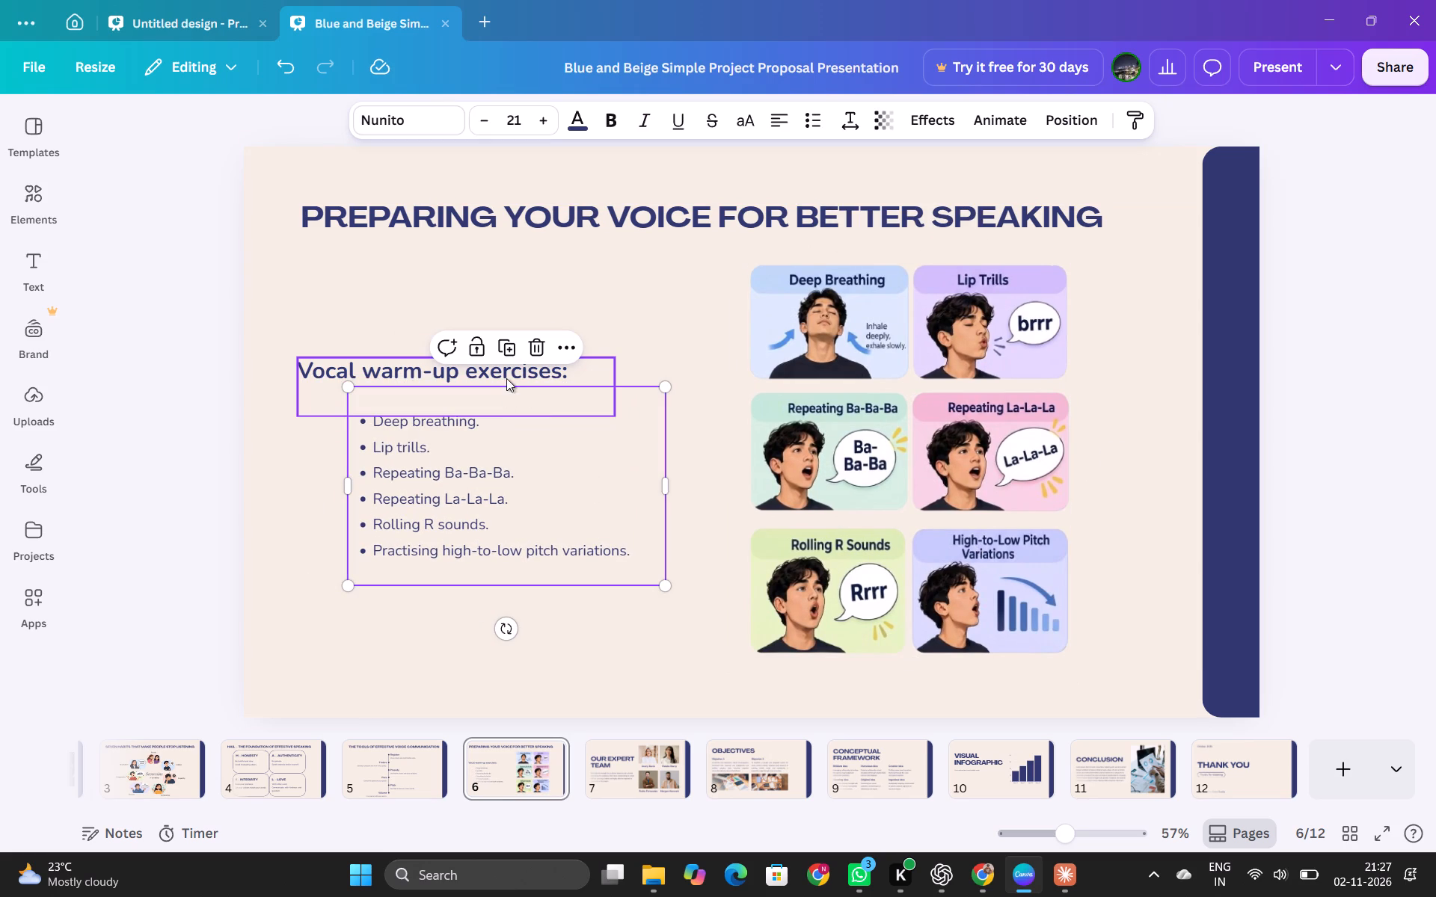
pyautogui.moveTo(592, 369); pyautogui.dragTo(628, 368)
pyautogui.moveTo(601, 455); pyautogui.dragTo(601, 438)
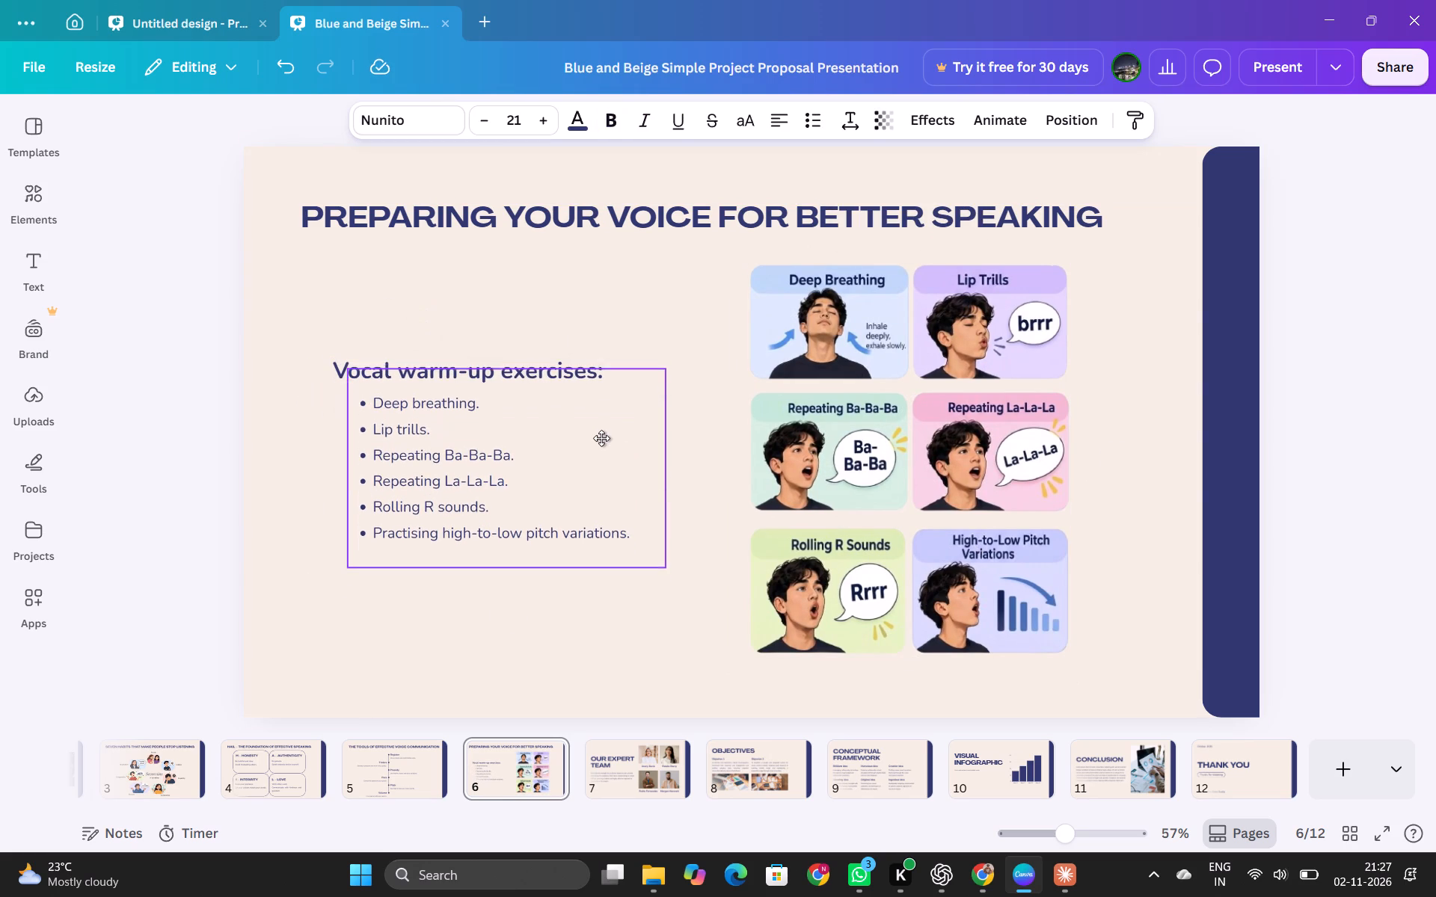
pyautogui.moveTo(601, 438); pyautogui.dragTo(598, 446)
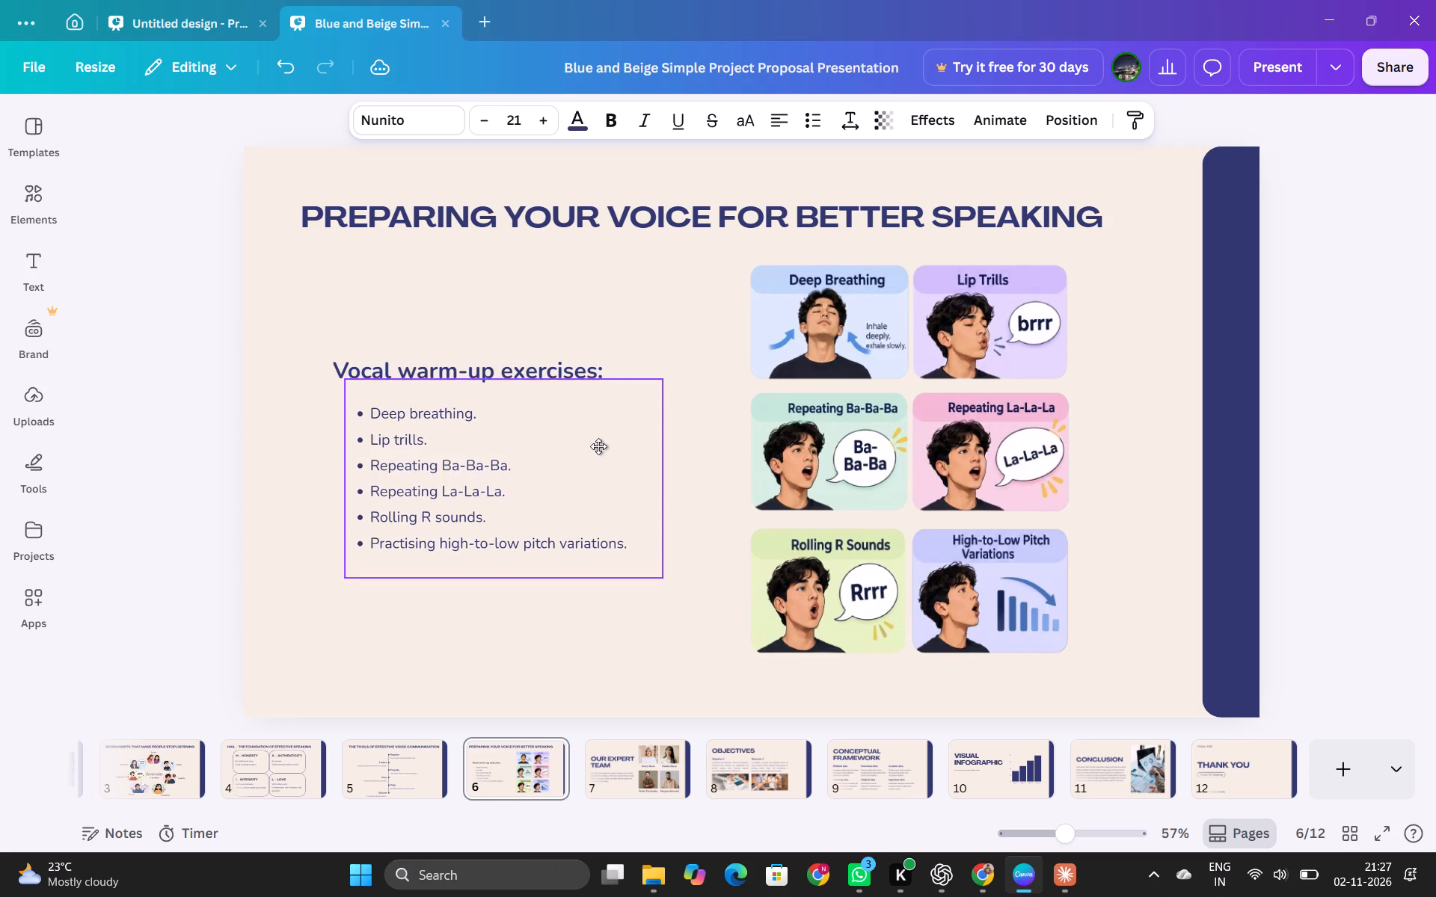
pyautogui.moveTo(598, 446); pyautogui.dragTo(601, 440)
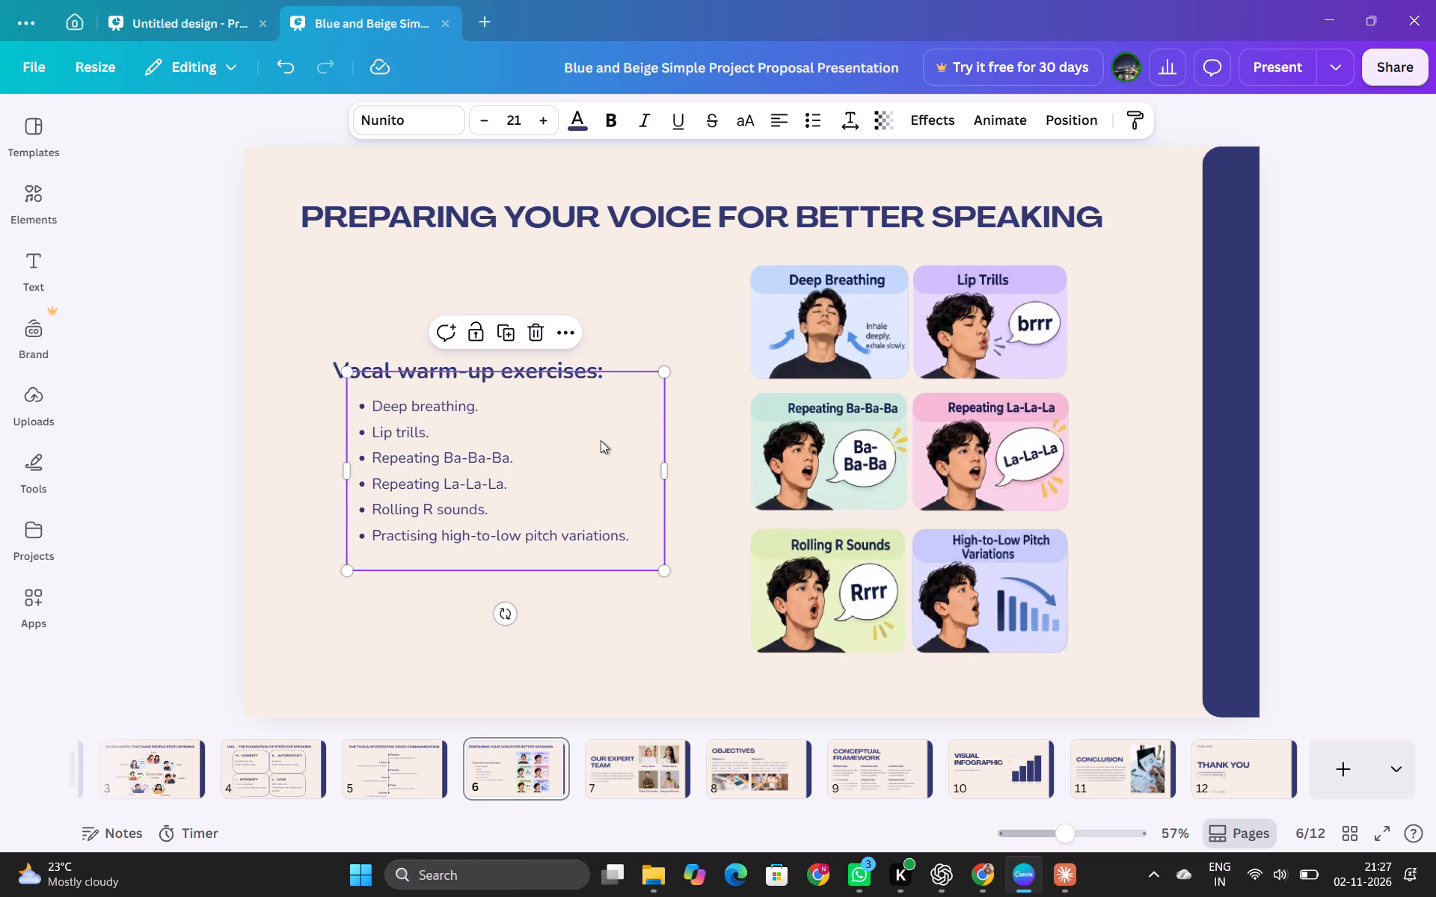
pyautogui.click(1349, 379)
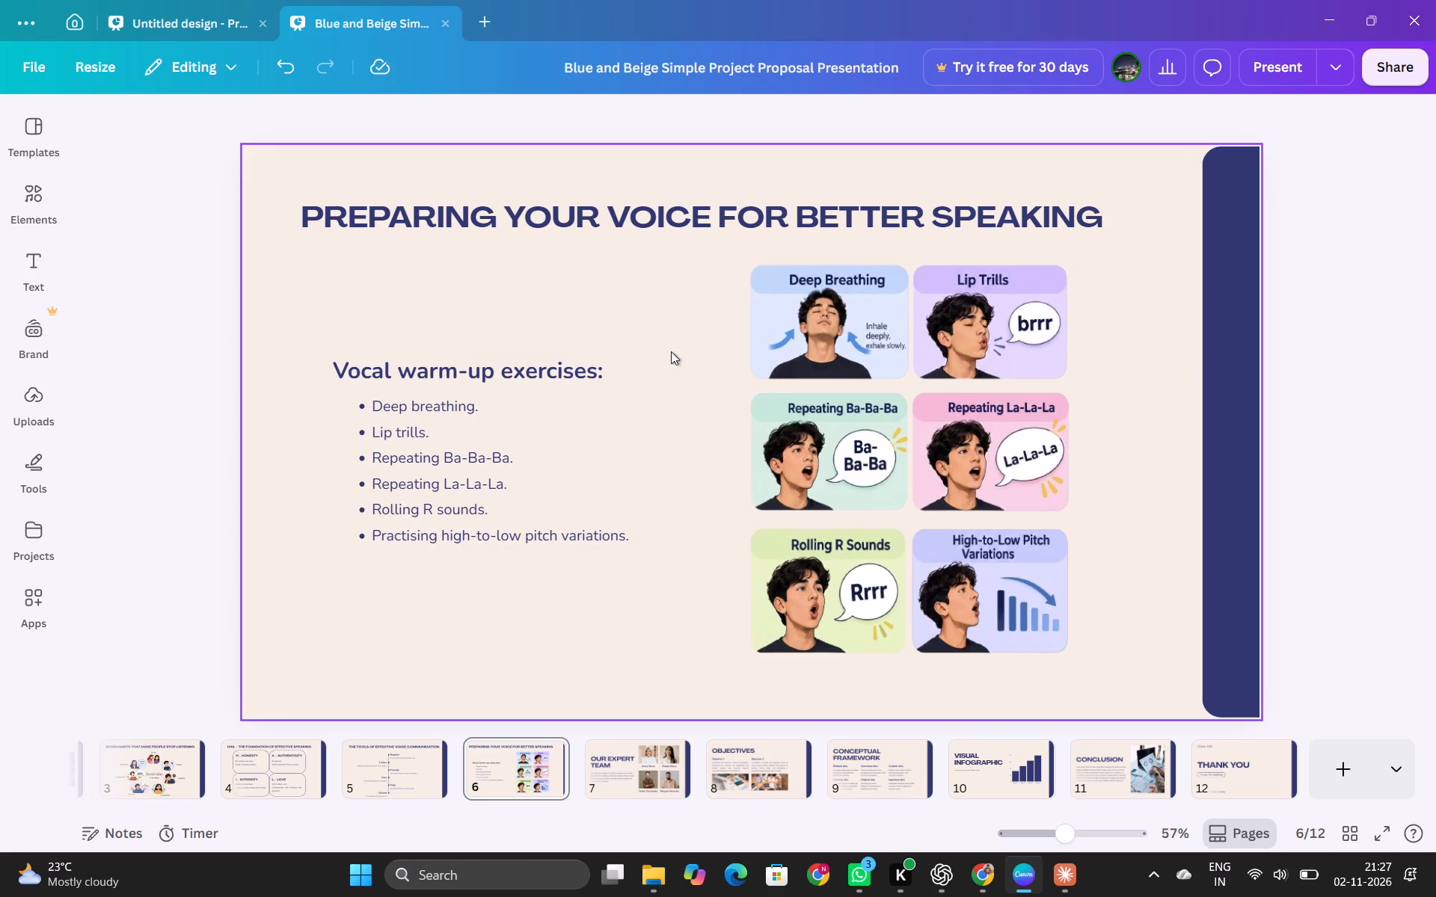
pyautogui.moveTo(589, 373); pyautogui.dragTo(572, 356)
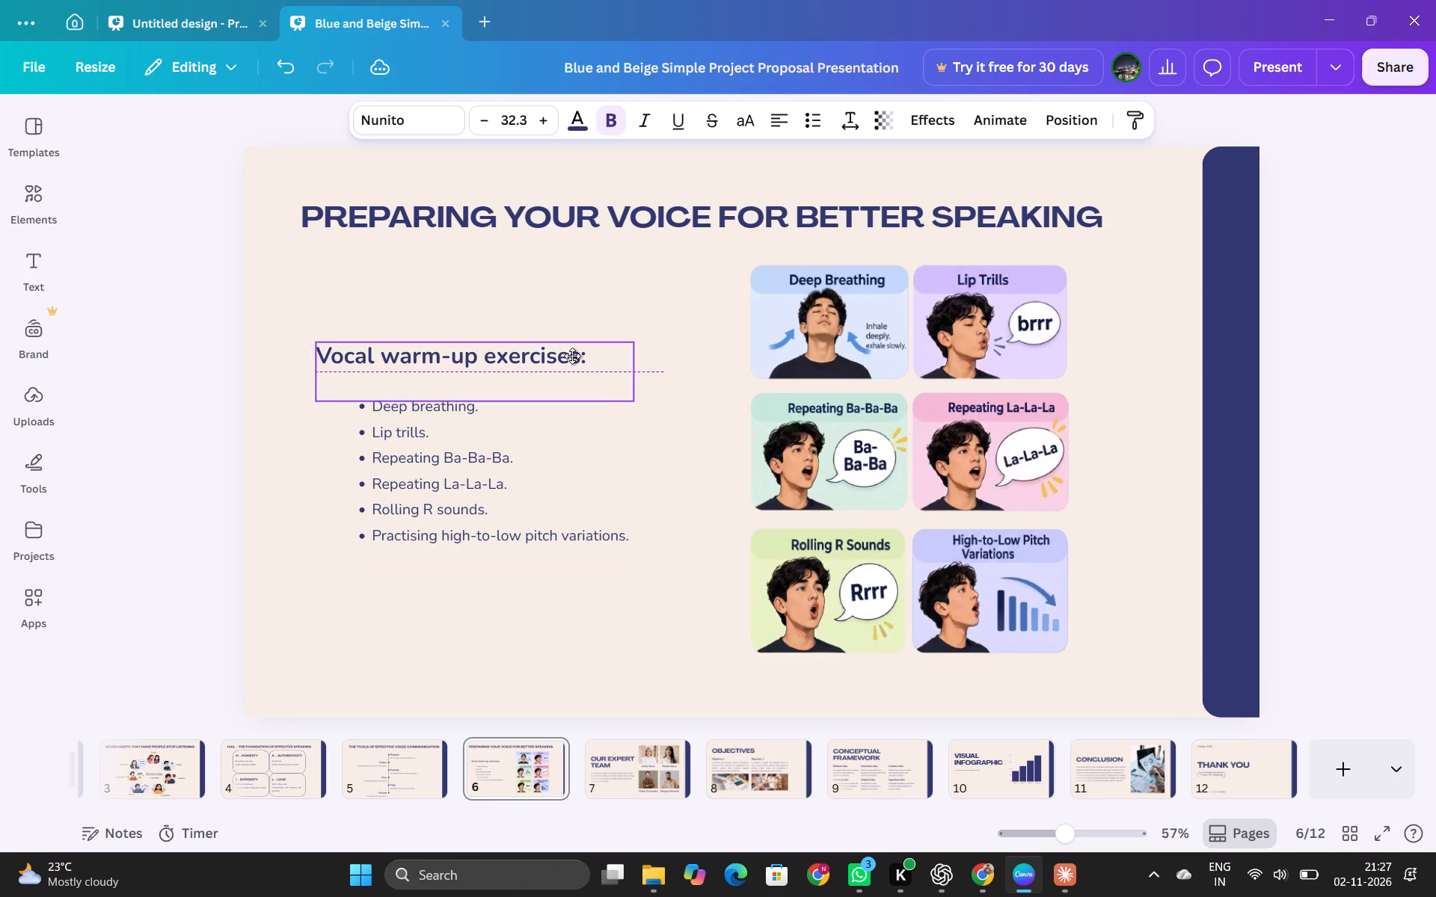
pyautogui.moveTo(572, 356); pyautogui.dragTo(562, 357)
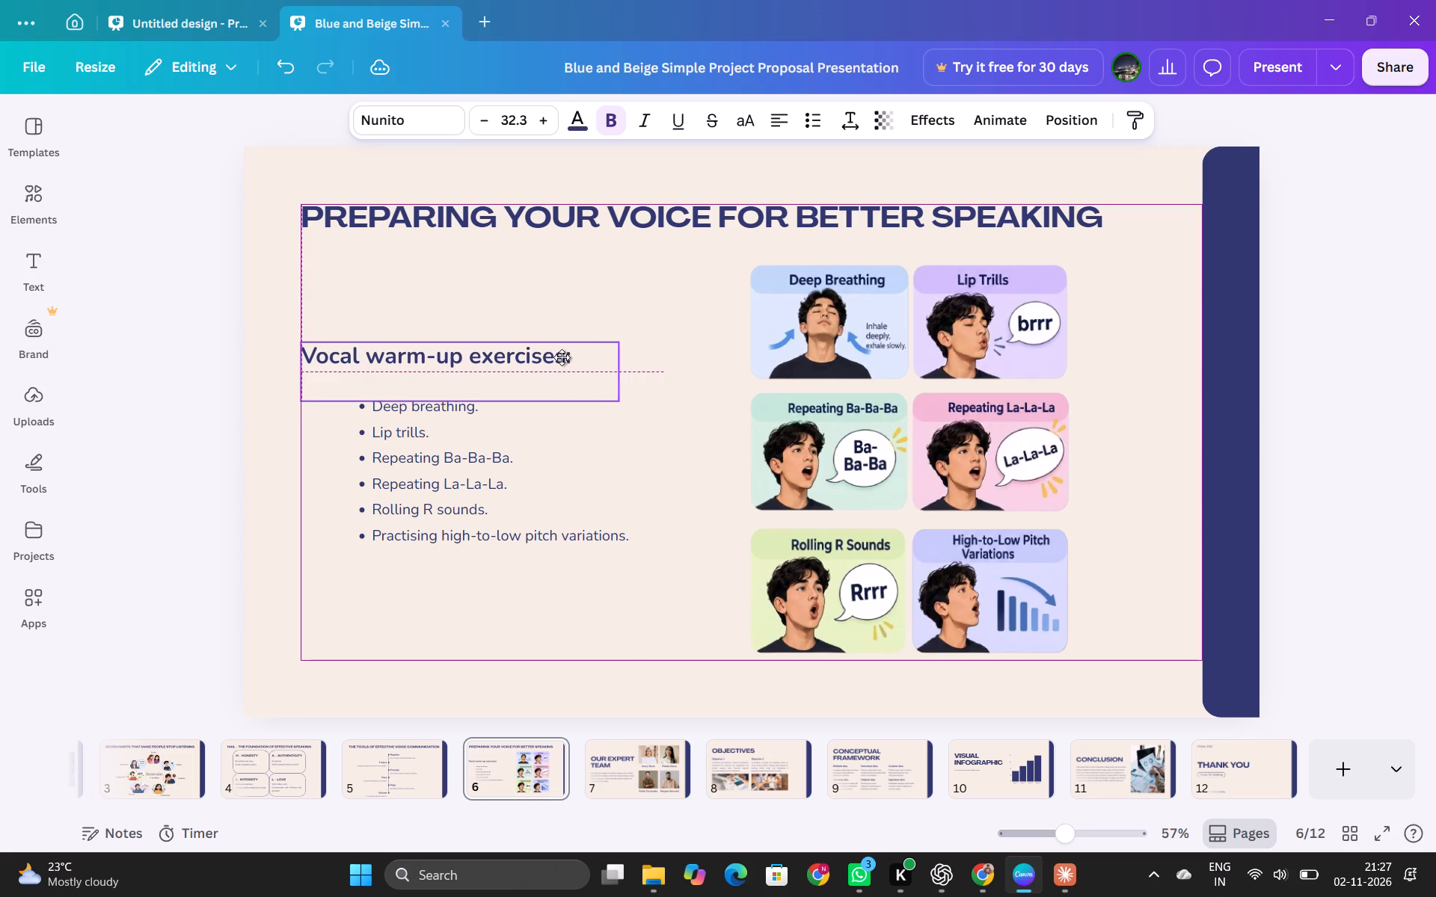
pyautogui.moveTo(562, 357); pyautogui.dragTo(586, 355)
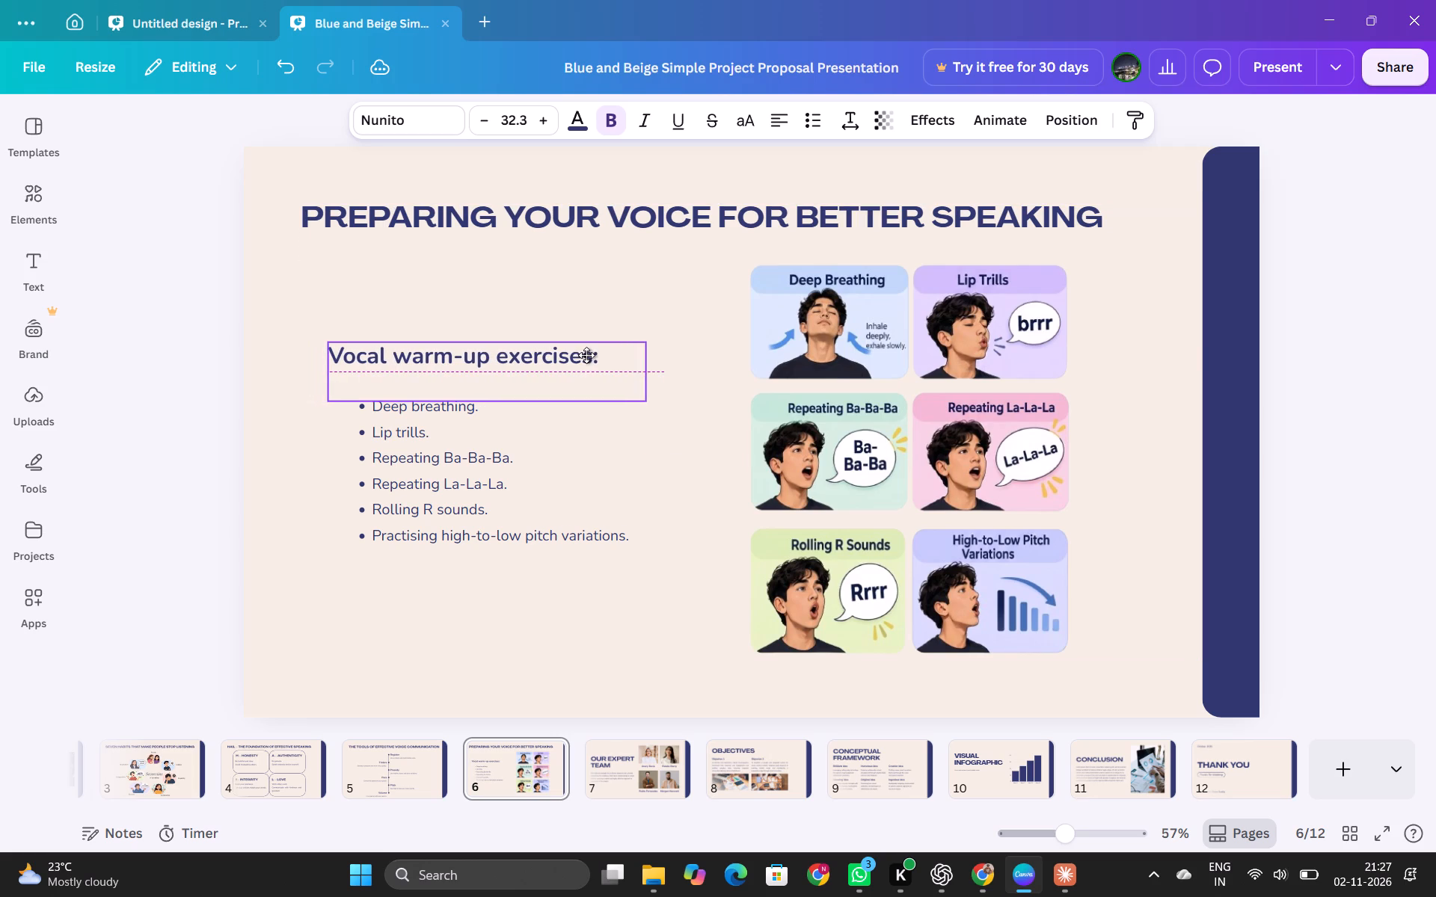
pyautogui.moveTo(586, 355); pyautogui.dragTo(599, 354)
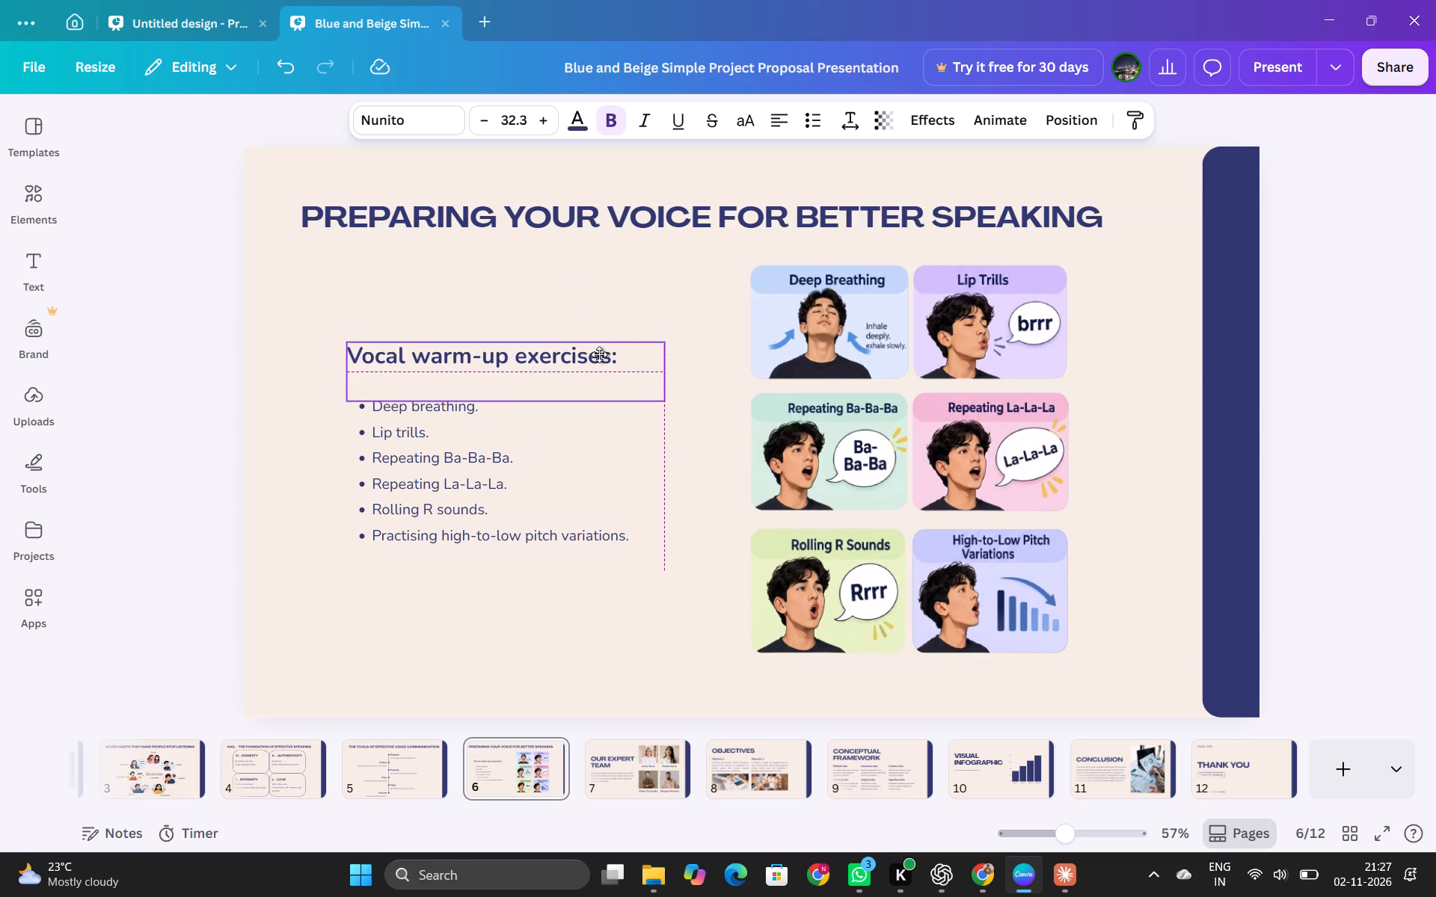
pyautogui.click(582, 463)
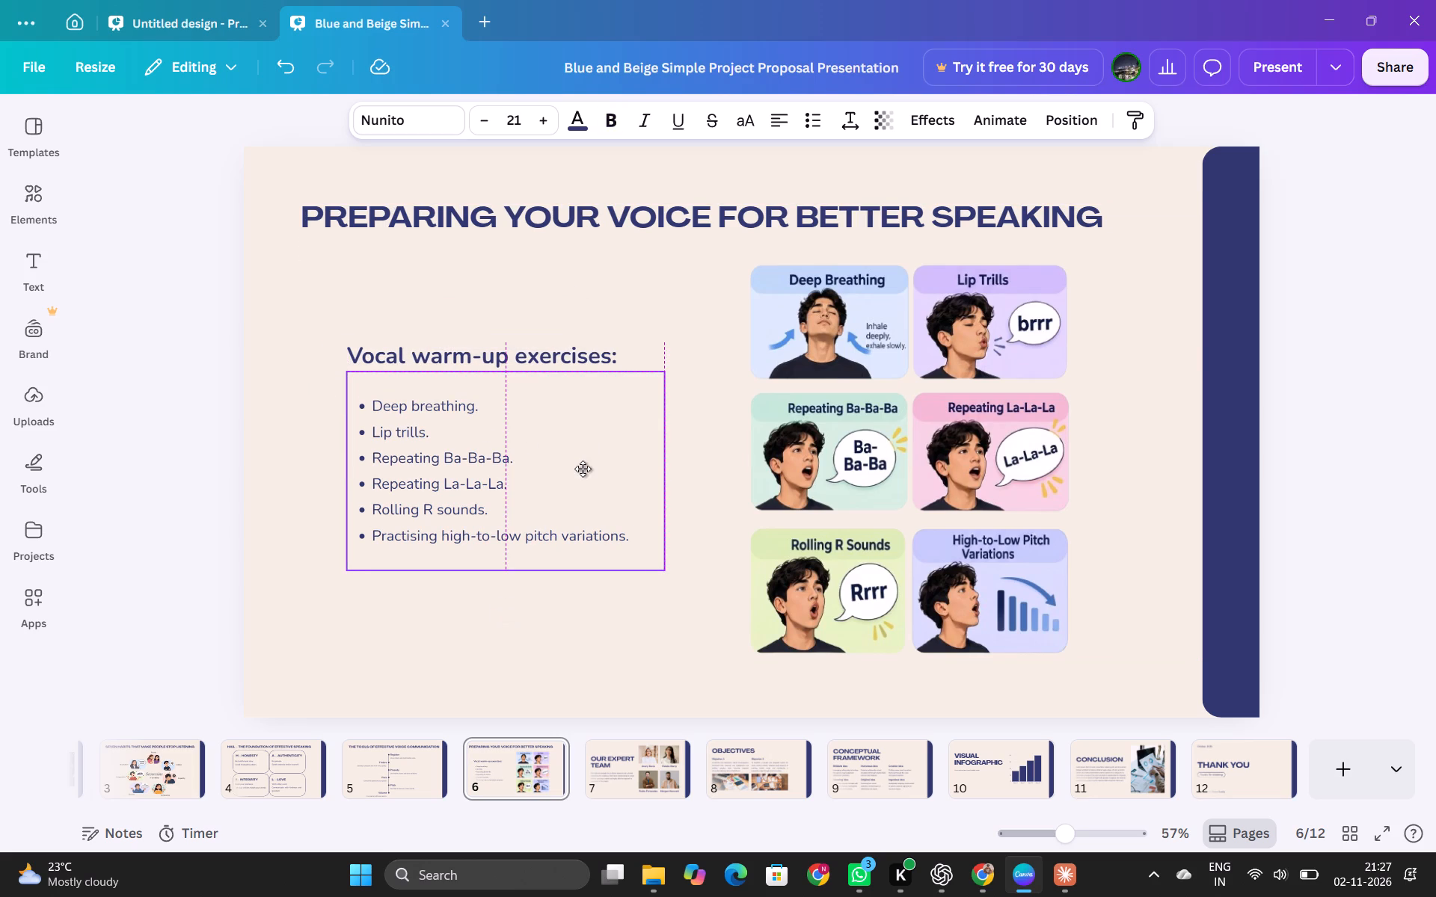
pyautogui.click(1288, 398)
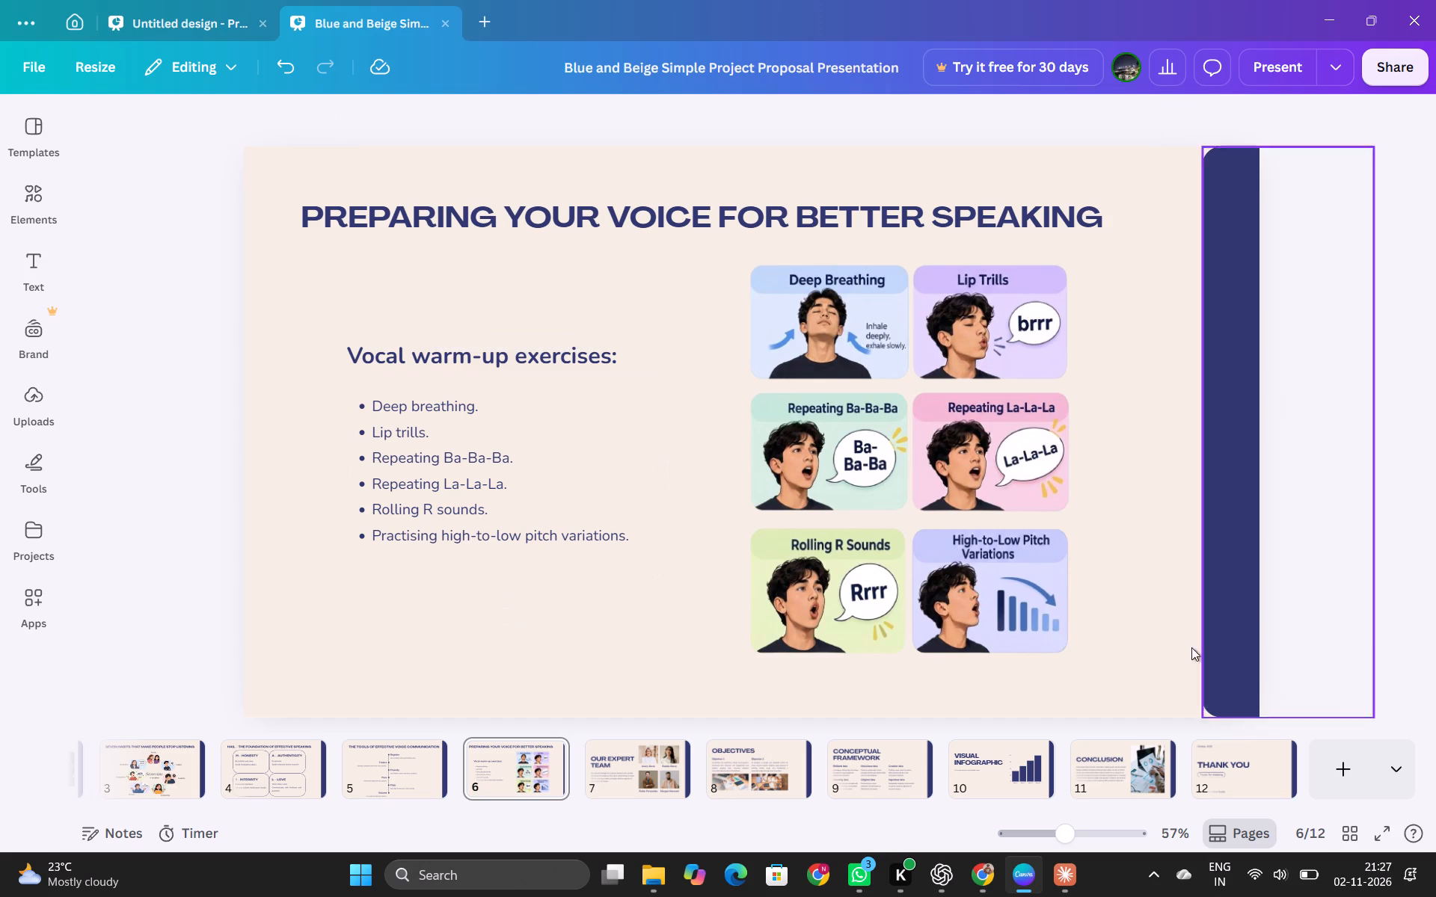
pyautogui.click(581, 771)
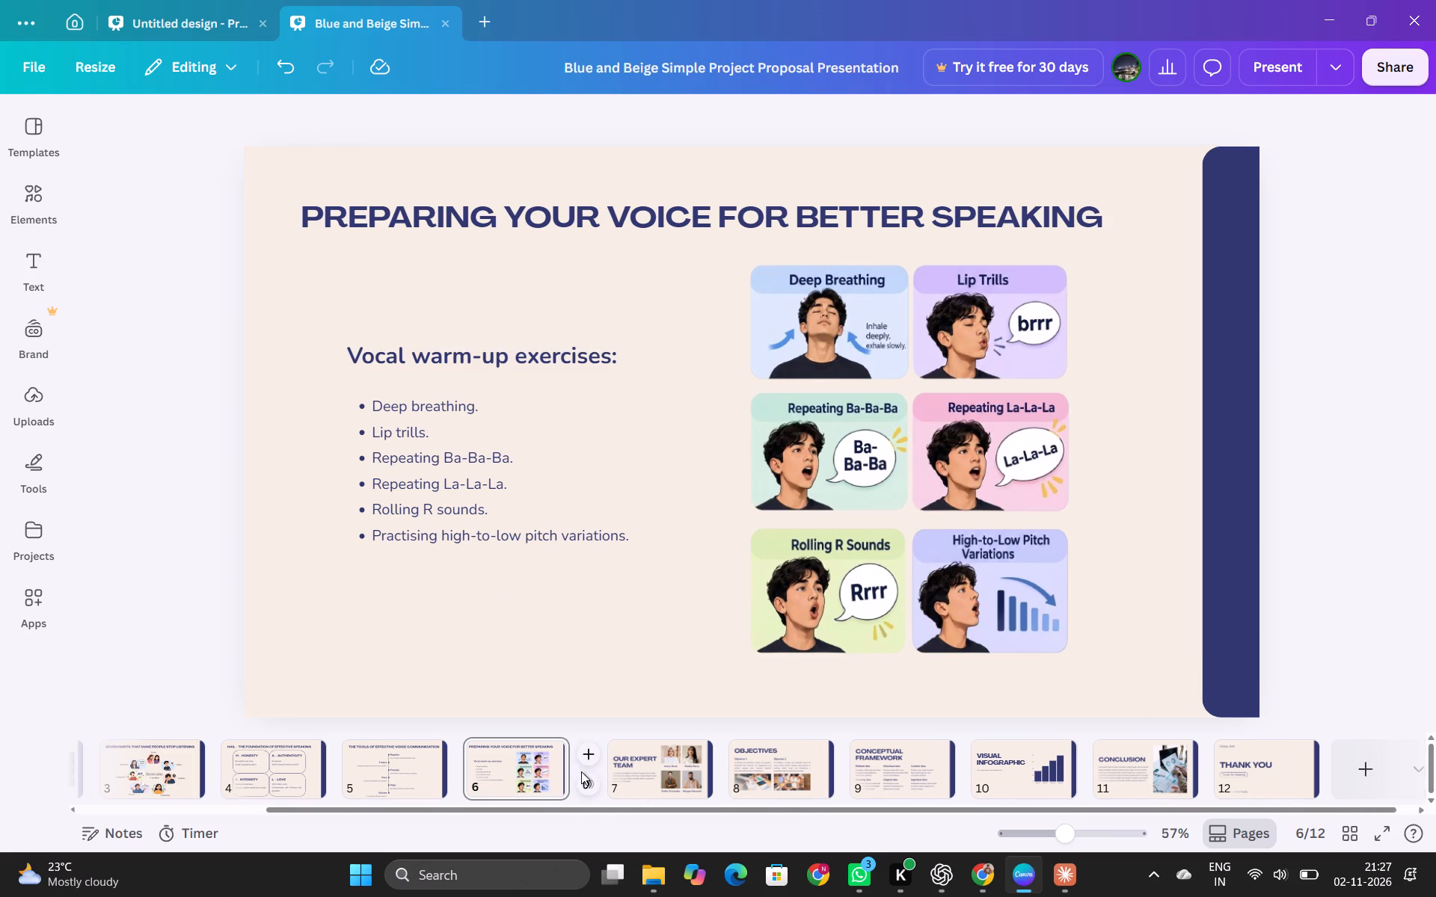
# Move the Thank You slide from the end of the presentation to directly after slide 6.
pyautogui.click(1230, 771)
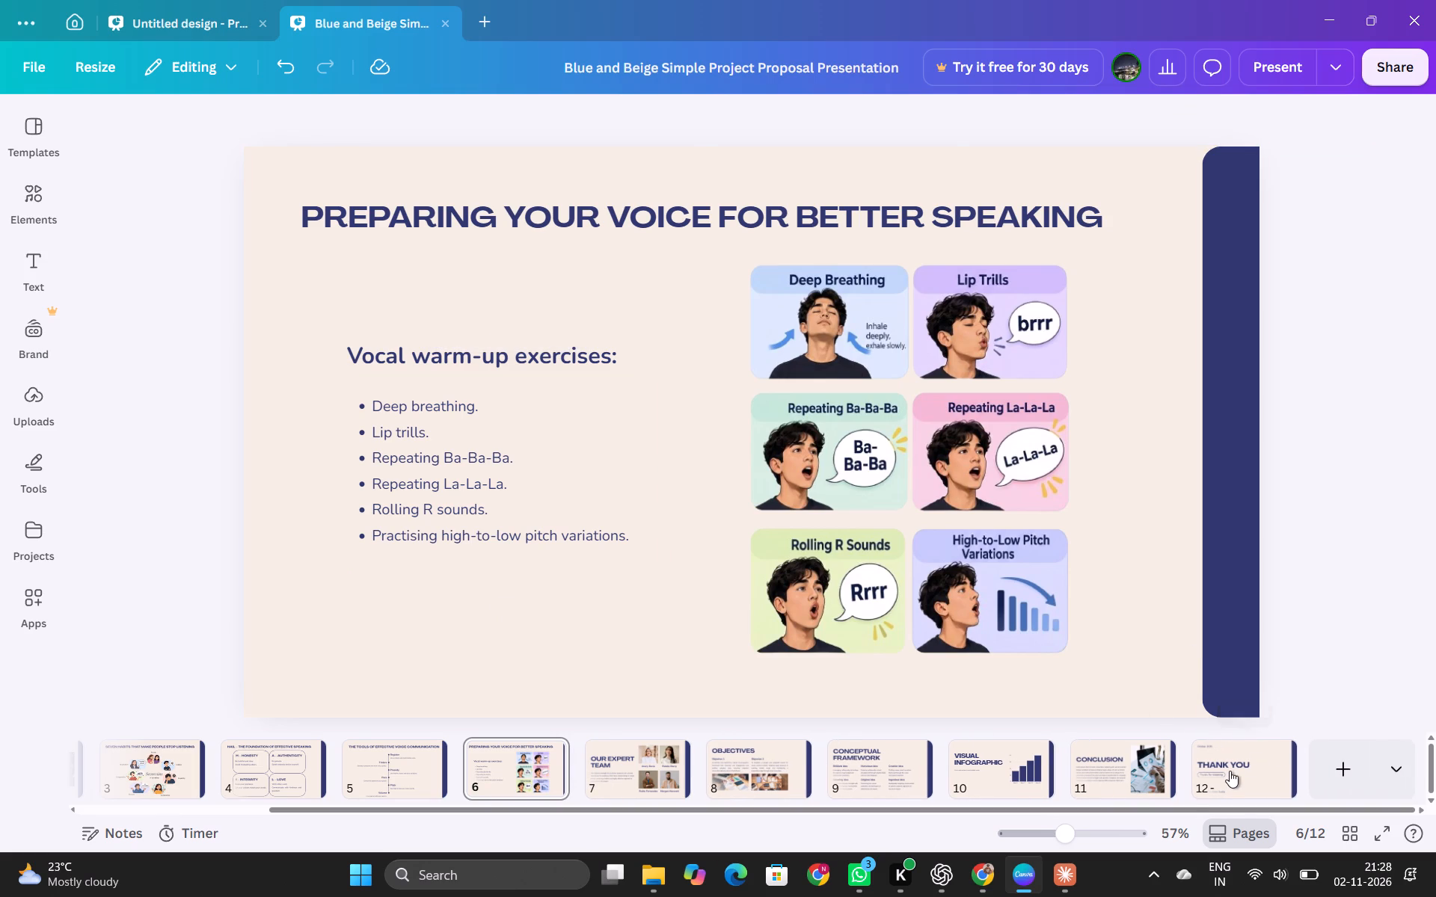
pyautogui.moveTo(1230, 771); pyautogui.dragTo(601, 771)
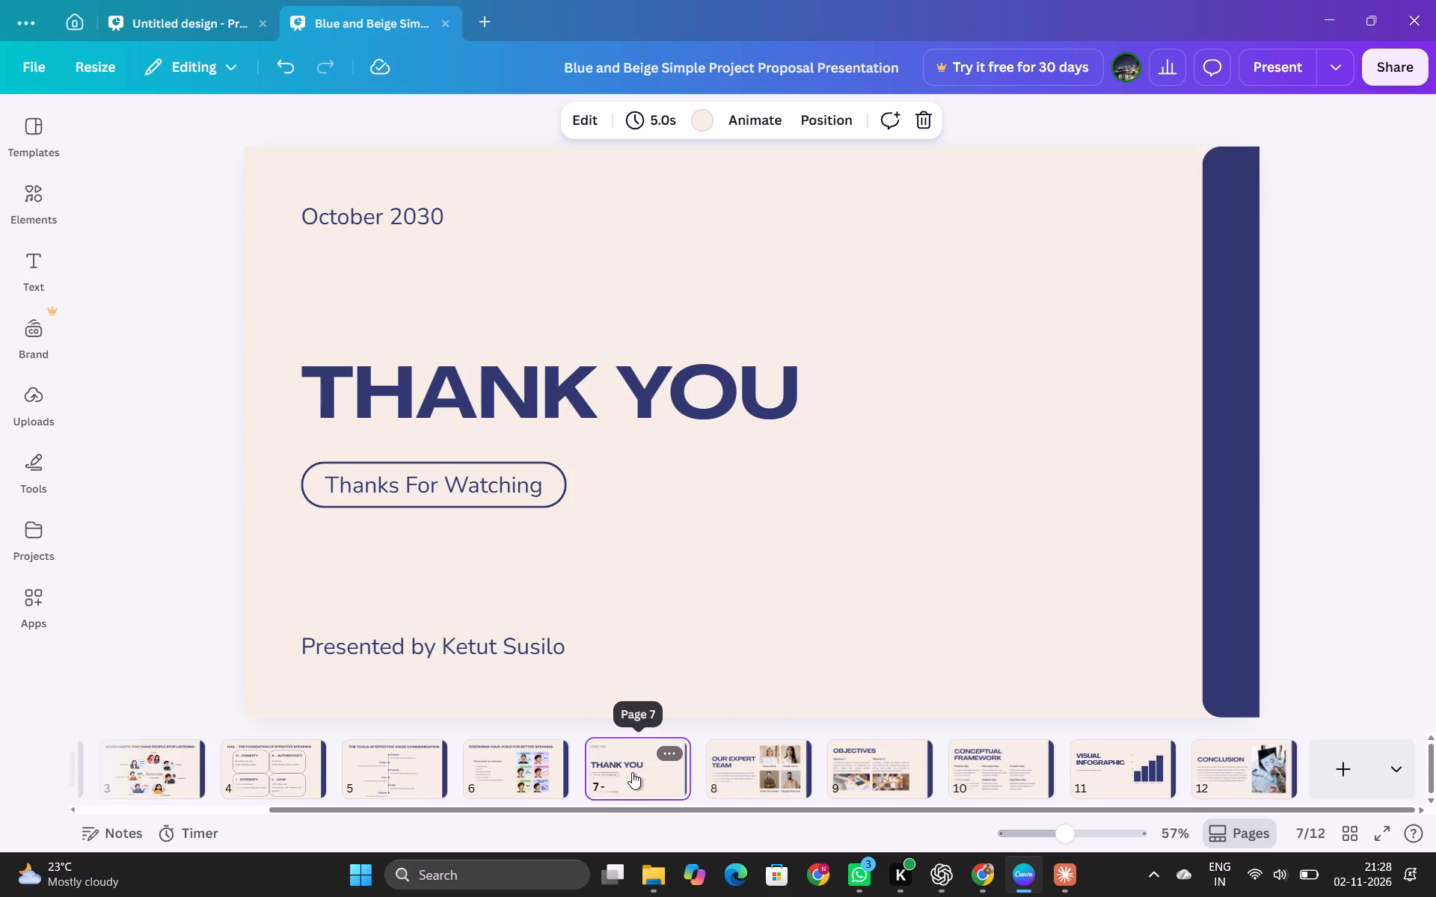
pyautogui.click(944, 869)
pyautogui.click(1283, 33)
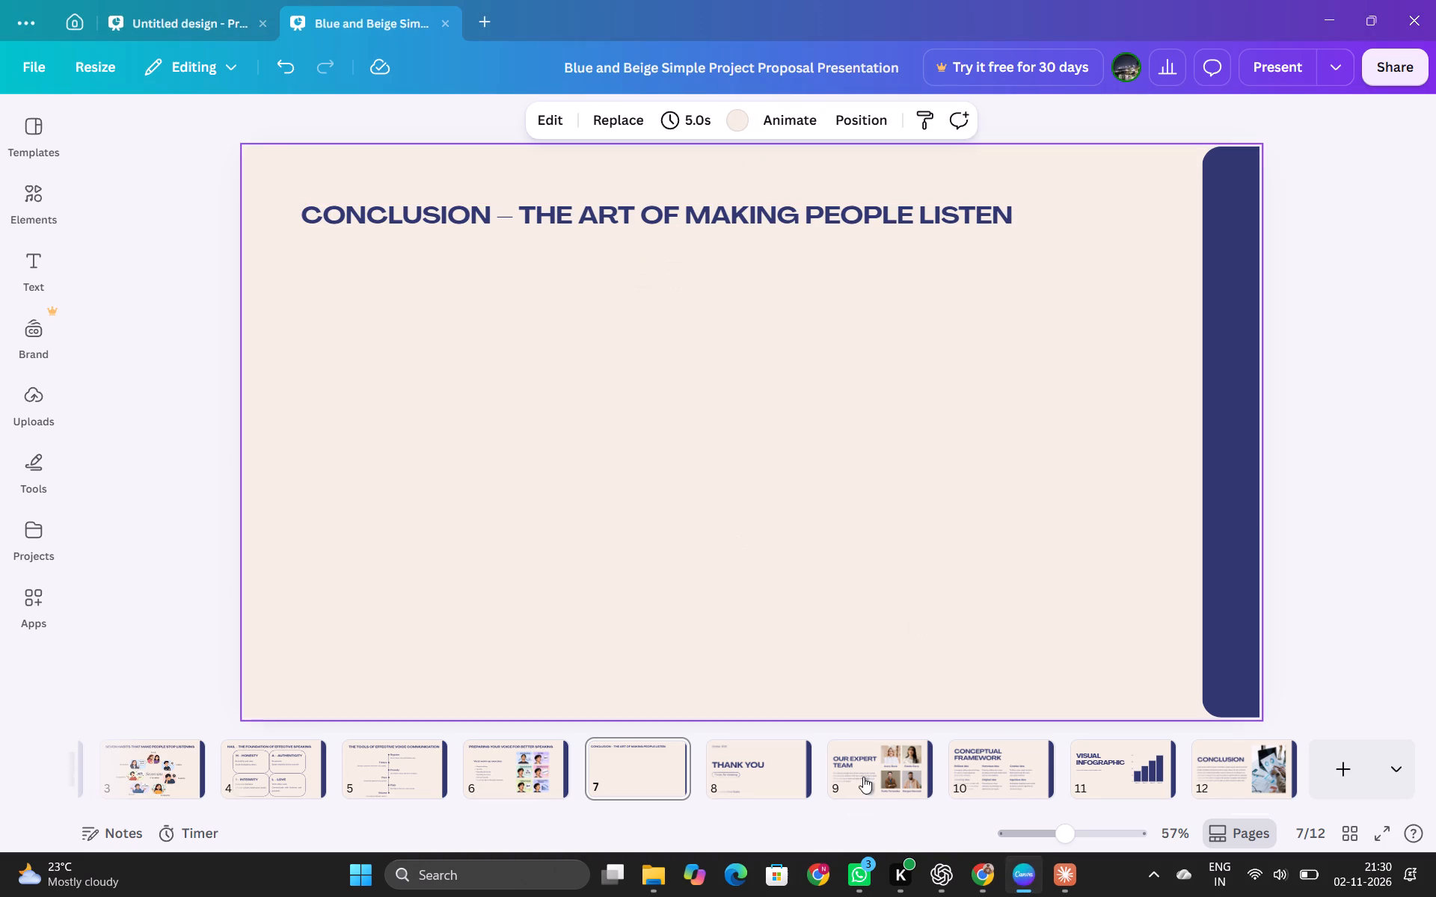
pyautogui.click(978, 758)
pyautogui.moveTo(295, 356); pyautogui.dragTo(482, 499)
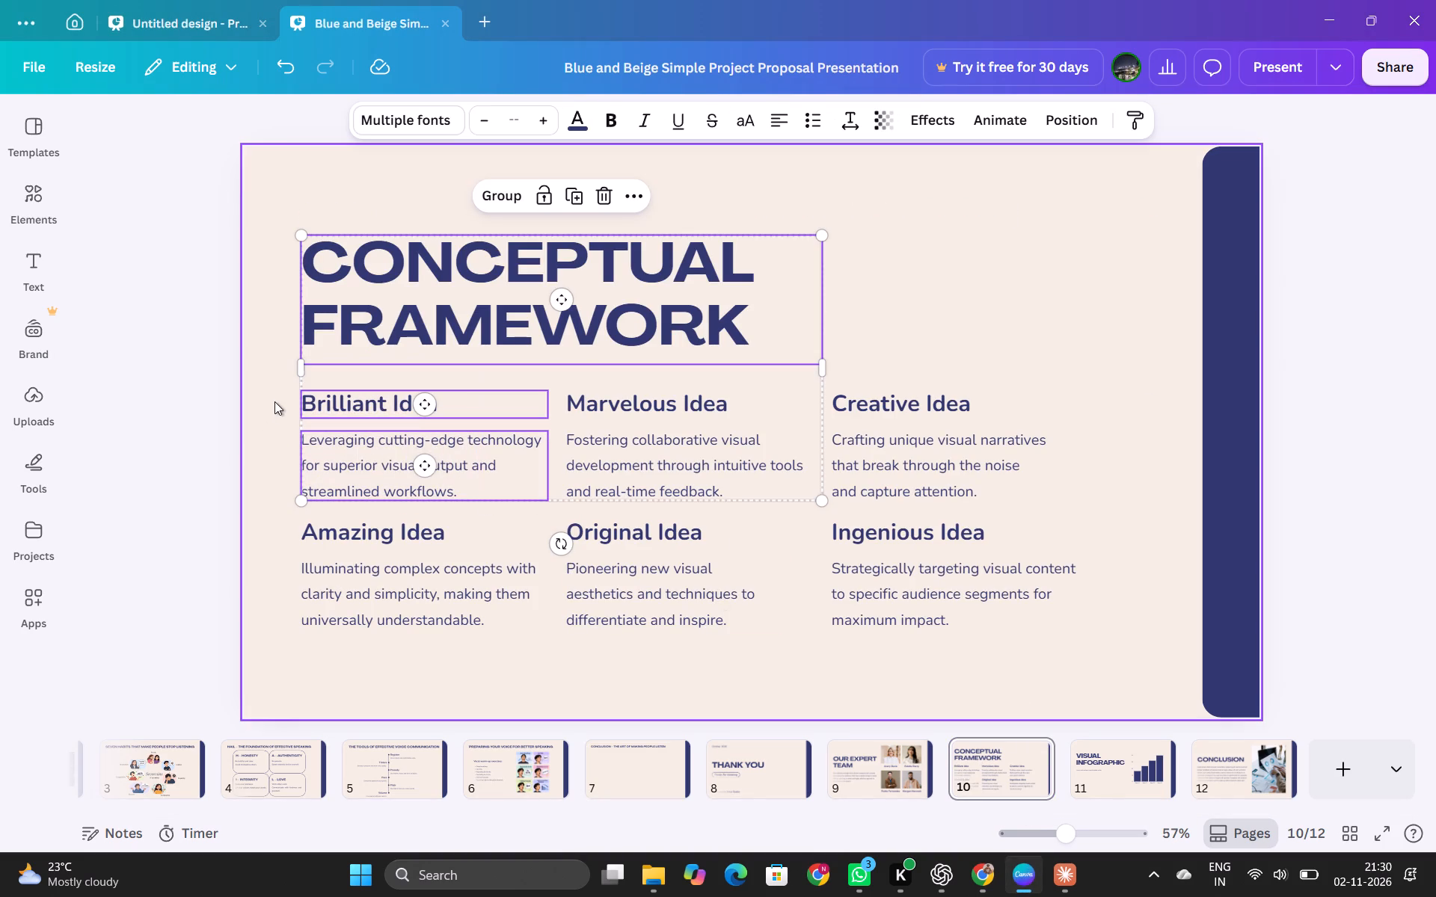
pyautogui.click(274, 401)
pyautogui.moveTo(274, 401); pyautogui.dragTo(426, 476)
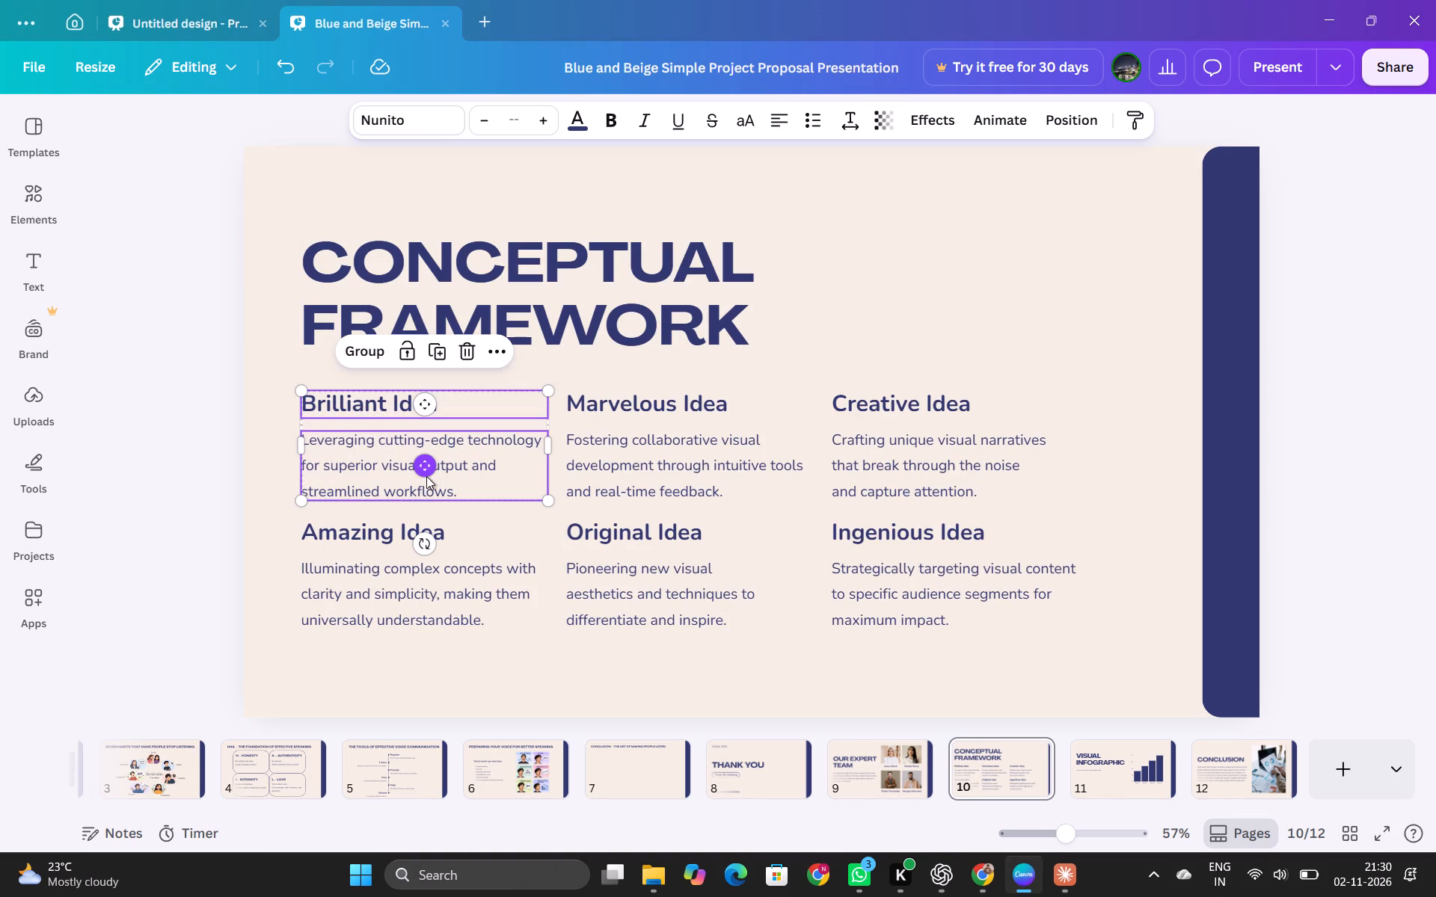
pyautogui.hotkey('ctrl', 'c')
pyautogui.click(654, 768)
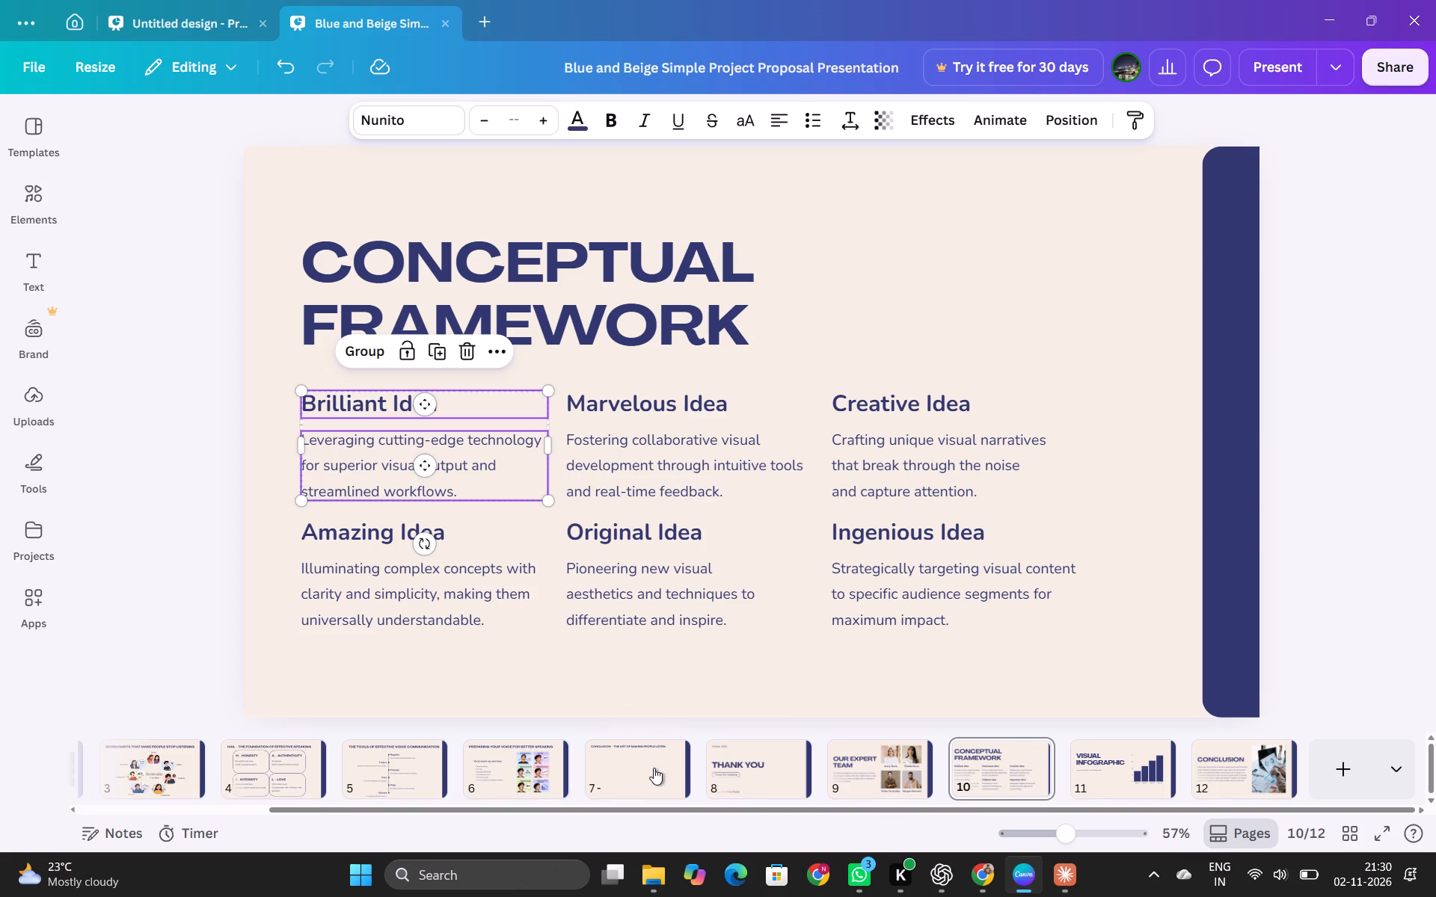
pyautogui.click(531, 481)
pyautogui.hotkey('ctrl', 'v')
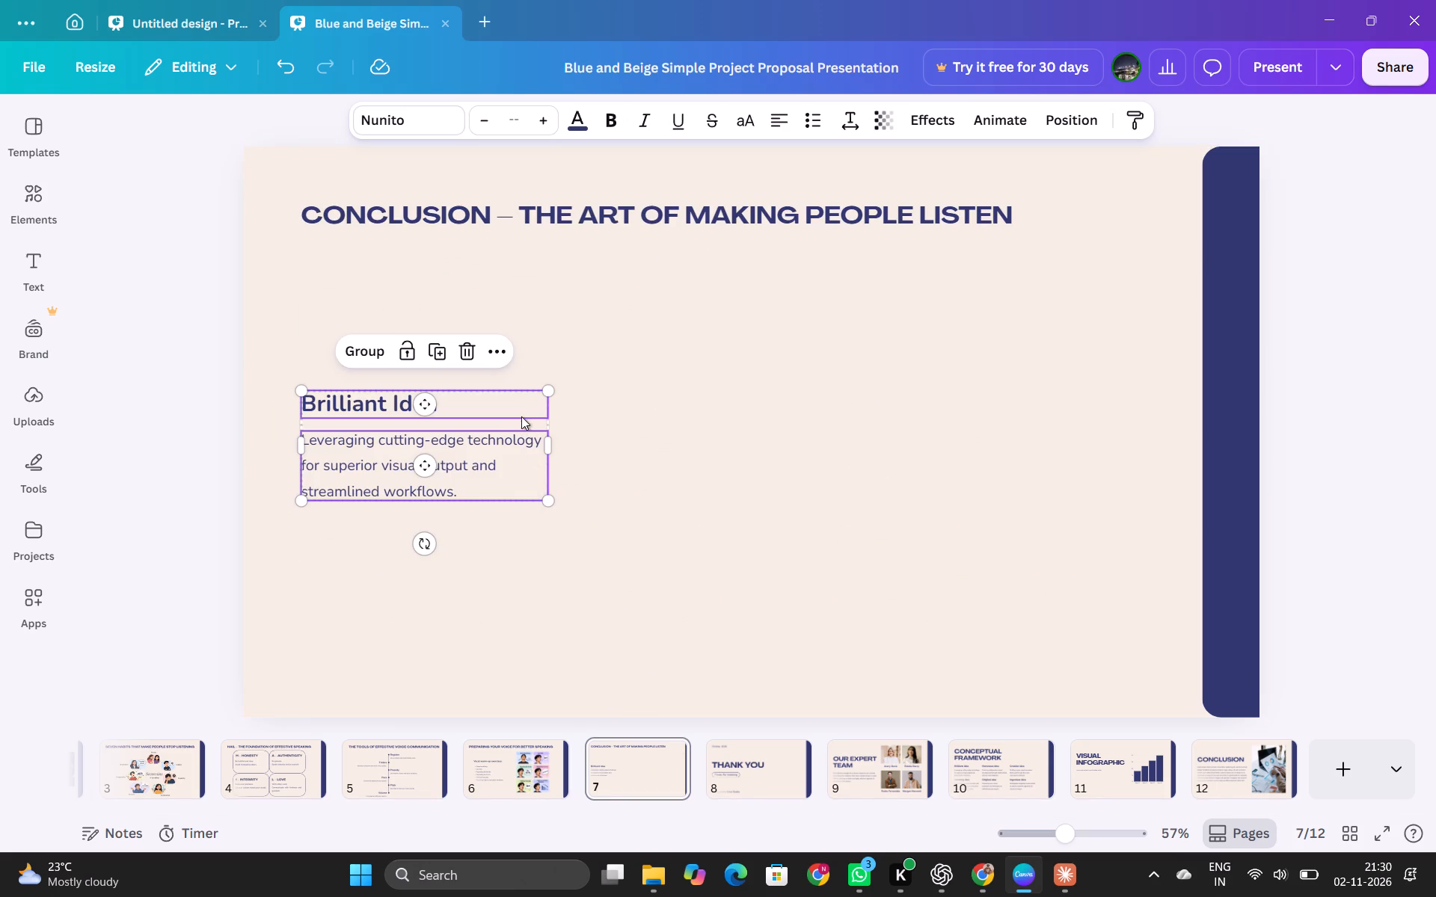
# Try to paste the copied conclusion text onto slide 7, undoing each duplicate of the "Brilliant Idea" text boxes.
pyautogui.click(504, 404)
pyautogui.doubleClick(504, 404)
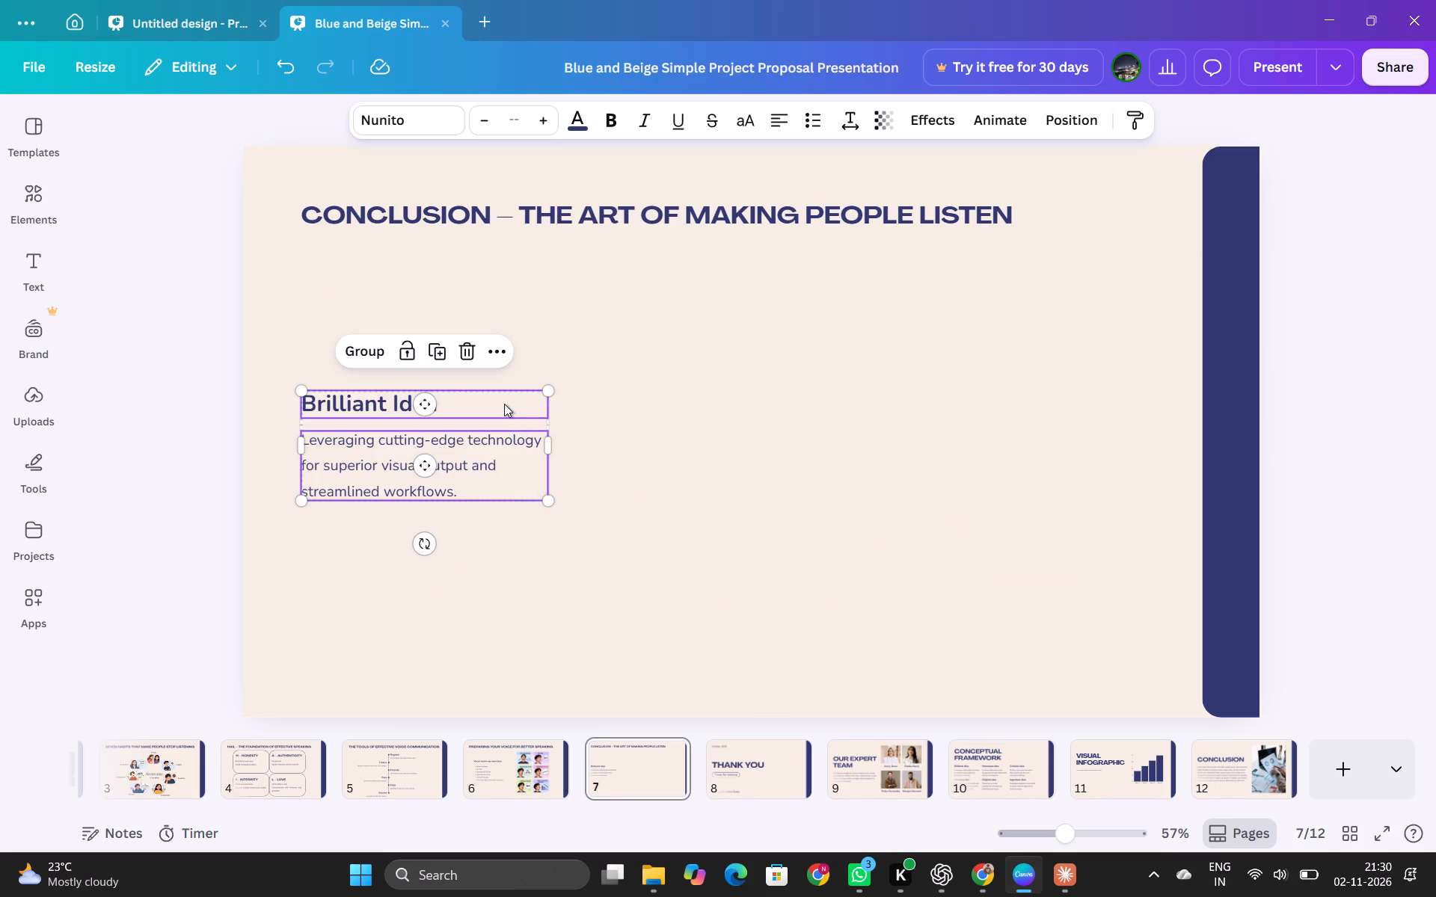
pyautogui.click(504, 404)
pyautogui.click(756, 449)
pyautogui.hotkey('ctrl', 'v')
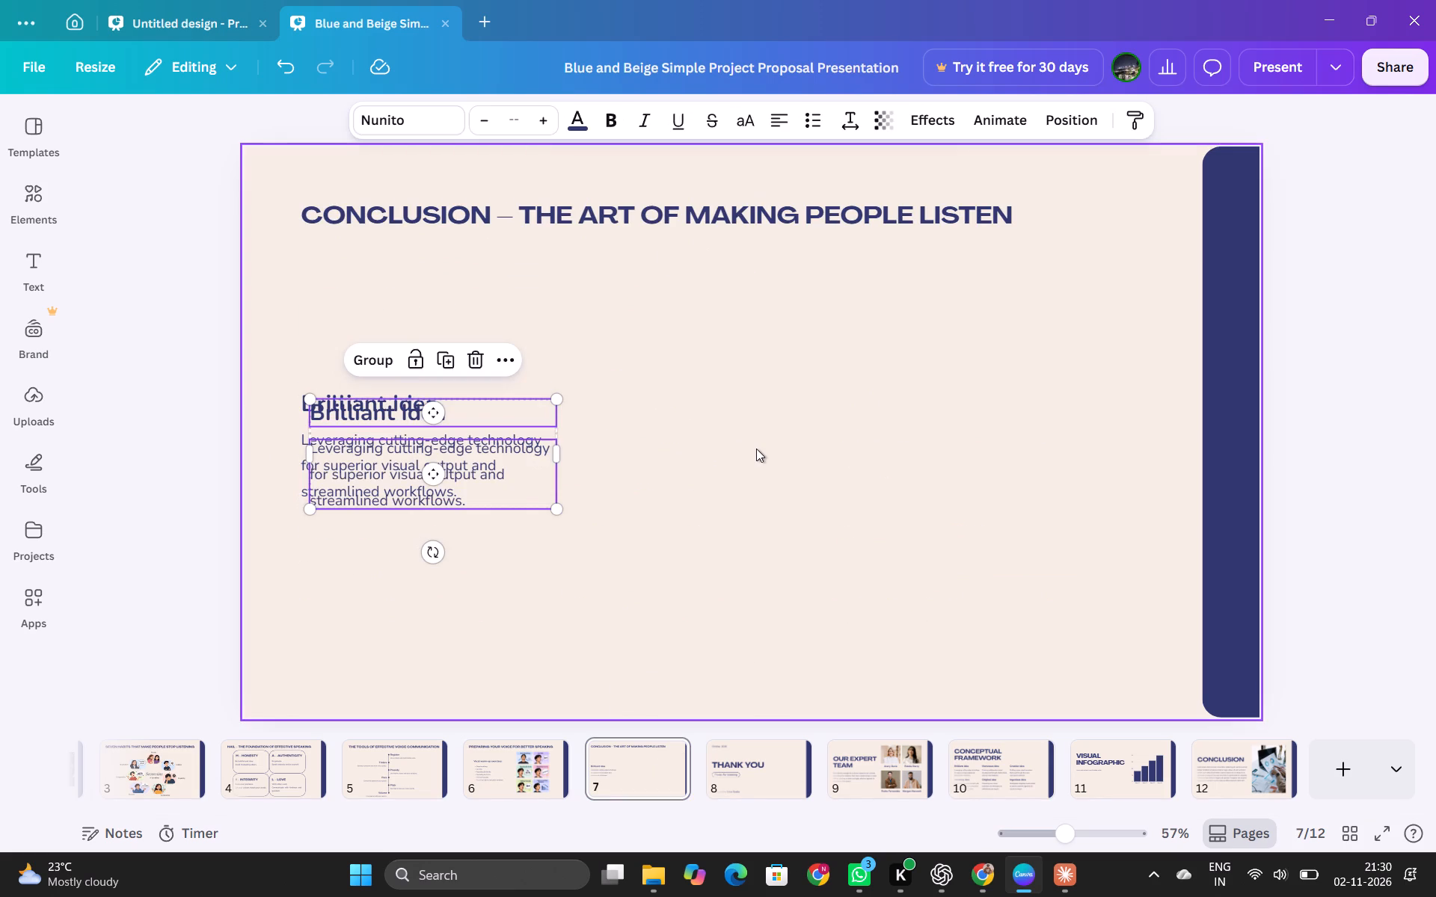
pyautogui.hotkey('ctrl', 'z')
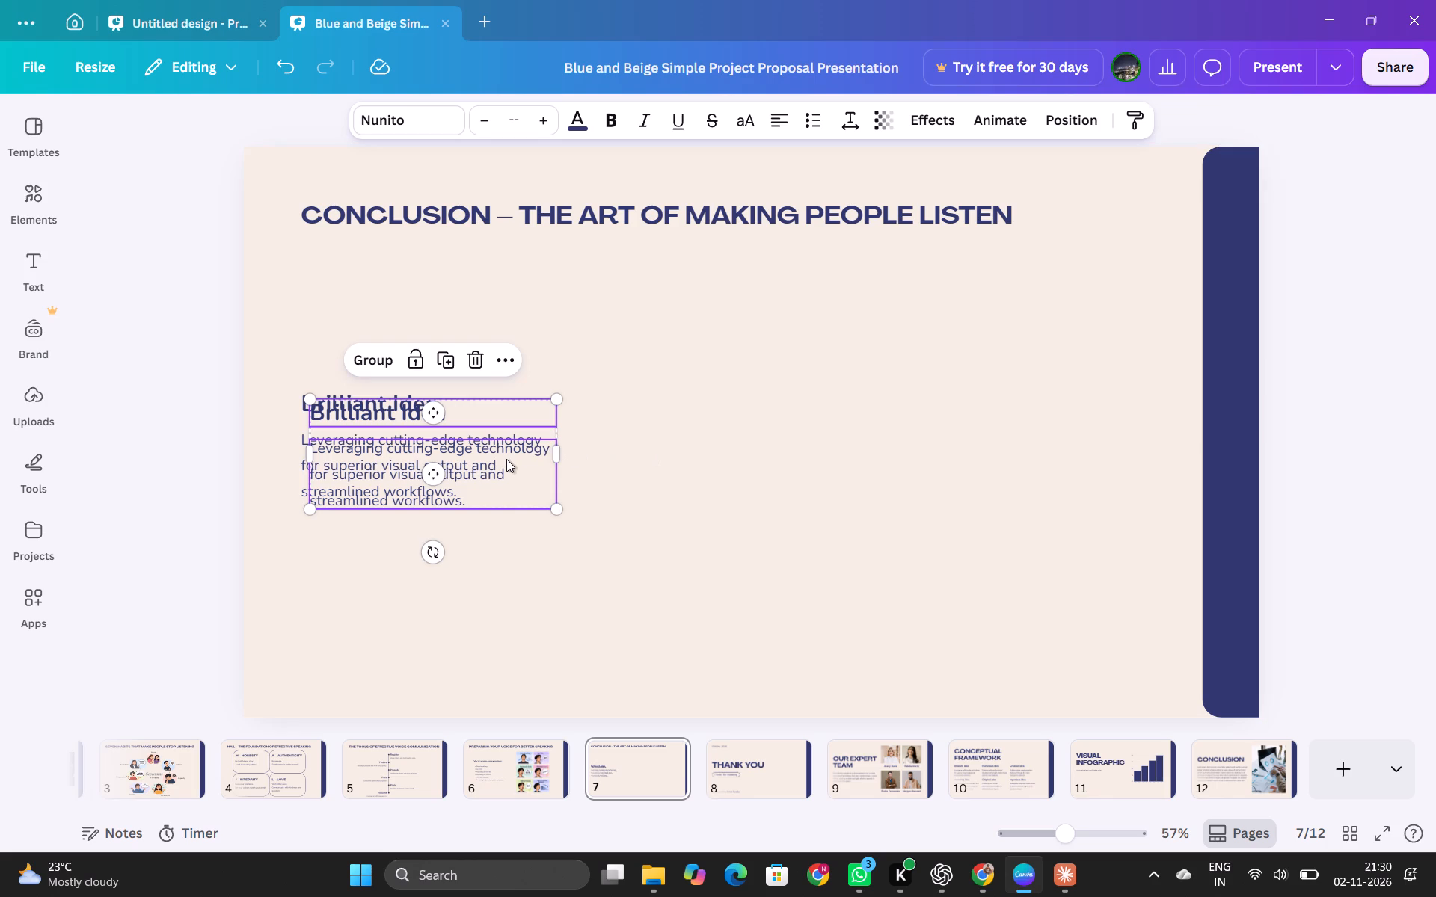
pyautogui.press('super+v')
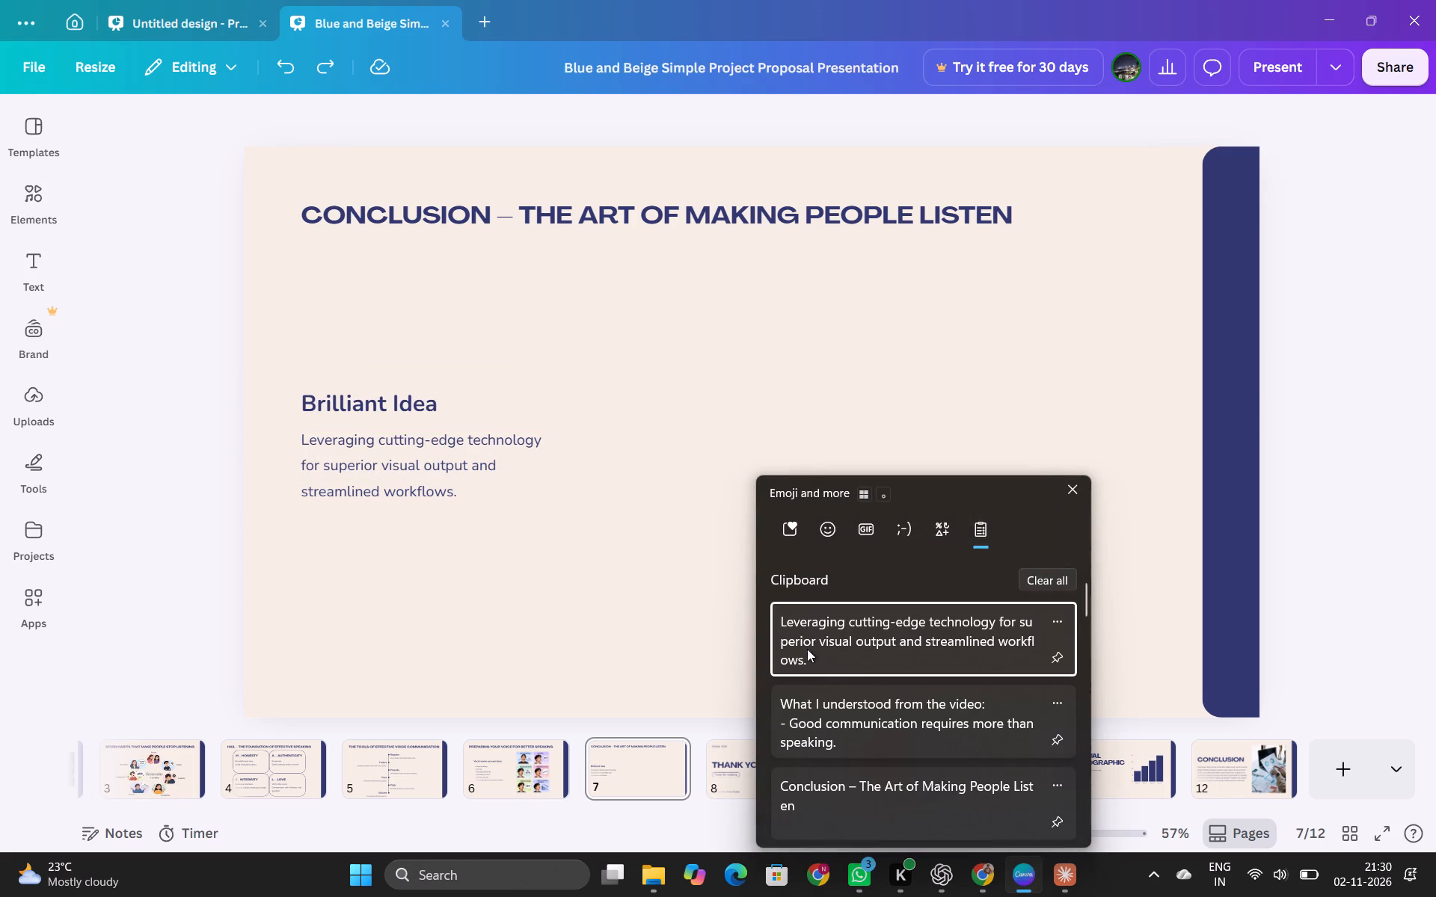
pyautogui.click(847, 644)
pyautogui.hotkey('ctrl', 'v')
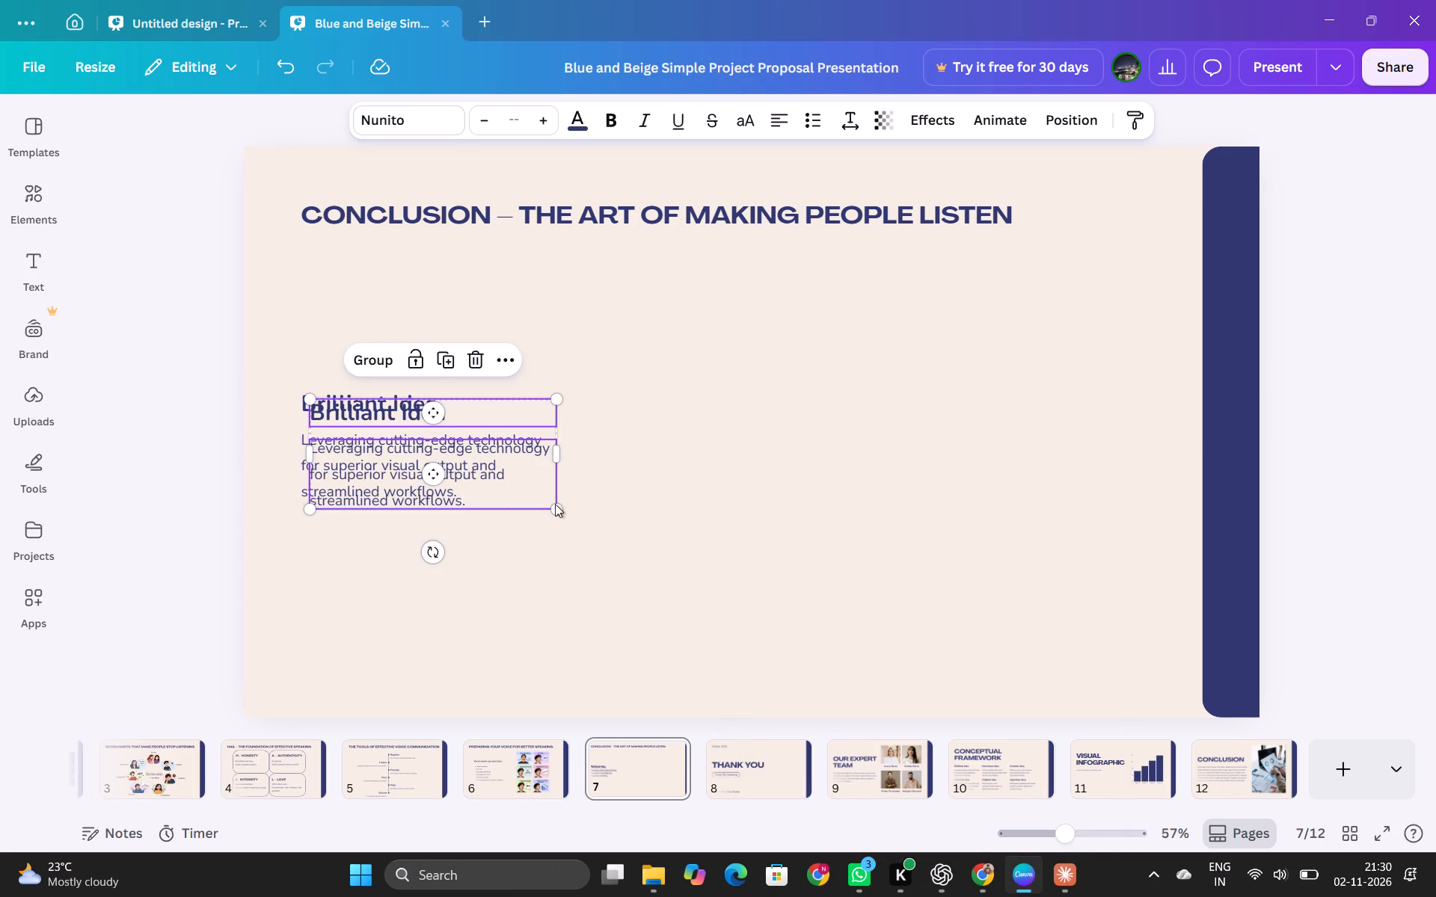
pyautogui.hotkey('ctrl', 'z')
# Paste the "What I understood from the video:" text from the clipboard history onto slide 7.
pyautogui.press('super+v')
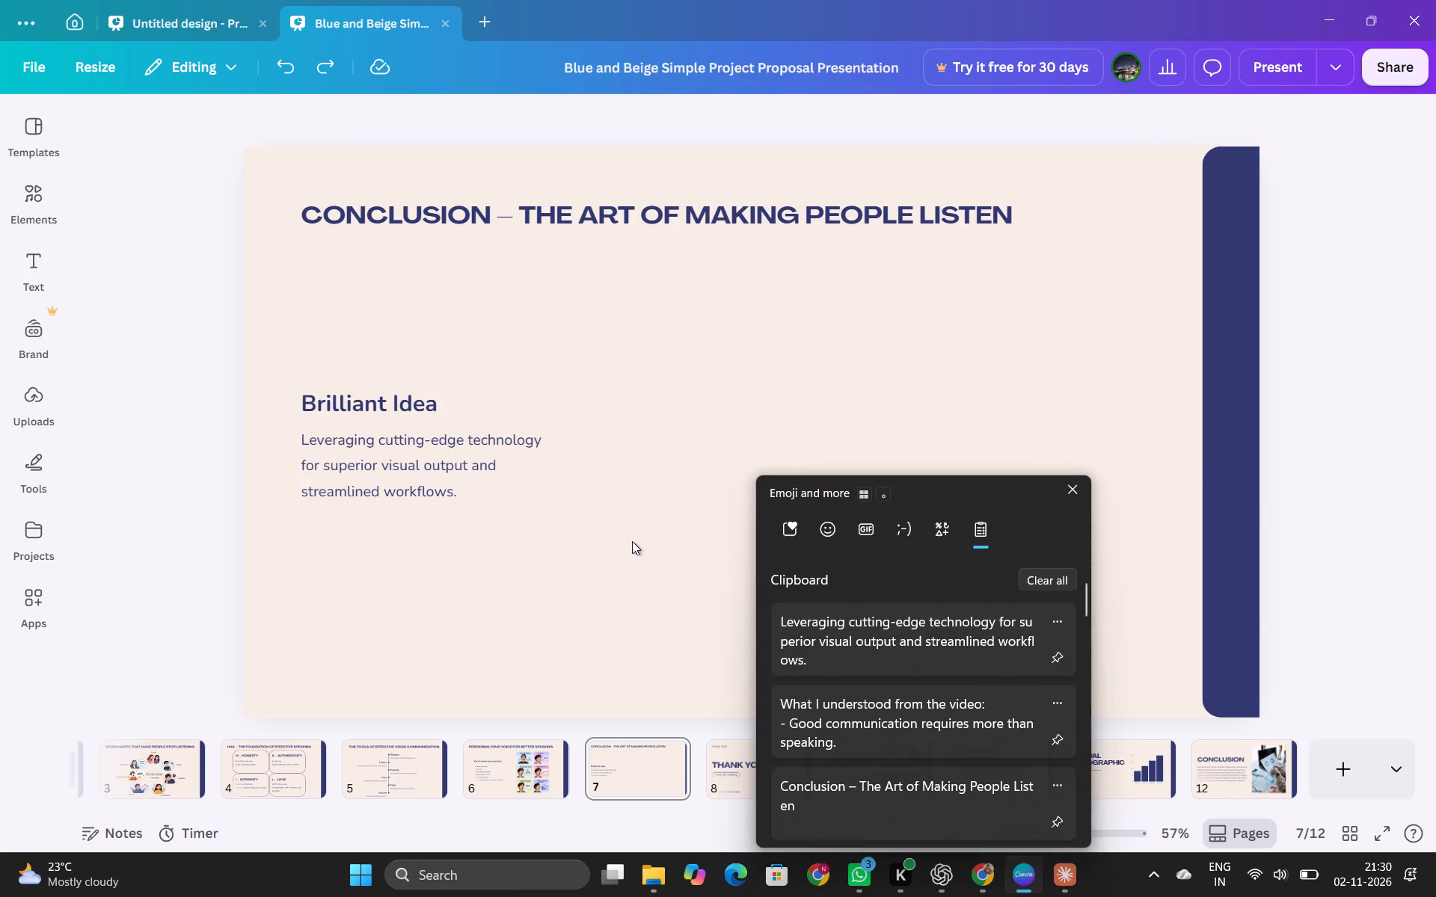
pyautogui.click(880, 728)
pyautogui.hotkey('ctrl', 'v')
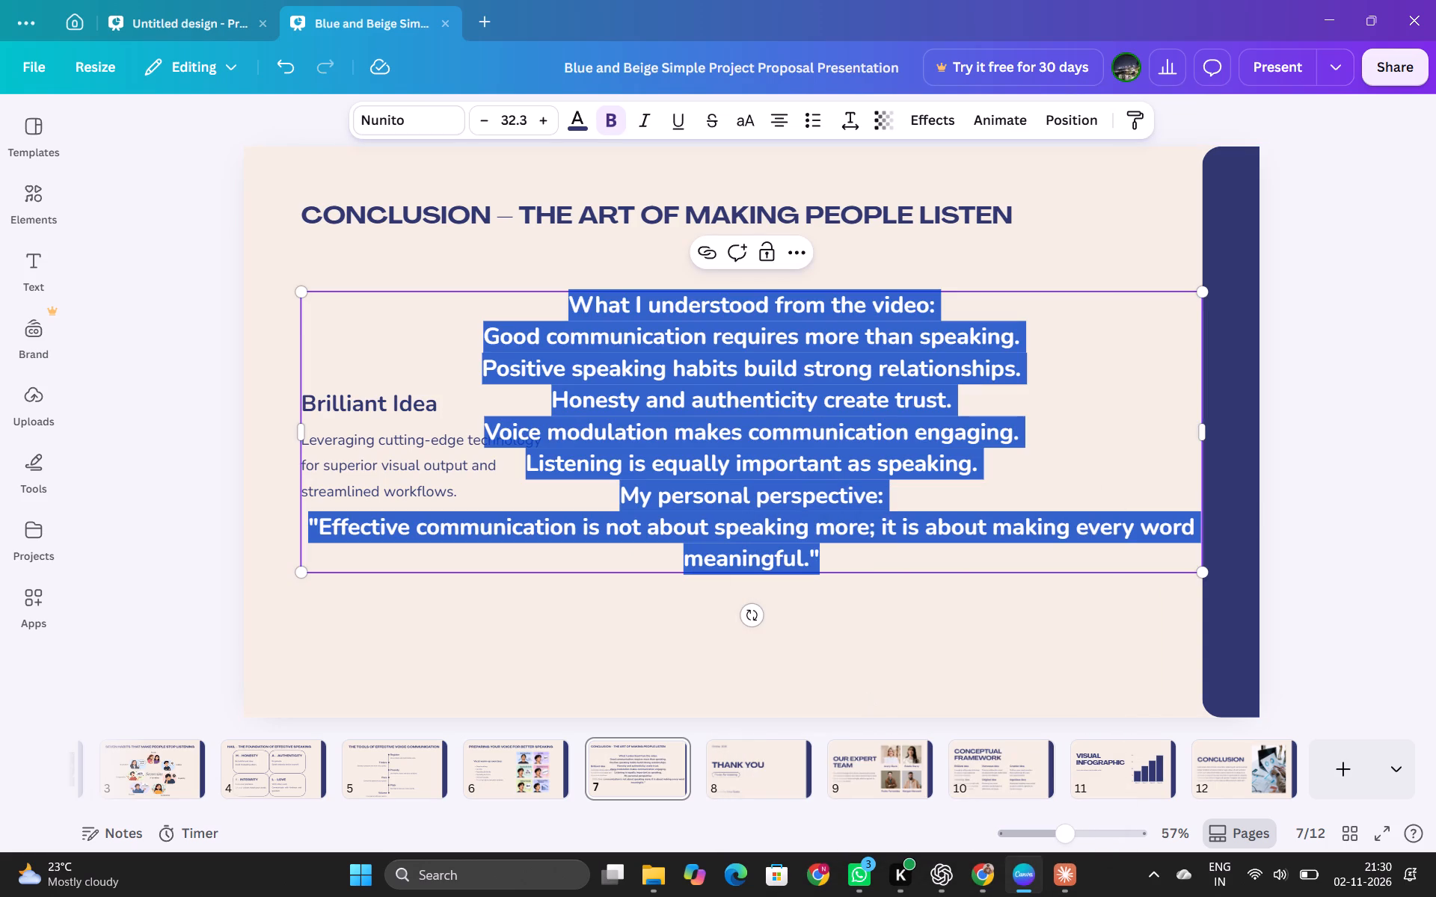
# Move the pasted block clear of the "Brilliant Idea" heading and replace that heading with the block's line "What I understood from the video:".
pyautogui.click(945, 324)
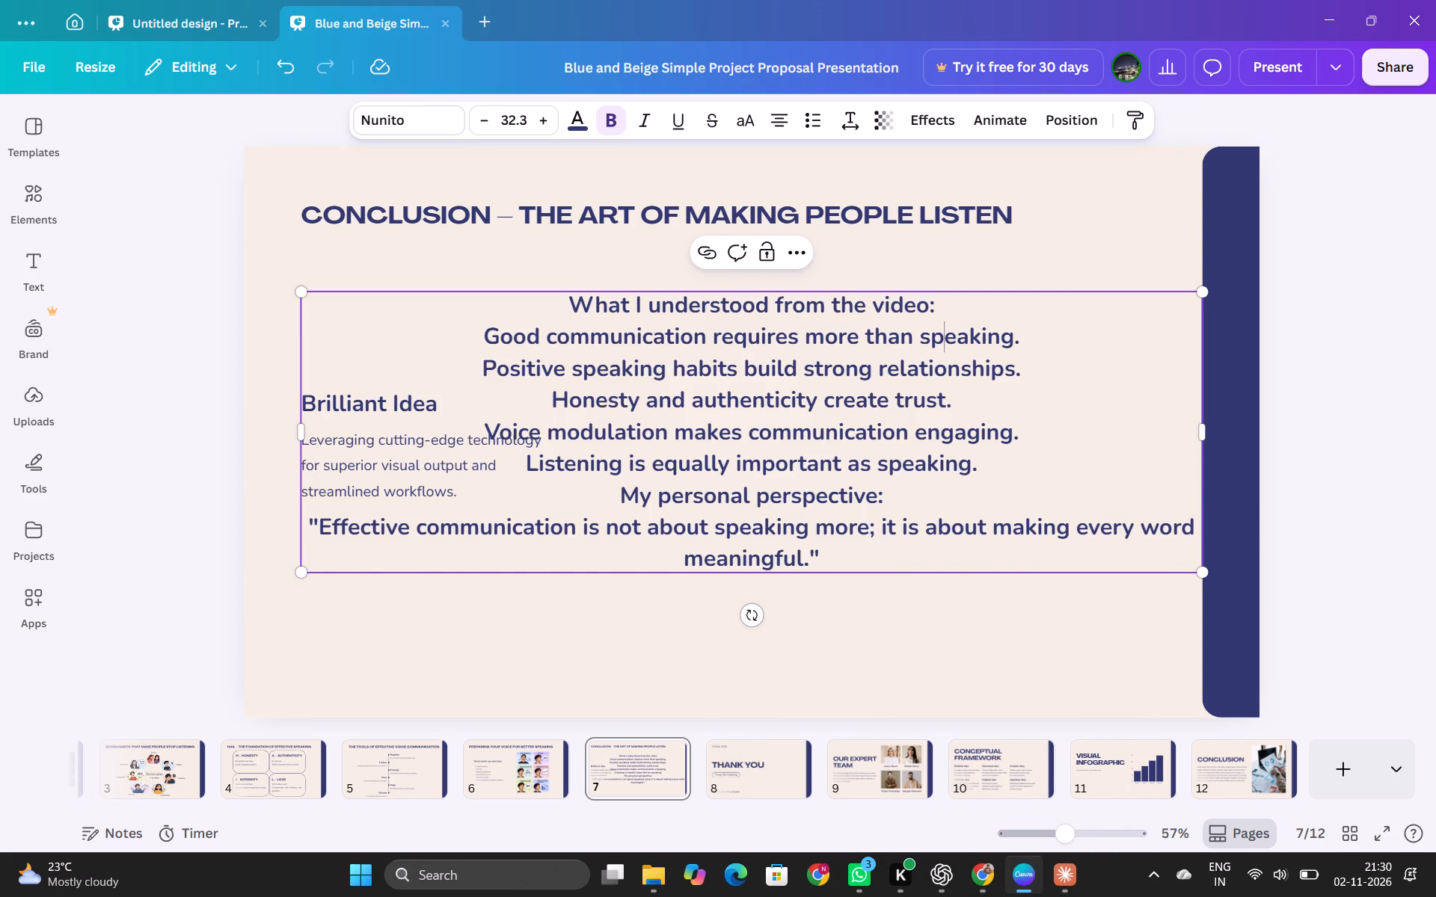
pyautogui.moveTo(942, 306); pyautogui.dragTo(569, 291)
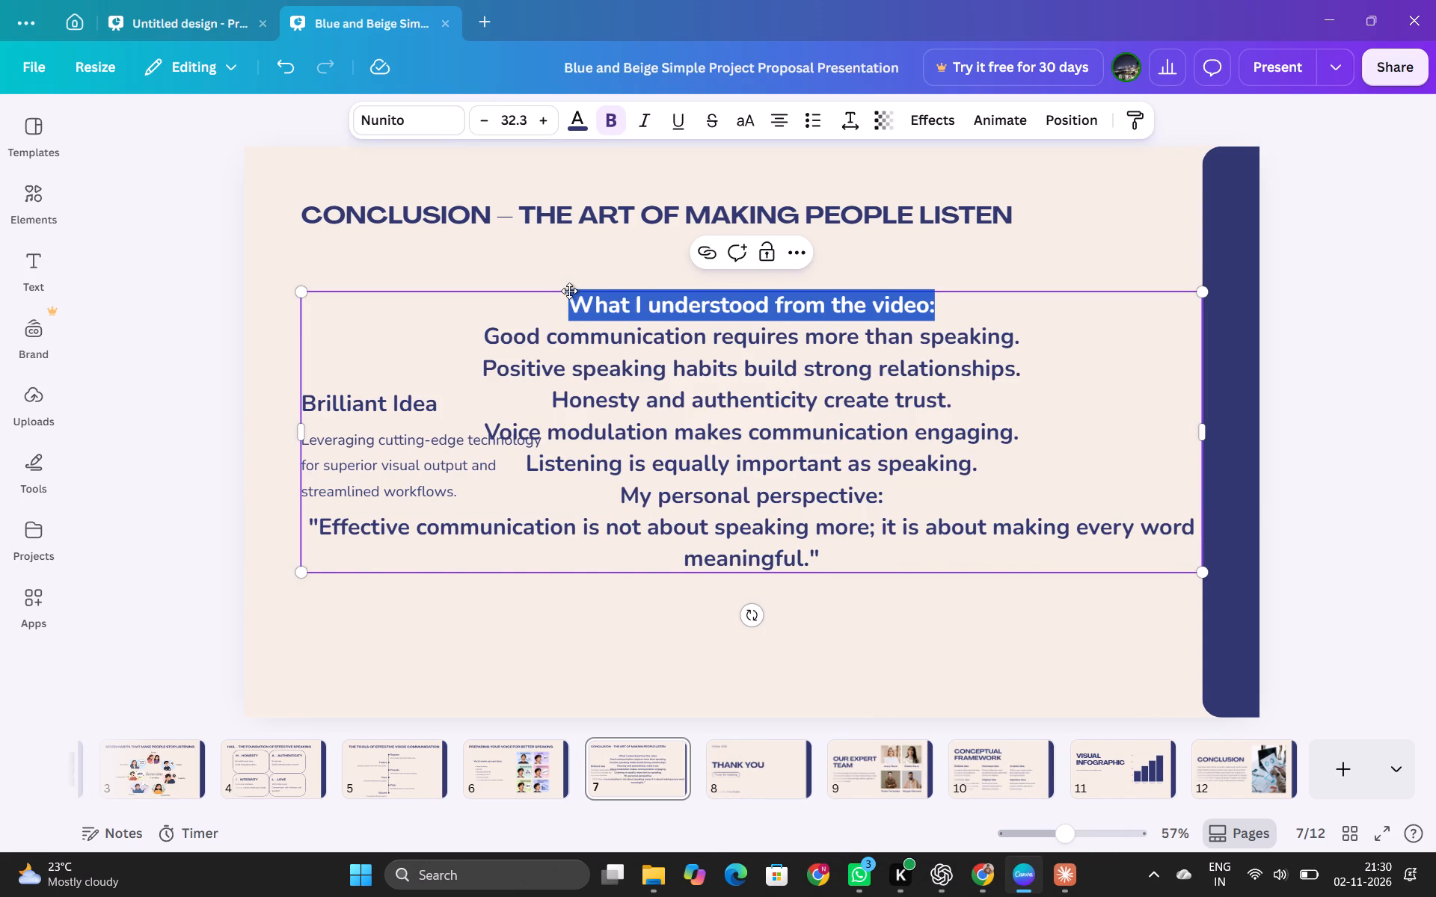
pyautogui.hotkey('ctrl', 'c')
pyautogui.click(889, 218)
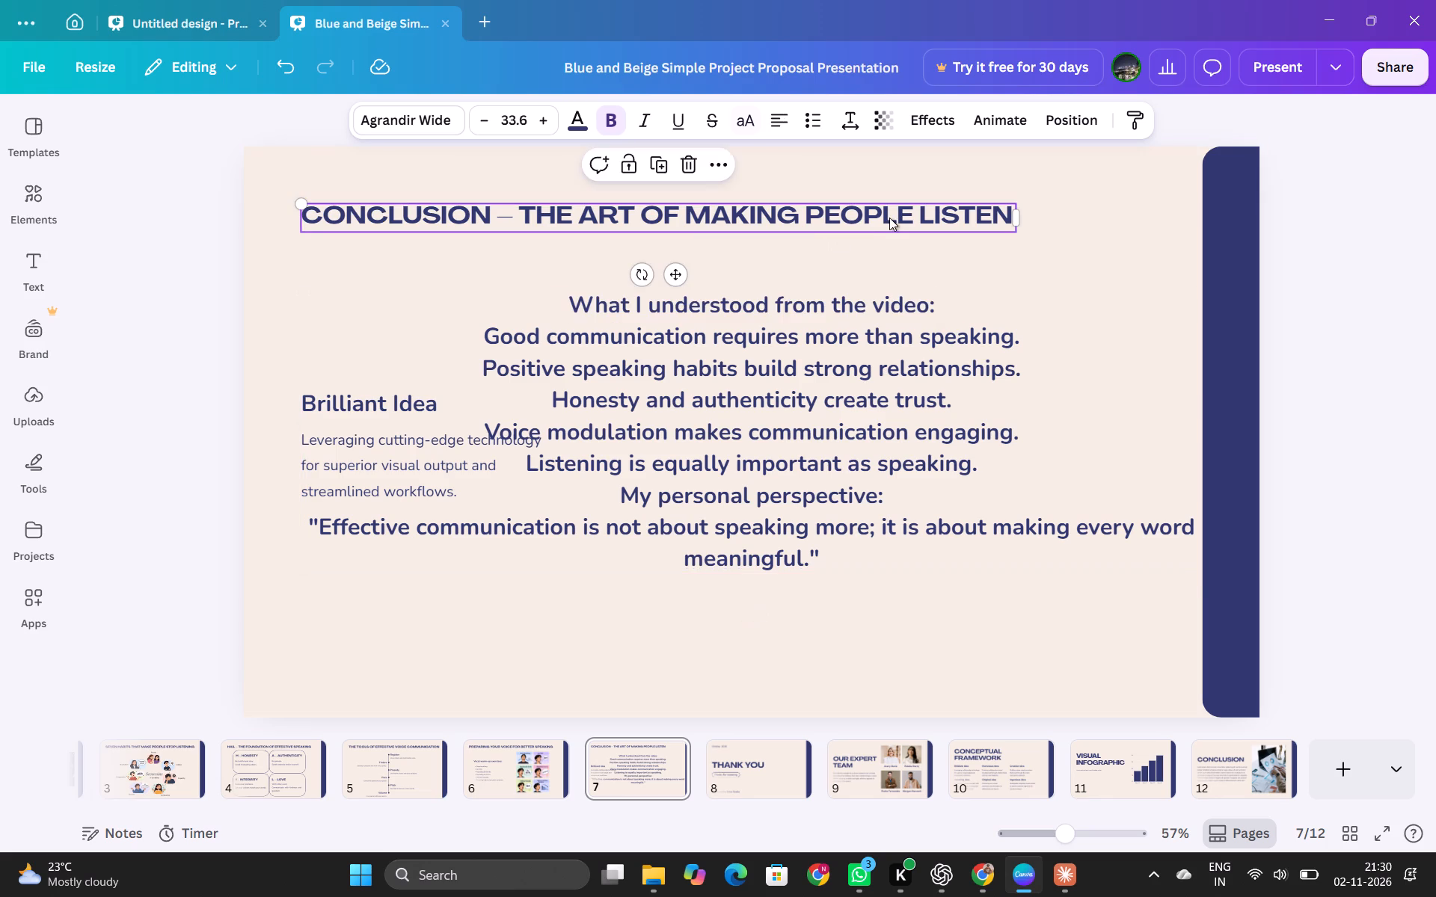
pyautogui.click(886, 265)
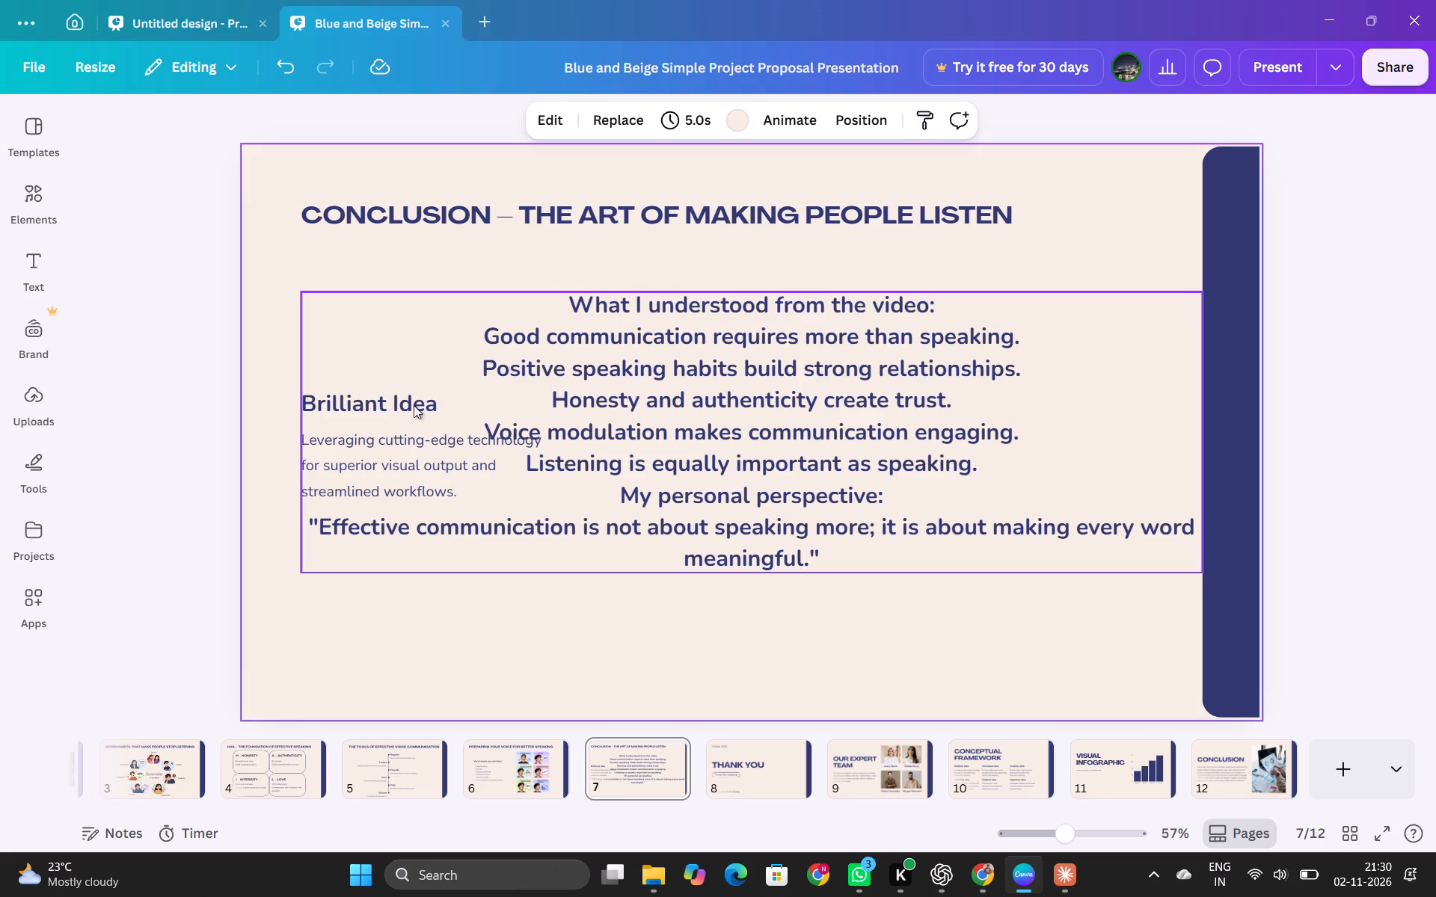
pyautogui.click(414, 405)
pyautogui.moveTo(490, 486); pyautogui.dragTo(689, 486)
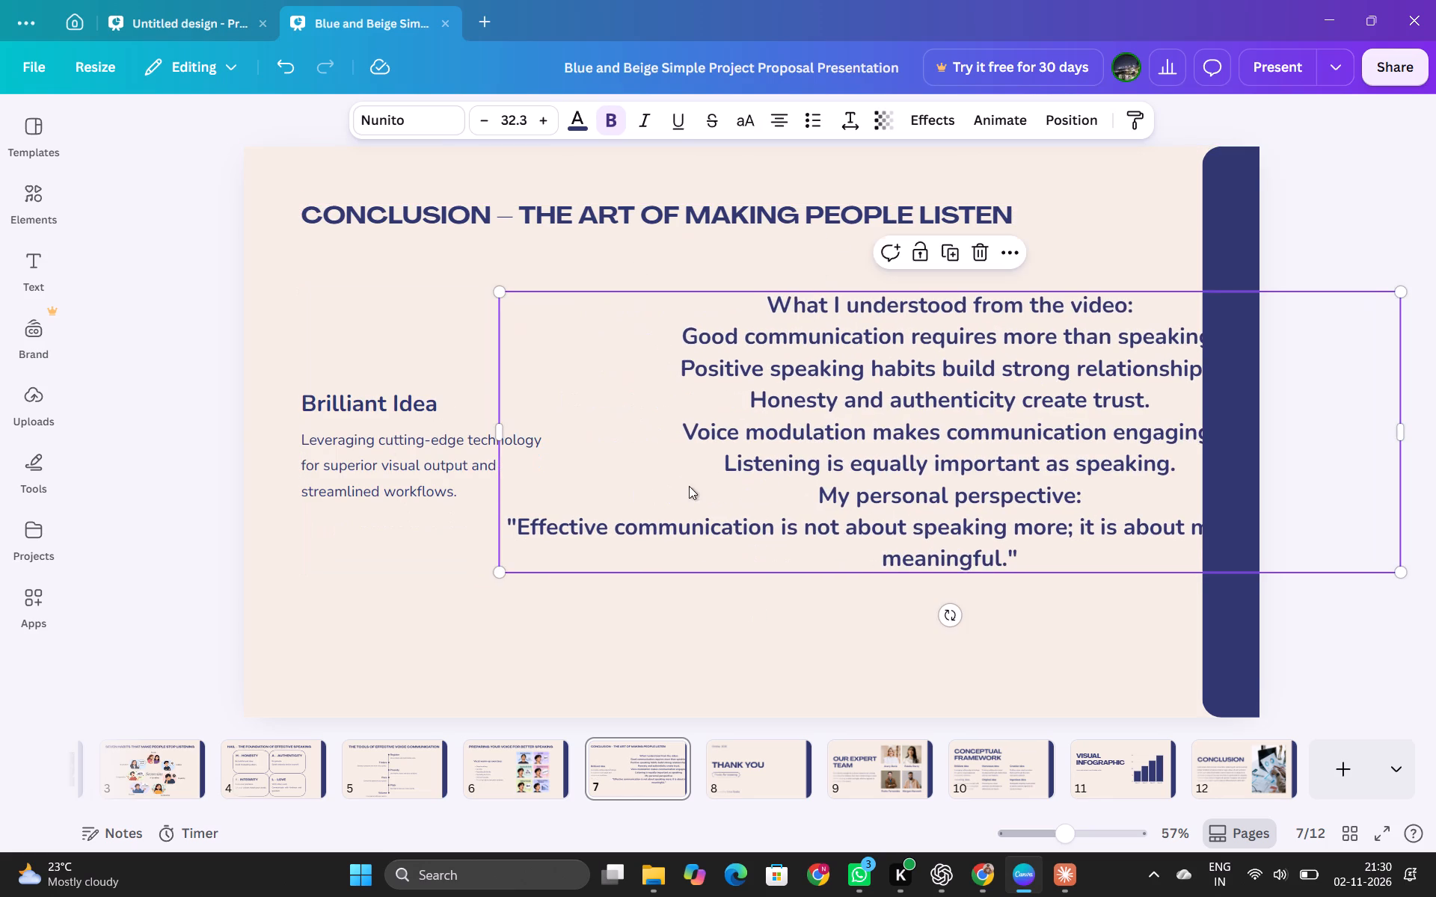
pyautogui.doubleClick(411, 409)
pyautogui.hotkey('ctrl', 'v')
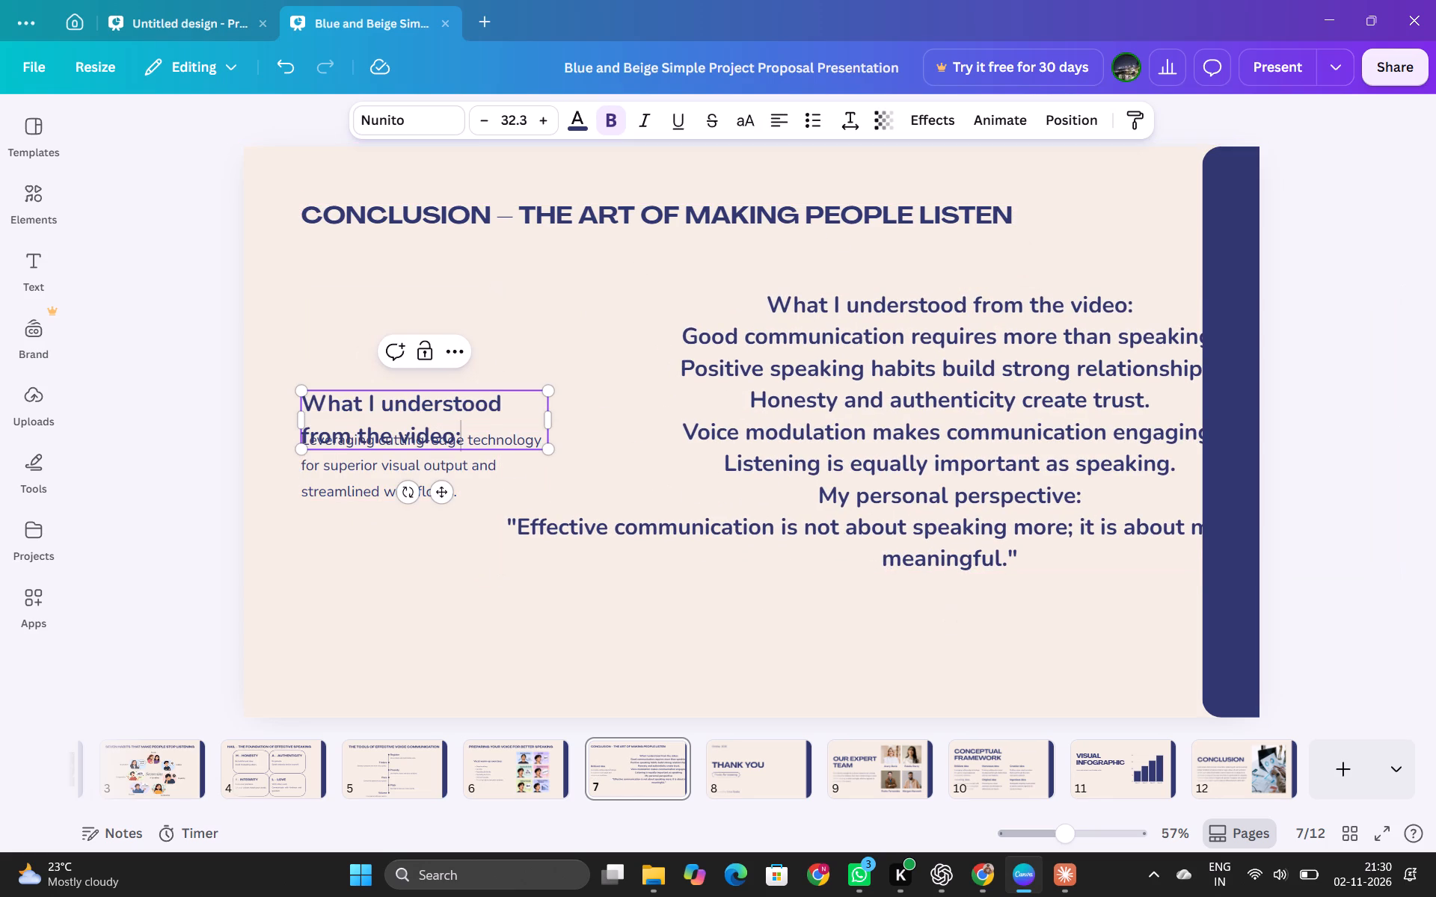
# Fit the "What I understood from the video:" subheading on one line, shrink it to font size 26.4, and place it just below the title.
pyautogui.moveTo(548, 422); pyautogui.dragTo(625, 422)
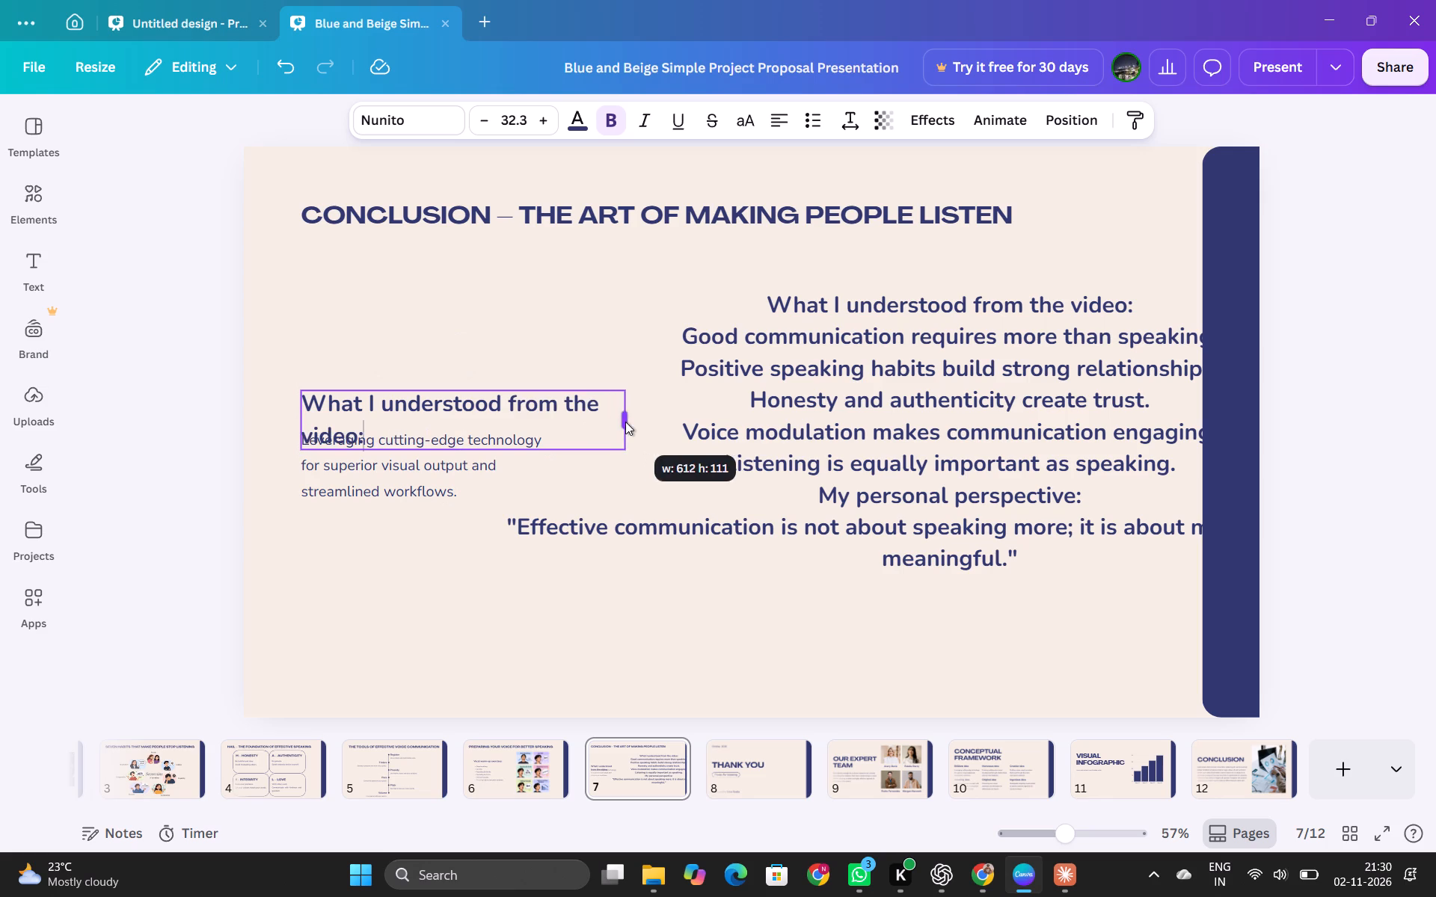
pyautogui.moveTo(625, 422); pyautogui.dragTo(672, 419)
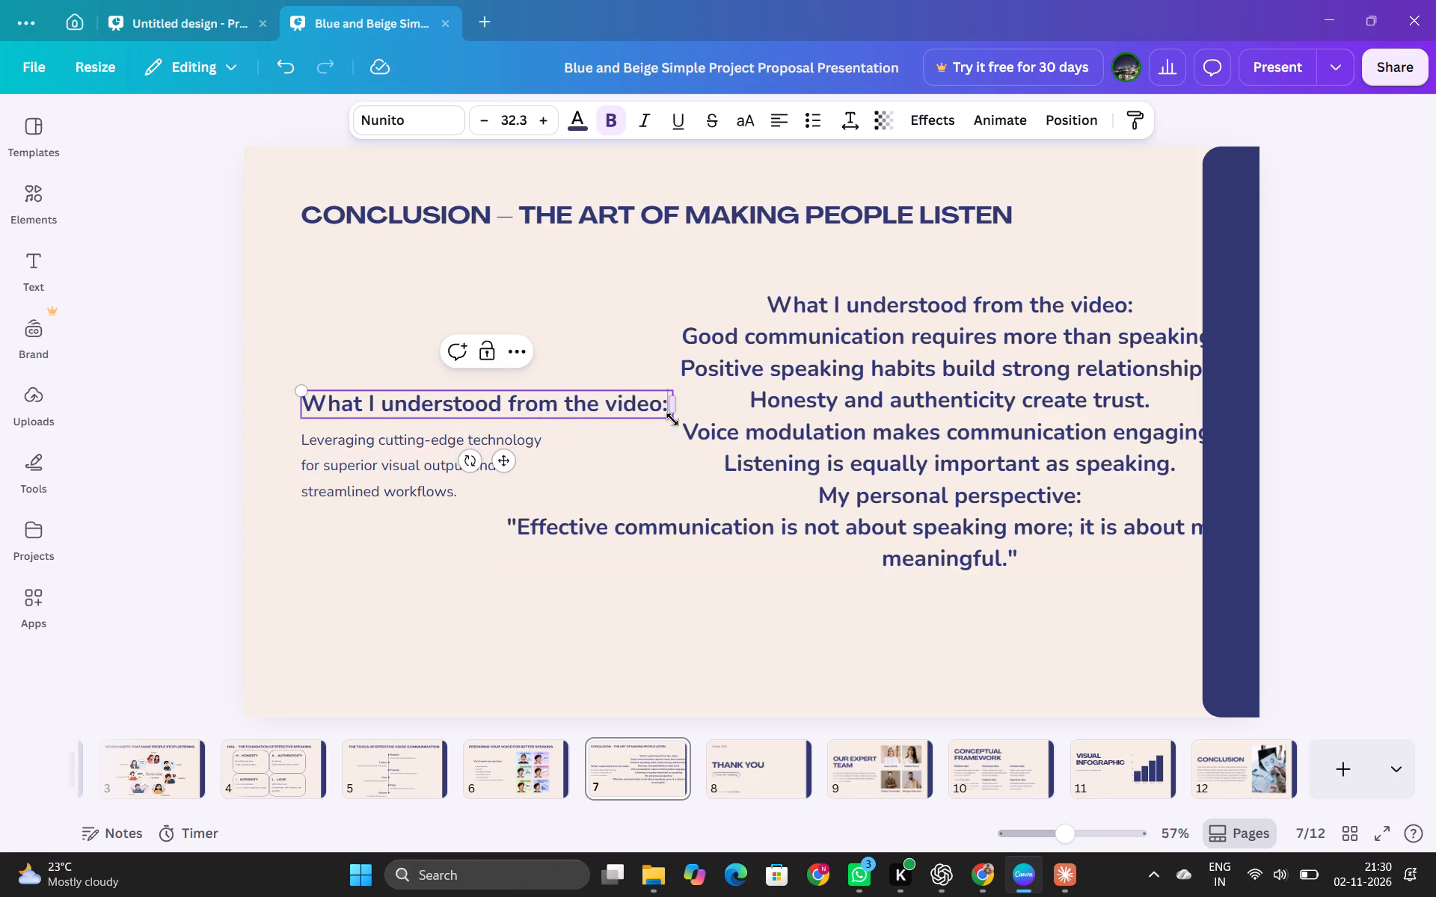
pyautogui.moveTo(669, 418); pyautogui.dragTo(530, 410)
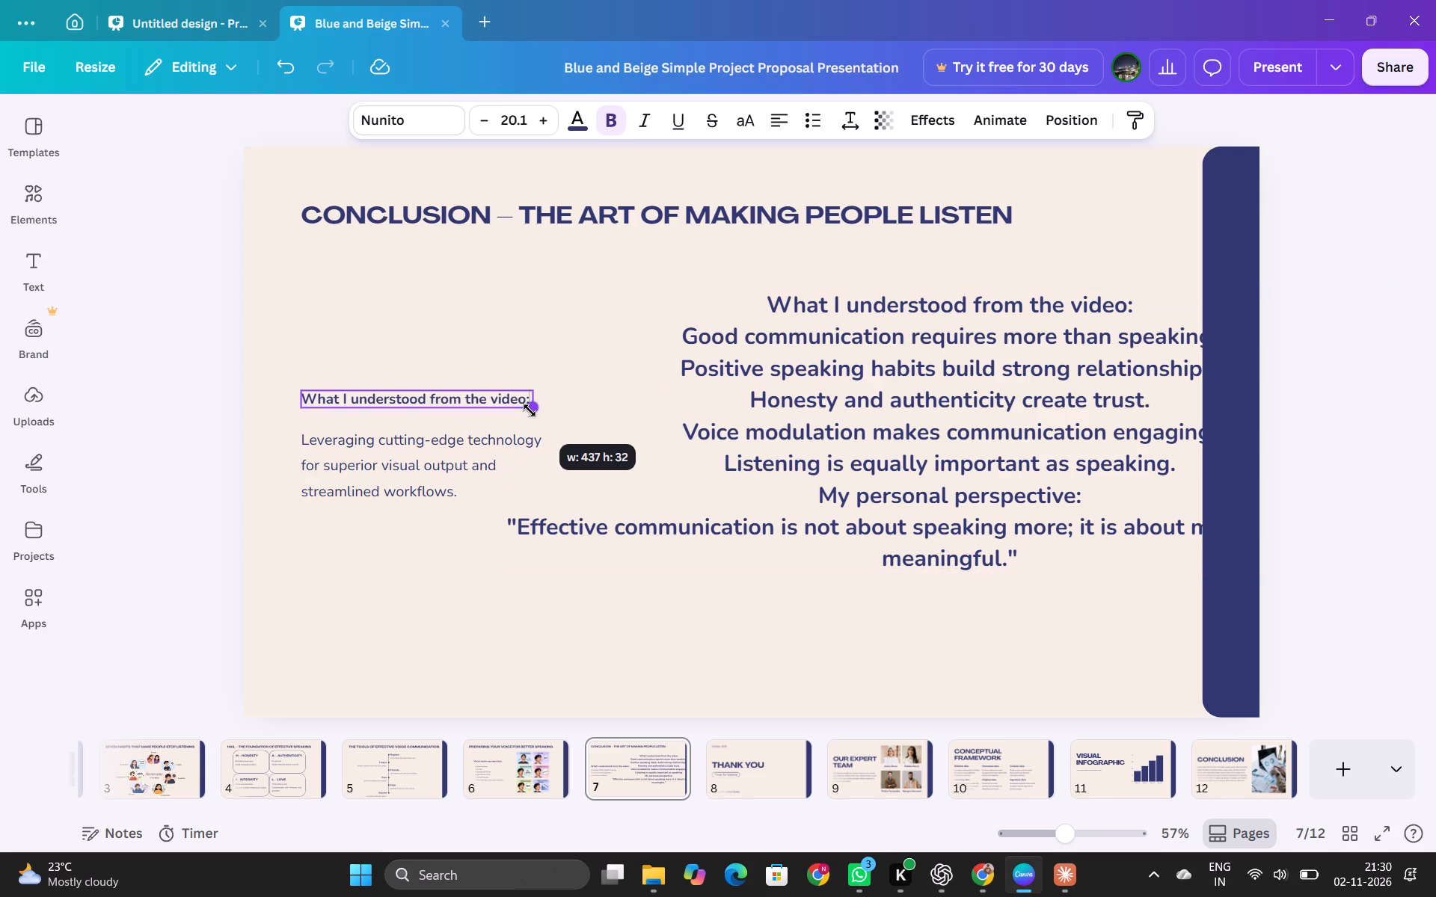
pyautogui.moveTo(530, 410); pyautogui.dragTo(592, 409)
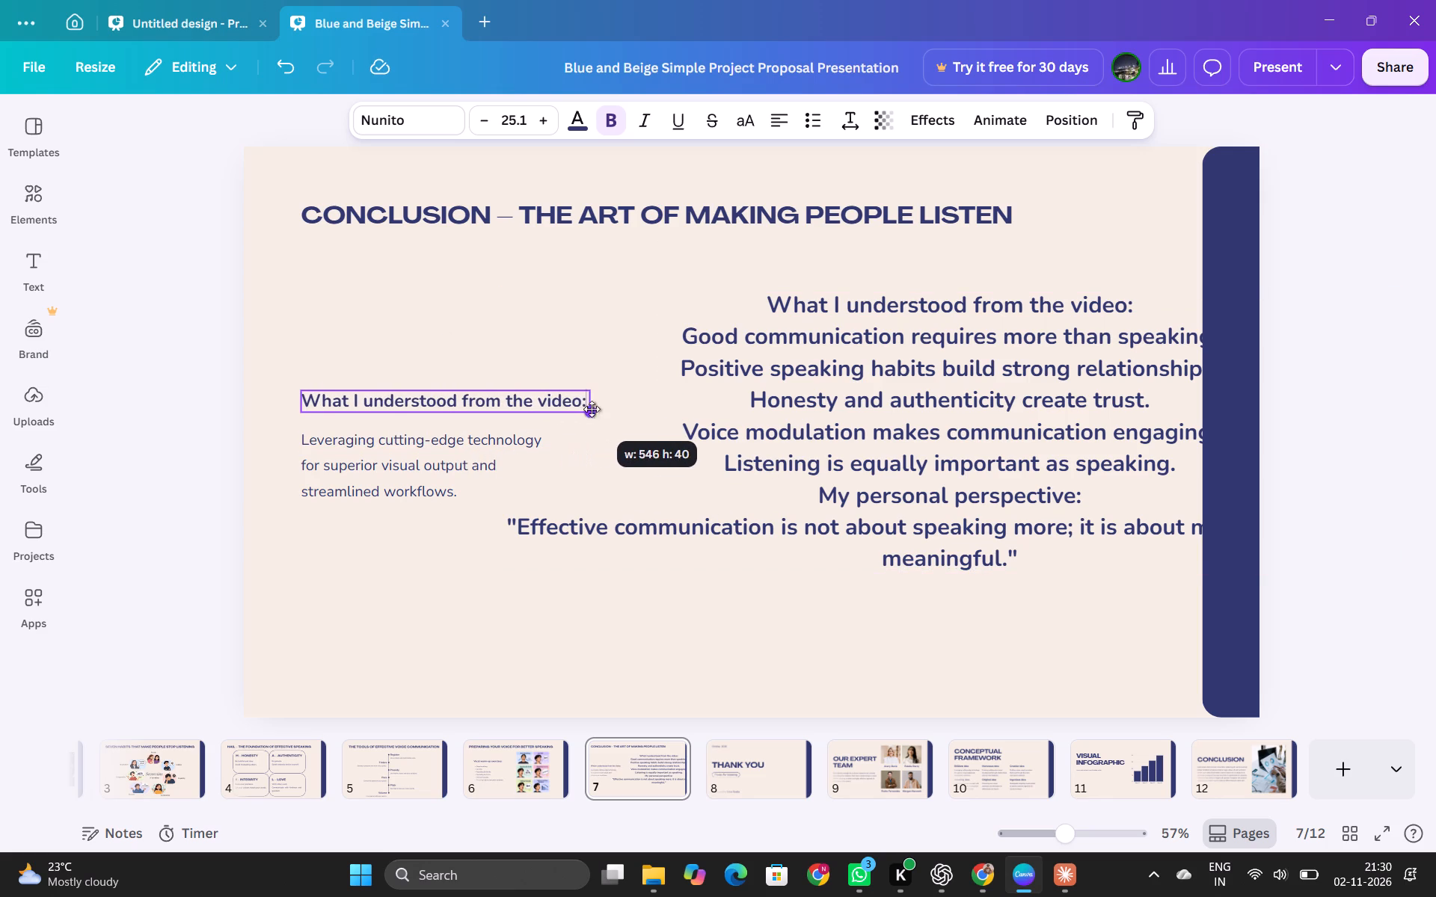
pyautogui.moveTo(592, 409); pyautogui.dragTo(603, 411)
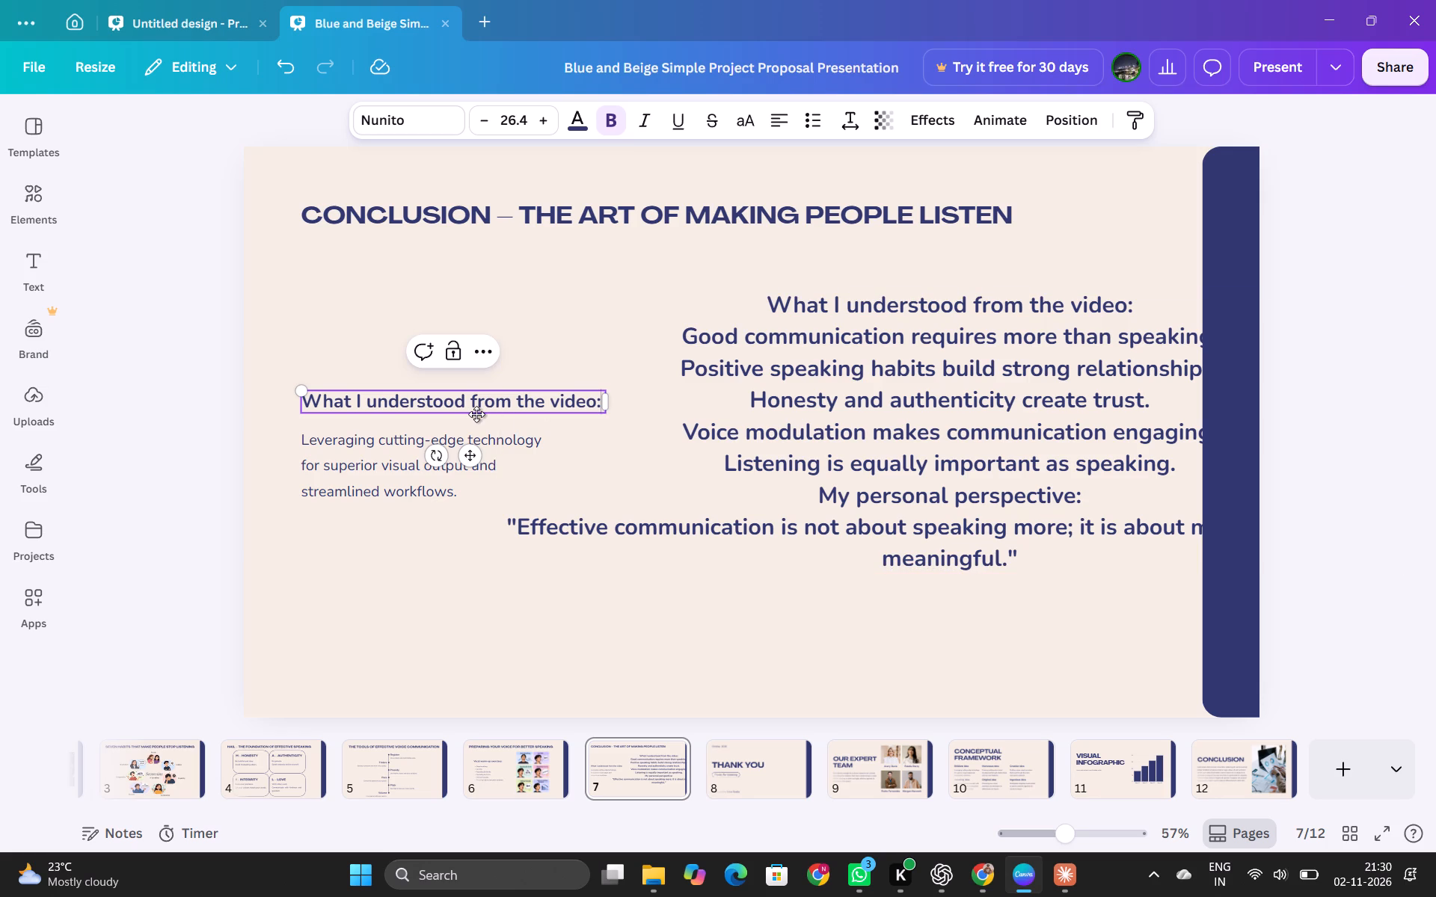
pyautogui.moveTo(476, 414); pyautogui.dragTo(474, 301)
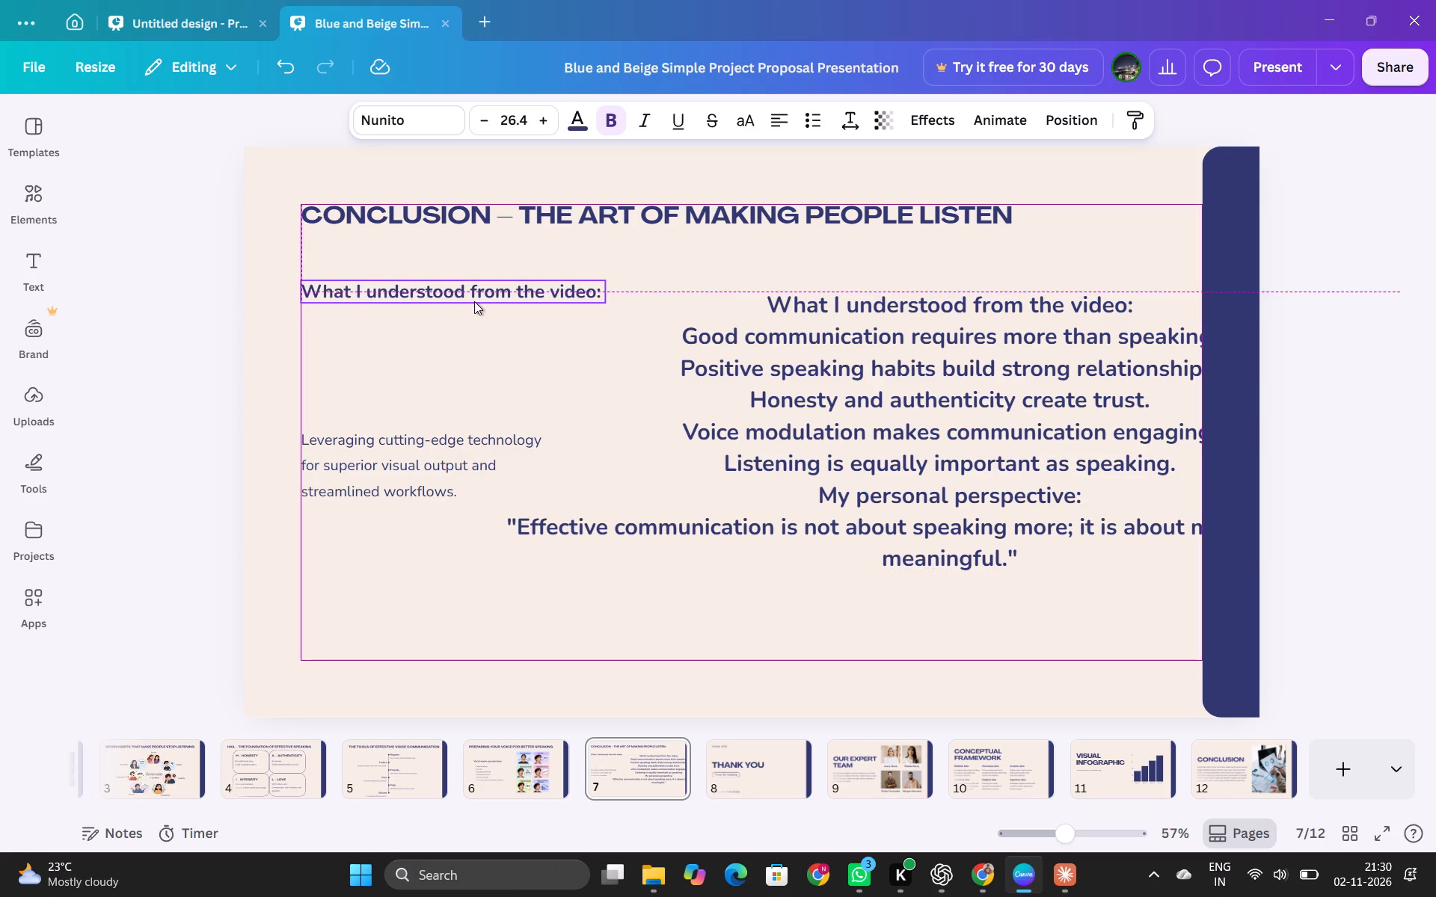
pyautogui.moveTo(474, 301); pyautogui.dragTo(472, 292)
# Replace the "Leveraging cutting-edge technology" placeholder with the pasted block's five takeaways, from "Good communication requires more than speaking." to "Listening is equally important as speaking.".
pyautogui.click(461, 468)
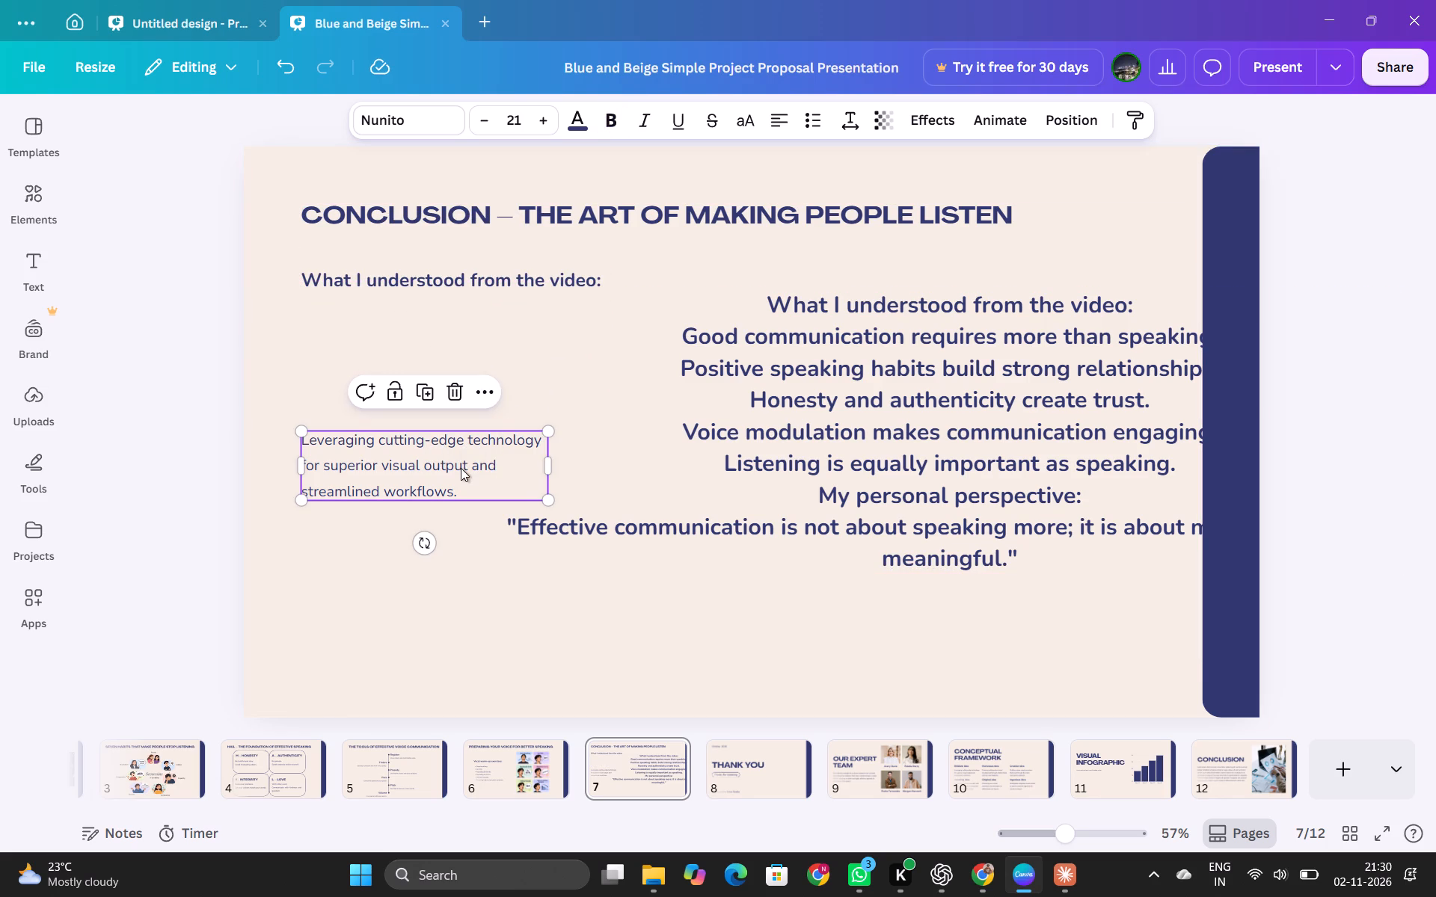
pyautogui.doubleClick(677, 330)
pyautogui.click(677, 330)
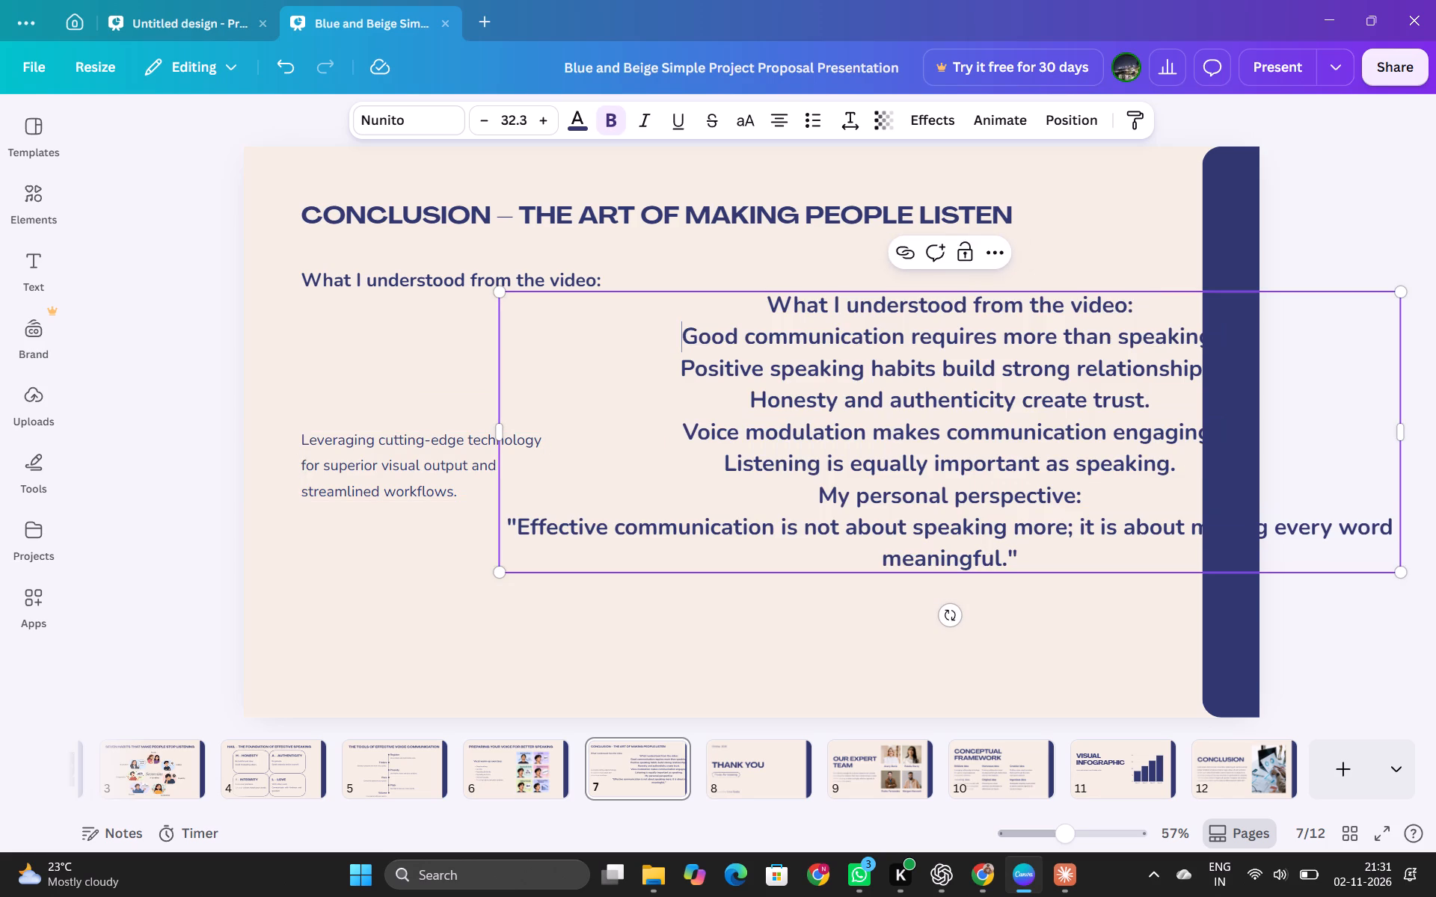
pyautogui.moveTo(677, 330); pyautogui.dragTo(1284, 459)
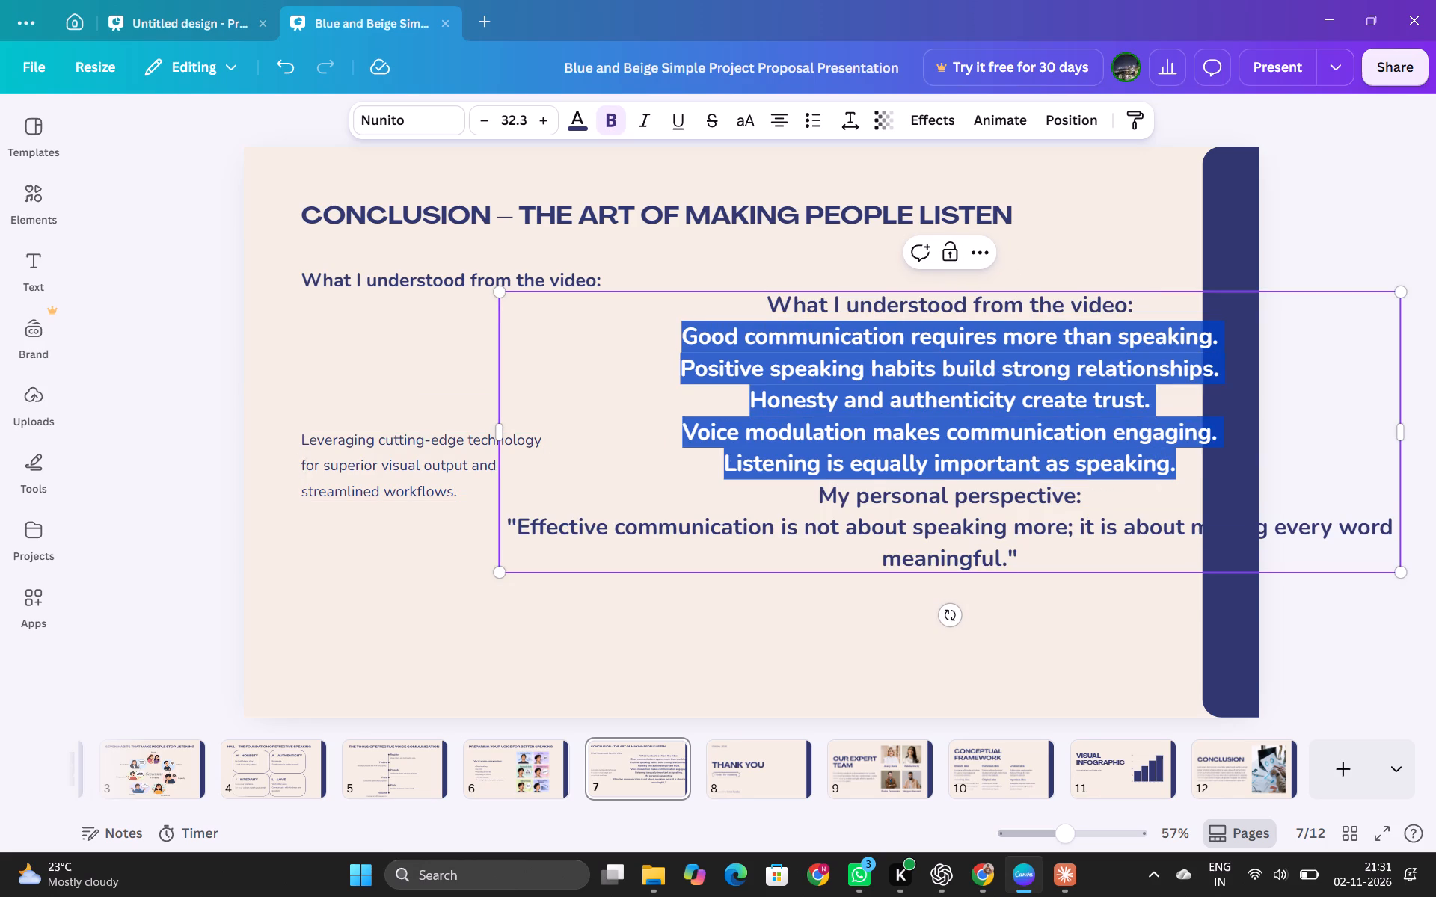
pyautogui.moveTo(1284, 459); pyautogui.dragTo(1319, 459)
pyautogui.hotkey('ctrl', 'c')
pyautogui.click(642, 628)
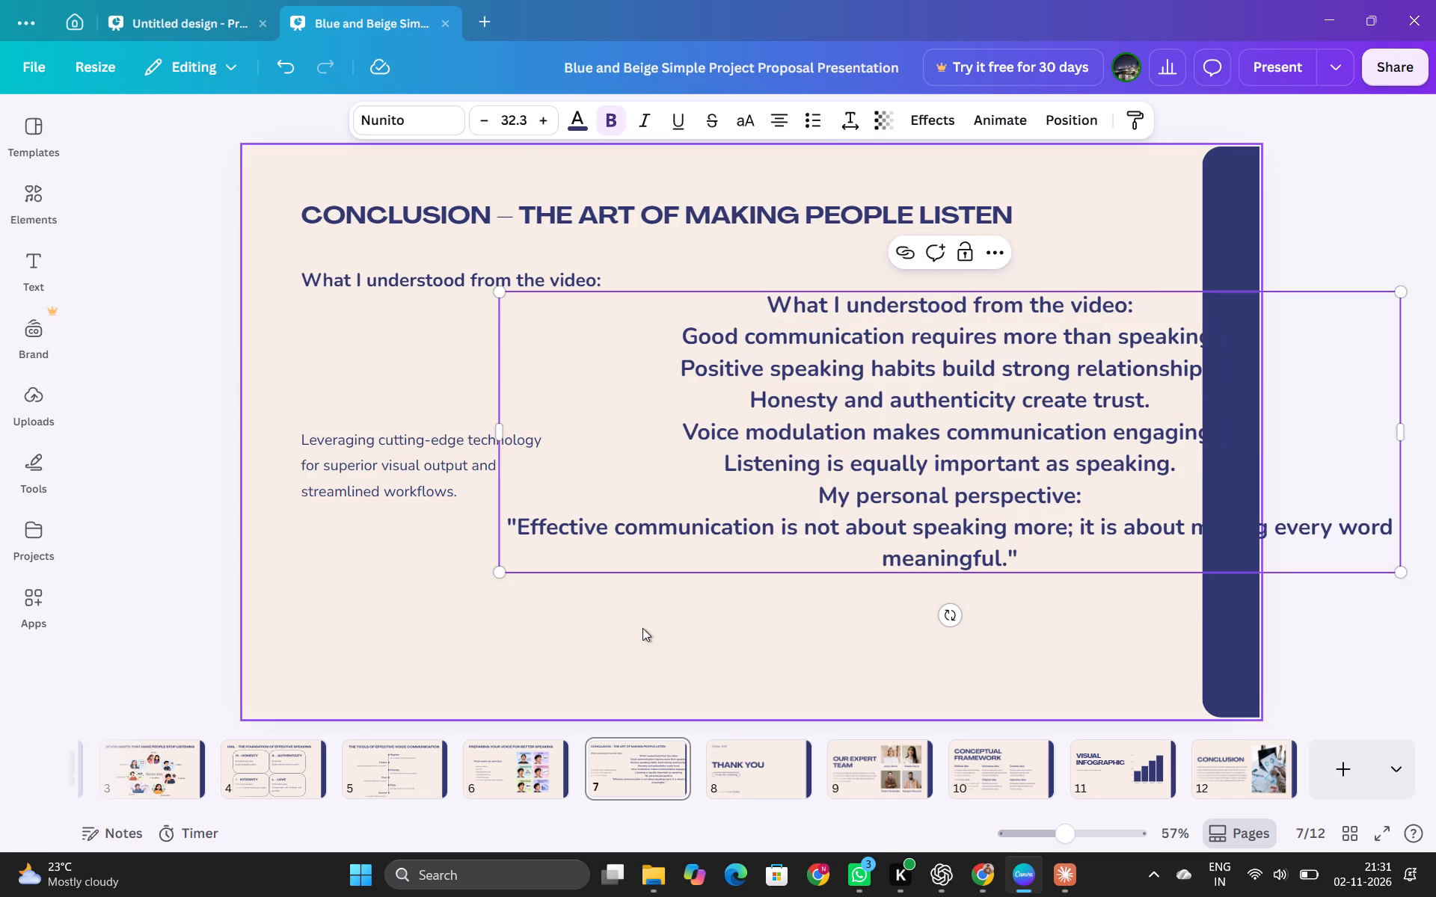
pyautogui.doubleClick(380, 449)
pyautogui.click(380, 449)
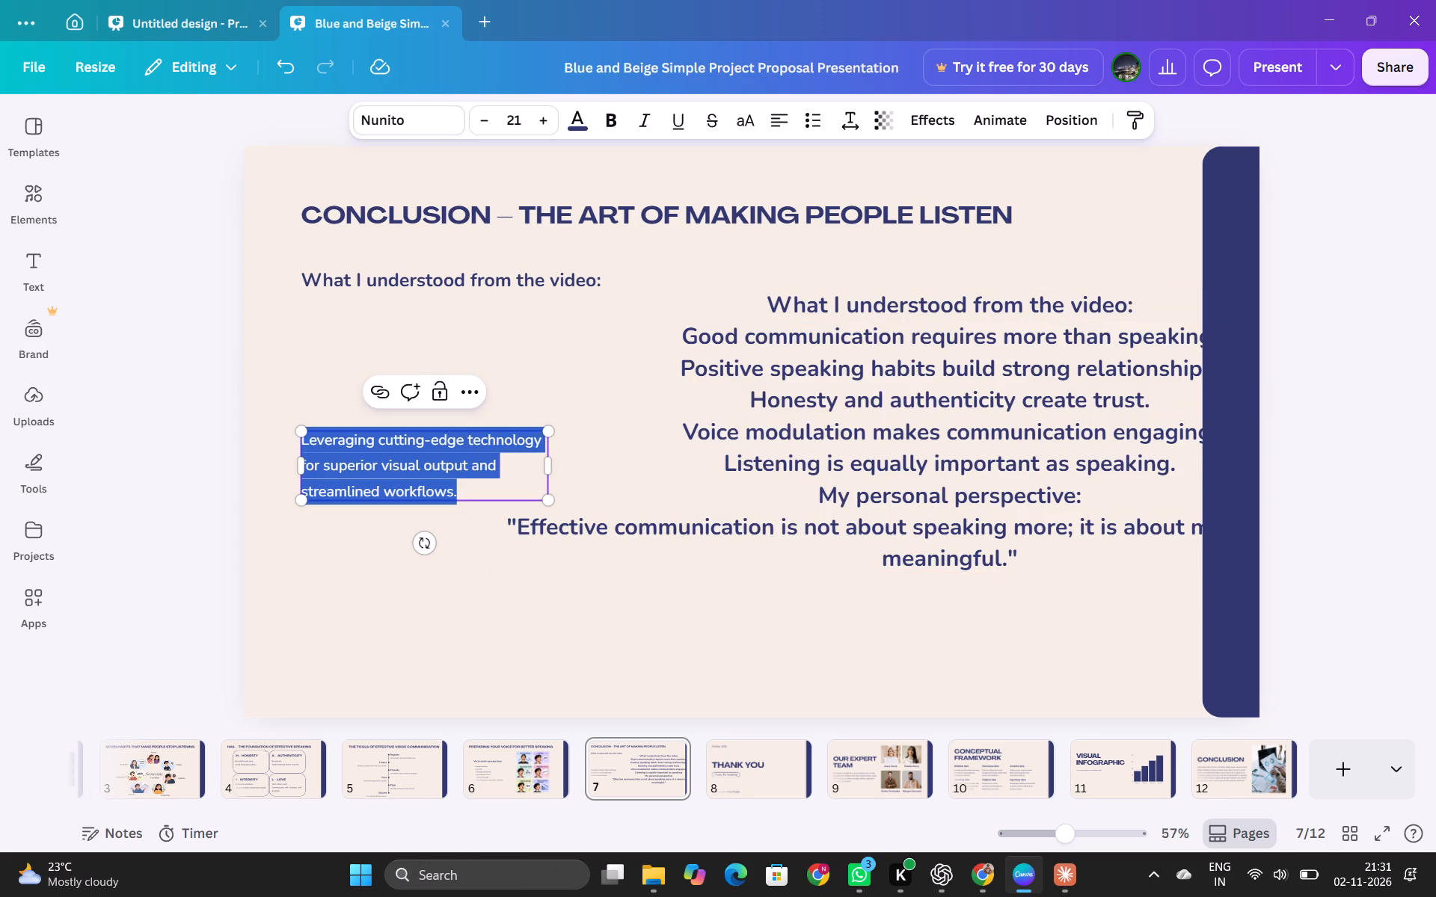
pyautogui.hotkey('ctrl', 'v')
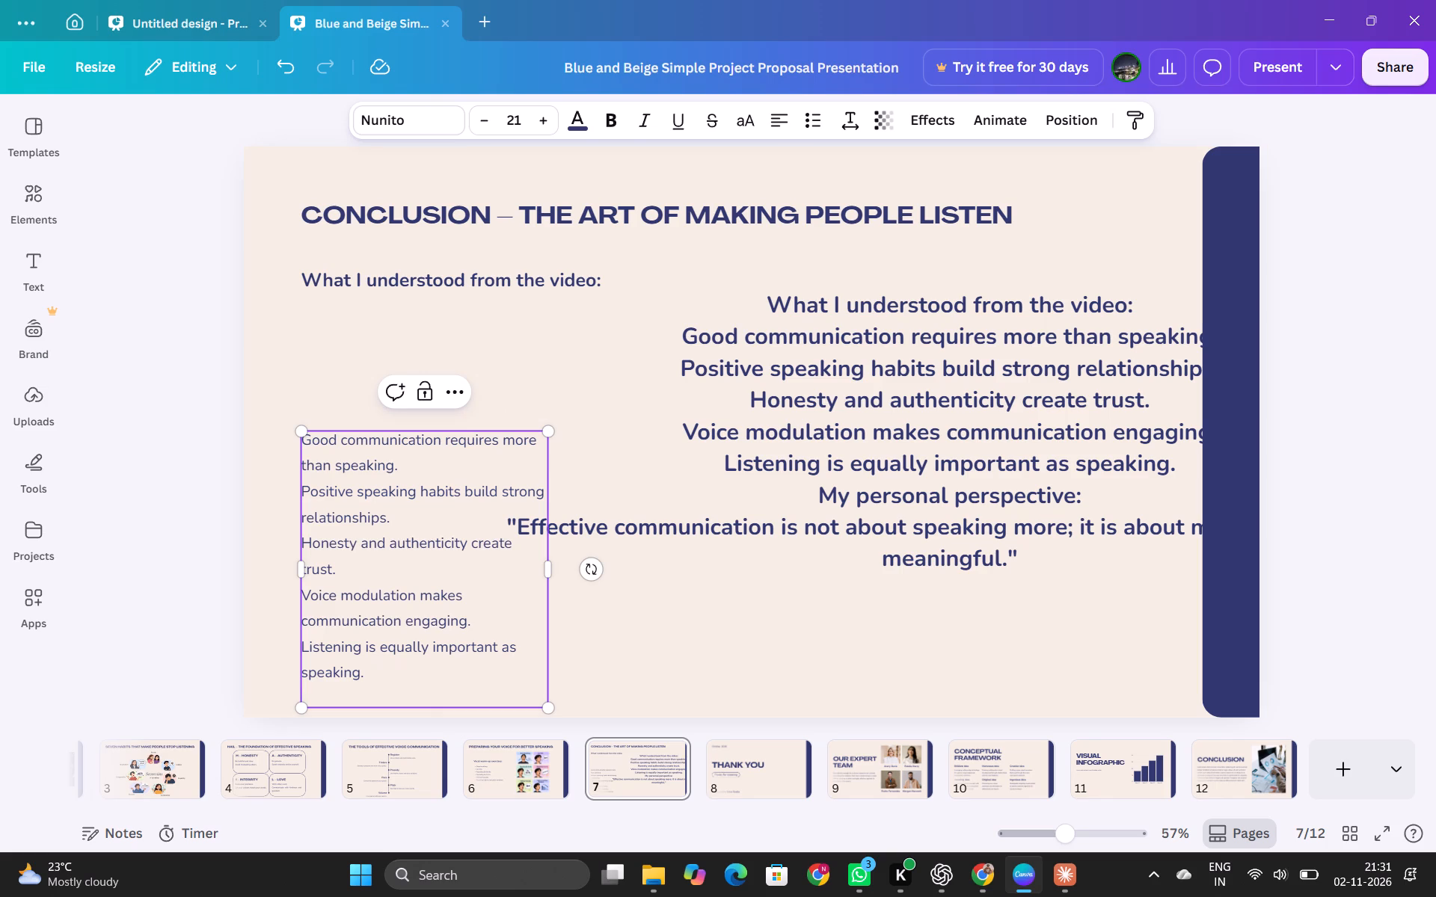
# Widen the takeaways text box until each takeaway fits on one line, and place it slightly indented under the "What I understood from the video:" subheading.
pyautogui.moveTo(548, 561); pyautogui.dragTo(861, 546)
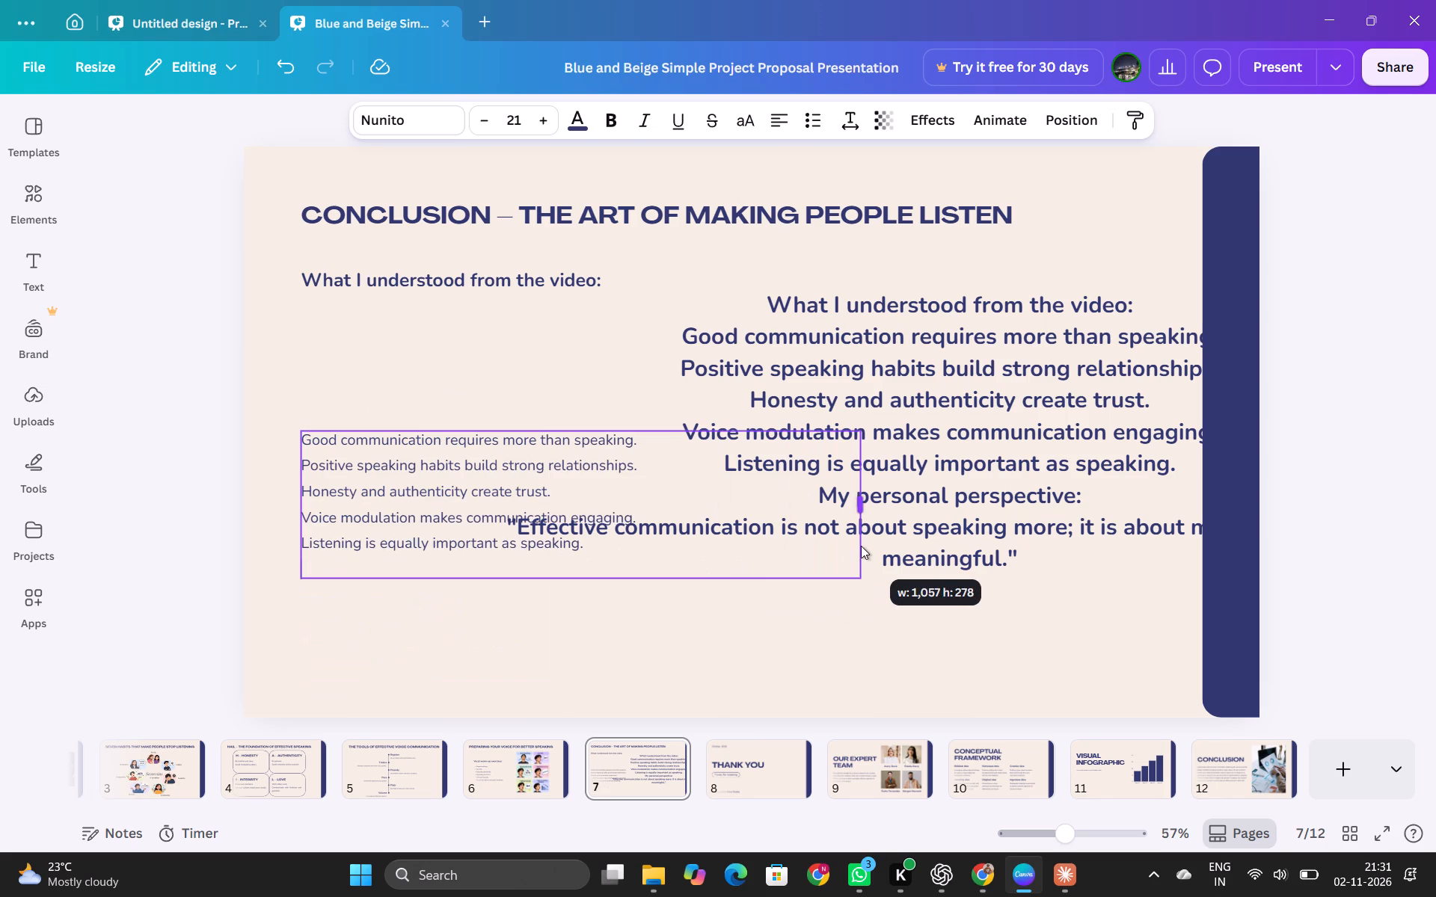
pyautogui.moveTo(861, 546); pyautogui.dragTo(643, 546)
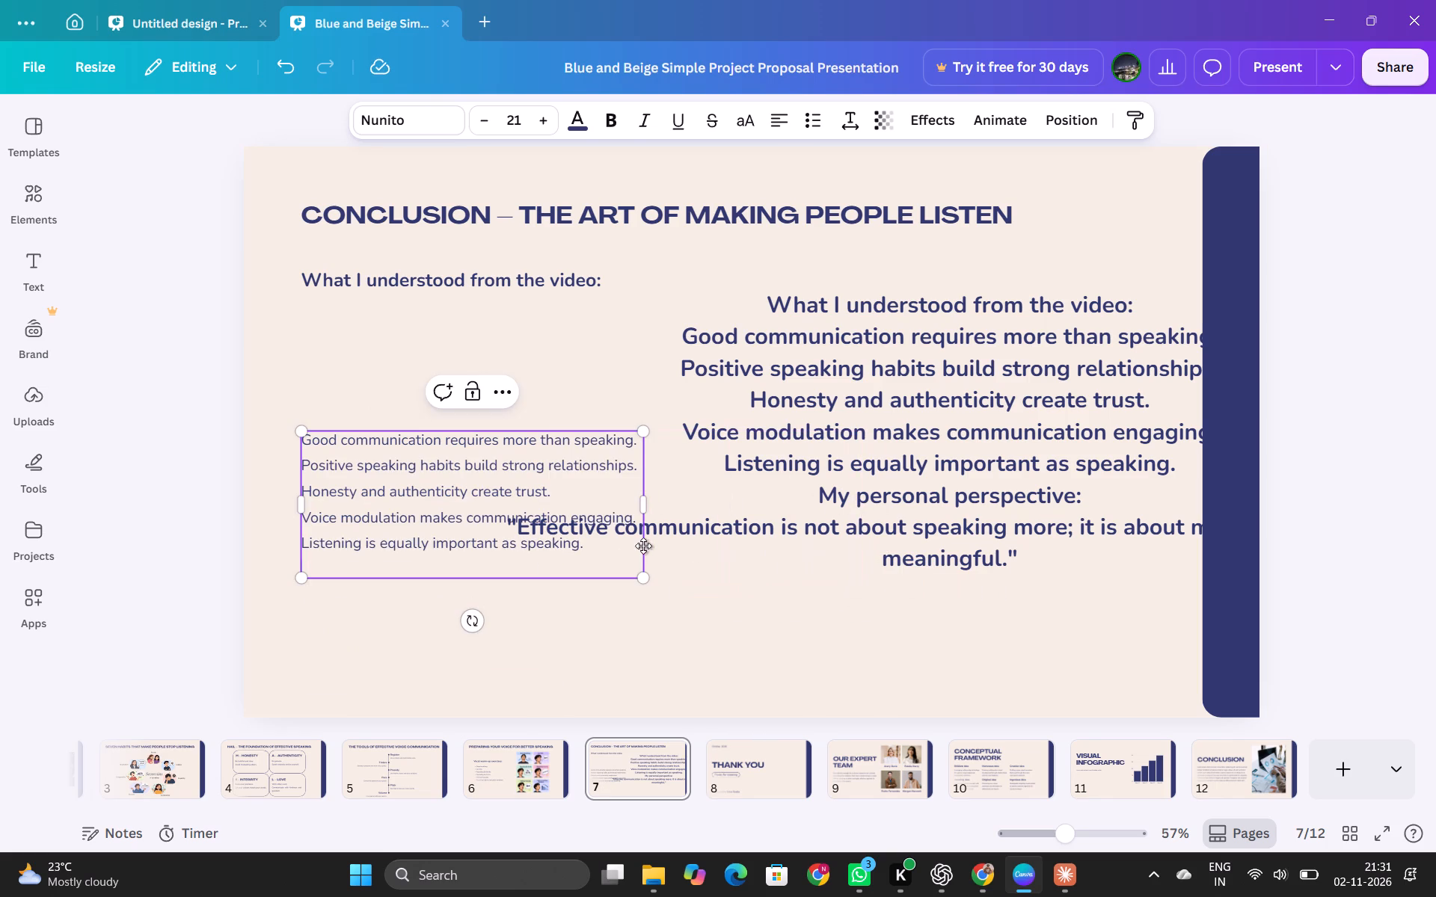
pyautogui.doubleClick(531, 510)
pyautogui.click(562, 591)
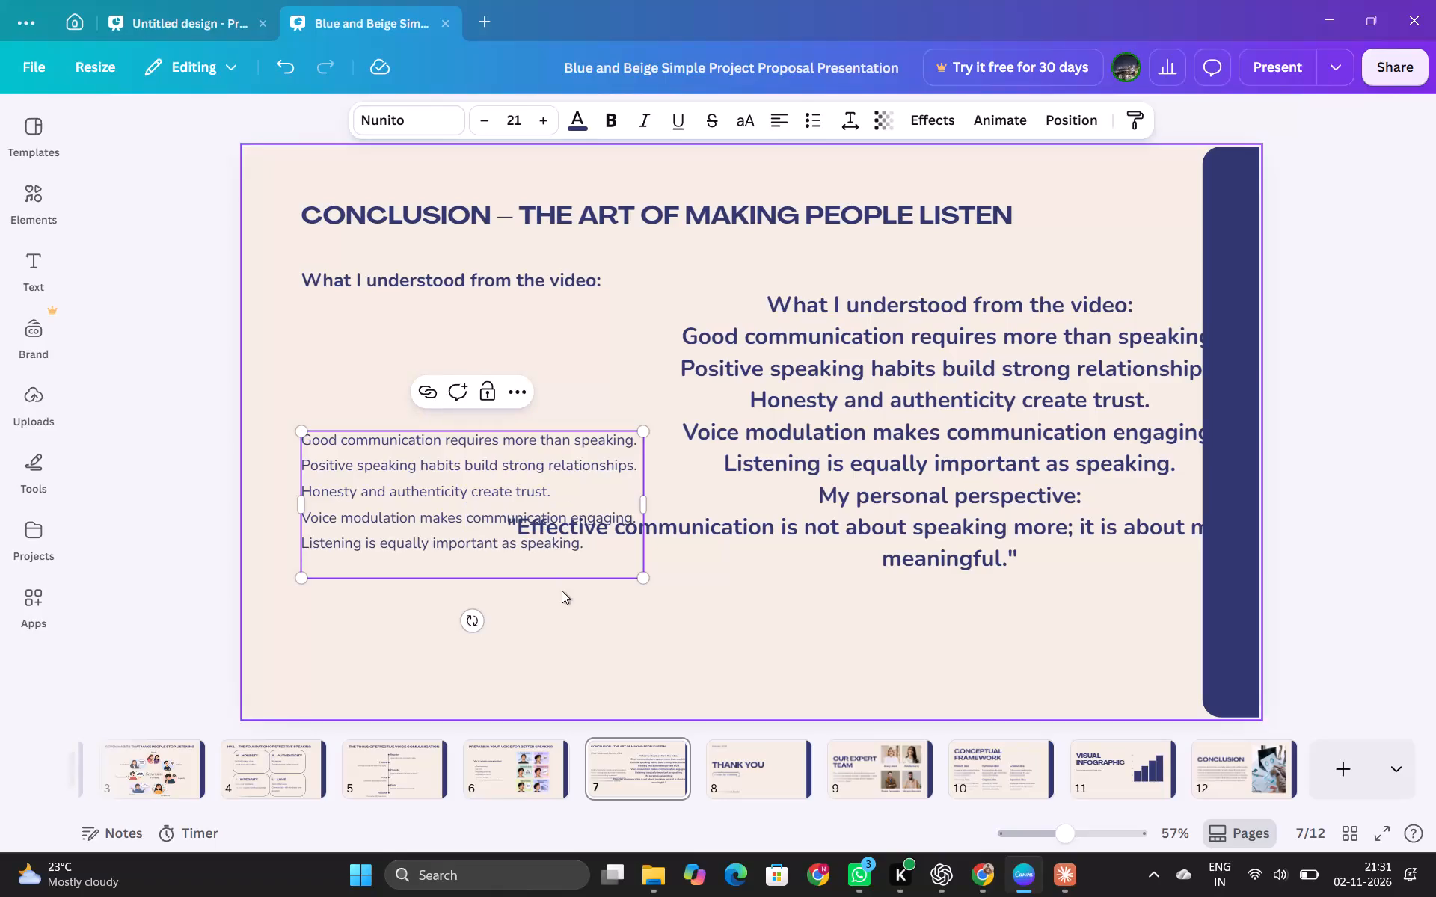
pyautogui.click(455, 527)
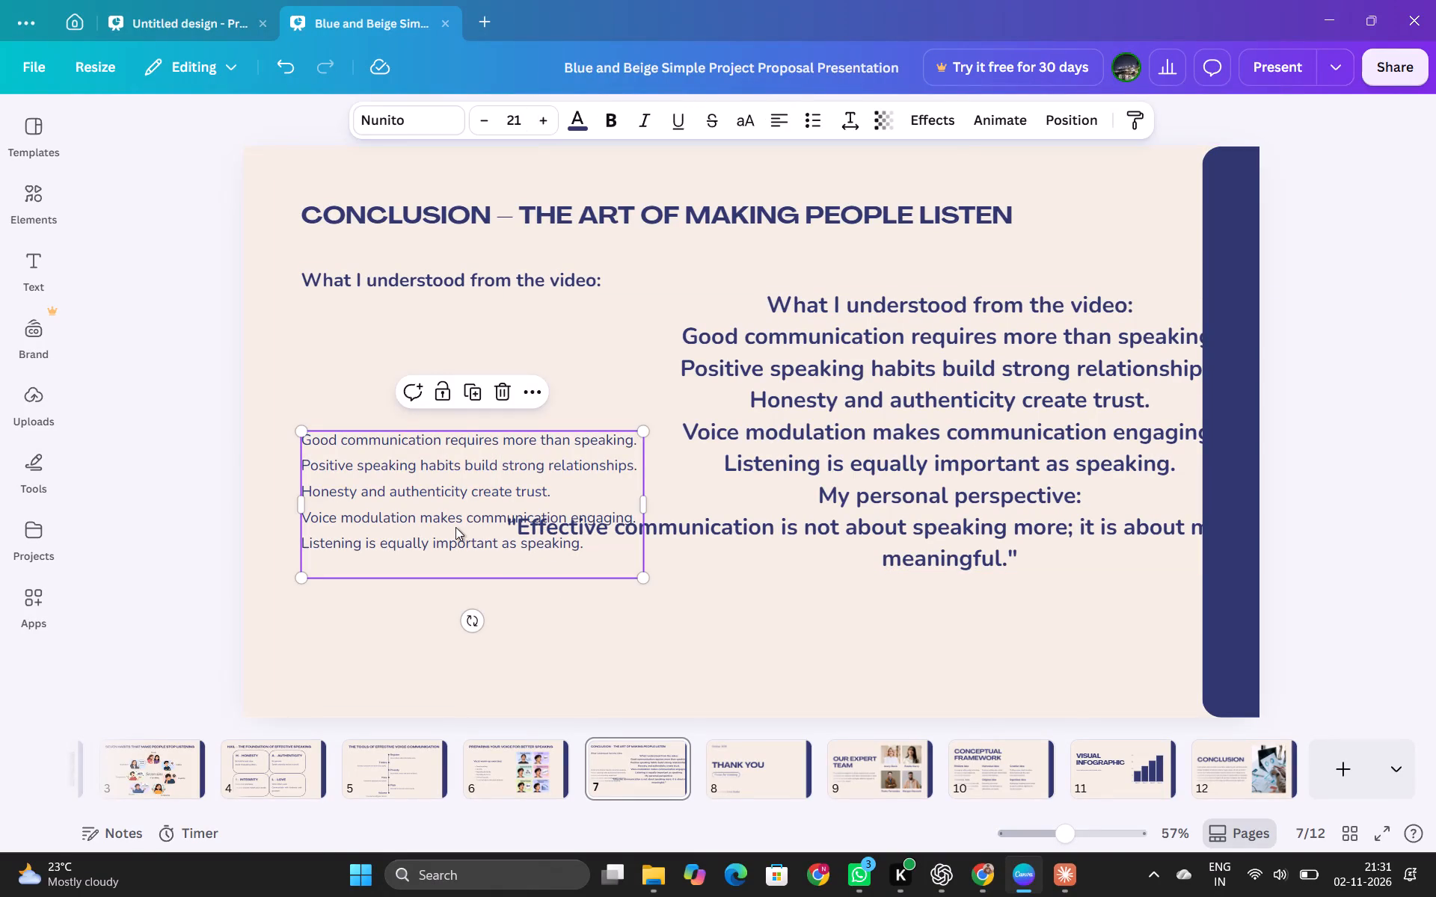
pyautogui.moveTo(470, 472); pyautogui.dragTo(501, 366)
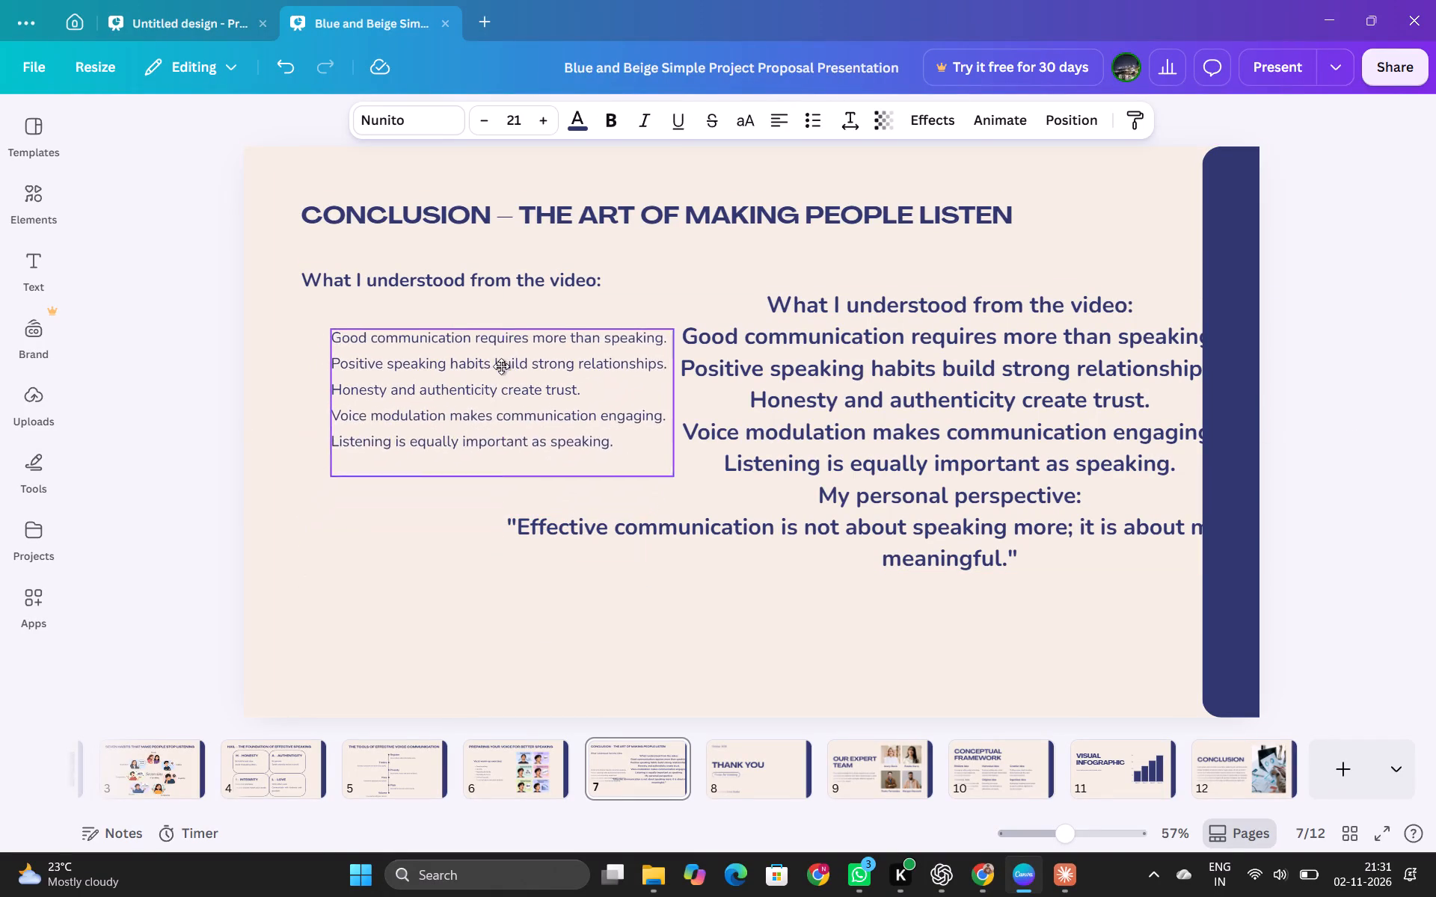
pyautogui.moveTo(501, 366); pyautogui.dragTo(495, 344)
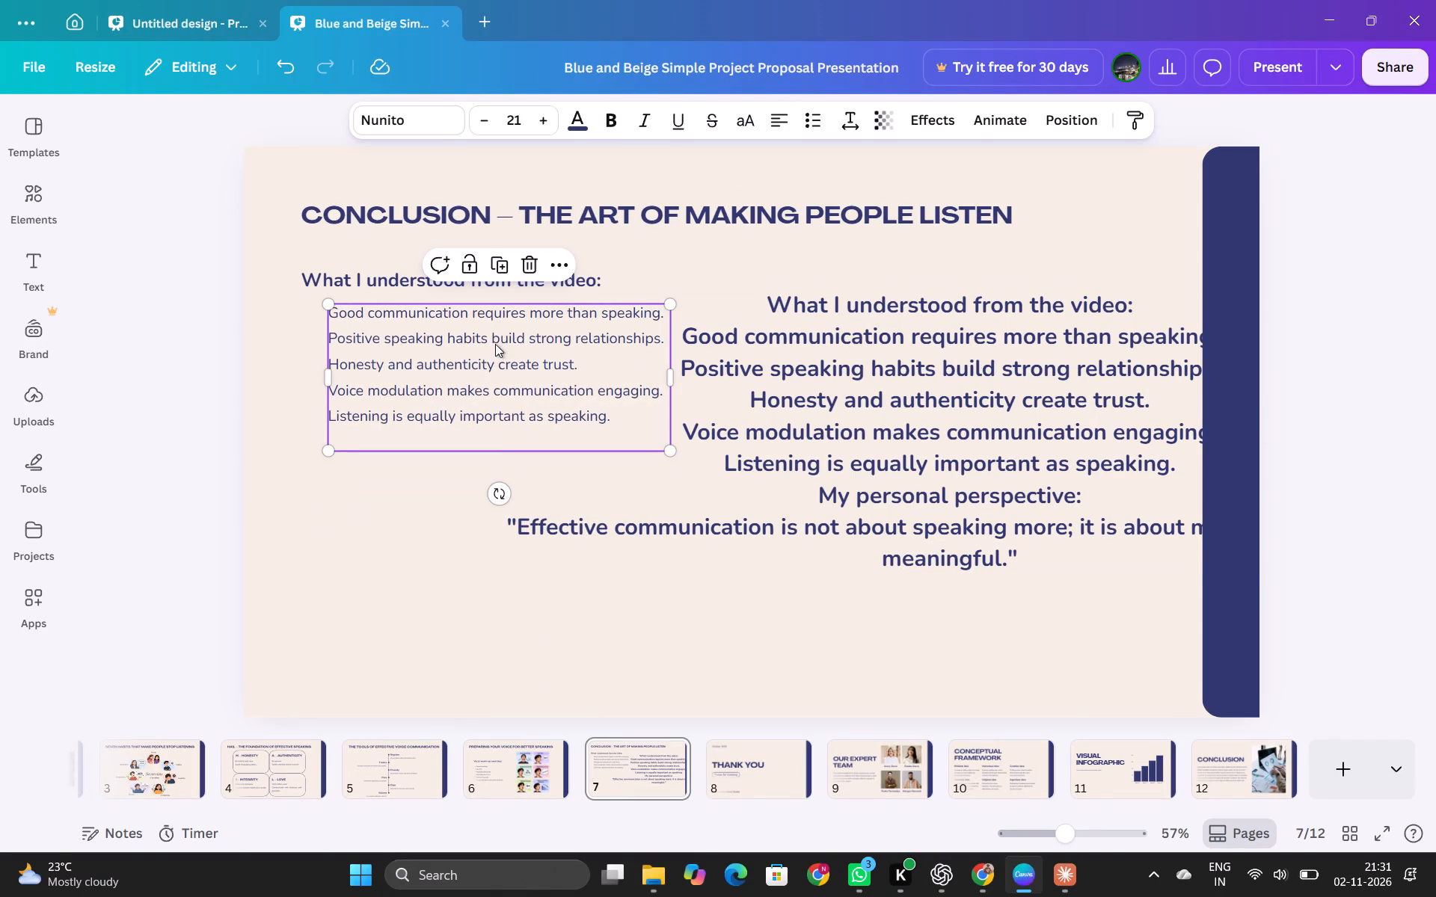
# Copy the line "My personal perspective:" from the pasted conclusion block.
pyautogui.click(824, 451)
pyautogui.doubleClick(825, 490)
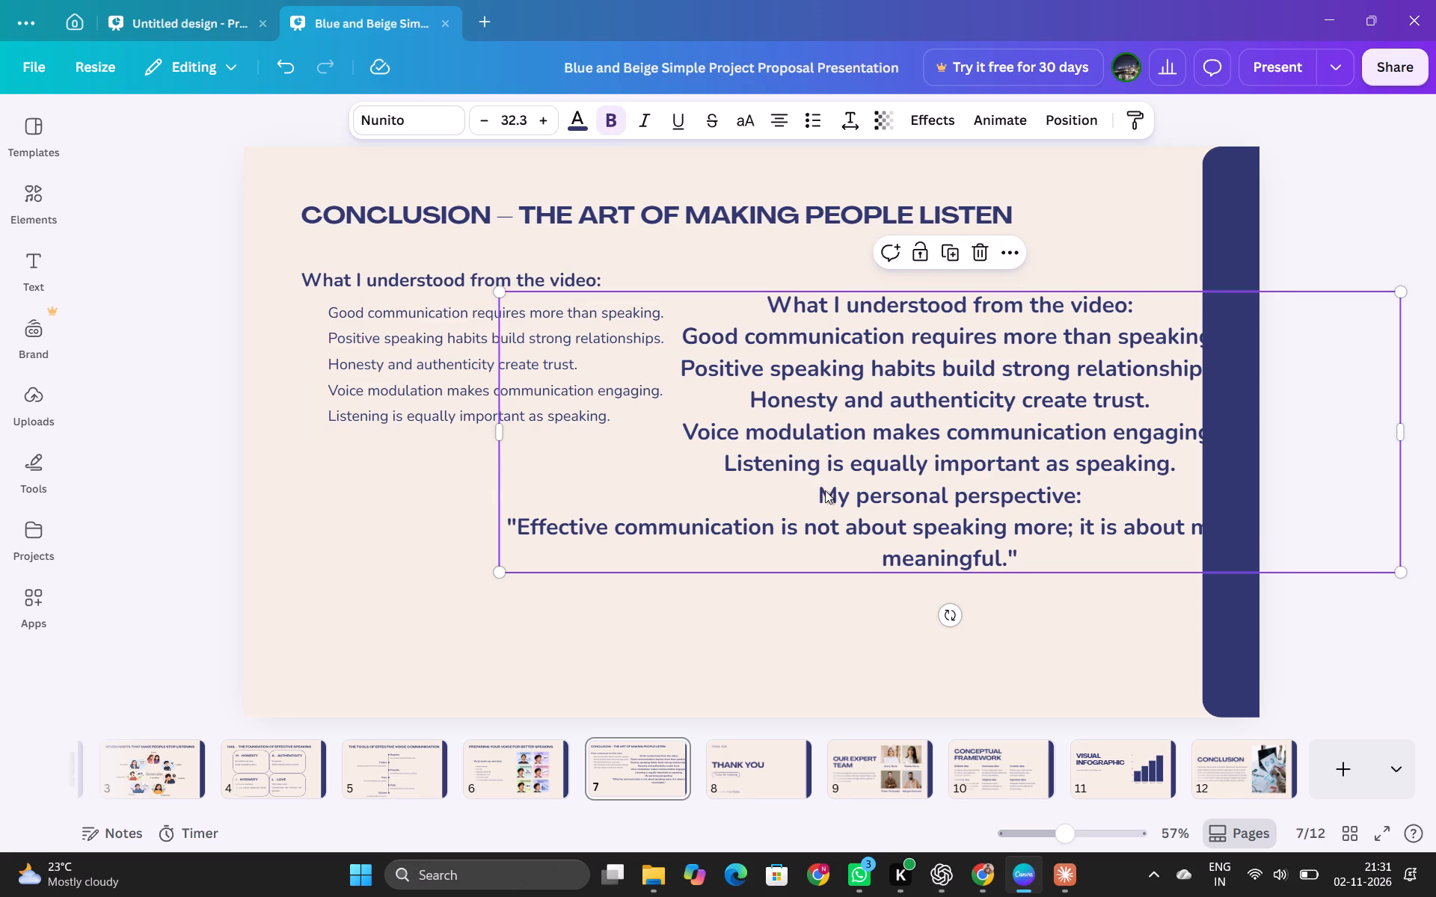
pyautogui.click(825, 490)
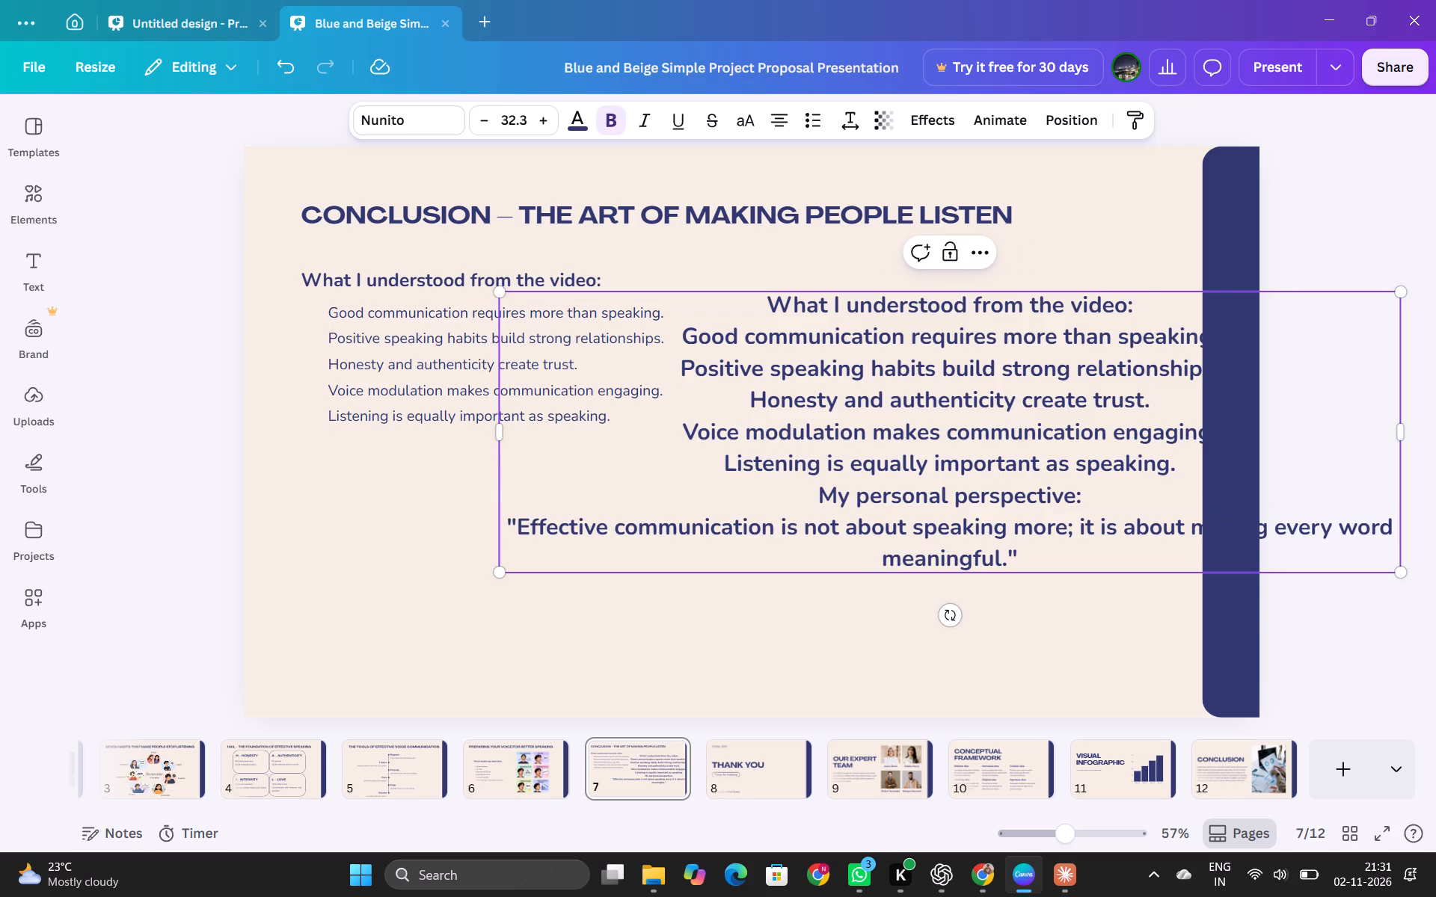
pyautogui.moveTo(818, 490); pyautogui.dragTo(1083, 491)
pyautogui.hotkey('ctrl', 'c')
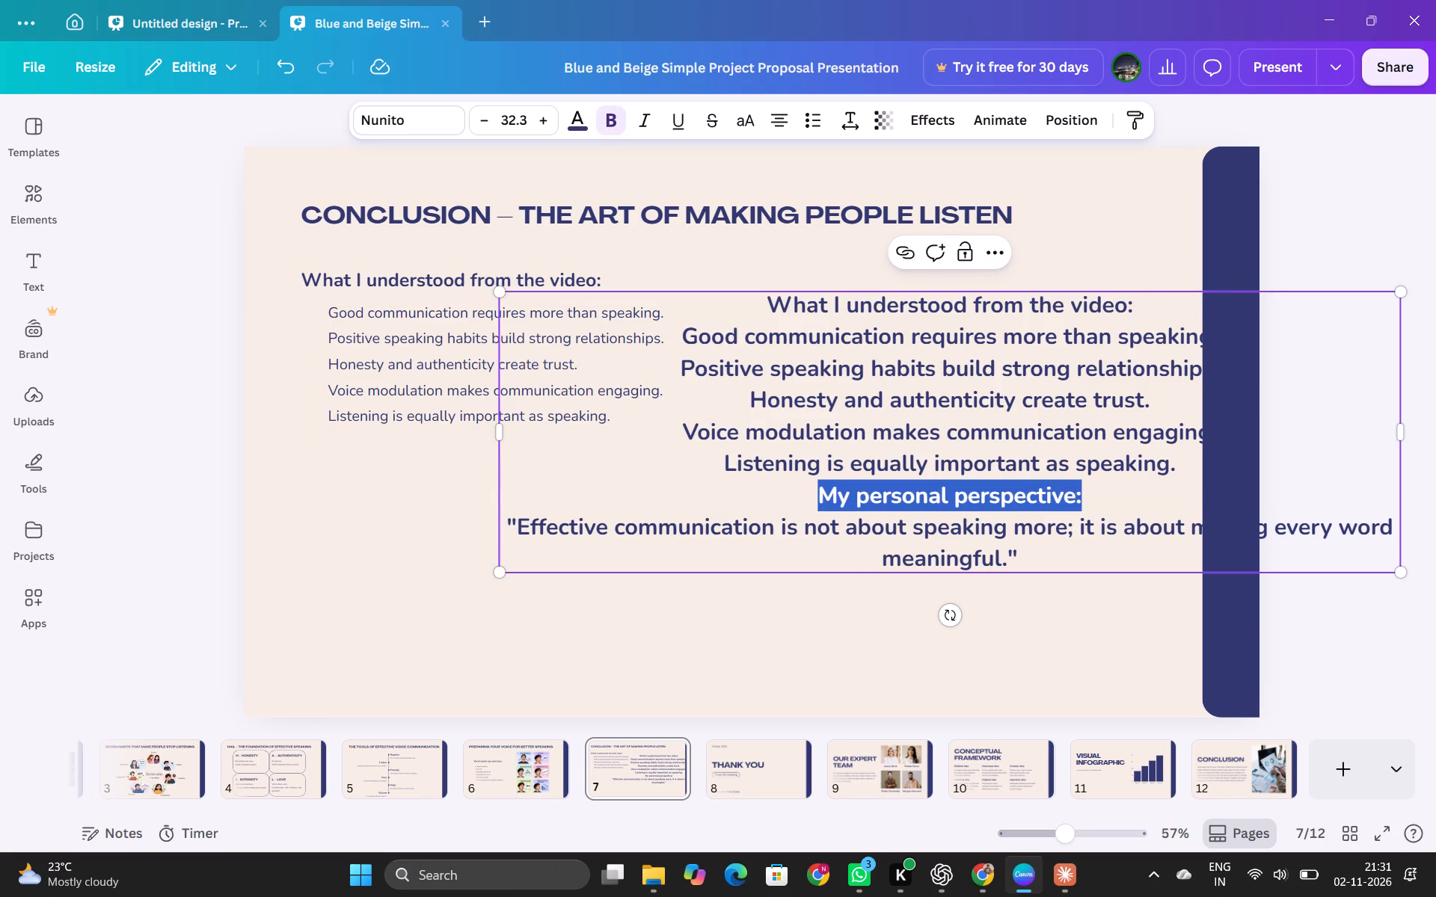
# Duplicate the "What I understood from the video:" subheading and place the copy directly below the takeaways, aligned with the original.
pyautogui.click(559, 274)
pyautogui.hotkey('ctrl', 'c')
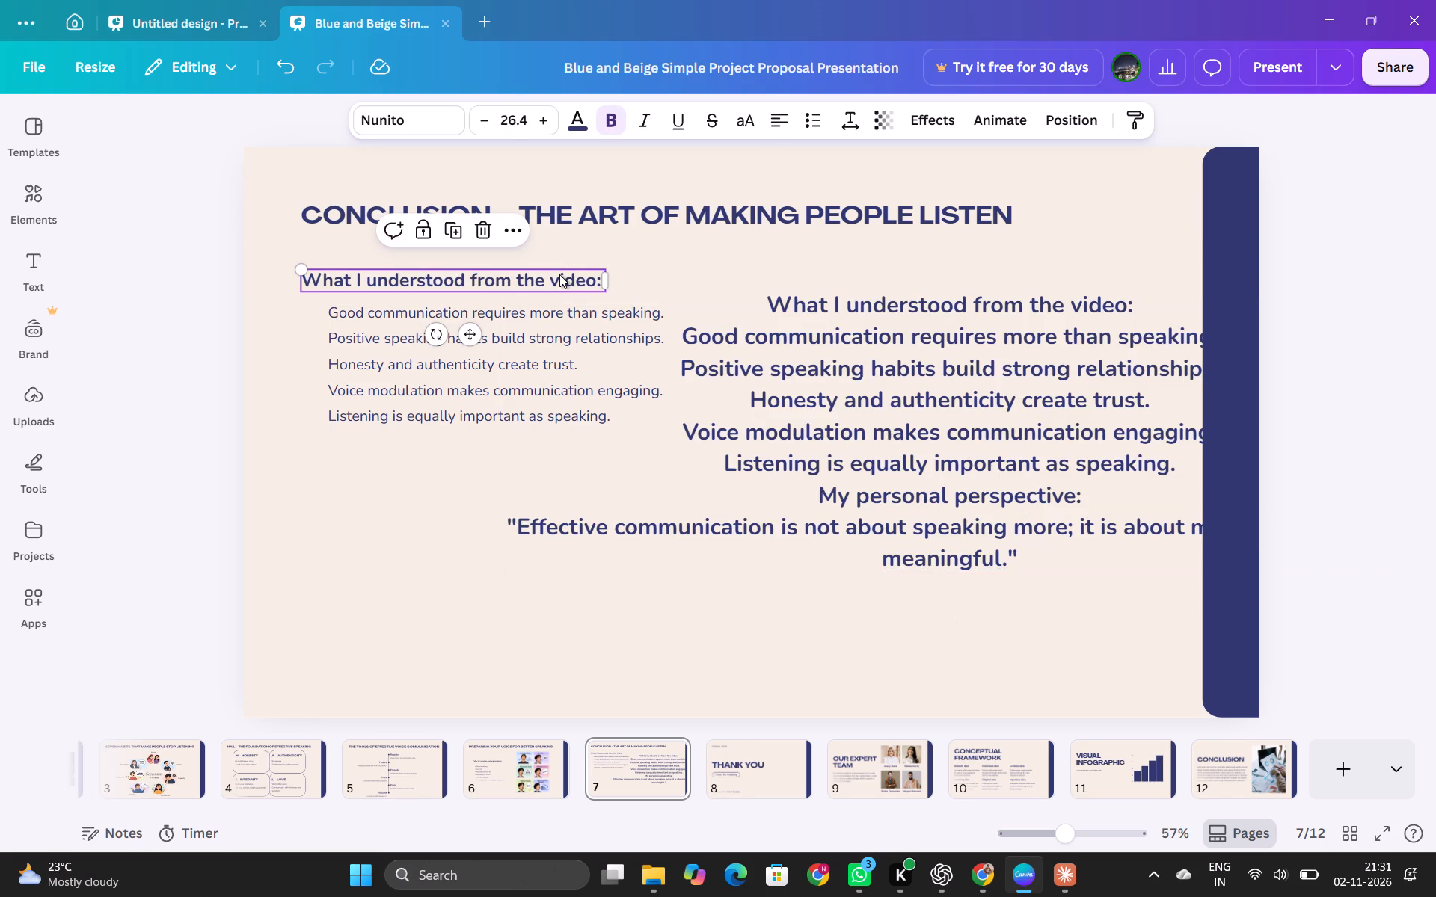
pyautogui.hotkey('ctrl', 'v')
pyautogui.moveTo(525, 282); pyautogui.dragTo(515, 463)
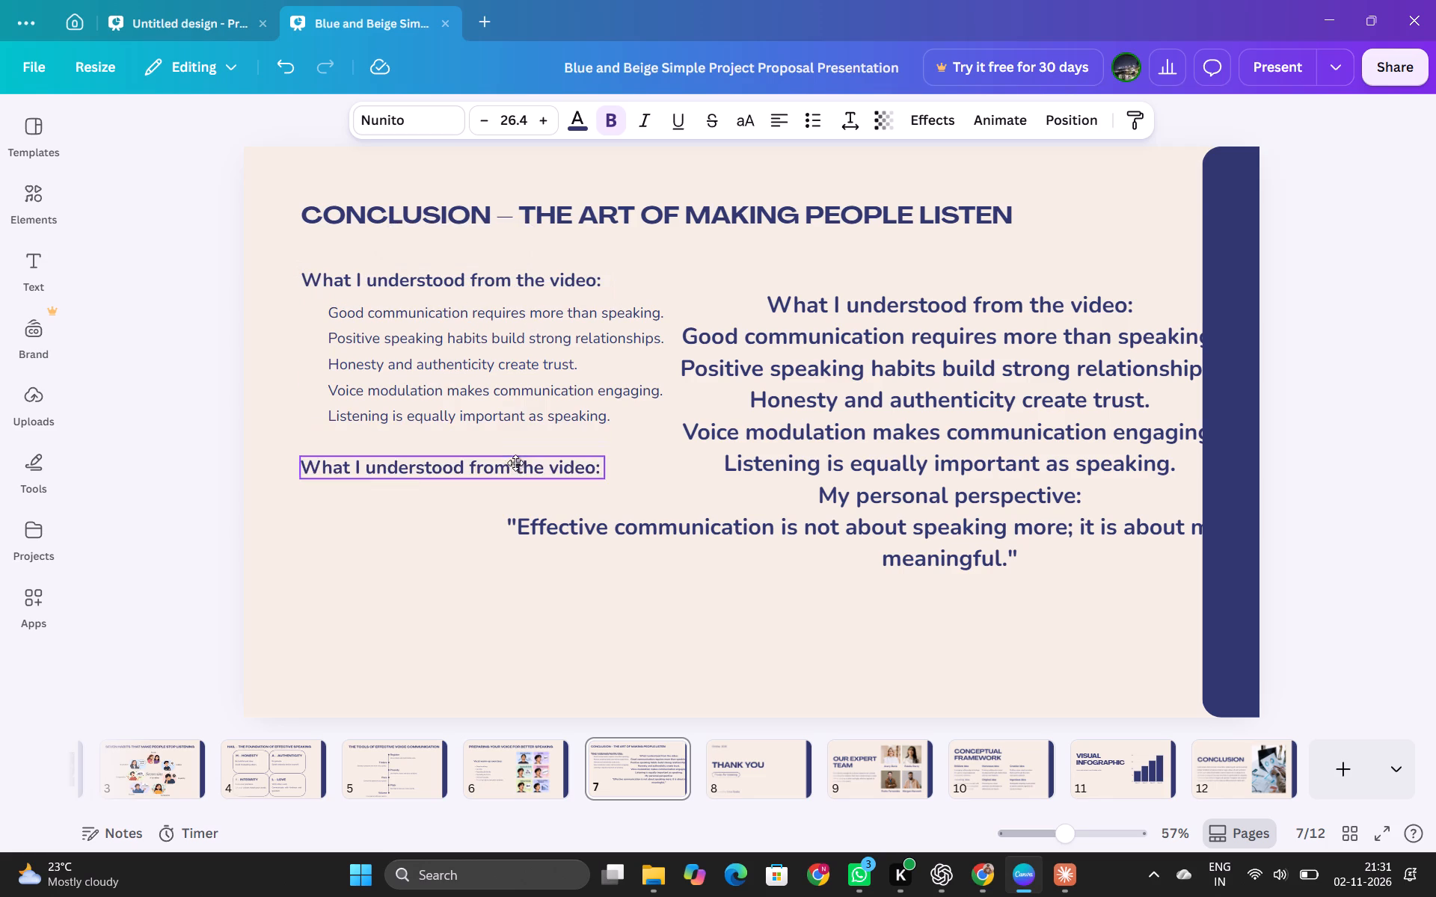
pyautogui.moveTo(515, 463); pyautogui.dragTo(515, 439)
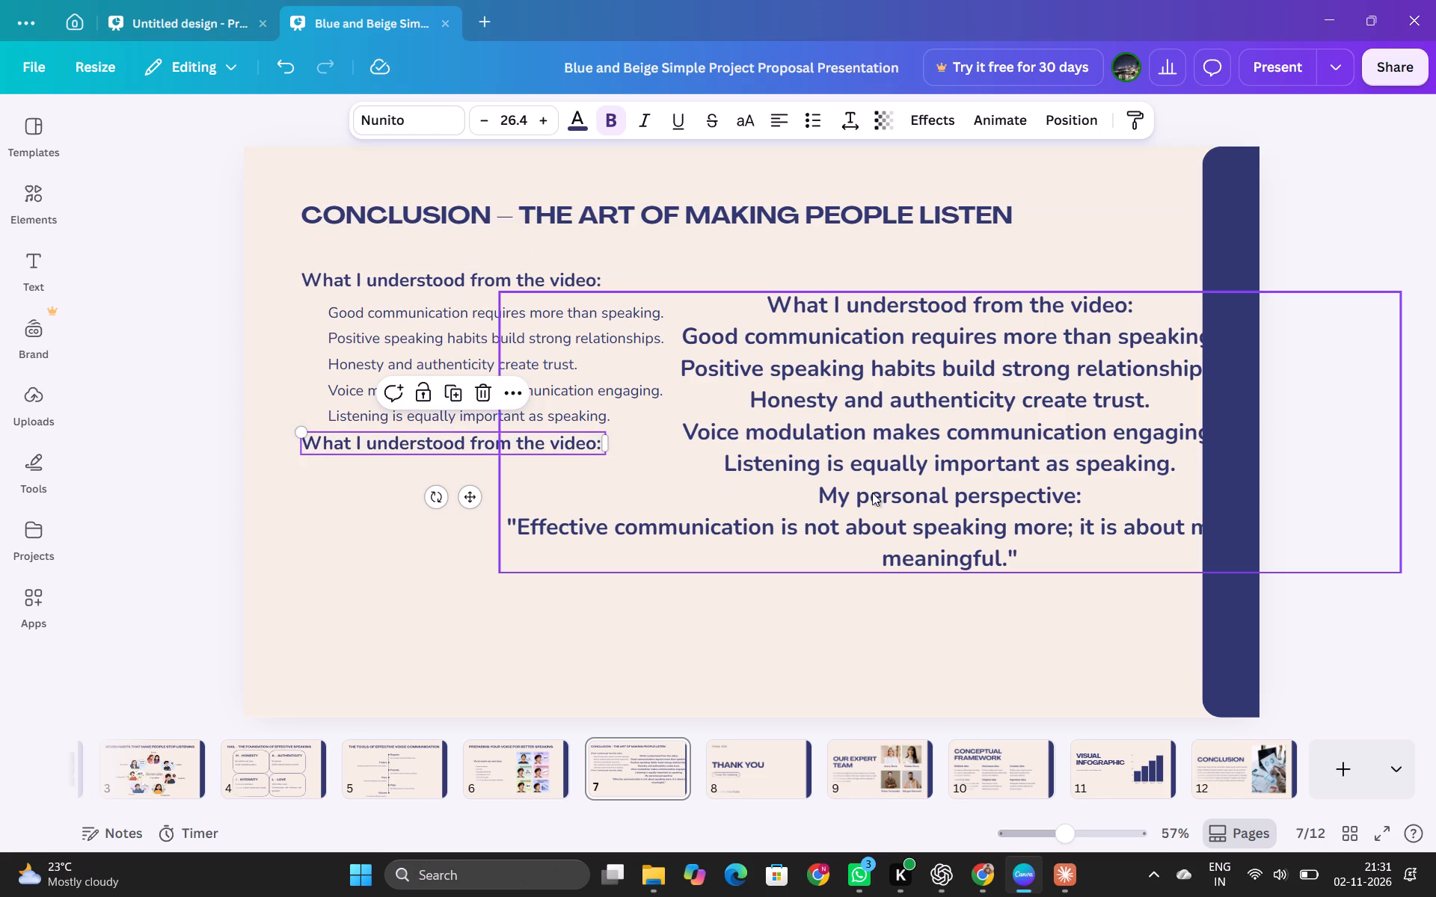
# Replace the duplicated subheading's text with the pasted block's line "My personal perspective:".
pyautogui.click(812, 496)
pyautogui.moveTo(812, 496); pyautogui.dragTo(1001, 487)
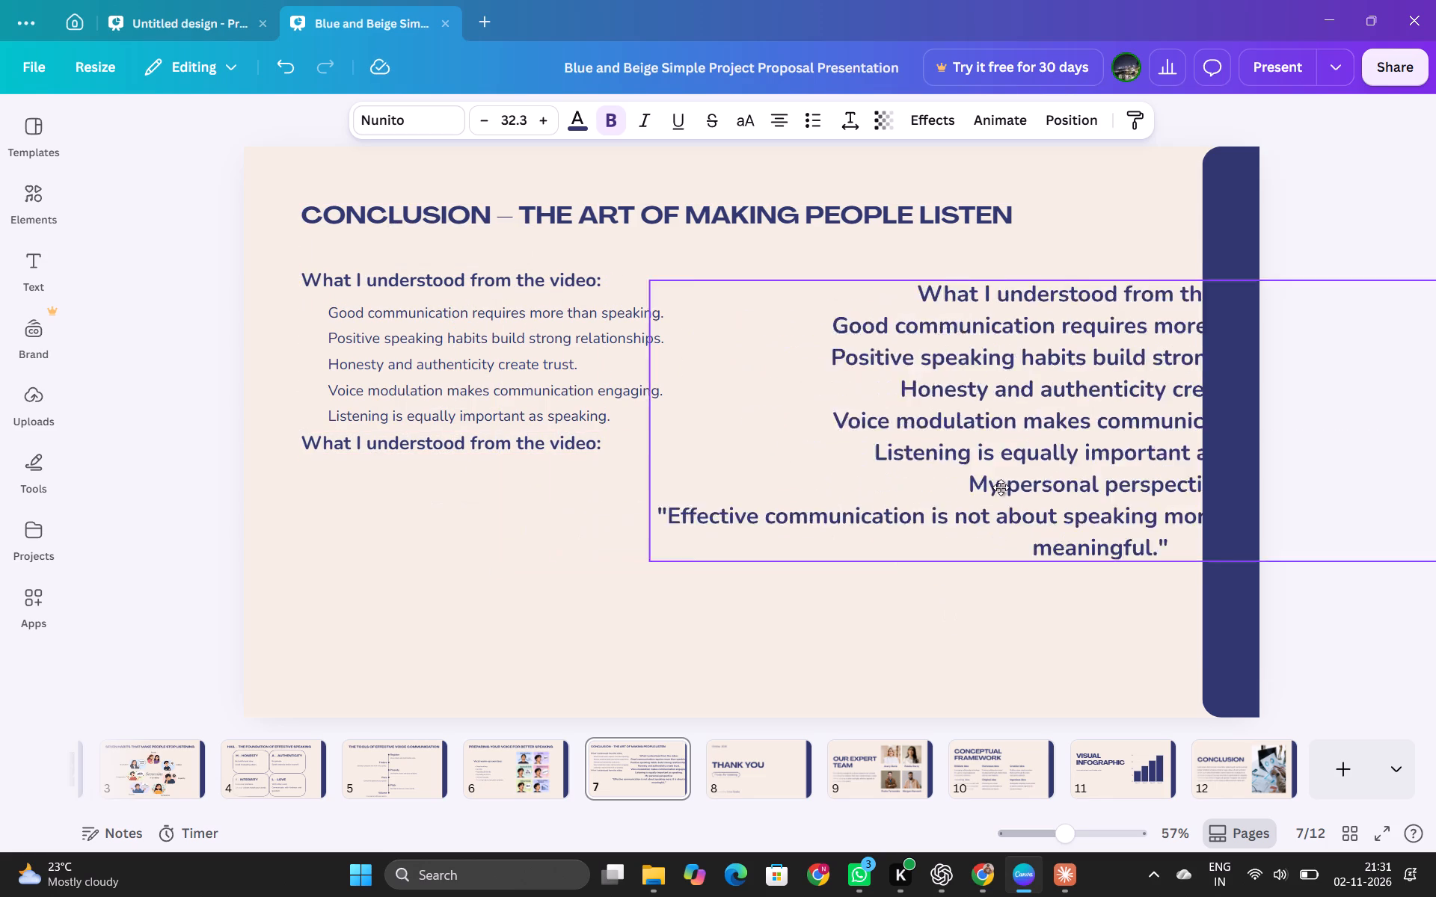
pyautogui.moveTo(1001, 487); pyautogui.dragTo(751, 555)
pyautogui.doubleClick(751, 555)
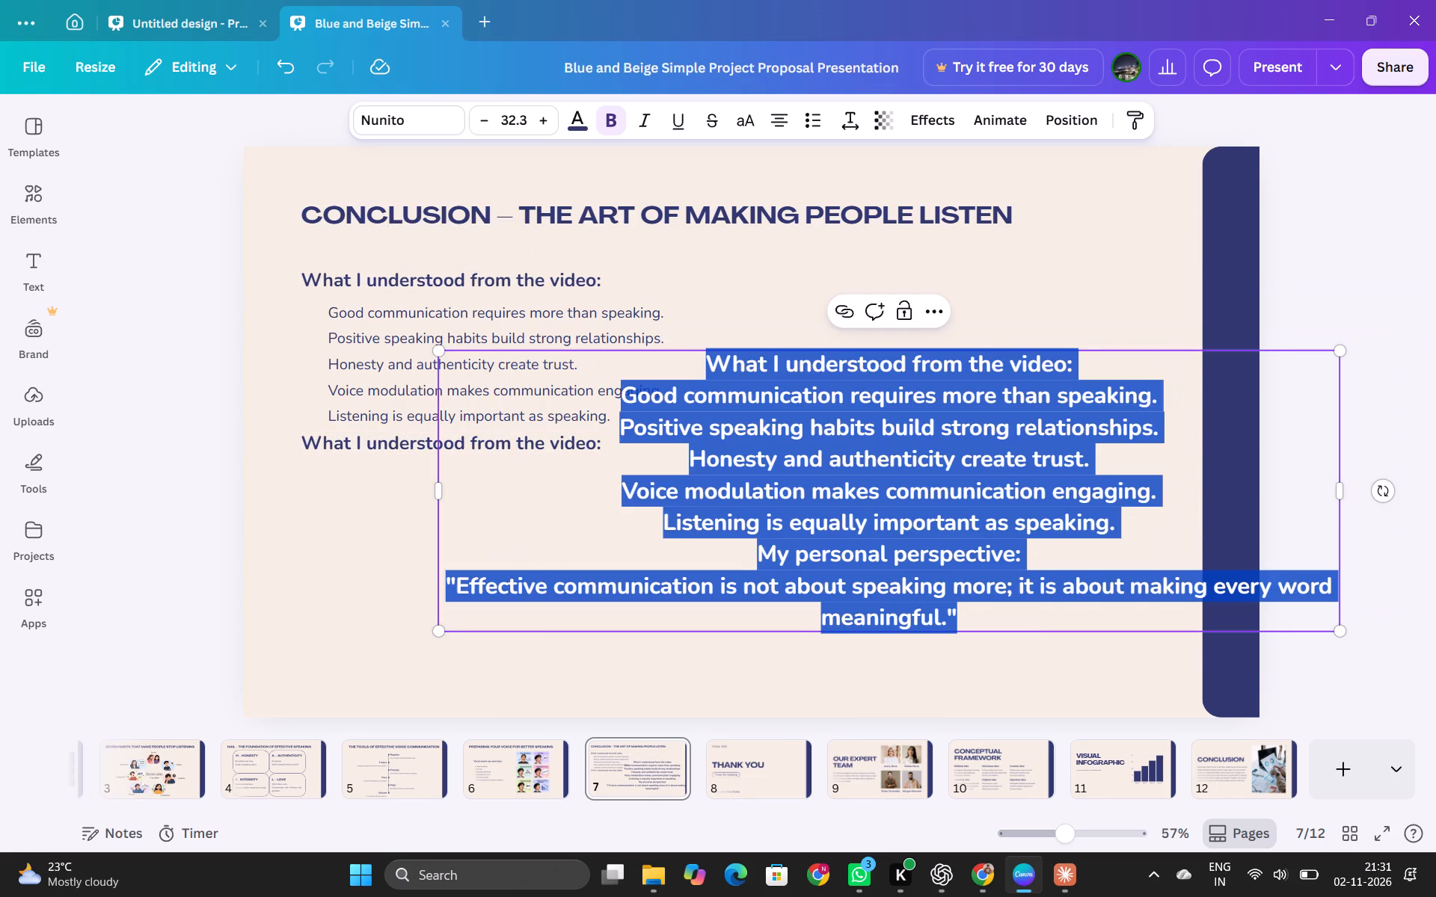
pyautogui.click(751, 555)
pyautogui.moveTo(751, 555); pyautogui.dragTo(965, 561)
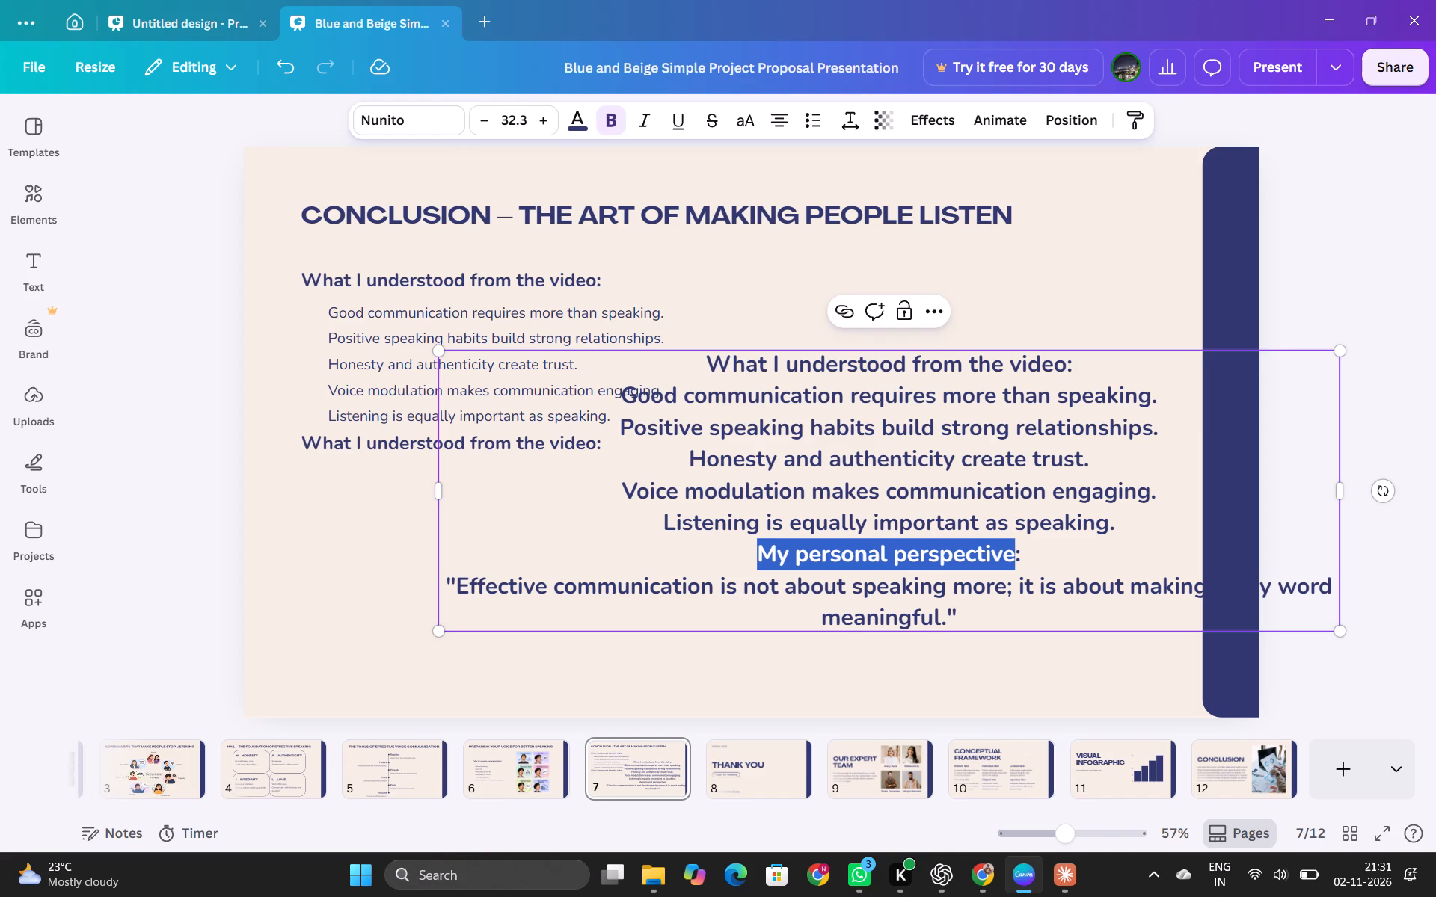
pyautogui.hotkey('shift', 'Right')
pyautogui.hotkey('ctrl', 'c')
pyautogui.click(681, 571)
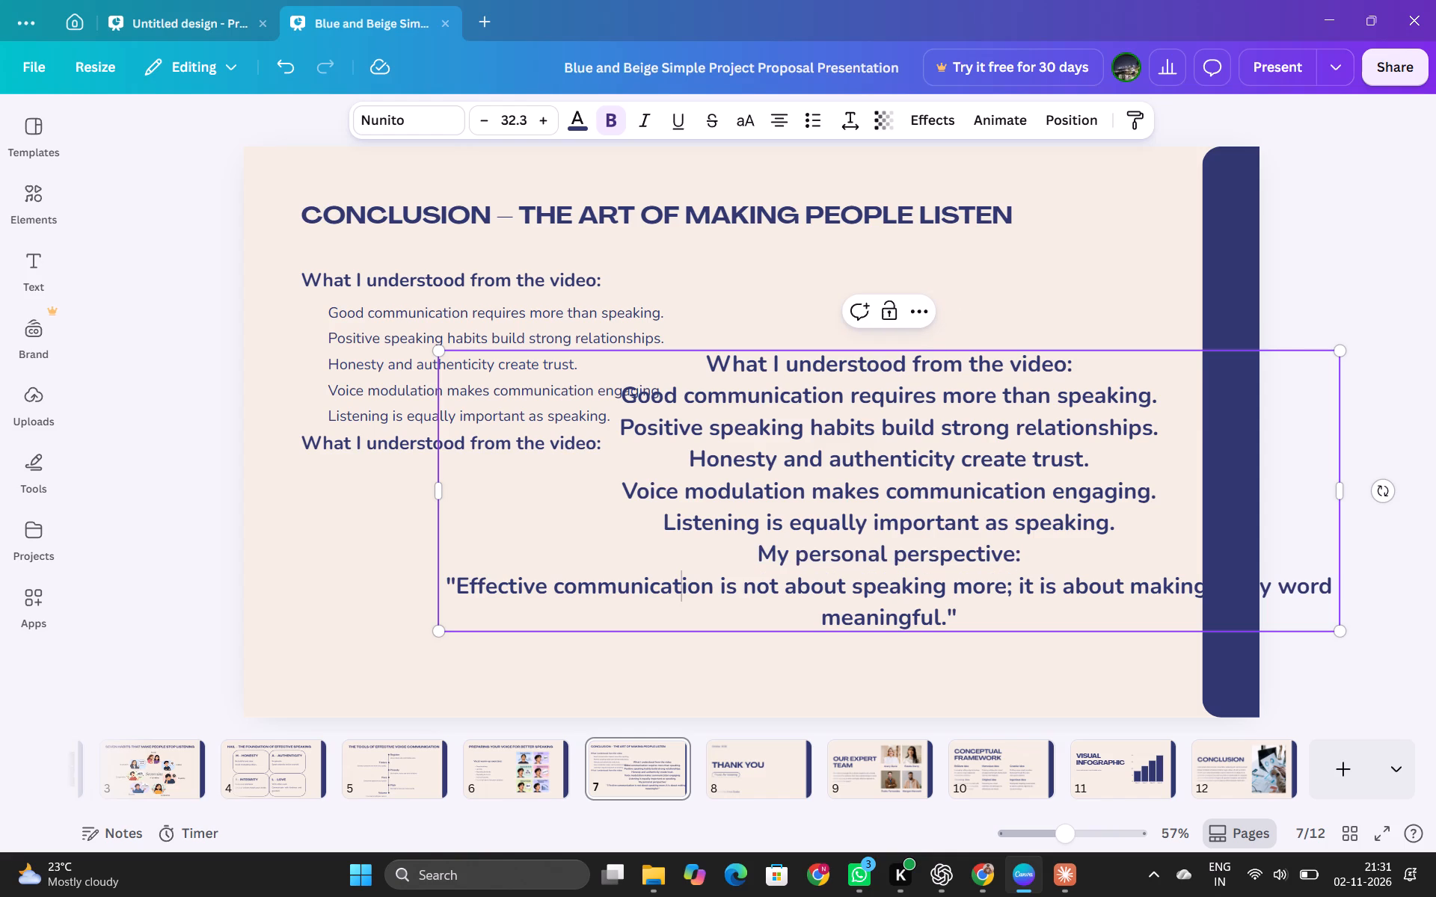
pyautogui.click(393, 525)
pyautogui.doubleClick(389, 445)
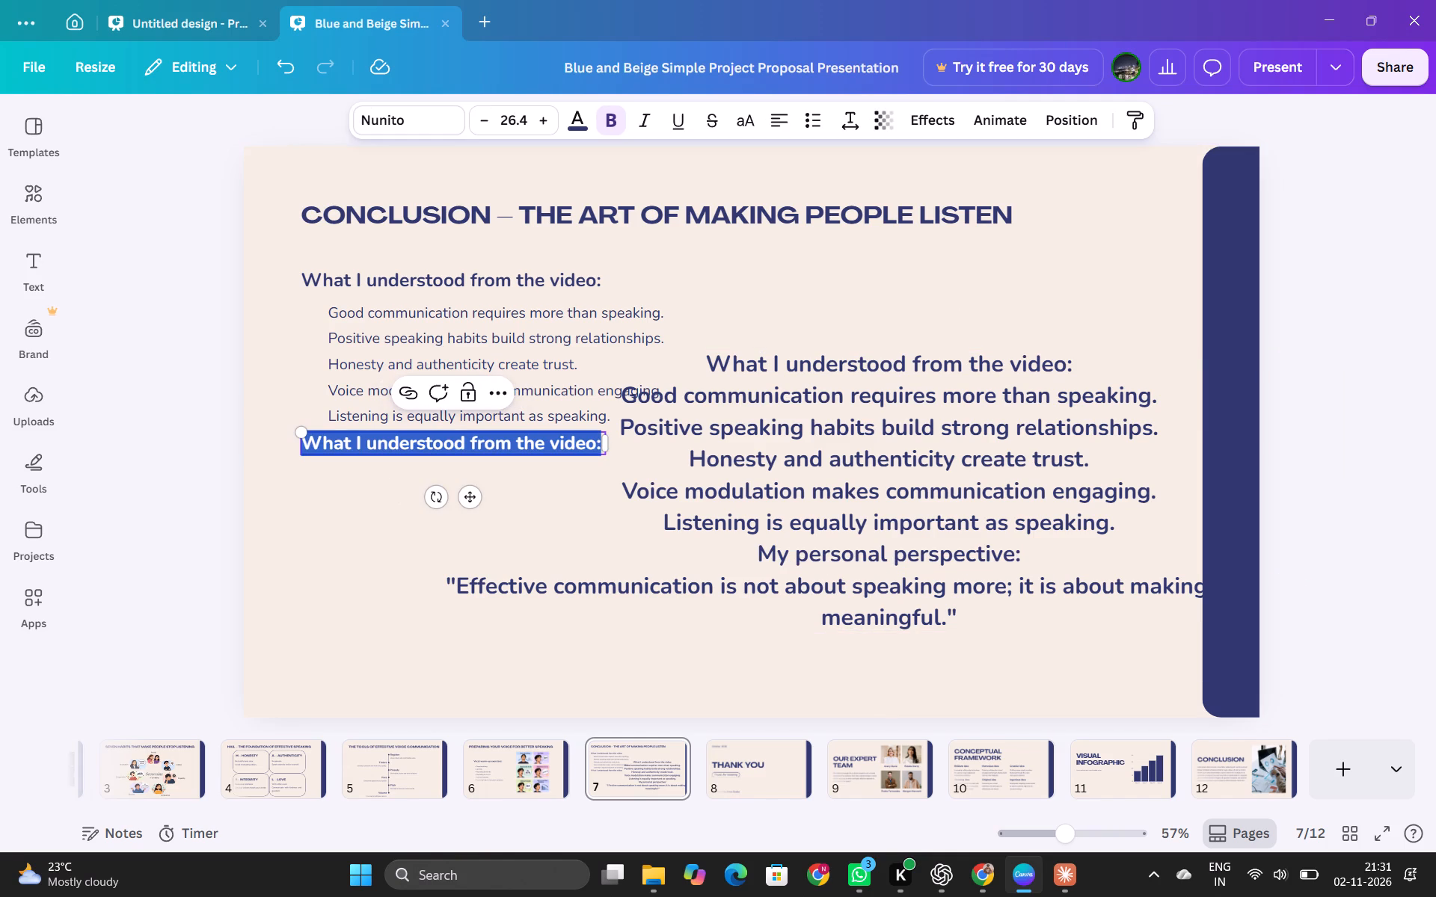
pyautogui.click(389, 445)
pyautogui.hotkey('ctrl', 'v')
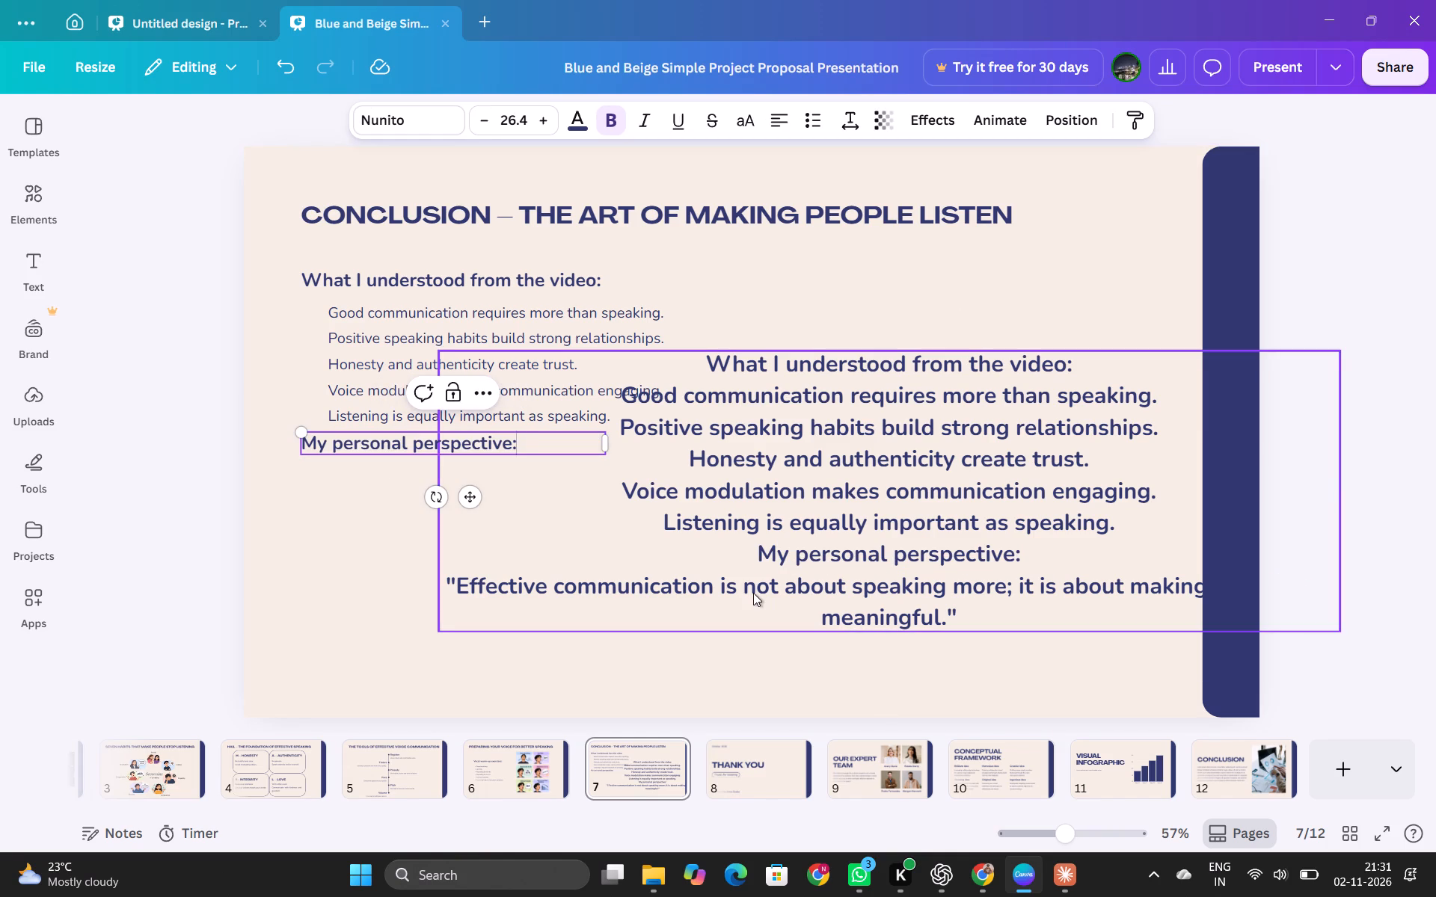
# Copy the pasted block's closing quote, "Effective communication is not about speaking more; it is about making every word meaningful.".
pyautogui.click(753, 593)
pyautogui.doubleClick(492, 573)
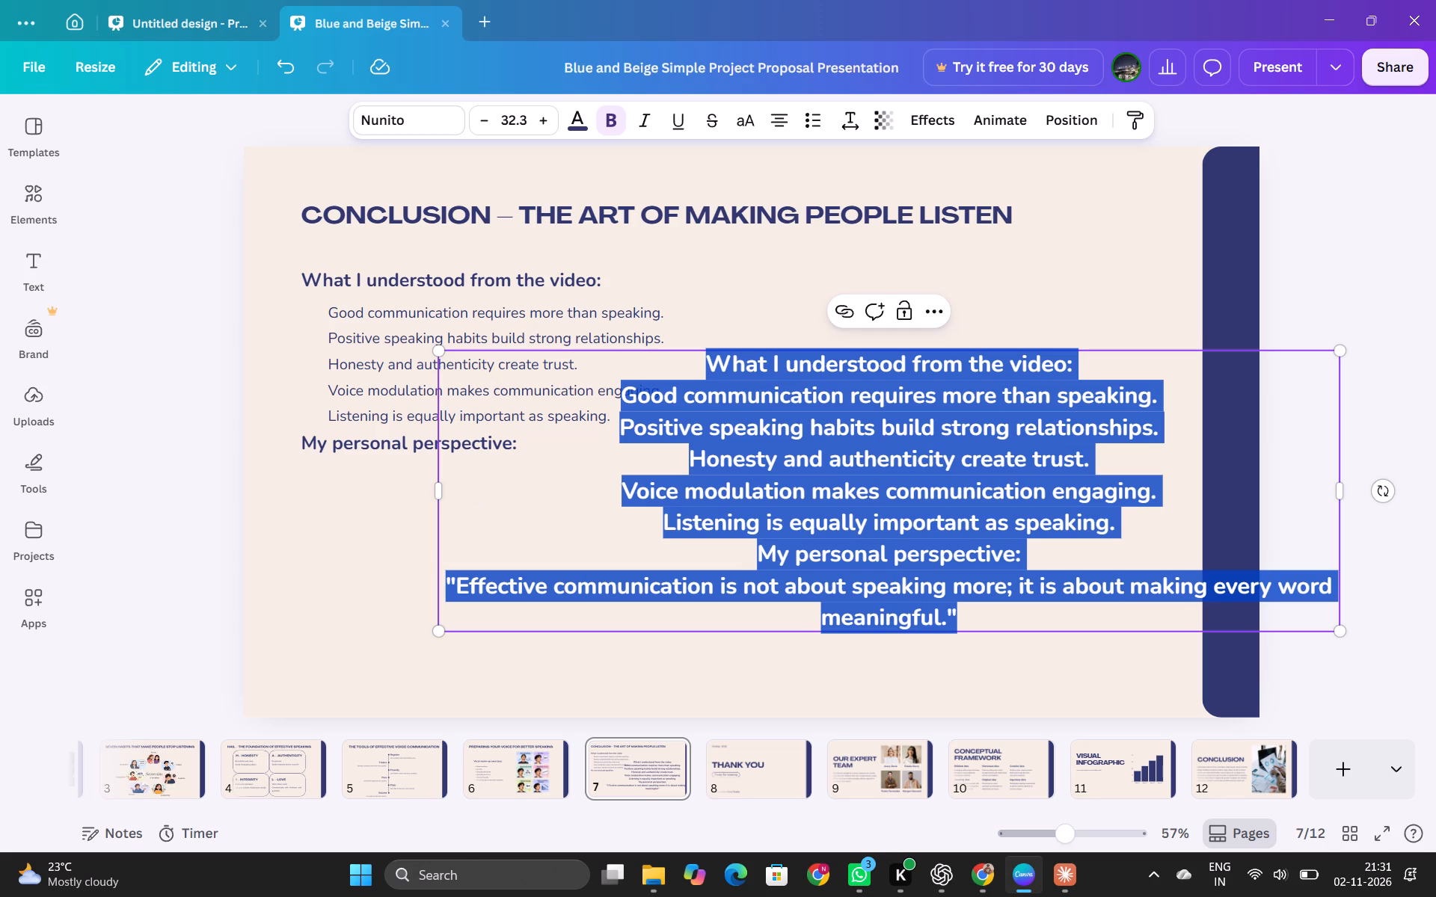
pyautogui.click(447, 583)
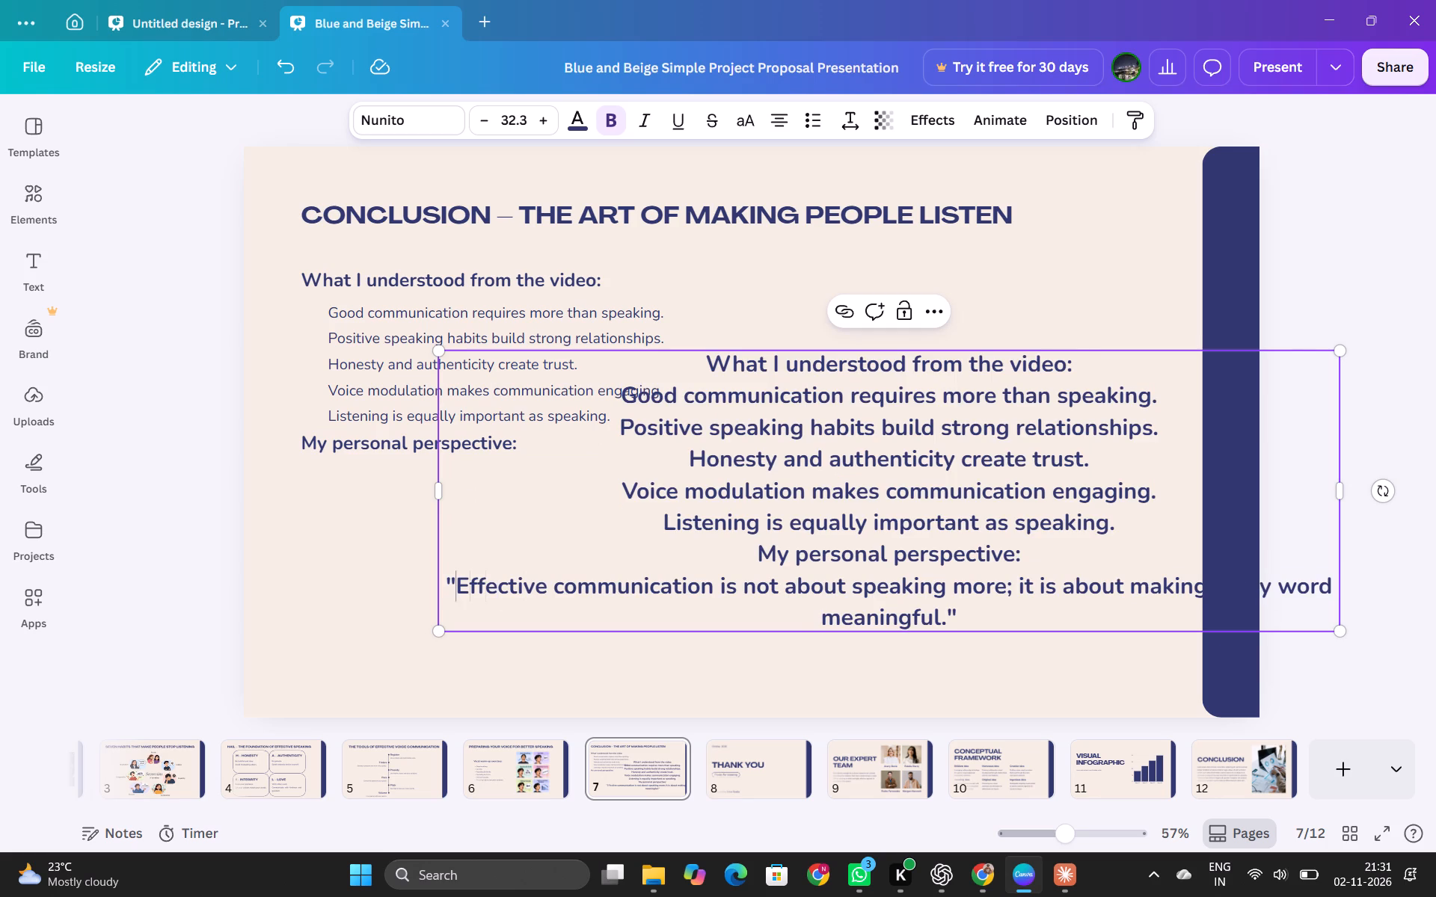
pyautogui.doubleClick(445, 585)
pyautogui.hotkey('shift', 'Right')
pyautogui.hotkey('shift', 'Right')
pyautogui.hotkey('shift', 'Right')
pyautogui.hotkey('shift', 'Right')
pyautogui.hotkey('shift', 'Right')
pyautogui.hotkey('shift', 'Right')
pyautogui.hotkey('shift', 'Right')
pyautogui.hotkey('shift', 'Right')
pyautogui.hotkey('shift', 'Right')
pyautogui.hotkey('shift', 'Right')
pyautogui.hotkey('shift', 'Right')
pyautogui.hotkey('shift', 'Right')
pyautogui.hotkey('shift', 'Right')
pyautogui.hotkey('shift', 'Right')
pyautogui.hotkey('shift', 'Right')
pyautogui.hotkey('shift', 'Right')
pyautogui.hotkey('shift', 'Right')
pyautogui.hotkey('shift', 'Right')
pyautogui.hotkey('shift', 'Right')
pyautogui.hotkey('shift', 'Right')
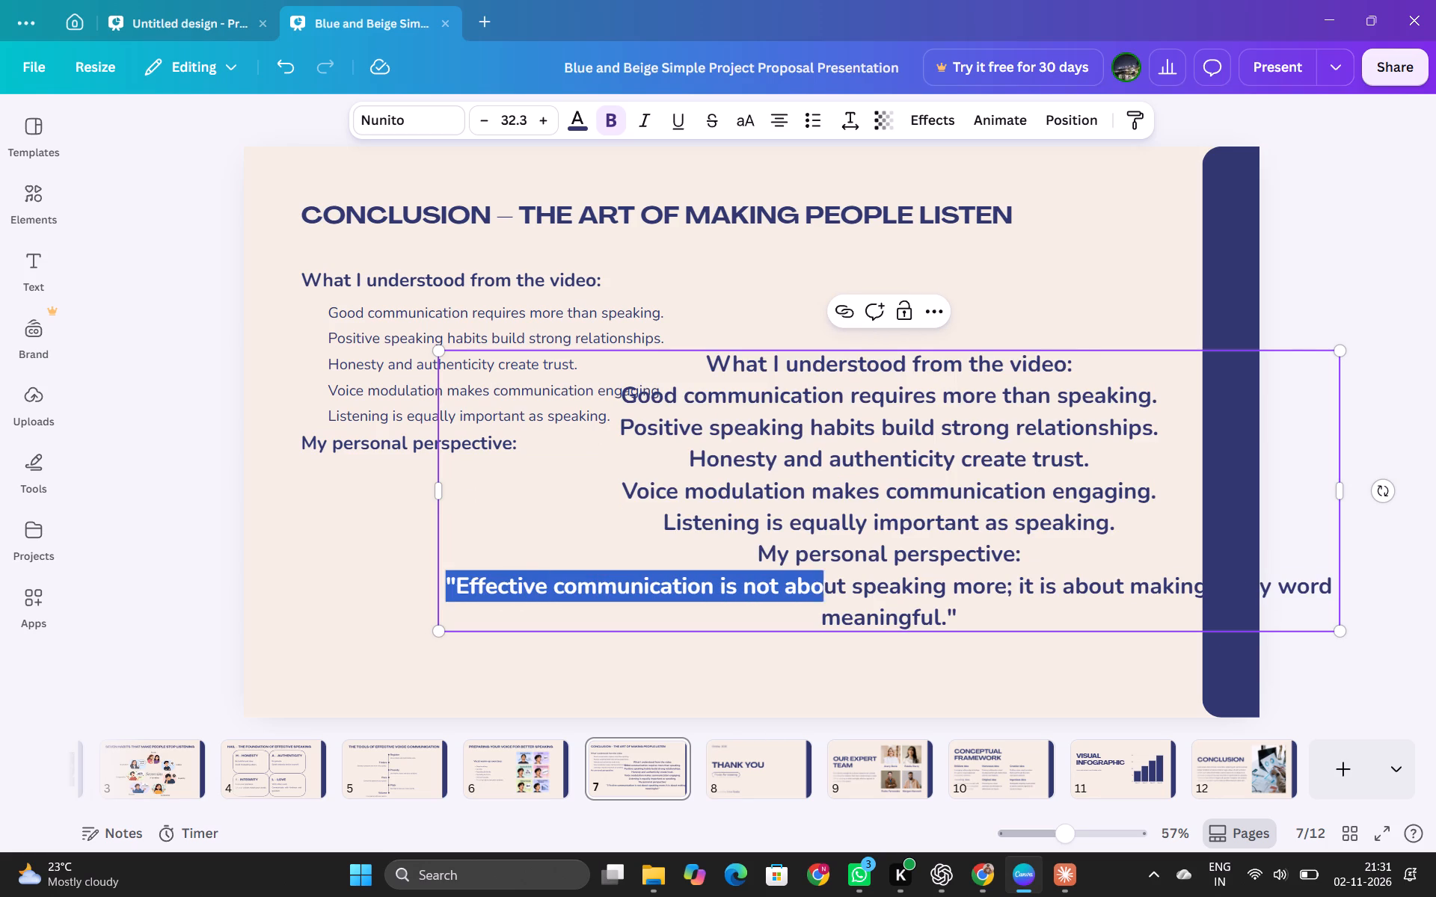
pyautogui.hotkey('shift', 'Right')
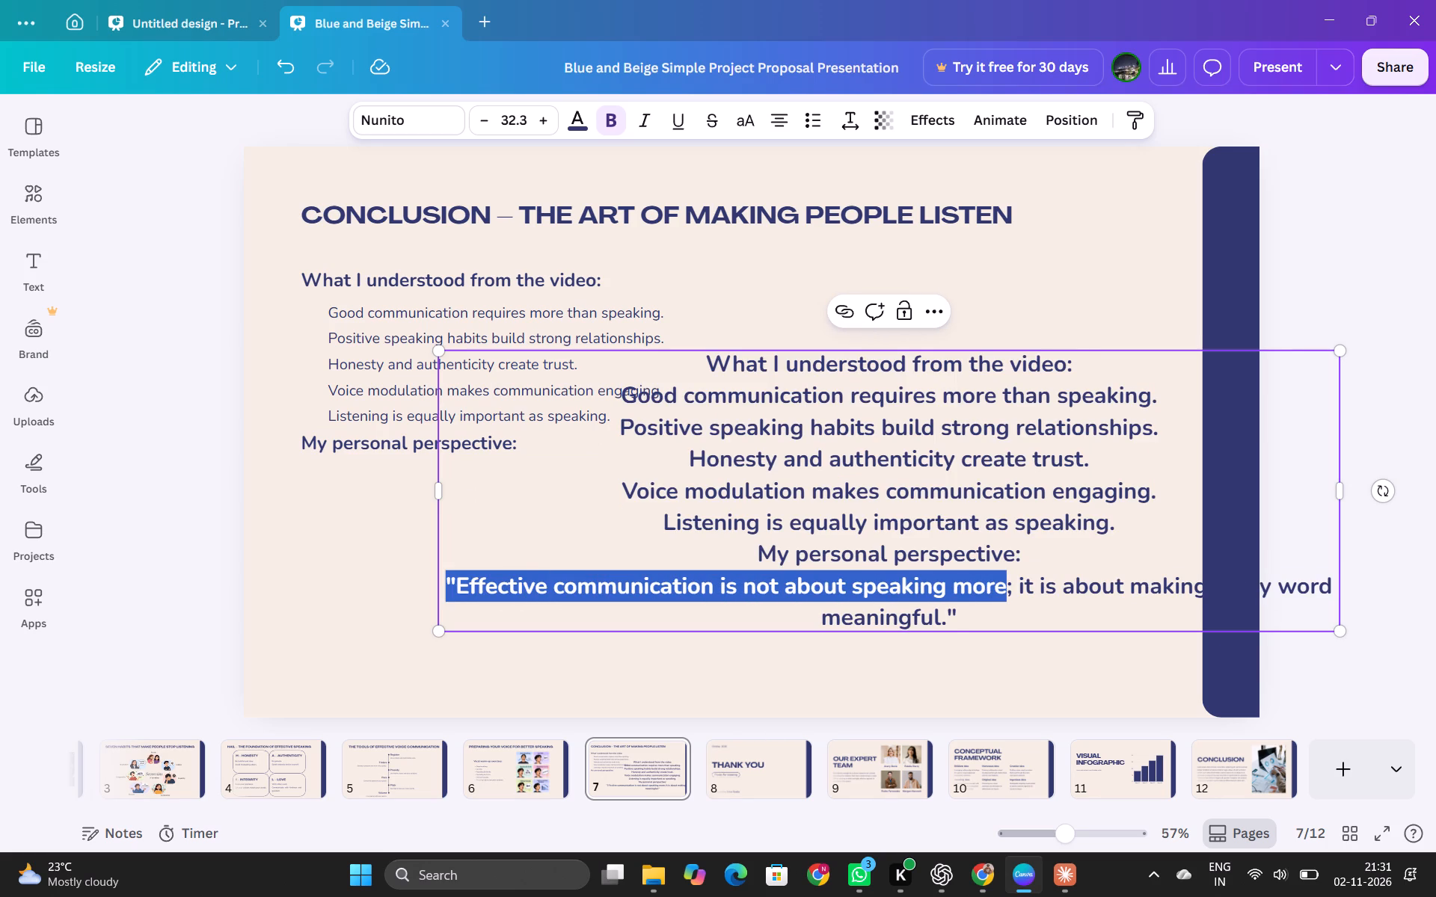
pyautogui.hotkey('shift', 'Down')
pyautogui.hotkey('ctrl', 'c')
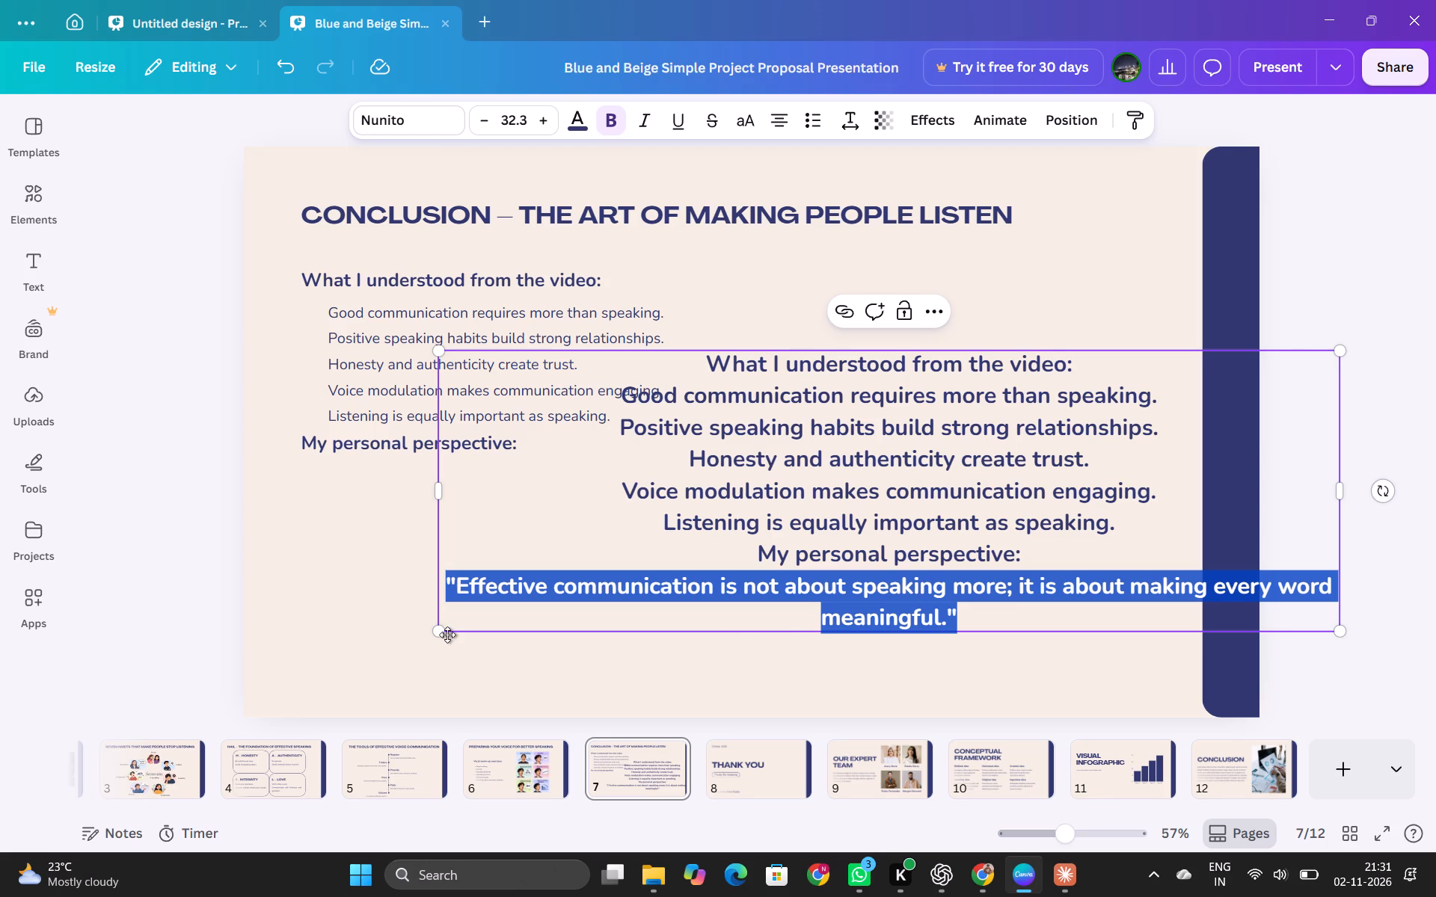
pyautogui.click(447, 635)
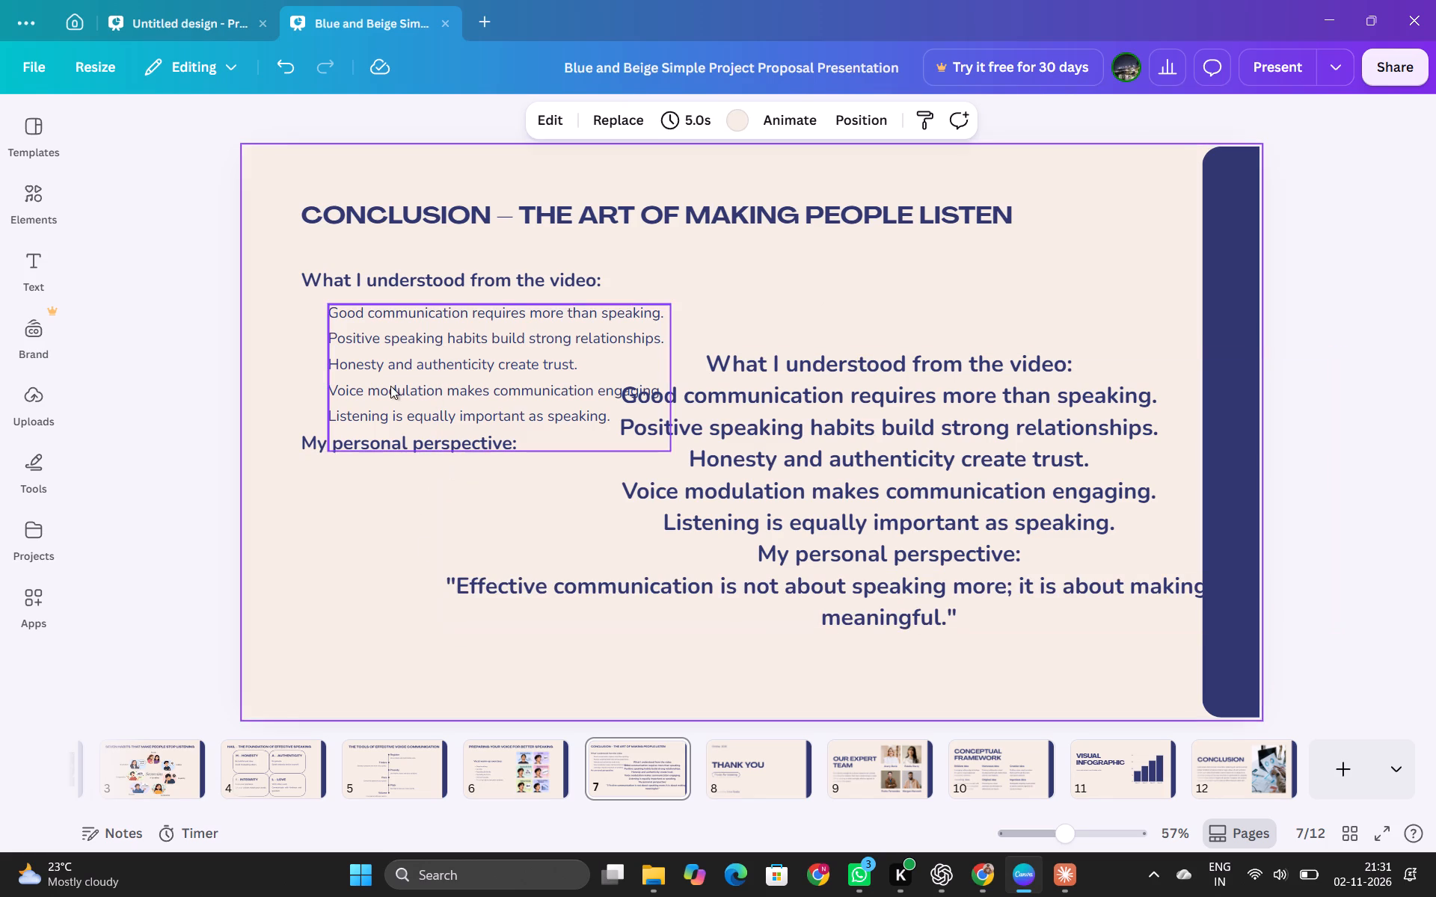
# Duplicate the takeaways text box and place the copy under the "My personal perspective:" subheading, aligned with the original list.
pyautogui.click(390, 386)
pyautogui.hotkey('ctrl', 'c')
pyautogui.hotkey('ctrl', 'v')
pyautogui.moveTo(435, 399); pyautogui.dragTo(394, 484)
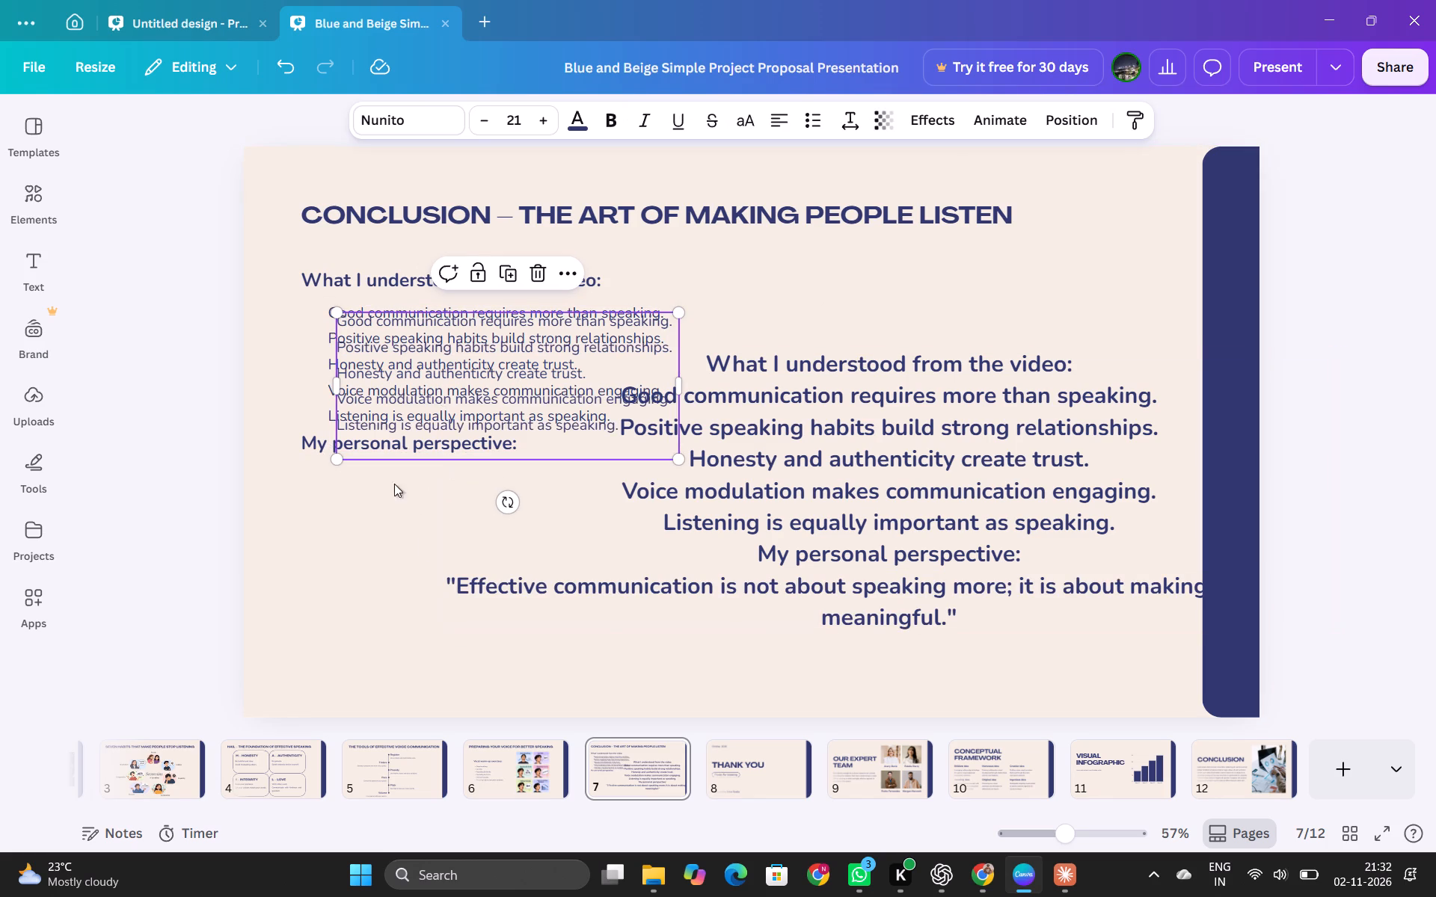
pyautogui.moveTo(394, 484); pyautogui.dragTo(423, 553)
# Replace the duplicated takeaways with the "Effective communication is not about speaking more" quote from the clipboard history.
pyautogui.doubleClick(423, 553)
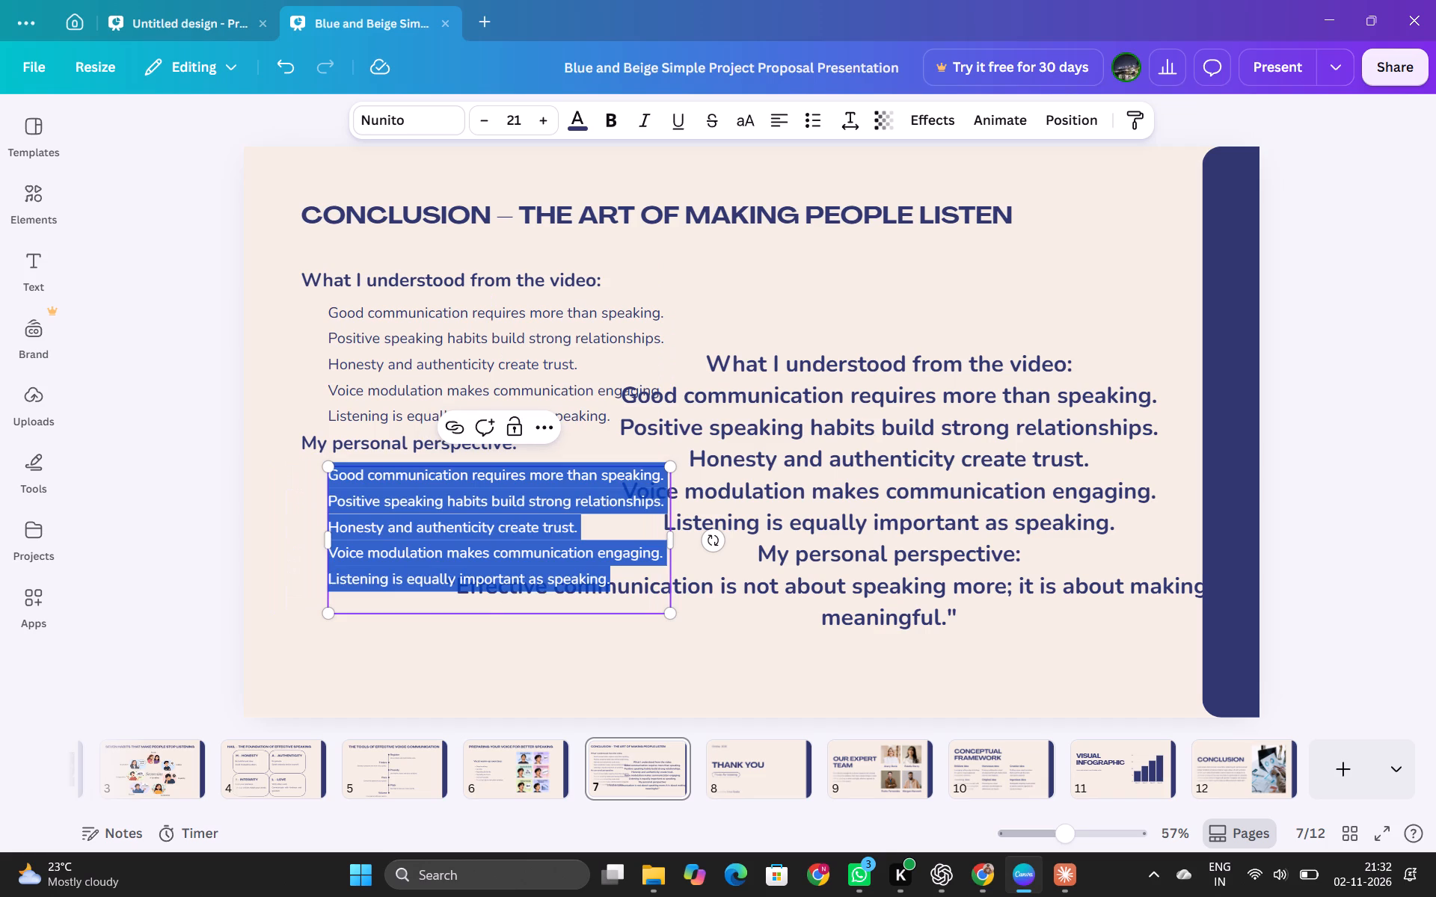
pyautogui.press('super+v')
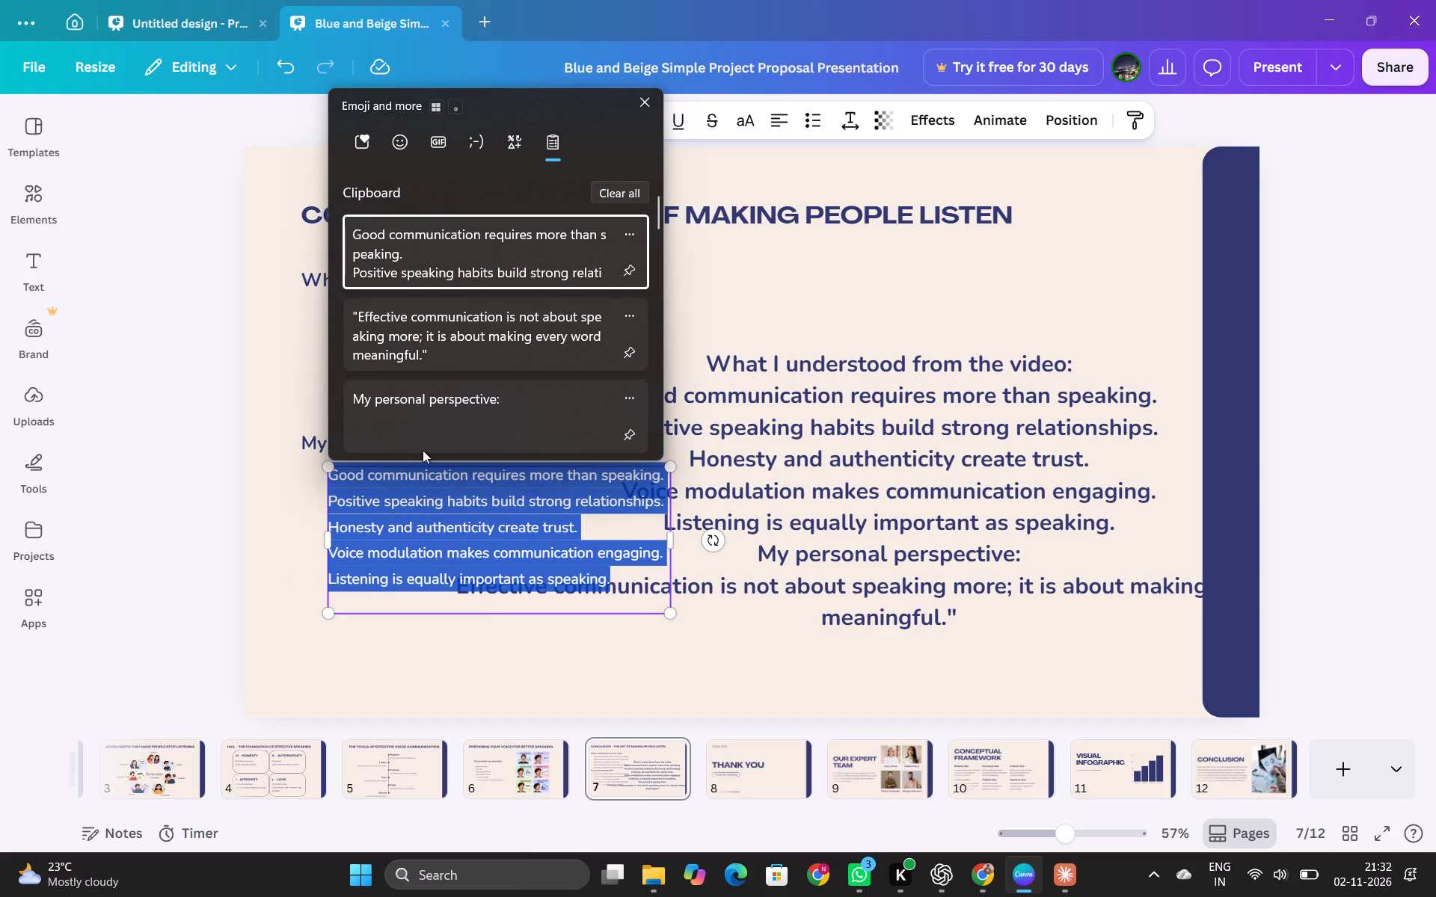
pyautogui.click(407, 332)
pyautogui.hotkey('ctrl', 'v')
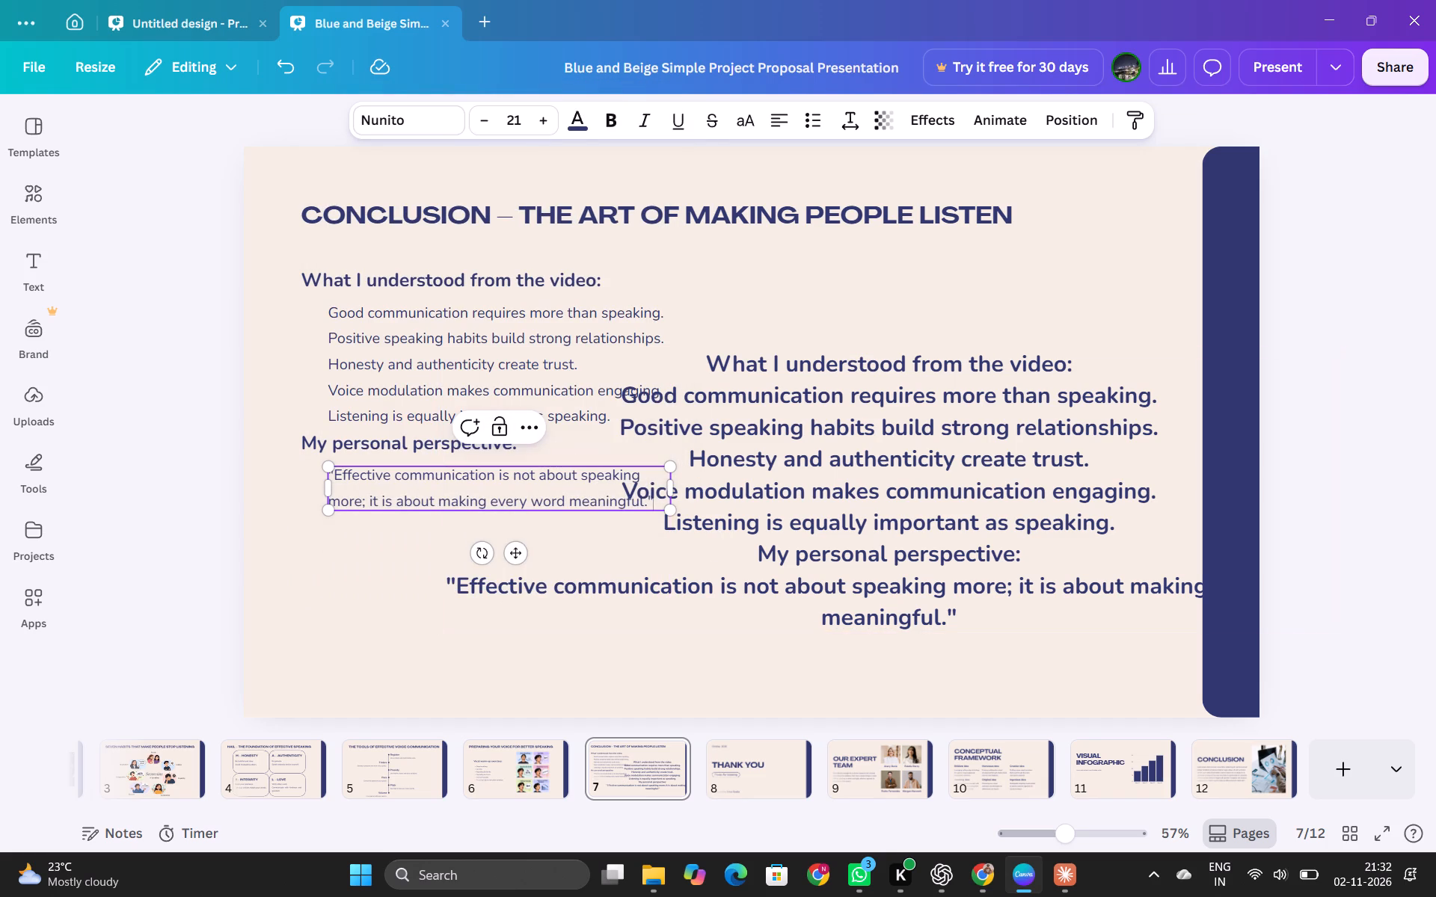
# Delete the leftover pasted text block that overlaps the conclusion text on slide 7.
pyautogui.click(428, 546)
pyautogui.click(856, 529)
pyautogui.press('Delete')
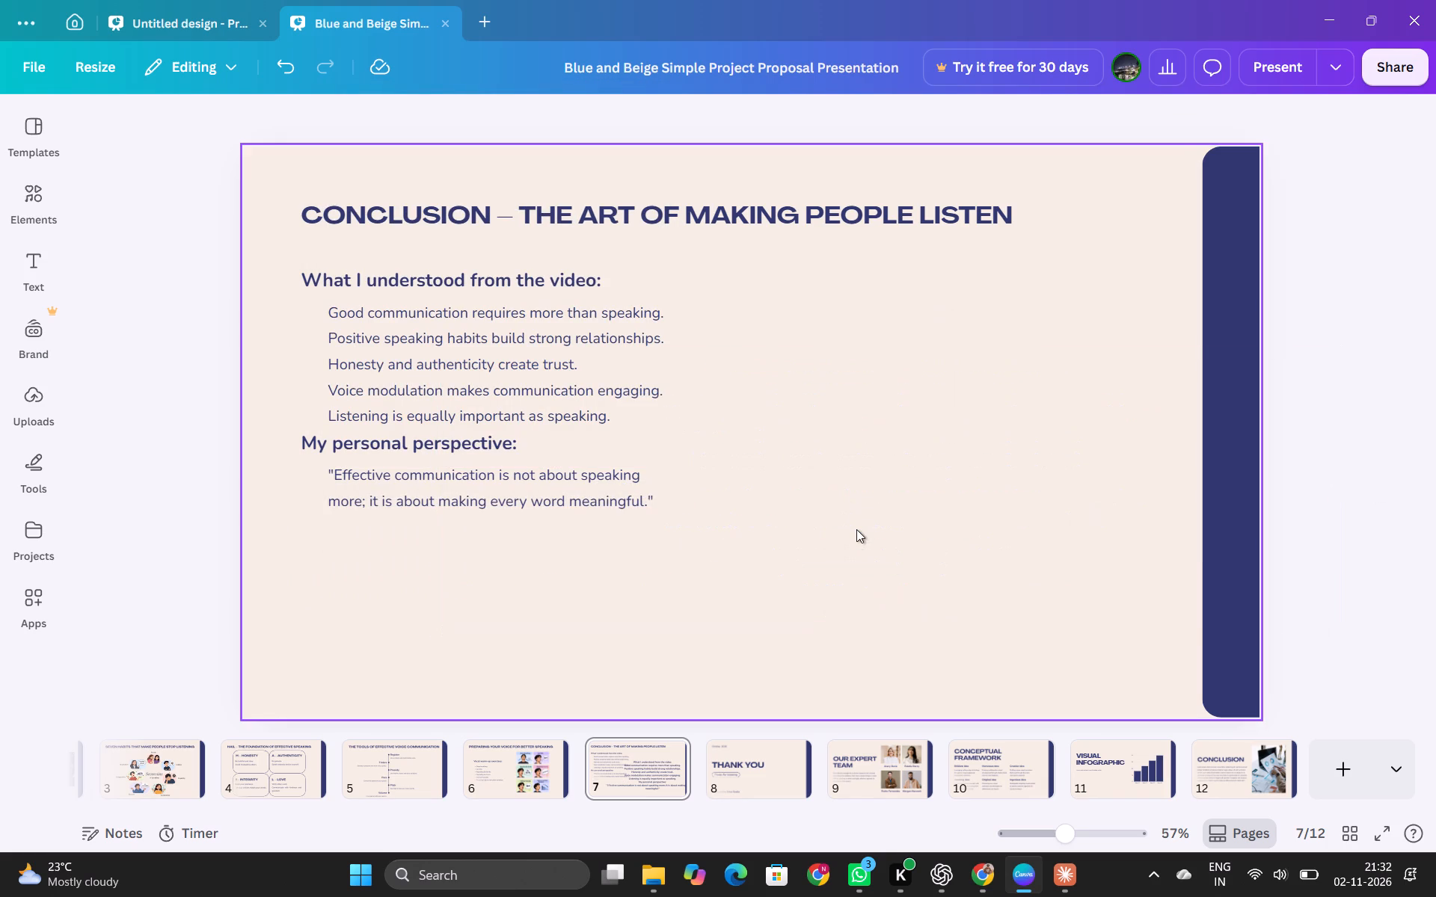
# Enlarge both subheadings, the takeaways list and the quote together, bringing the list text to about size 25.4.
pyautogui.moveTo(459, 253); pyautogui.dragTo(545, 456)
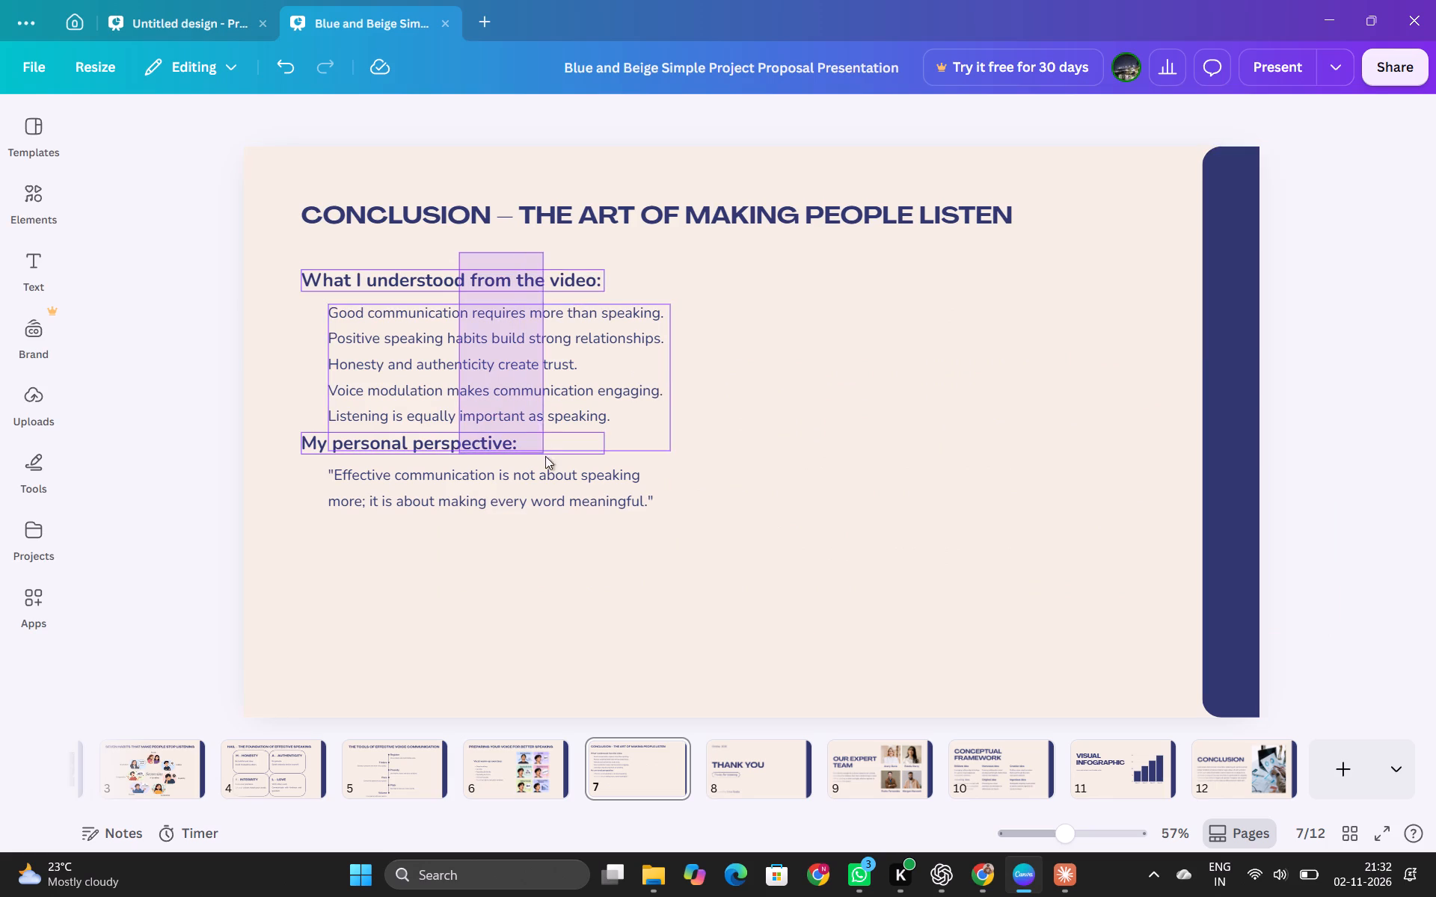
pyautogui.moveTo(545, 456); pyautogui.dragTo(596, 541)
pyautogui.moveTo(584, 357); pyautogui.dragTo(596, 357)
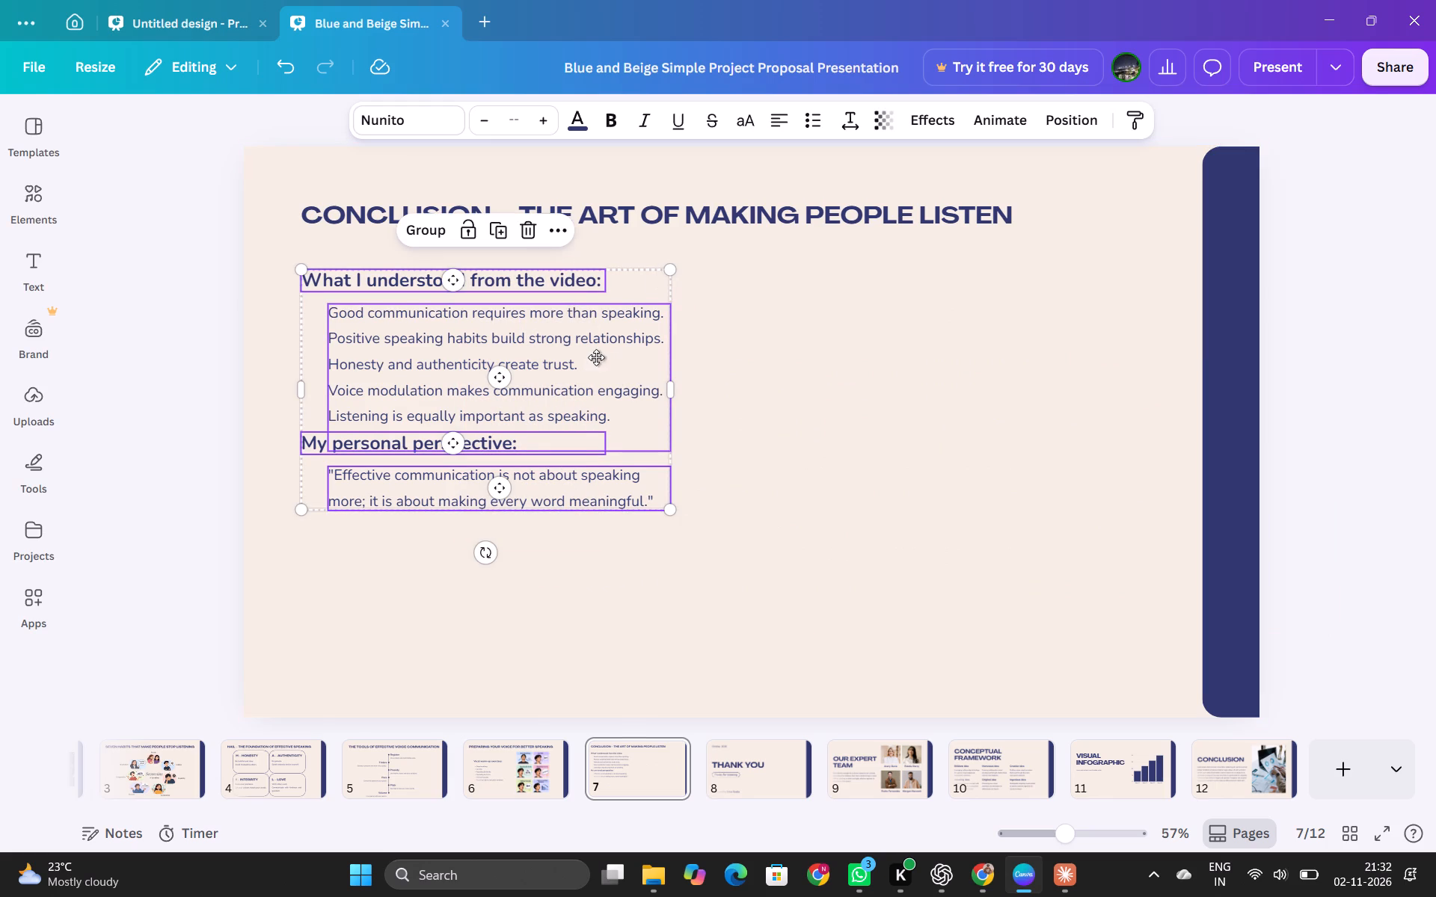
pyautogui.moveTo(596, 357); pyautogui.dragTo(687, 345)
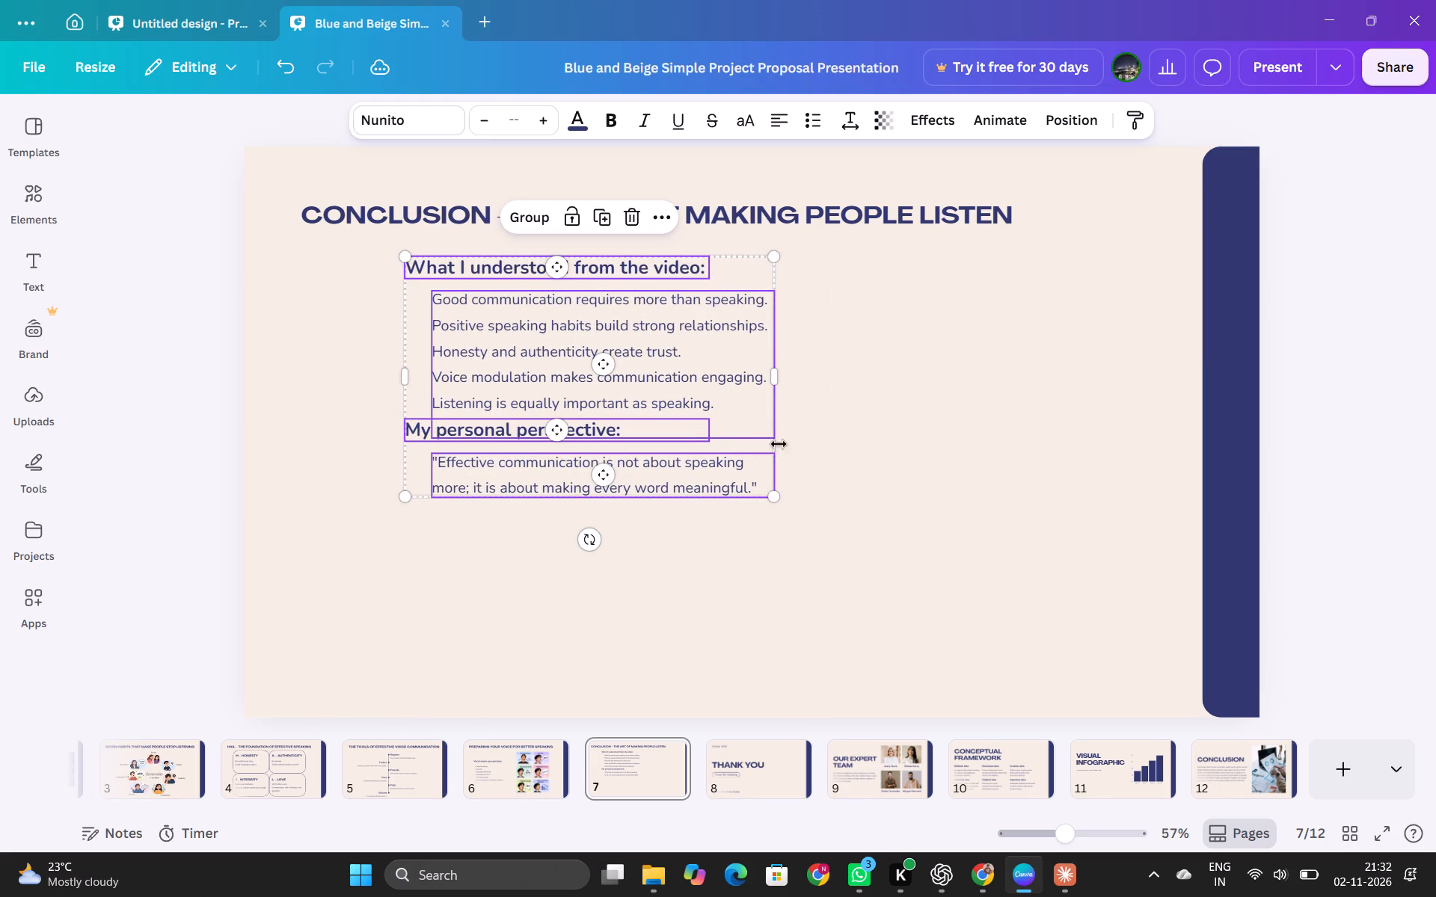
pyautogui.moveTo(775, 498); pyautogui.dragTo(963, 620)
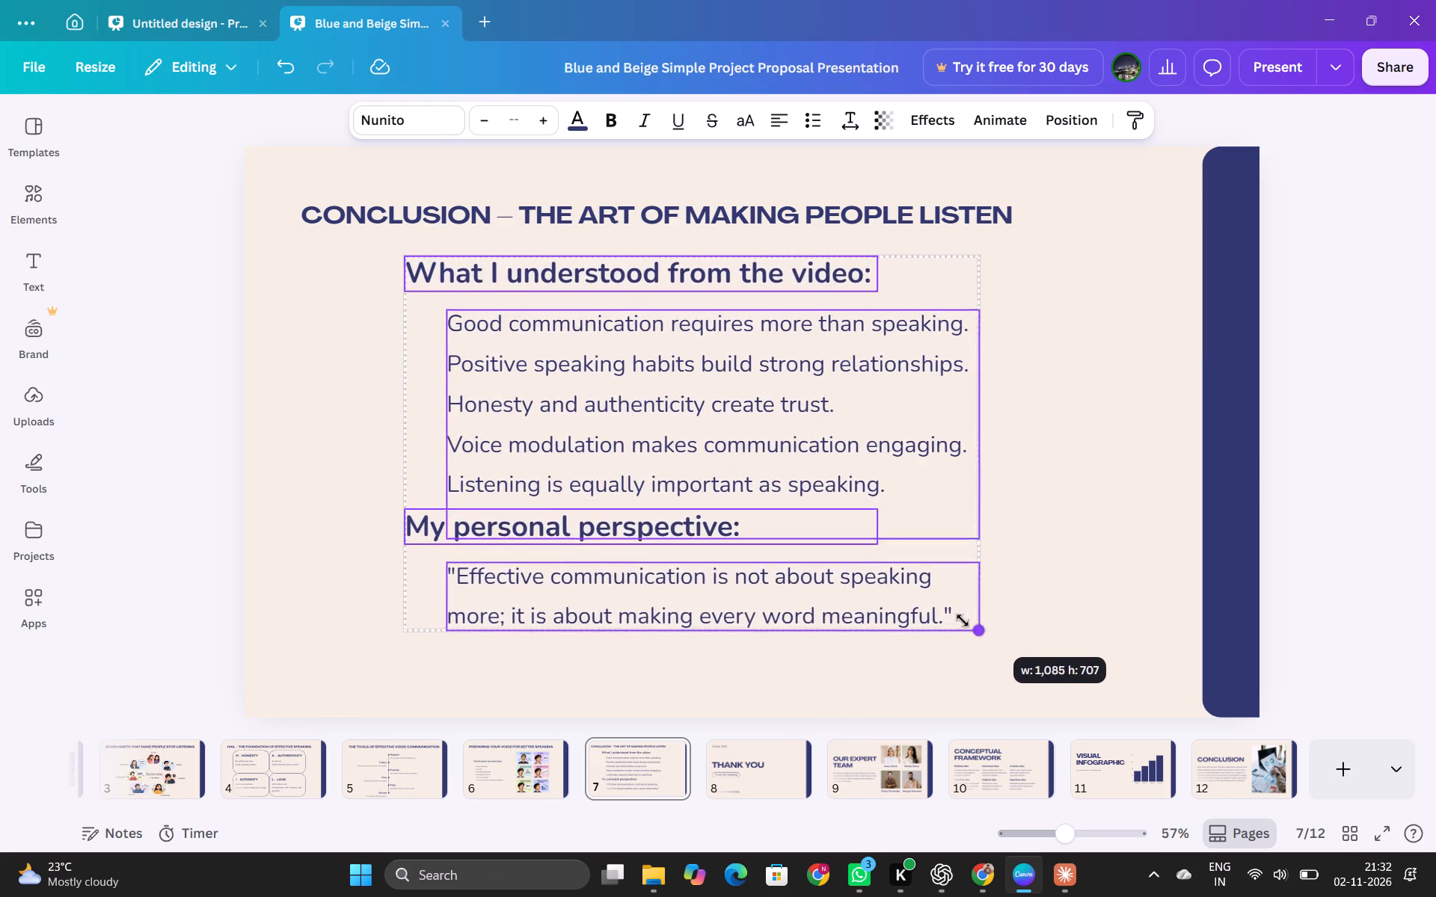
pyautogui.moveTo(963, 620); pyautogui.dragTo(838, 569)
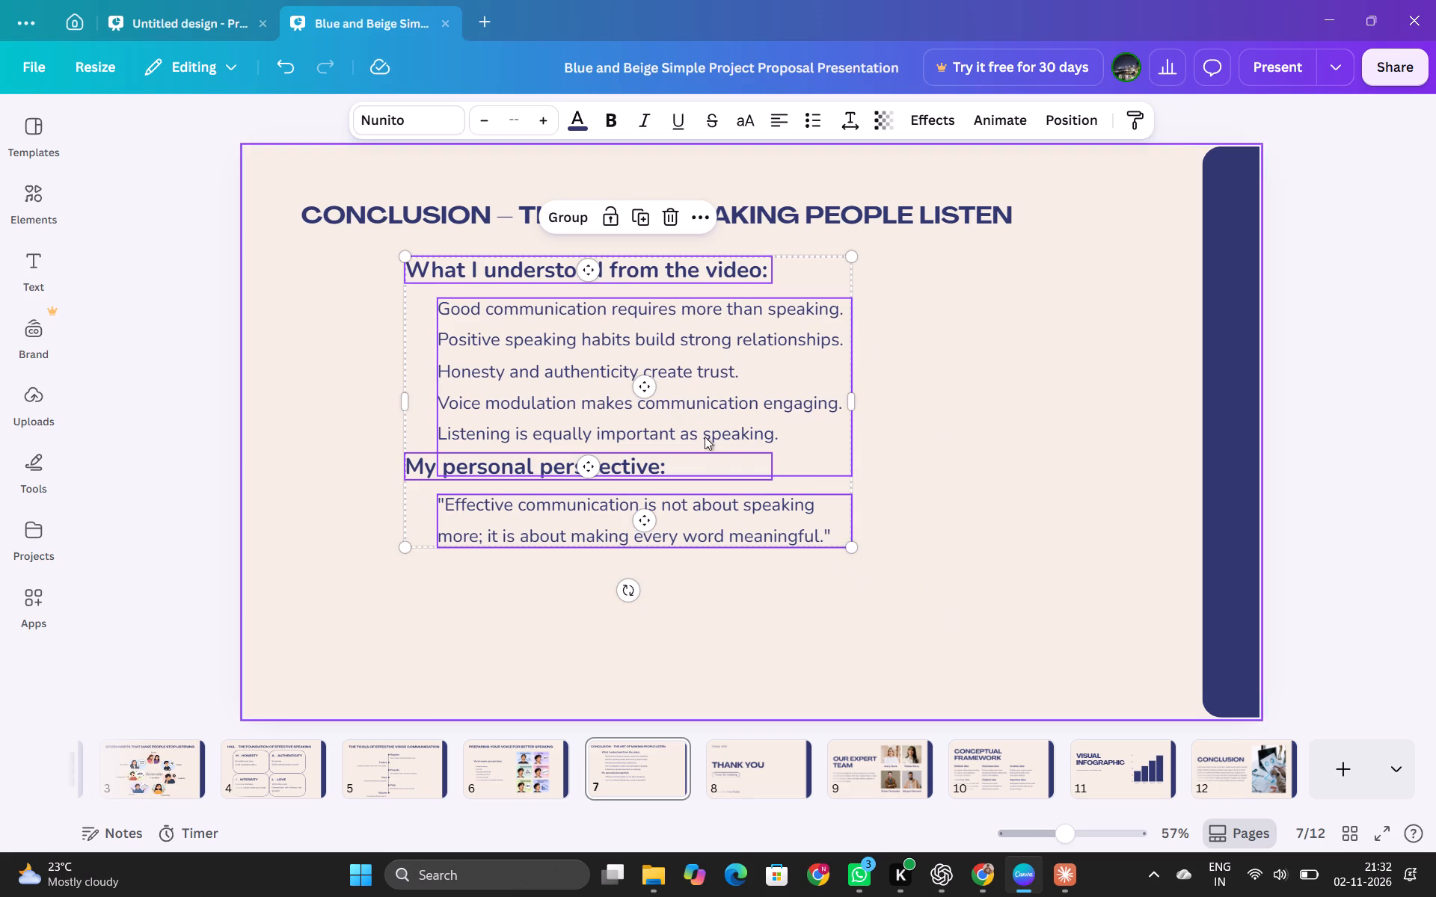
# Set both subheadings, the takeaways list and the quote to justified alignment.
pyautogui.click(775, 123)
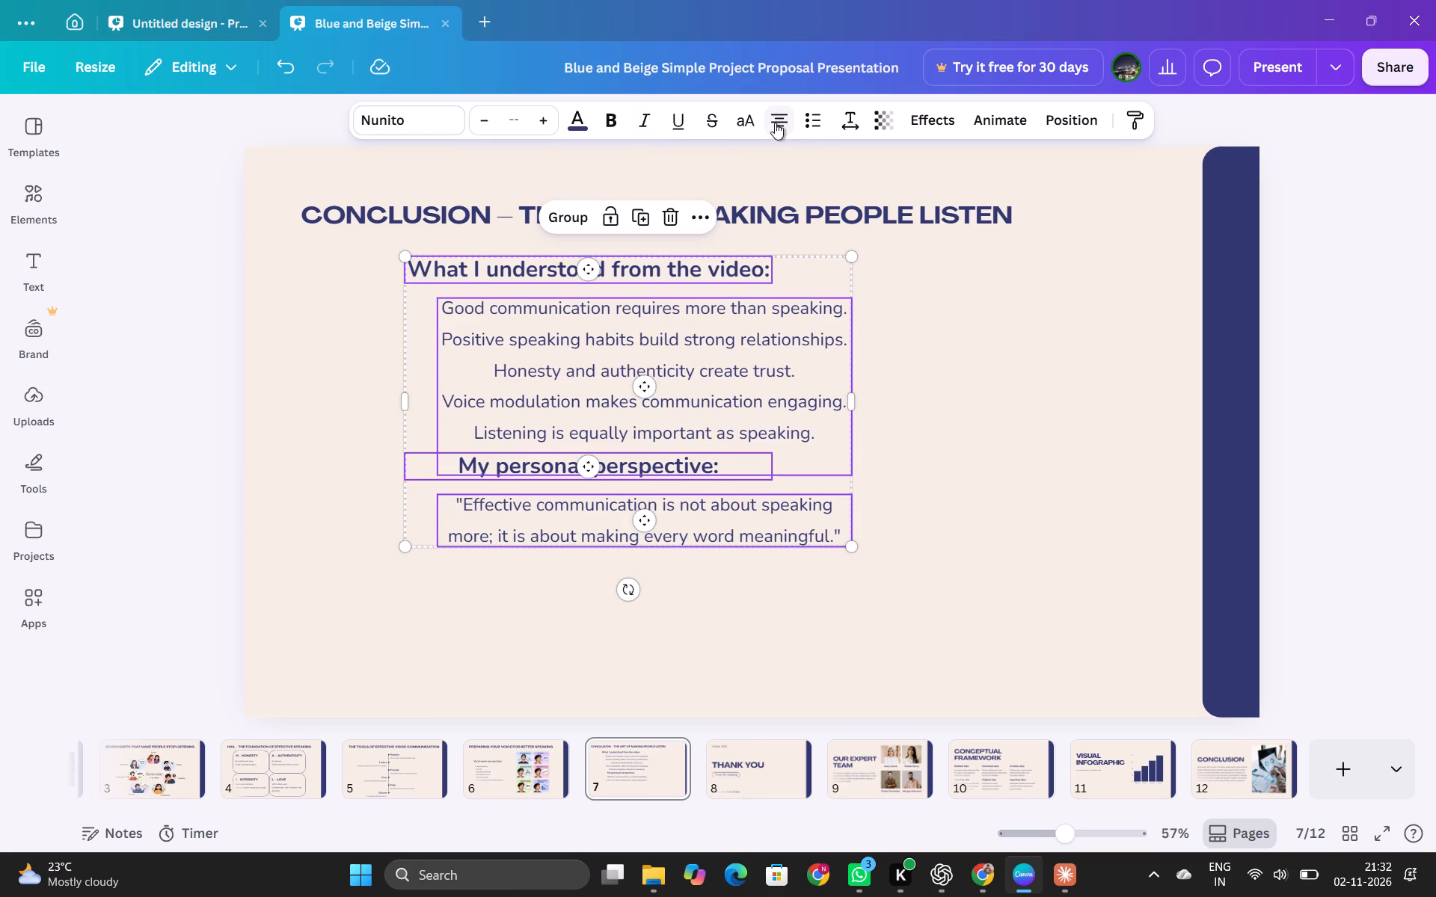
pyautogui.click(775, 123)
pyautogui.click(775, 123)
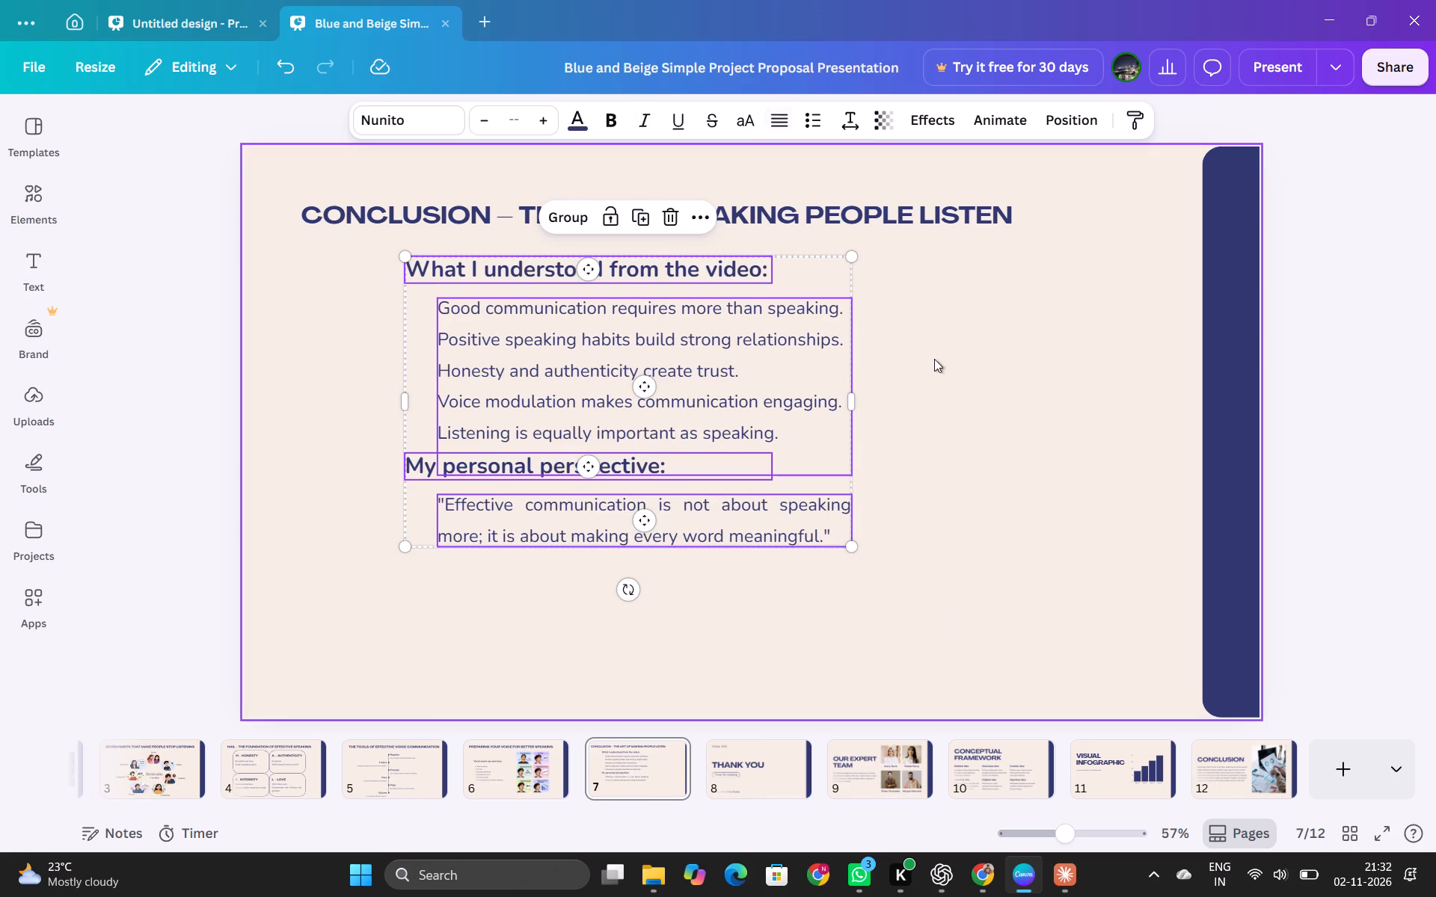
pyautogui.click(942, 367)
# Move the subheadings, takeaways and quote together beneath the conclusion title, lining up the subheadings with the title's left edge.
pyautogui.click(669, 391)
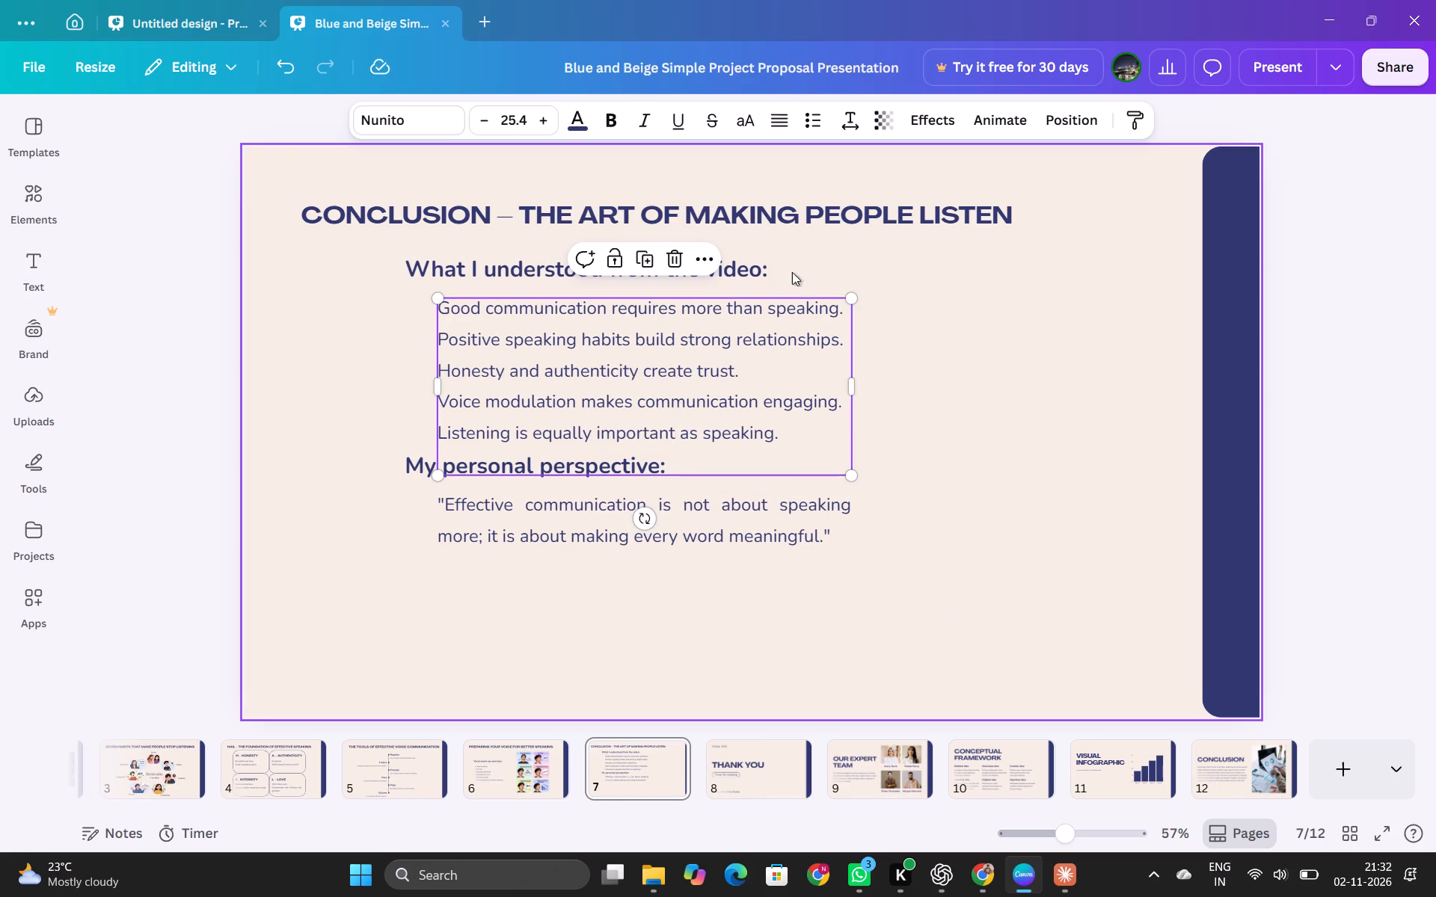
pyautogui.moveTo(774, 252); pyautogui.dragTo(814, 590)
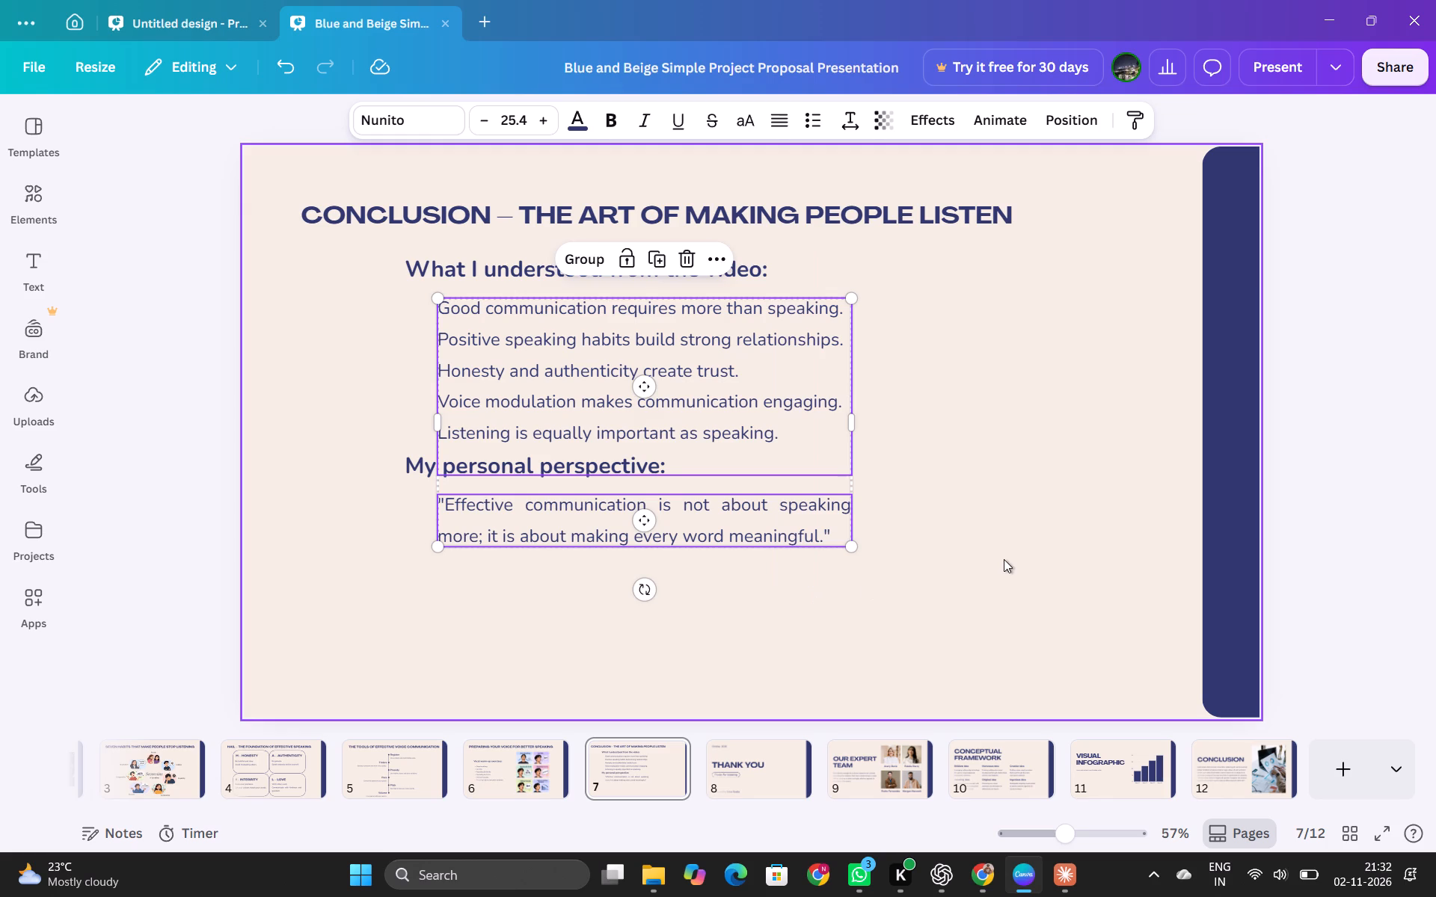
pyautogui.click(1004, 559)
pyautogui.moveTo(758, 622); pyautogui.dragTo(533, 213)
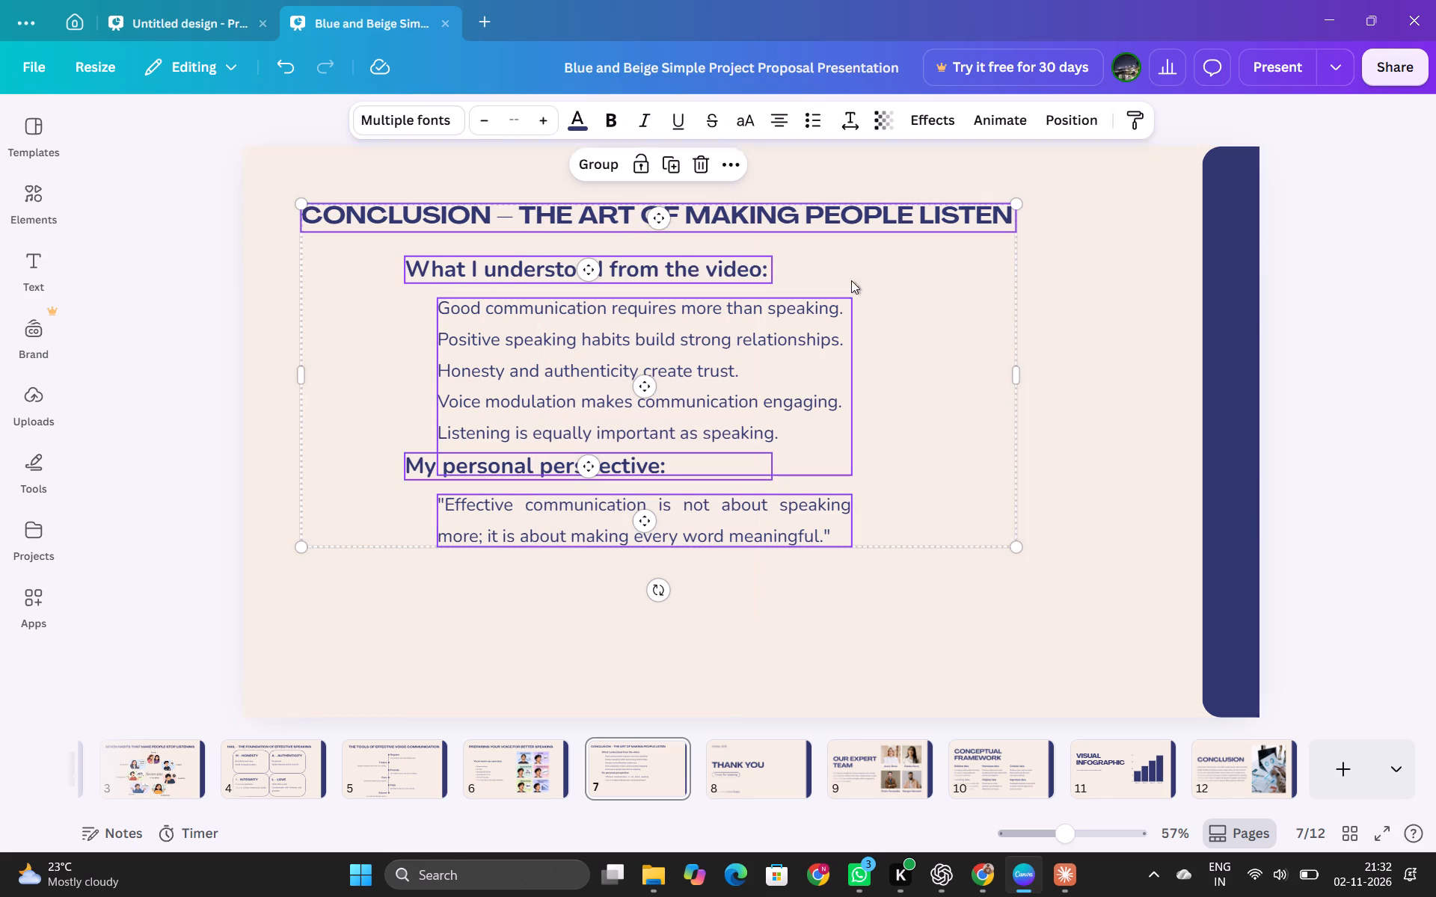
pyautogui.click(996, 338)
pyautogui.moveTo(626, 239); pyautogui.dragTo(684, 550)
pyautogui.moveTo(643, 422); pyautogui.dragTo(569, 428)
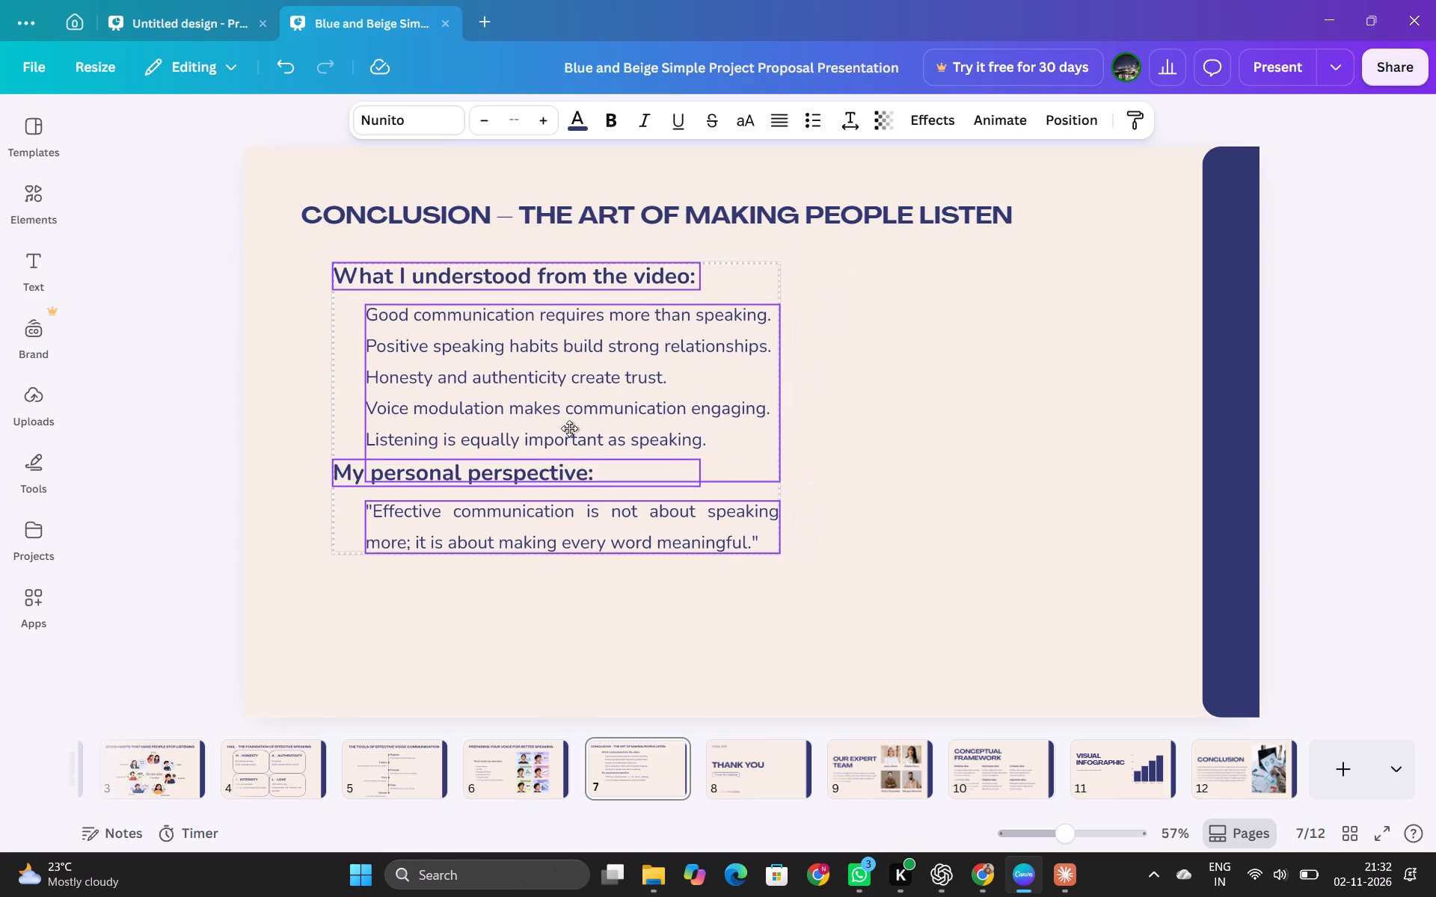
pyautogui.moveTo(569, 428); pyautogui.dragTo(603, 454)
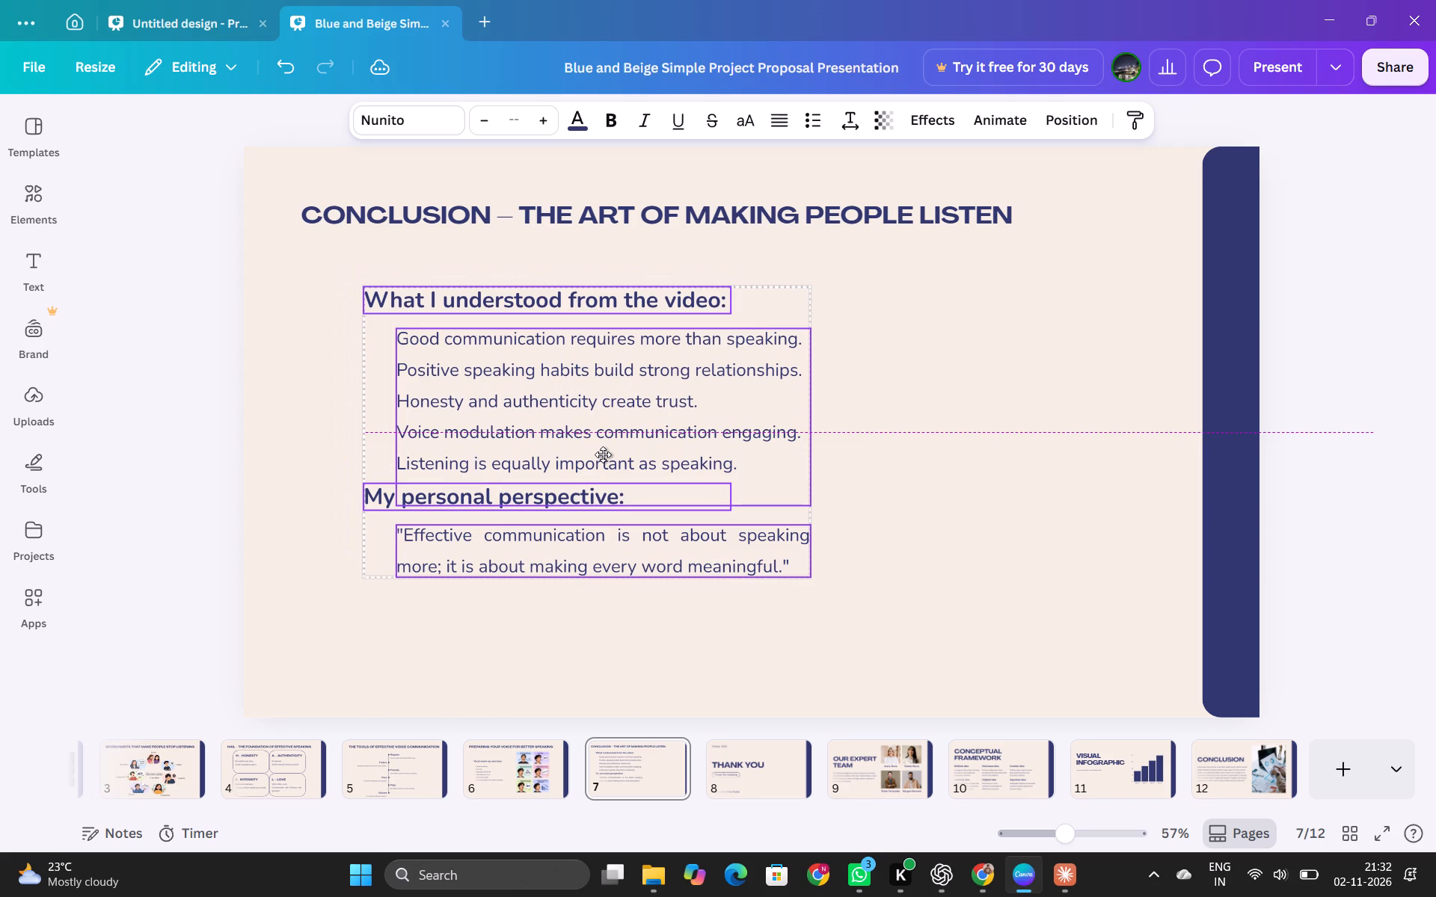
pyautogui.moveTo(603, 454); pyautogui.dragTo(618, 449)
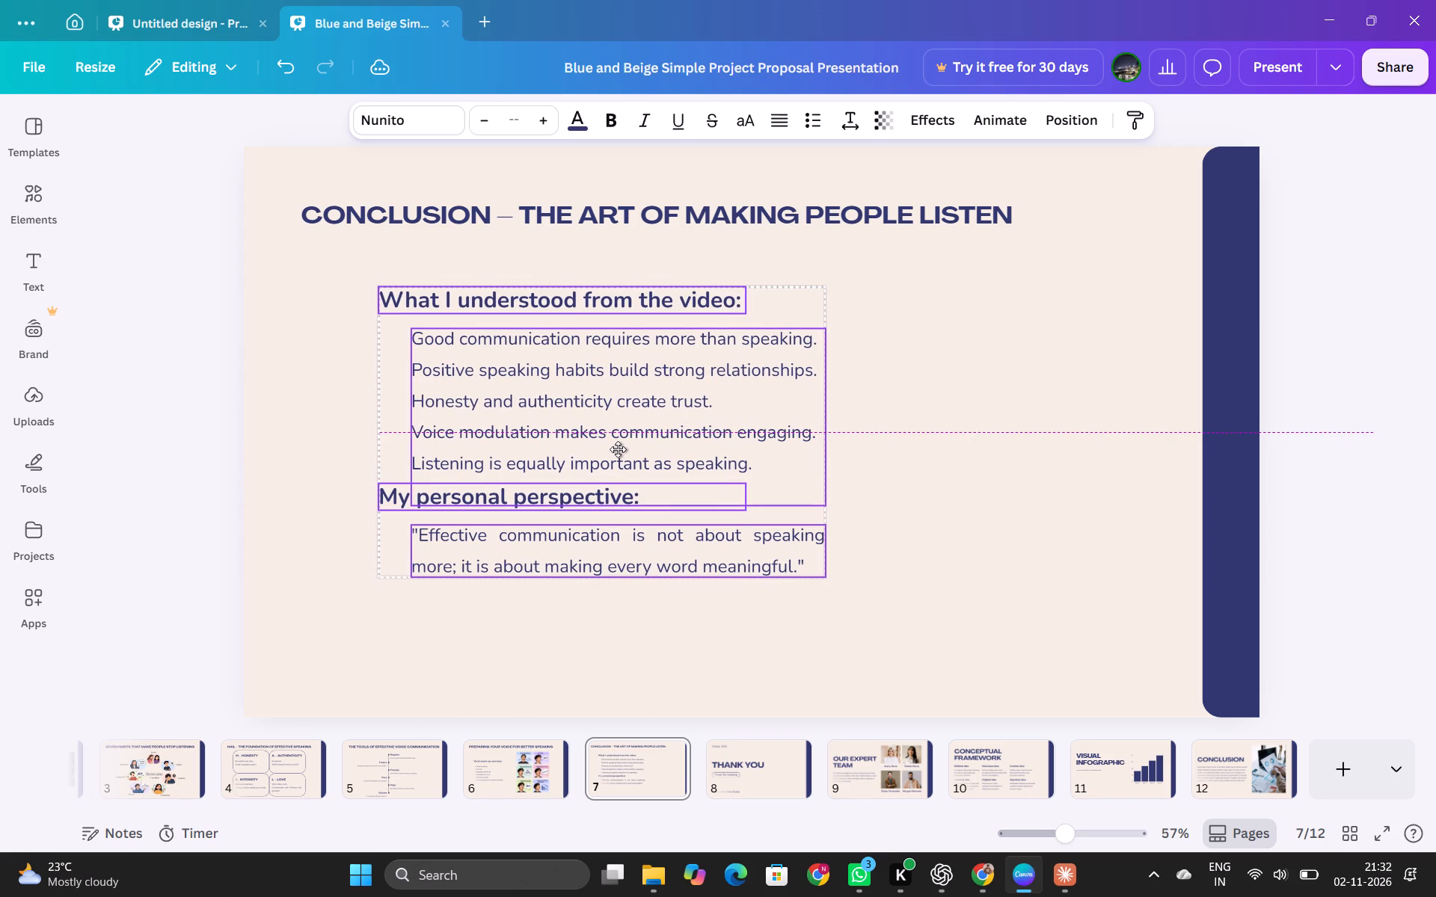
pyautogui.moveTo(618, 449); pyautogui.dragTo(649, 460)
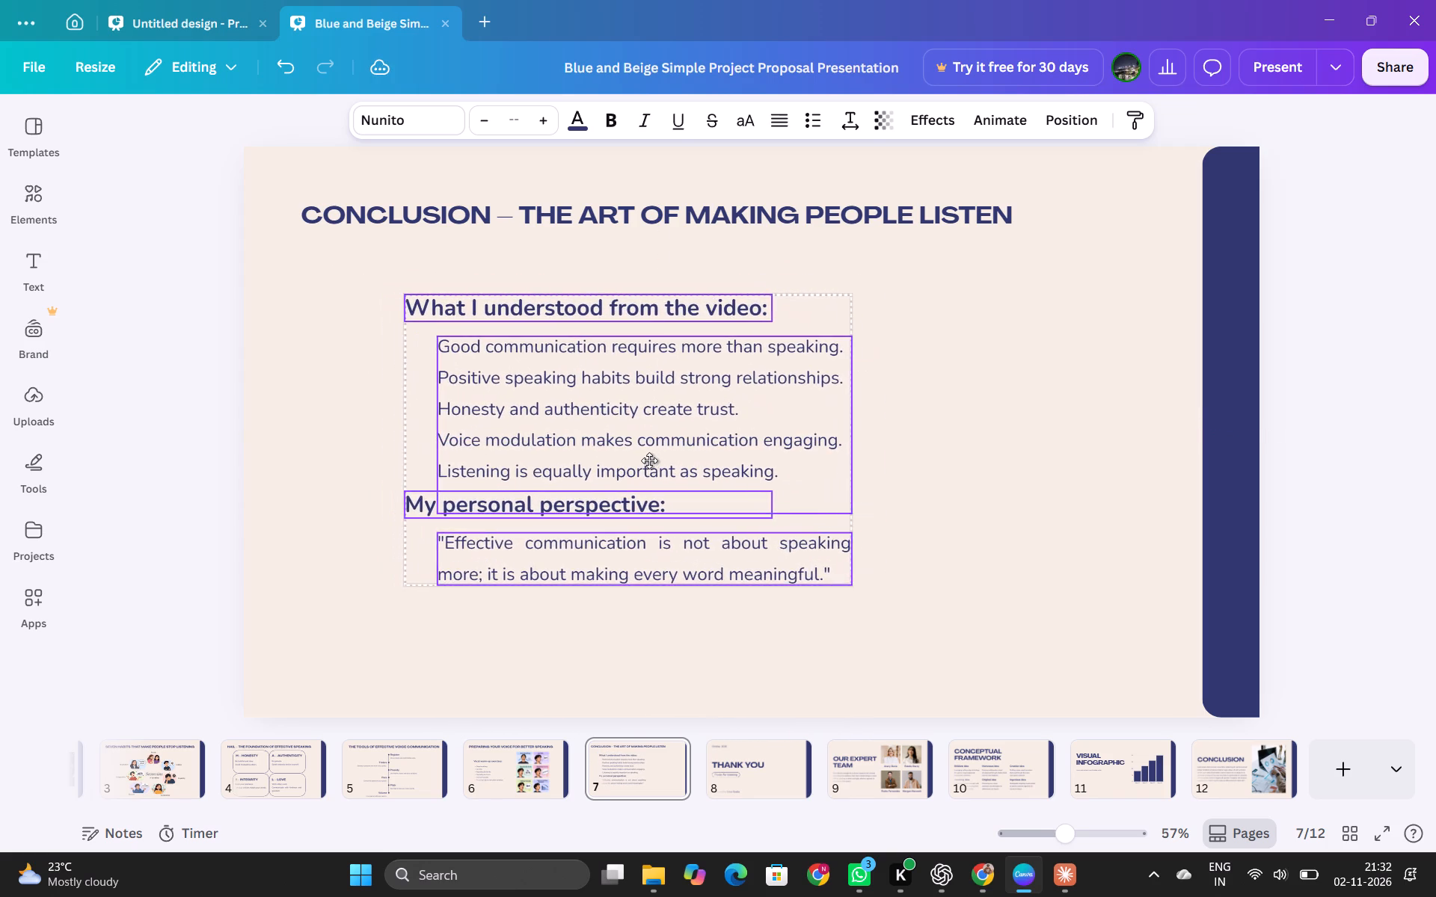
pyautogui.moveTo(649, 460); pyautogui.dragTo(678, 498)
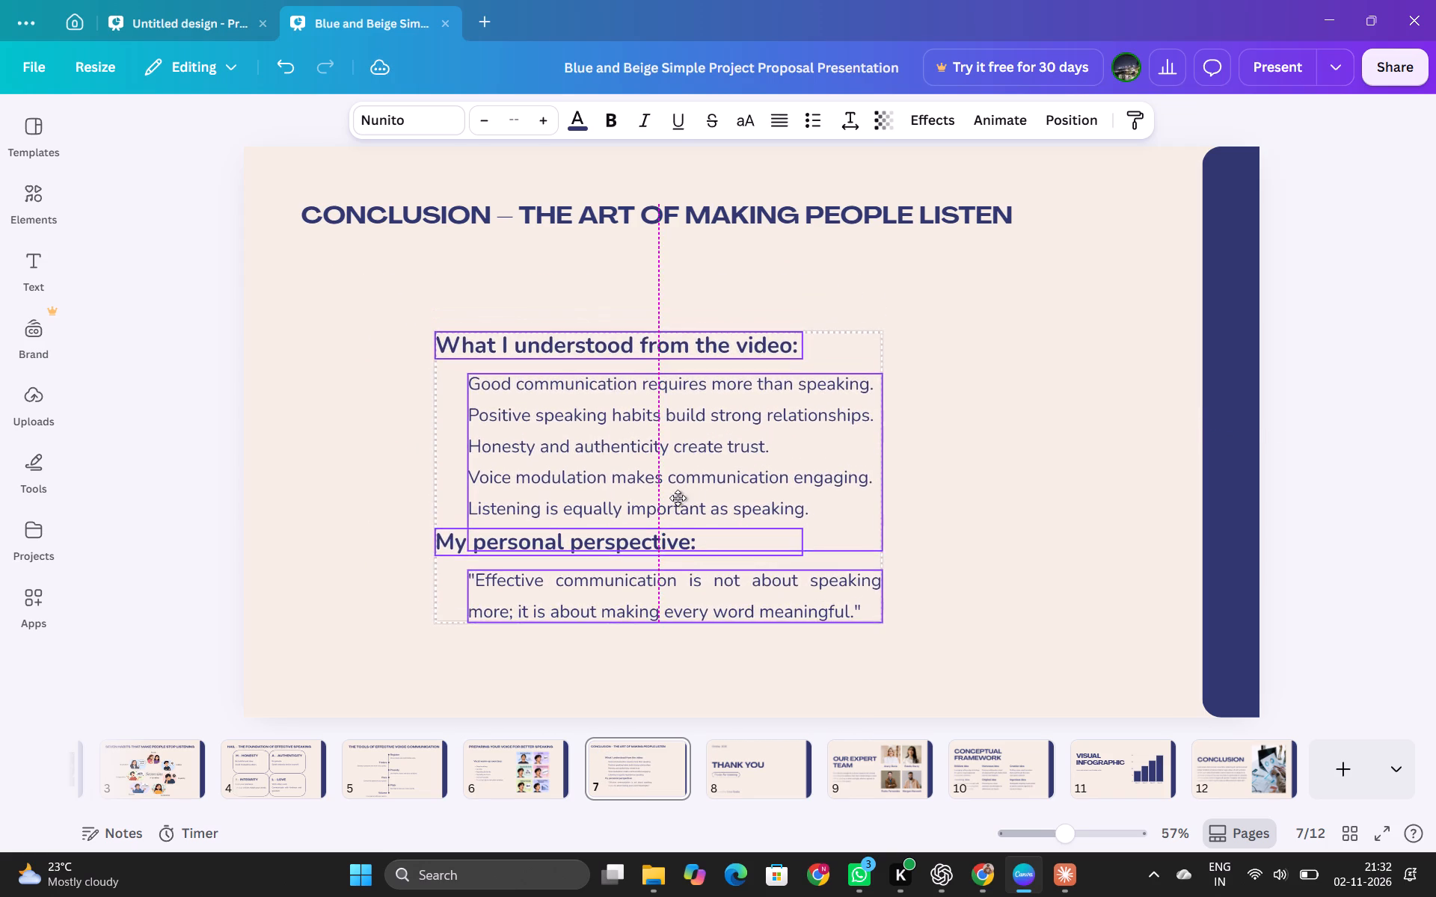
pyautogui.moveTo(678, 498); pyautogui.dragTo(601, 437)
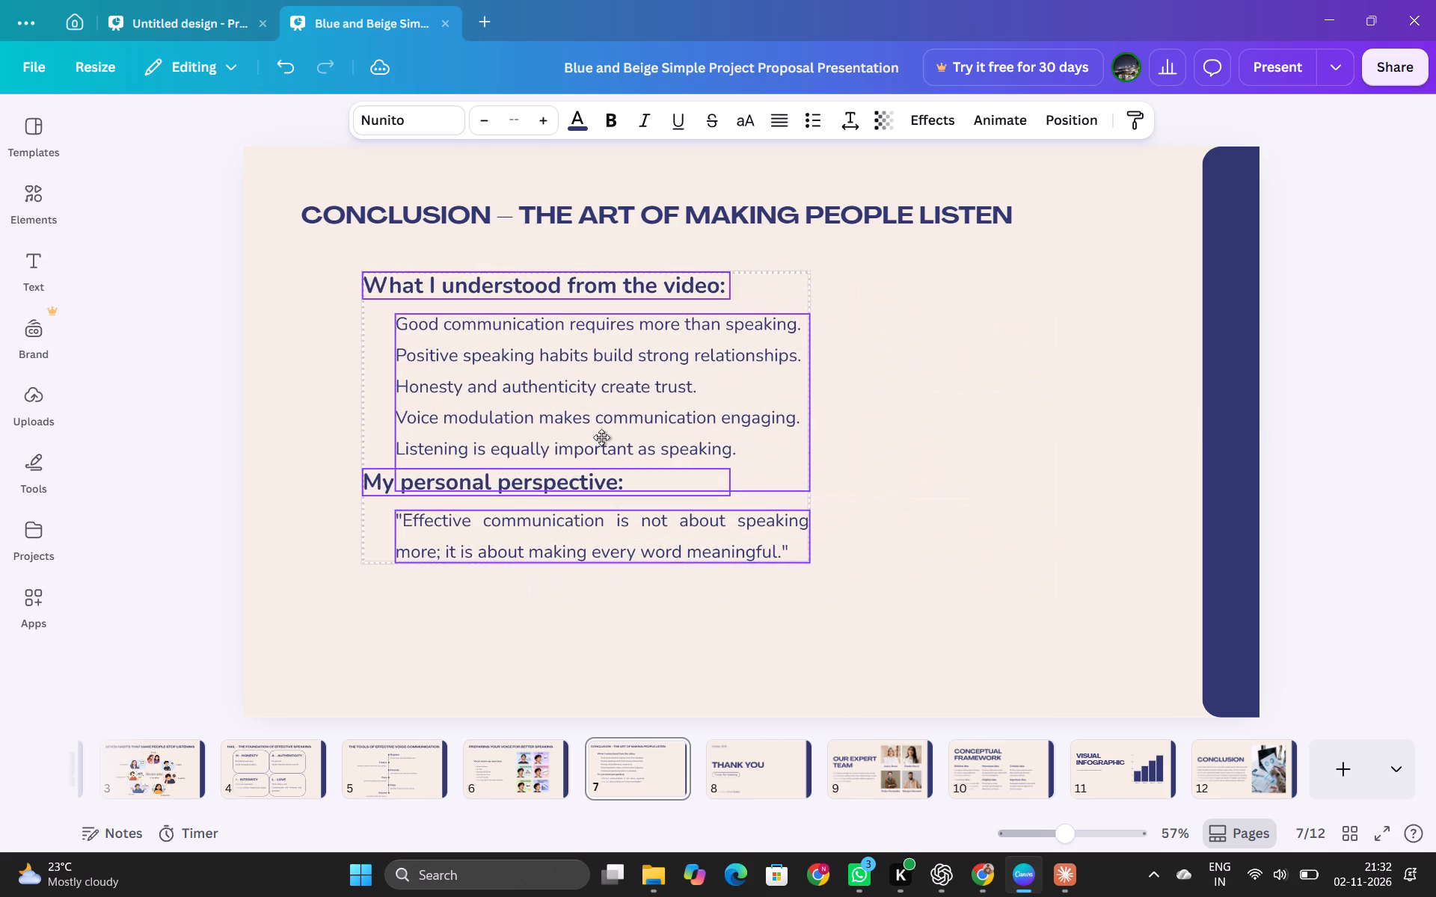
pyautogui.moveTo(601, 437); pyautogui.dragTo(491, 436)
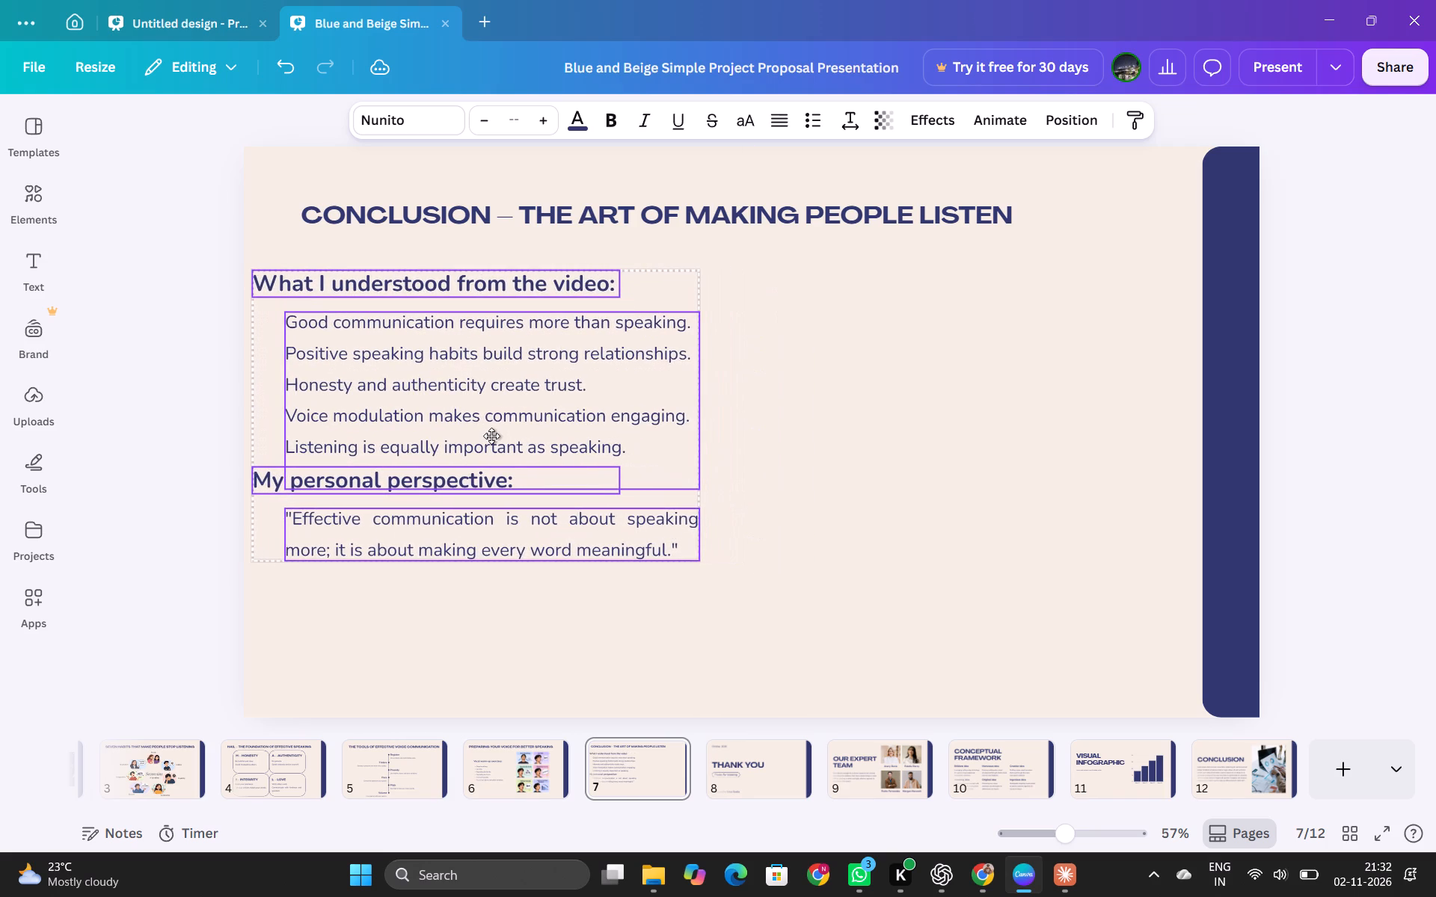
pyautogui.moveTo(491, 436); pyautogui.dragTo(541, 434)
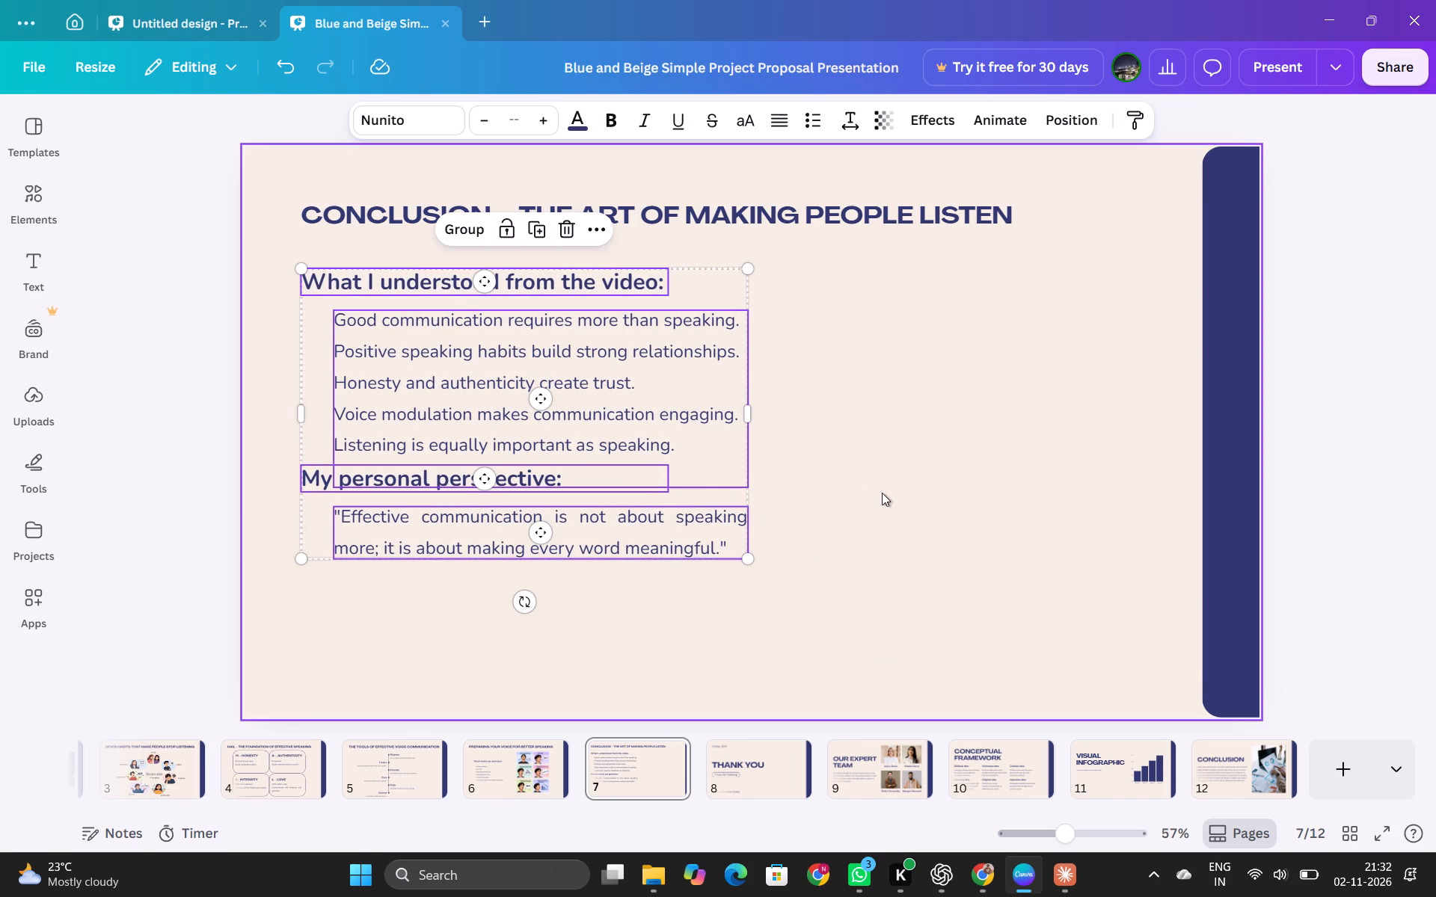
pyautogui.click(882, 493)
# Shift "My personal perspective:" and its quote slightly down, matching the 29 gap between the first subheading and its list.
pyautogui.moveTo(598, 474); pyautogui.dragTo(598, 484)
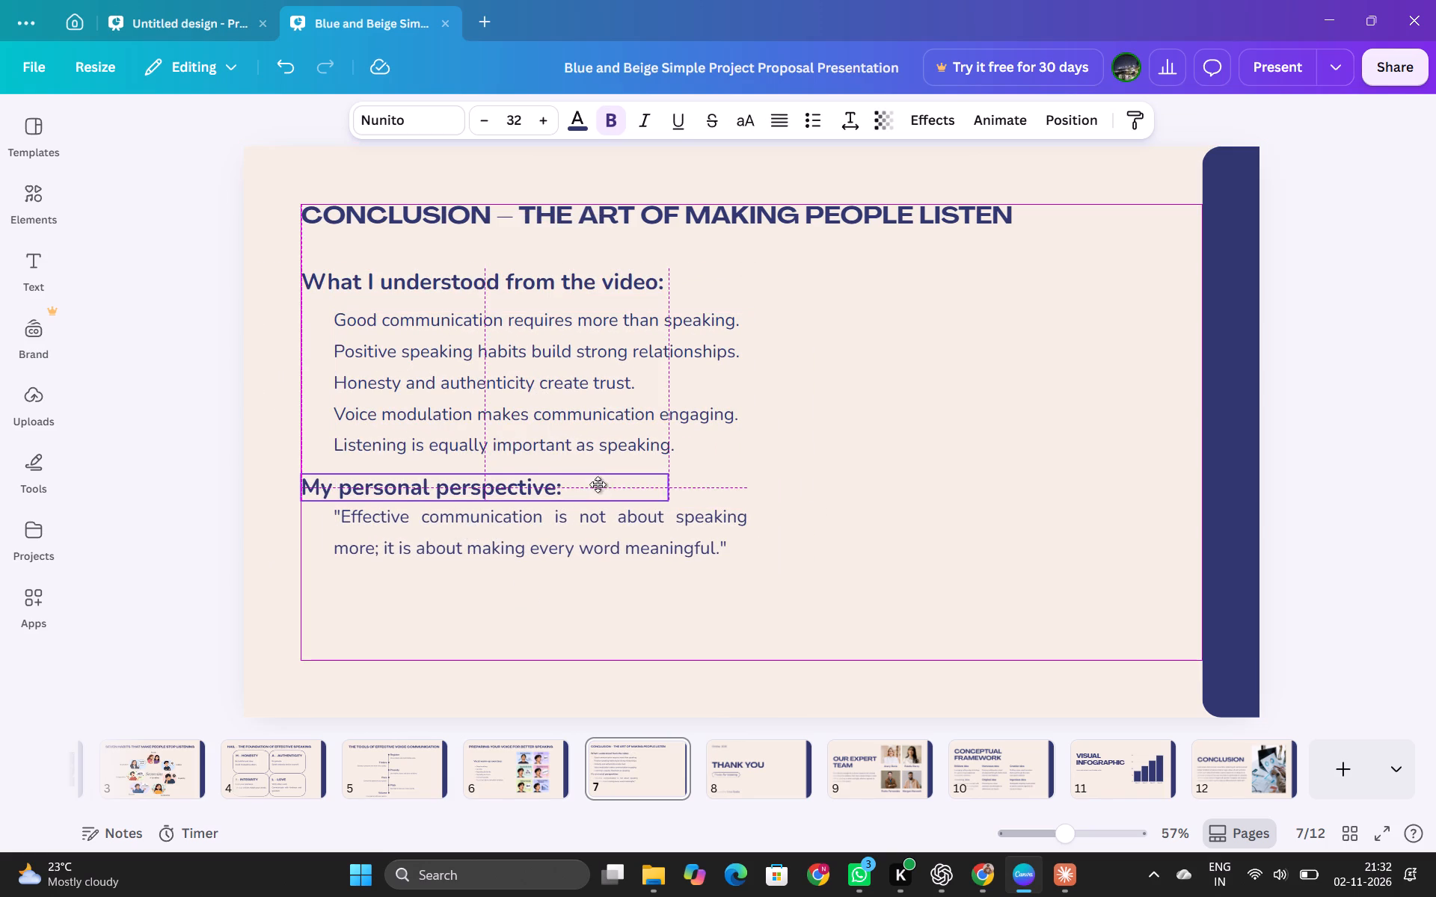
pyautogui.moveTo(598, 484); pyautogui.dragTo(598, 490)
pyautogui.moveTo(600, 529); pyautogui.dragTo(600, 548)
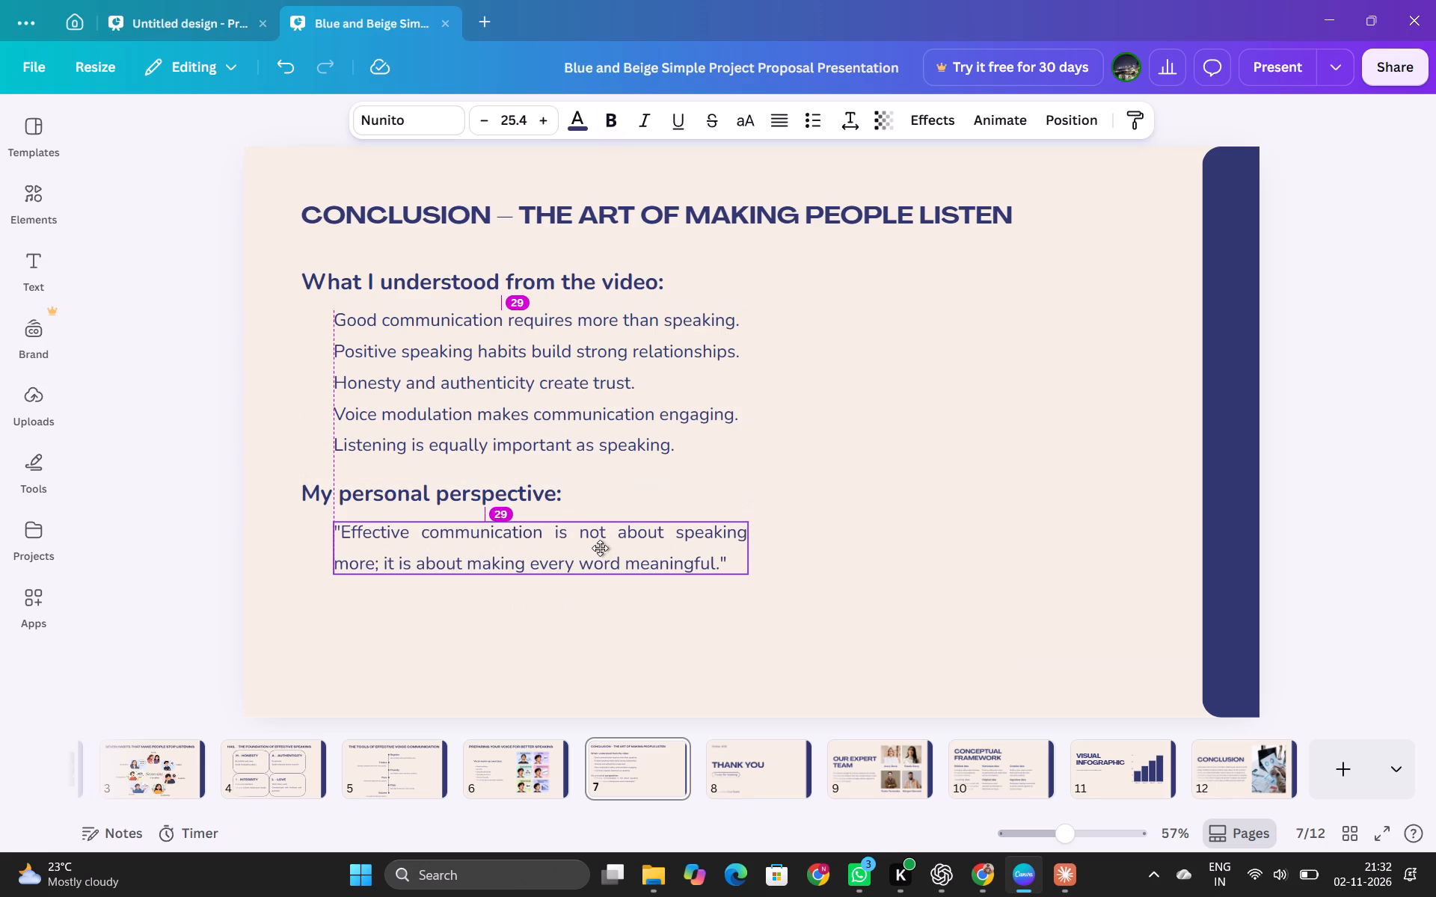
pyautogui.moveTo(600, 548); pyautogui.dragTo(596, 549)
pyautogui.click(1120, 523)
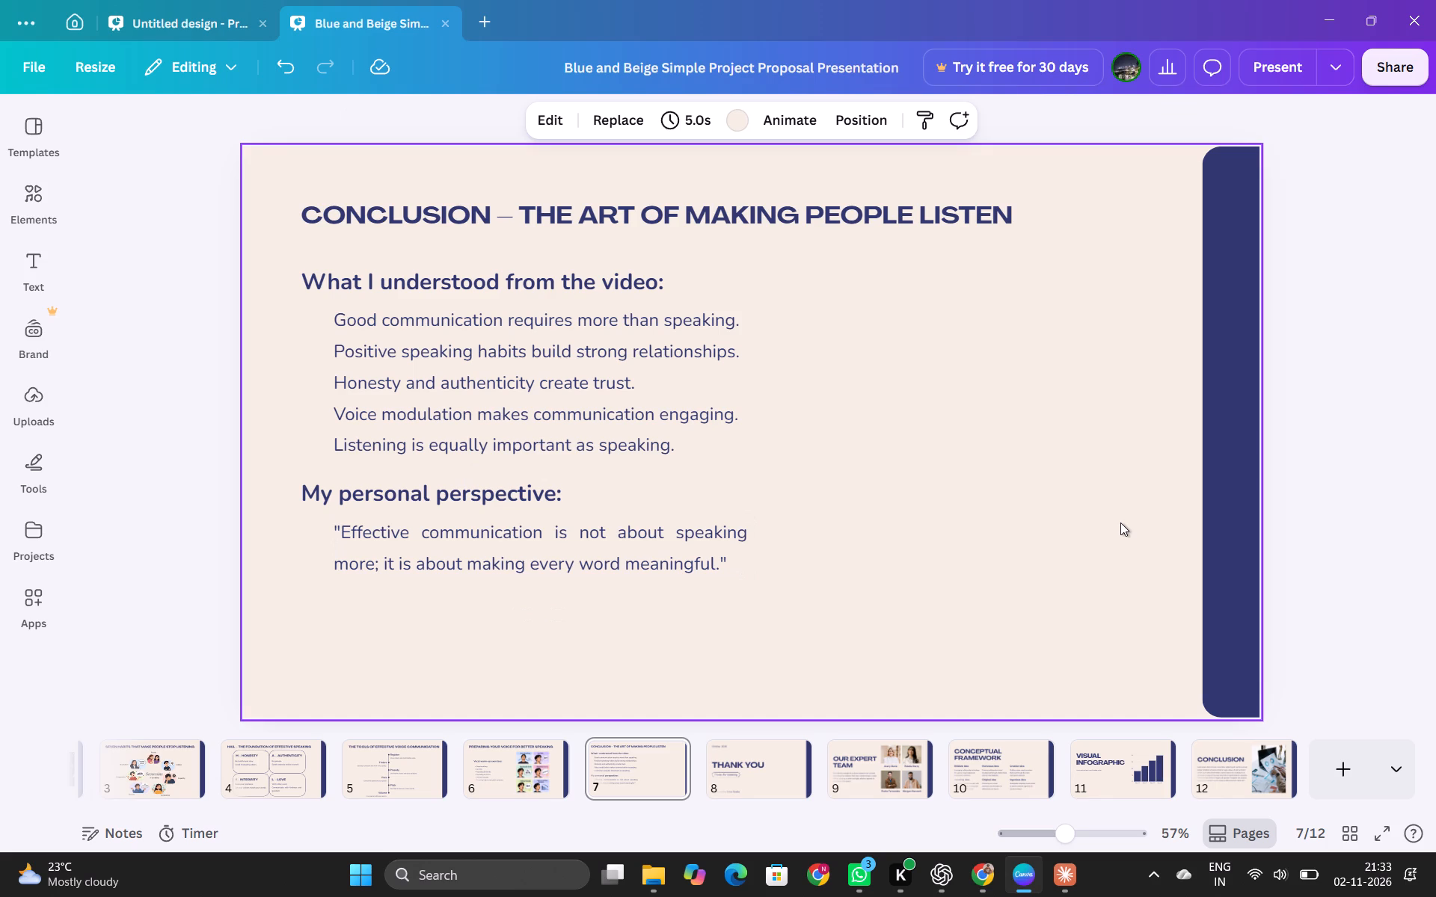
pyautogui.click(757, 801)
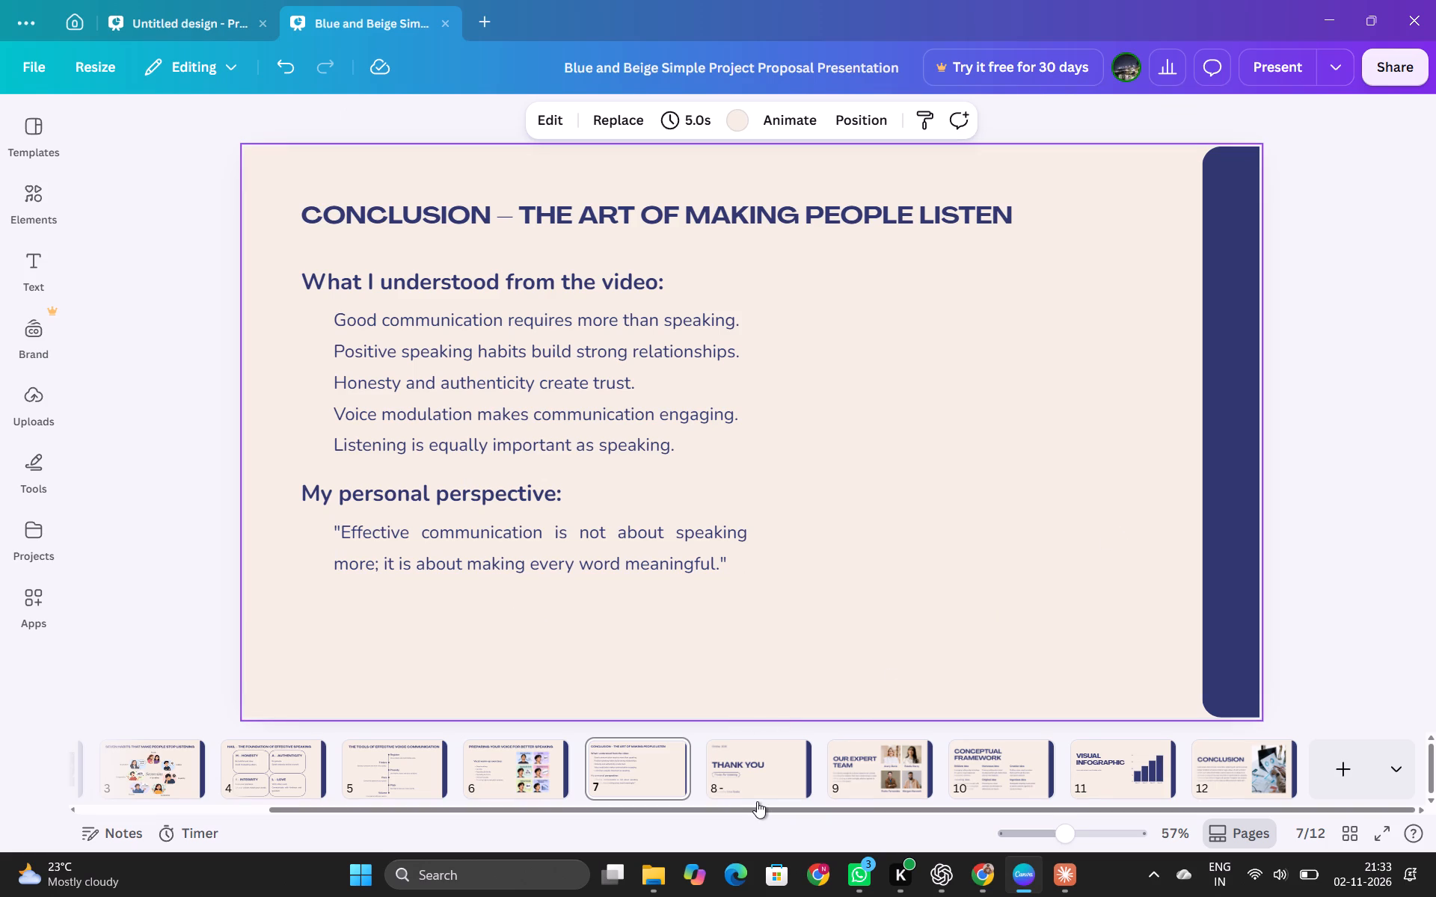
pyautogui.click(755, 774)
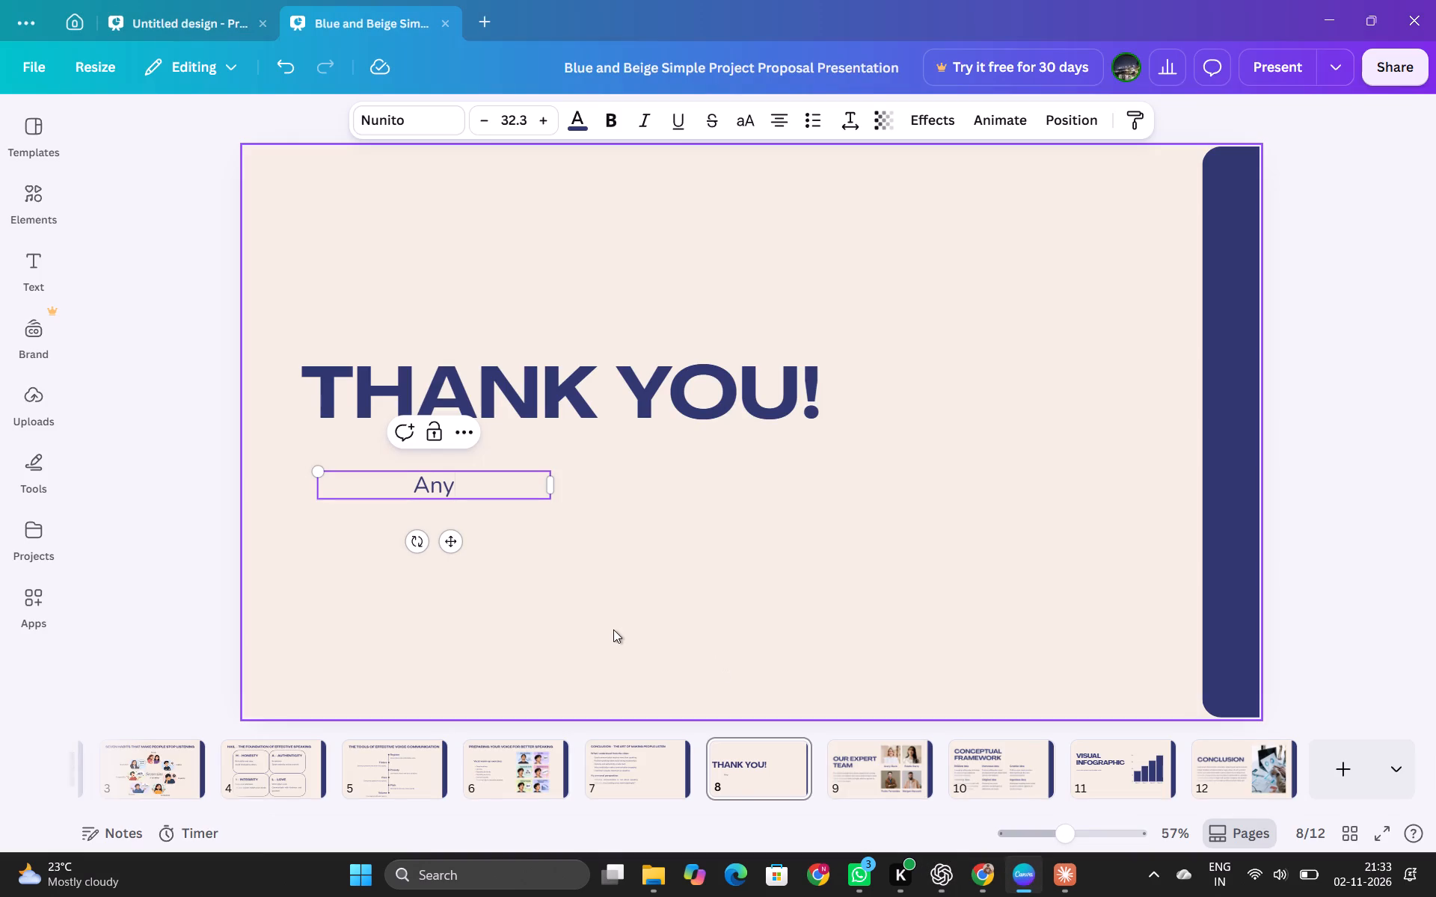
pyautogui.press('space')
pyautogui.press('q')
pyautogui.write('uestion')
pyautogui.press('space')
pyautogui.press('BackSpace')
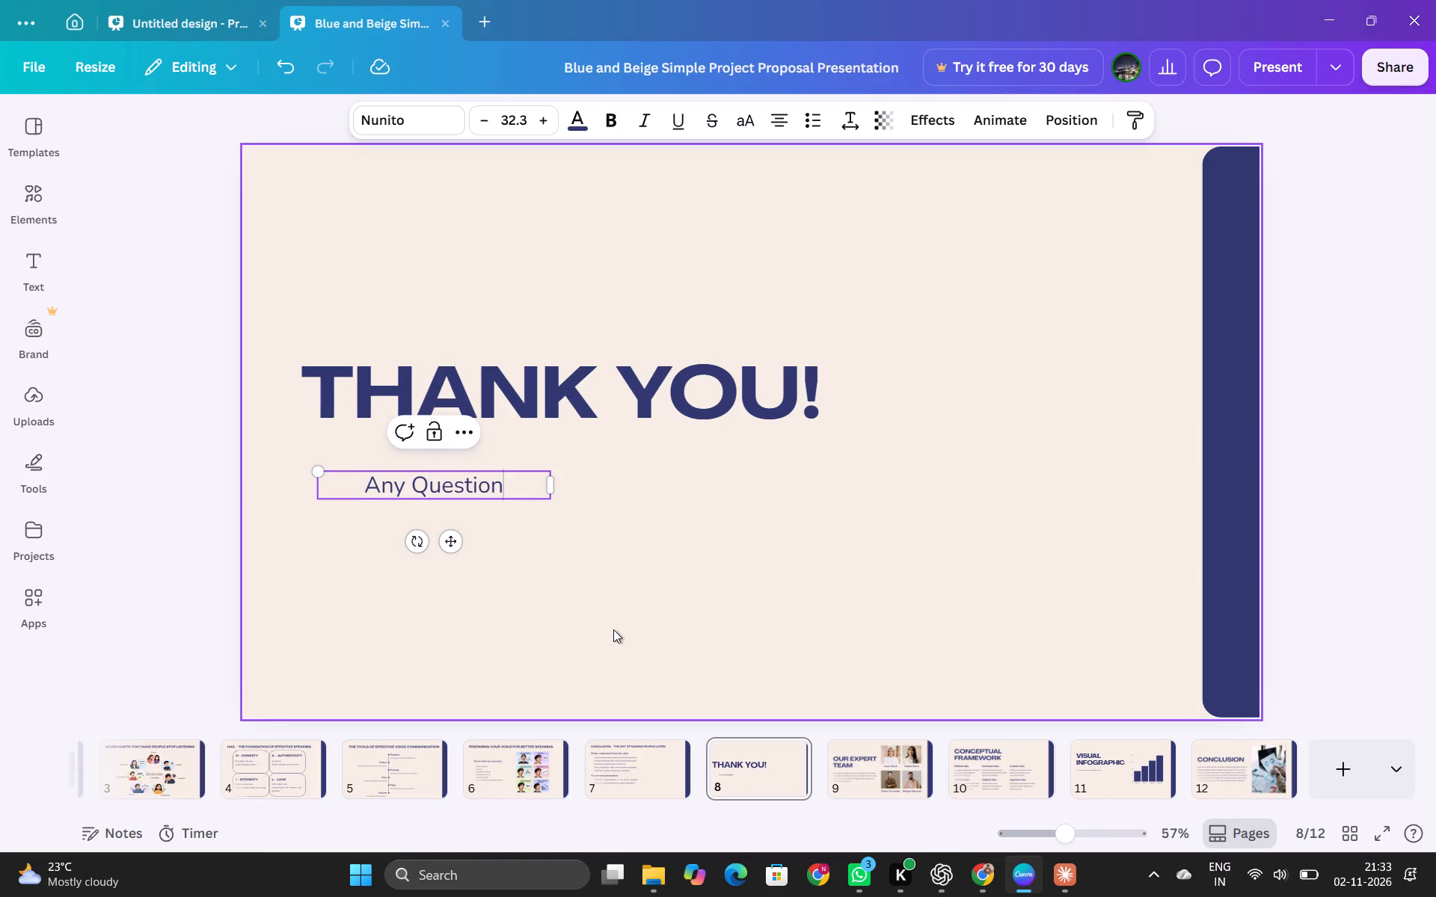
pyautogui.hotkey('shift', '?')
pyautogui.click(634, 577)
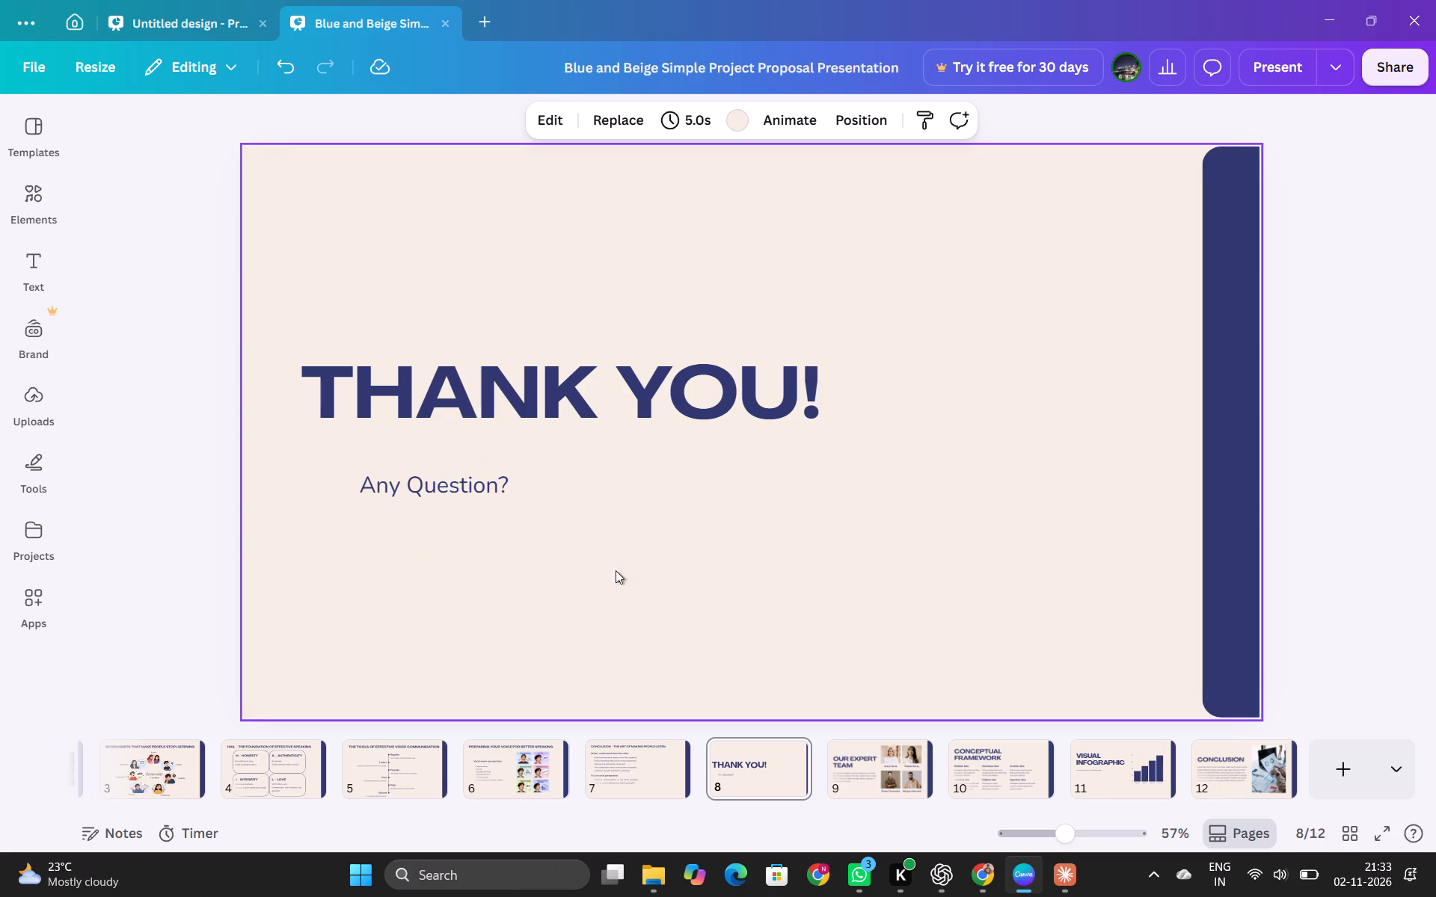
pyautogui.click(1030, 533)
pyautogui.click(1399, 540)
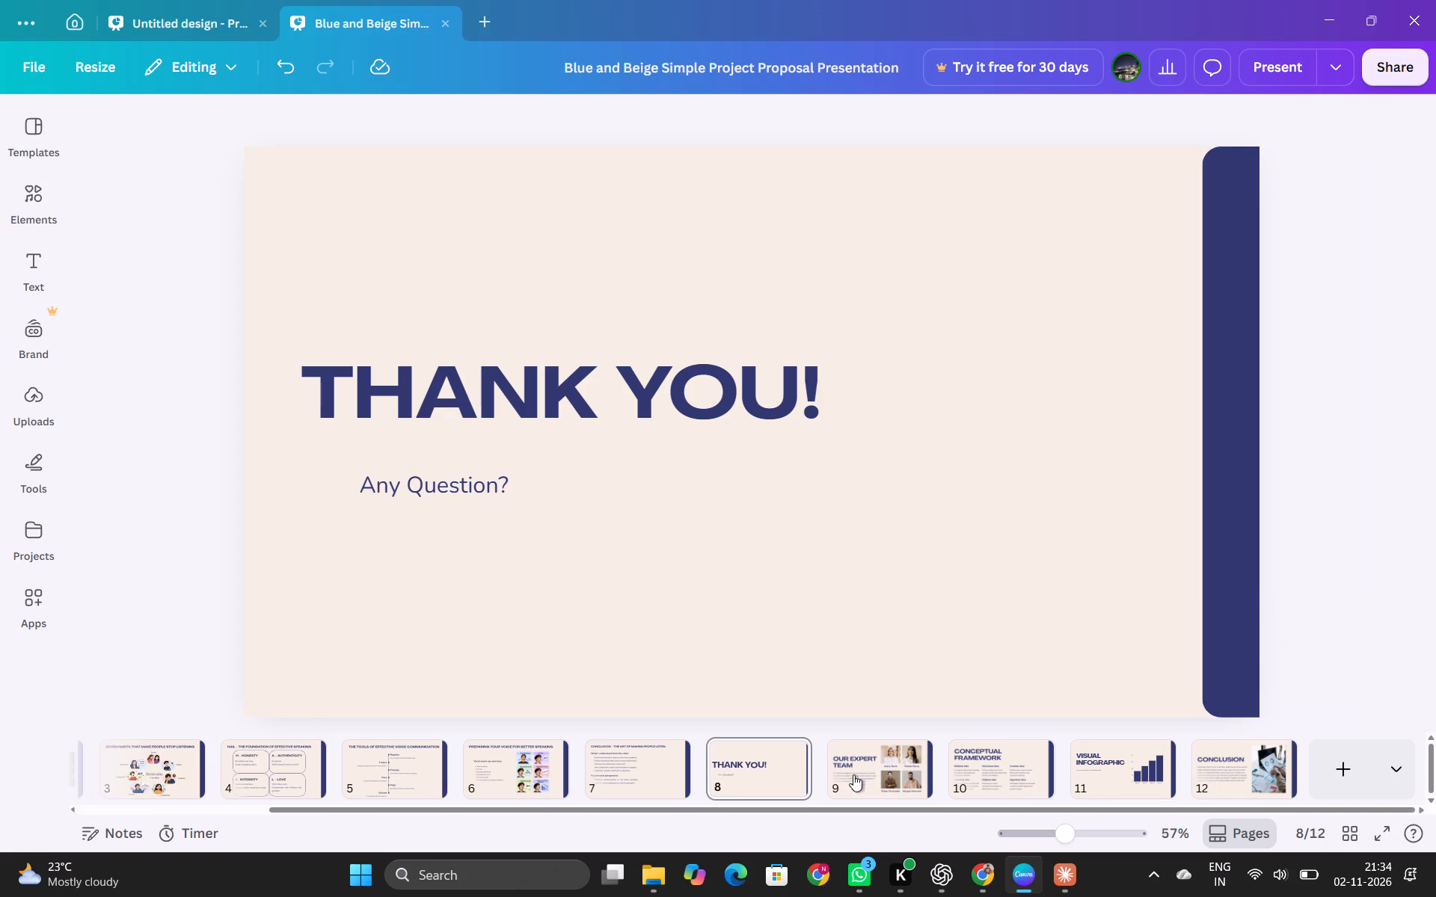
# Delete the four leftover template slides after the Thank You slide, from the expert team slide to the template's conclusion.
pyautogui.click(887, 752)
pyautogui.press('Delete')
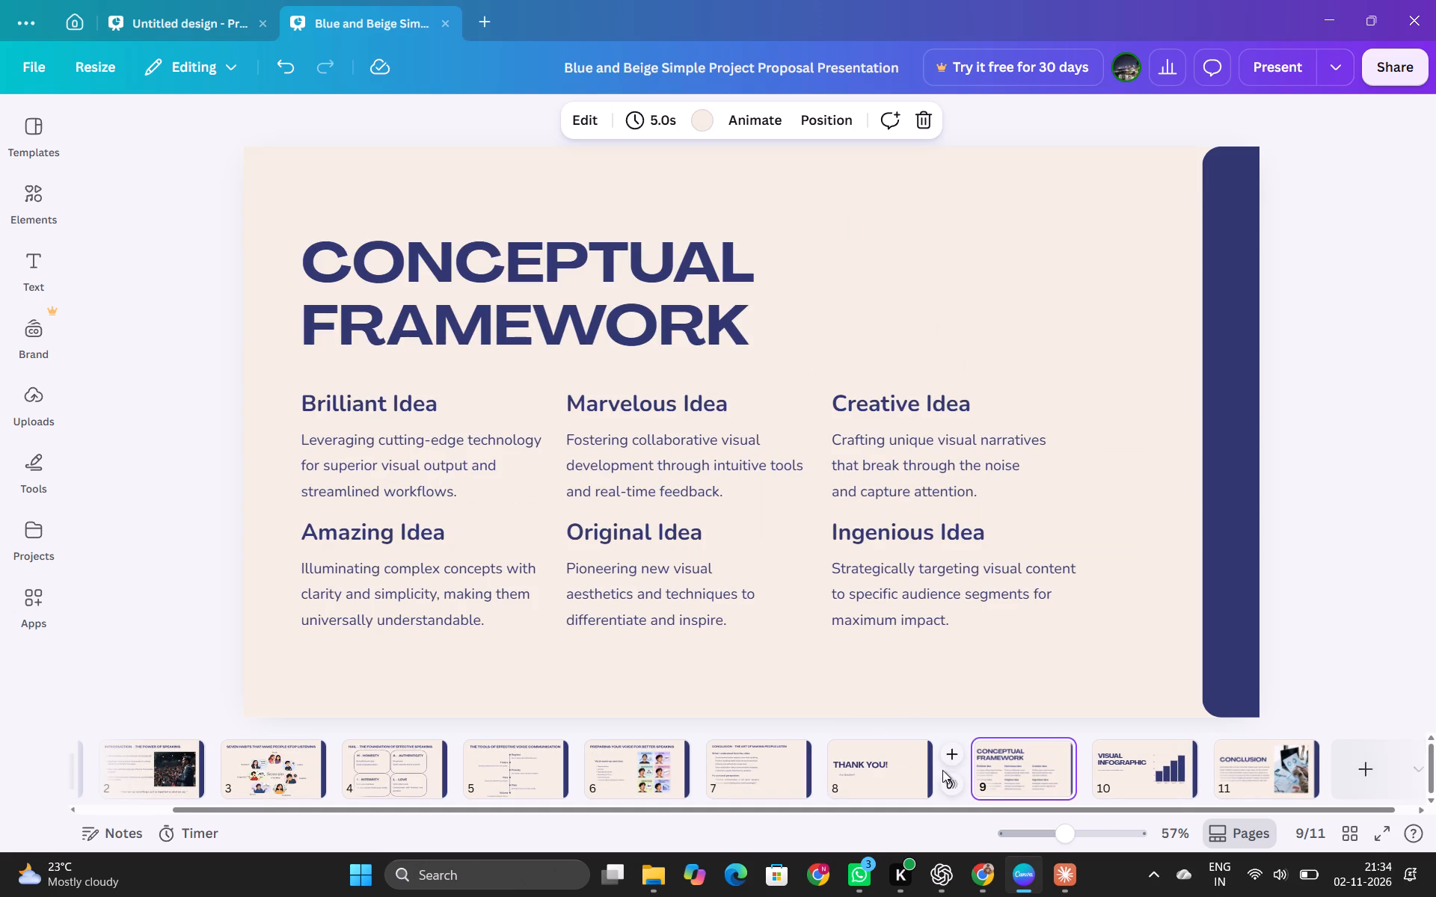
pyautogui.press('Delete')
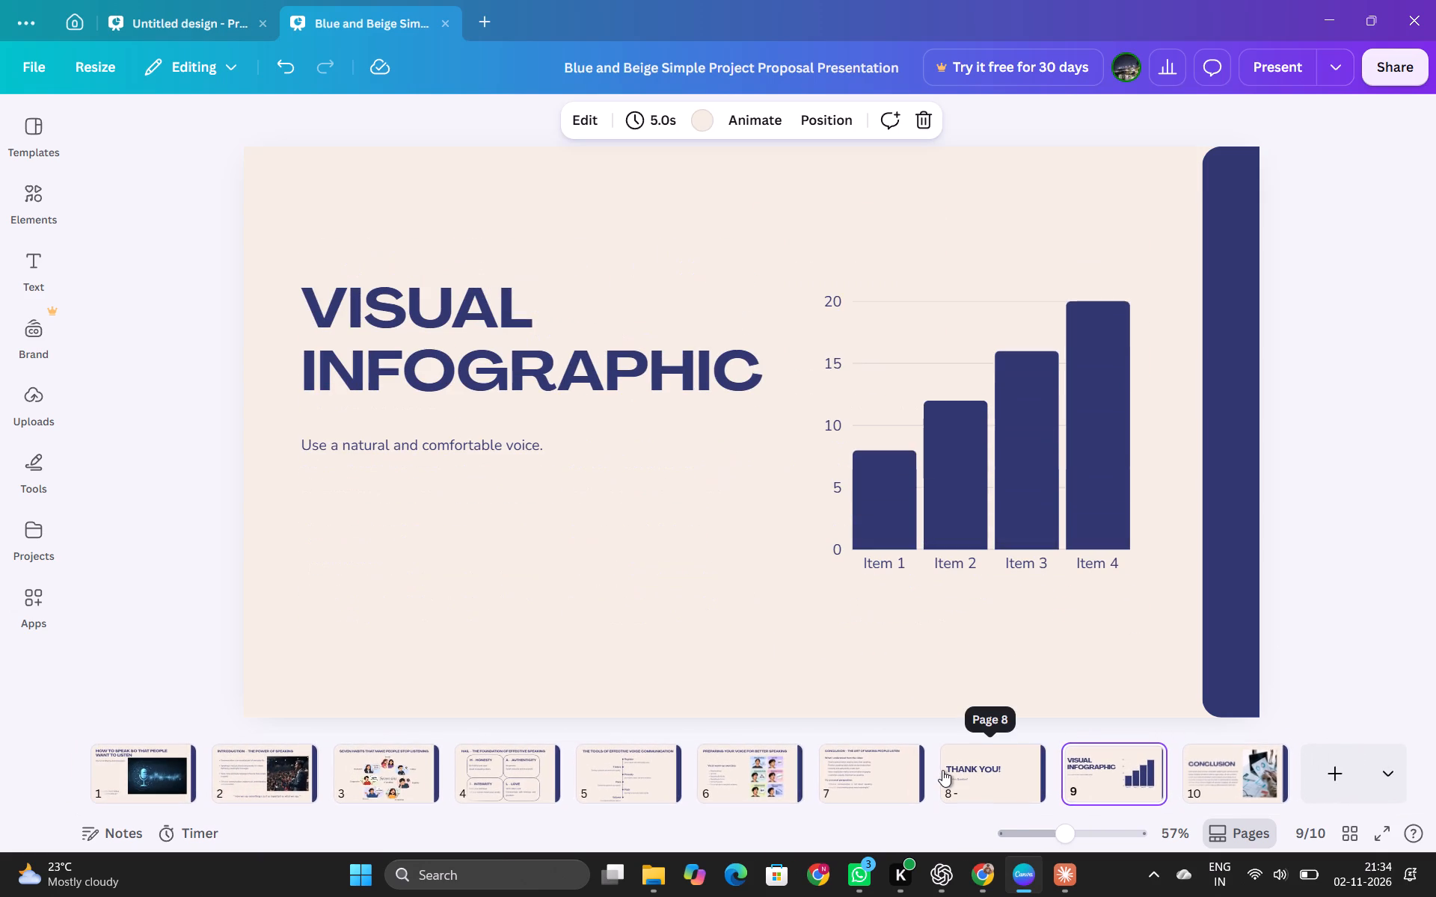
pyautogui.press('Delete')
pyautogui.press('Delete')
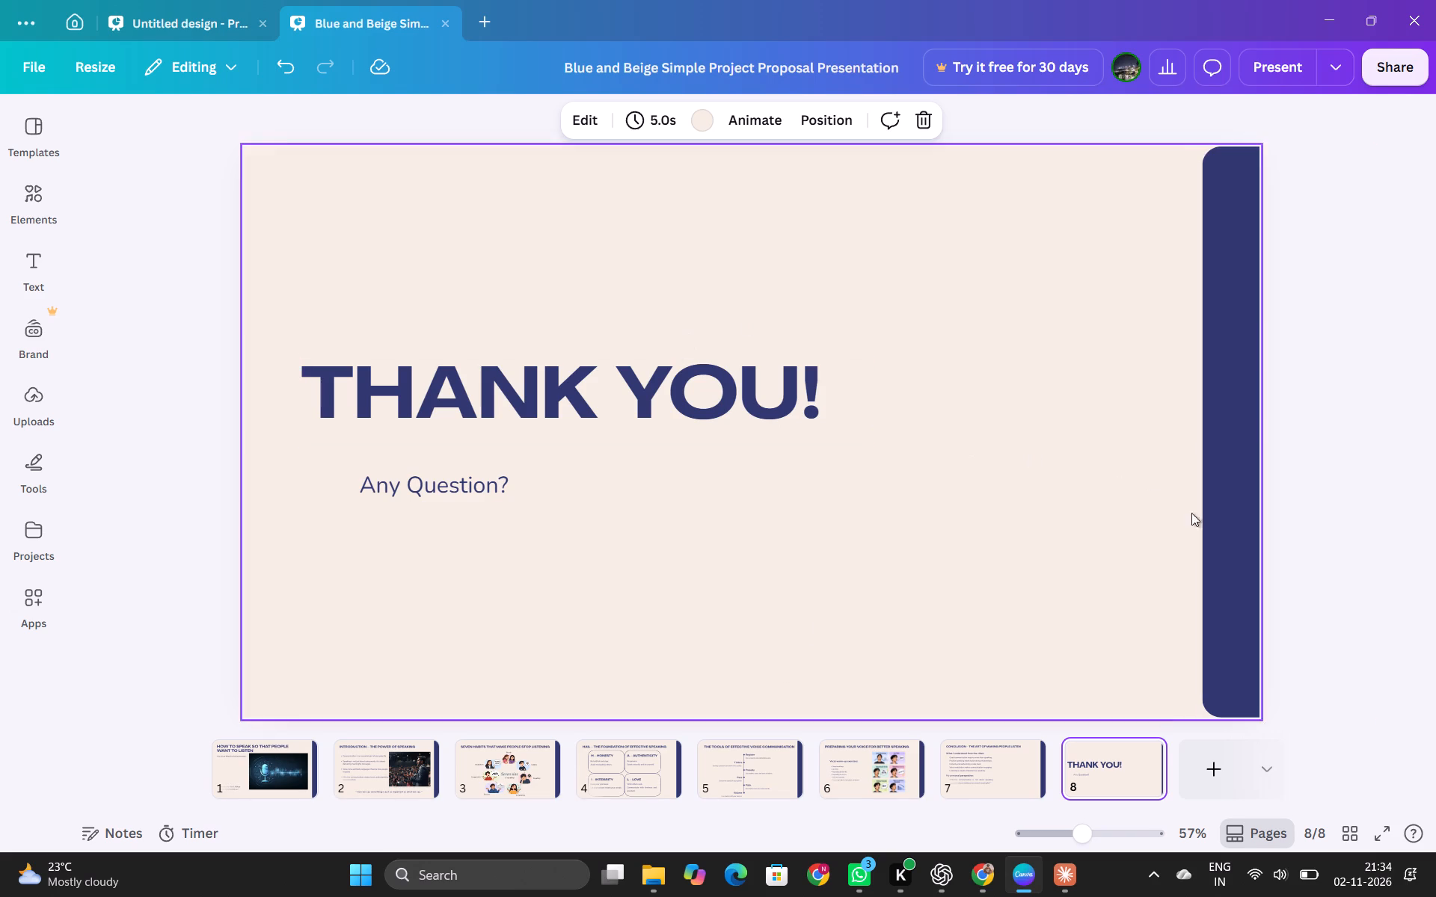
# Preview the whole presentation full screen from slide 1 to the closing slide, and return to the editor.
pyautogui.click(304, 765)
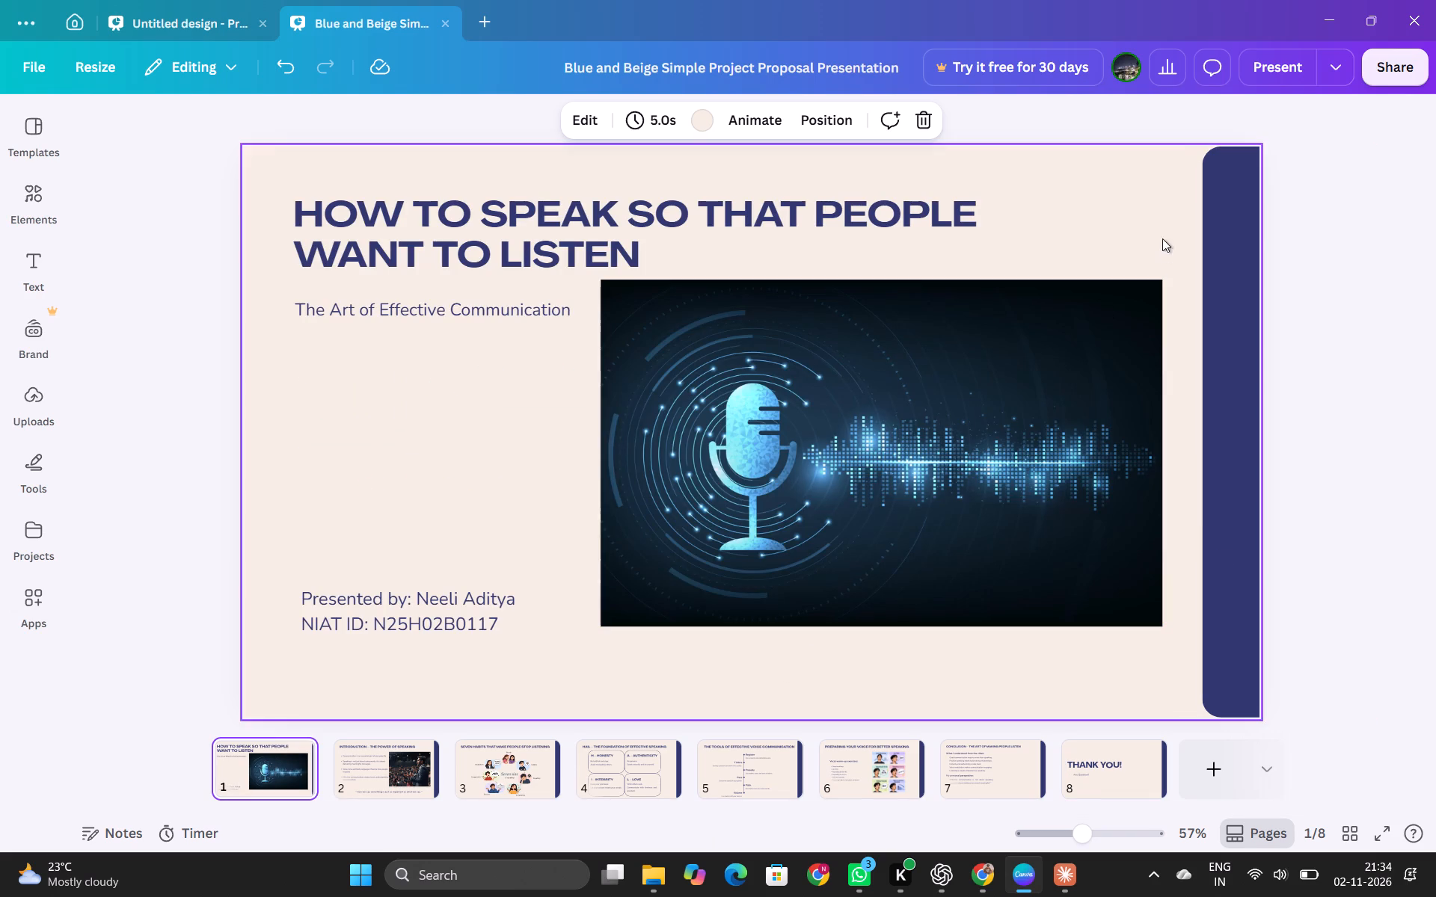
pyautogui.click(1305, 67)
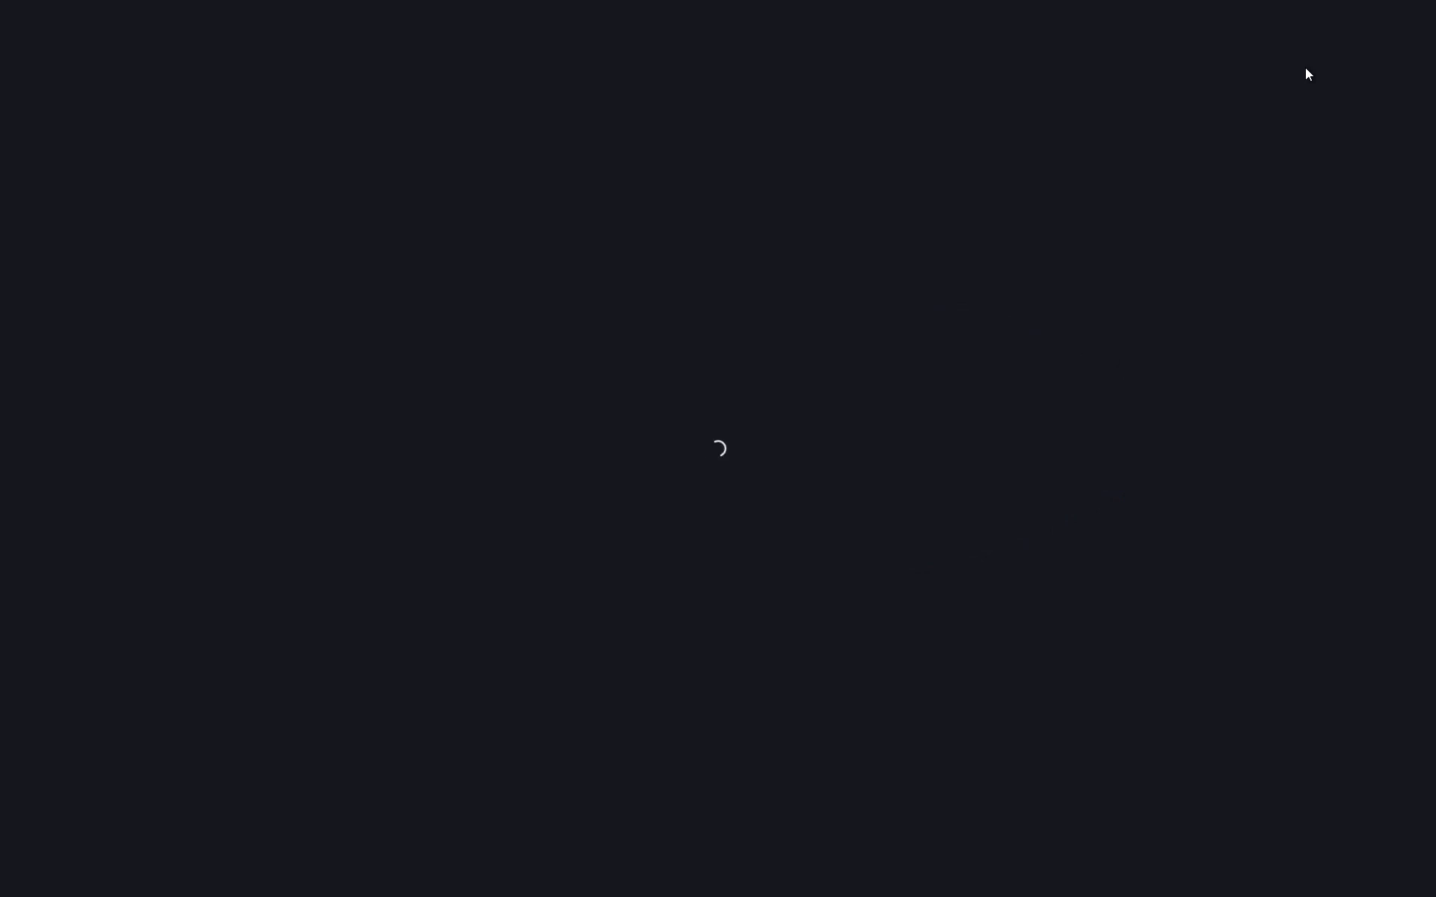
pyautogui.click(1309, 426)
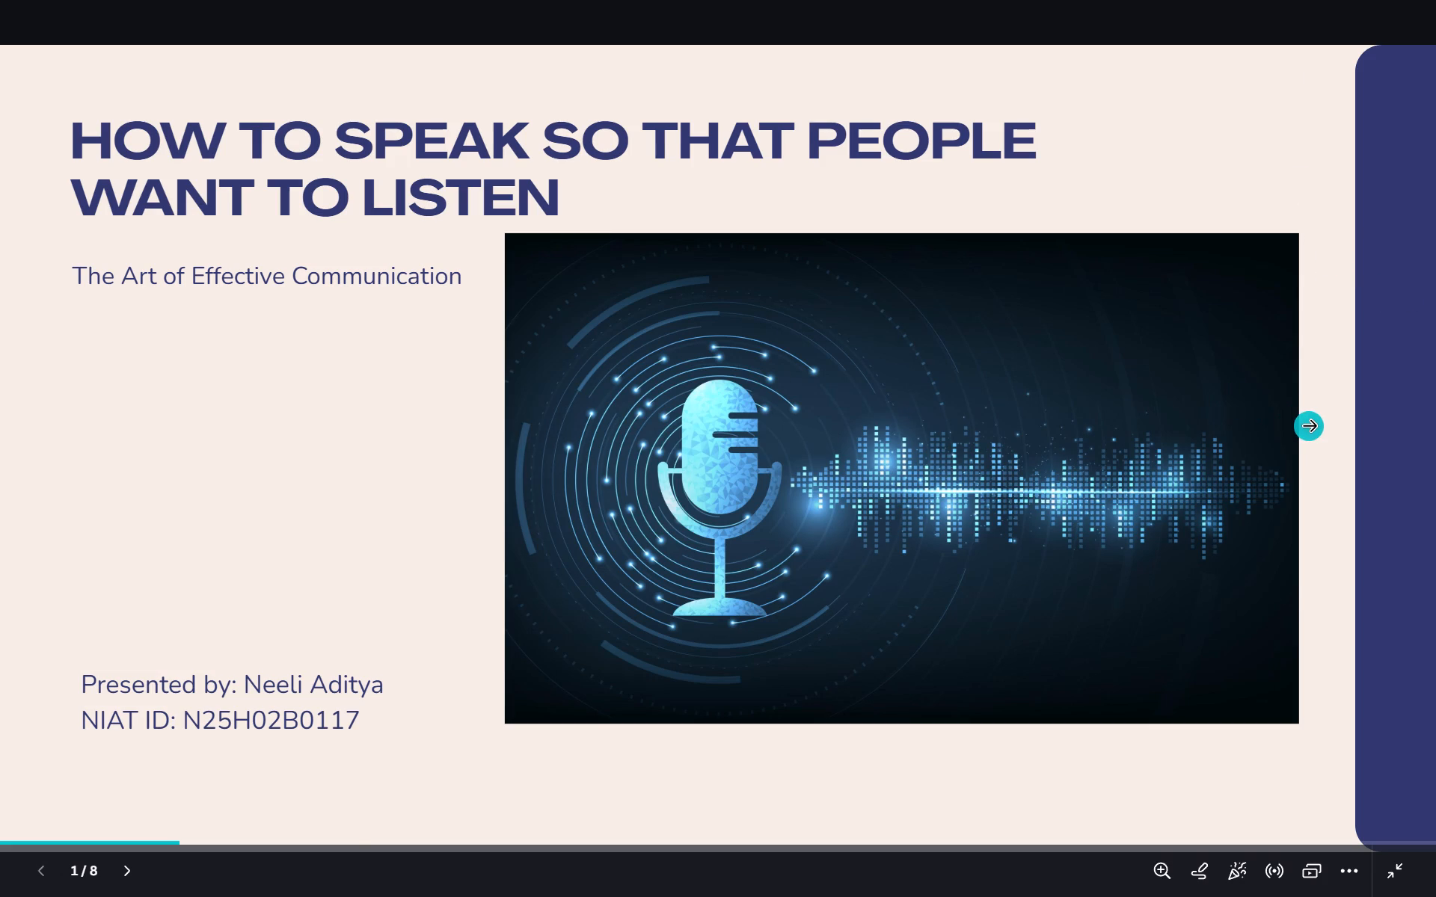
pyautogui.click(1309, 426)
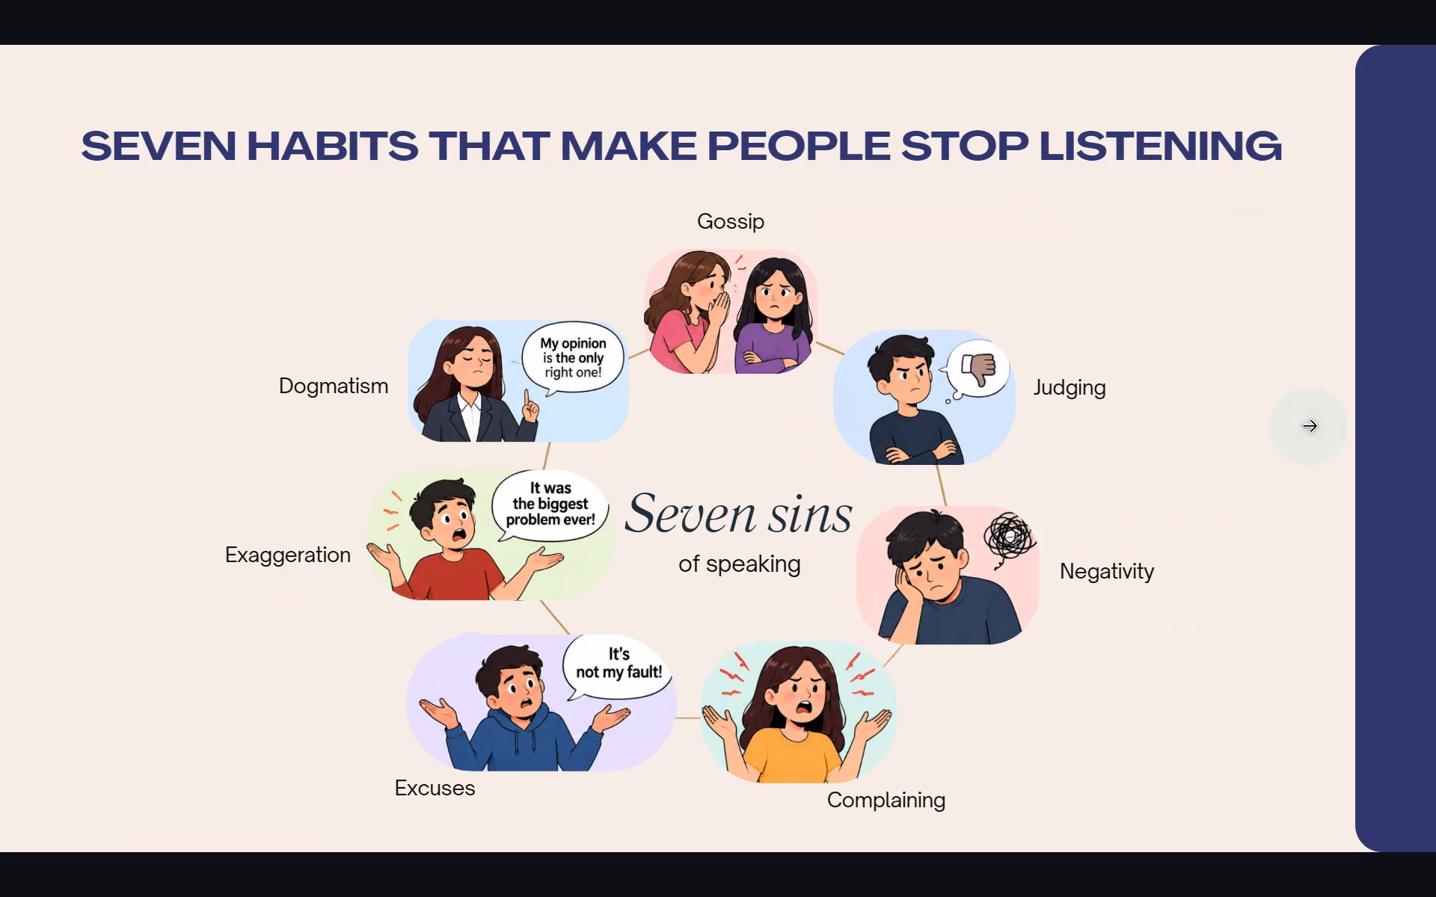
pyautogui.click(1309, 426)
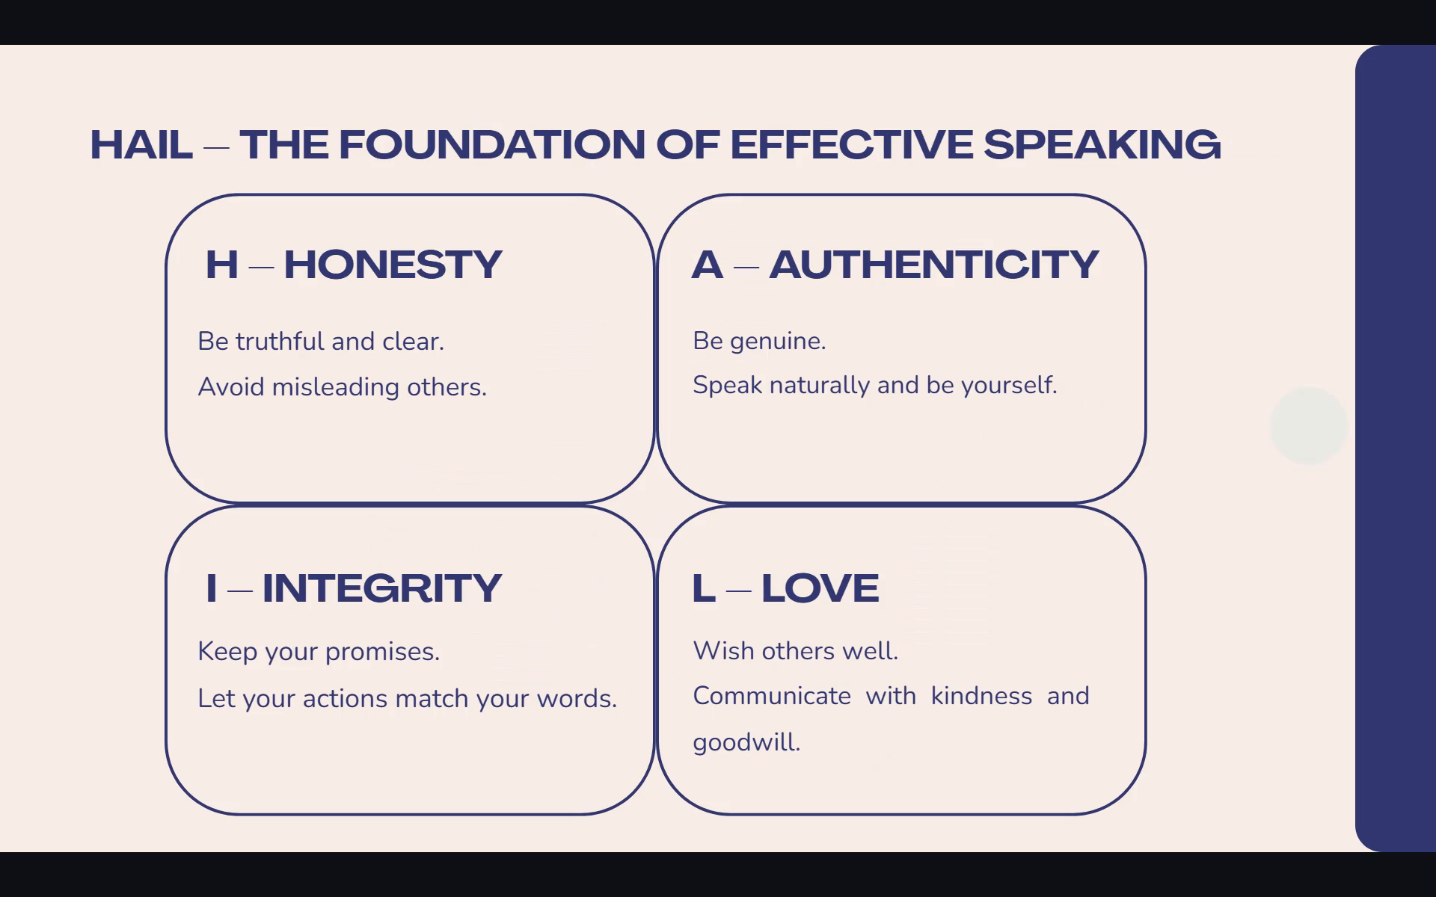
pyautogui.click(1309, 426)
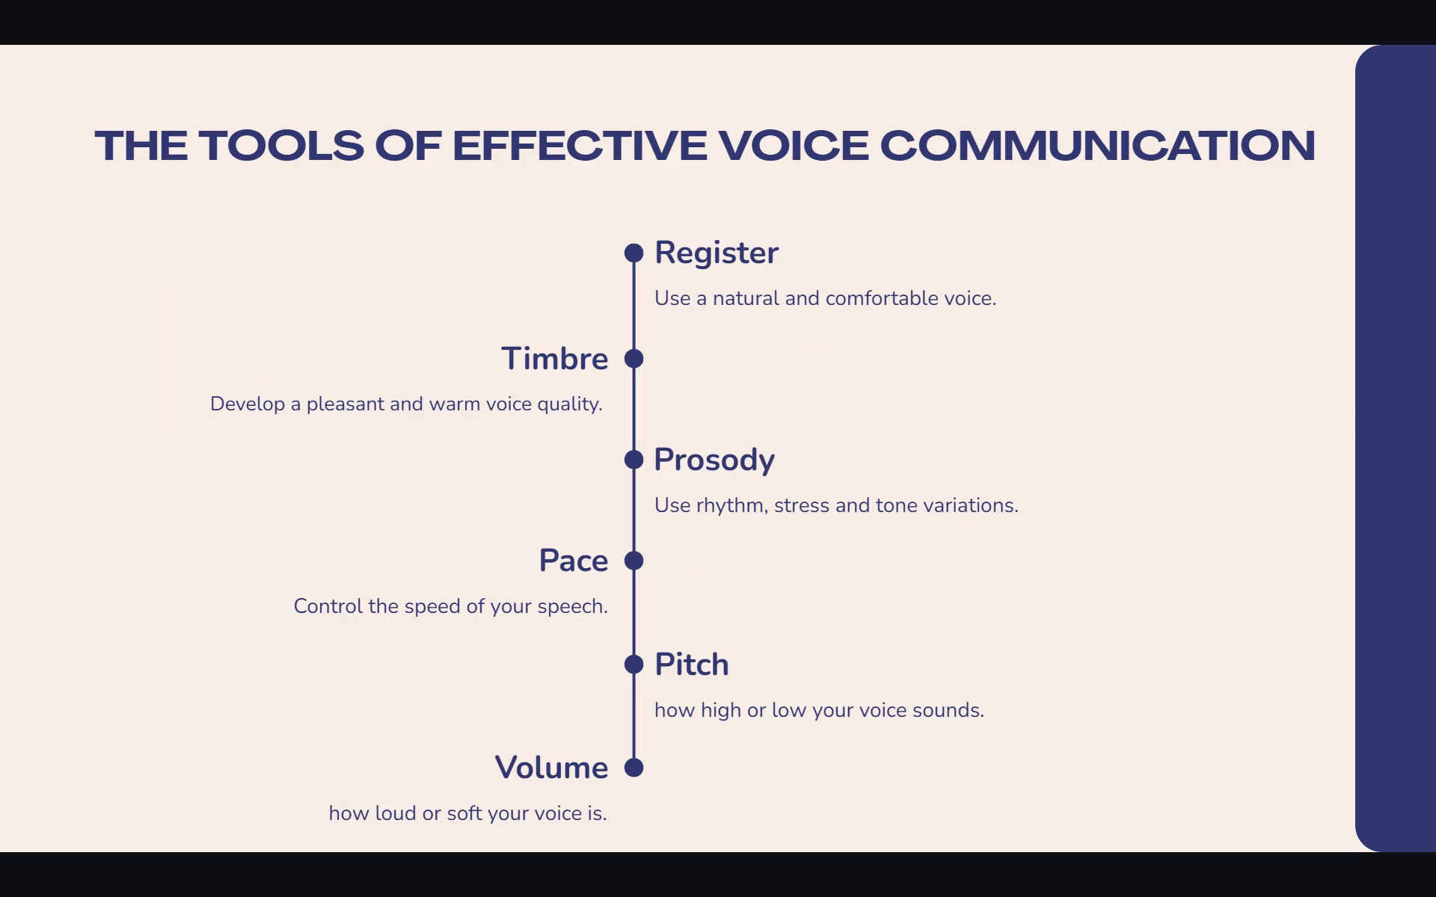
pyautogui.click(1309, 426)
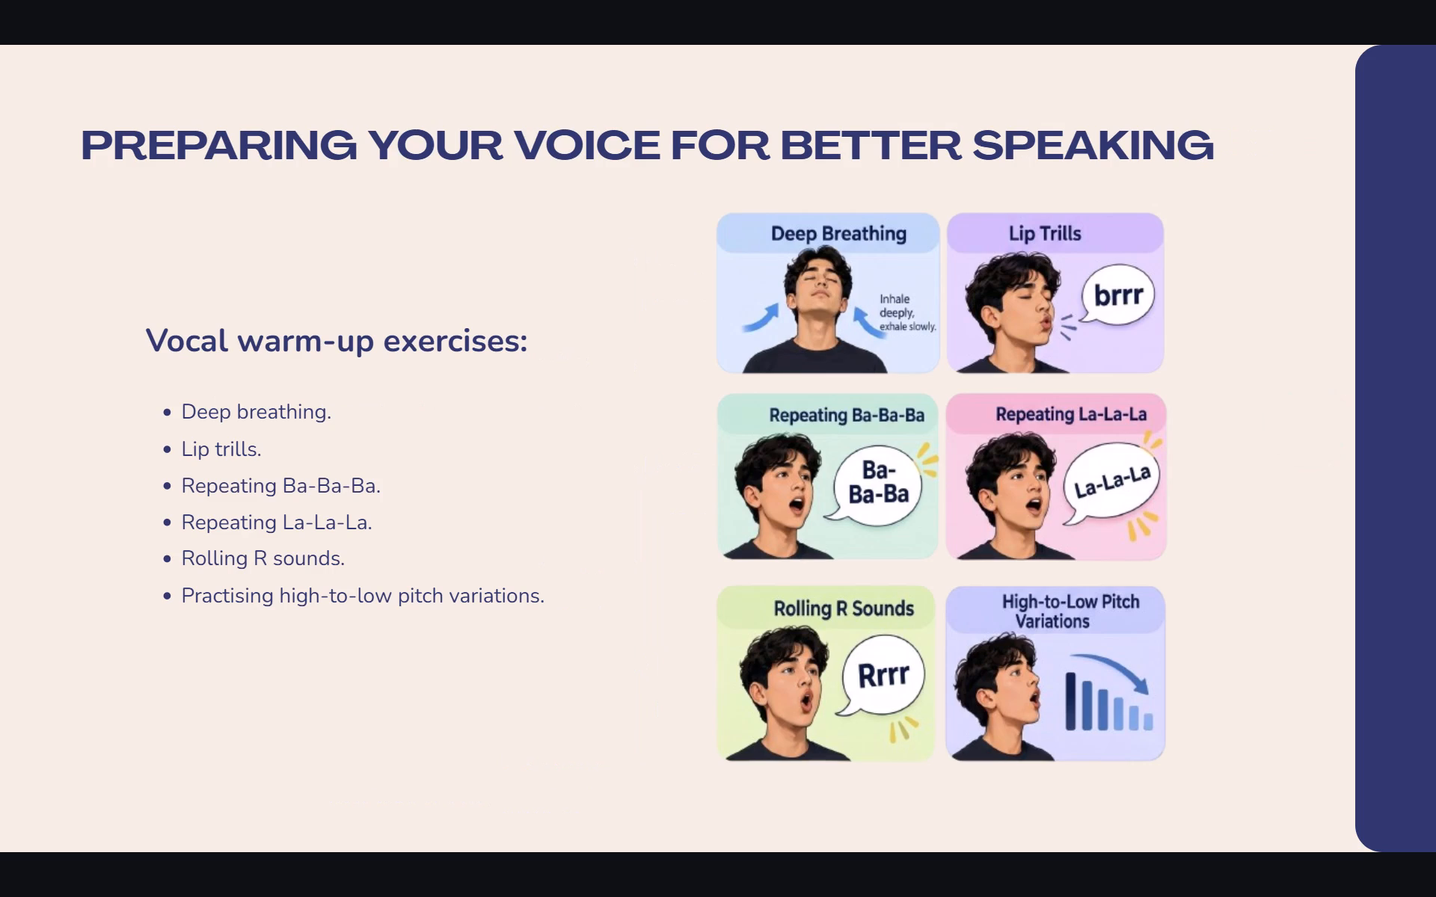
pyautogui.click(1309, 426)
pyautogui.click(1309, 426)
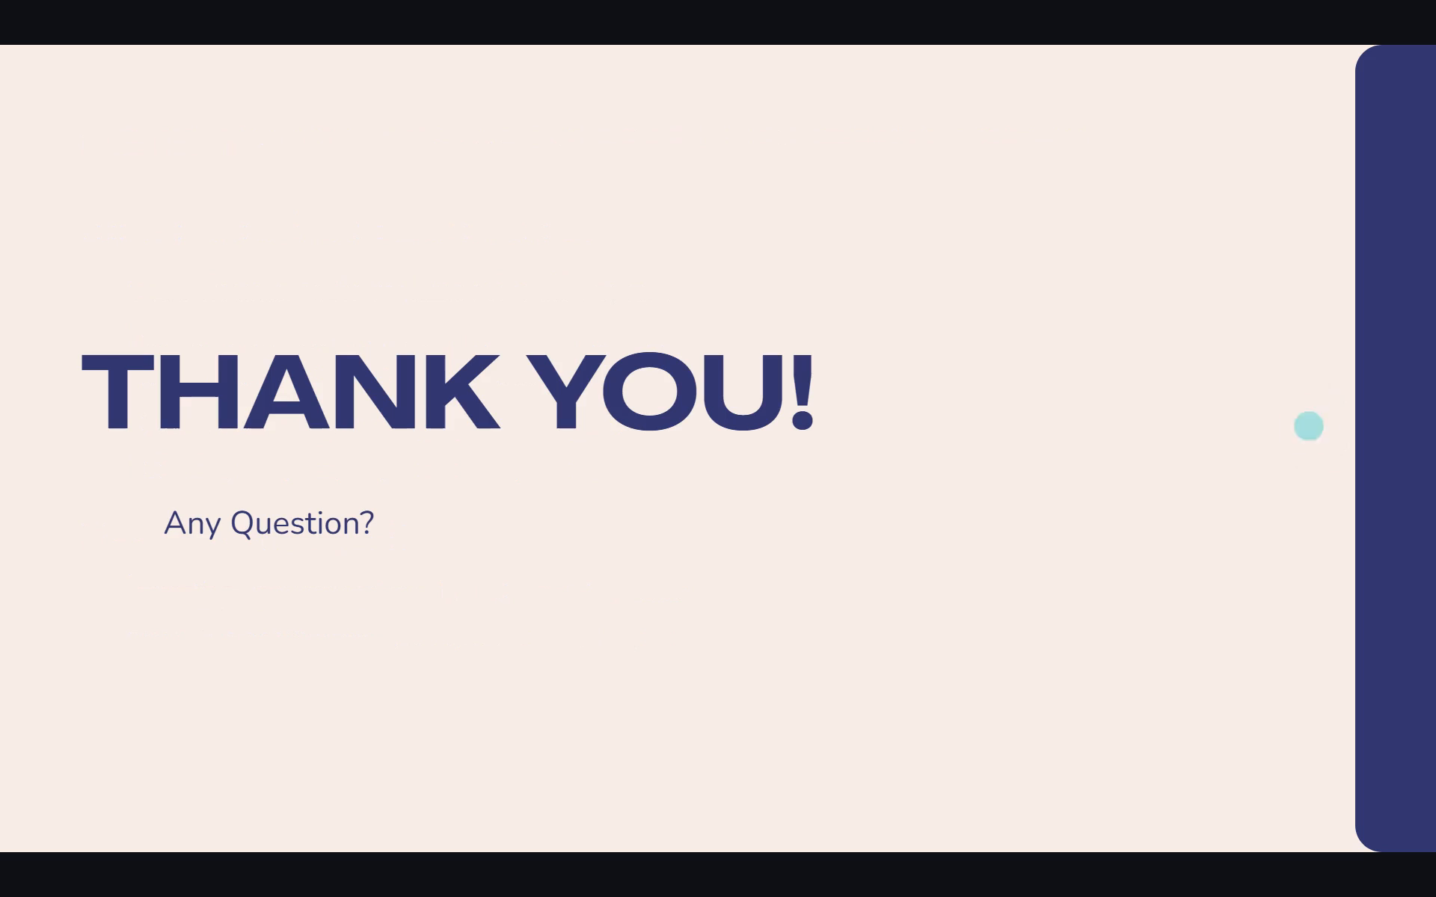
pyautogui.click(1309, 426)
pyautogui.press('Escape')
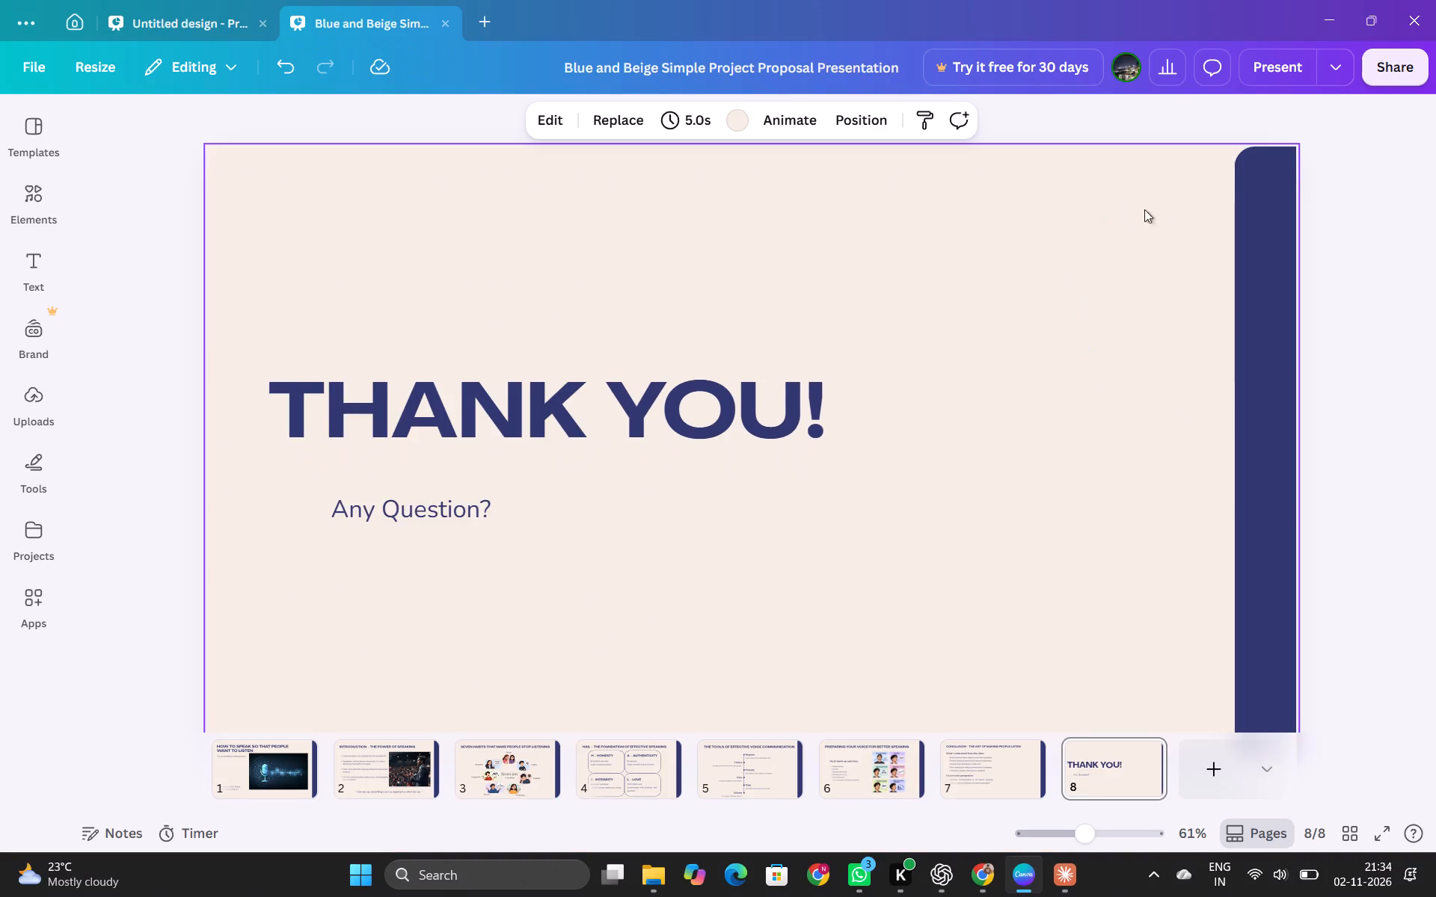
# Download all slides as a PDF named "presentation" in the Downloads folder, declining the app rating request.
pyautogui.click(1394, 70)
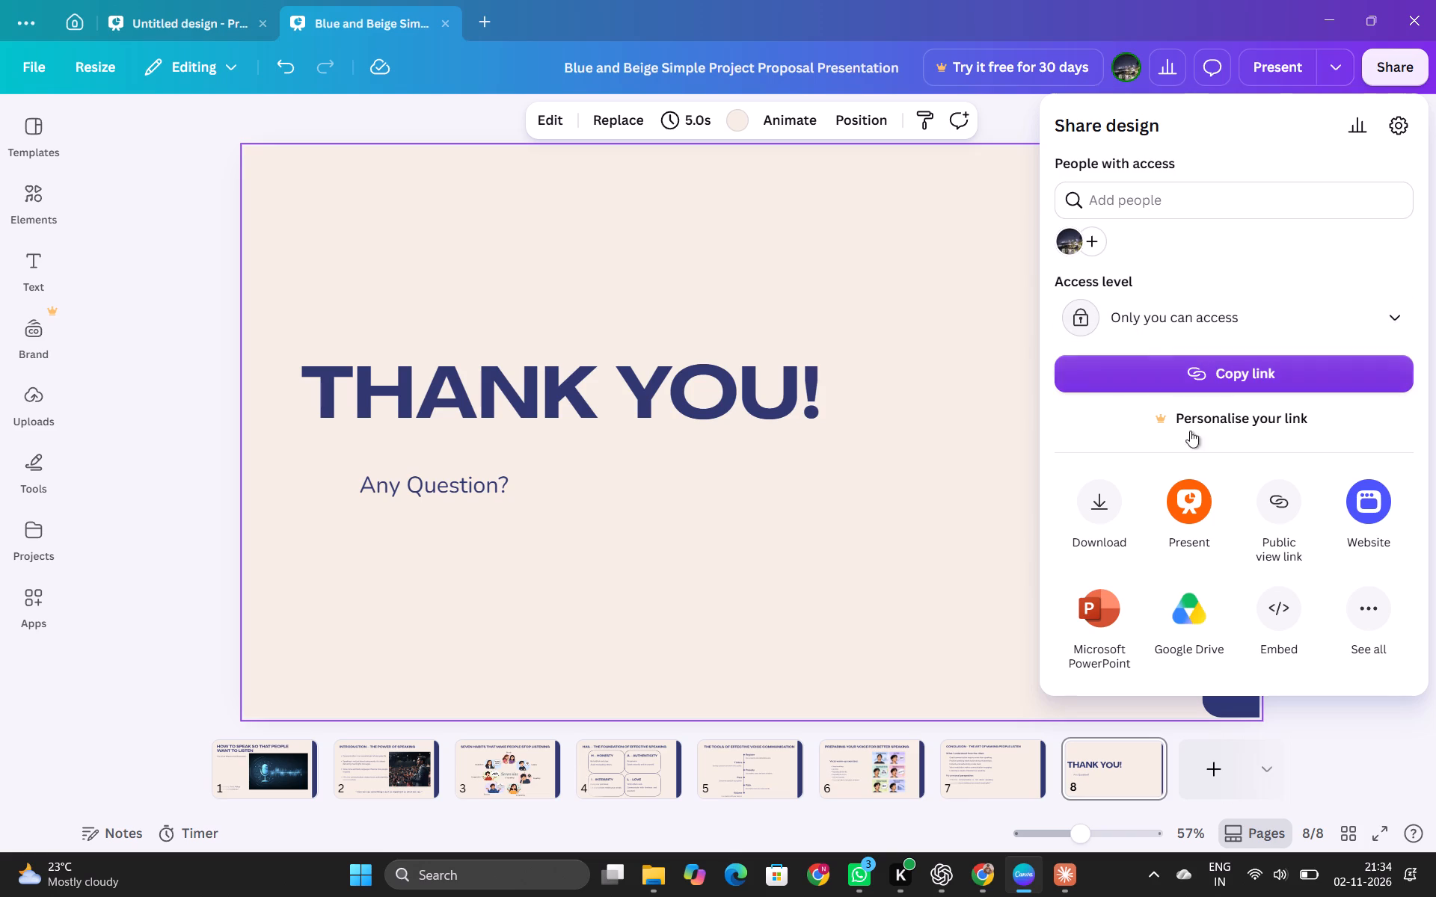
pyautogui.click(1100, 505)
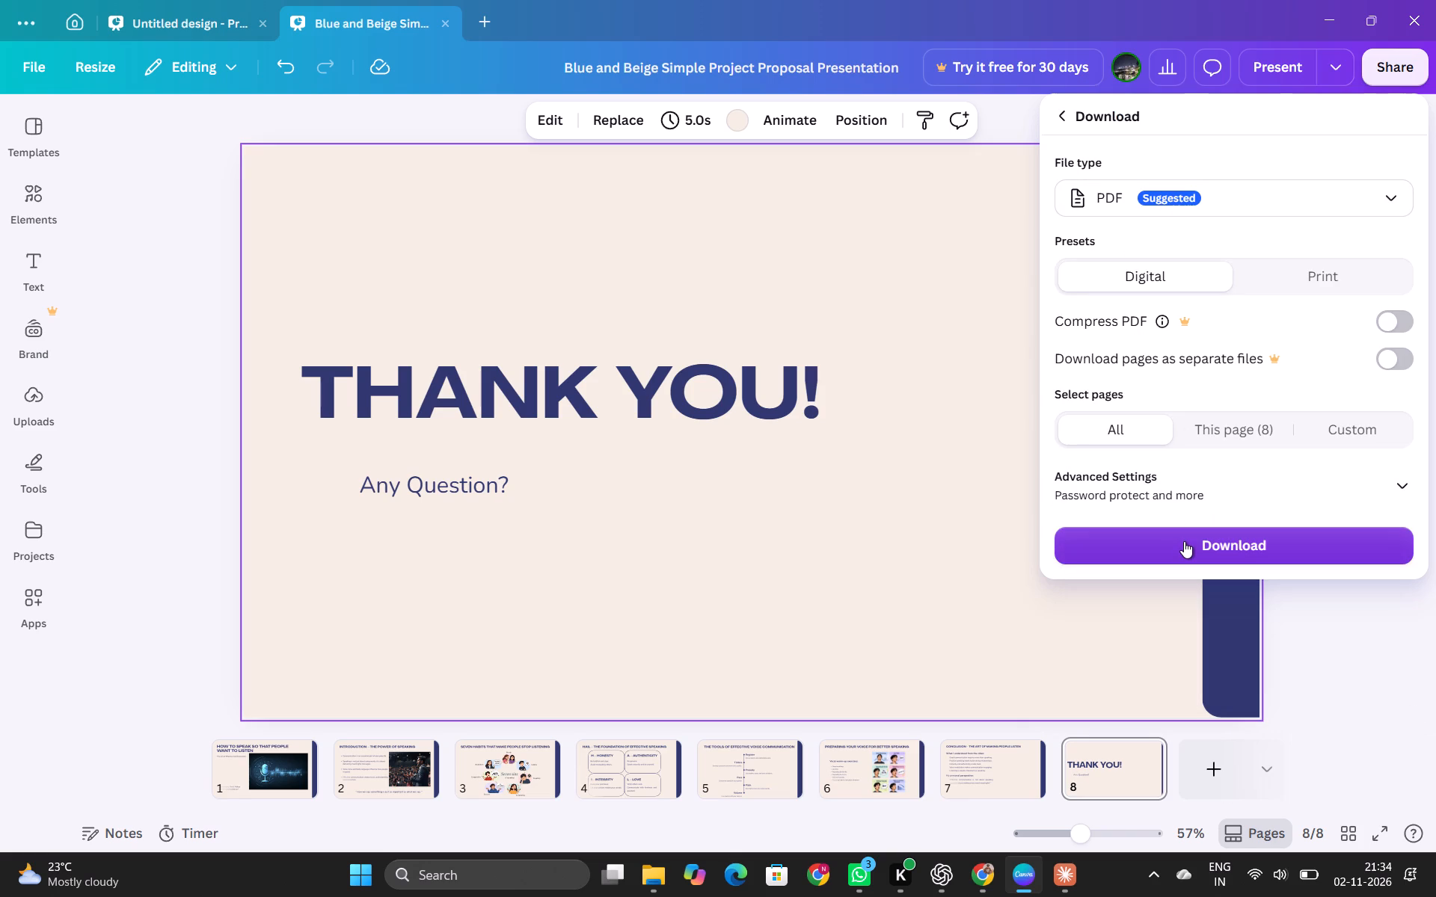
pyautogui.click(1184, 541)
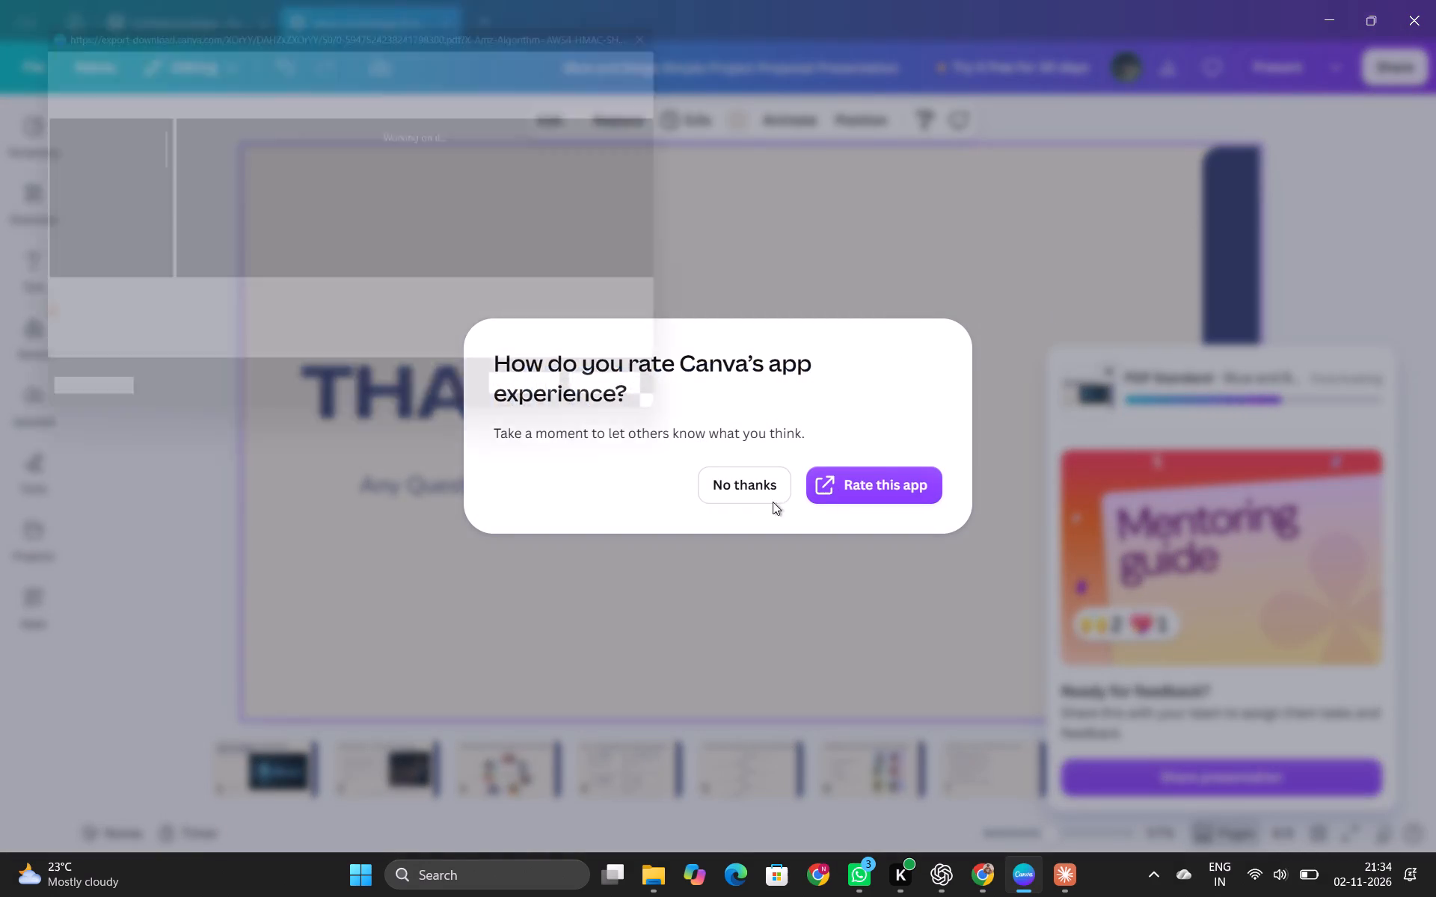
pyautogui.click(763, 488)
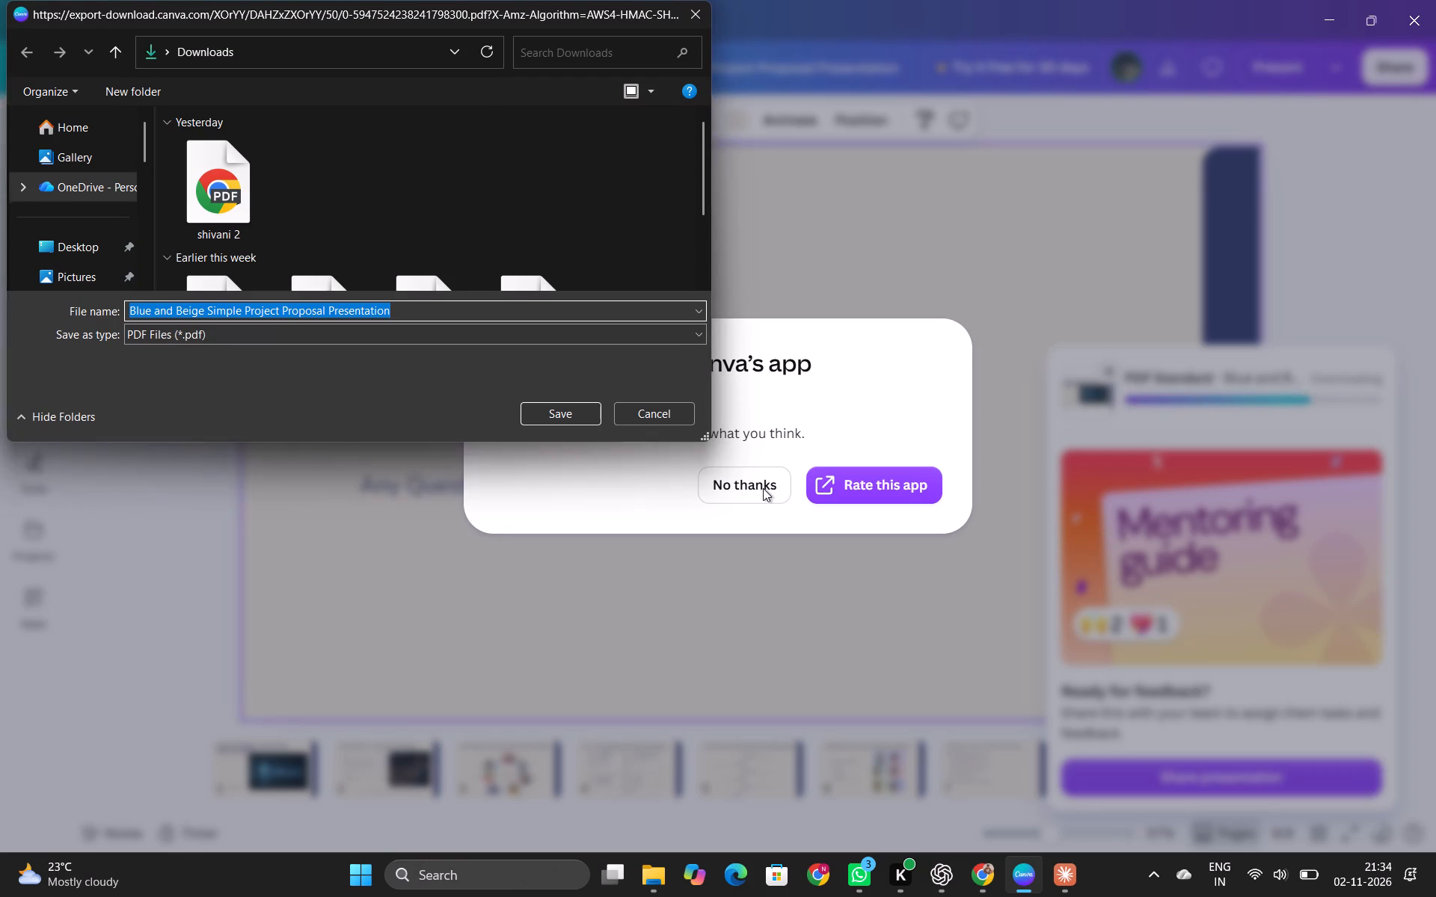
pyautogui.press('BackSpace')
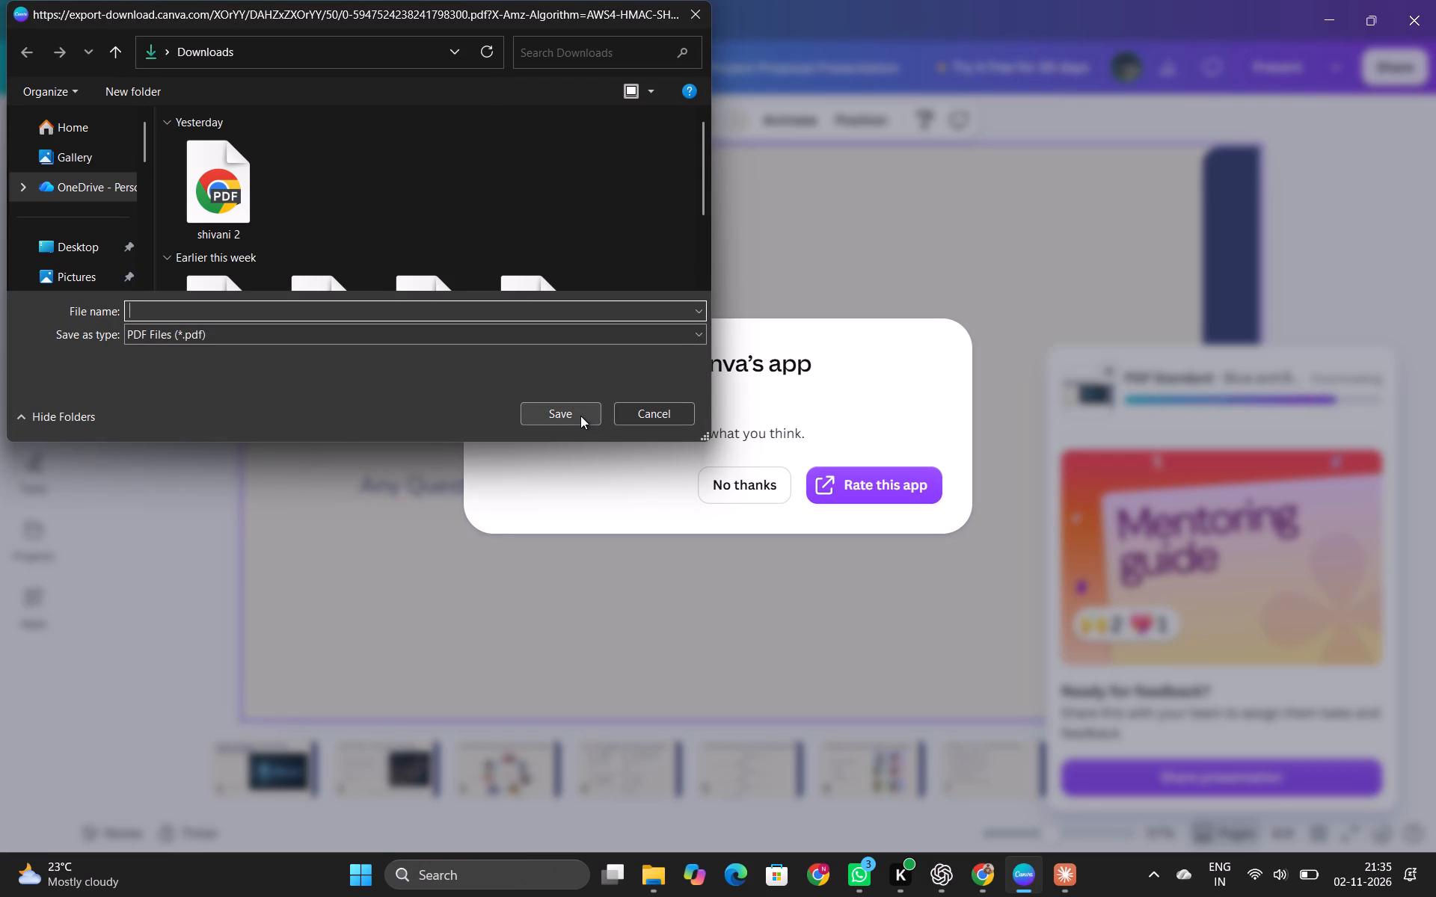
pyautogui.write('prese')
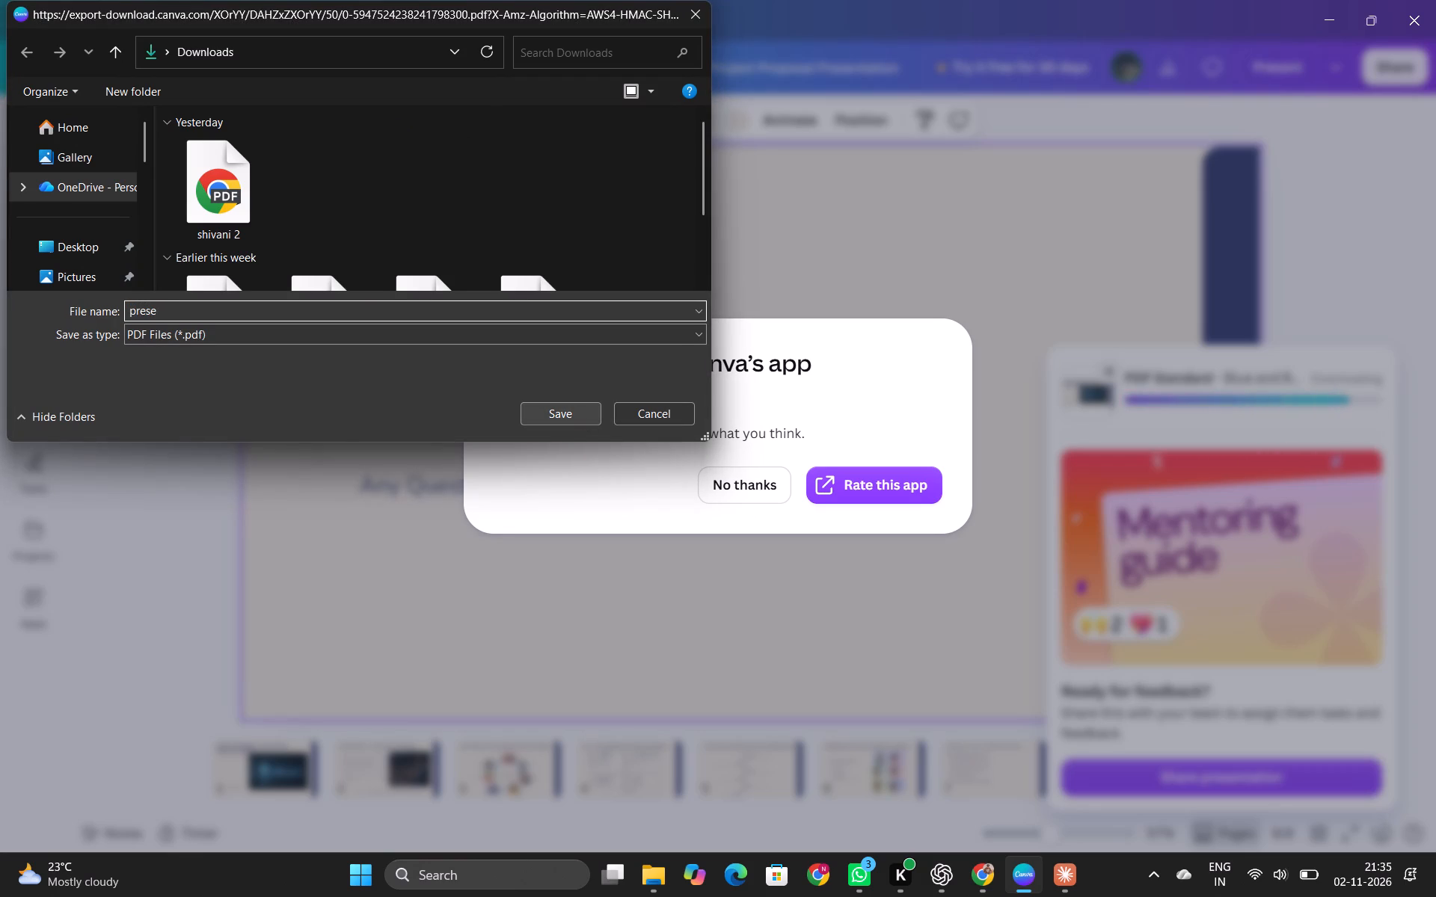
pyautogui.write('ntatin')
pyautogui.press('BackSpace')
pyautogui.write('on')
pyautogui.press('Return')
pyautogui.click(705, 470)
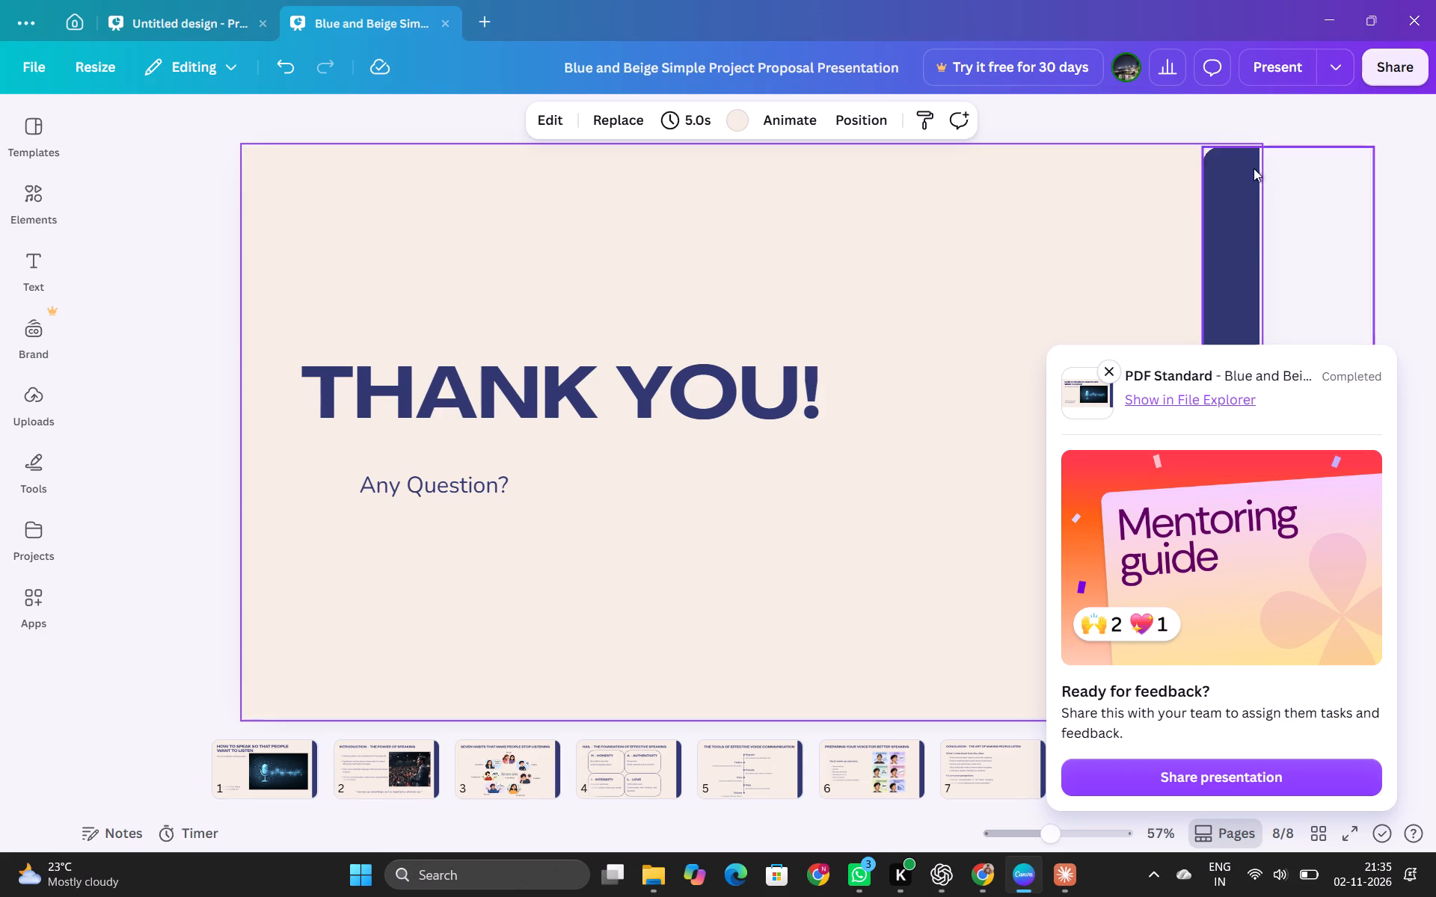
# Open the design's sharing options and look at the access level choices.
pyautogui.click(1396, 58)
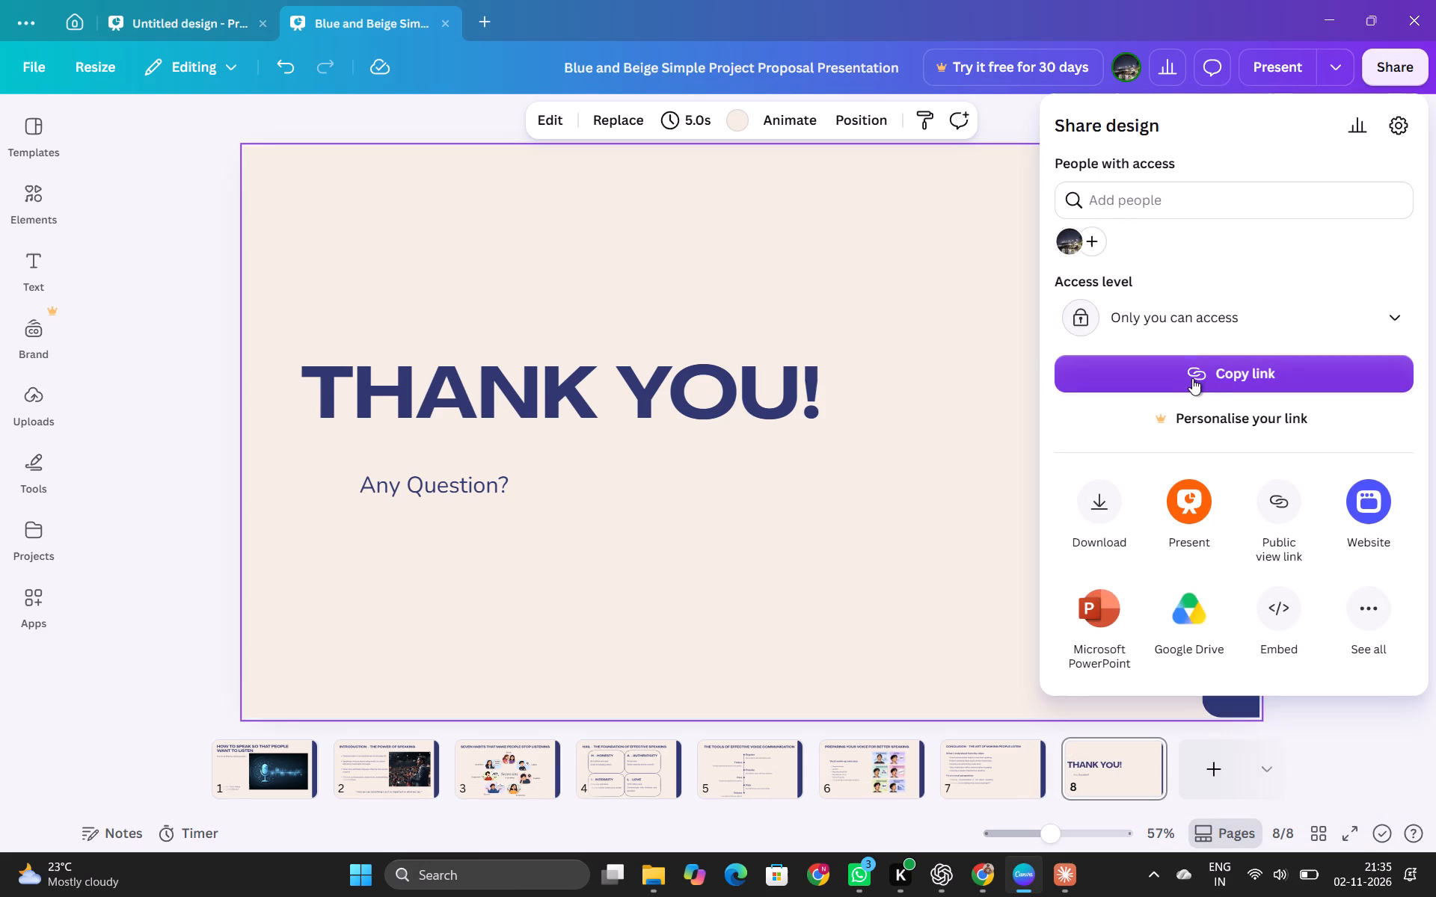
pyautogui.click(1204, 317)
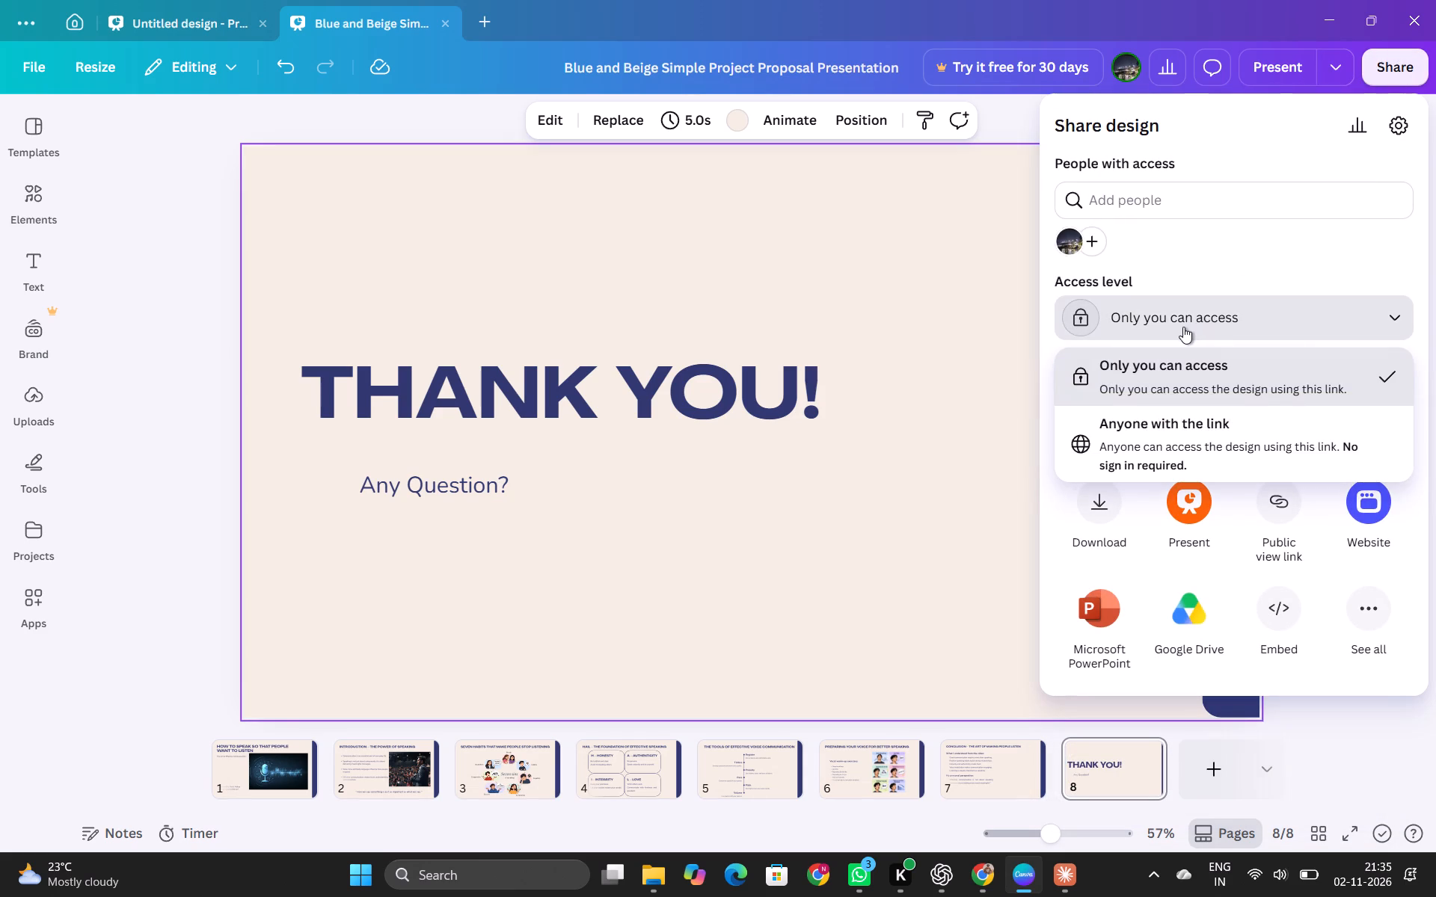
pyautogui.click(1183, 327)
pyautogui.click(1197, 385)
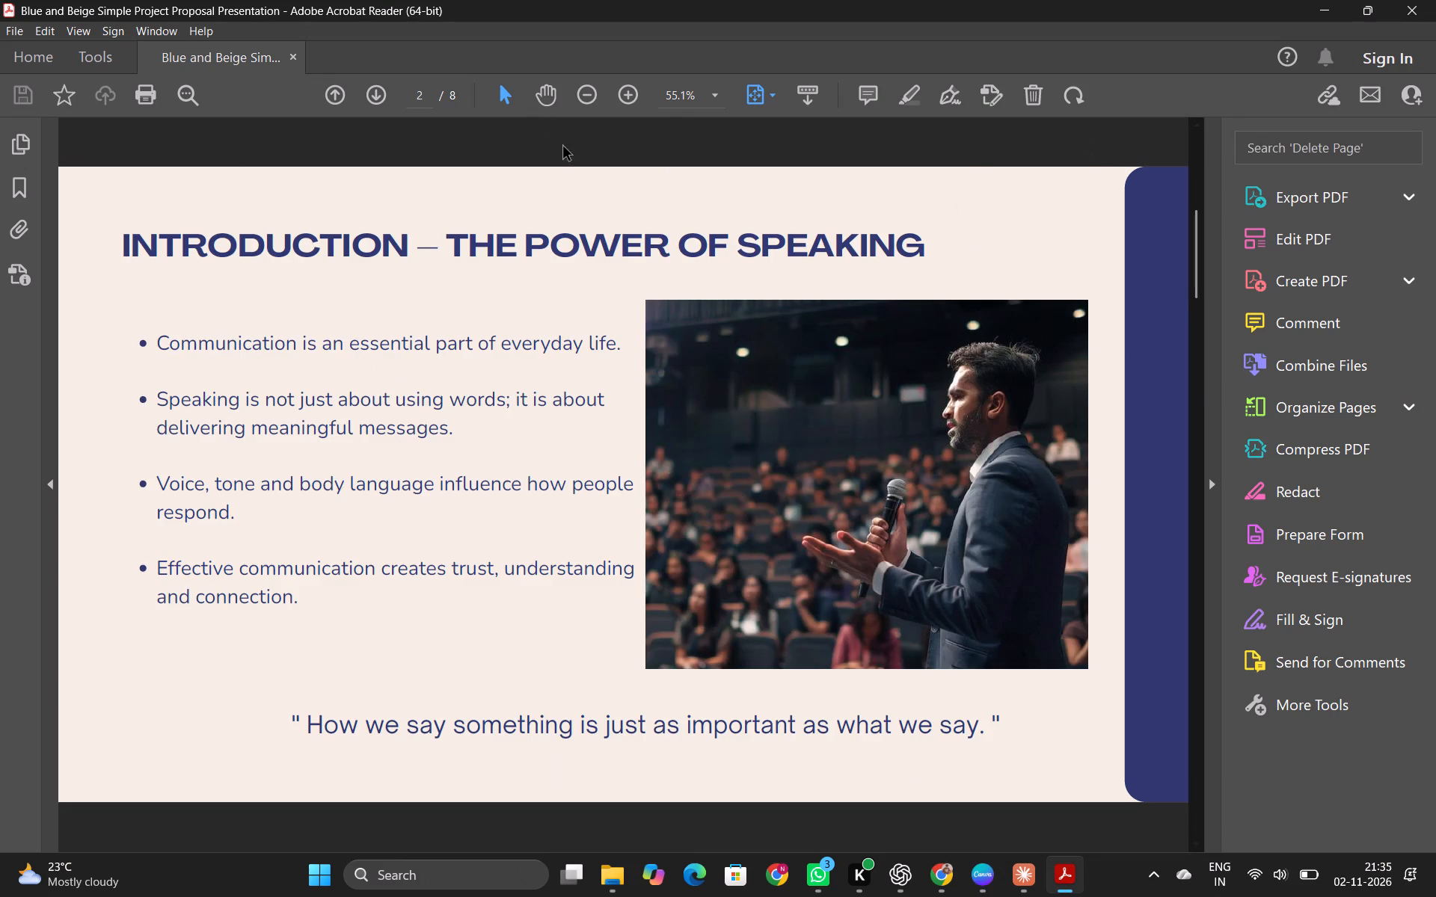
# Page through the exported PDF in Adobe Acrobat as far as the conclusion slide, and close it.
pyautogui.press('Right')
pyautogui.press('Right')
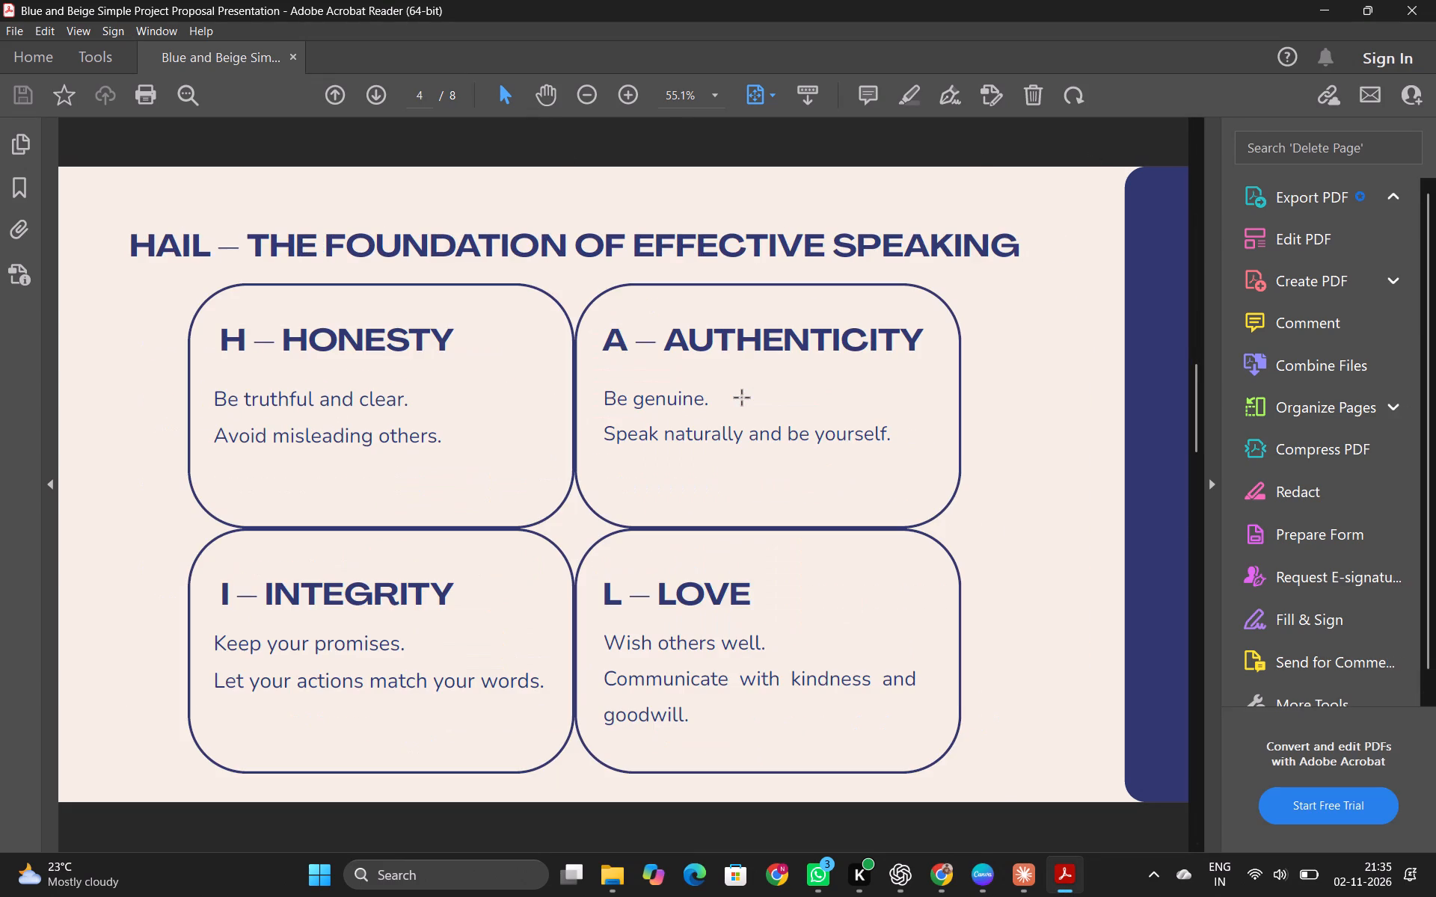
pyautogui.press('Right')
pyautogui.press('Right')
pyautogui.press('Right')
pyautogui.press('Right')
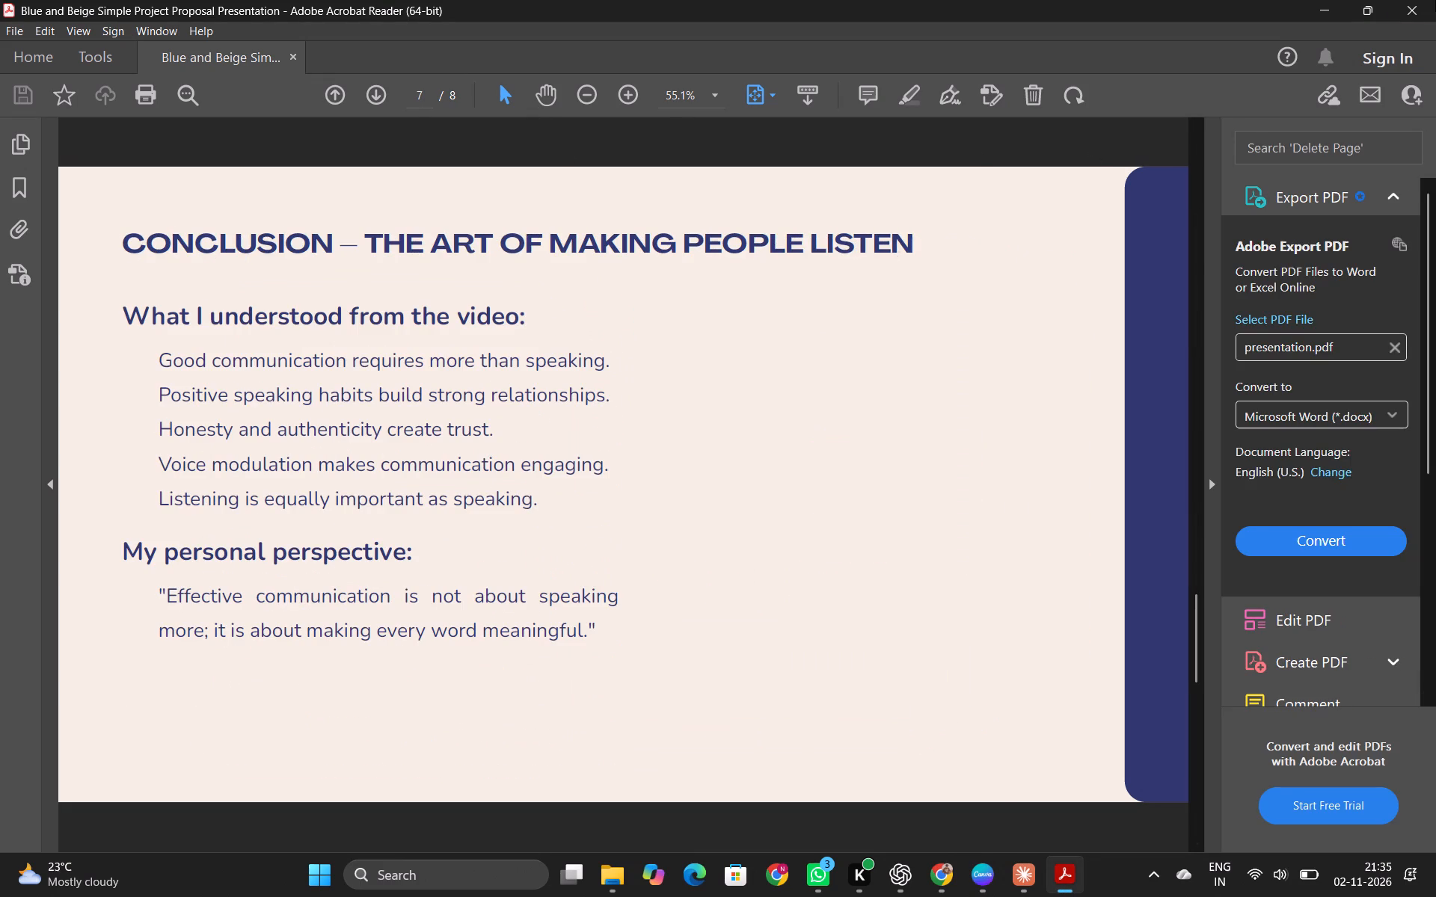
pyautogui.click(1435, 0)
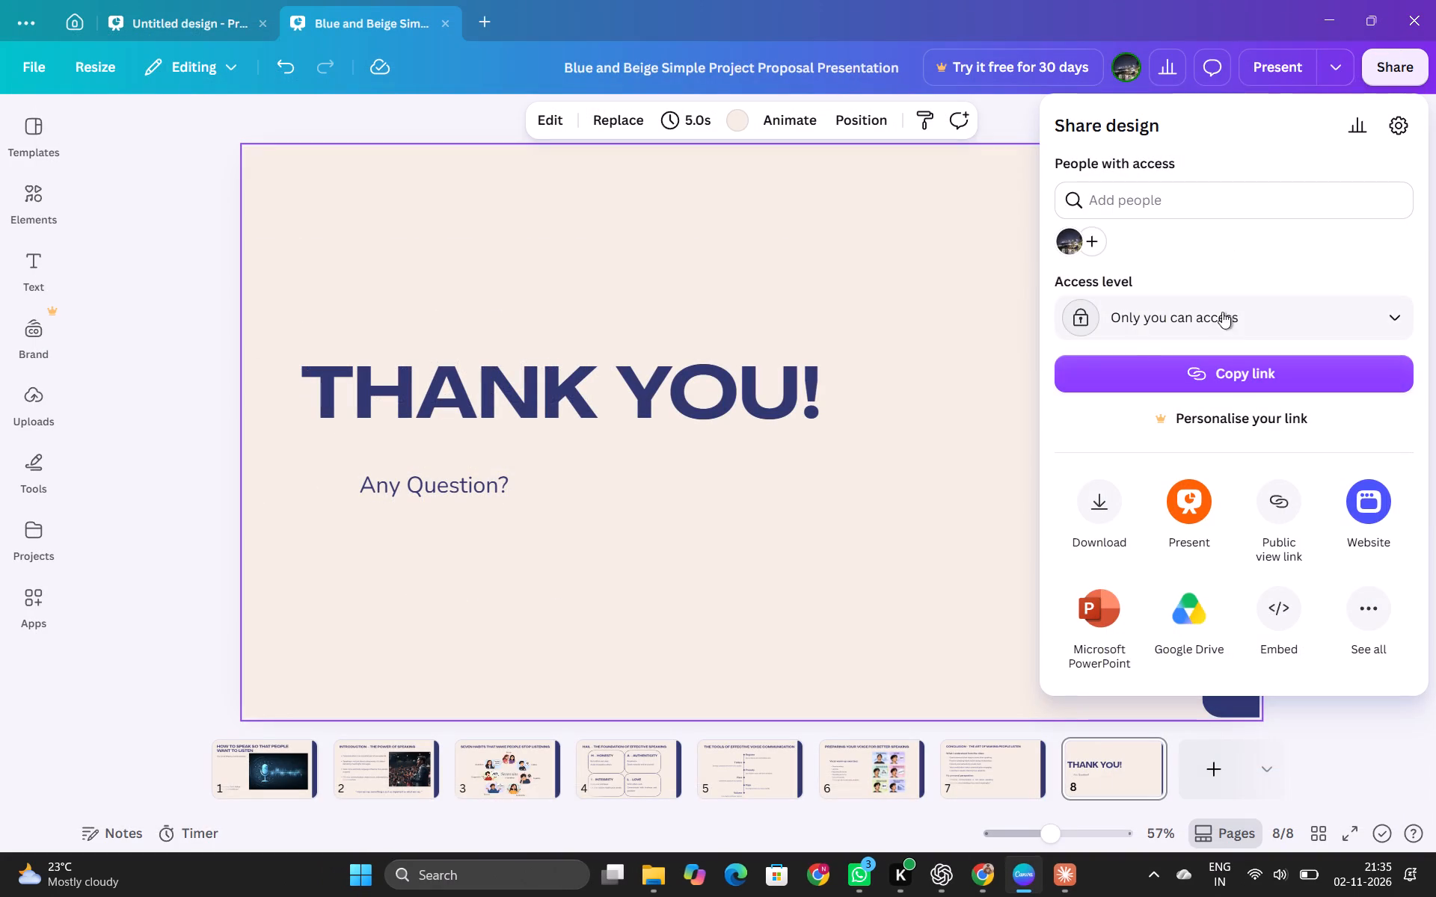
# Copy the design's share link in Canva and allow view access for anyone with the link.
pyautogui.click(1229, 377)
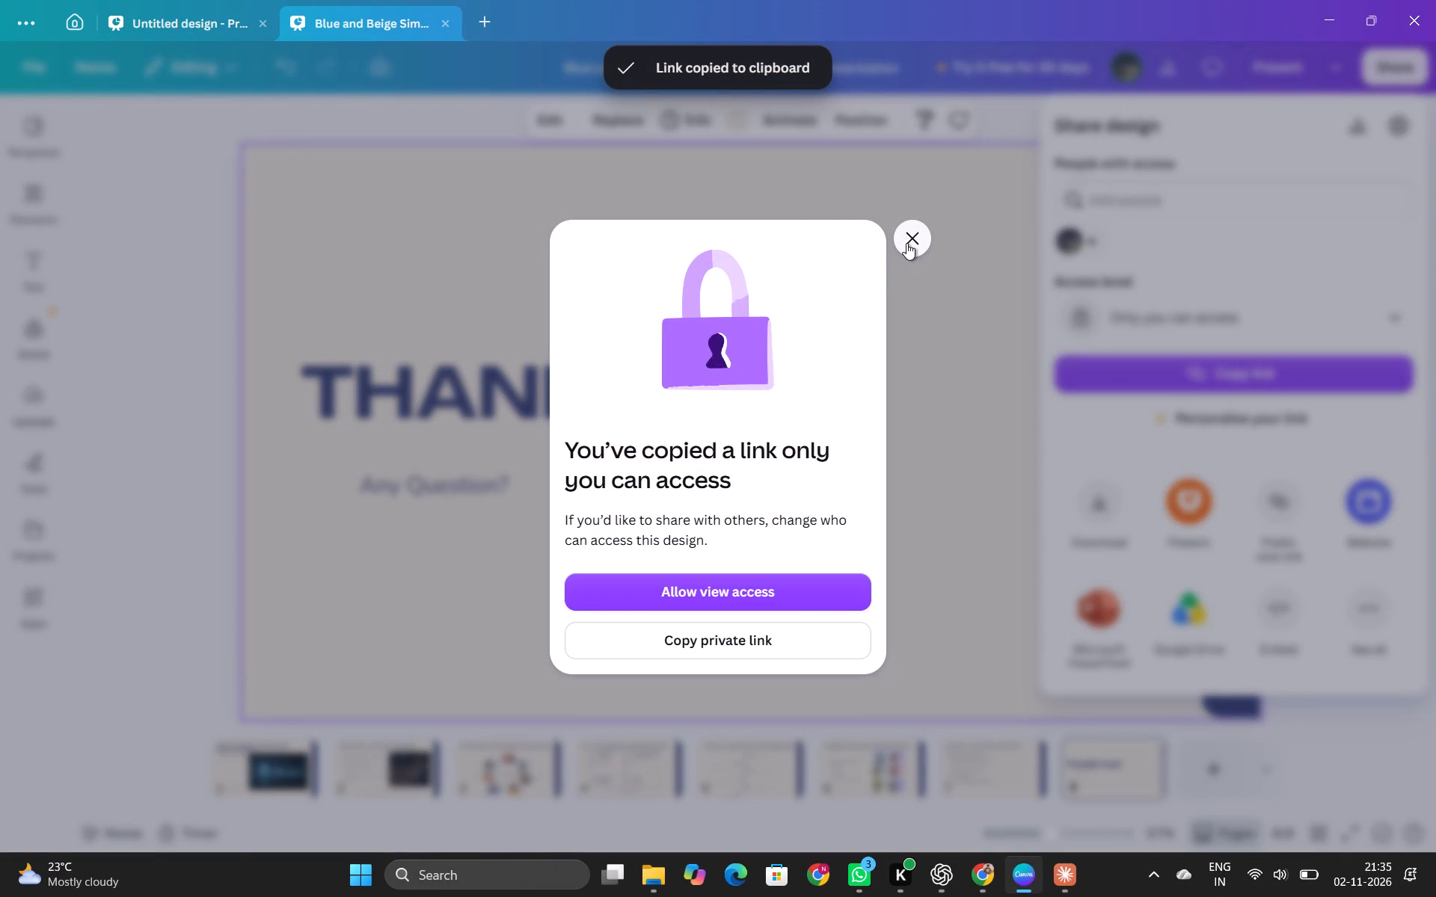
pyautogui.click(770, 597)
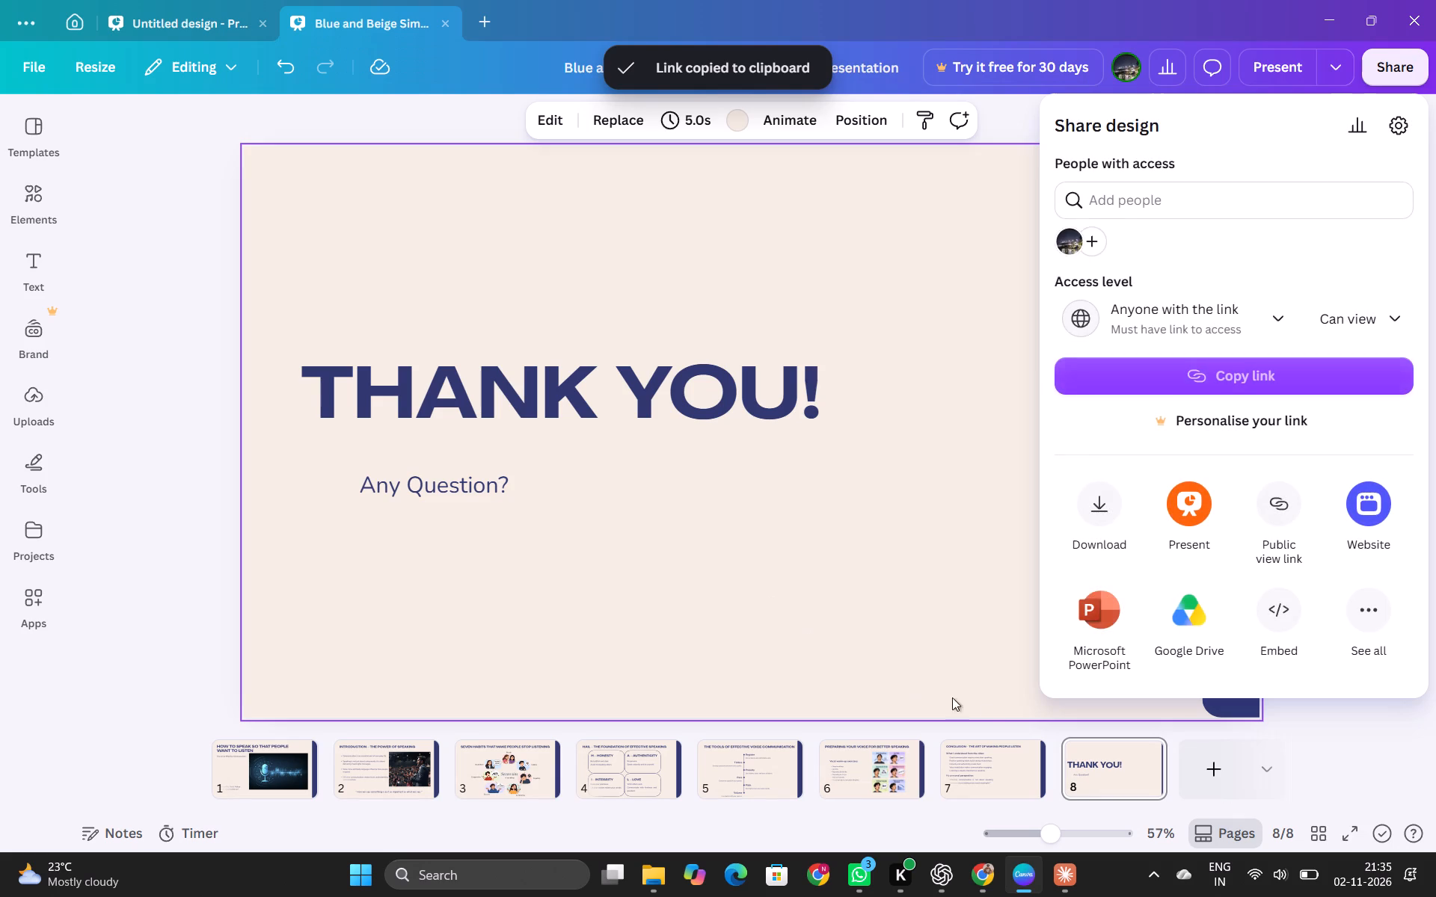
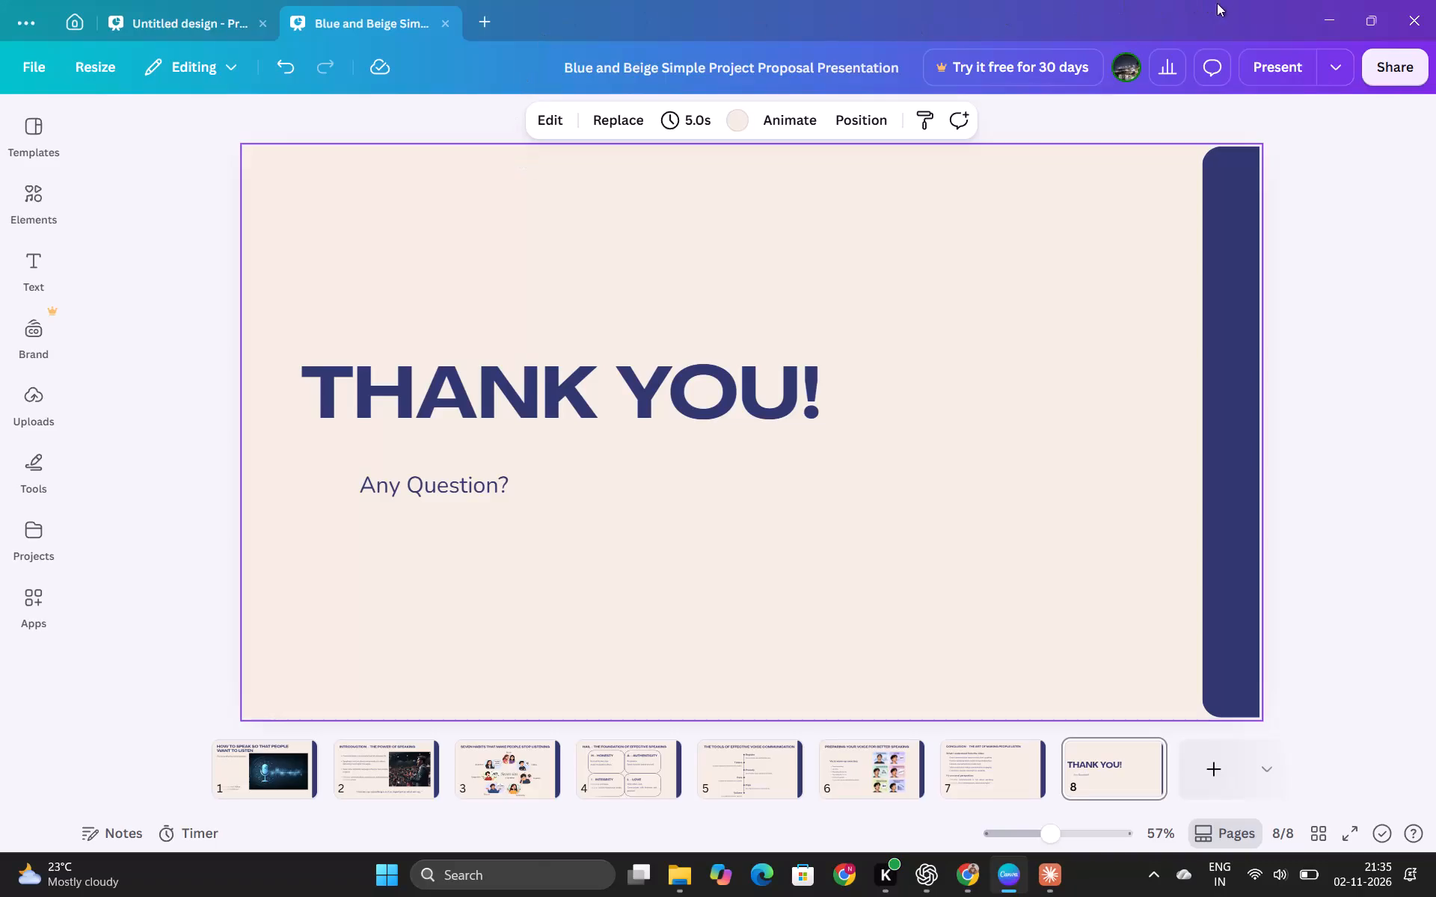
# Close the Canva, ChatGPT and Chrome windows used for building the presentation.
pyautogui.click(1395, 4)
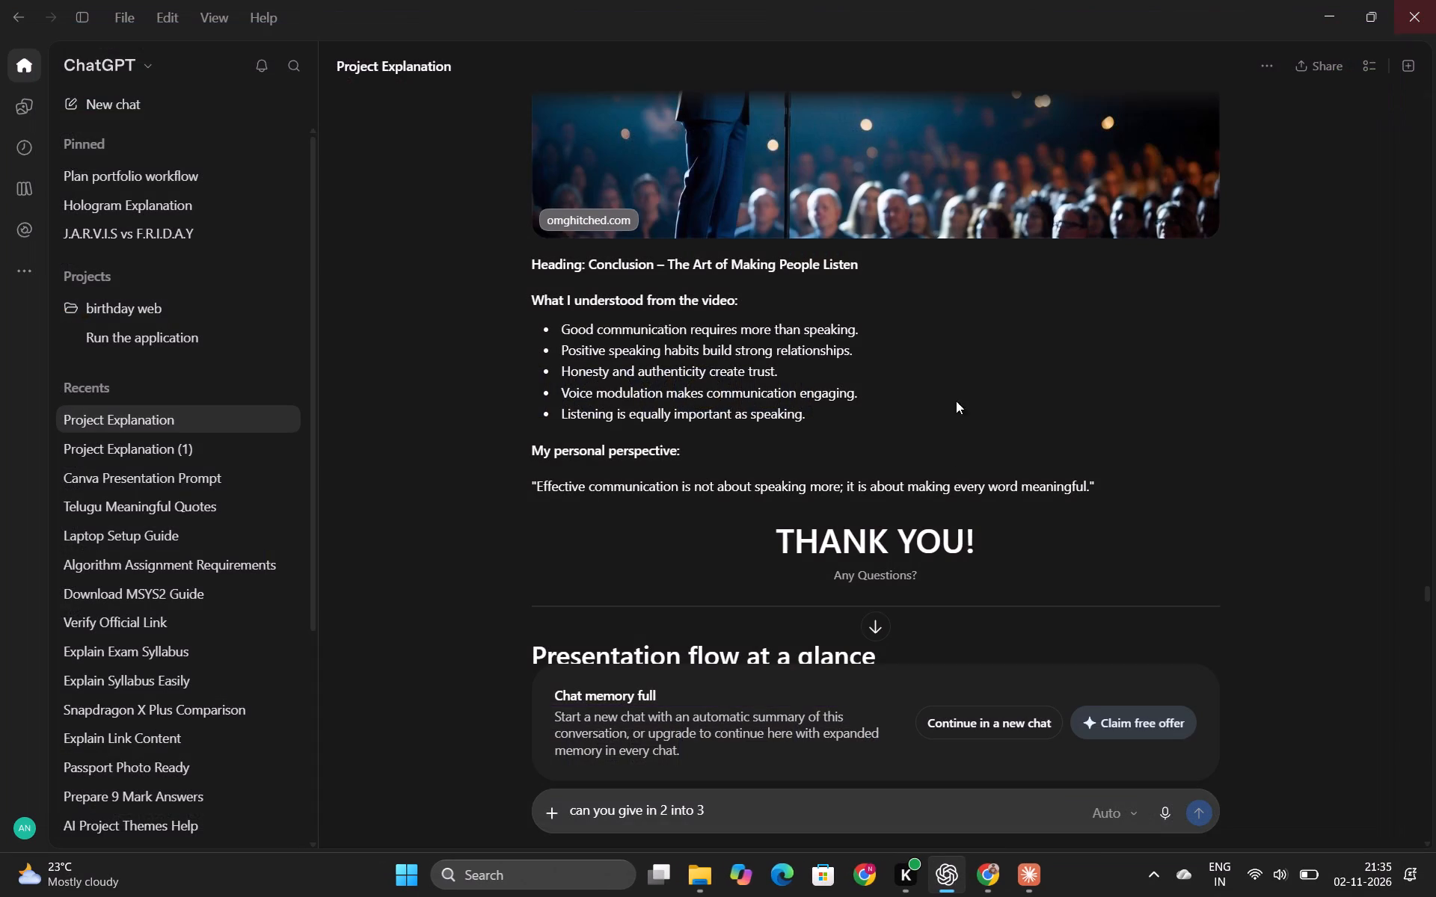
pyautogui.click(1409, 10)
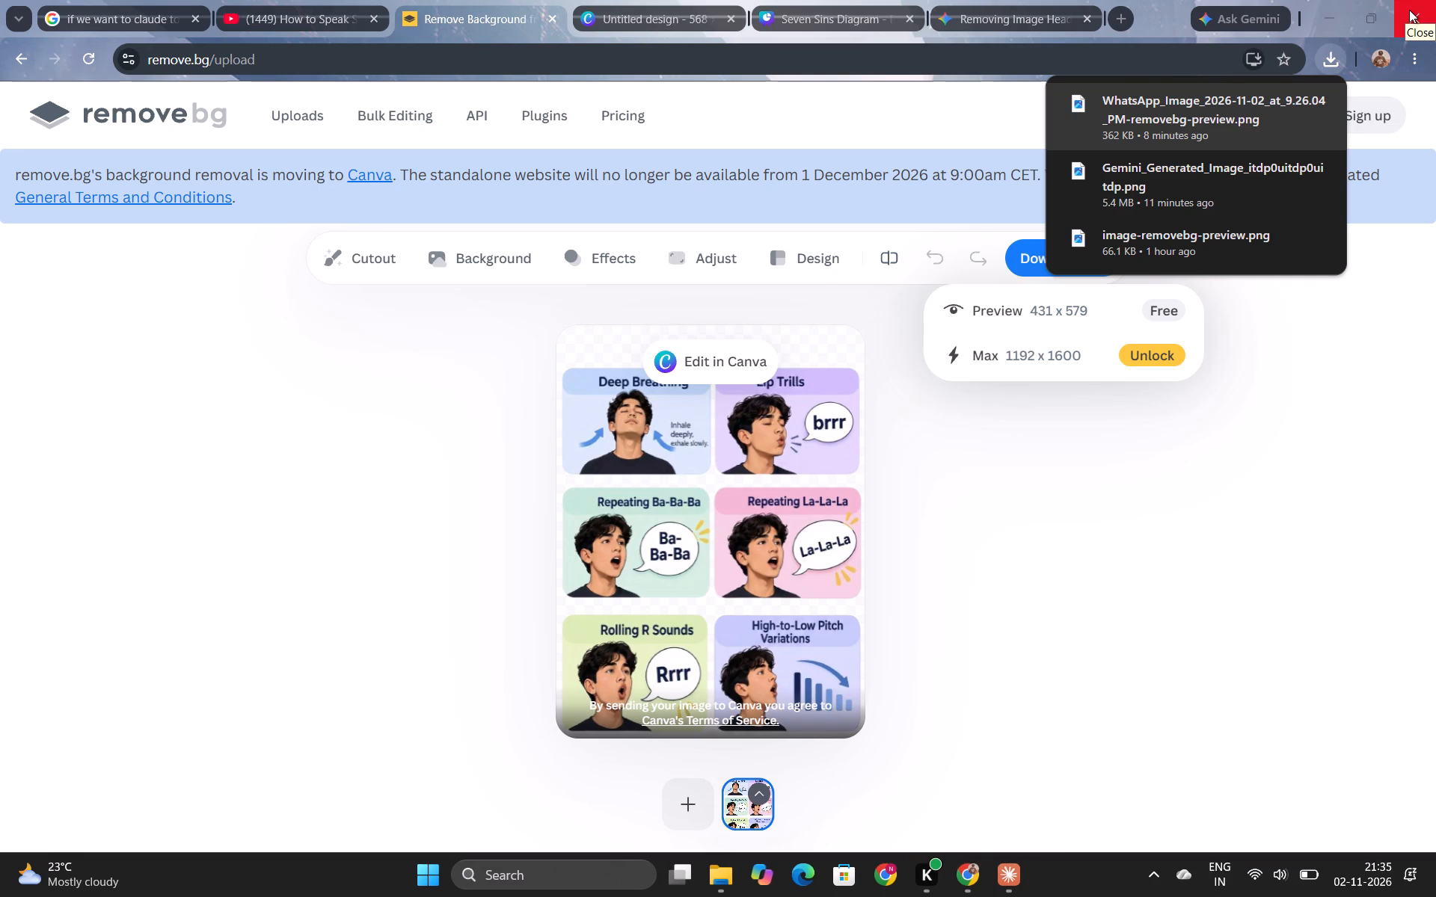
pyautogui.click(1409, 10)
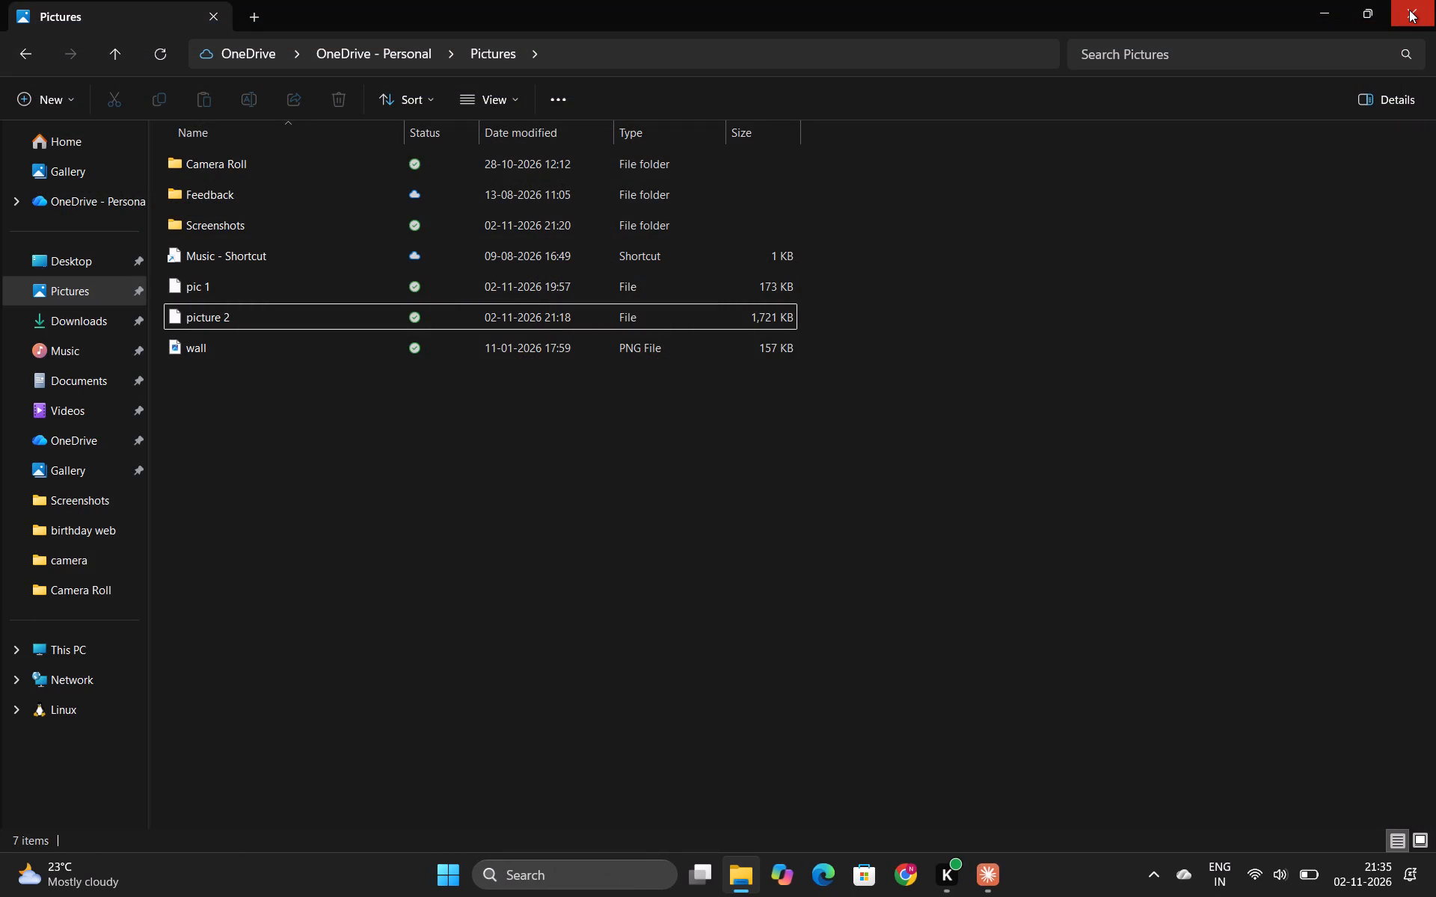